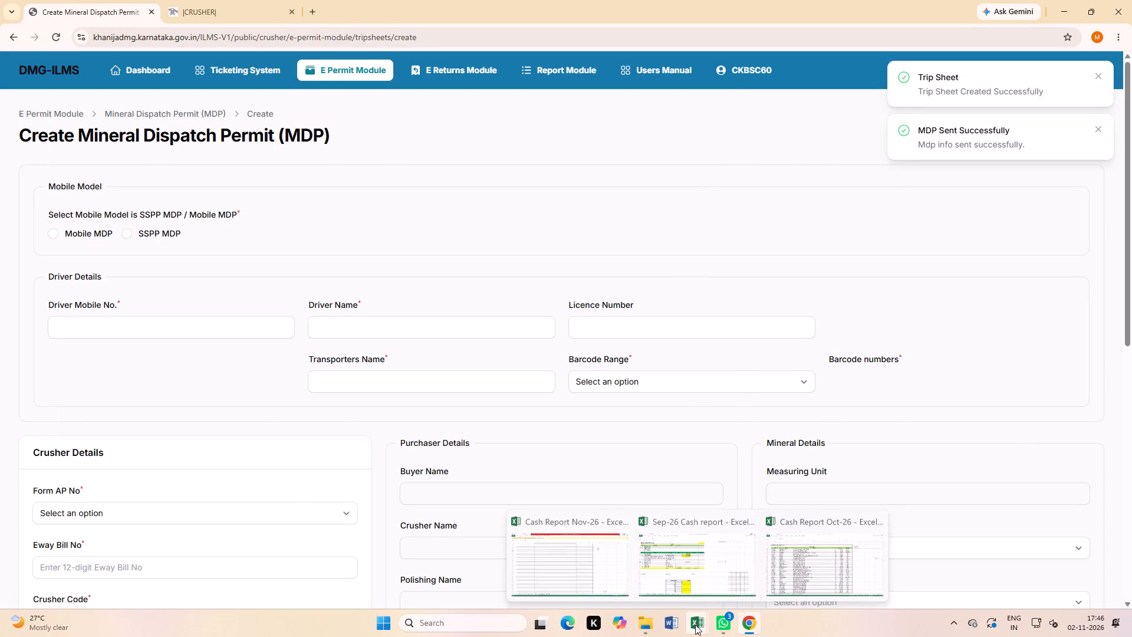
Switch to the Cash Report Oct-26 workbook in Excel and look through the October entries on the Plant Expense sheet.
click(810, 563)
scroll(205, 400, up, 6)
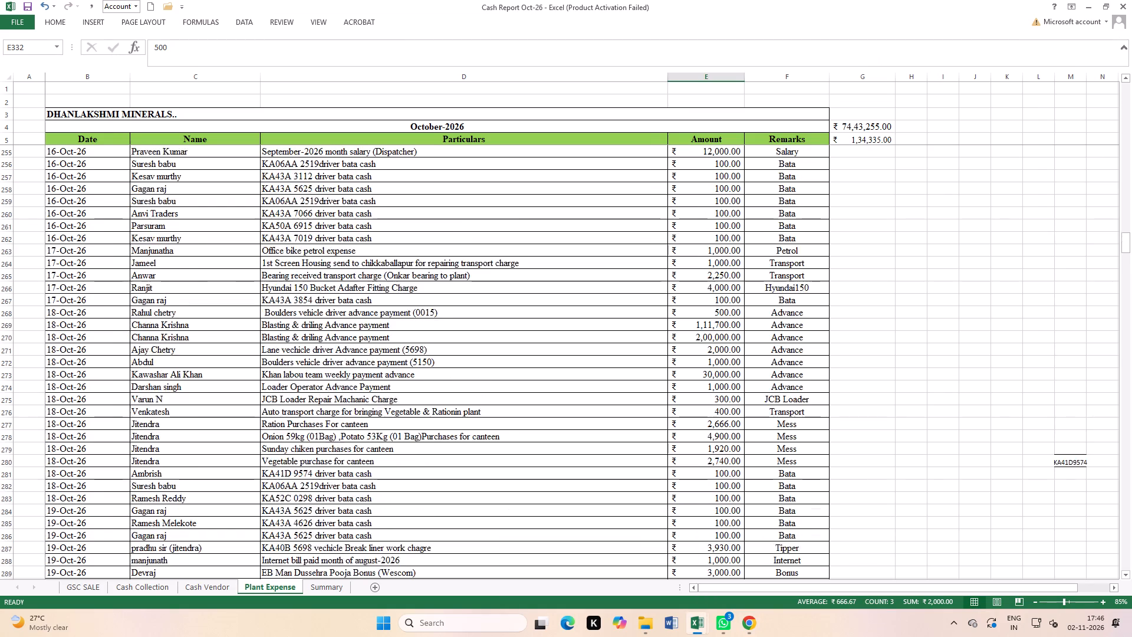
scroll(205, 400, up, 1)
scroll(348, 333, up, 4)
scroll(348, 333, up, 17)
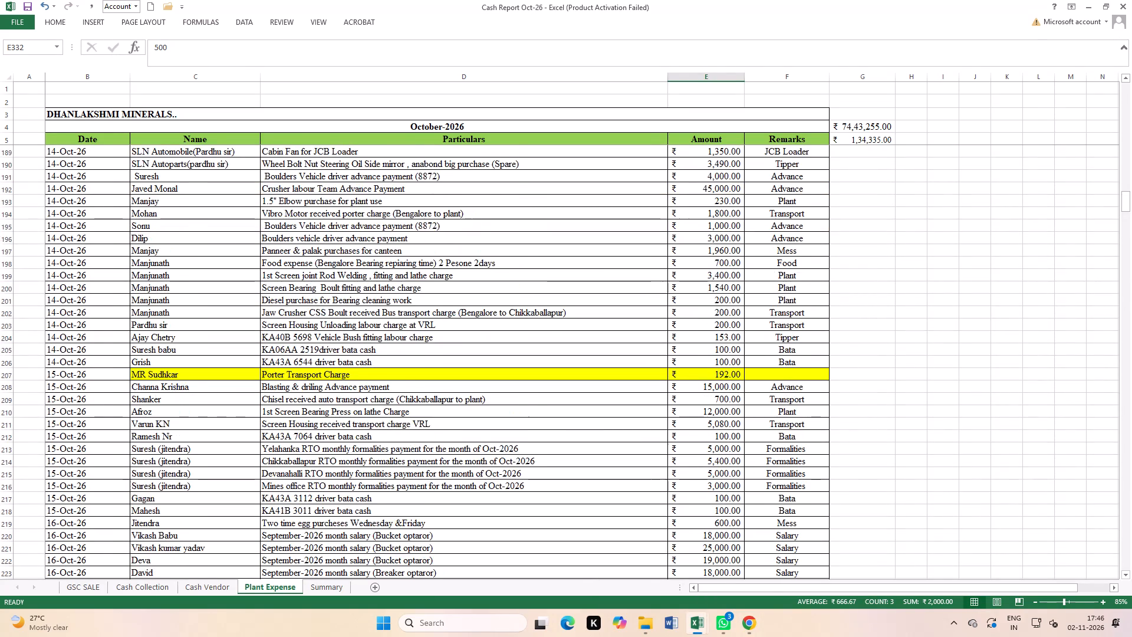
scroll(360, 335, down, 7)
scroll(388, 334, down, 16)
scroll(386, 362, down, 15)
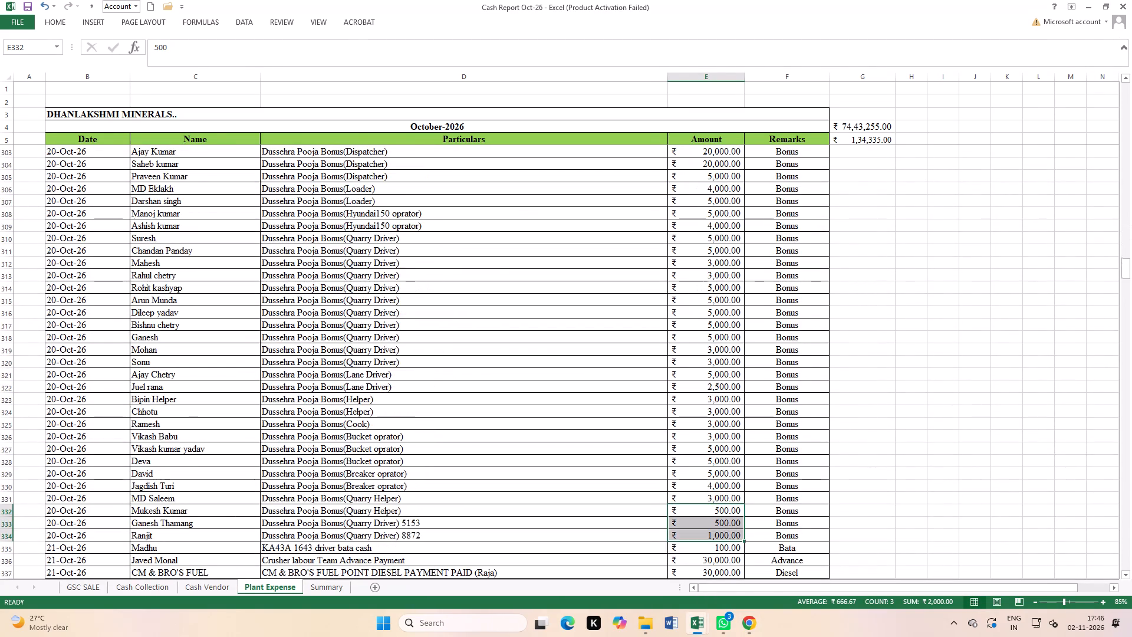
scroll(387, 362, up, 20)
scroll(387, 362, up, 16)
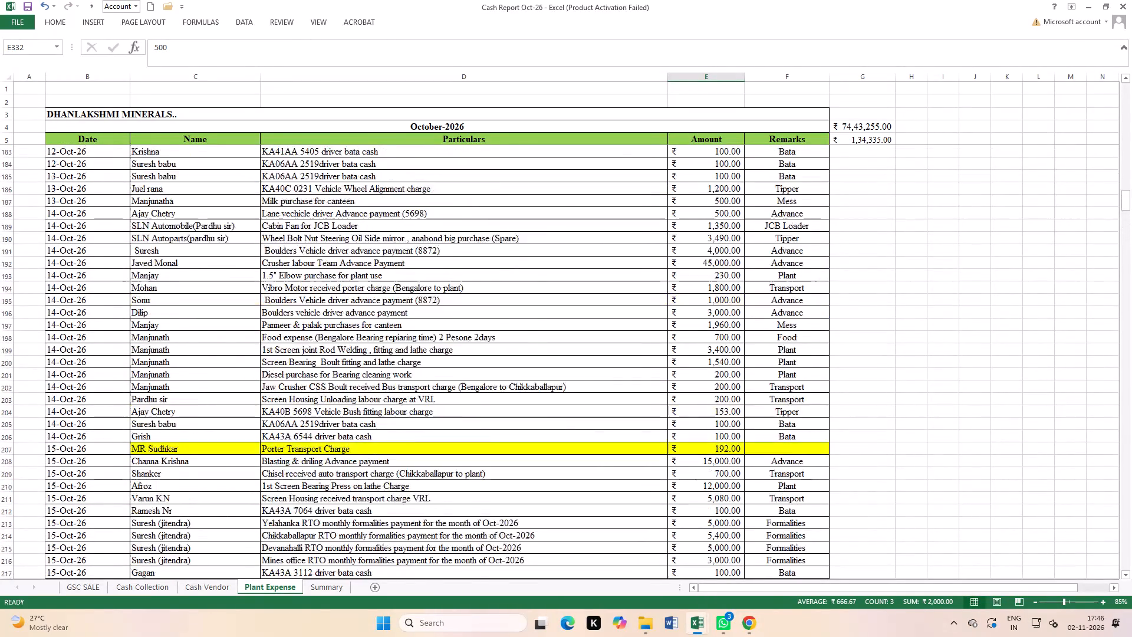
scroll(387, 362, up, 20)
scroll(387, 362, up, 20)
scroll(387, 362, up, 1)
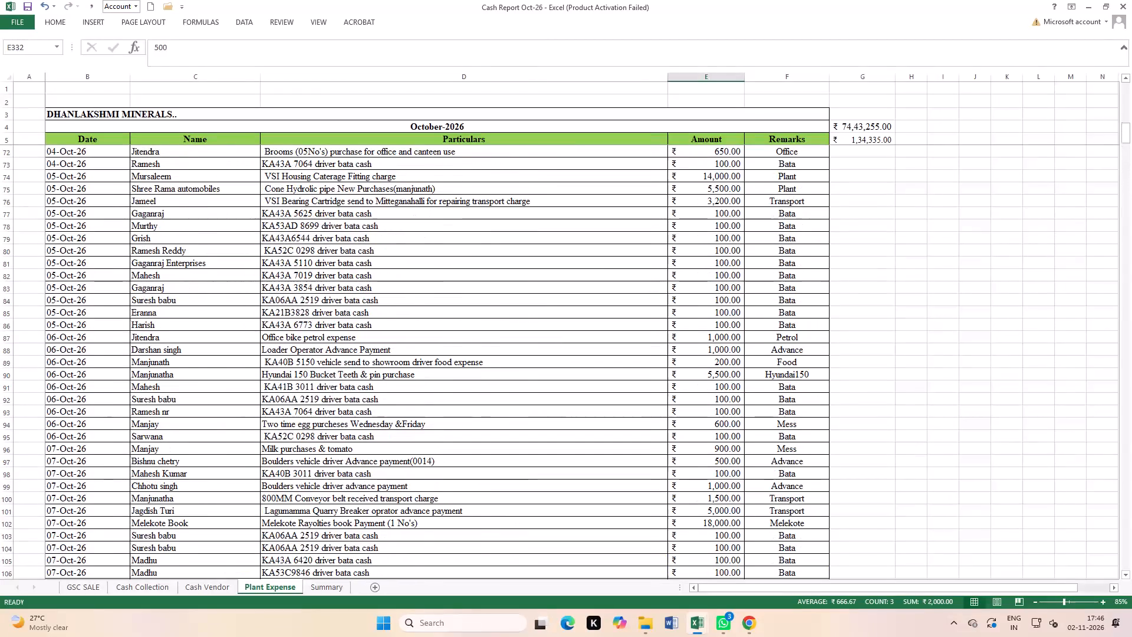
scroll(387, 362, up, 20)
scroll(387, 362, up, 18)
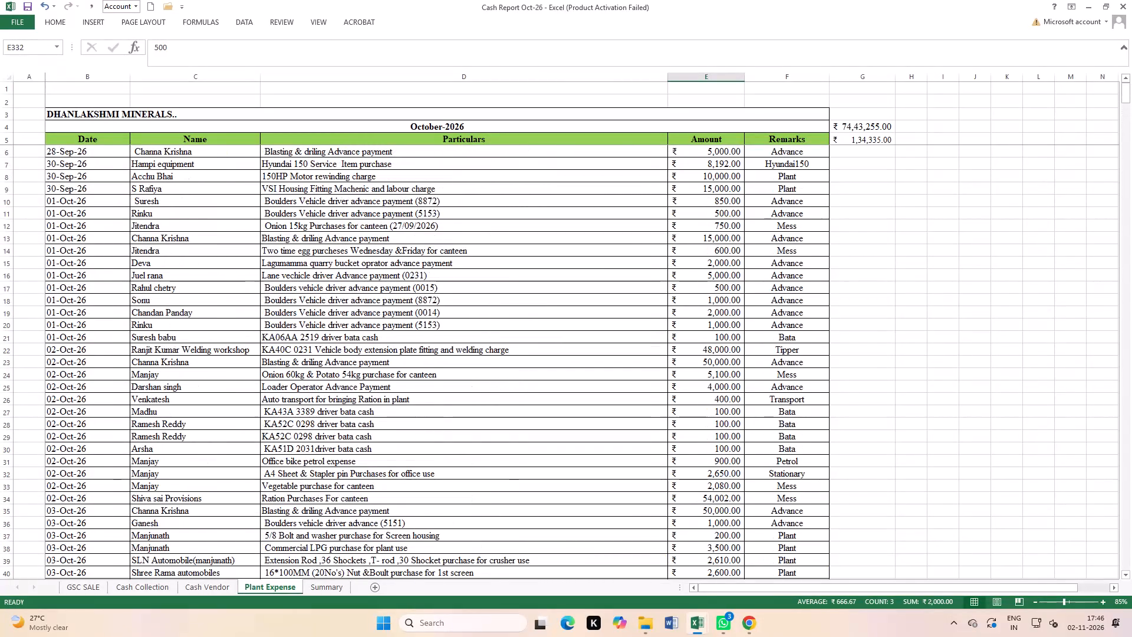
Turn on filtering for the header row from Date to Remarks on the Plant Expense sheet.
click(215, 314)
drag(56, 134, 439, 142)
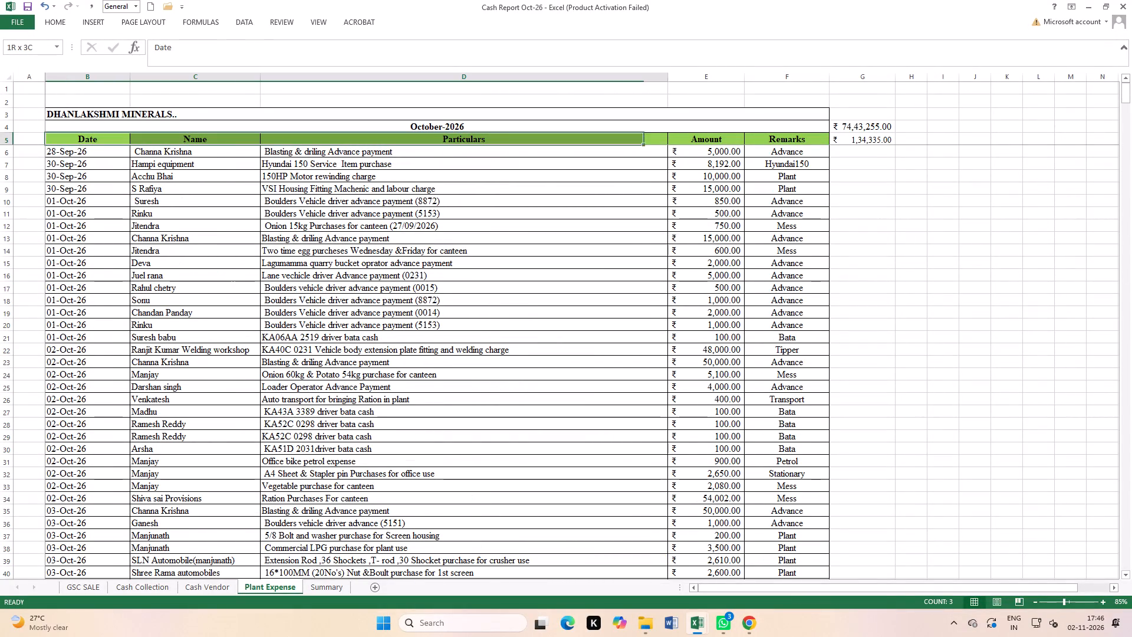
drag(439, 142, 802, 134)
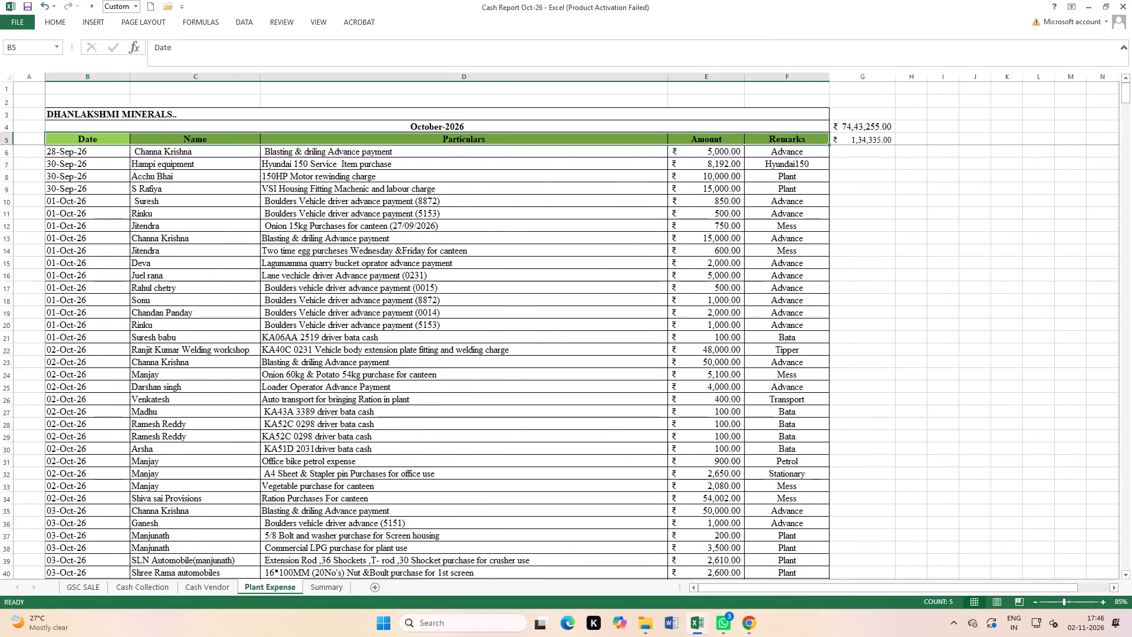
click(247, 19)
click(311, 50)
click(443, 298)
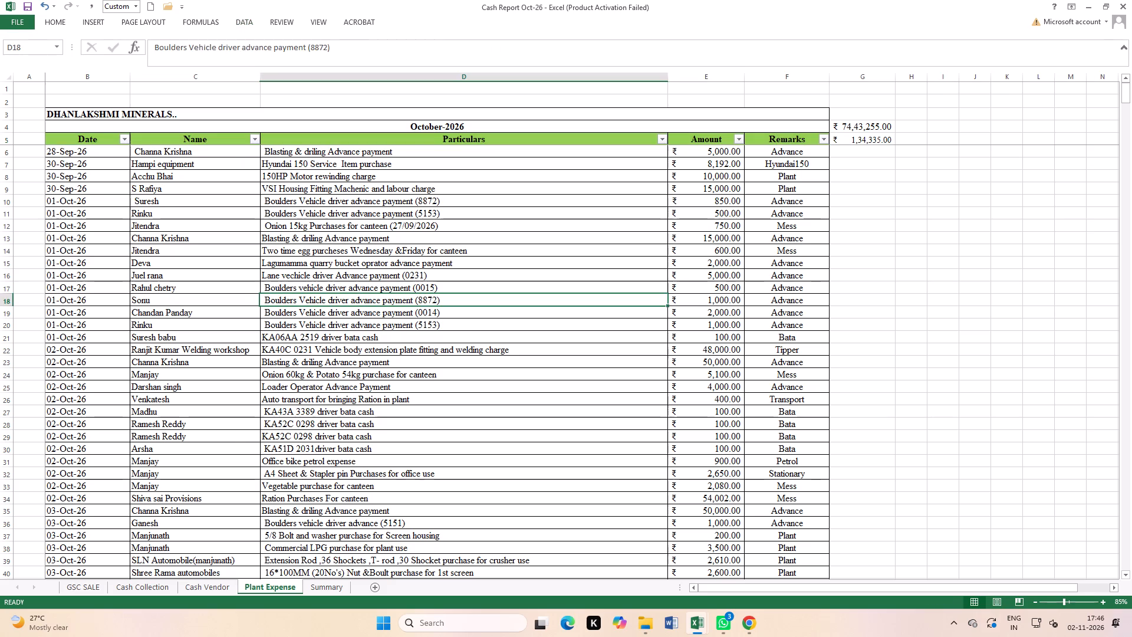
Filter the Remarks column to show only the Bata entries.
scroll(801, 428, down, 20)
scroll(801, 428, down, 9)
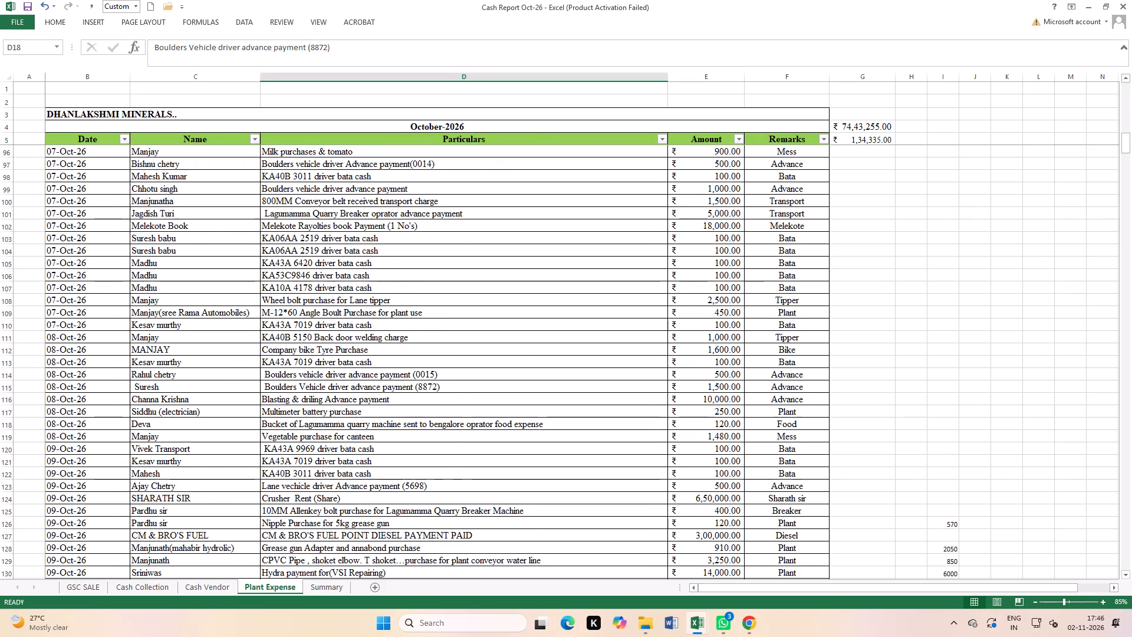
scroll(852, 467, down, 7)
scroll(795, 436, down, 5)
scroll(793, 436, up, 19)
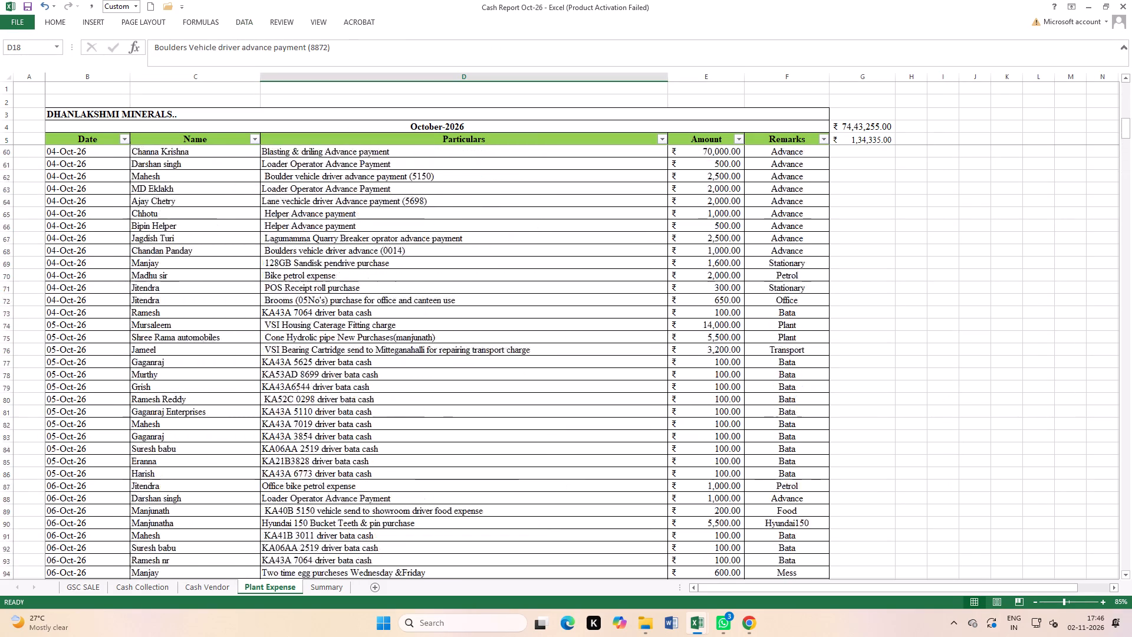
scroll(791, 436, up, 20)
scroll(791, 436, up, 15)
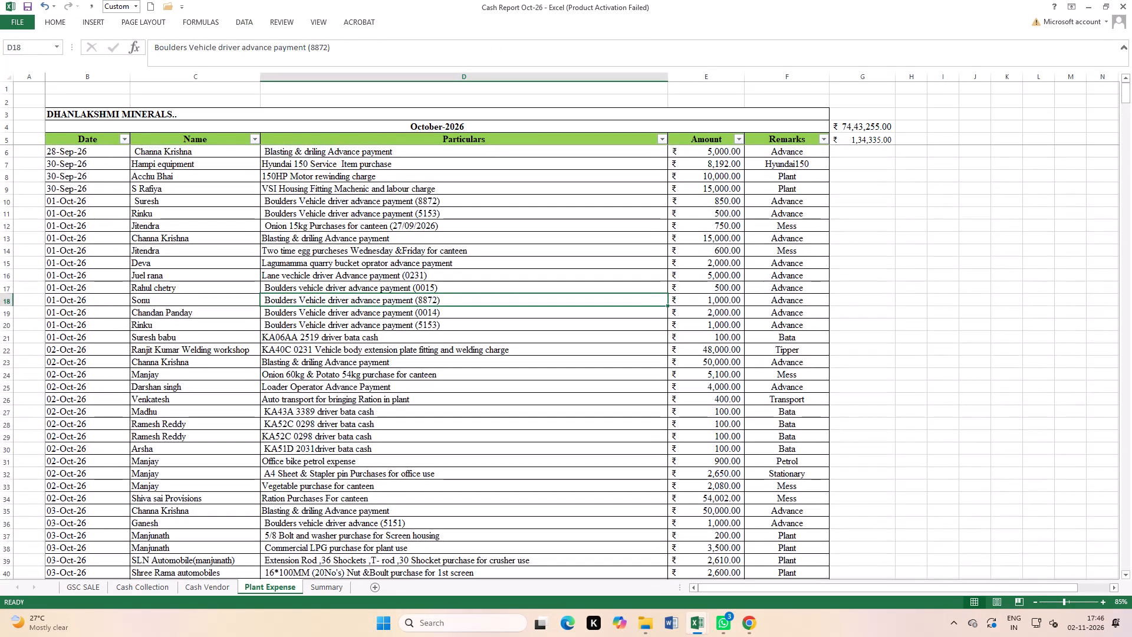
click(825, 140)
click(722, 251)
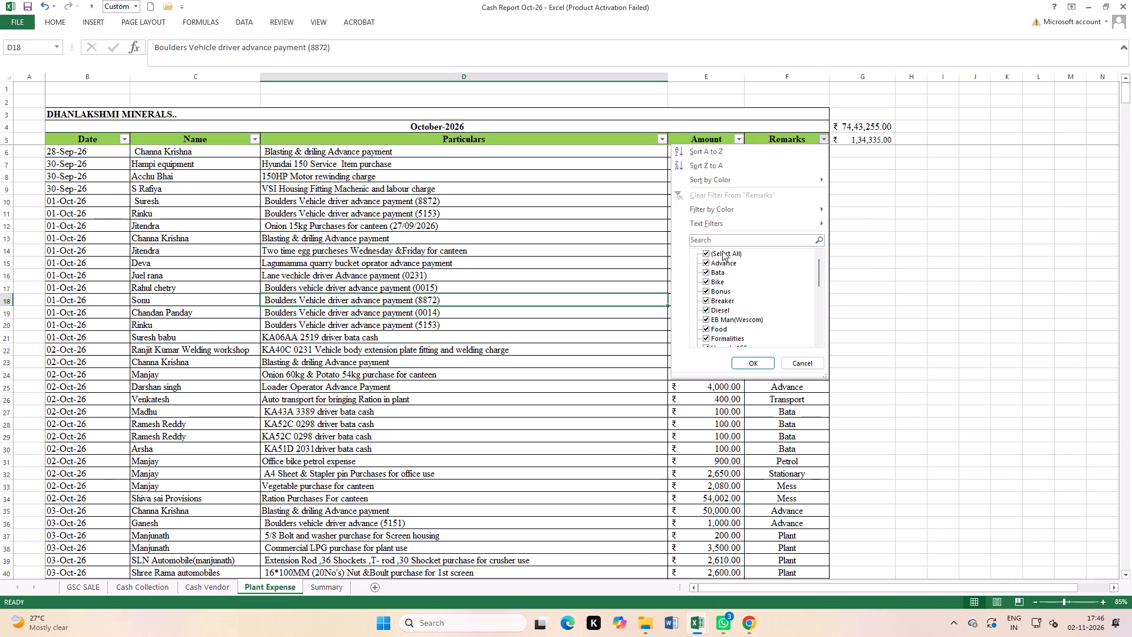
click(719, 272)
click(751, 361)
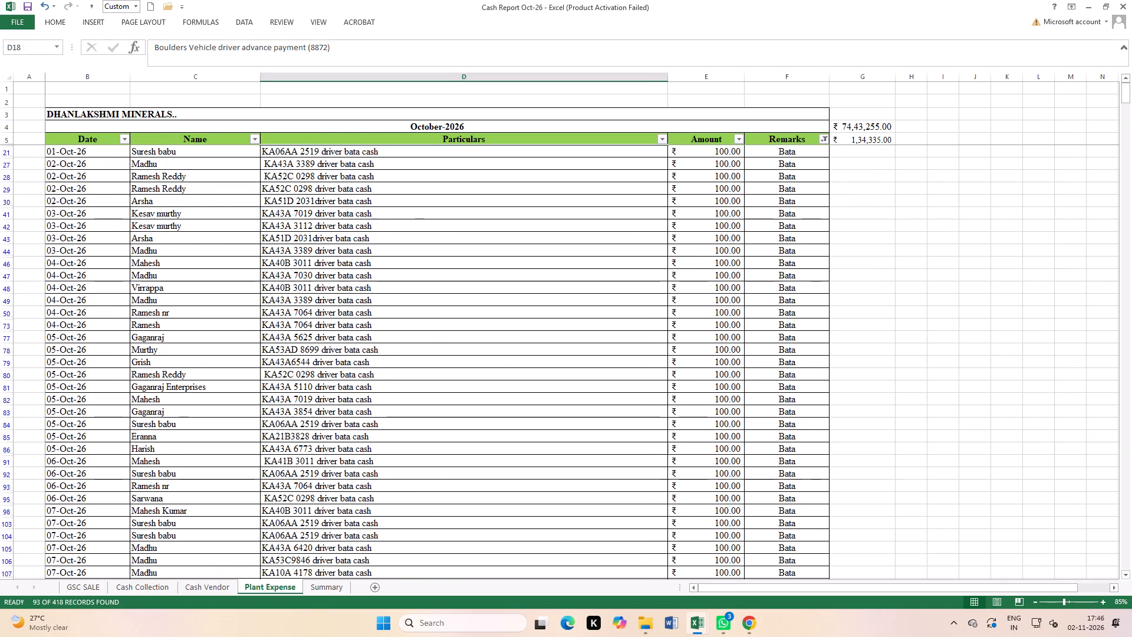
Review the filtered Bata entries and check the sum of the dated rows' amounts, leaving out the undated last row.
scroll(897, 388, down, 13)
scroll(718, 344, down, 12)
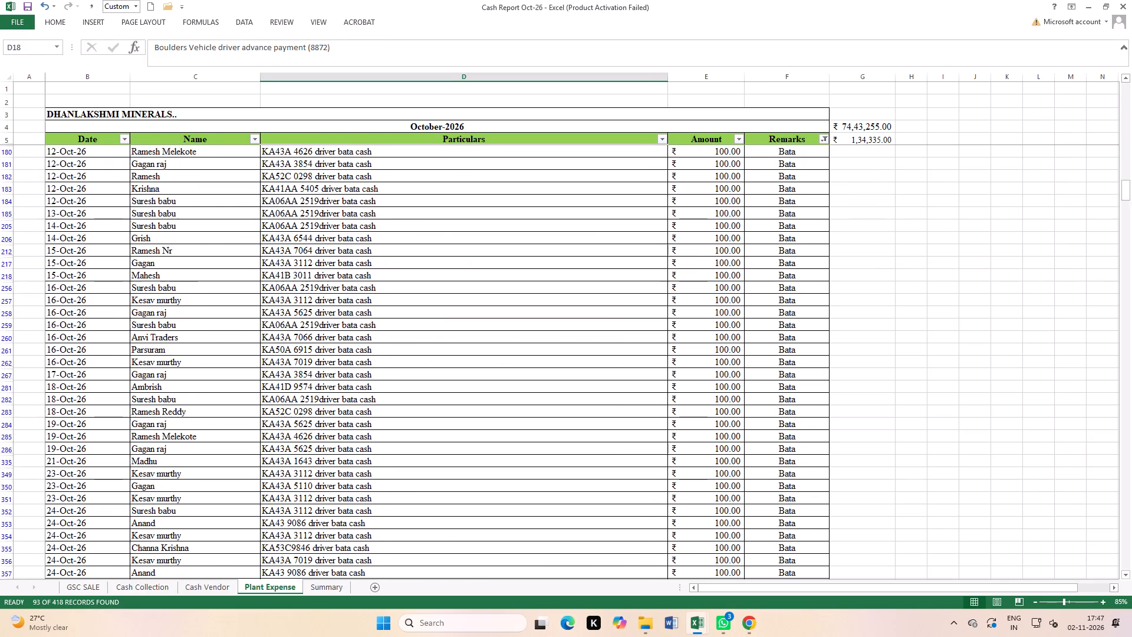
scroll(743, 356, down, 15)
scroll(761, 359, up, 19)
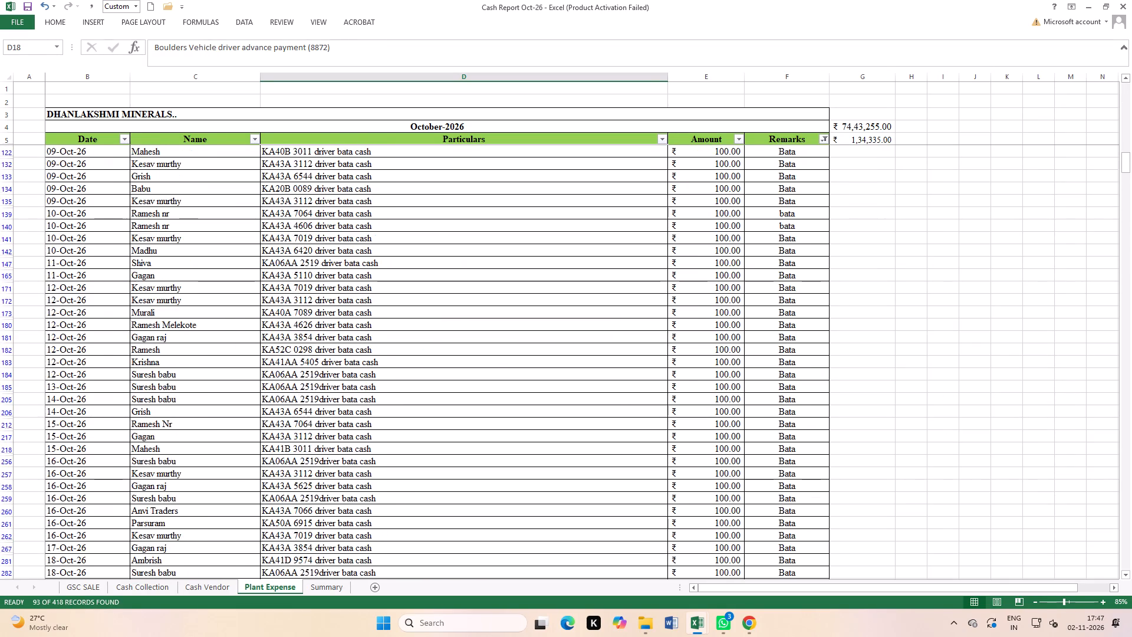
scroll(761, 359, up, 20)
scroll(761, 359, up, 19)
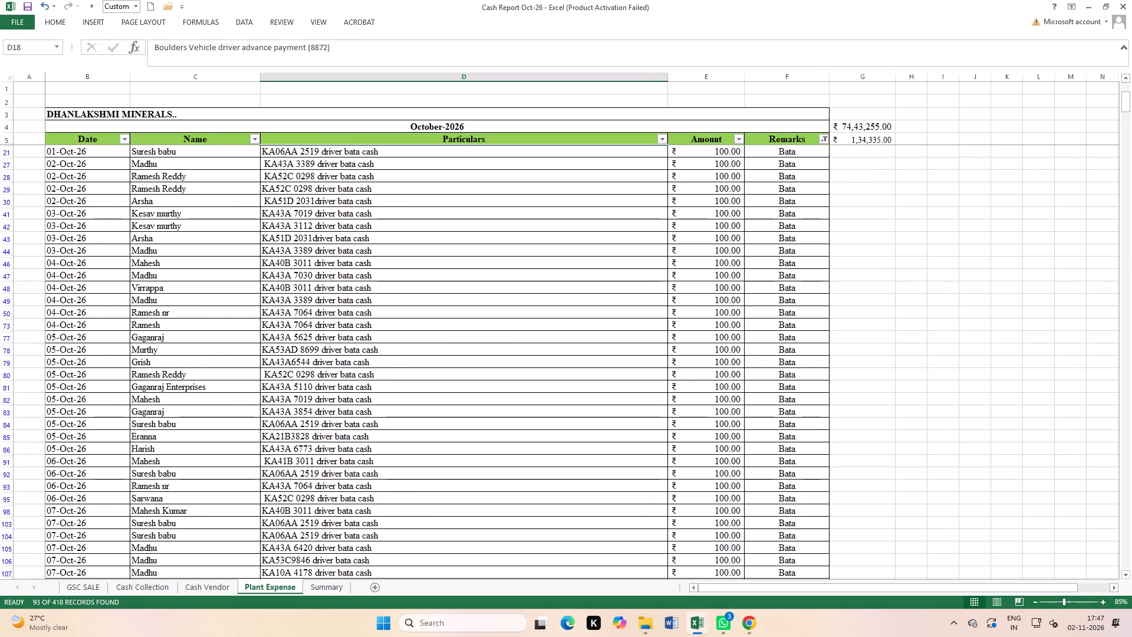
click(834, 330)
drag(713, 150, 739, 448)
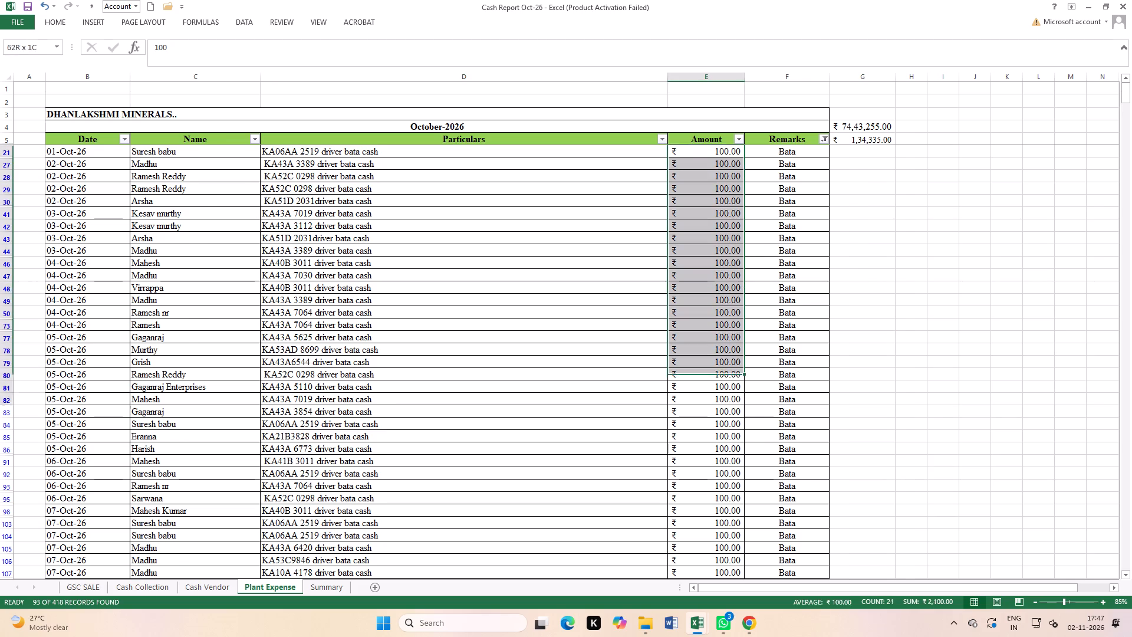
drag(739, 448, 741, 631)
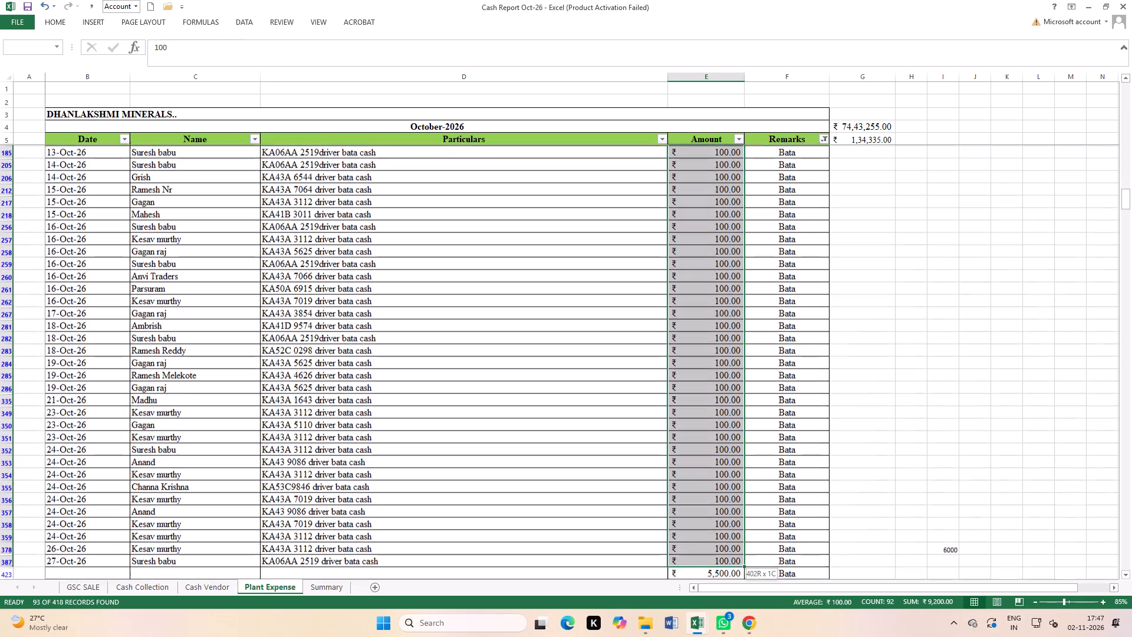
drag(741, 631, 739, 551)
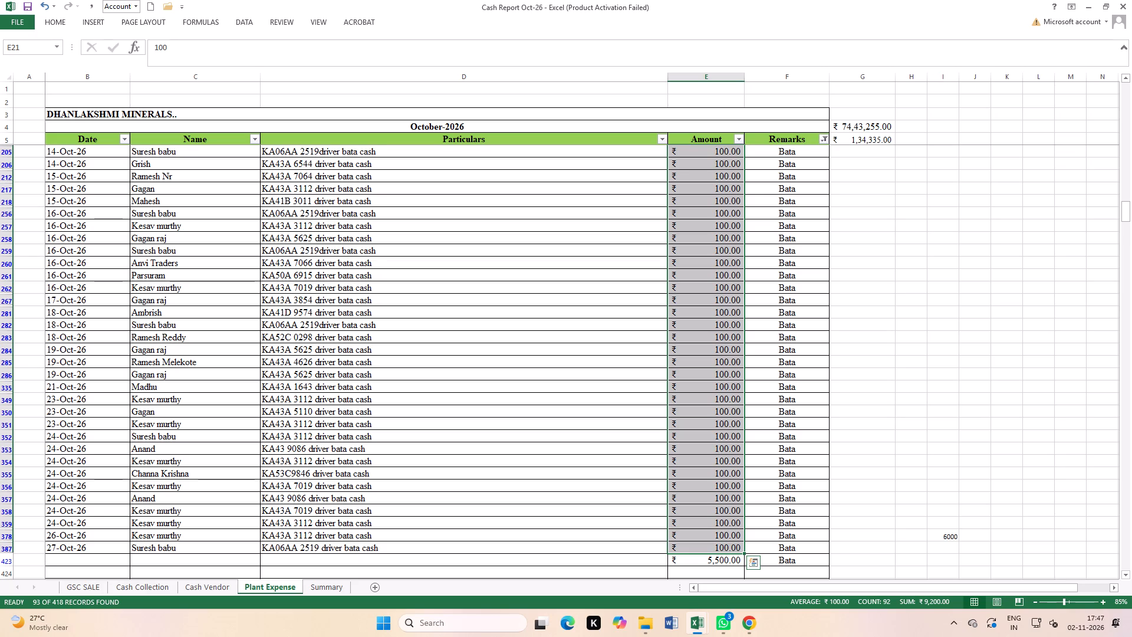
scroll(782, 531, down, 2)
click(846, 438)
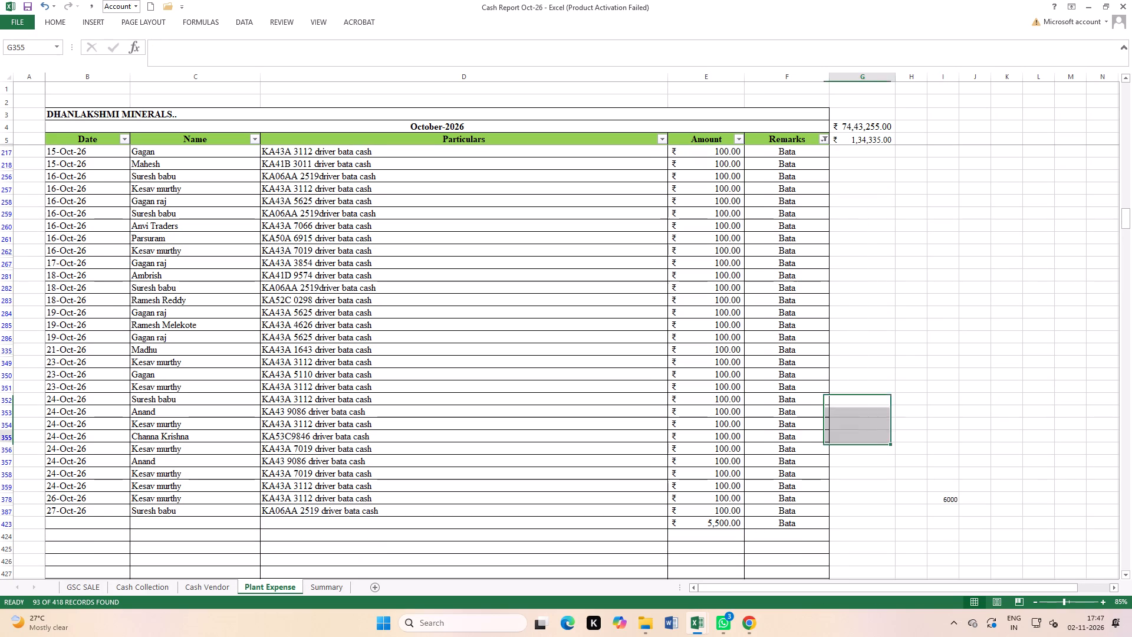
Remove the filter from the Plant Expense table so all entries are listed again.
click(245, 34)
click(245, 28)
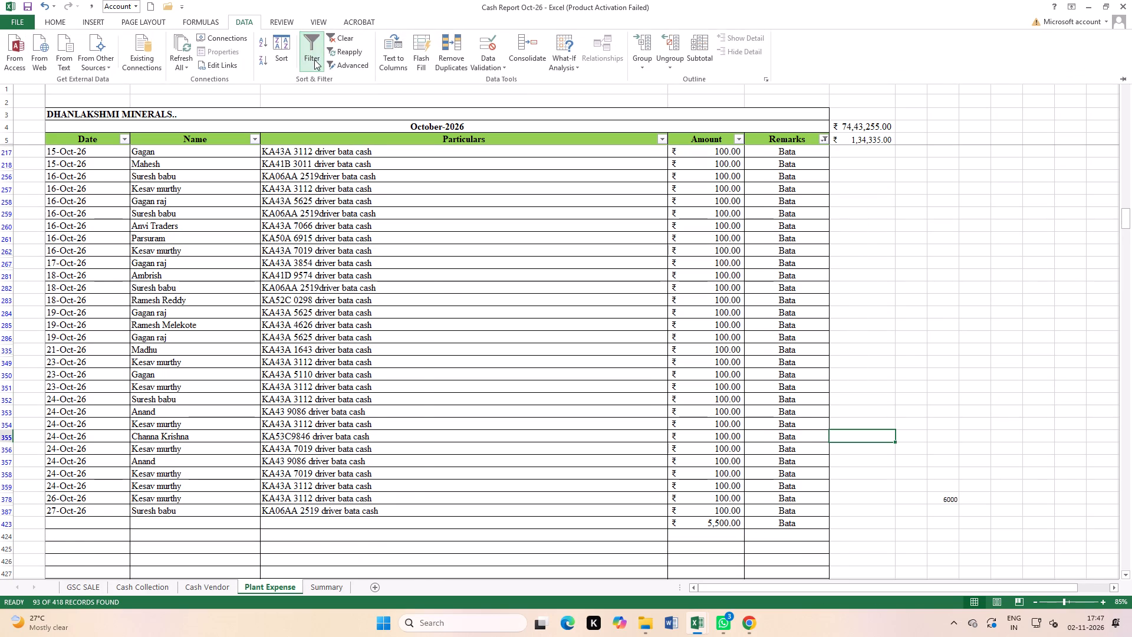
click(314, 60)
Examine the last October entries and the undated Bata row at the end of the plant expense list.
scroll(631, 336, down, 20)
scroll(631, 336, down, 12)
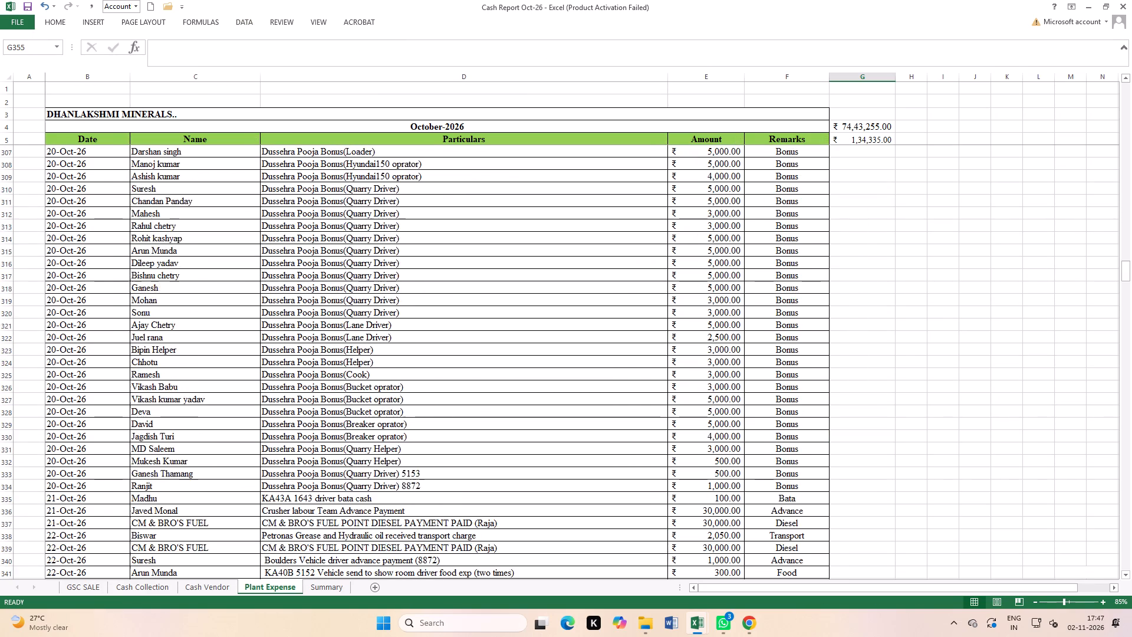
scroll(657, 386, down, 20)
scroll(657, 386, down, 15)
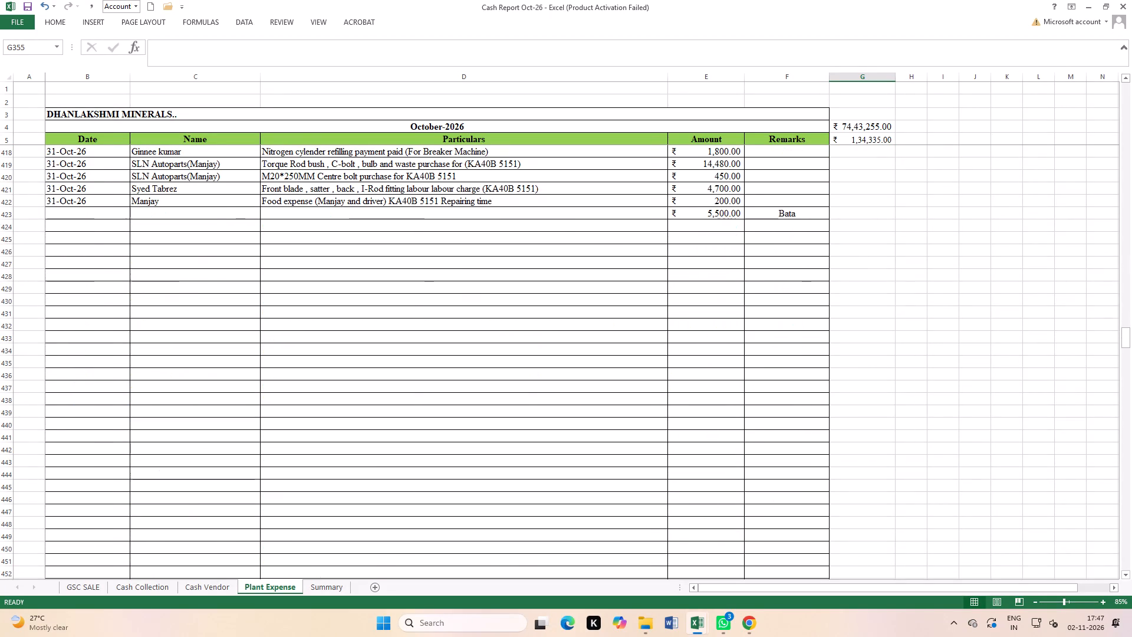
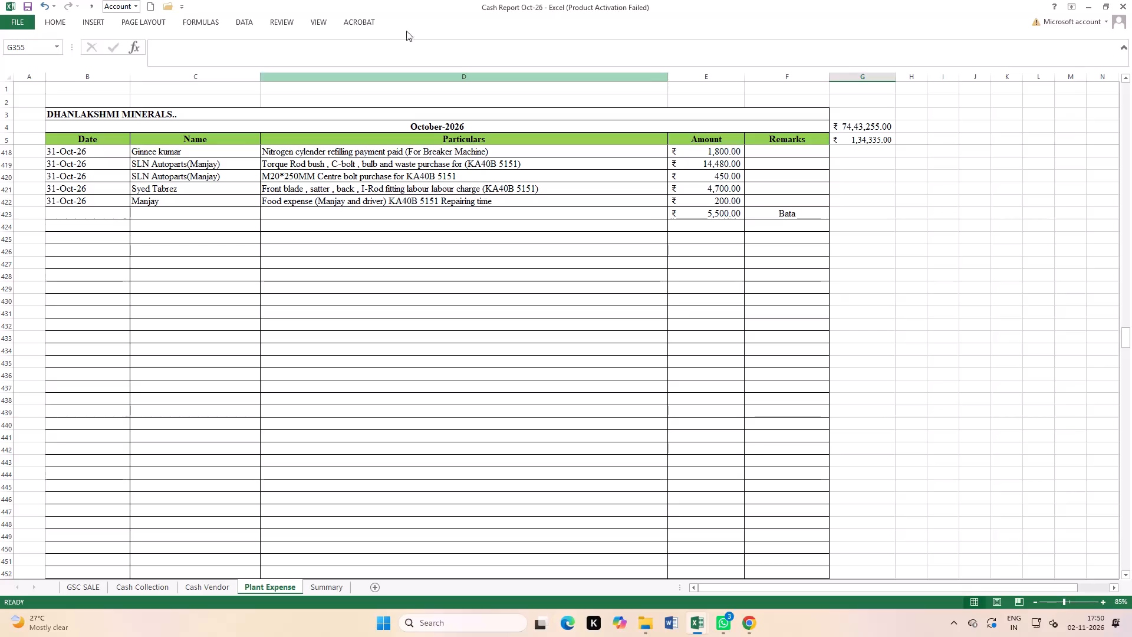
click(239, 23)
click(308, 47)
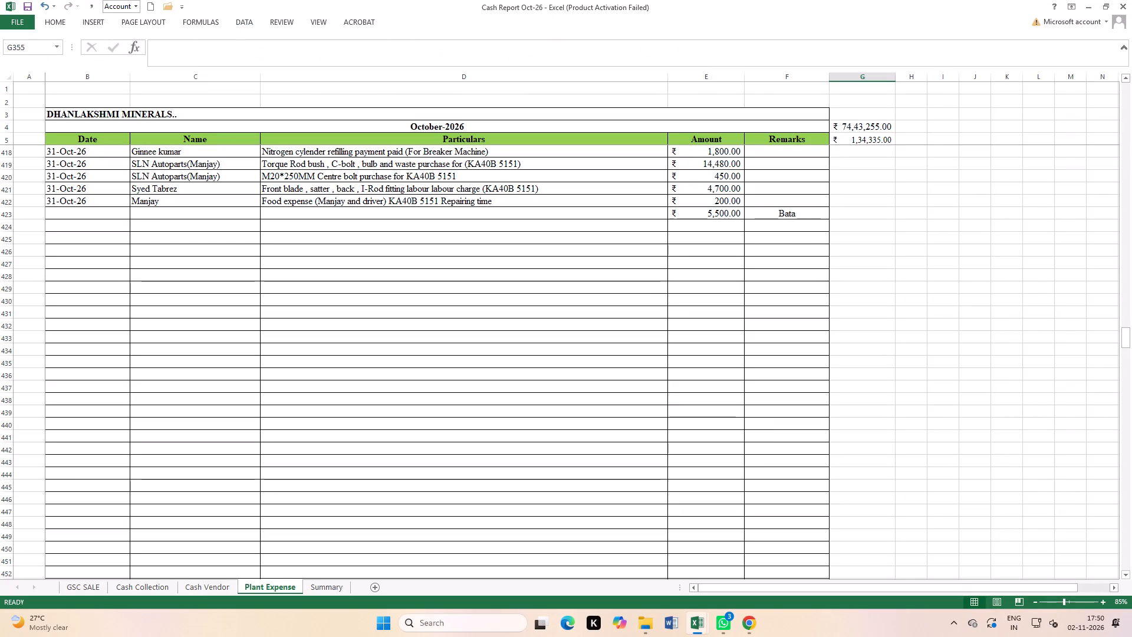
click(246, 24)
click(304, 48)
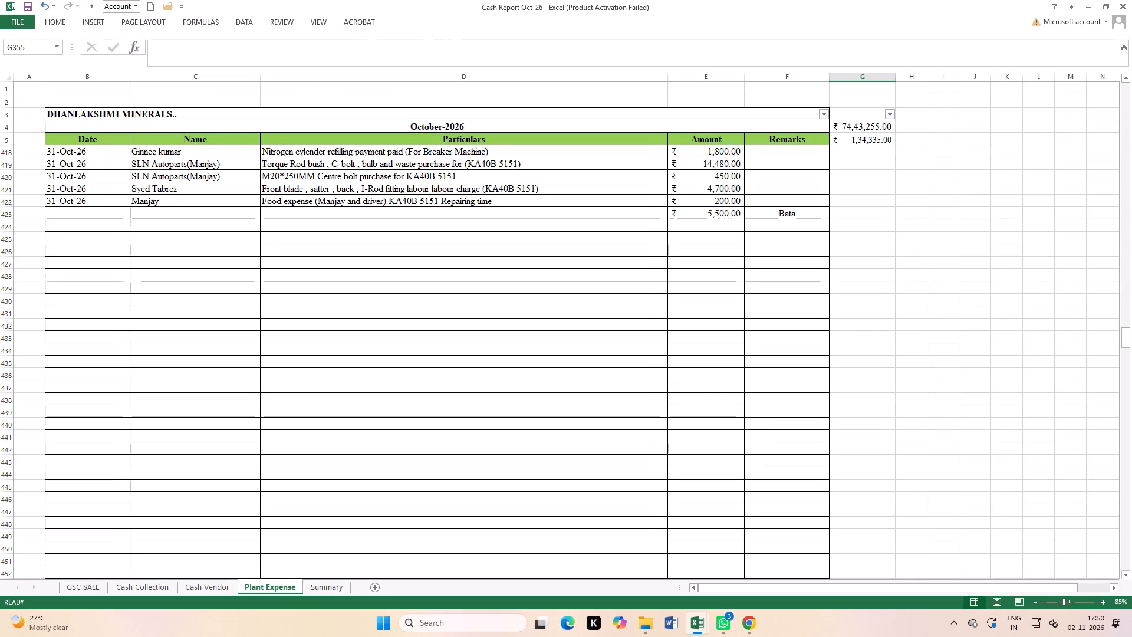
Clear the Bata remark and the amount from the undated row below the last 31-Oct-26 expense entry.
scroll(742, 272, down, 4)
scroll(761, 281, up, 11)
scroll(824, 334, down, 2)
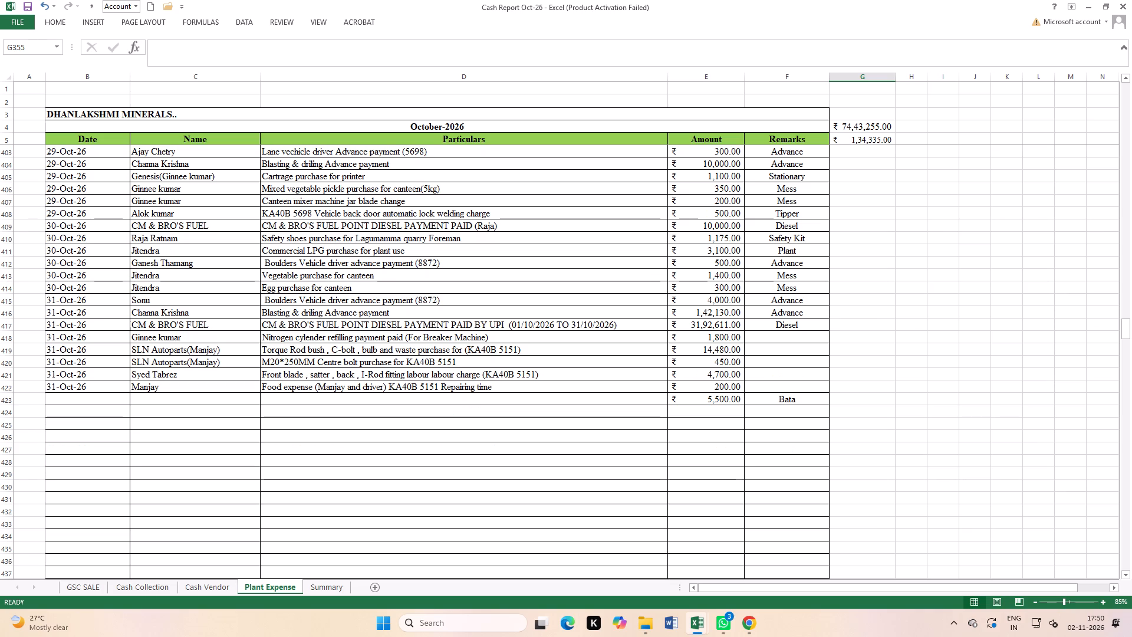
scroll(617, 300, up, 1)
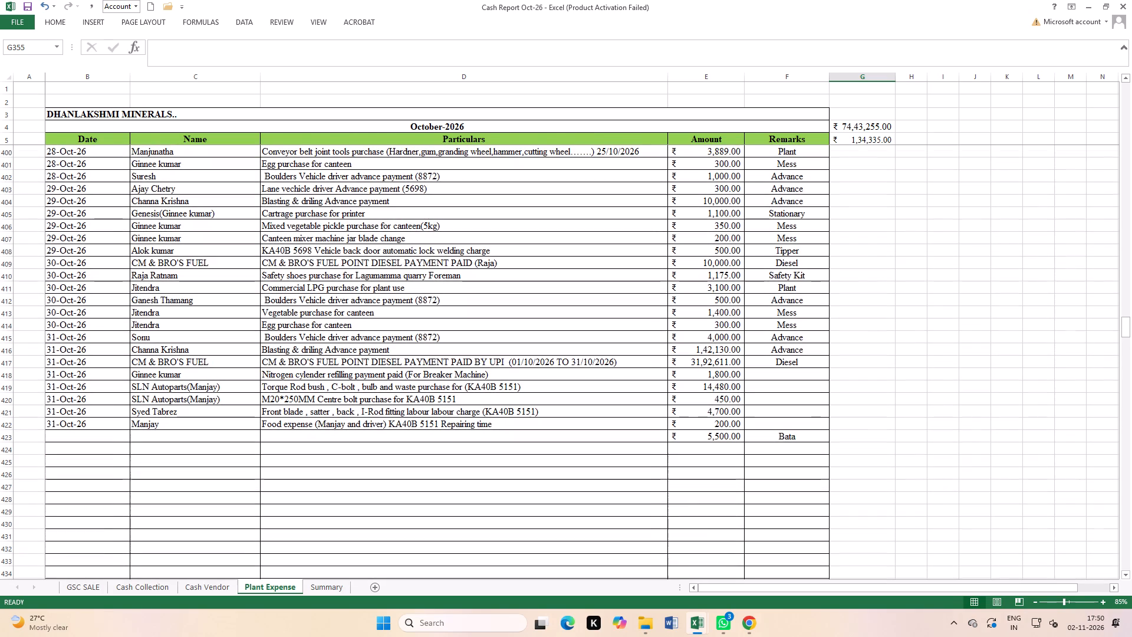
click(795, 439)
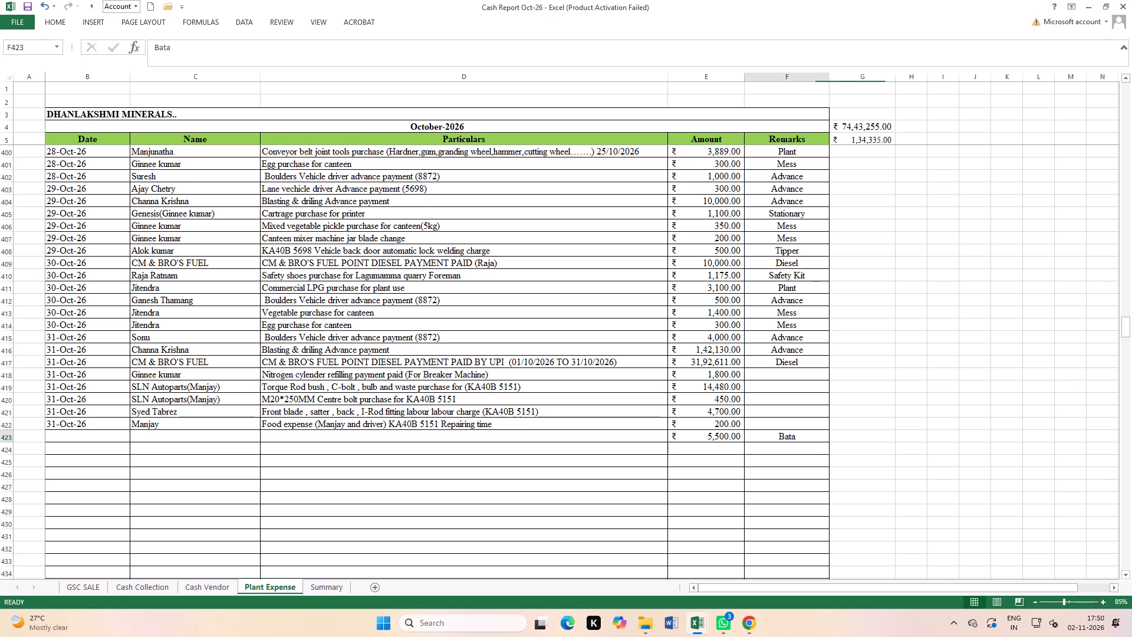
key(Delete)
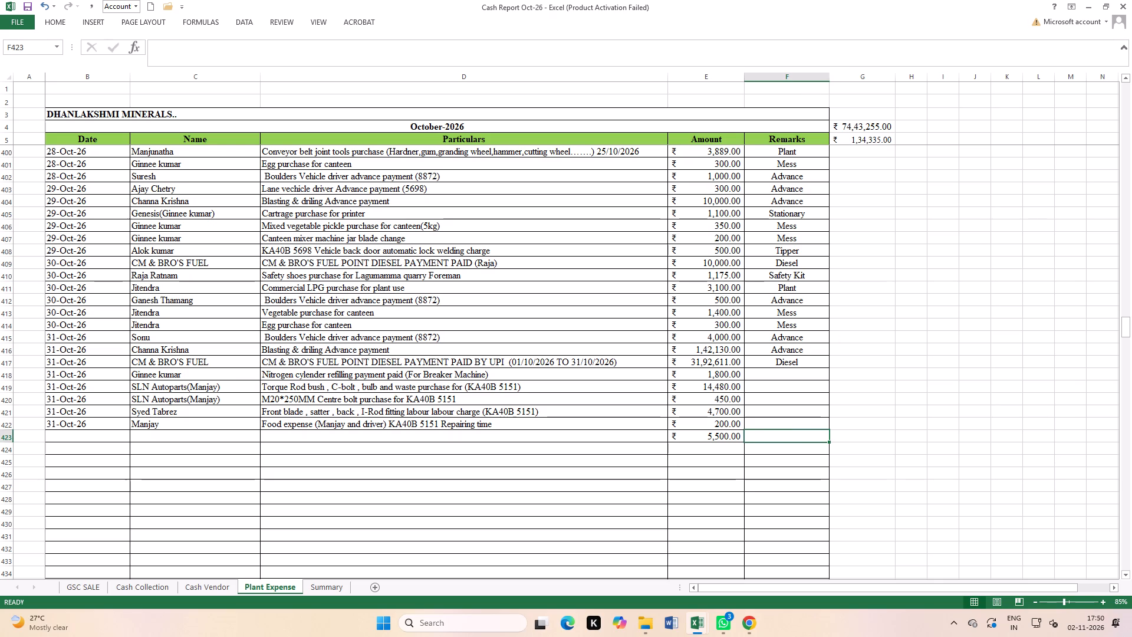
click(820, 519)
click(705, 435)
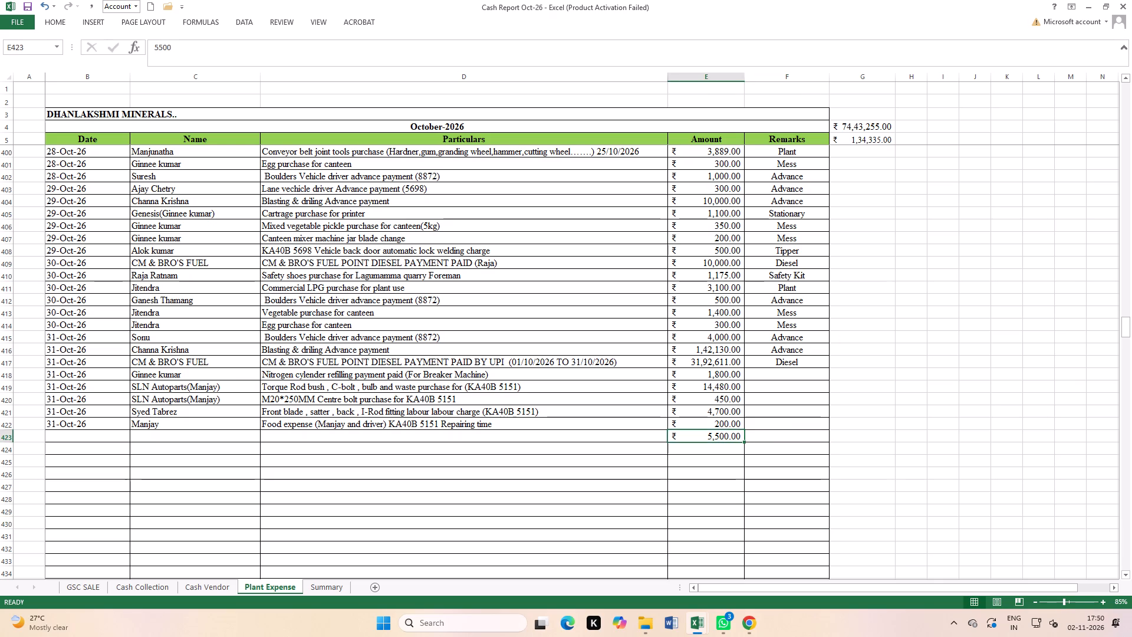
key(Delete)
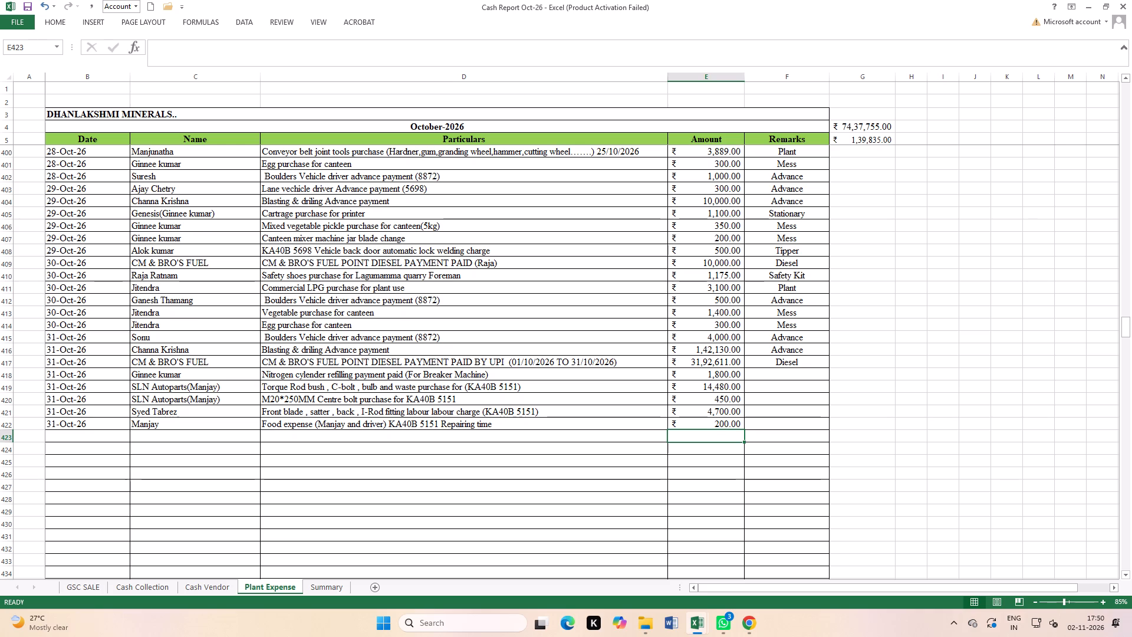
click(940, 399)
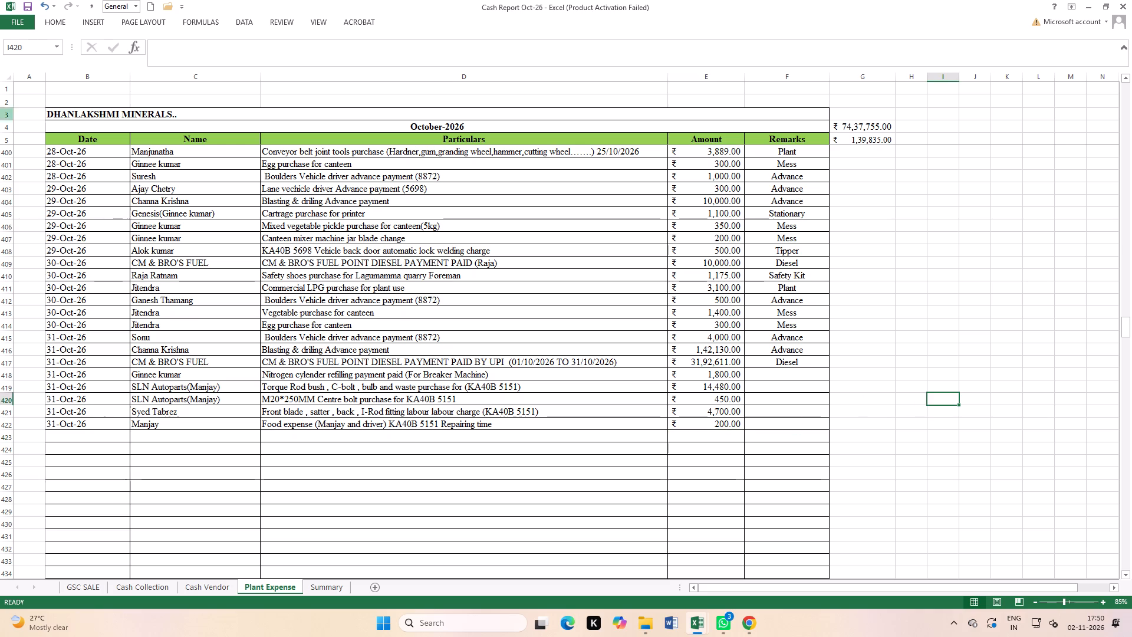
Add filters to the Plant Expense header row from Date to Remarks and show only the Bata entries.
scroll(123, 179, up, 4)
drag(78, 142, 633, 147)
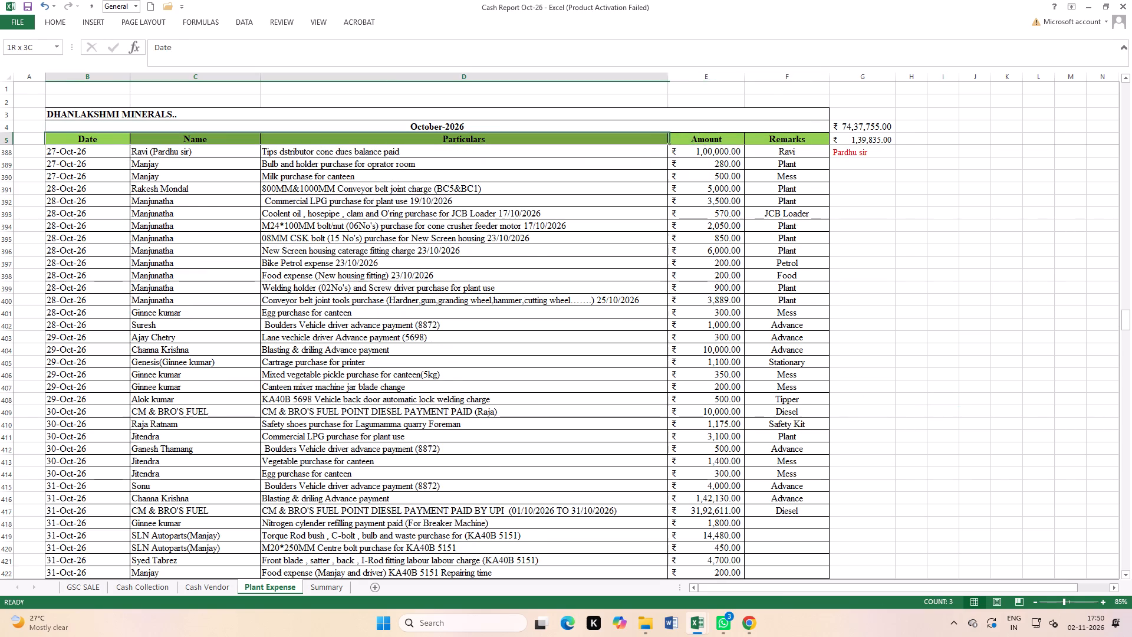
drag(633, 147, 783, 135)
click(242, 15)
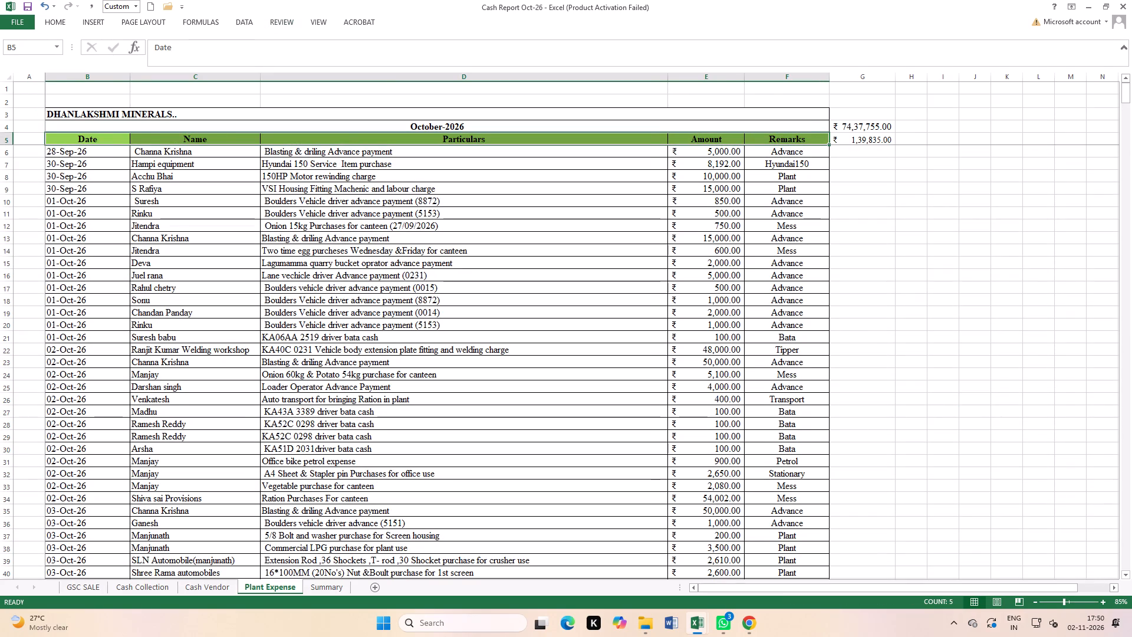
click(241, 23)
click(318, 41)
click(411, 281)
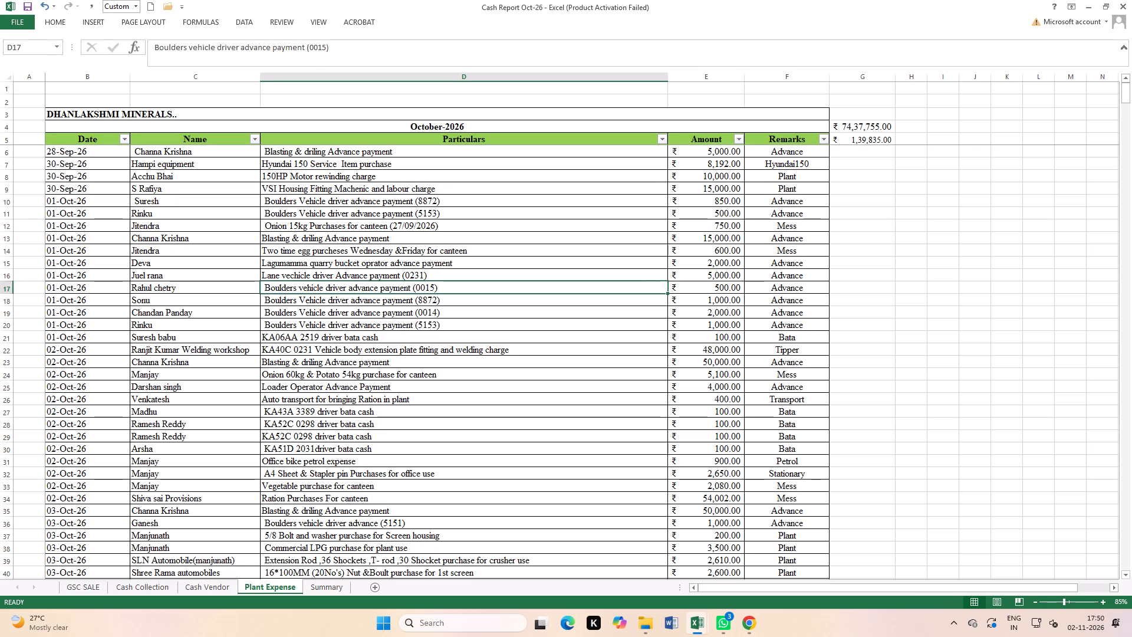
click(126, 136)
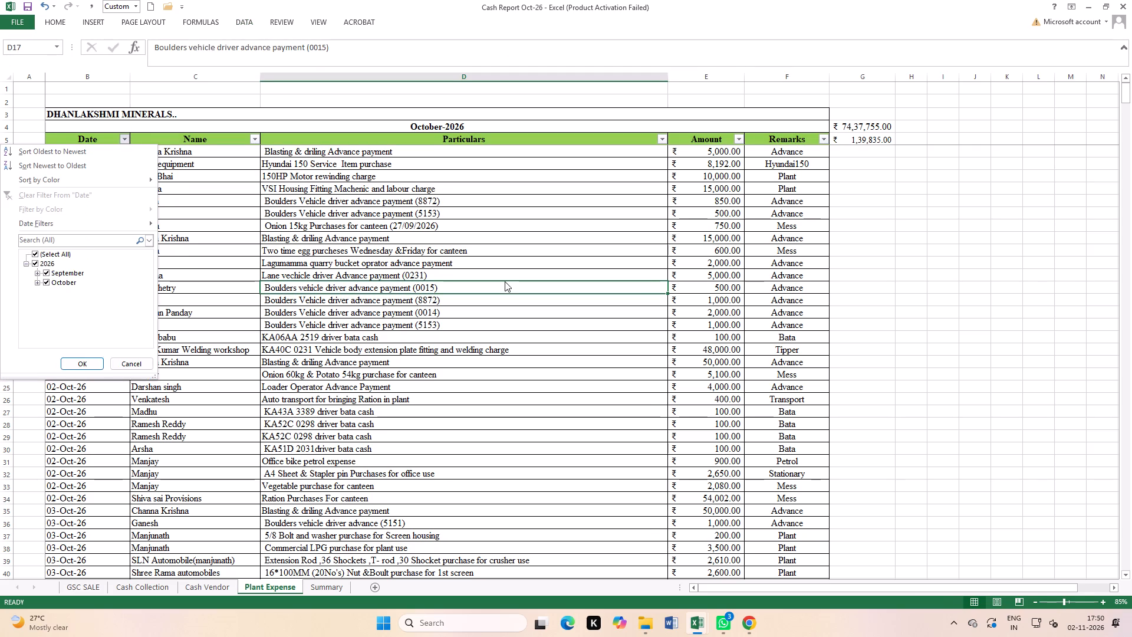
click(505, 281)
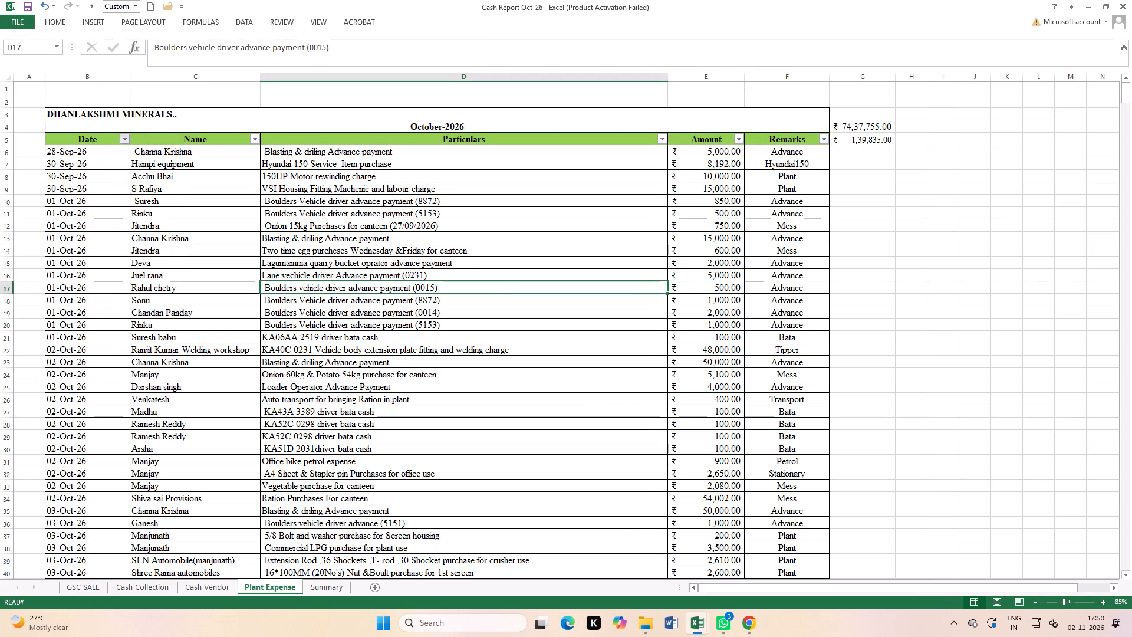
click(821, 137)
click(727, 253)
click(717, 274)
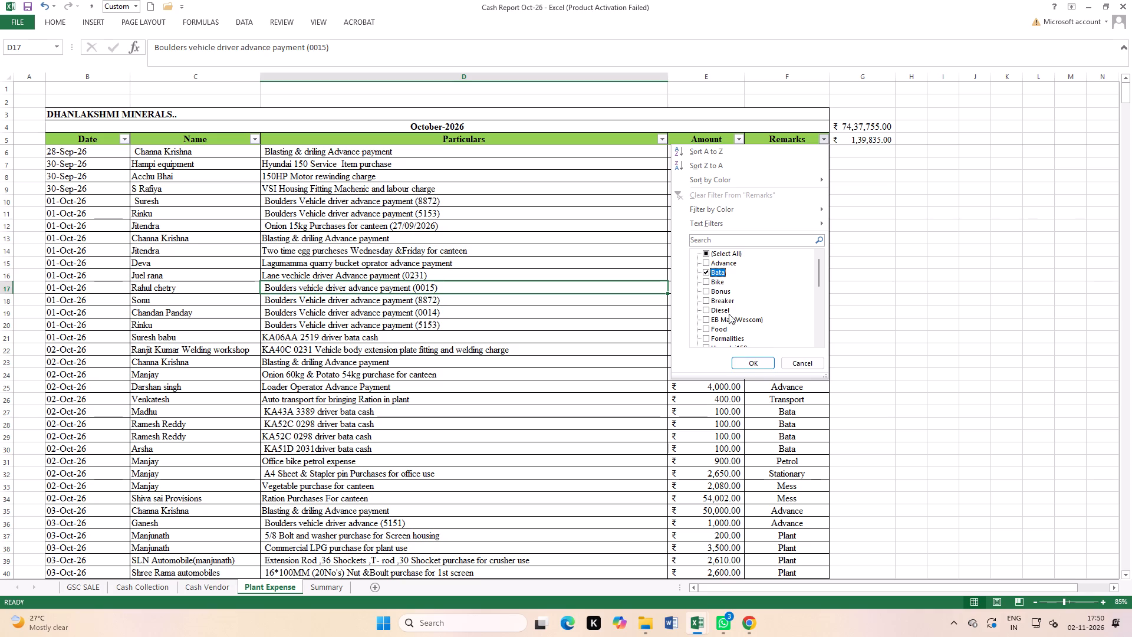
click(750, 360)
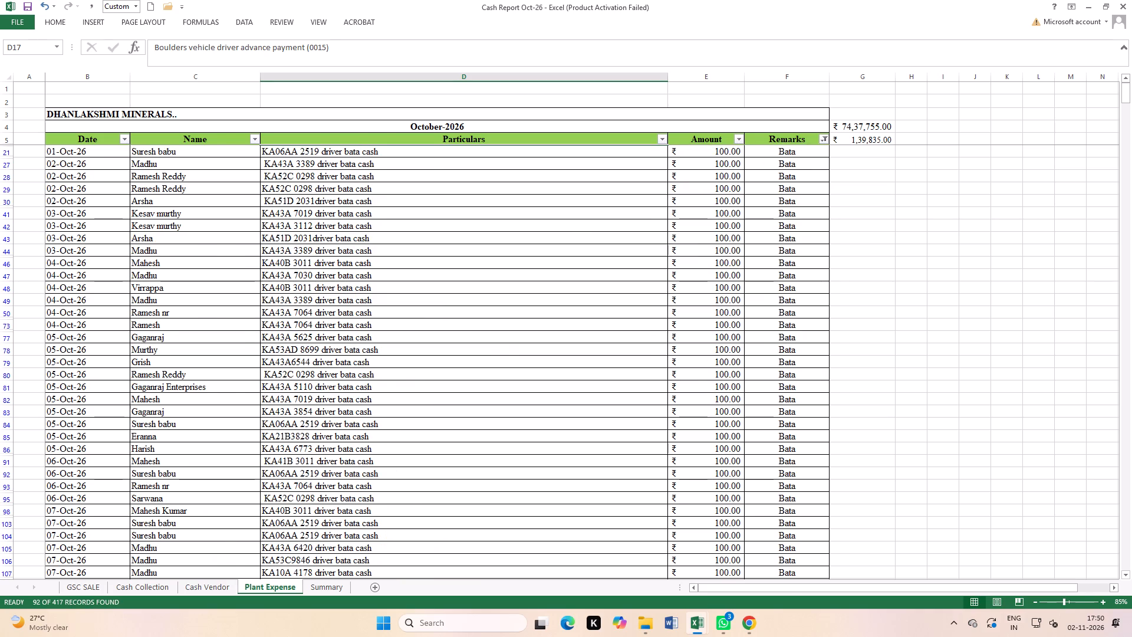
Remove the filter from the Plant Expense table.
click(240, 31)
click(242, 26)
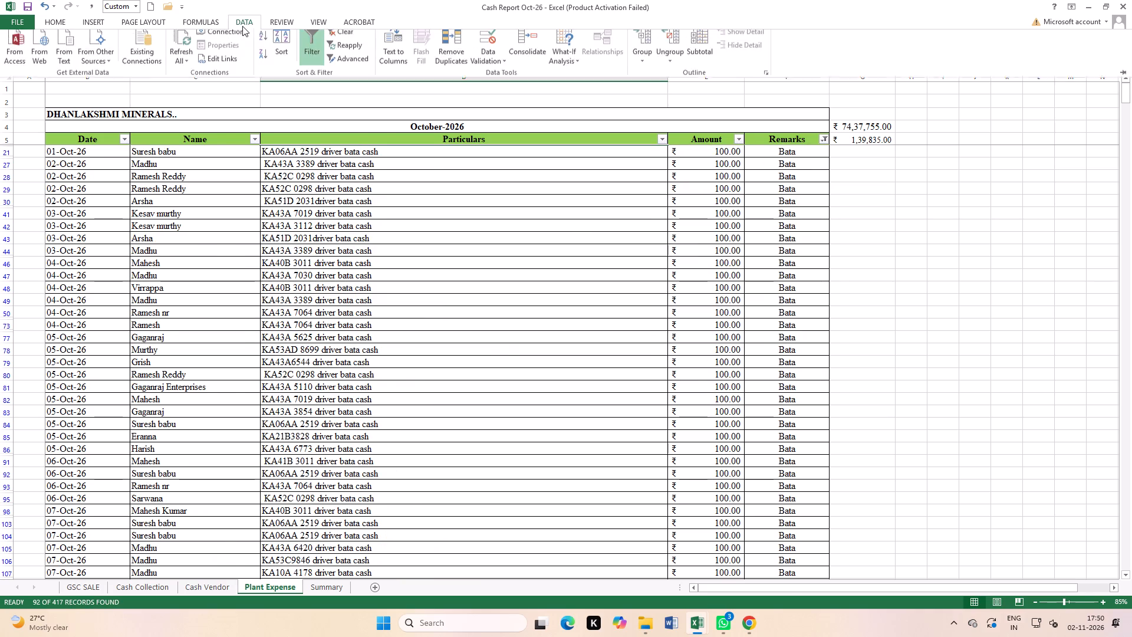
click(304, 51)
On the GSC SALE sheet, remove the existing filter and reapply it to the whole column header row 4.
click(85, 593)
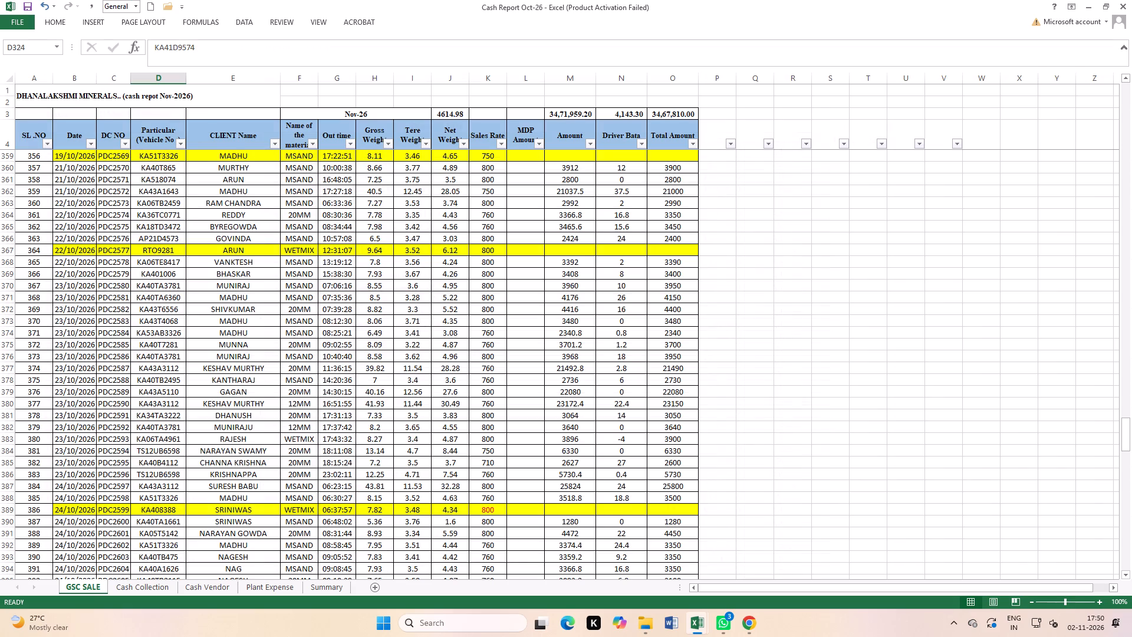
scroll(649, 350, up, 6)
click(424, 269)
click(238, 17)
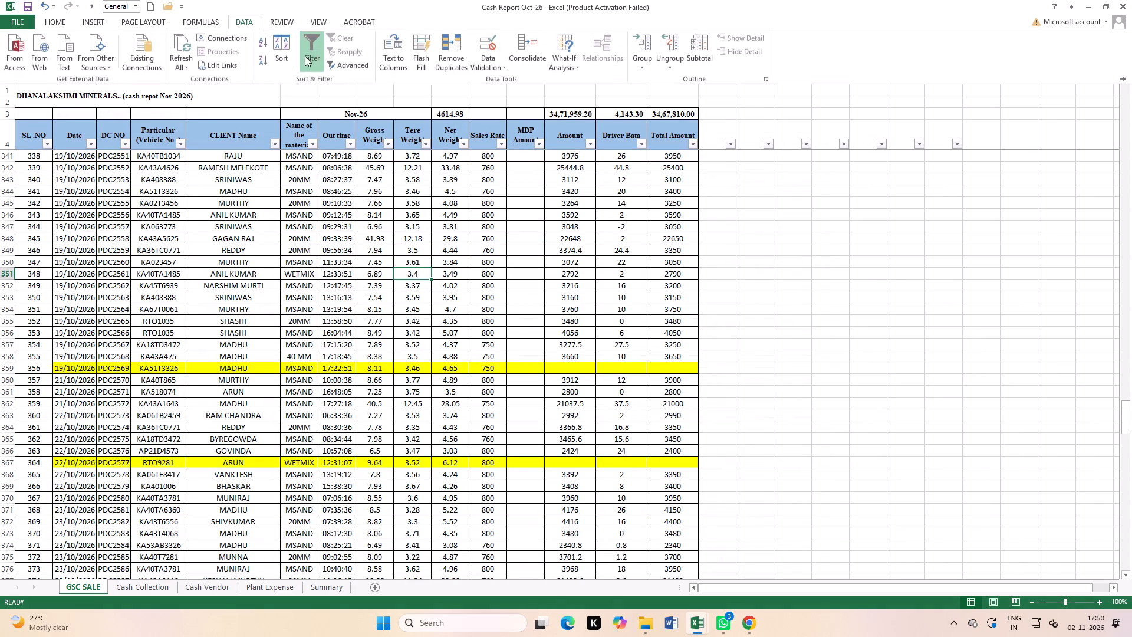
click(311, 49)
scroll(287, 299, up, 4)
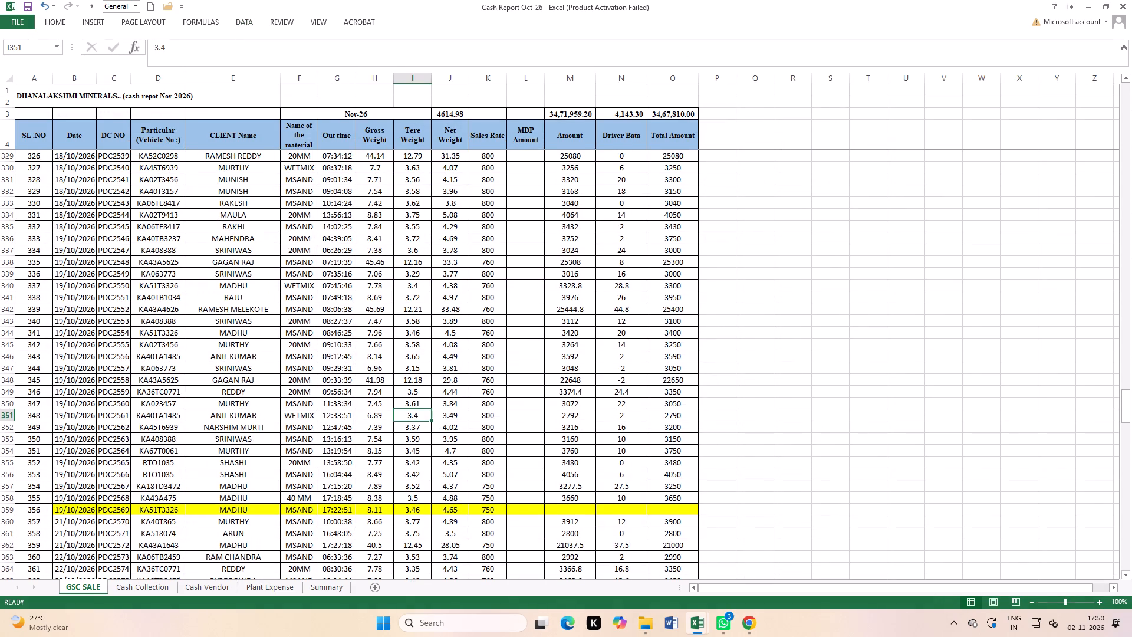
click(0, 134)
click(232, 17)
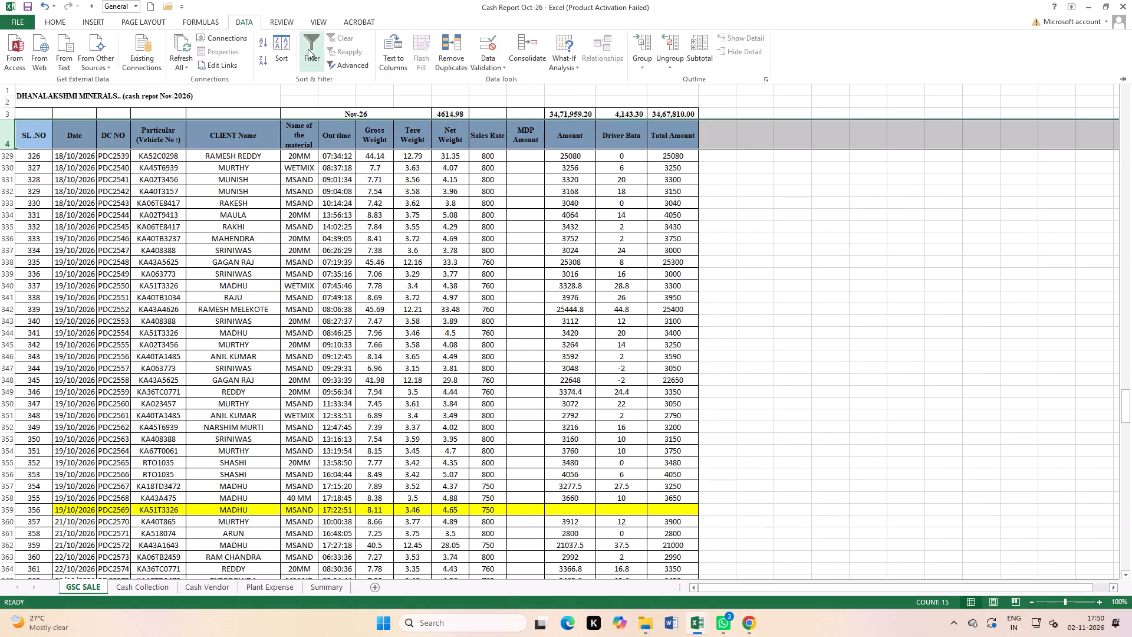
click(309, 47)
click(330, 283)
Filter the Net Weight column of the GSC SALE table to show only loads greater than 15.
click(273, 144)
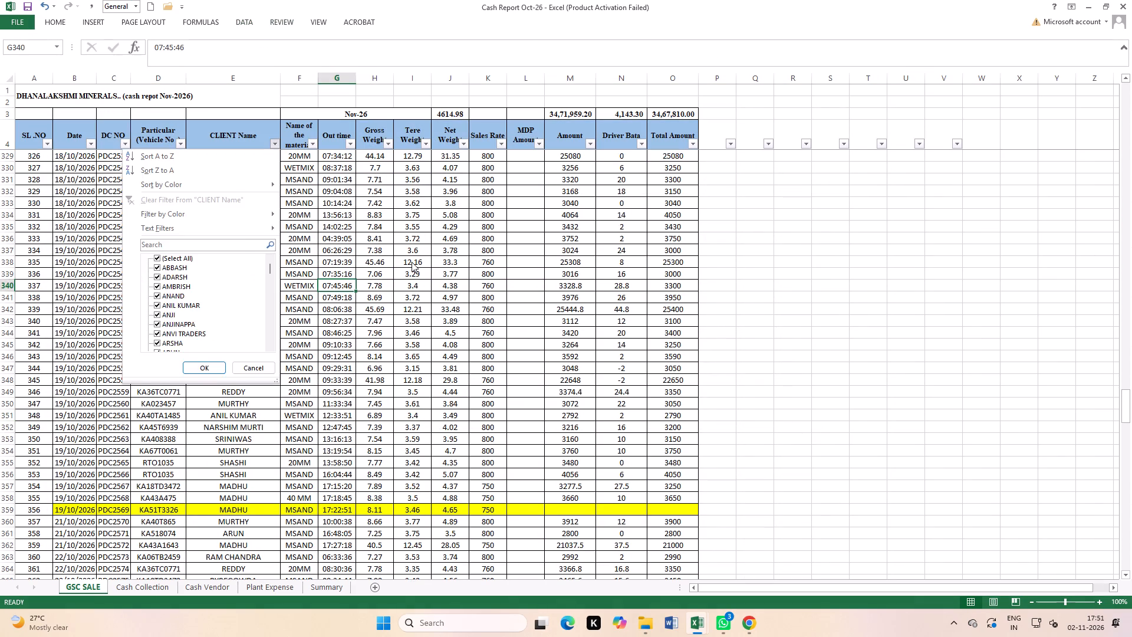
click(471, 285)
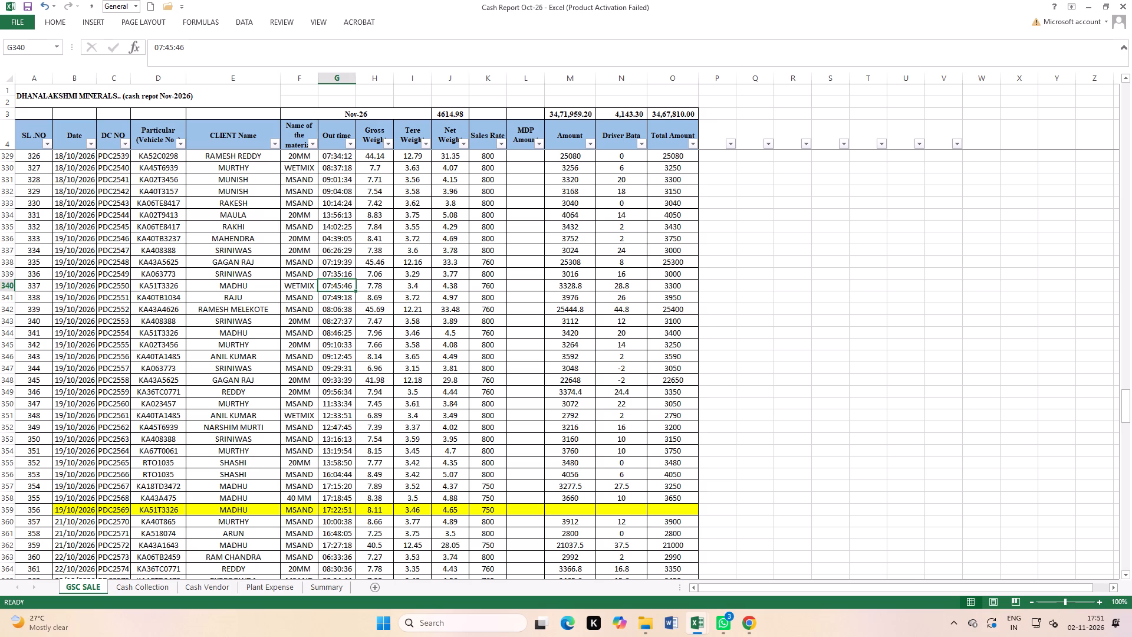
click(463, 147)
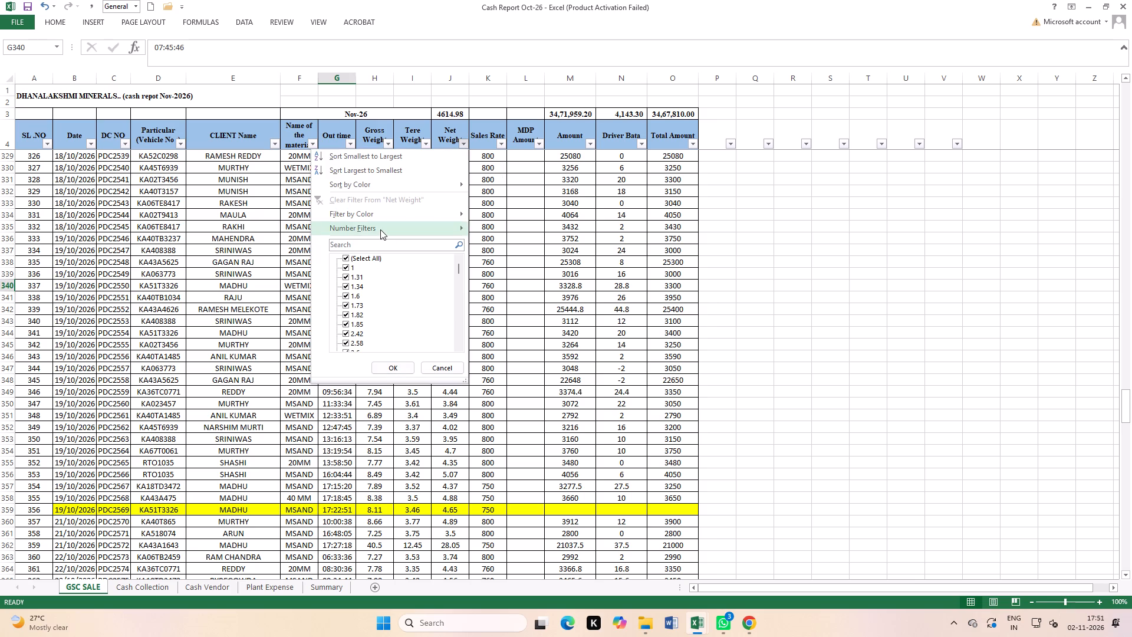
click(364, 229)
click(530, 261)
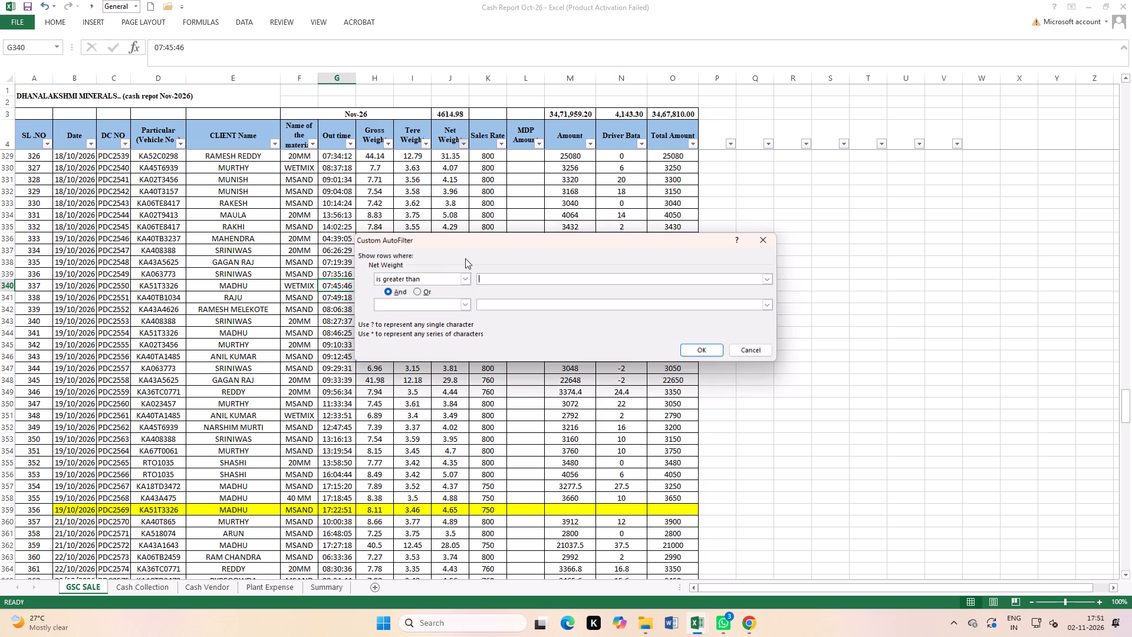
text(15)
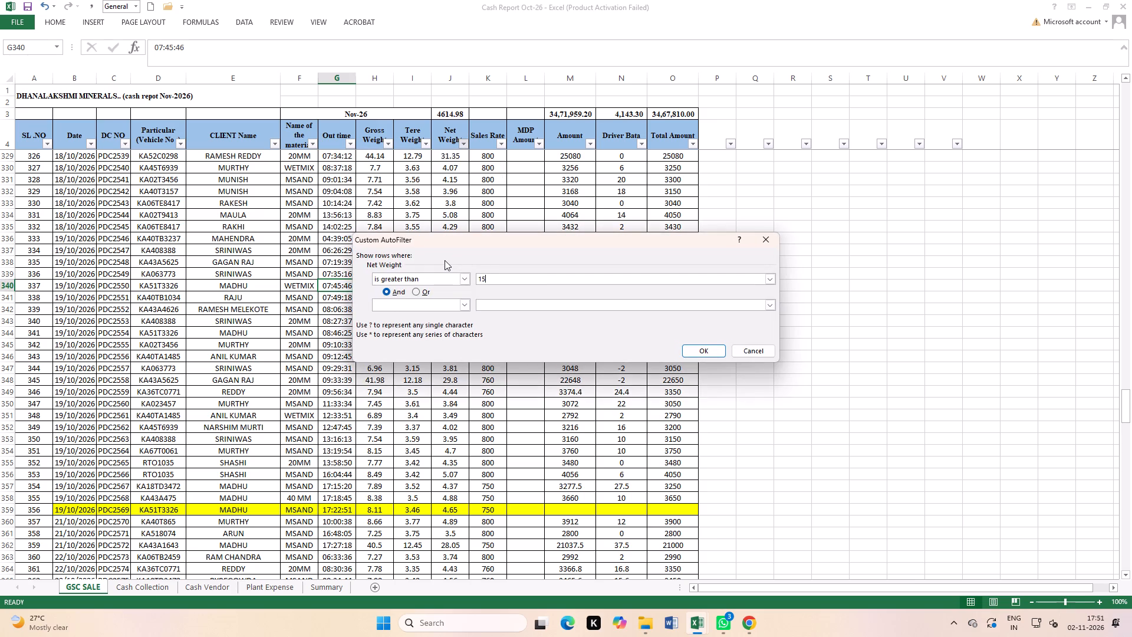
click(690, 347)
click(831, 324)
Check the count and sum of the filtered Net Weight values from the first to the last sale, and review those rows.
scroll(525, 290, up, 6)
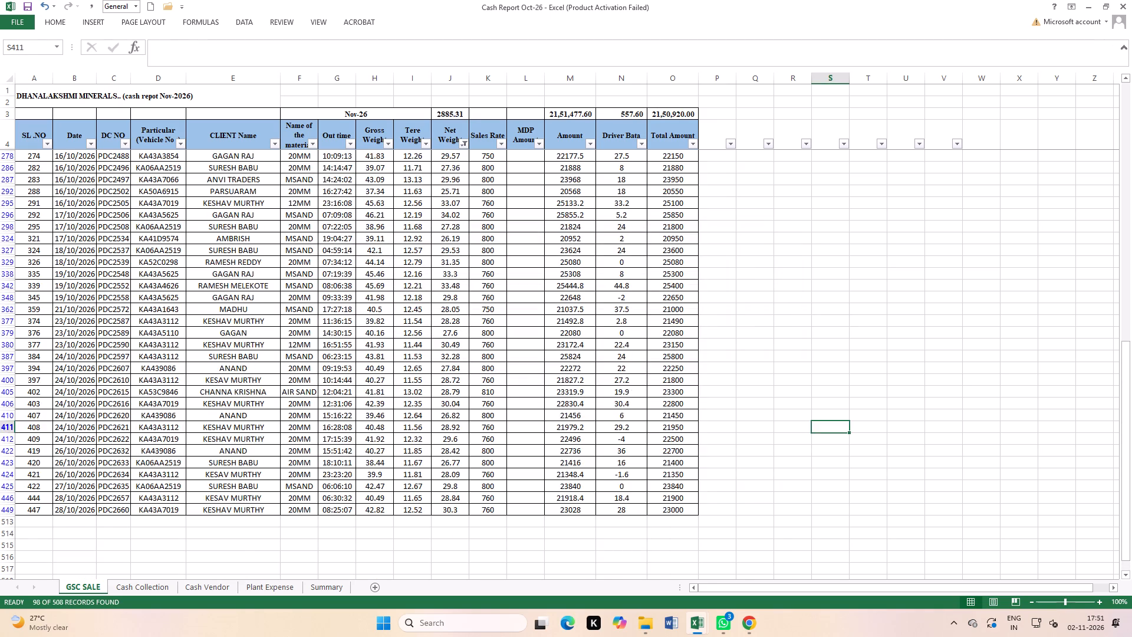
scroll(525, 290, up, 20)
scroll(525, 290, up, 20)
scroll(525, 290, up, 5)
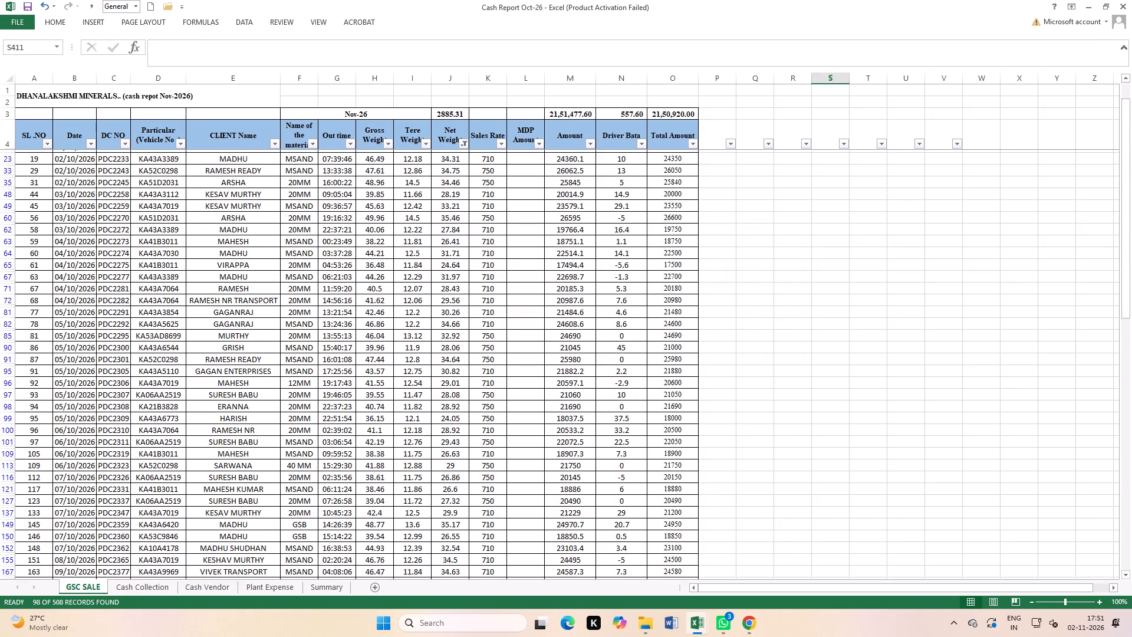
scroll(525, 295, up, 15)
click(555, 275)
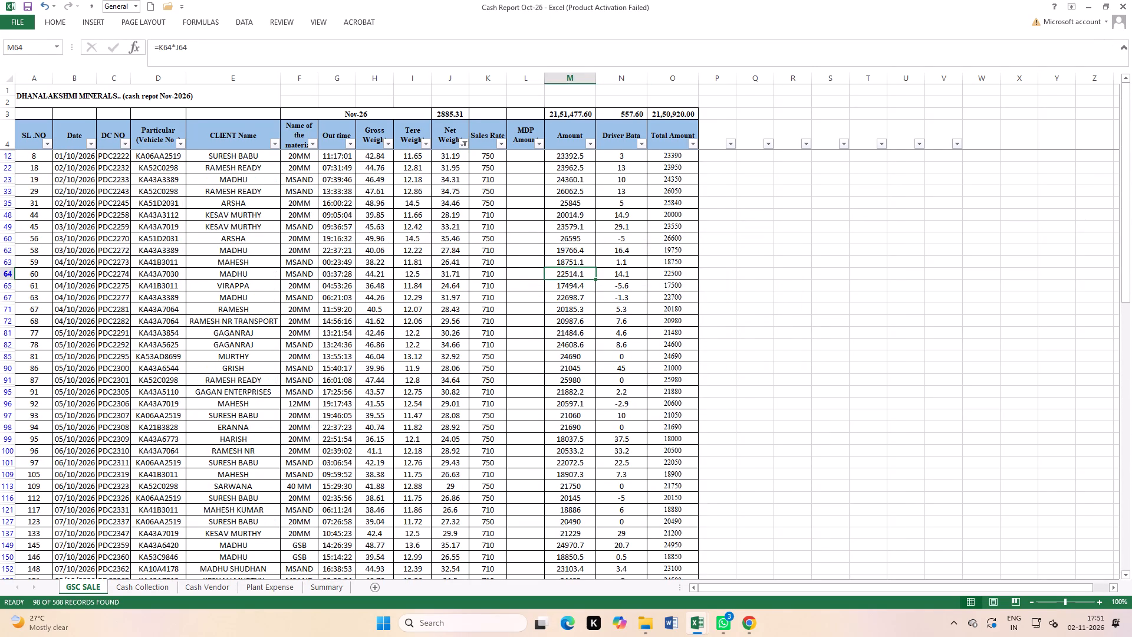
drag(446, 156, 450, 601)
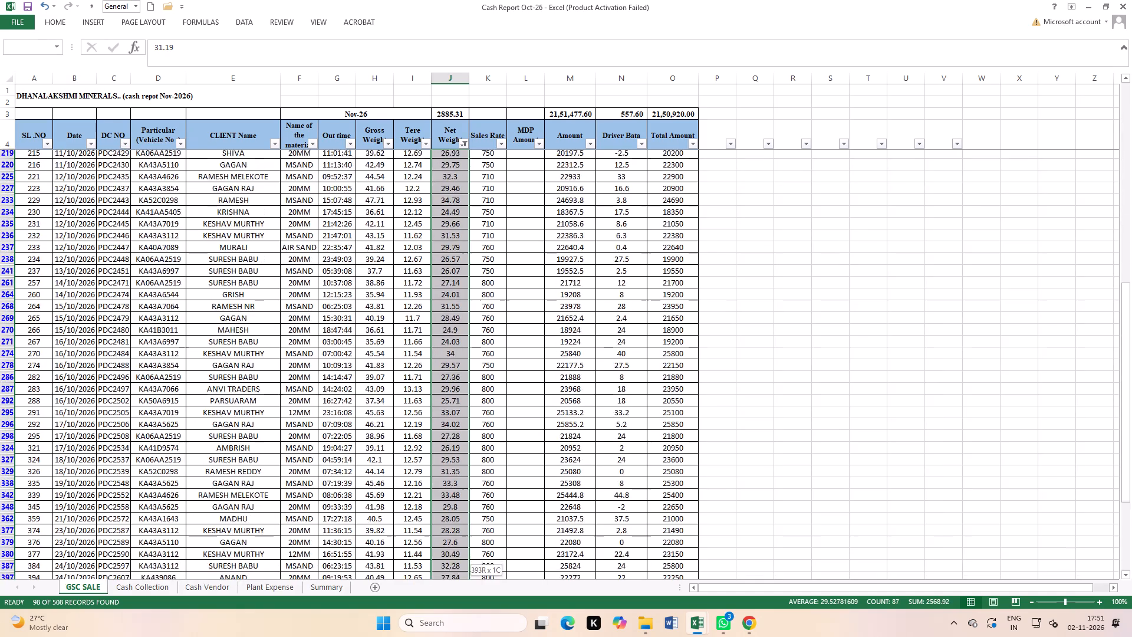
drag(450, 601, 452, 572)
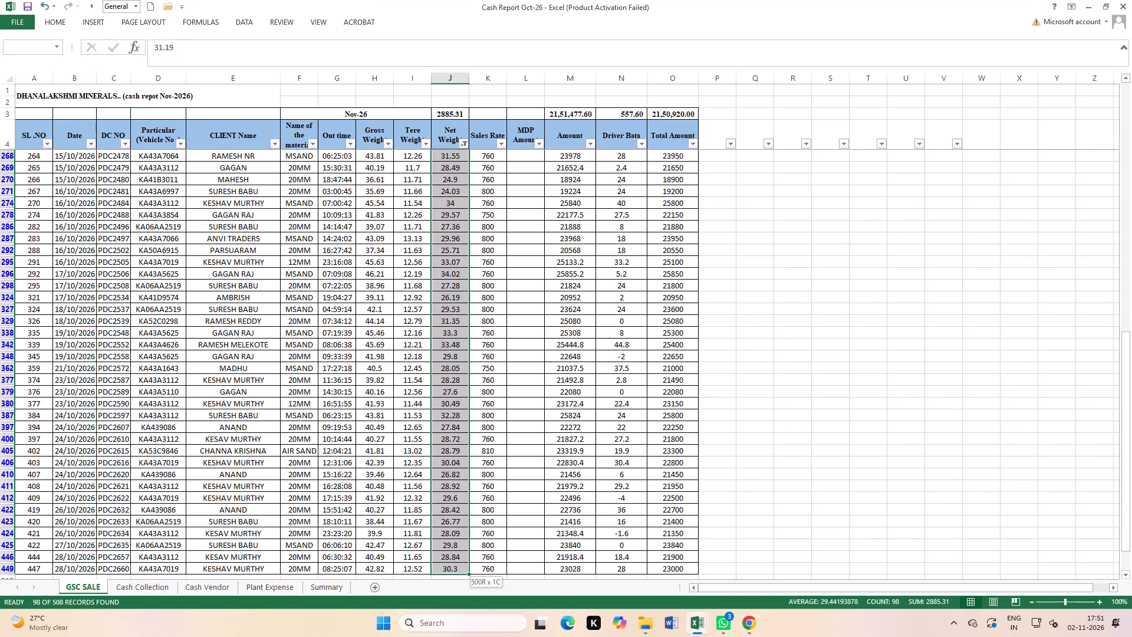
drag(452, 572, 450, 575)
scroll(476, 490, down, 4)
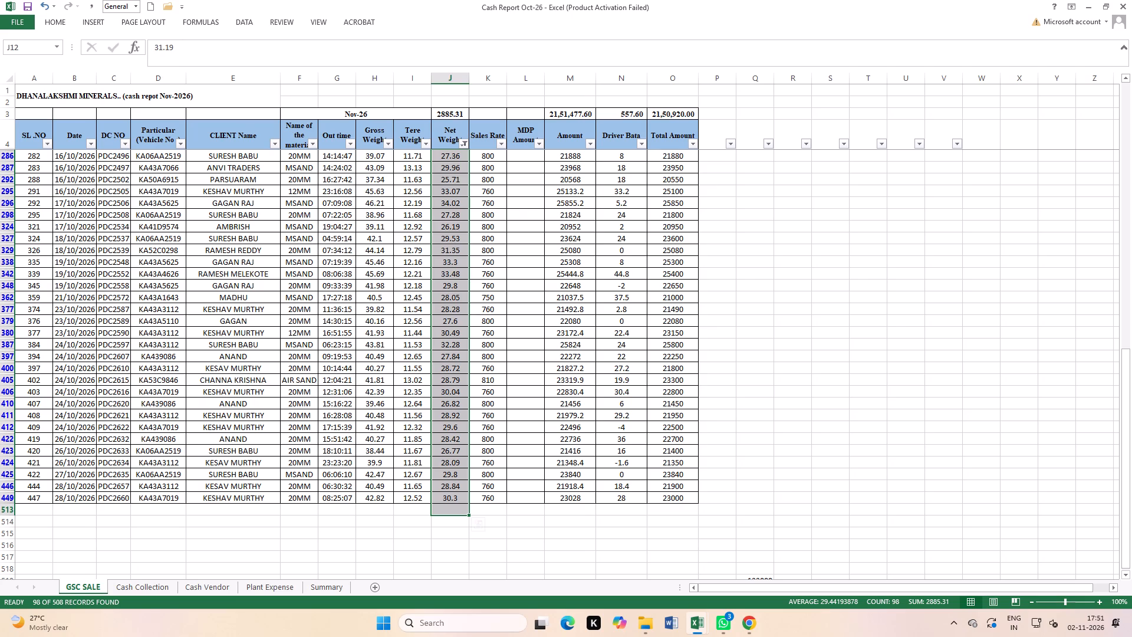
scroll(620, 511, up, 6)
scroll(513, 469, up, 7)
scroll(423, 520, up, 9)
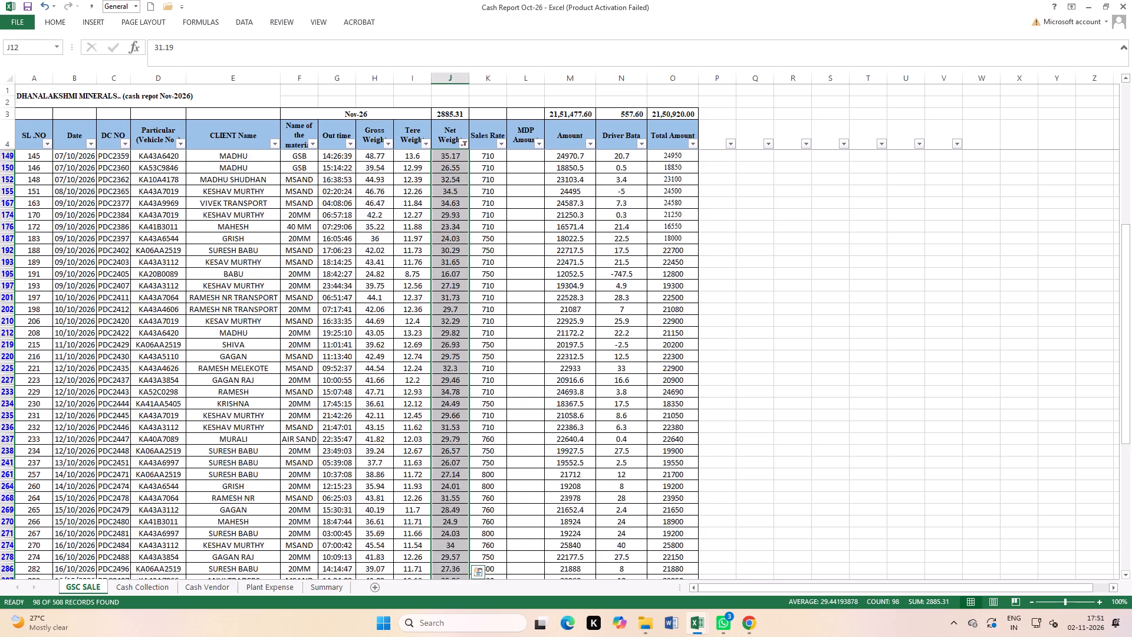
scroll(423, 520, up, 20)
scroll(423, 520, up, 15)
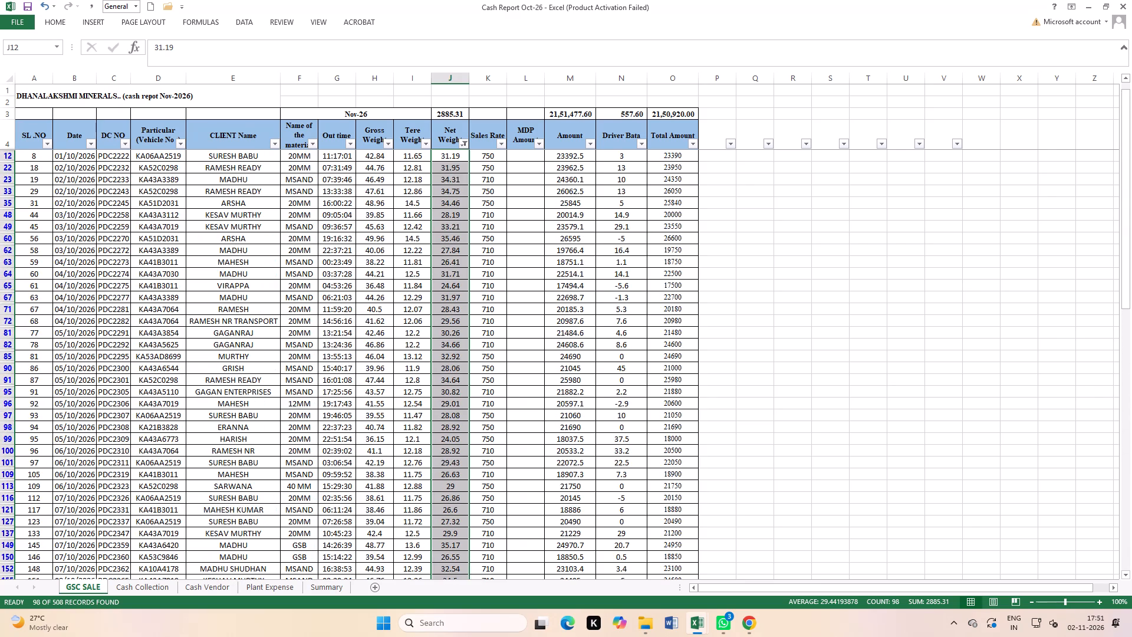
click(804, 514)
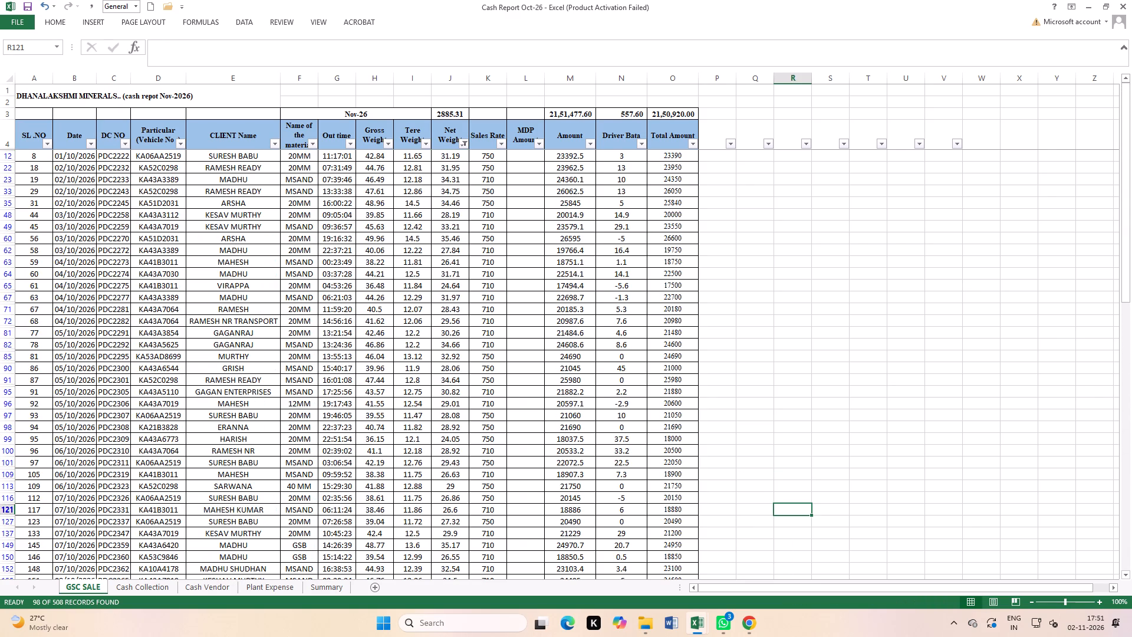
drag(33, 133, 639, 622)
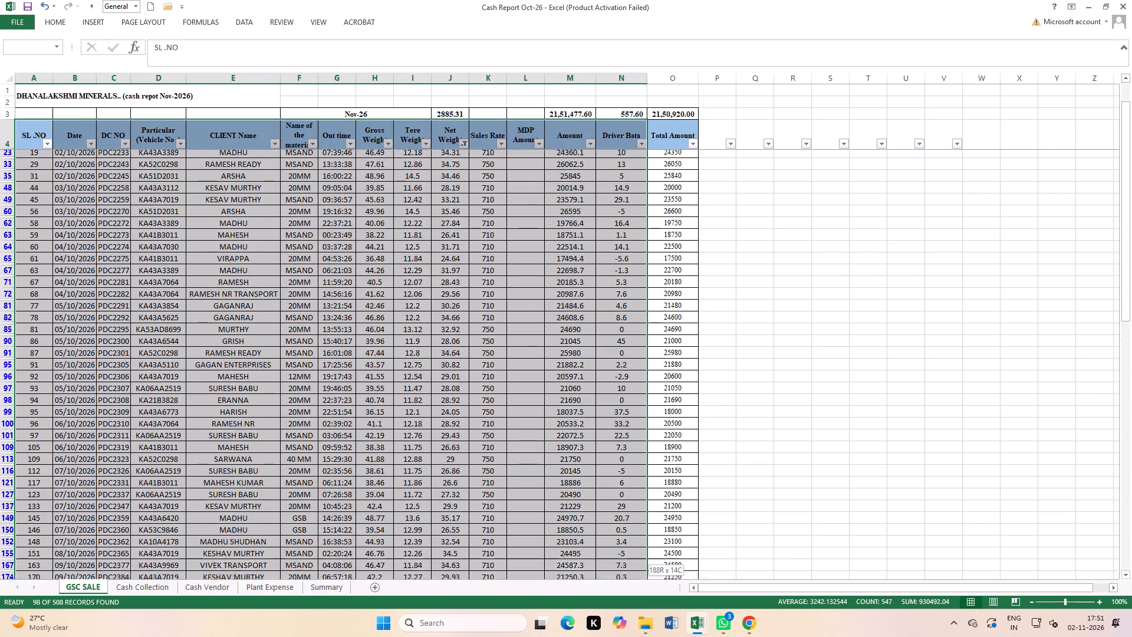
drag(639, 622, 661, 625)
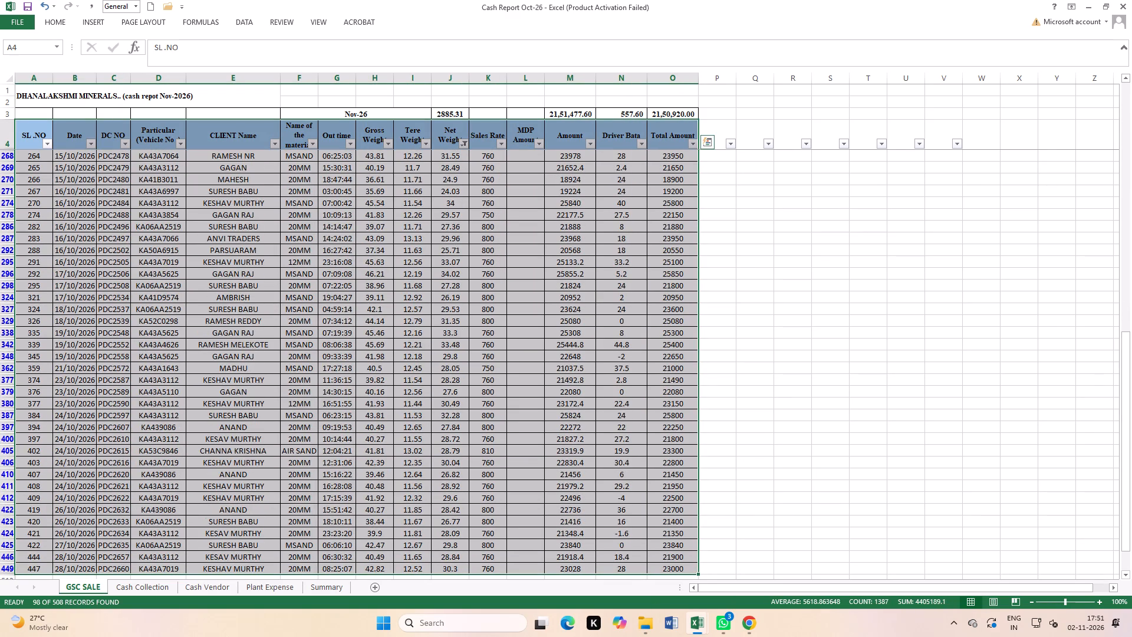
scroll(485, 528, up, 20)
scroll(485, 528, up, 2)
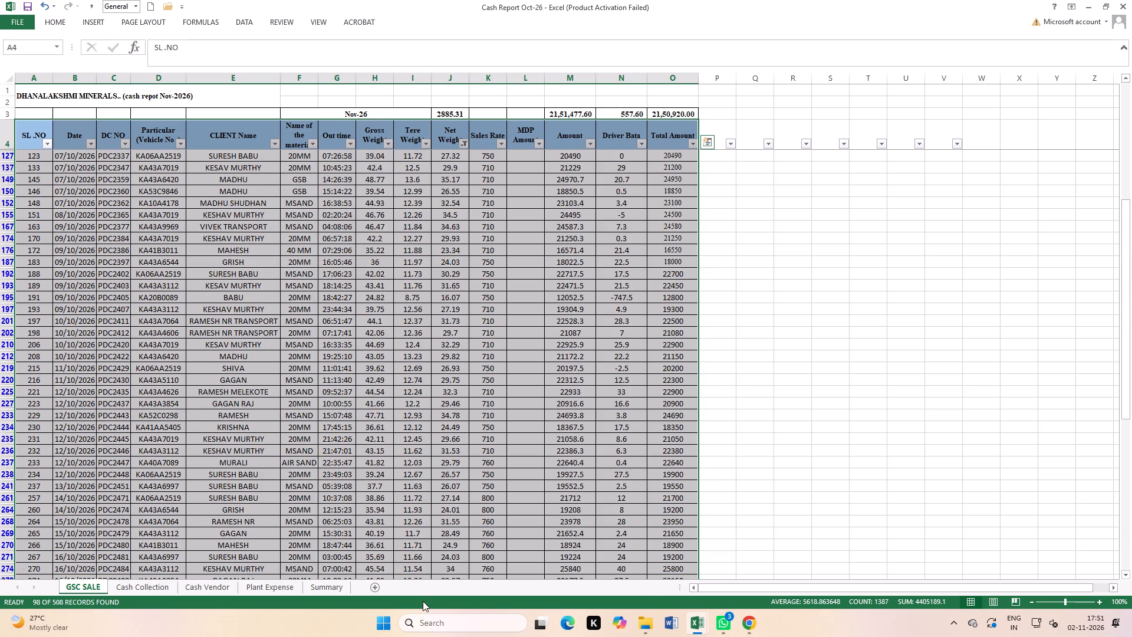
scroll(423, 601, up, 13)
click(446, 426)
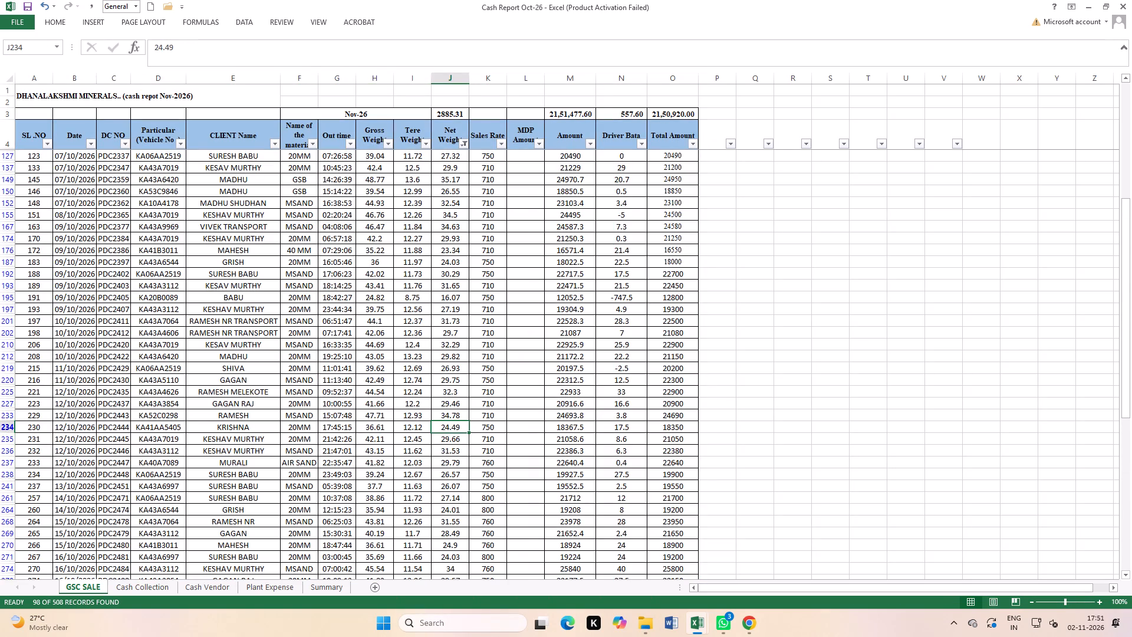
Select the filtered GSC SALE rows from 07/10/2026 to 28/10/2026, Date through Net Weight, and set printing to that selection only.
drag(67, 156, 677, 636)
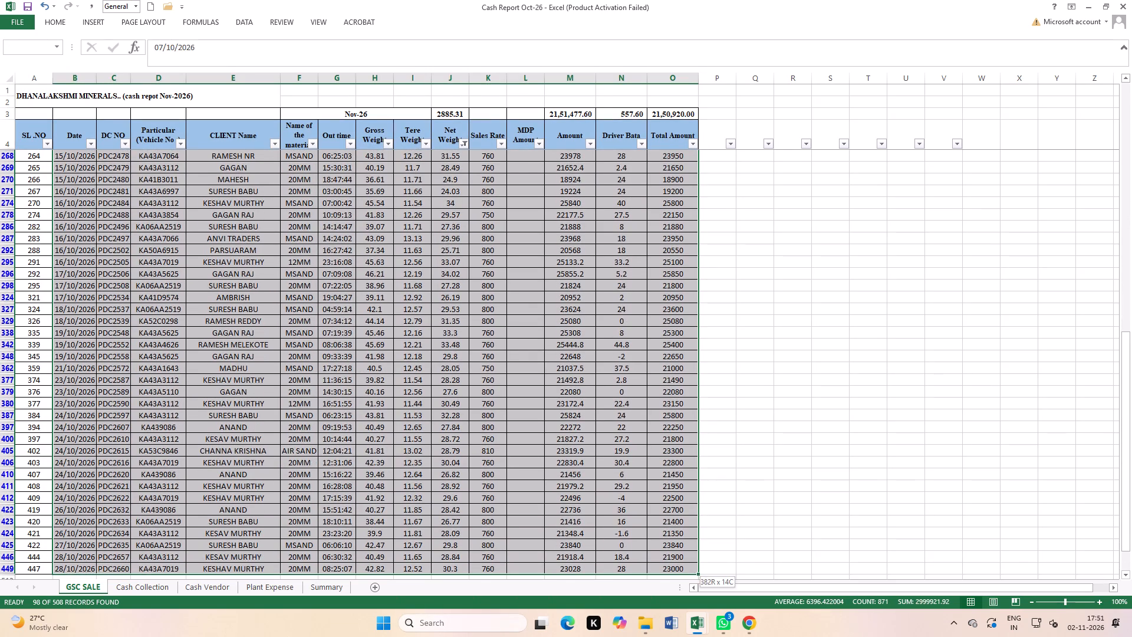
drag(677, 636, 466, 481)
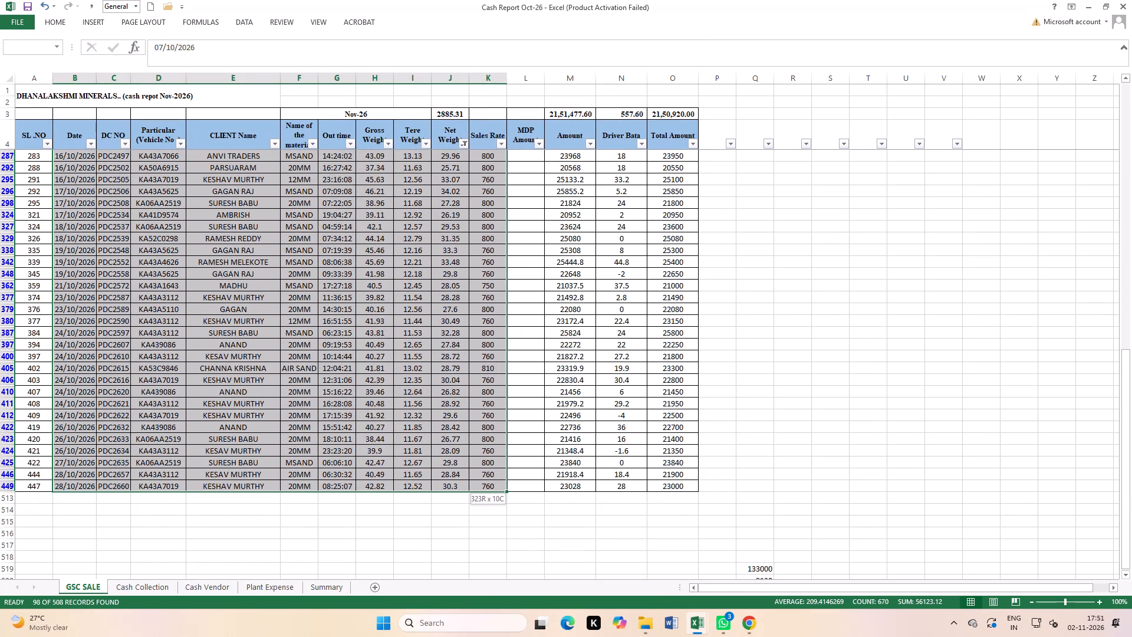
drag(466, 481, 463, 481)
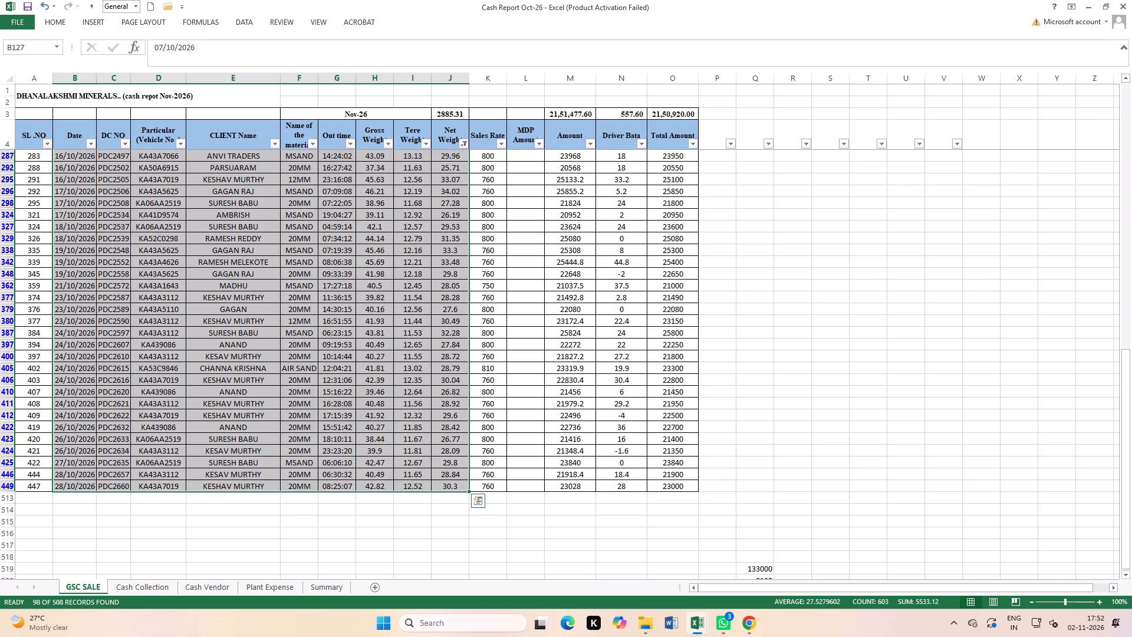
key(ctrl+p)
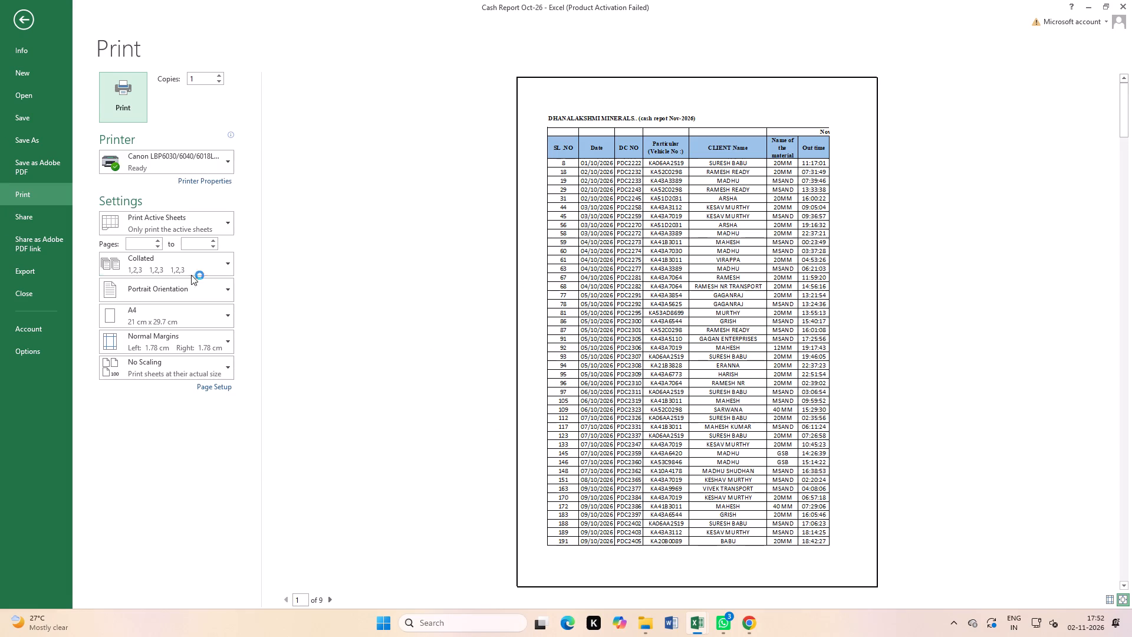
click(160, 219)
click(177, 303)
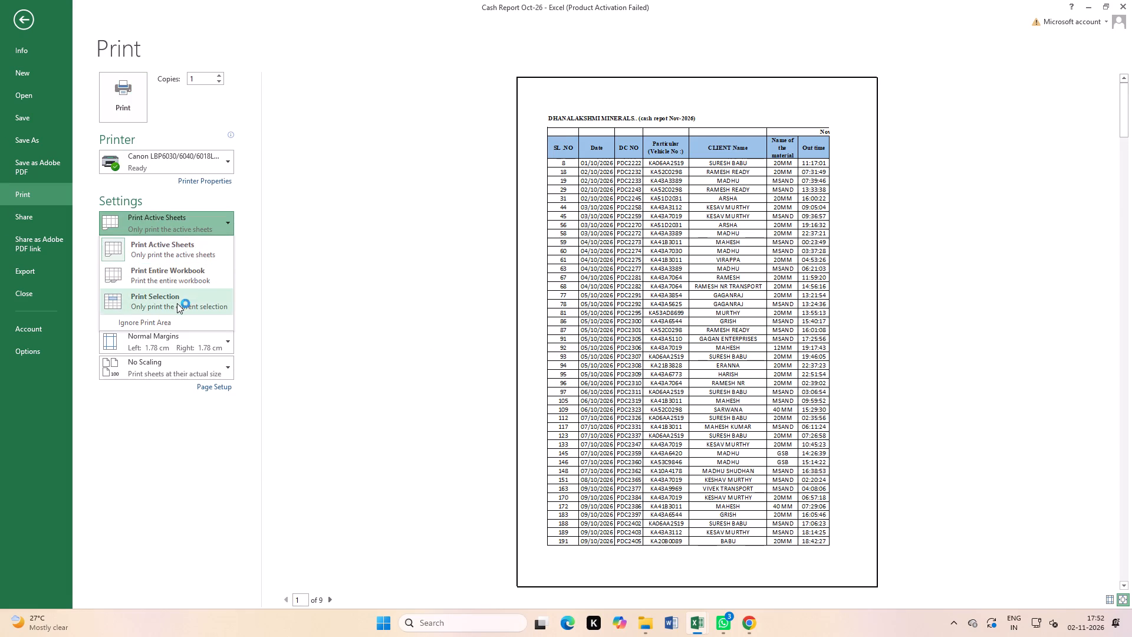
scroll(659, 353, down, 15)
scroll(661, 360, up, 7)
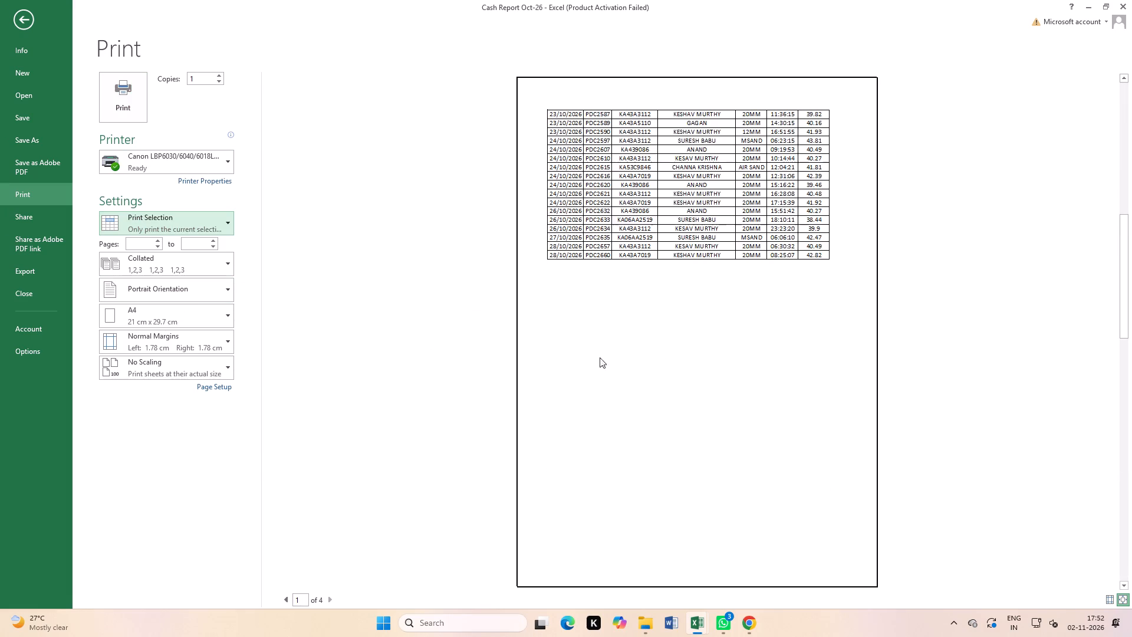
Scale the selected GSC SALE rows to fit on one page, check the preview, and print one copy.
click(200, 369)
click(190, 431)
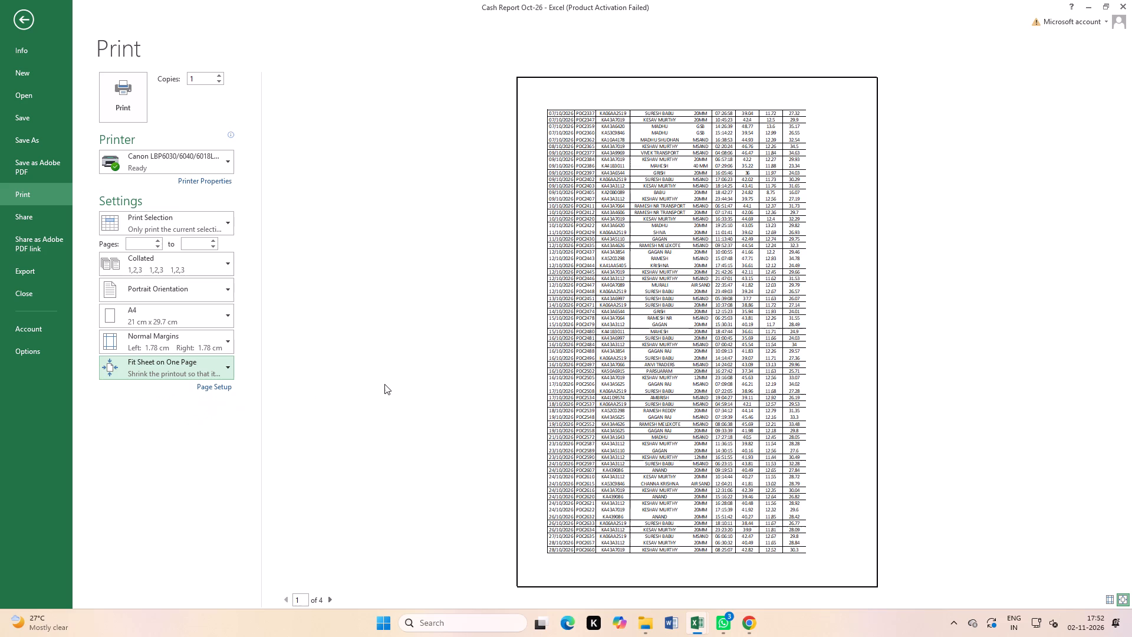
scroll(655, 348, down, 15)
scroll(660, 355, up, 15)
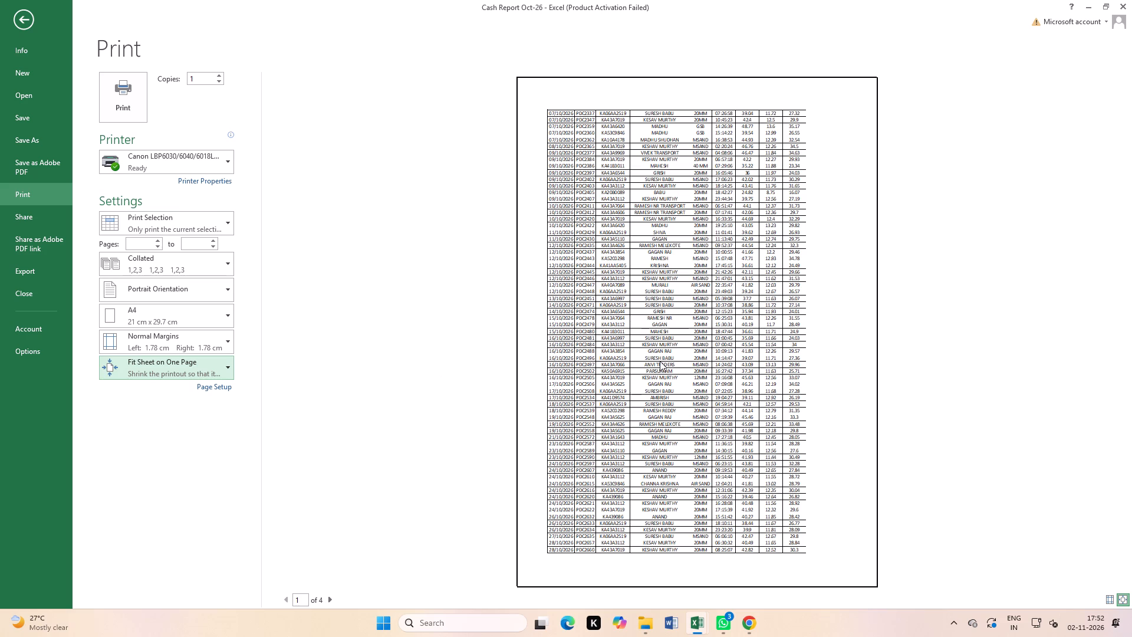
scroll(660, 361, up, 3)
scroll(660, 361, down, 15)
scroll(627, 429, up, 9)
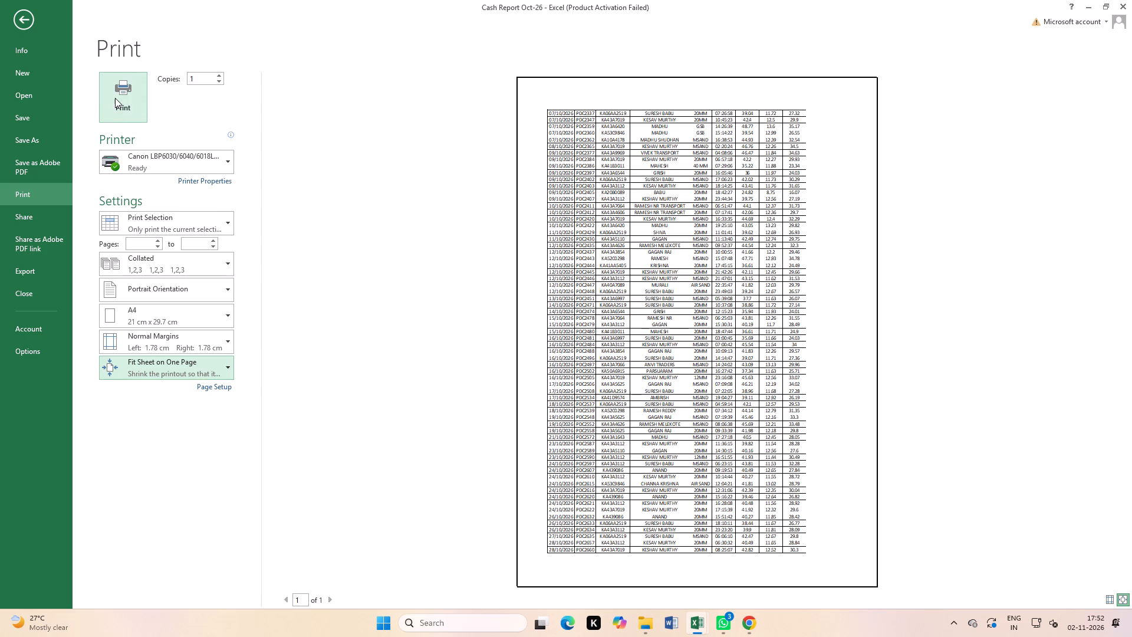
click(121, 98)
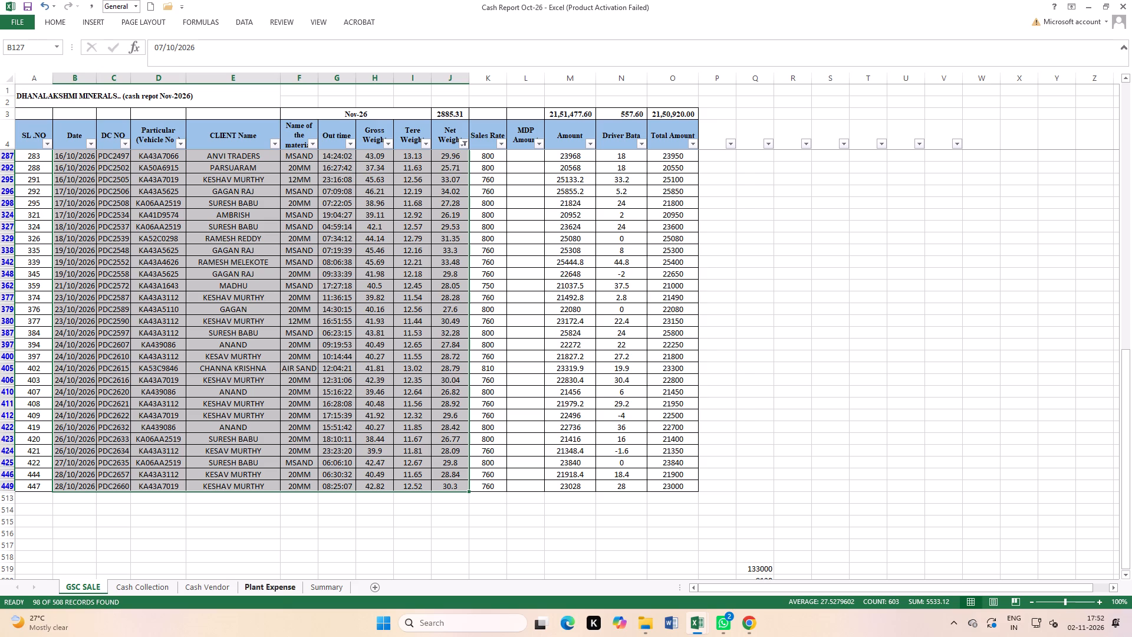
Return to the top of the Plant Expense sheet.
click(278, 589)
scroll(334, 460, up, 13)
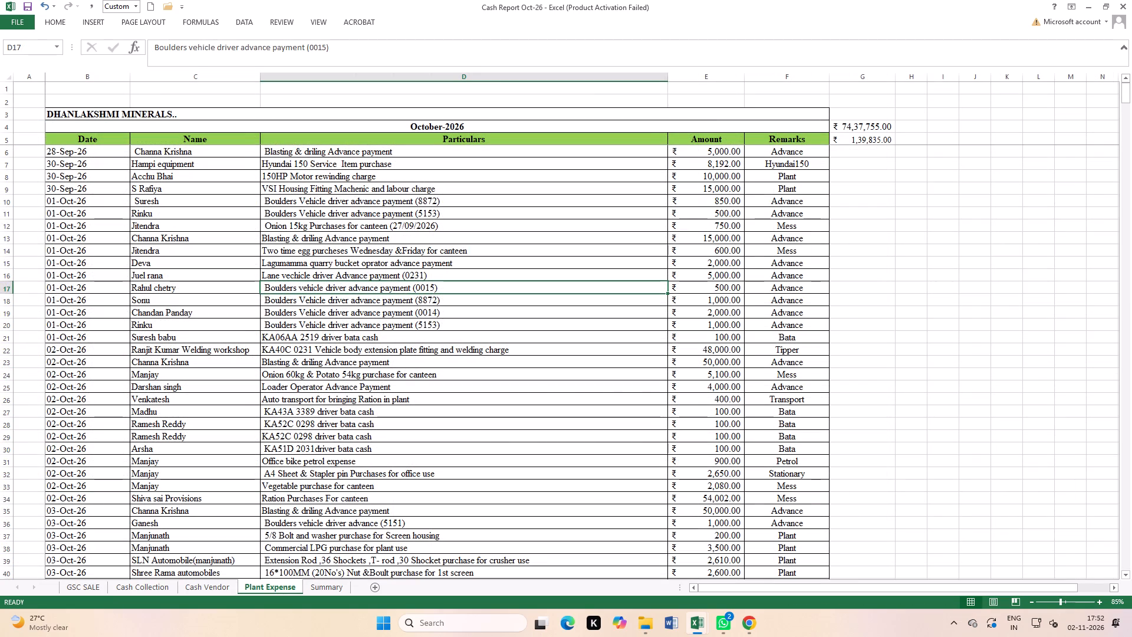
scroll(438, 308, down, 2)
scroll(438, 314, up, 17)
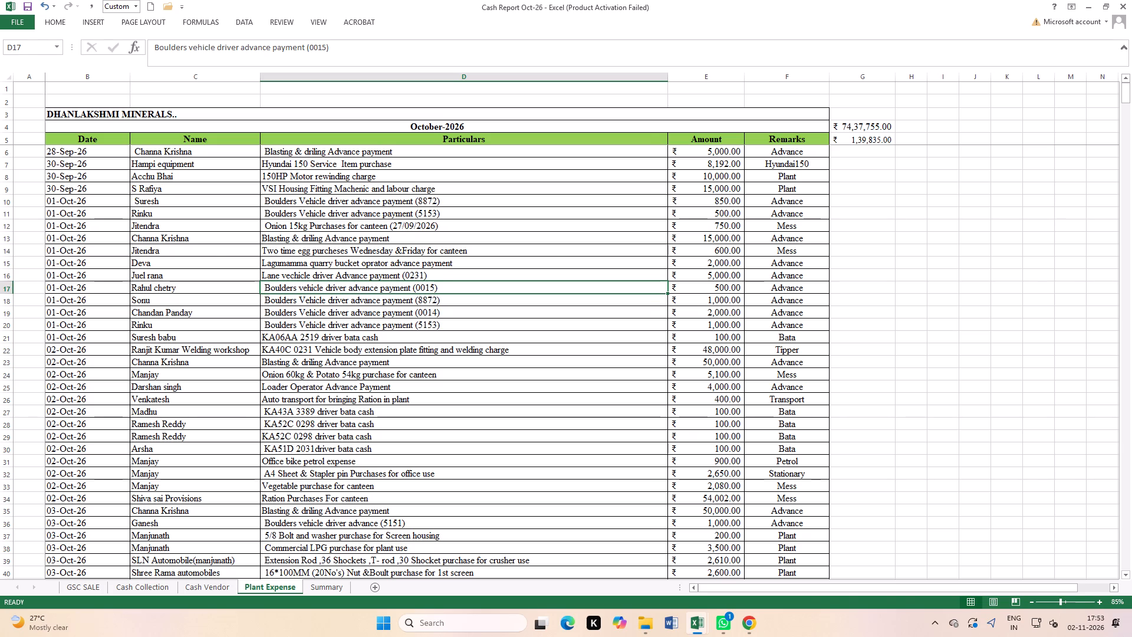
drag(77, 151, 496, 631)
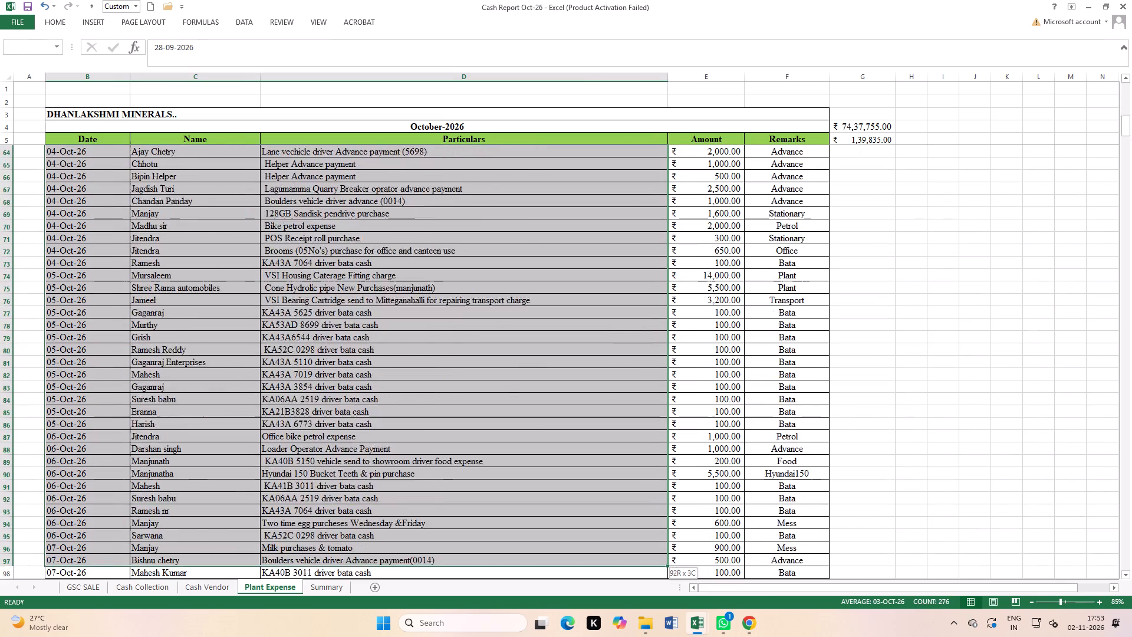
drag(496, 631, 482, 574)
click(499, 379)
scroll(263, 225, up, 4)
Add a filter to header row 5 of the Plant Expense table, from Date to Remarks.
drag(75, 142, 777, 142)
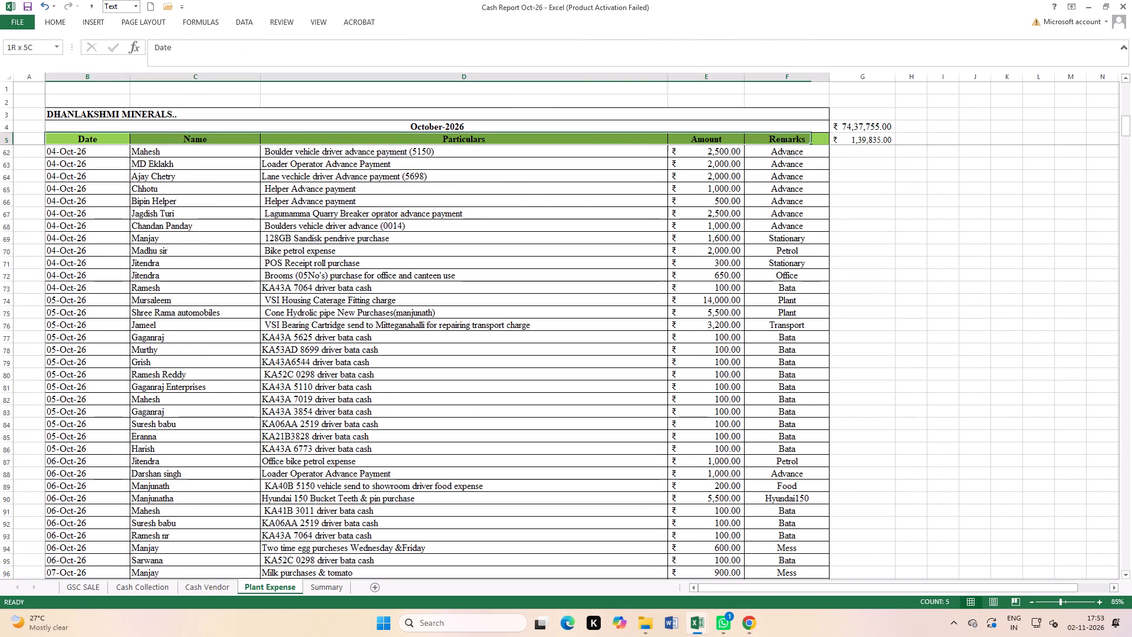
drag(777, 142, 784, 142)
click(243, 22)
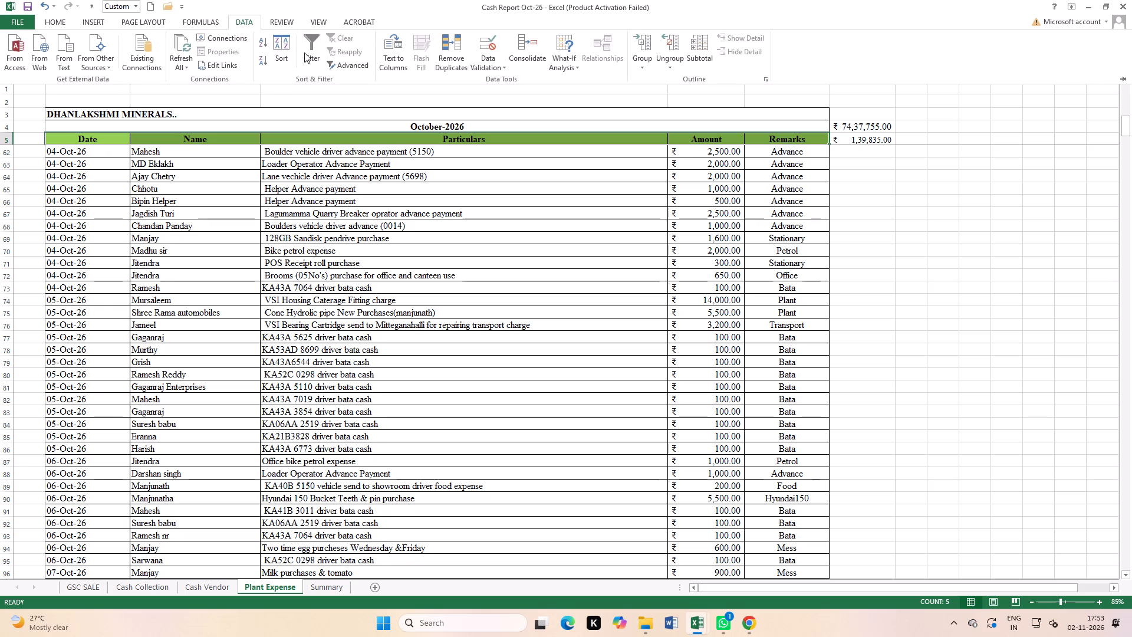
click(305, 50)
drag(583, 280, 589, 280)
Filter the Remarks column of the Plant Expense table to show only Bata entries.
click(825, 139)
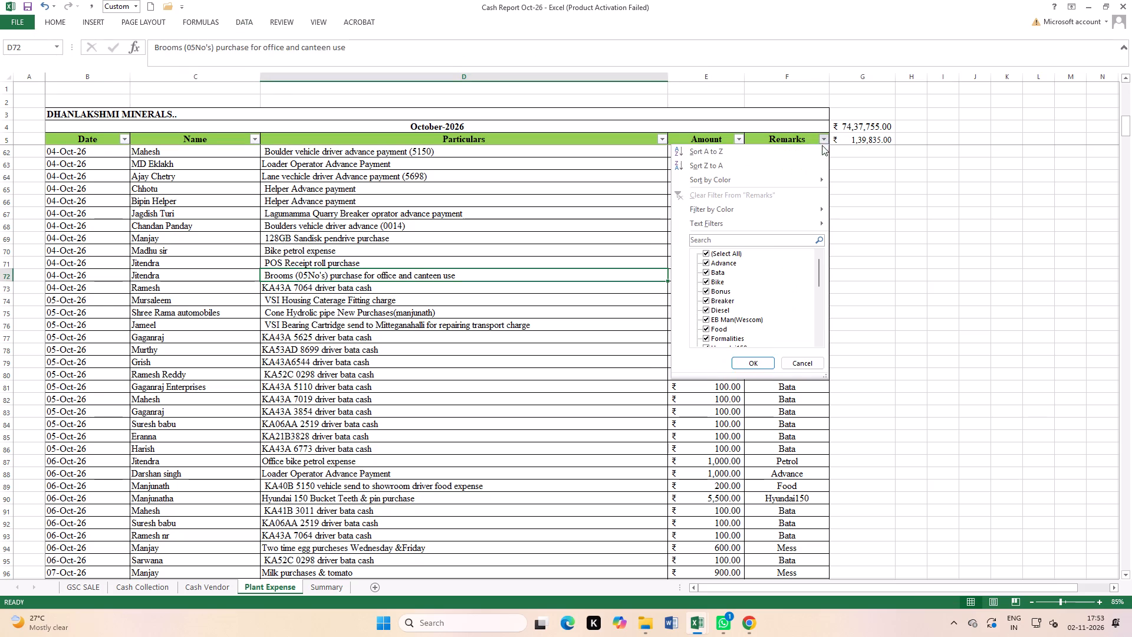
click(733, 253)
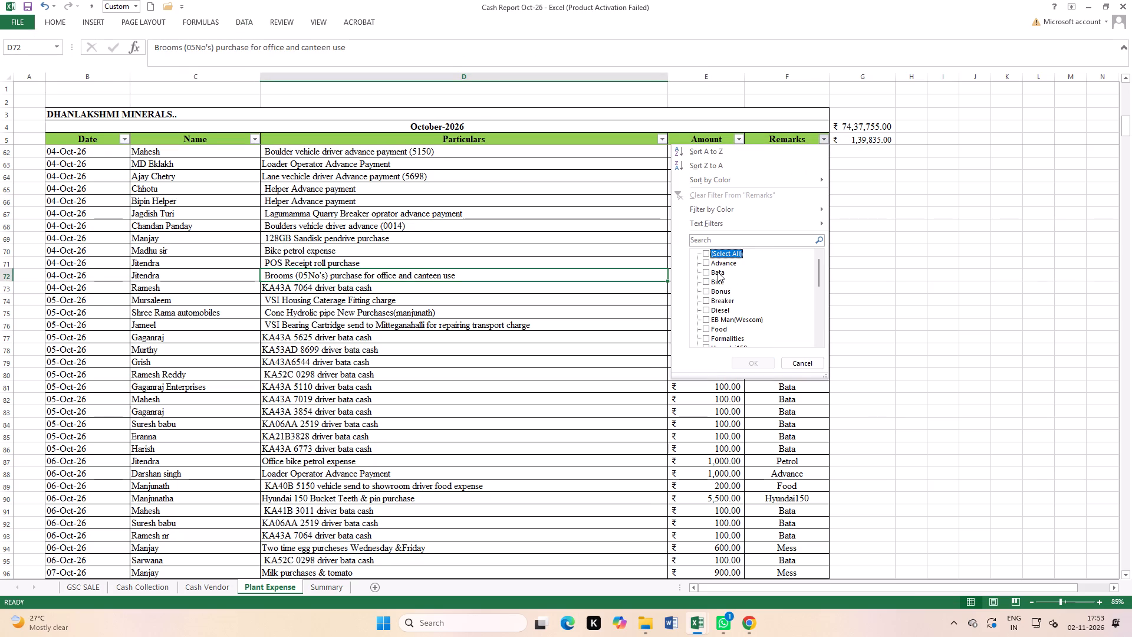
click(718, 272)
click(748, 364)
click(670, 319)
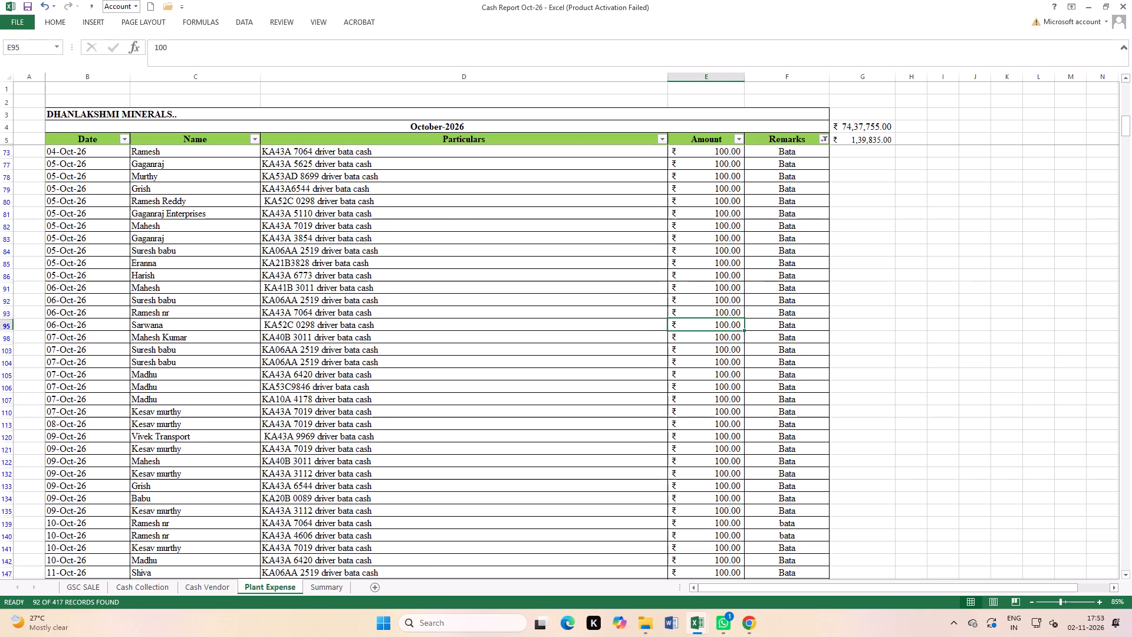
Select the filtered Bata rows from 04-Oct-26 to the last entry, Date through Amount, and set printing to that selection only.
drag(76, 150, 667, 636)
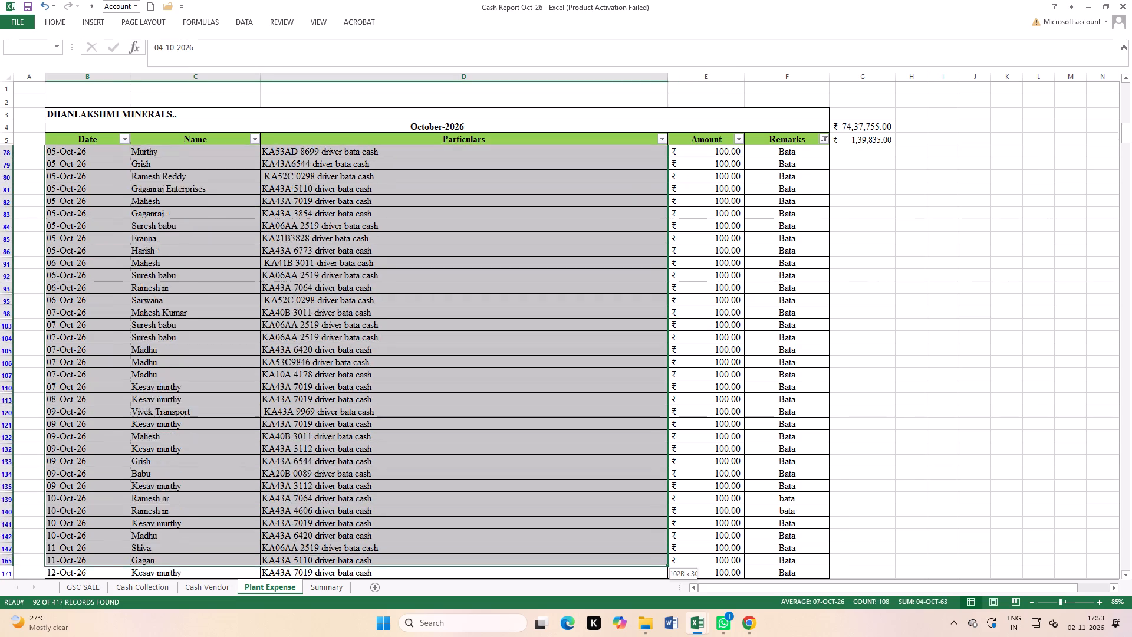
drag(667, 636, 725, 557)
key(ctrl+p)
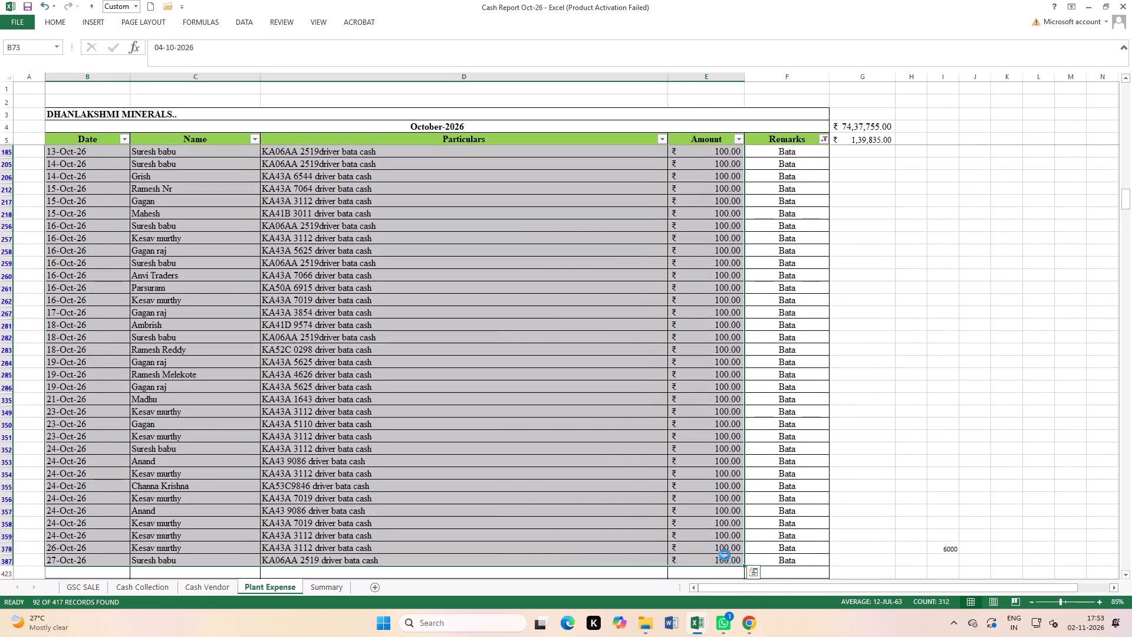
scroll(528, 379, down, 4)
scroll(134, 290, up, 5)
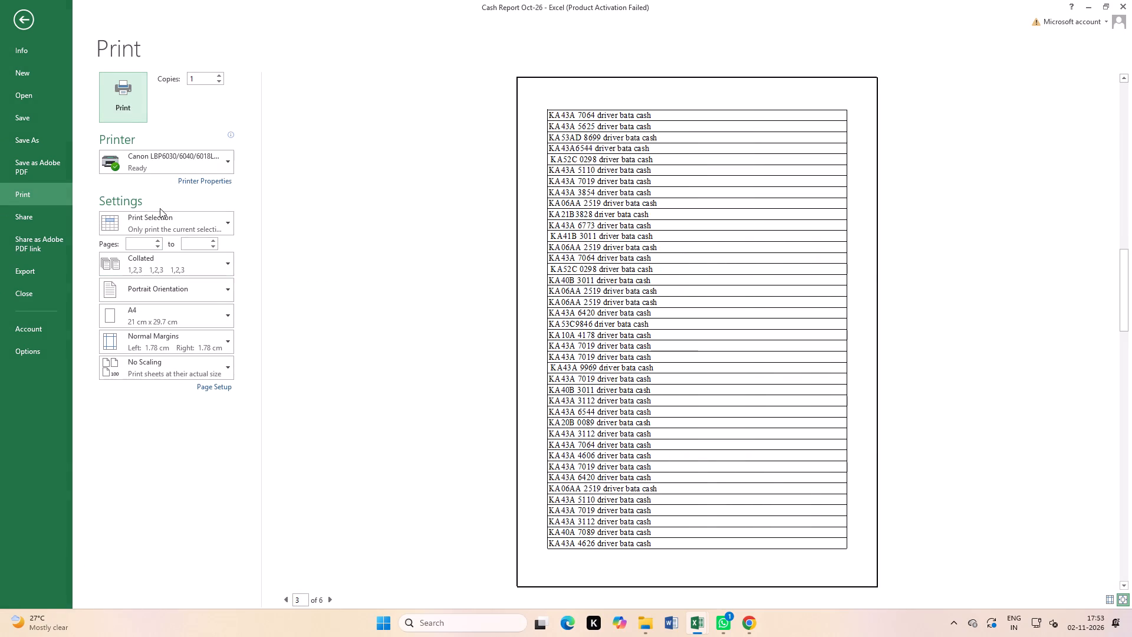
click(162, 221)
click(168, 307)
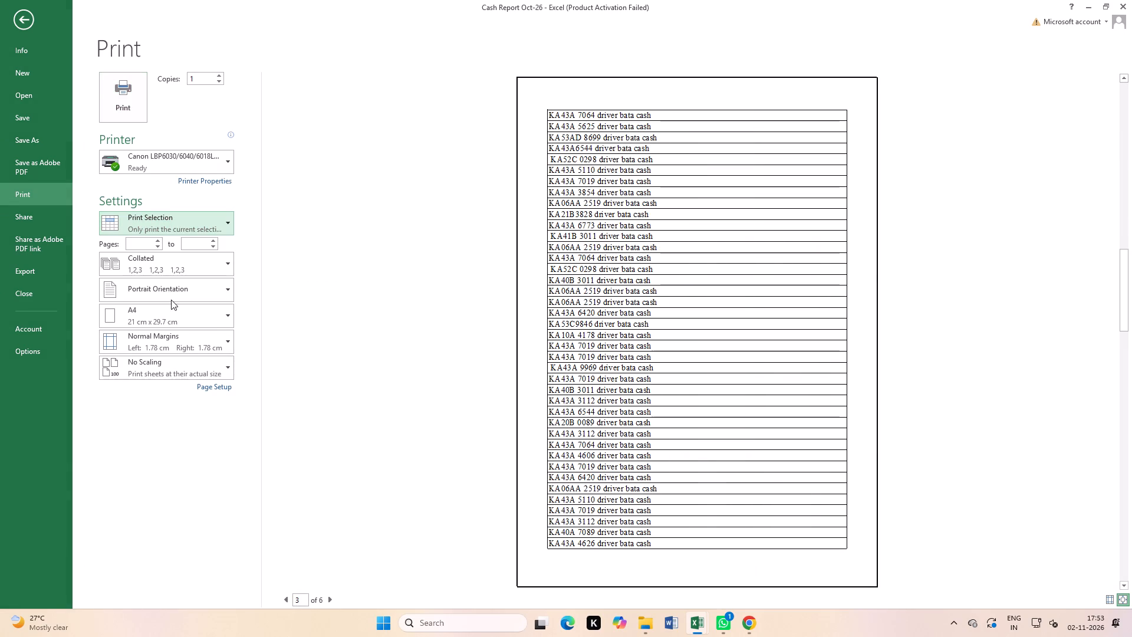
click(162, 213)
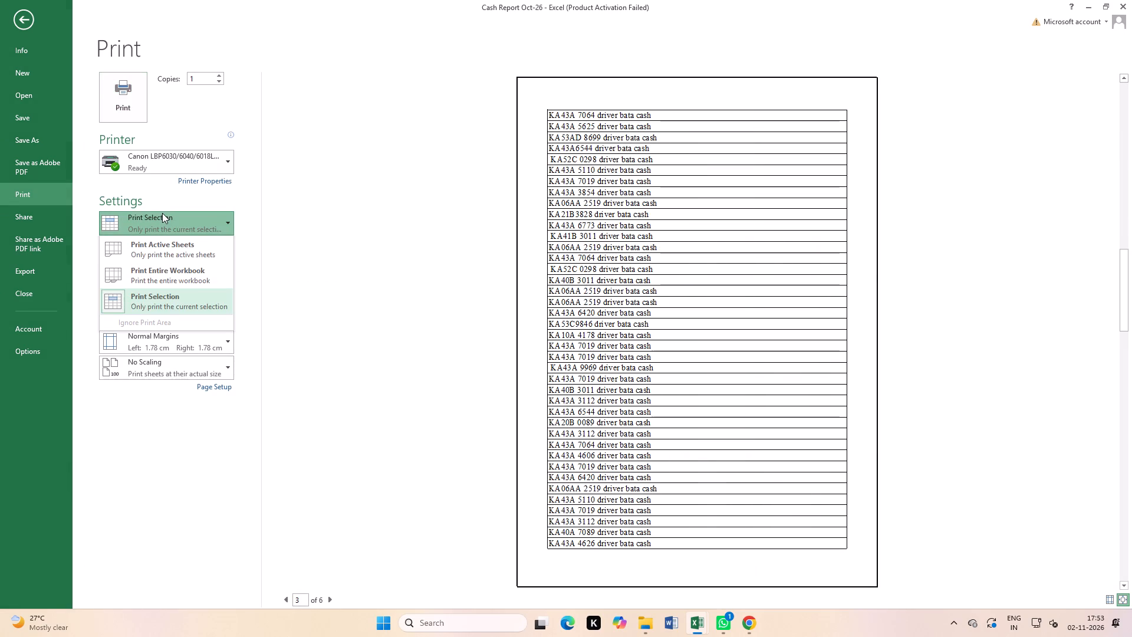
scroll(667, 349, down, 7)
scroll(667, 349, up, 5)
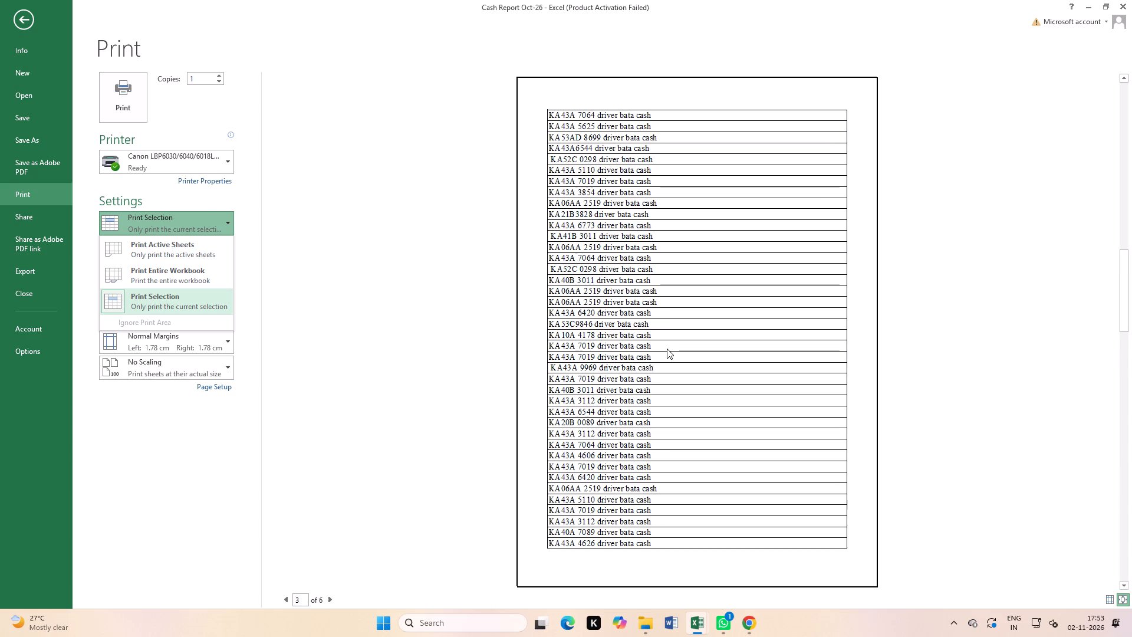
Scale the selected Bata rows to fit on one page, check the preview, and print one copy.
click(154, 372)
click(173, 423)
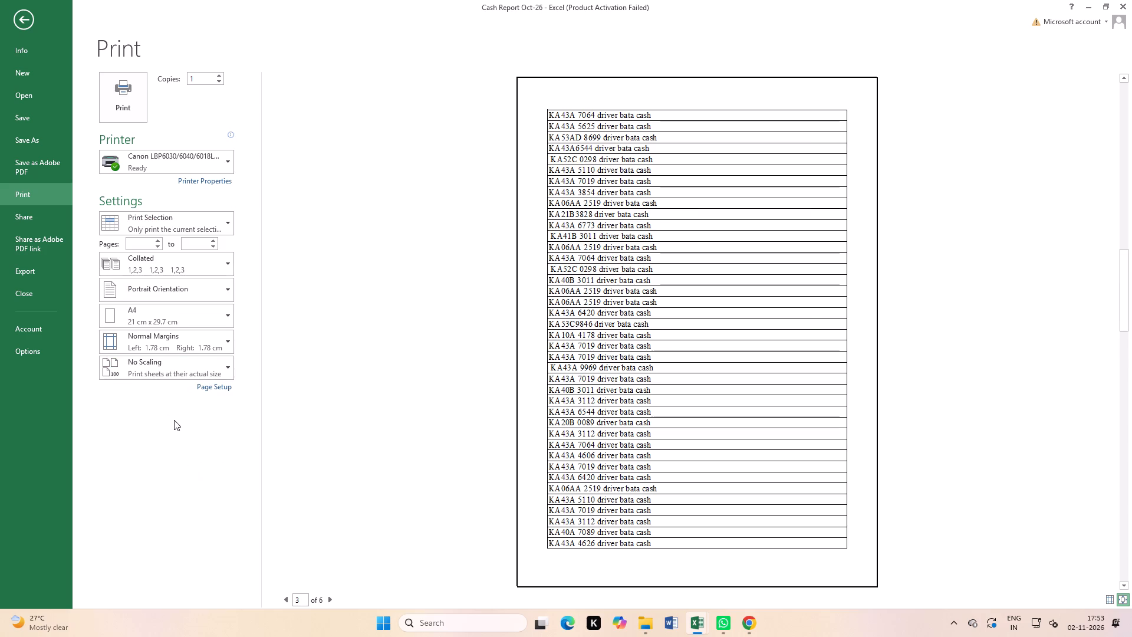
scroll(674, 362, down, 14)
scroll(676, 362, up, 7)
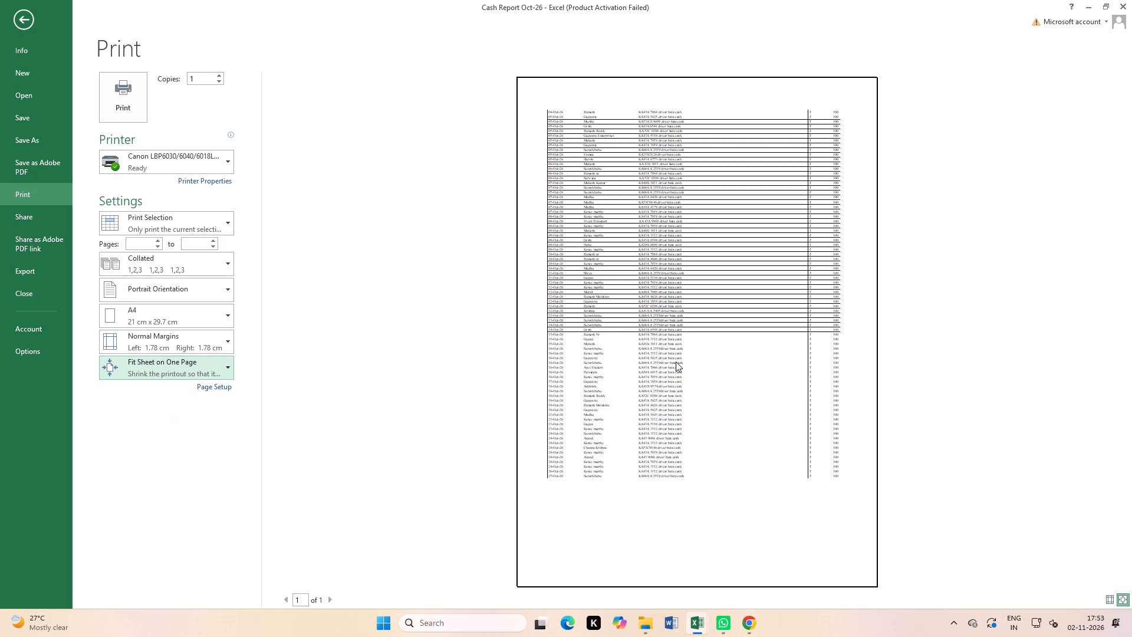
scroll(676, 362, up, 2)
click(126, 104)
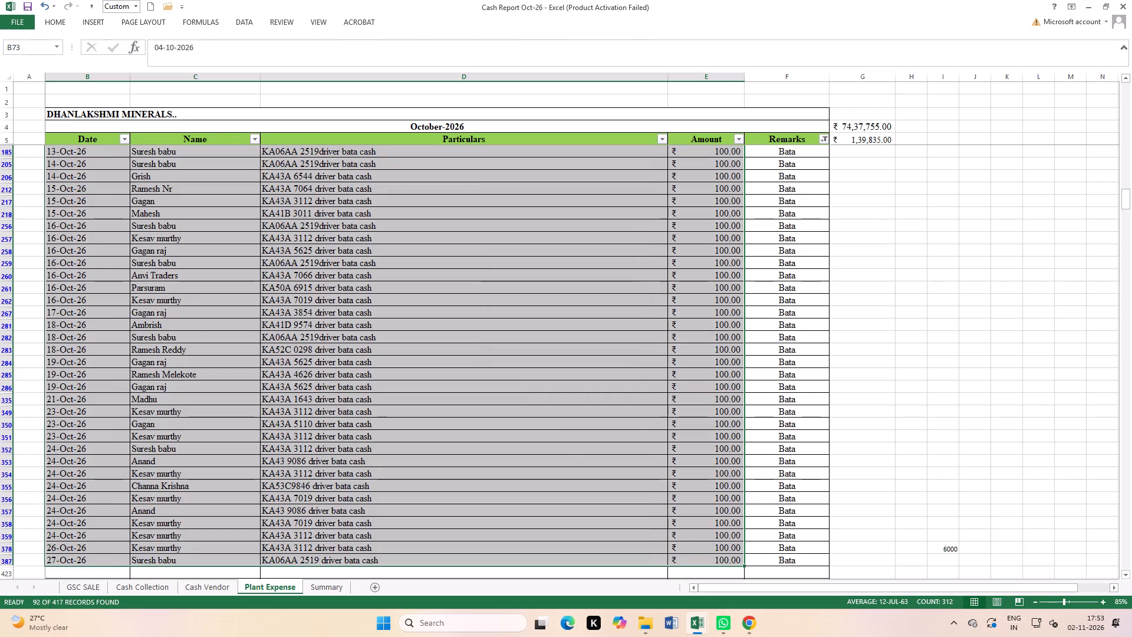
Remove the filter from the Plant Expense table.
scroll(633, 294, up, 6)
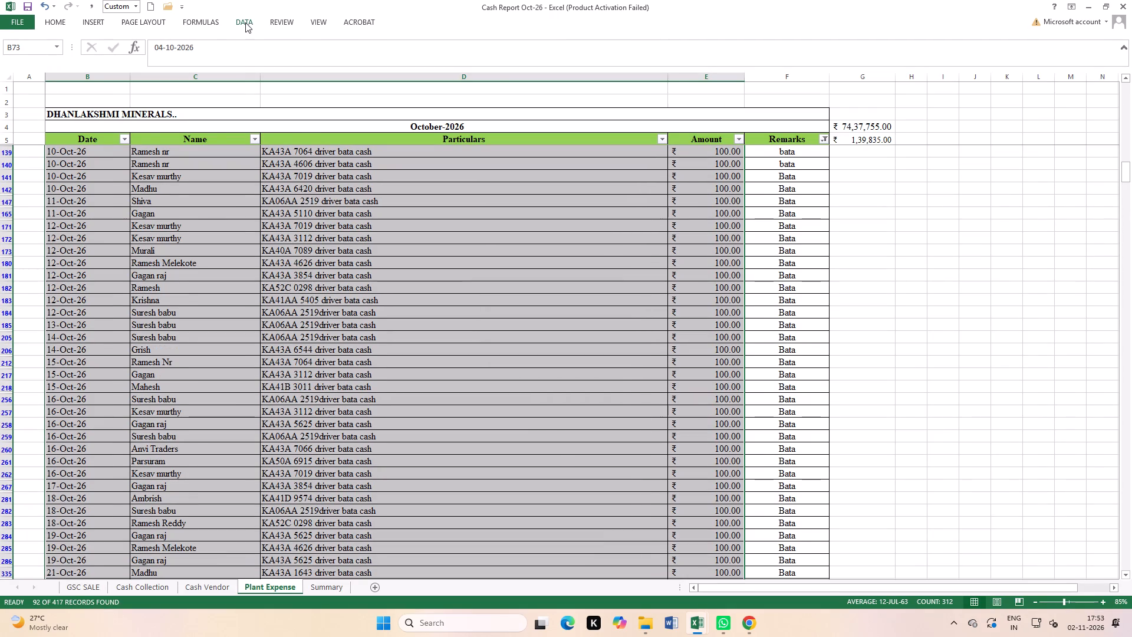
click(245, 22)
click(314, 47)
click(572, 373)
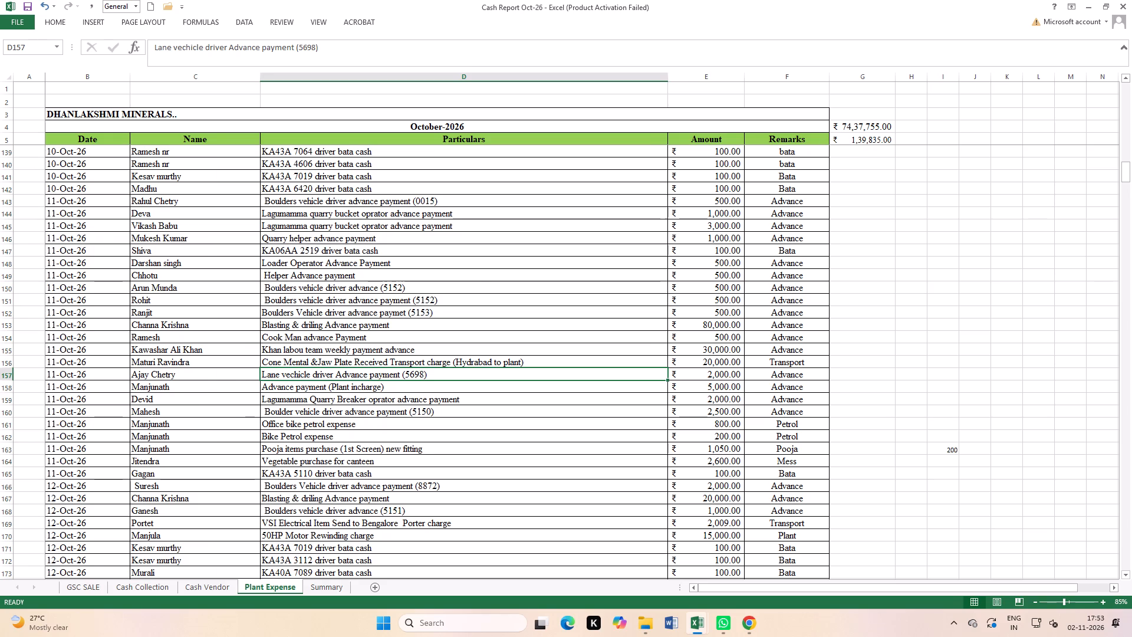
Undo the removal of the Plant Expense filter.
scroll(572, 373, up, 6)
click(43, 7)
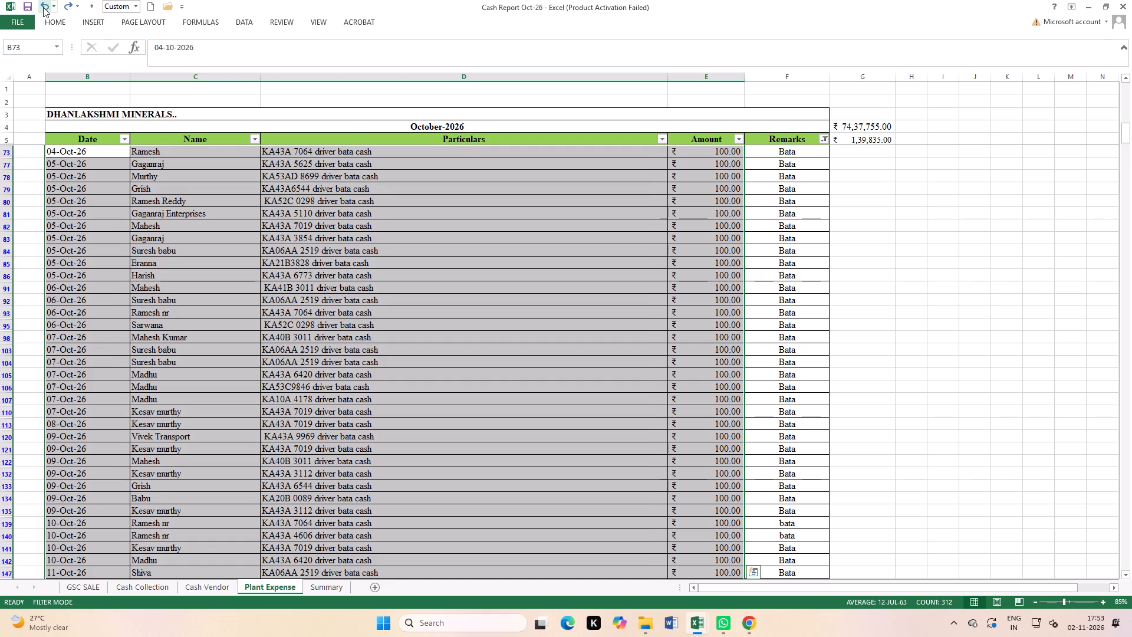
Check the one-page preview of the selected Bata rows and print another copy of that selection.
key(ctrl+p)
scroll(534, 101, down, 9)
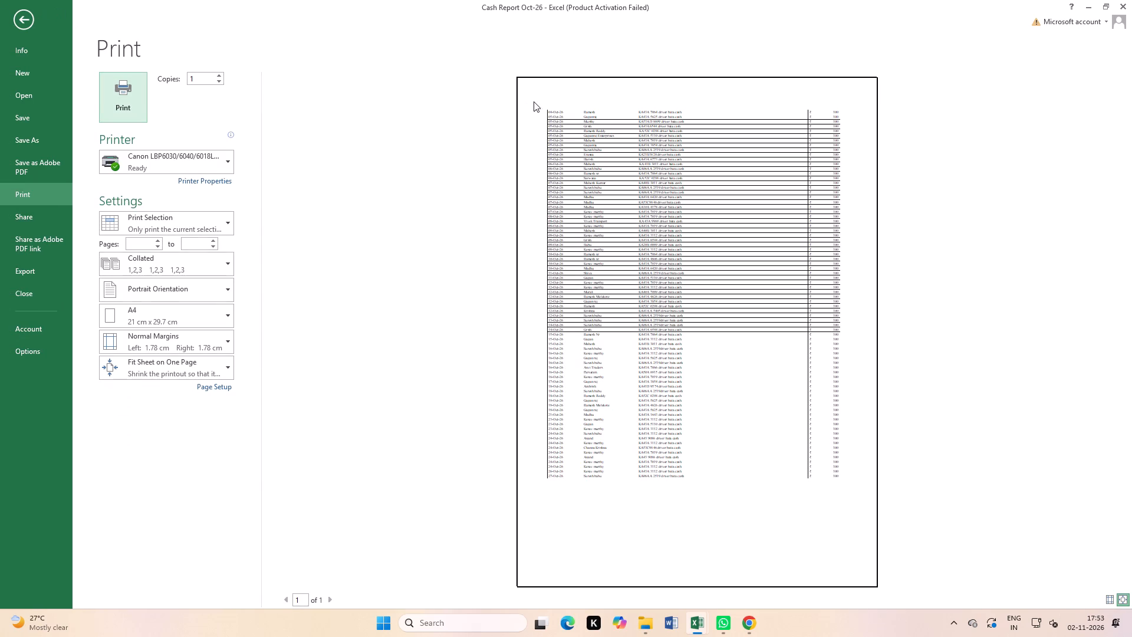
scroll(572, 304, up, 8)
scroll(580, 340, down, 9)
click(120, 97)
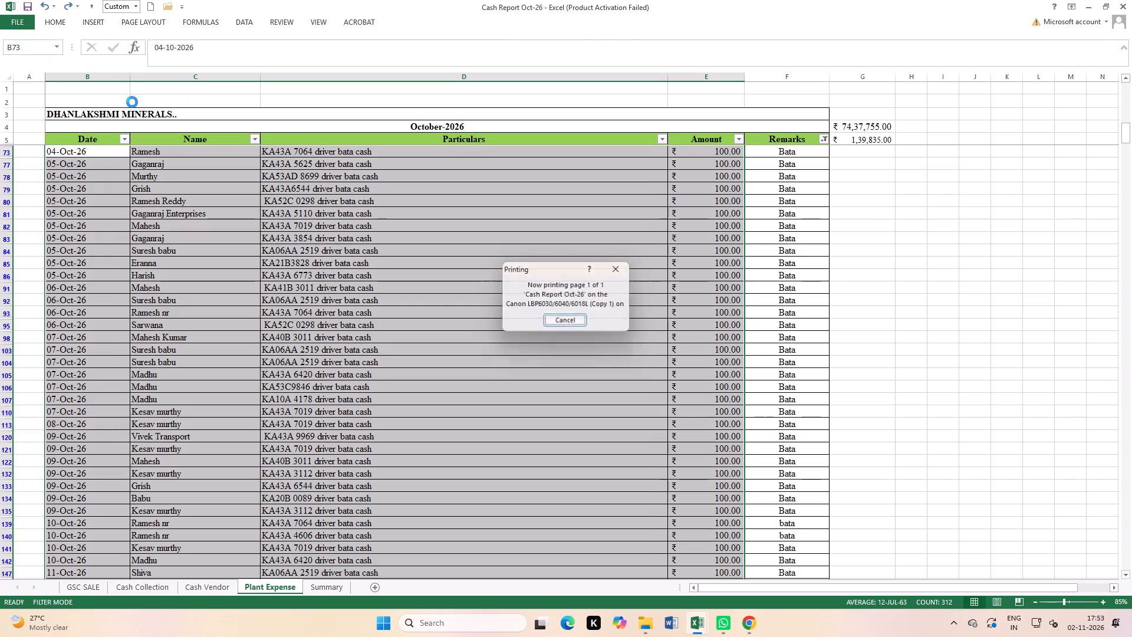
Remove the filter from the Plant Expense table so all entries are listed.
scroll(888, 232, up, 5)
click(250, 28)
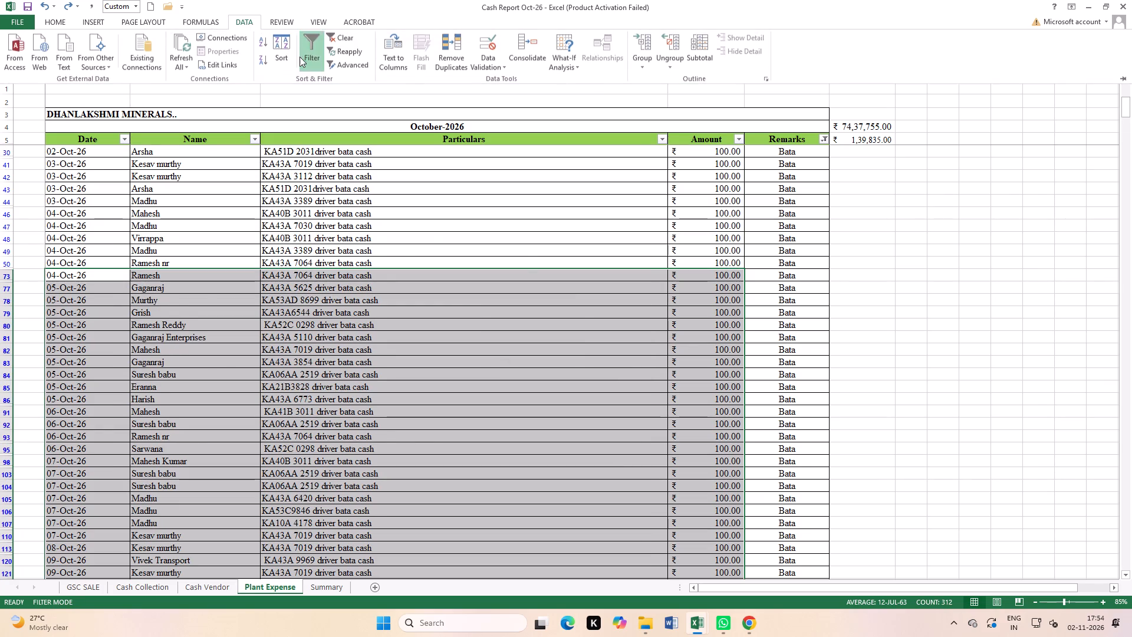
click(306, 51)
click(481, 348)
Look through the unfiltered Plant Expense entries for late September and early October, and the Summary sheet.
scroll(481, 348, up, 3)
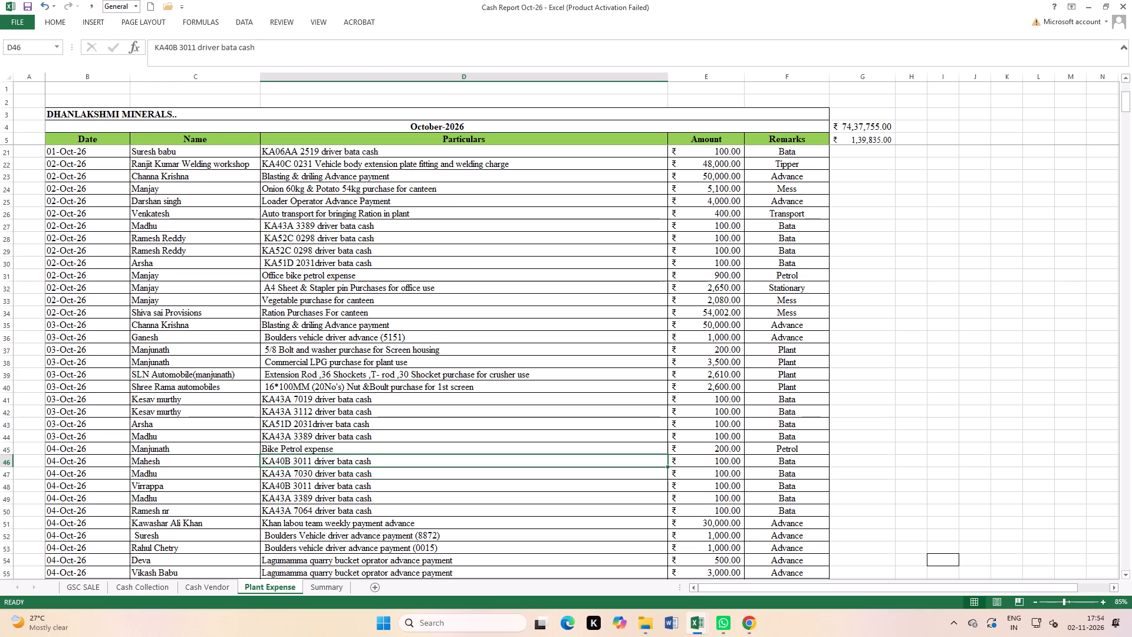
scroll(479, 317, up, 20)
scroll(479, 317, up, 6)
click(554, 343)
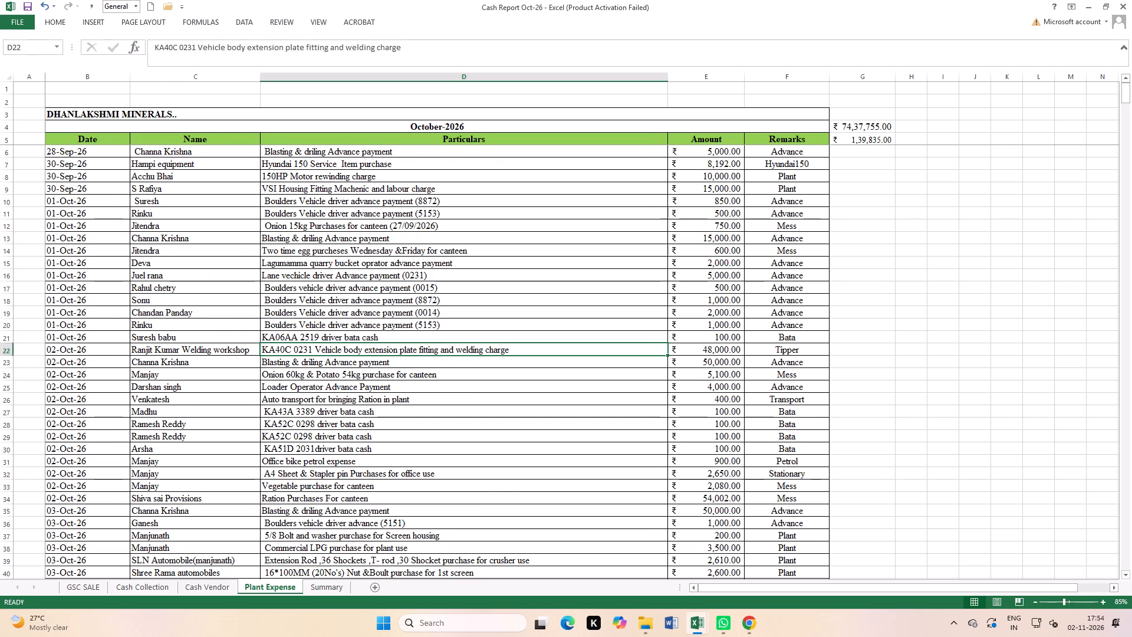
scroll(641, 398, down, 7)
scroll(606, 468, down, 8)
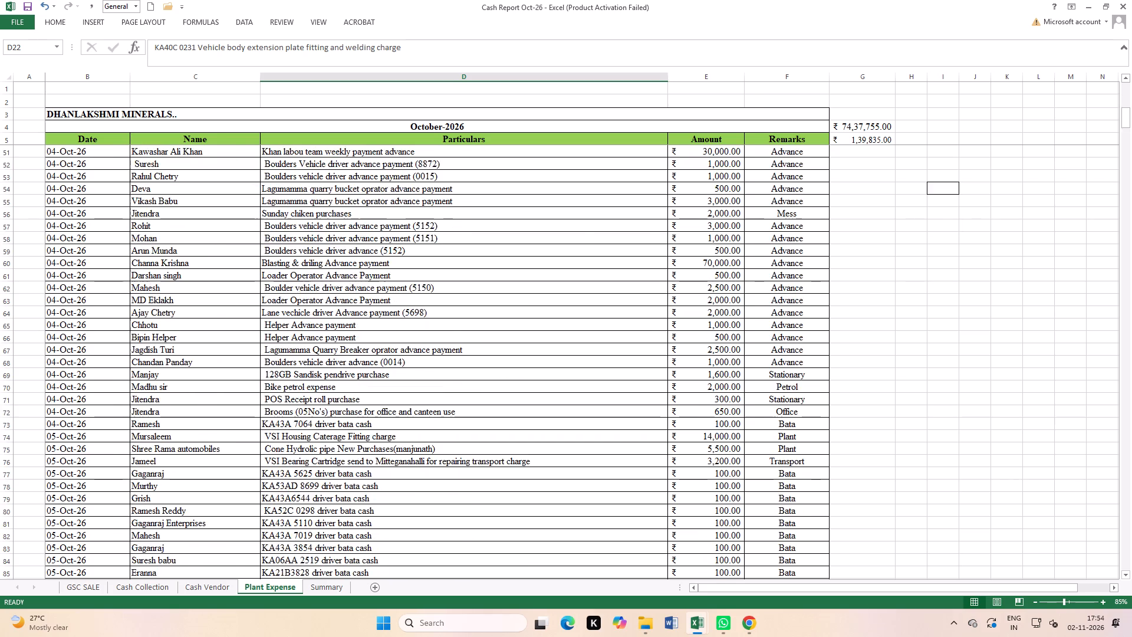
scroll(606, 465, down, 12)
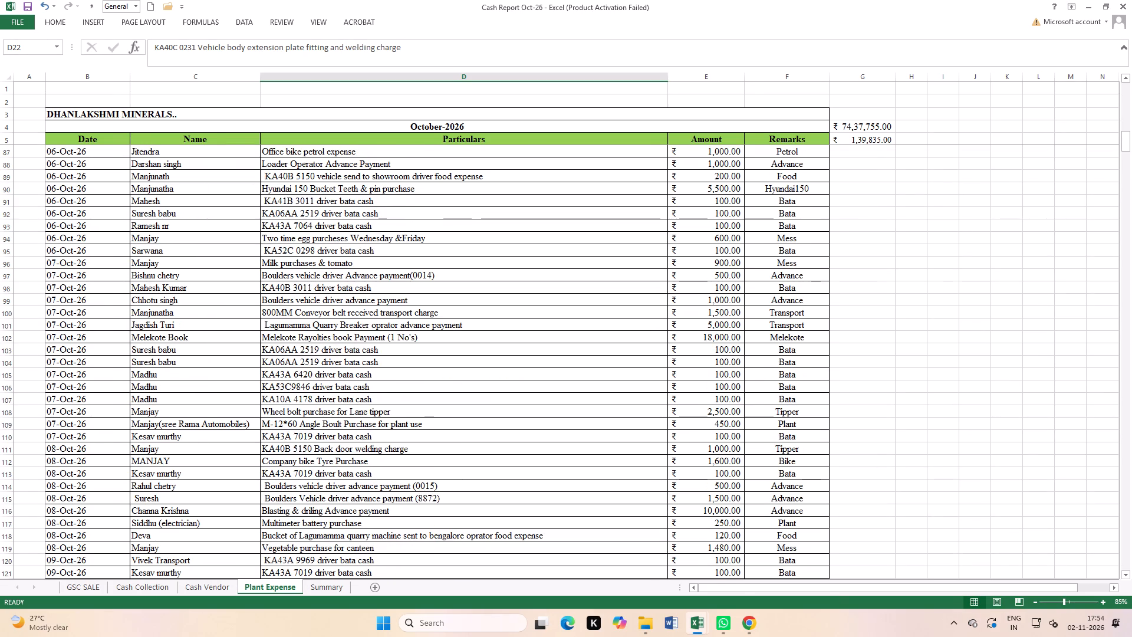
click(349, 586)
scroll(656, 421, up, 3)
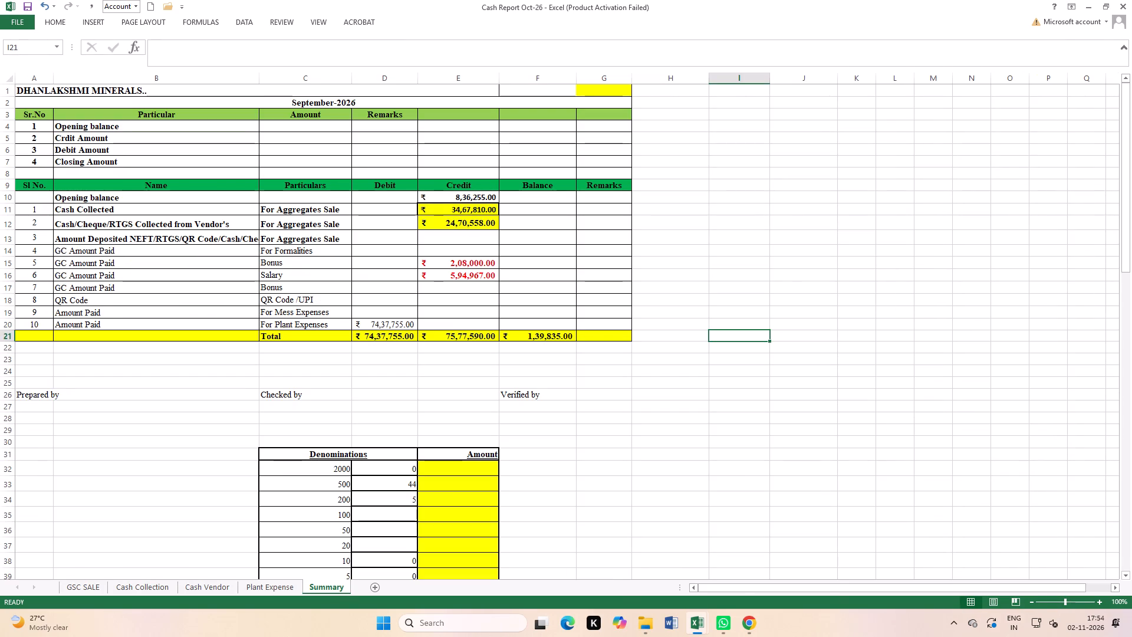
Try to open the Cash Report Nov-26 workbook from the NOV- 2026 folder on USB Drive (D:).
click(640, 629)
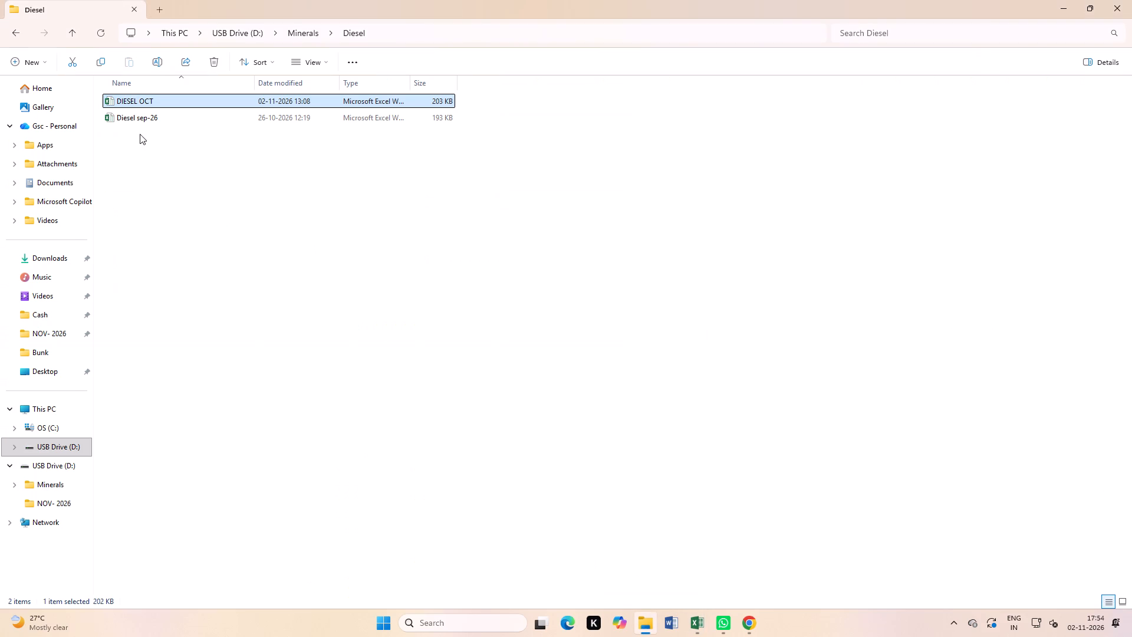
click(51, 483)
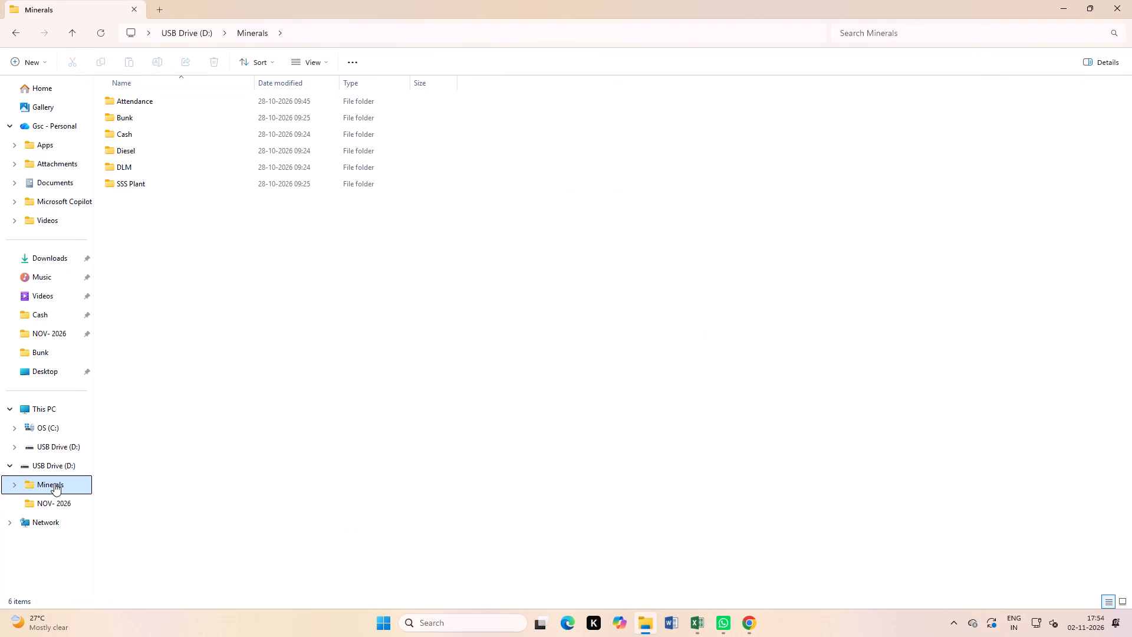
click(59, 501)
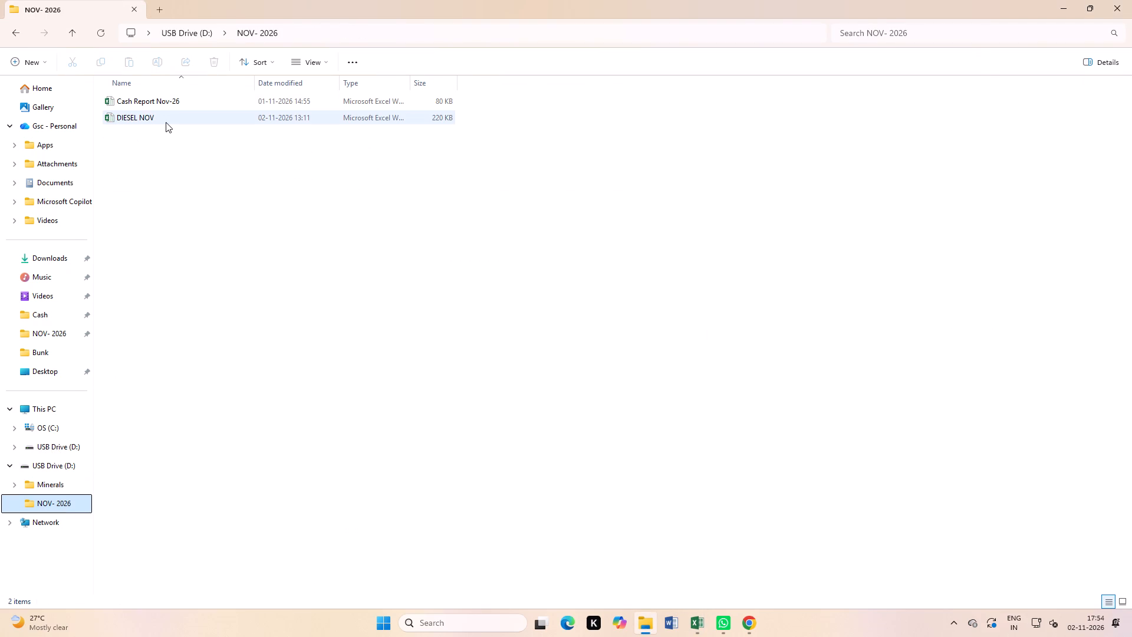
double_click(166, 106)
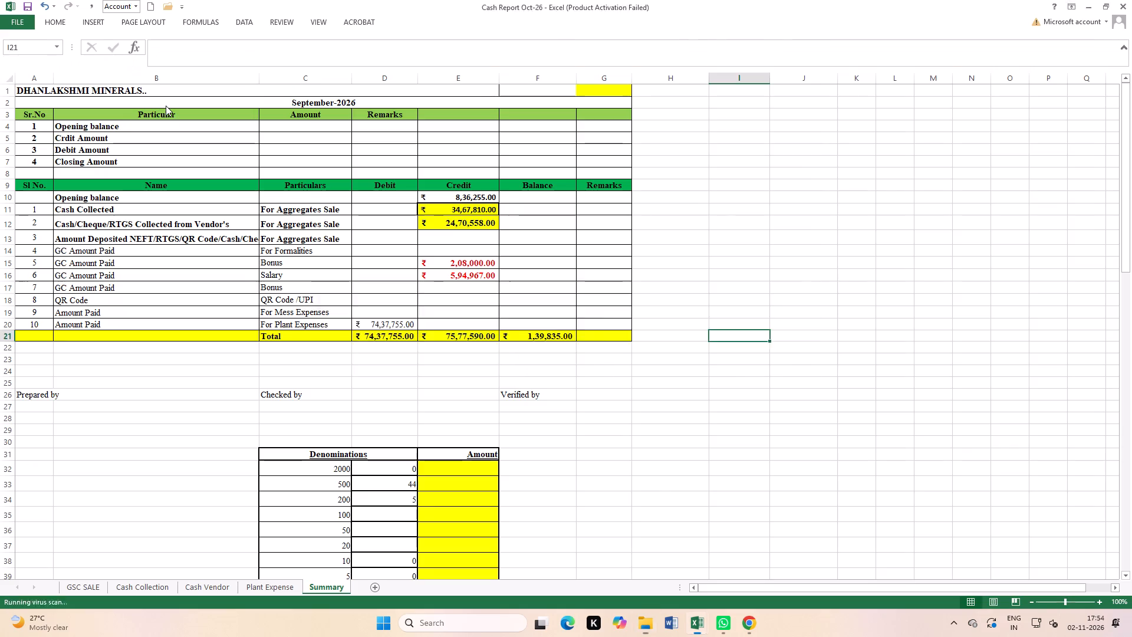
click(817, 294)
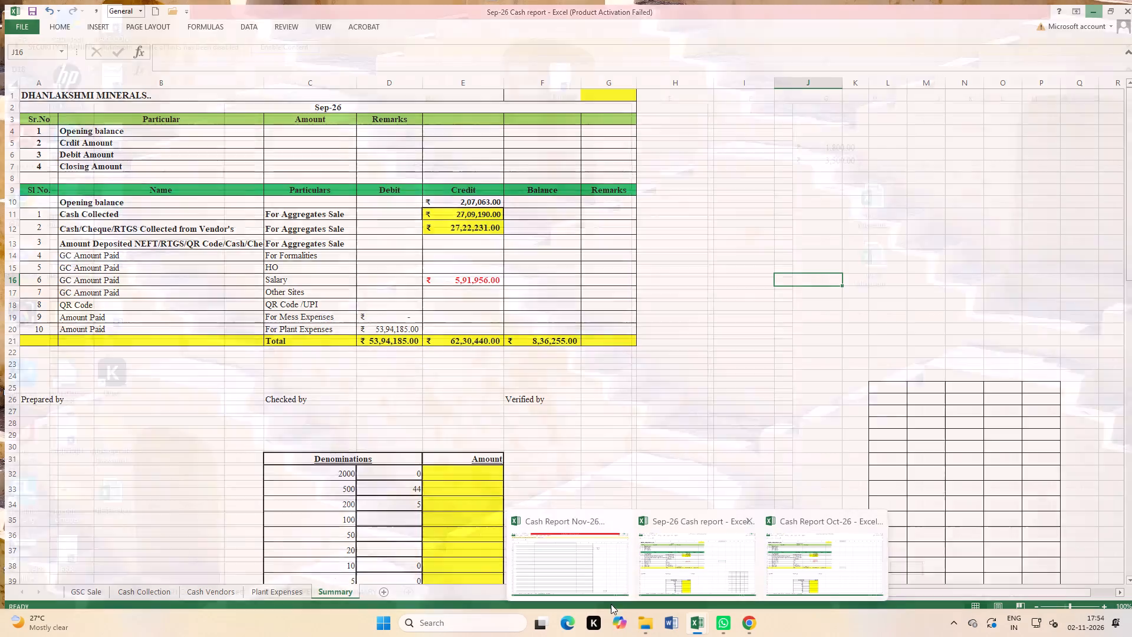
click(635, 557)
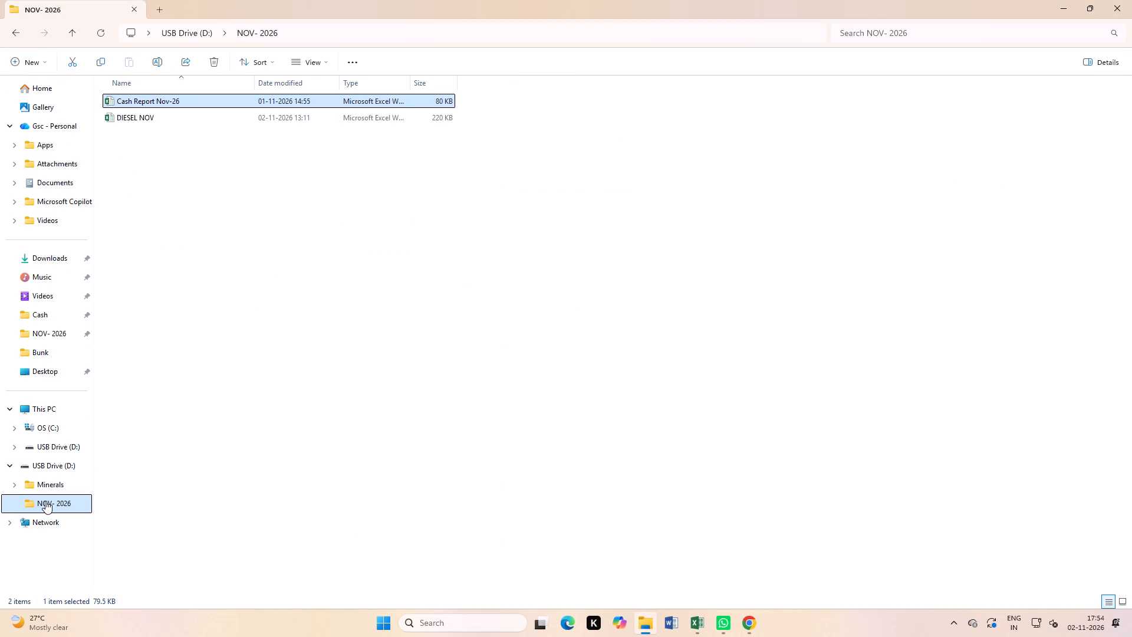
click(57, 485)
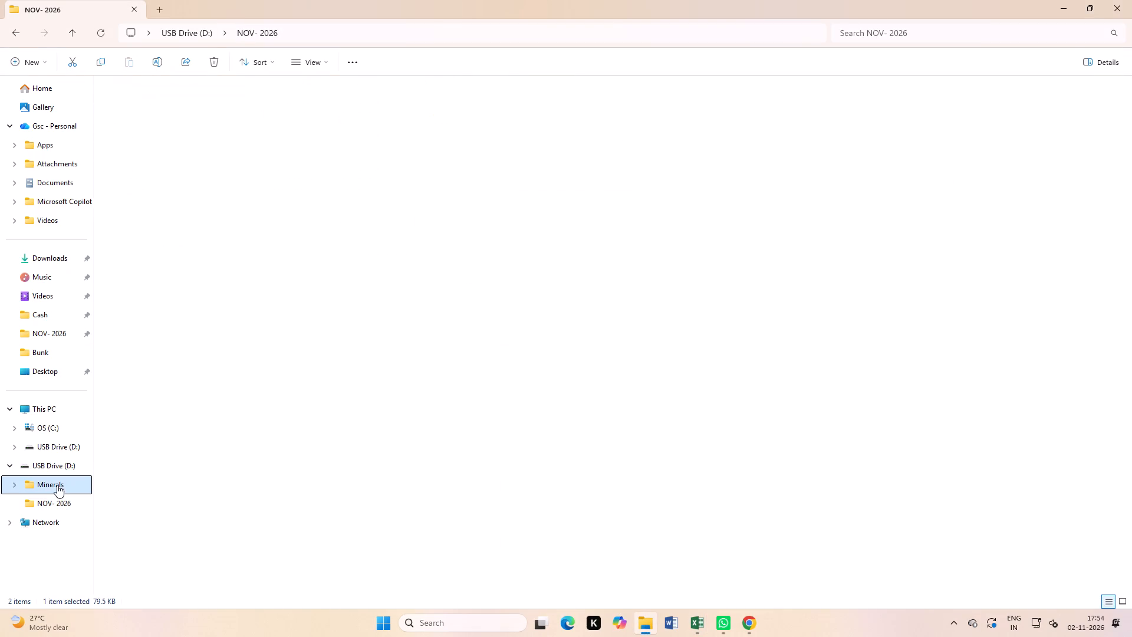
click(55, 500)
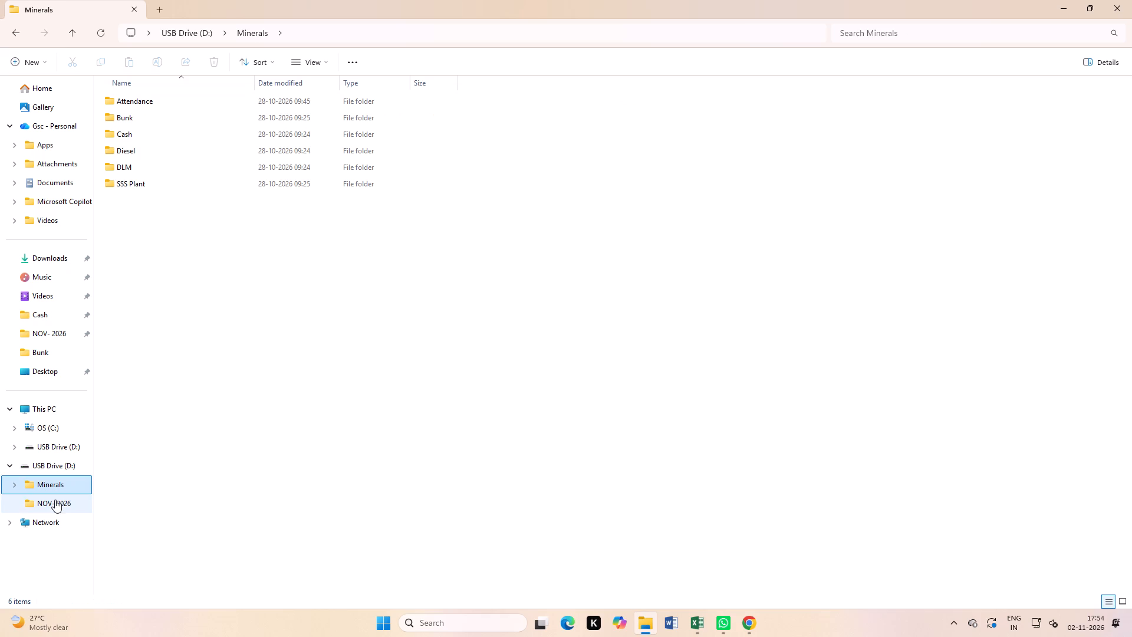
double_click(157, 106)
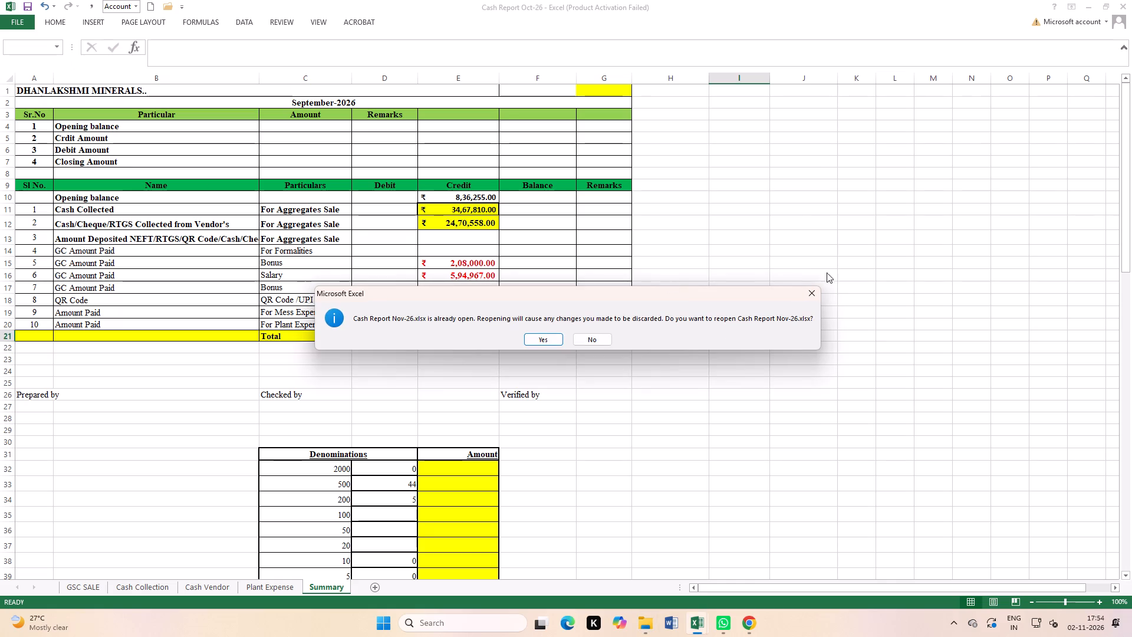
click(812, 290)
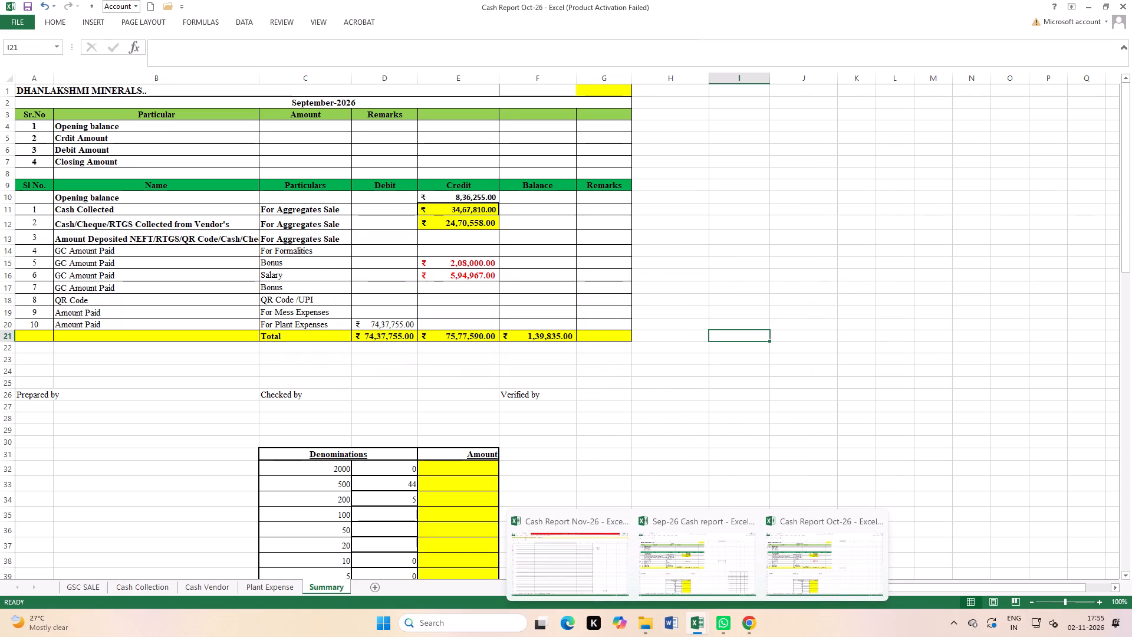
Go through the October report's sheets to GSC SALE and remove the filter from its table.
click(280, 589)
scroll(294, 452, down, 6)
click(211, 593)
click(137, 588)
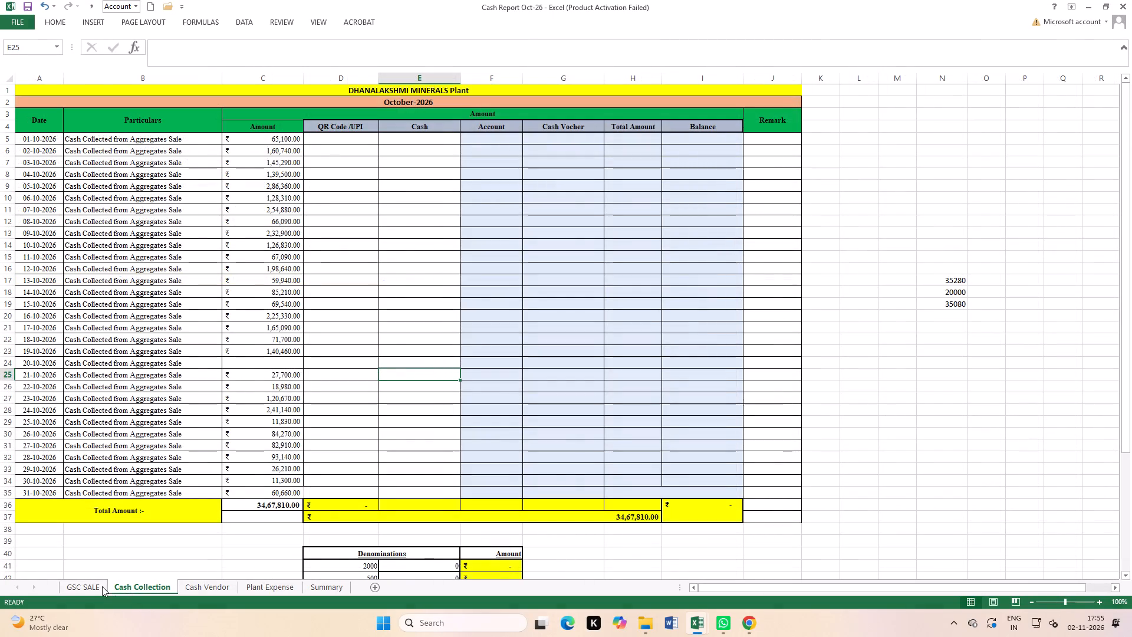
click(90, 583)
scroll(209, 499, up, 4)
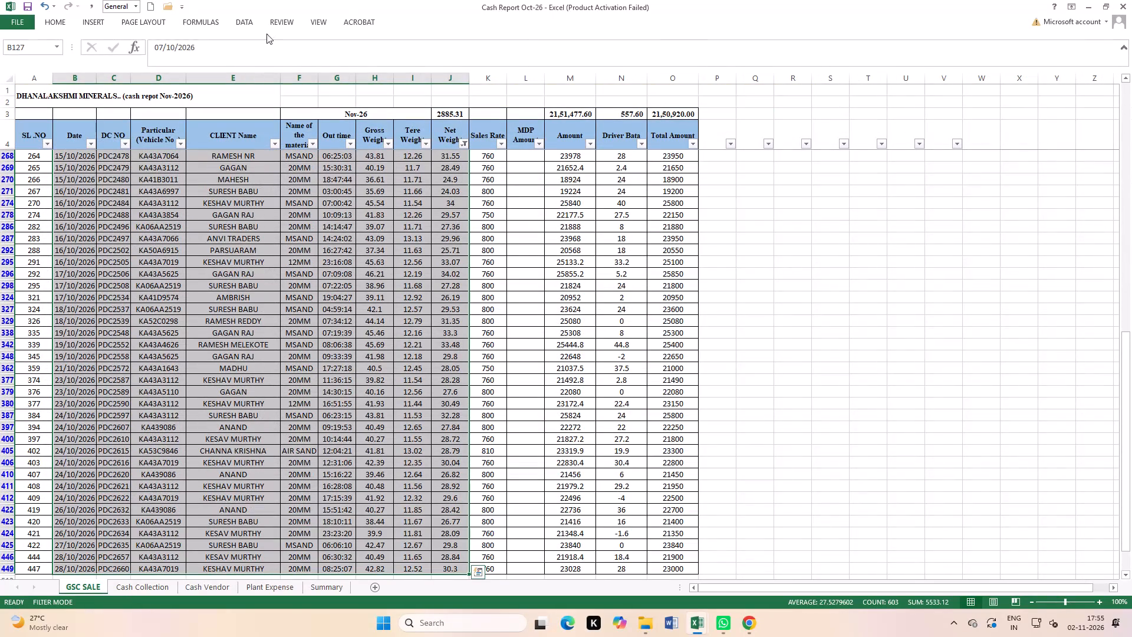
click(244, 15)
click(311, 55)
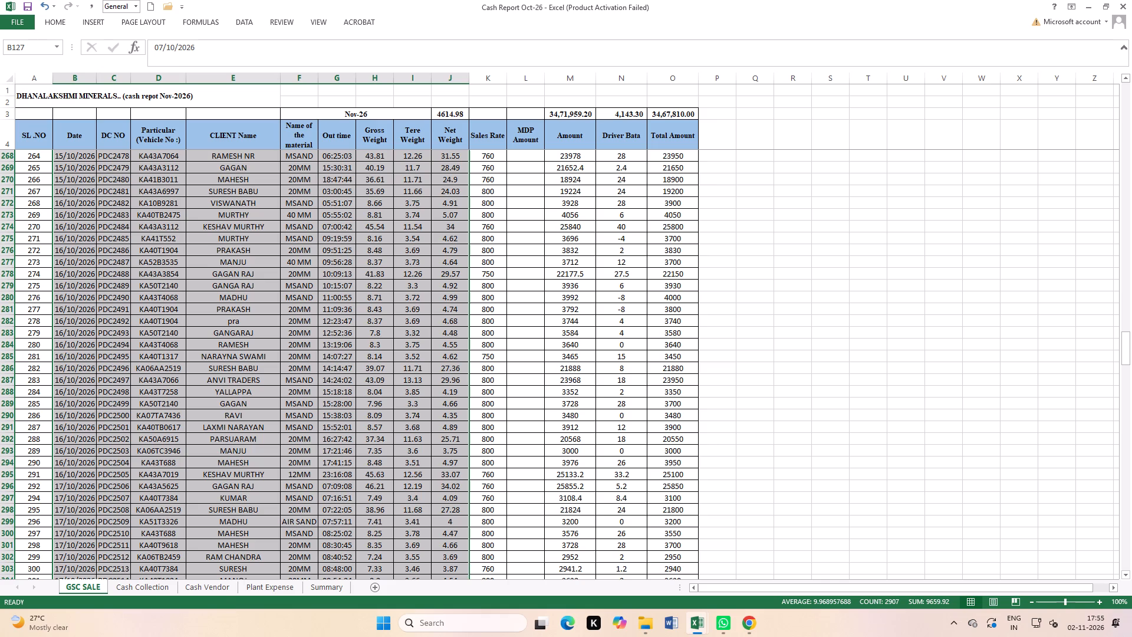
Turn on filtering for the Plant Expense header row, from Date through Remarks.
click(265, 592)
scroll(338, 435, up, 10)
drag(71, 139, 310, 145)
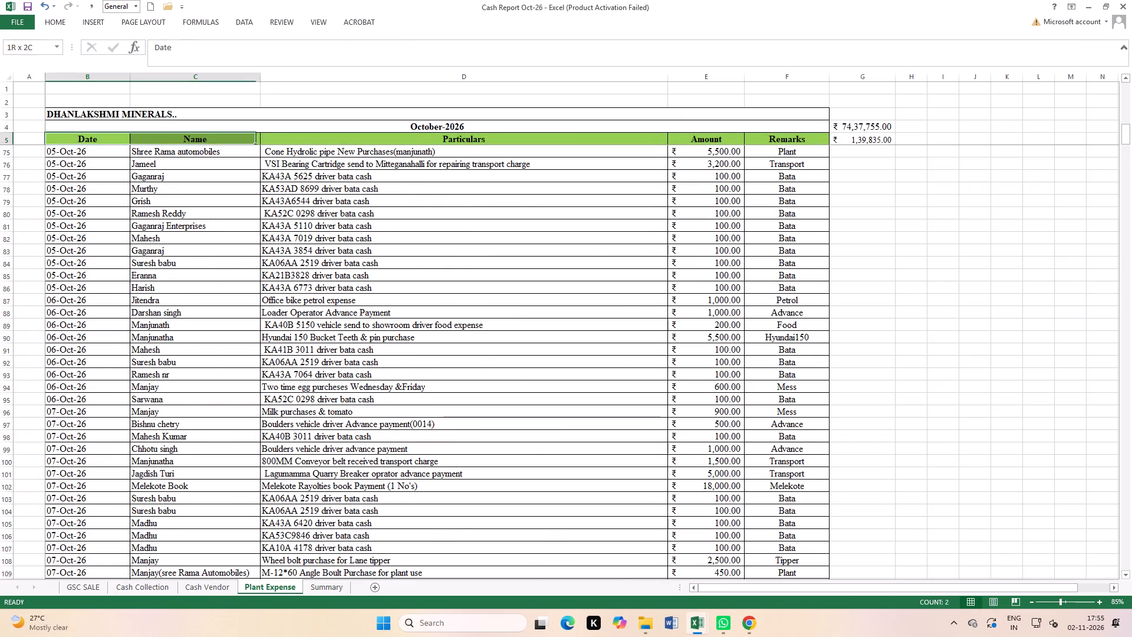
drag(310, 145, 716, 150)
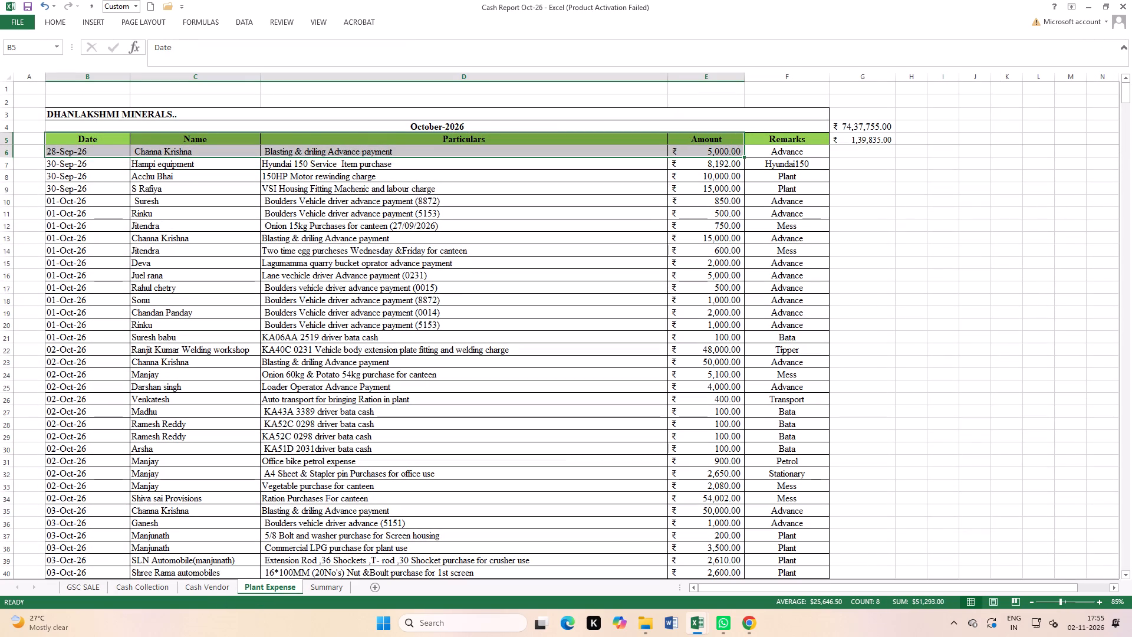
scroll(104, 314, up, 5)
click(585, 271)
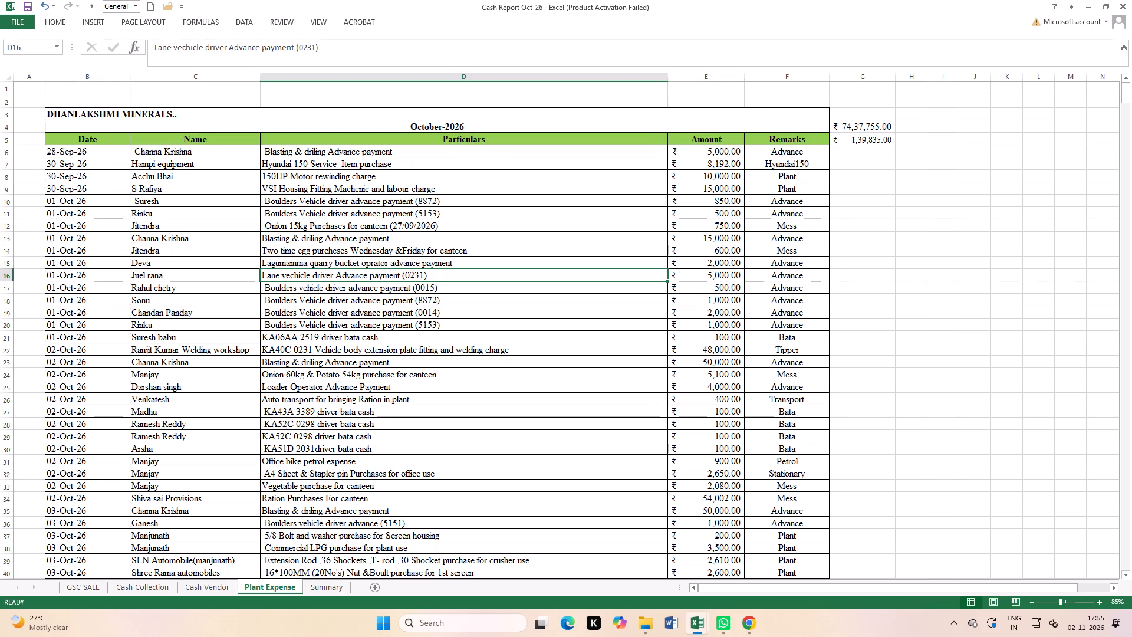
drag(97, 140, 791, 139)
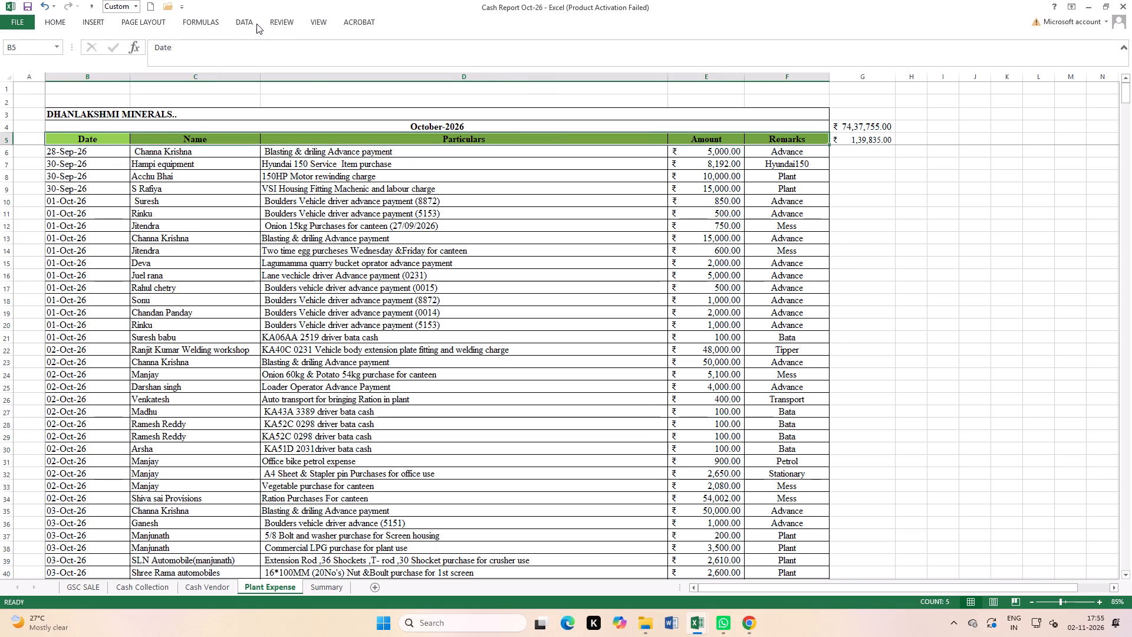
click(252, 21)
click(307, 47)
click(584, 317)
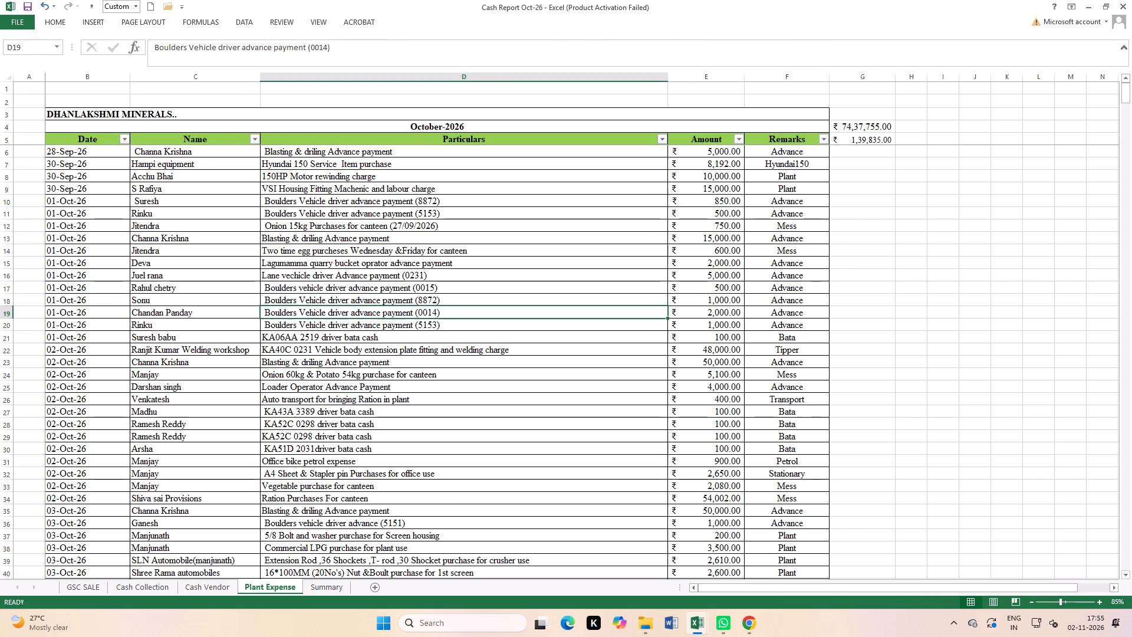
Filter the Plant Expense table's Remarks column to show only Bata entries.
click(823, 140)
click(716, 254)
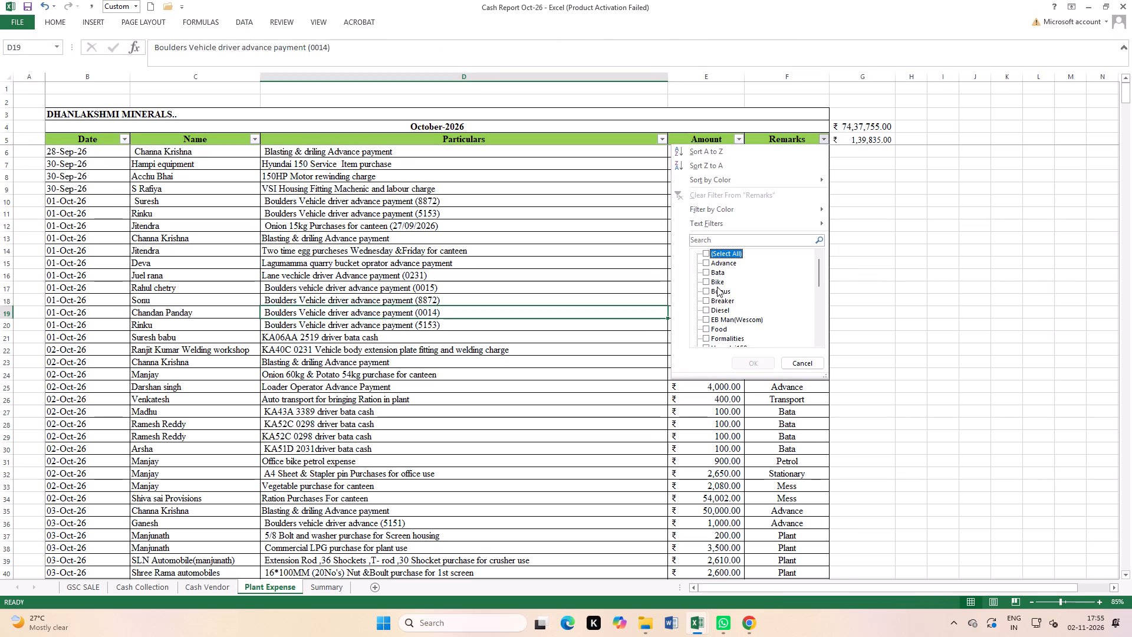
click(715, 271)
click(745, 368)
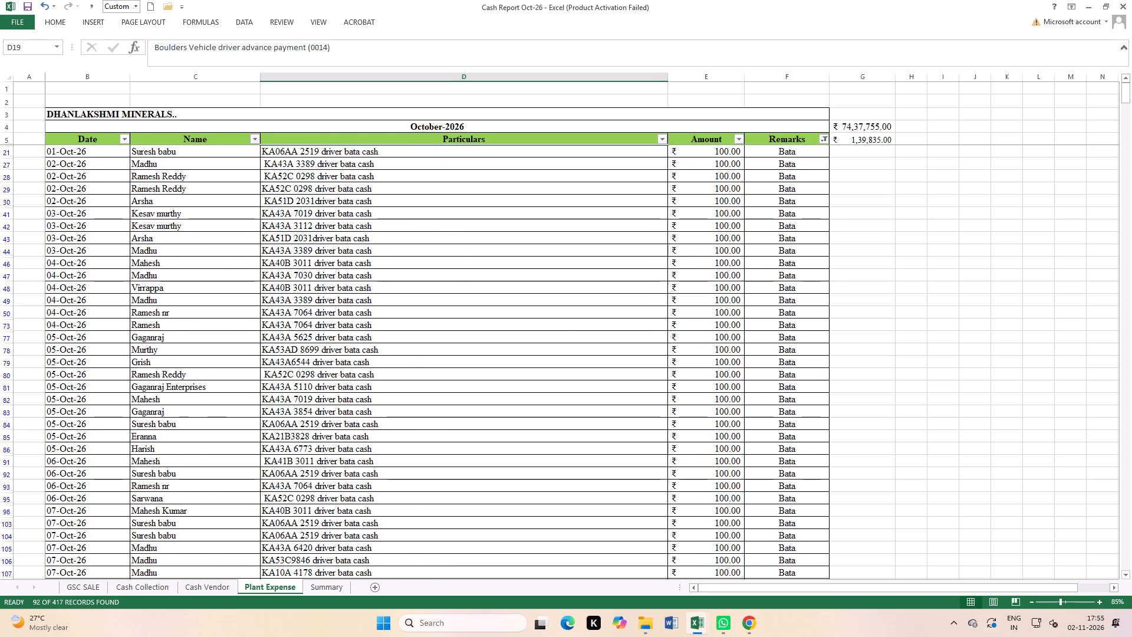
Print the filtered Bata rows of Plant Expense, Date through Remarks from 01-Oct-26 to 27-Oct-26, as a one-page selection.
scroll(593, 331, up, 10)
drag(88, 155, 110, 159)
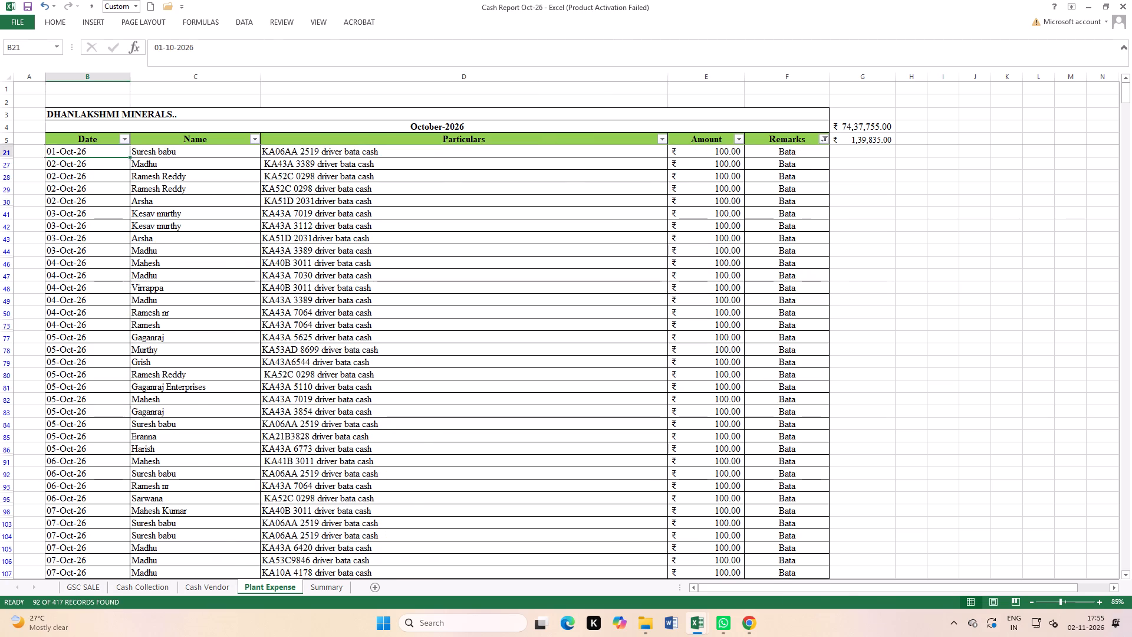
drag(110, 159, 591, 477)
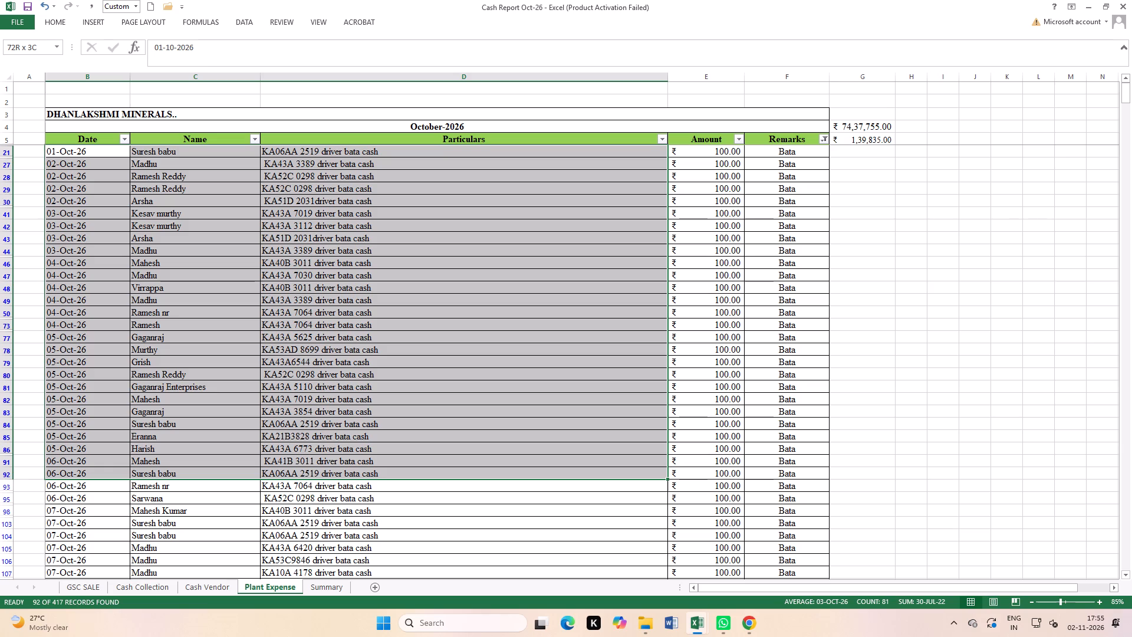
drag(591, 477, 757, 601)
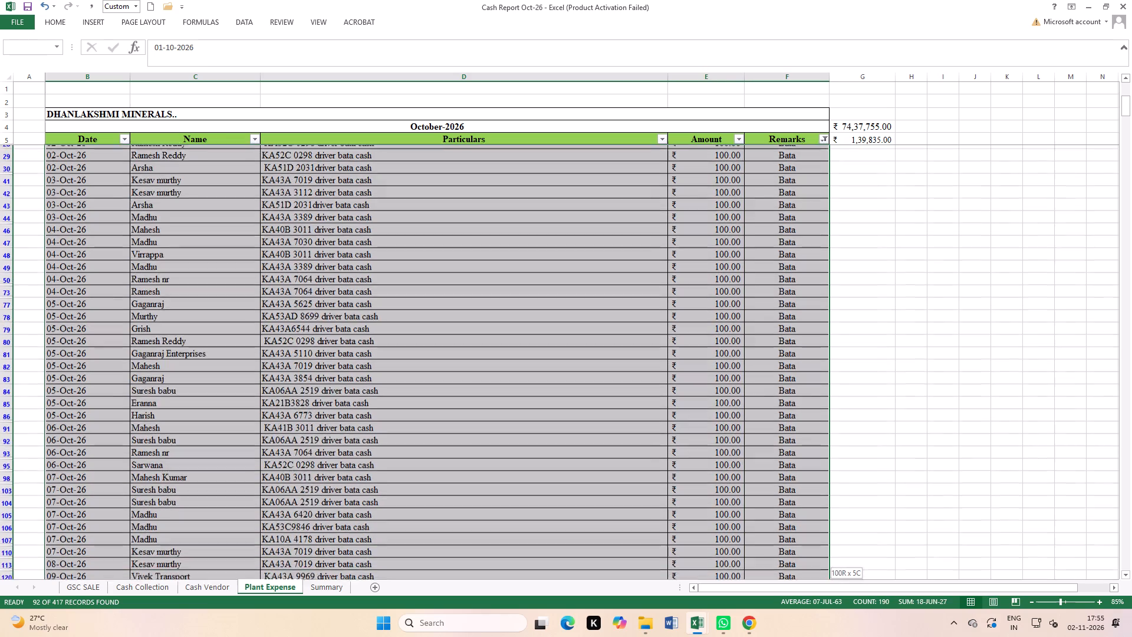
drag(757, 601, 761, 552)
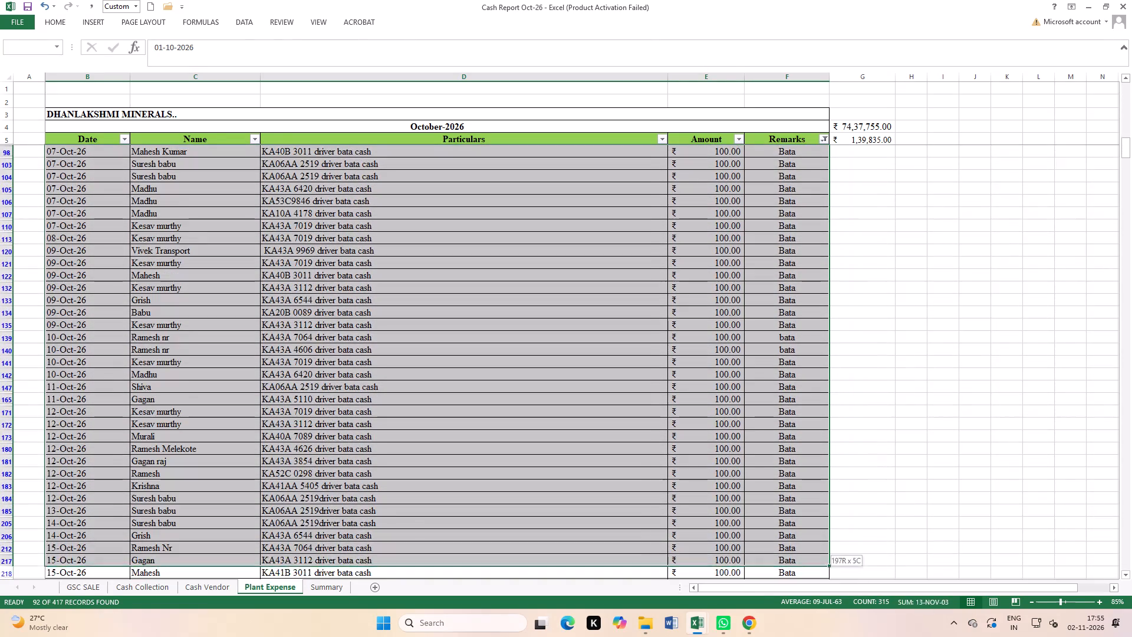
drag(761, 552, 763, 602)
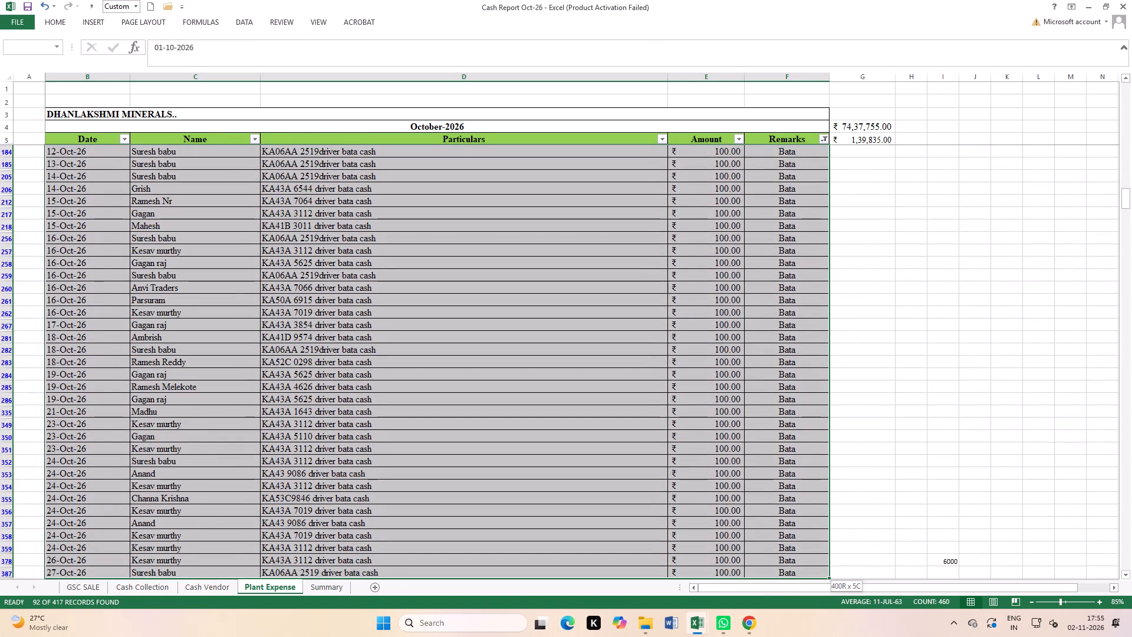
drag(763, 602, 768, 573)
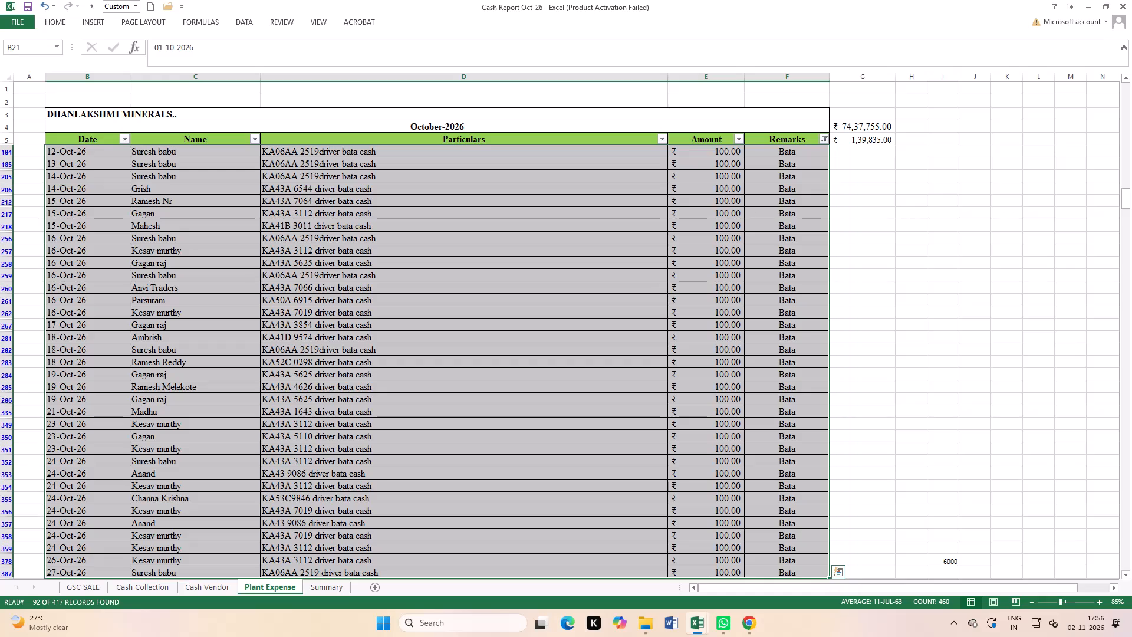
key(ctrl+p)
scroll(776, 468, down, 8)
scroll(767, 393, up, 7)
scroll(767, 395, down, 4)
click(123, 106)
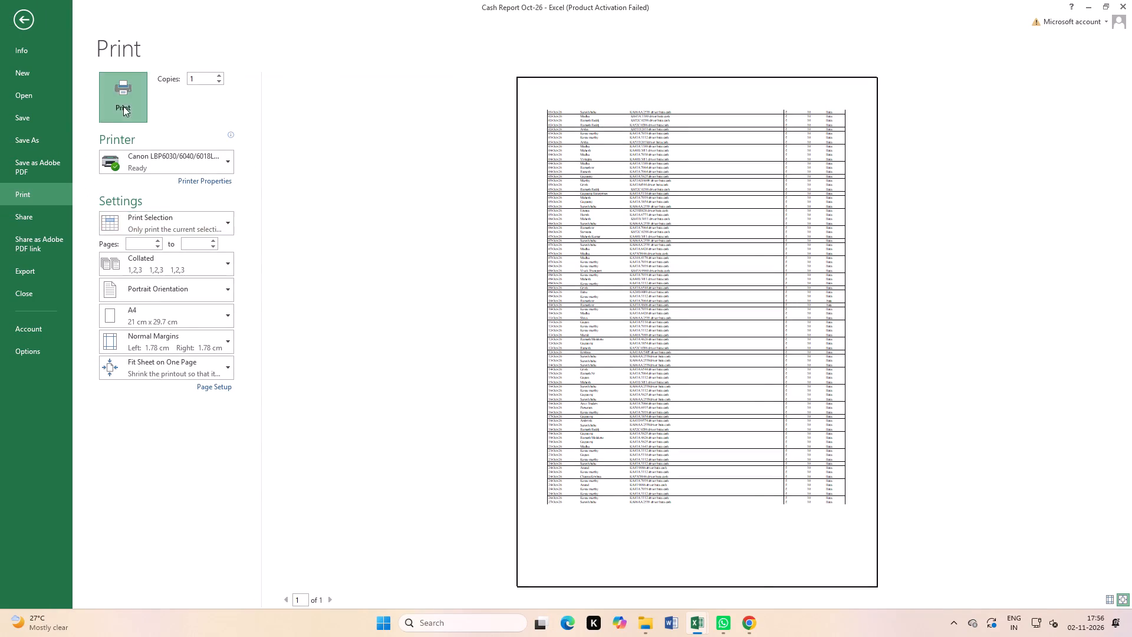
Remove the filter from the Plant Expense table.
scroll(178, 309, up, 17)
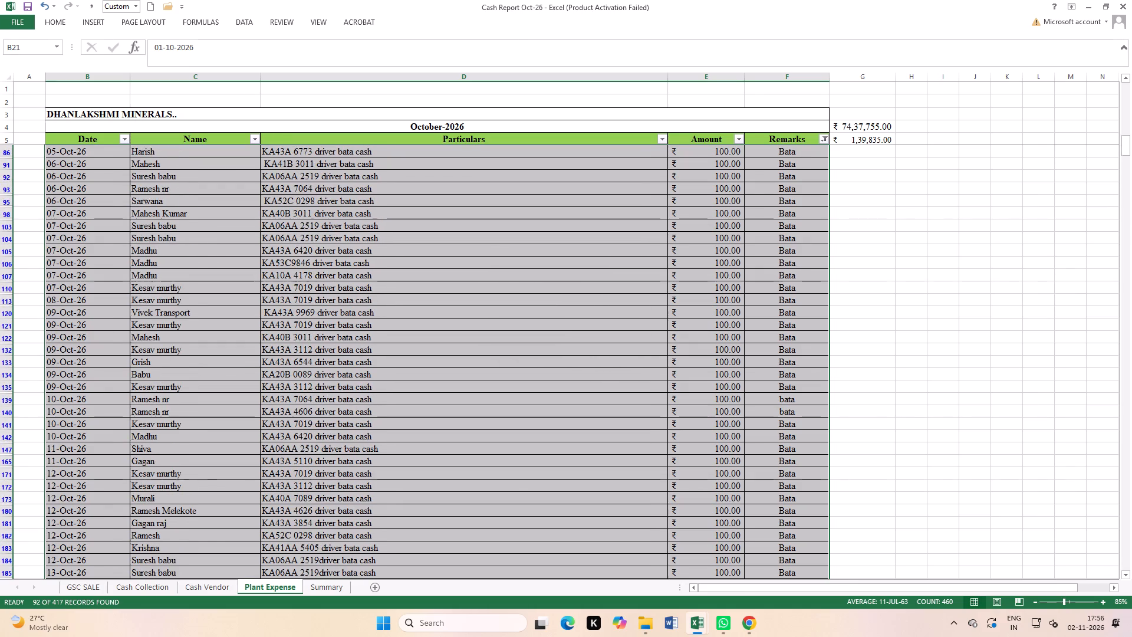
click(308, 255)
click(245, 14)
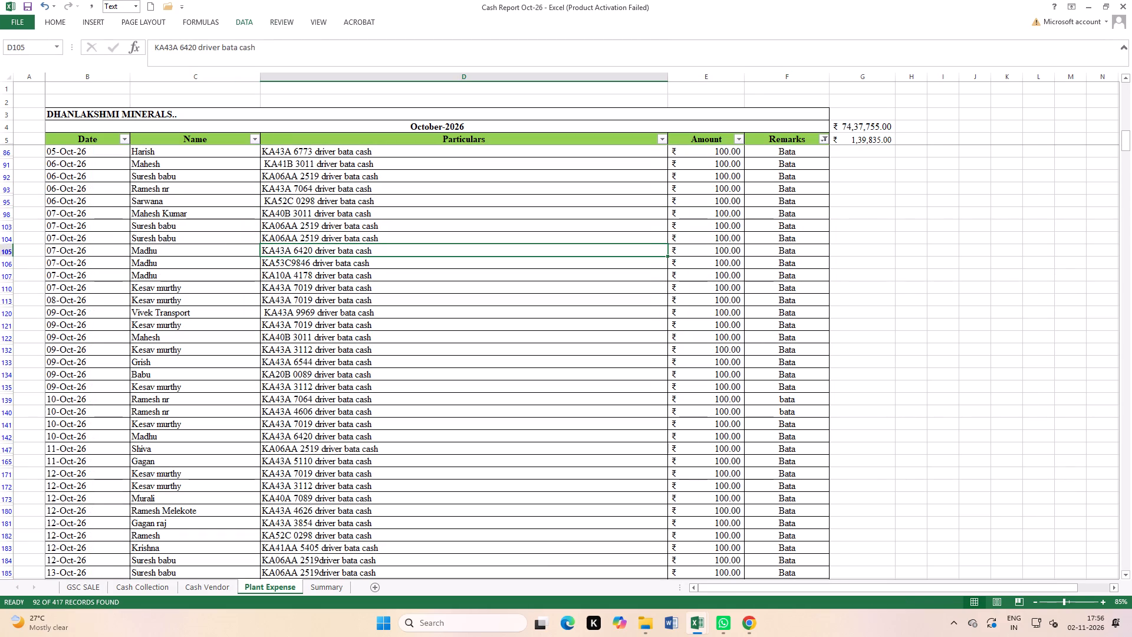
click(247, 37)
click(244, 20)
click(317, 47)
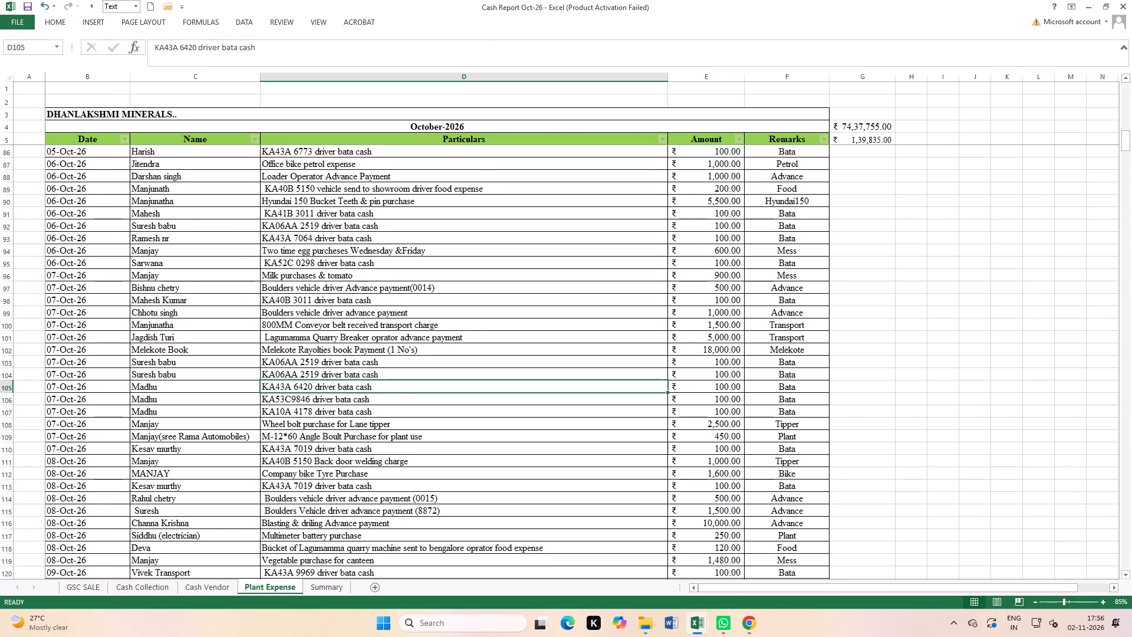
scroll(281, 385, up, 4)
Turn on filtering for the header row of the GSC SALE sheet.
click(92, 589)
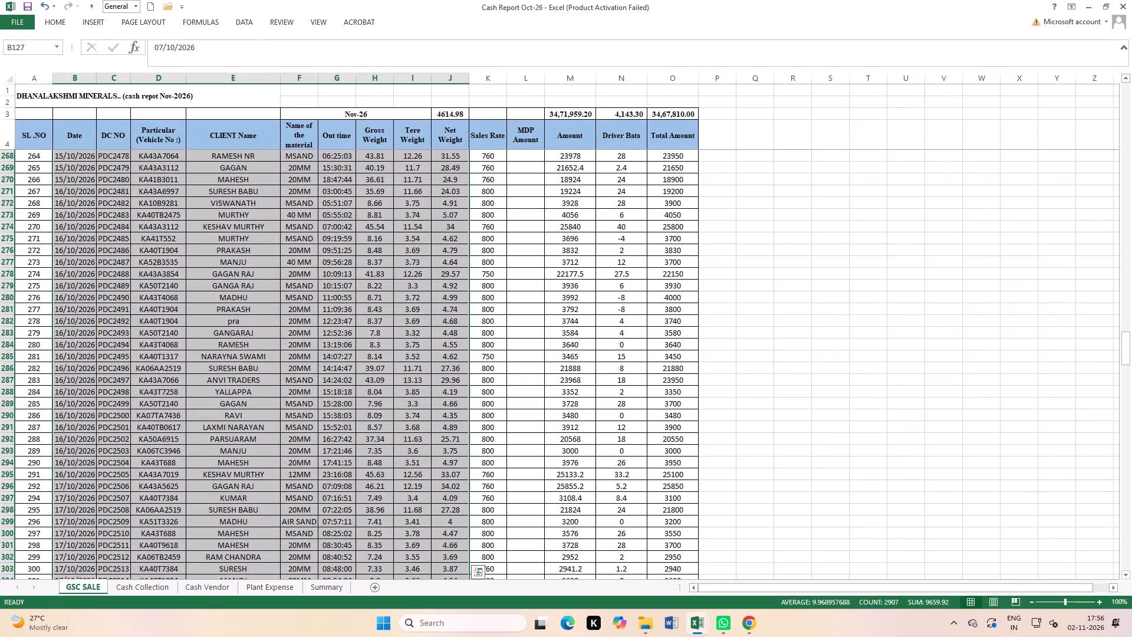
scroll(104, 315, up, 5)
click(330, 359)
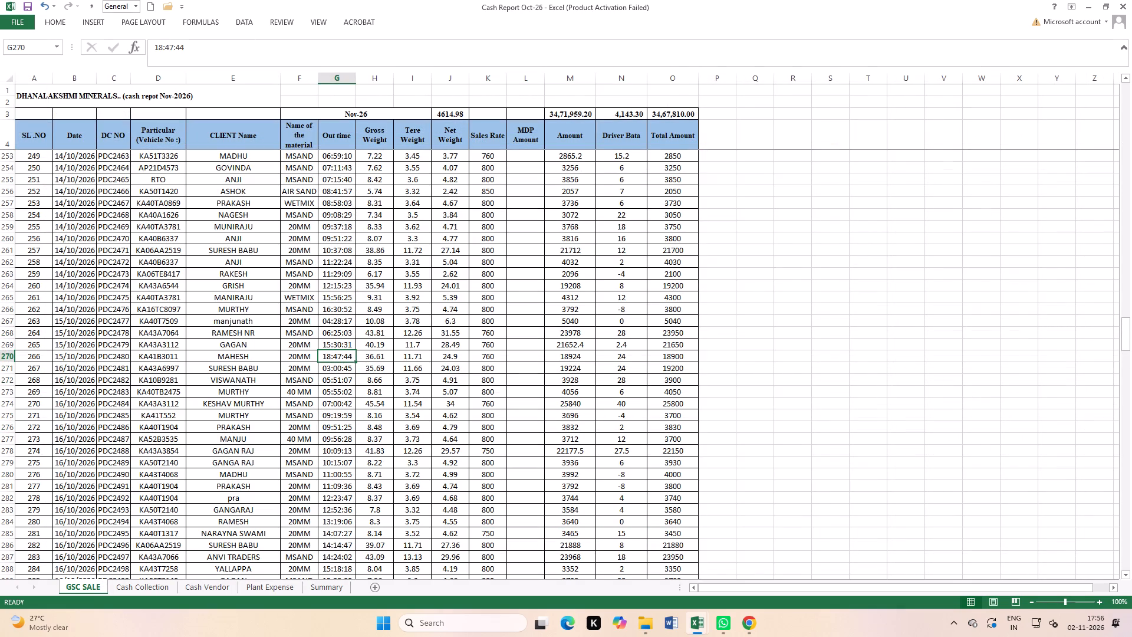
scroll(330, 359, up, 4)
scroll(171, 189, up, 1)
click(0, 127)
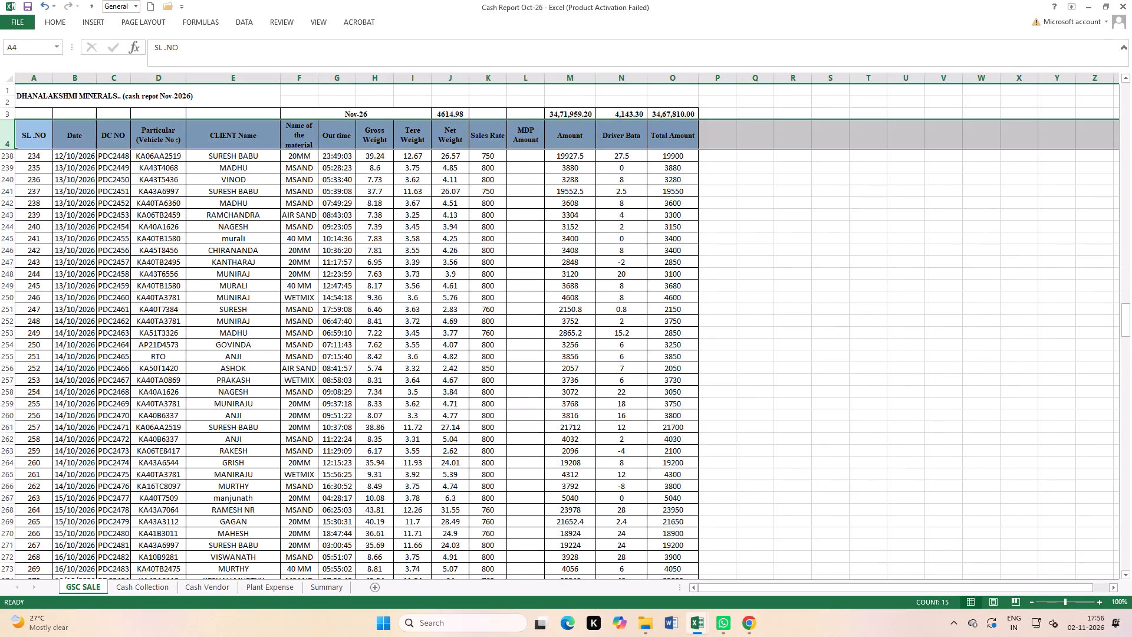
click(251, 26)
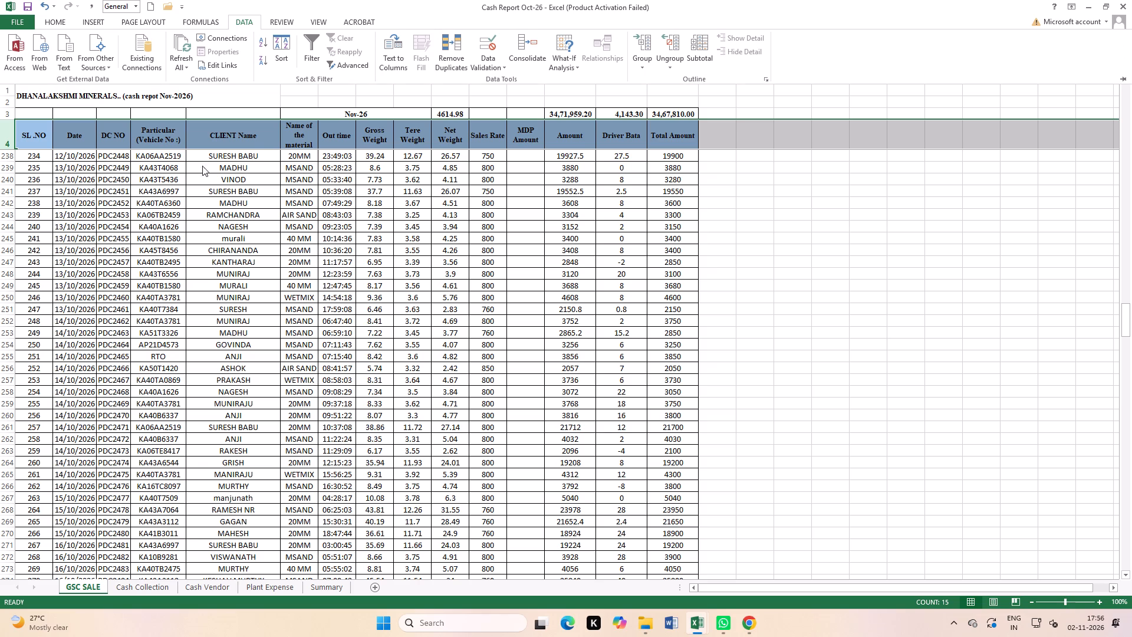
click(321, 50)
click(270, 258)
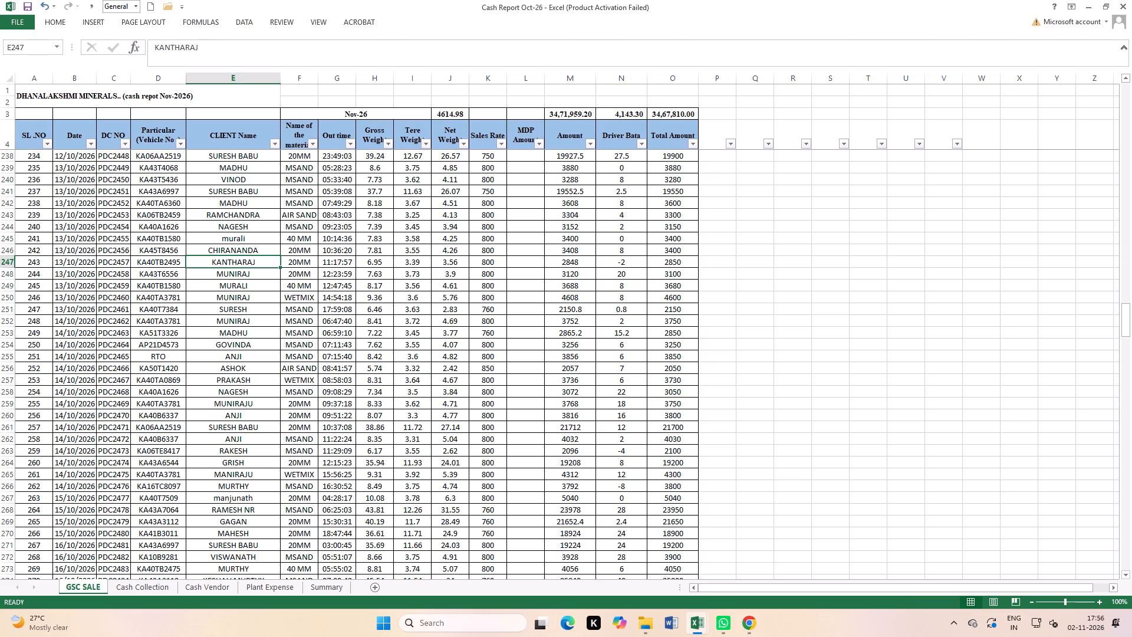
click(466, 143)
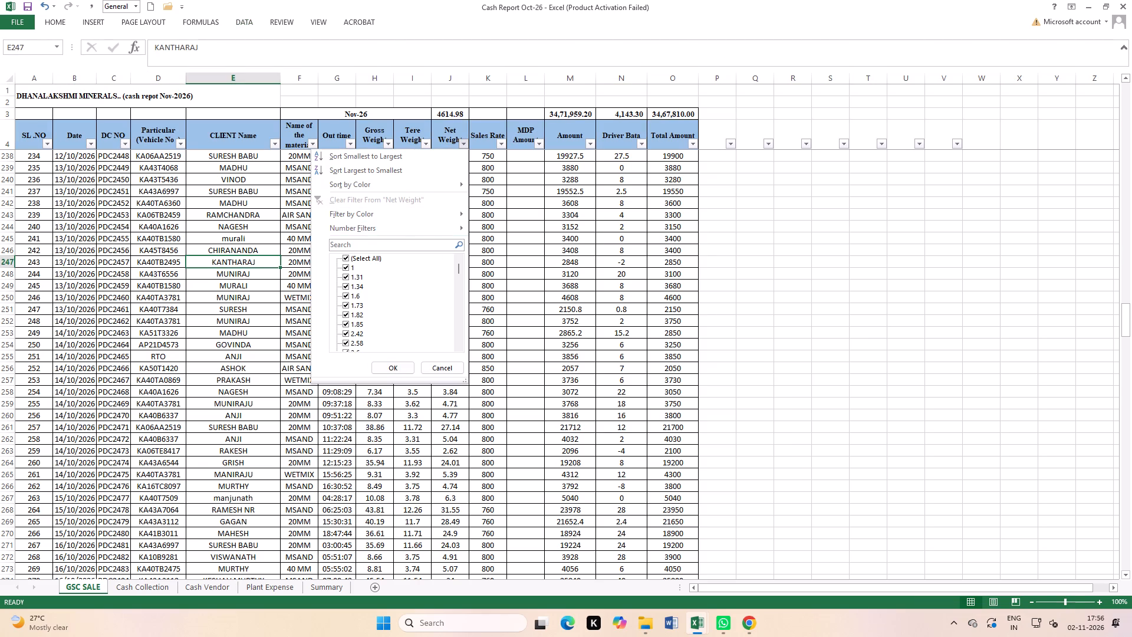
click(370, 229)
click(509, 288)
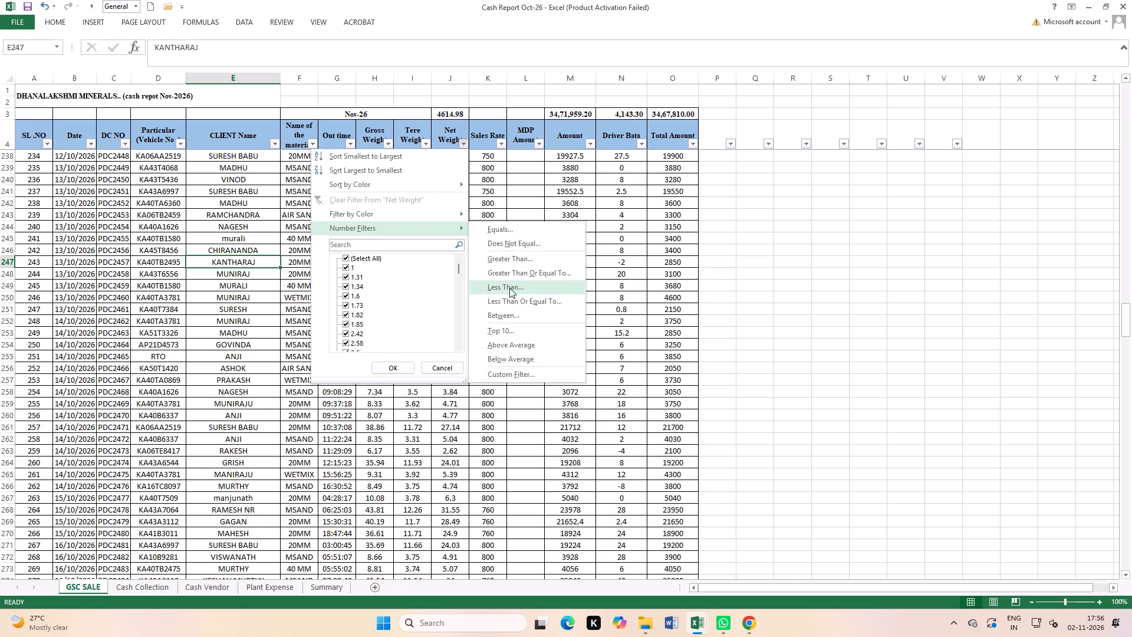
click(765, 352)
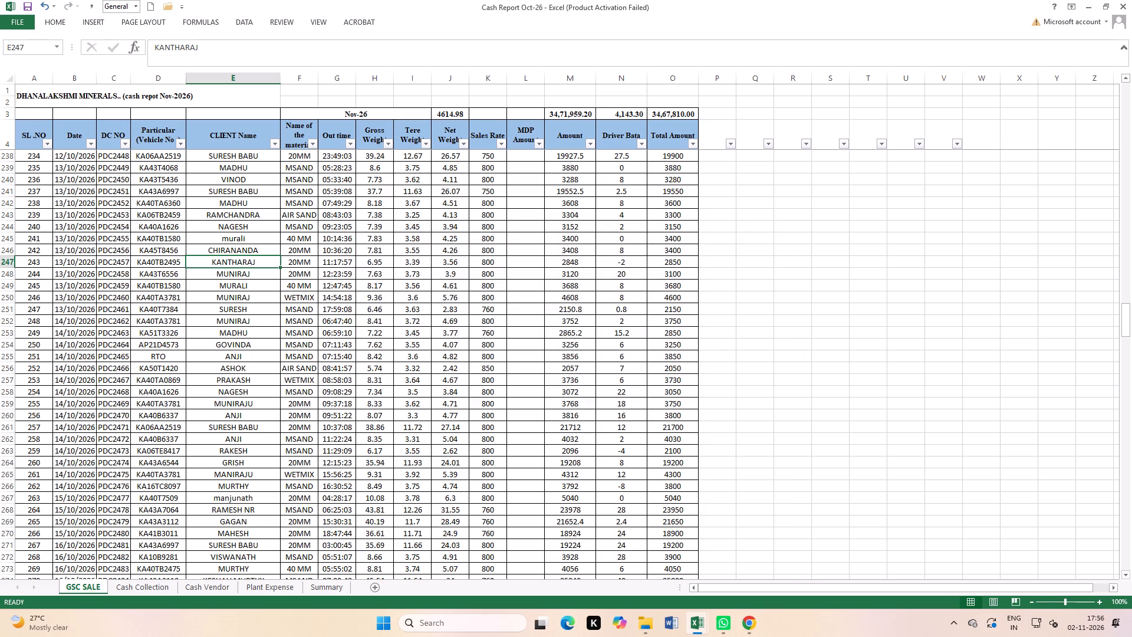
Filter the GSC SALE Net Weight column to show only values greater than 14.
click(465, 147)
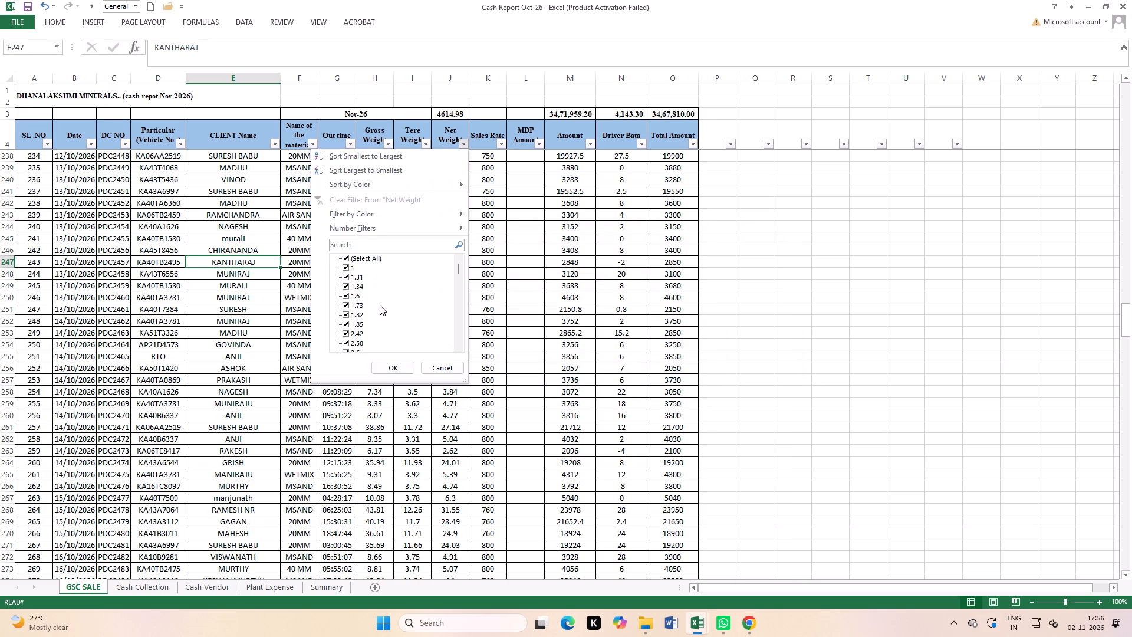
click(364, 224)
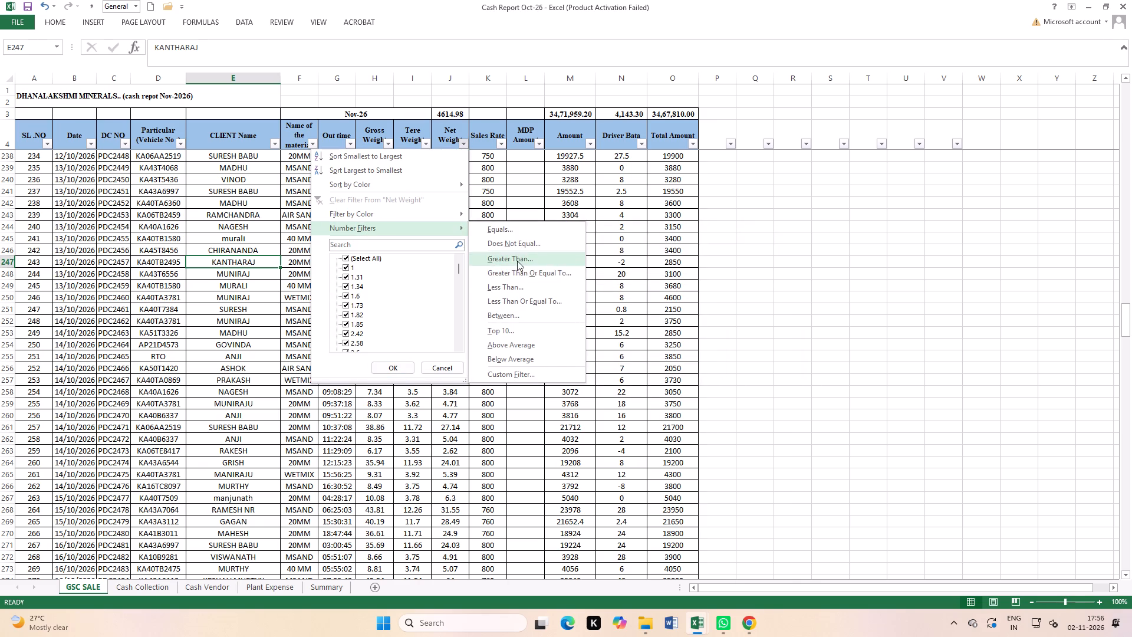
click(517, 261)
text(14)
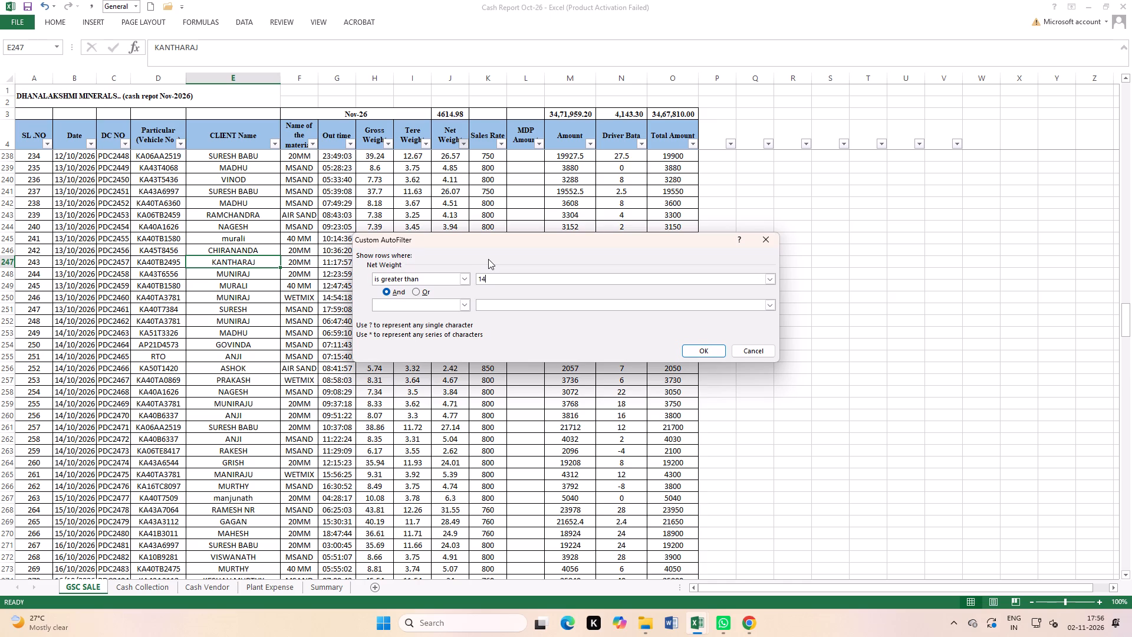
click(692, 347)
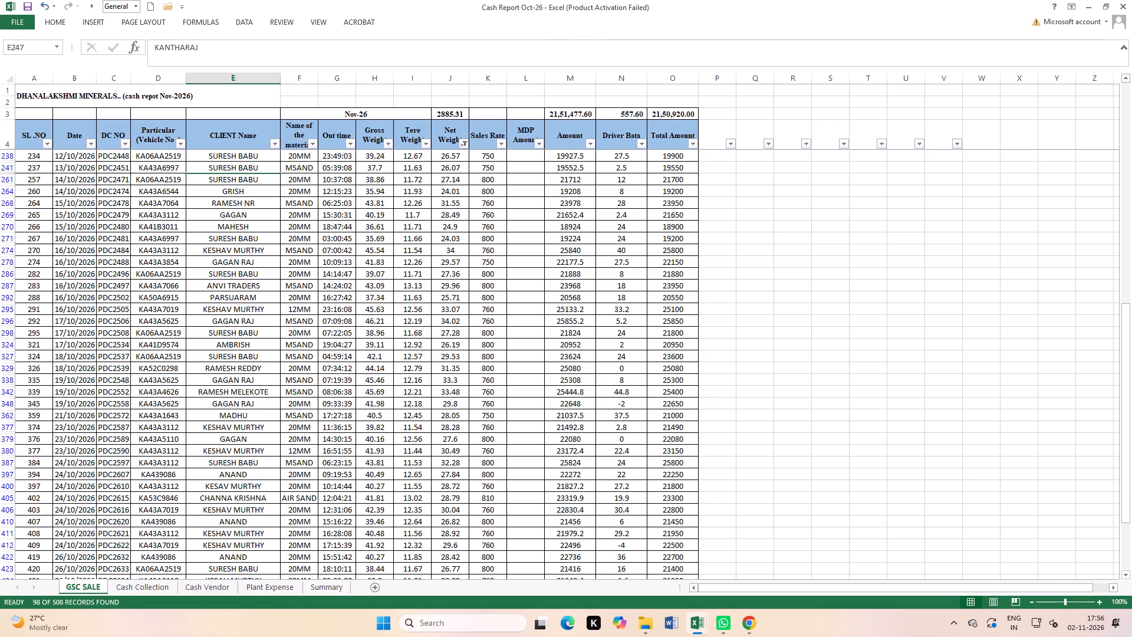
Select the filtered GSC SALE rows from 01/10/2026 to 28/10/2026, Date through Net Weight, and open their print preview.
scroll(513, 356, up, 12)
scroll(509, 357, up, 20)
scroll(509, 357, up, 8)
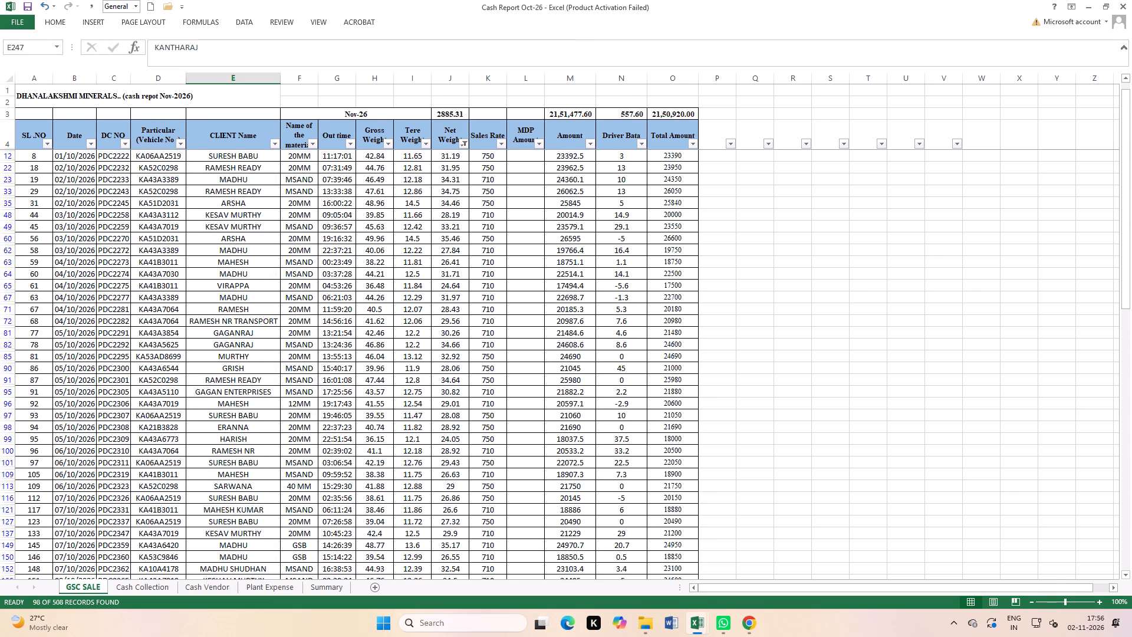
scroll(508, 363, up, 6)
click(855, 318)
drag(70, 156, 424, 579)
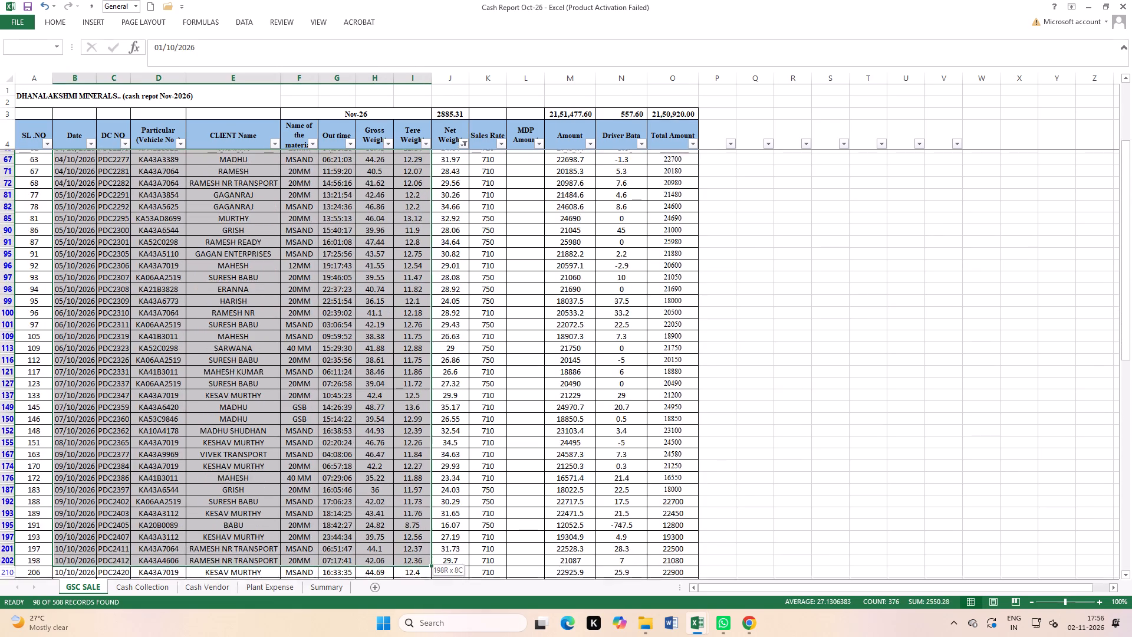
drag(424, 579, 462, 636)
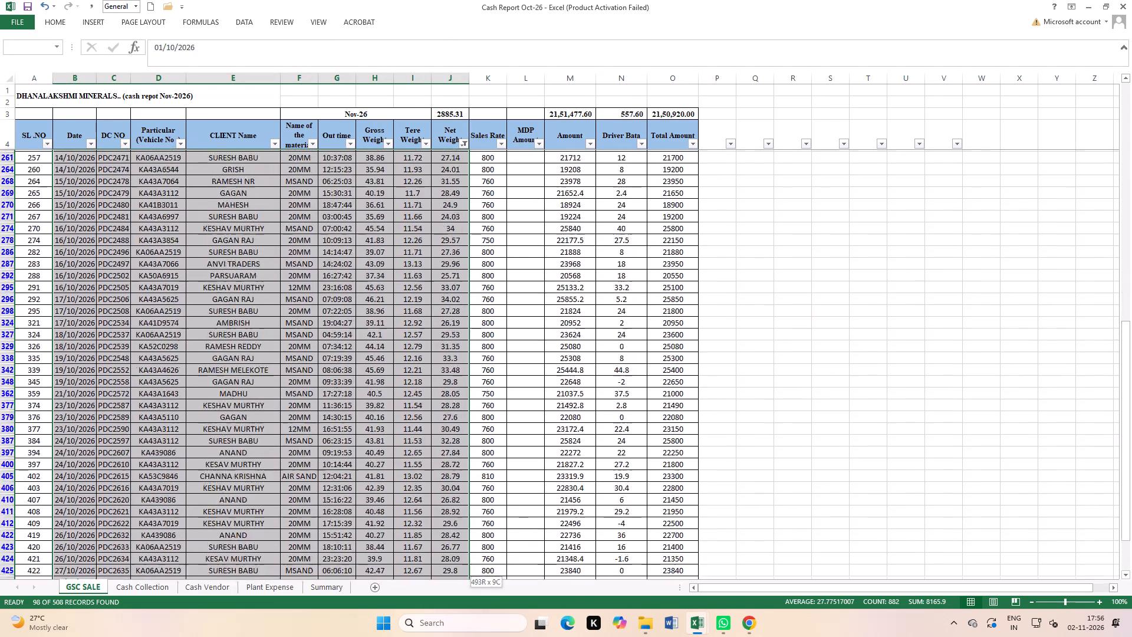
drag(462, 636, 447, 591)
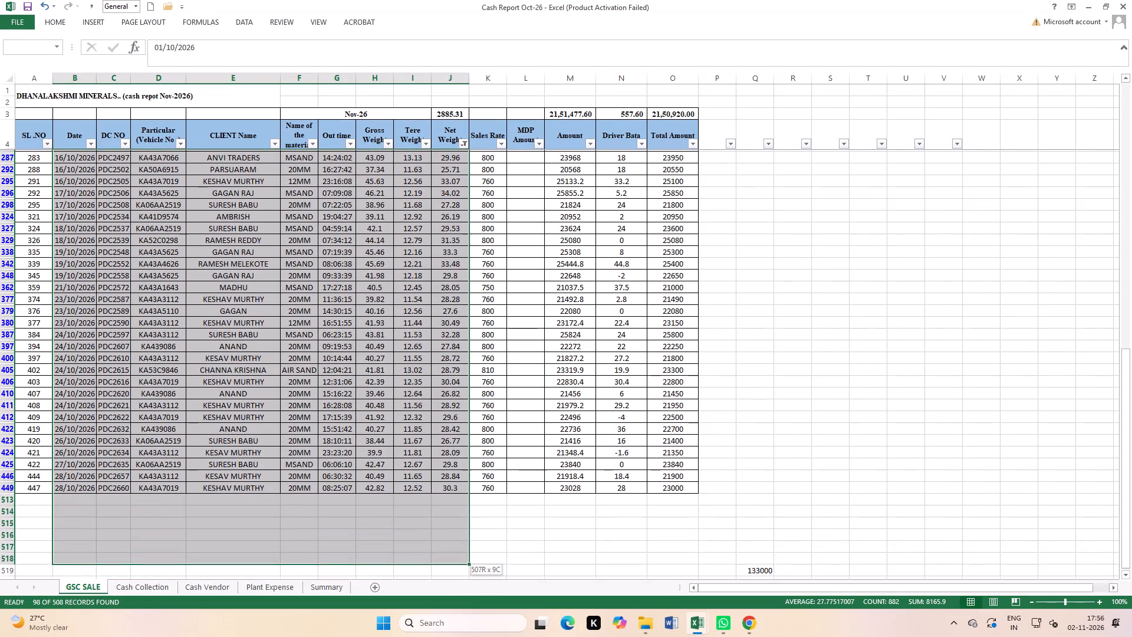
drag(447, 591, 463, 475)
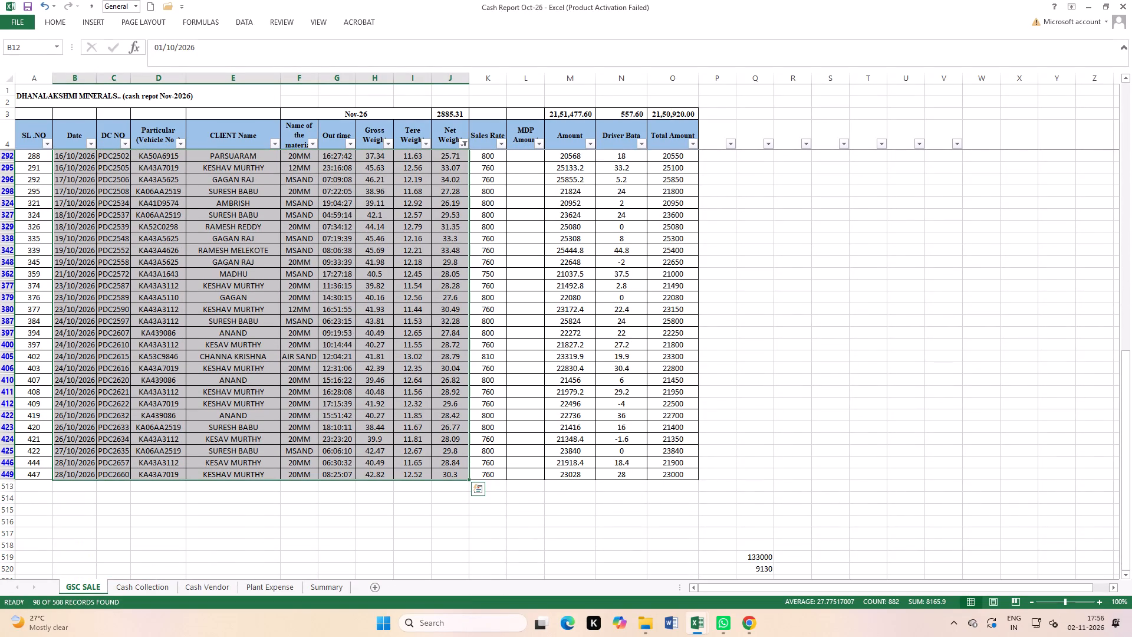
key(ctrl+p)
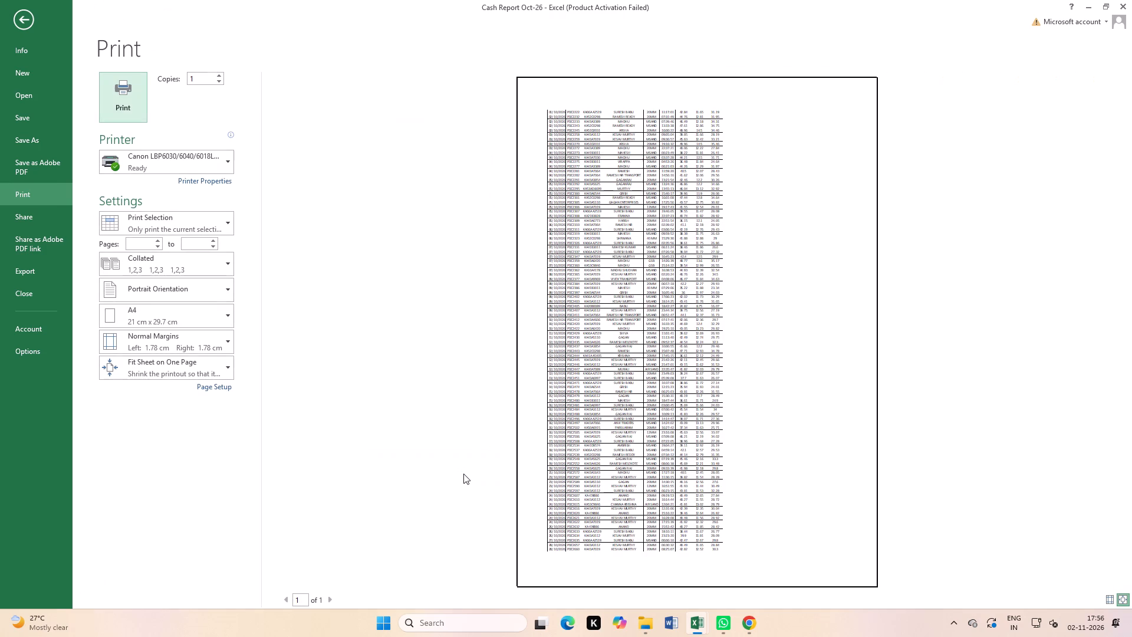
scroll(626, 324, up, 8)
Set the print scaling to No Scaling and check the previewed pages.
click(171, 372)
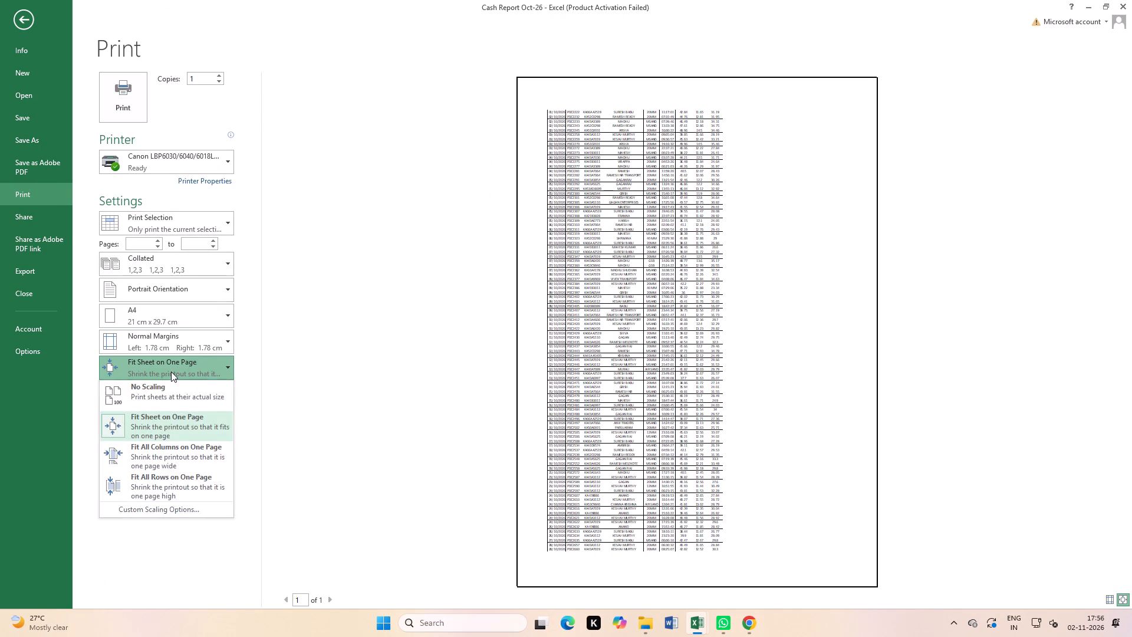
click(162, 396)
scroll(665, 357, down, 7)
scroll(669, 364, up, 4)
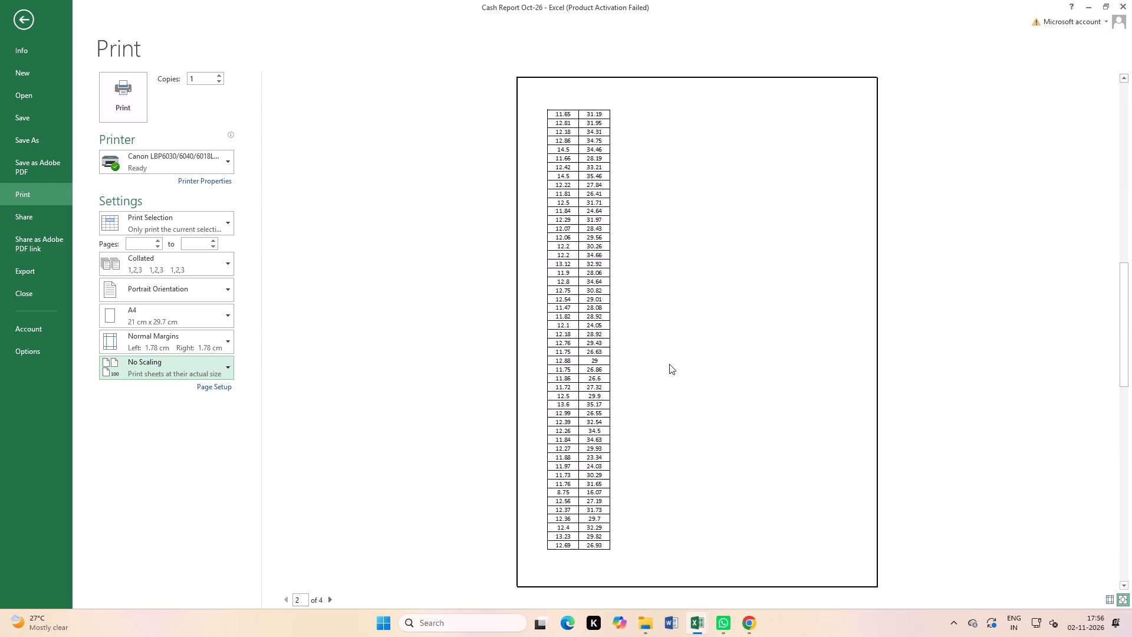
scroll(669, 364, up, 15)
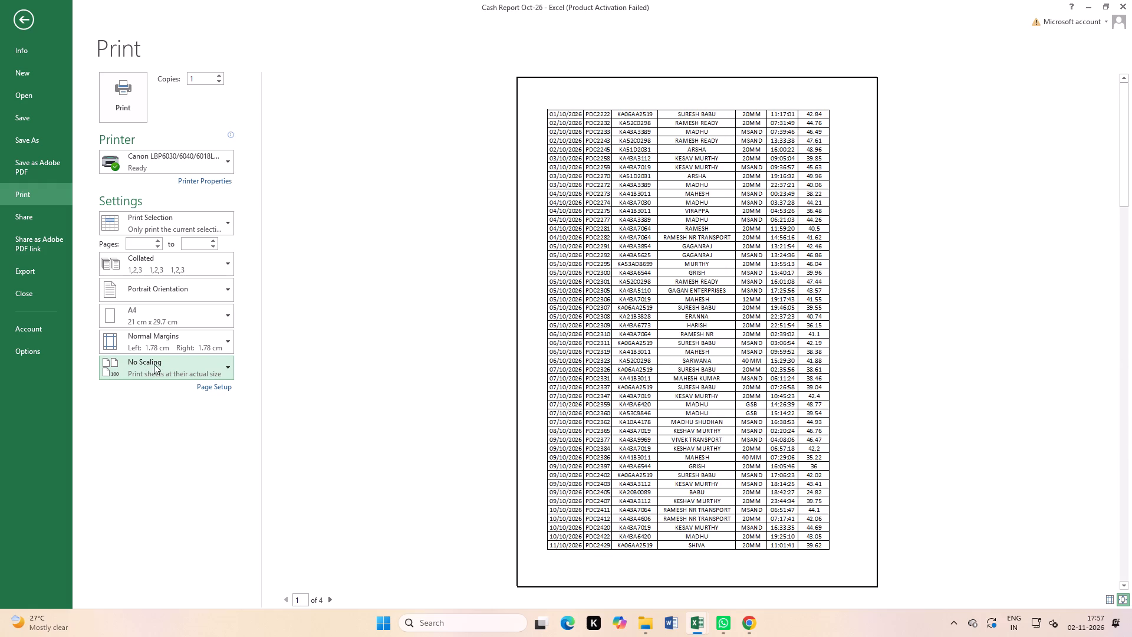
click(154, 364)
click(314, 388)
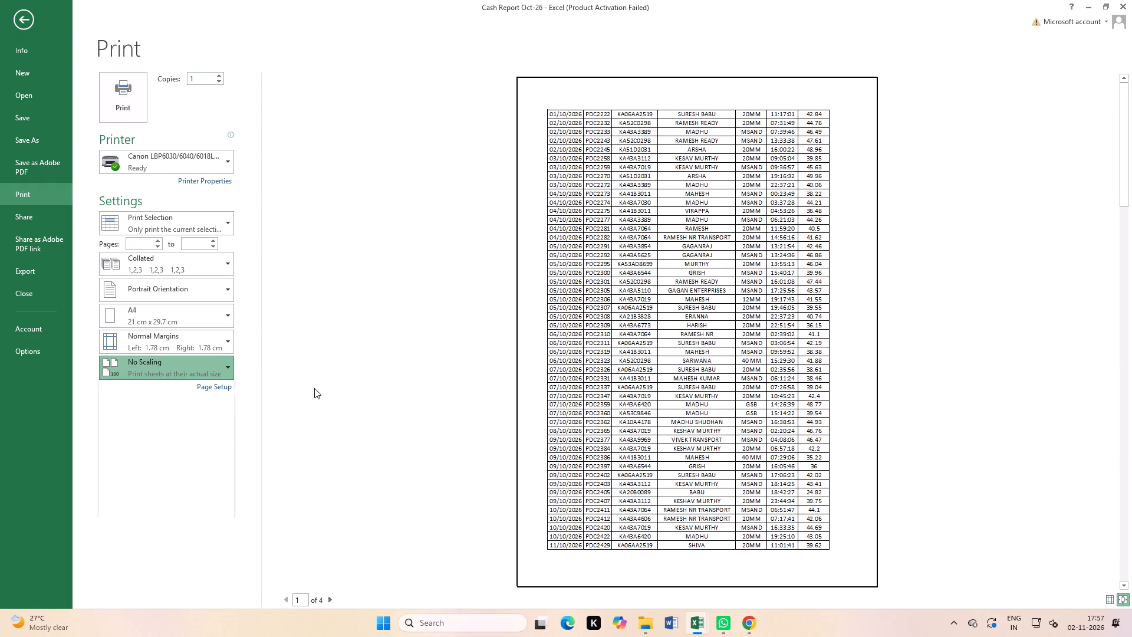
Set the print scaling to 75% of normal size and check the previewed pages.
click(217, 386)
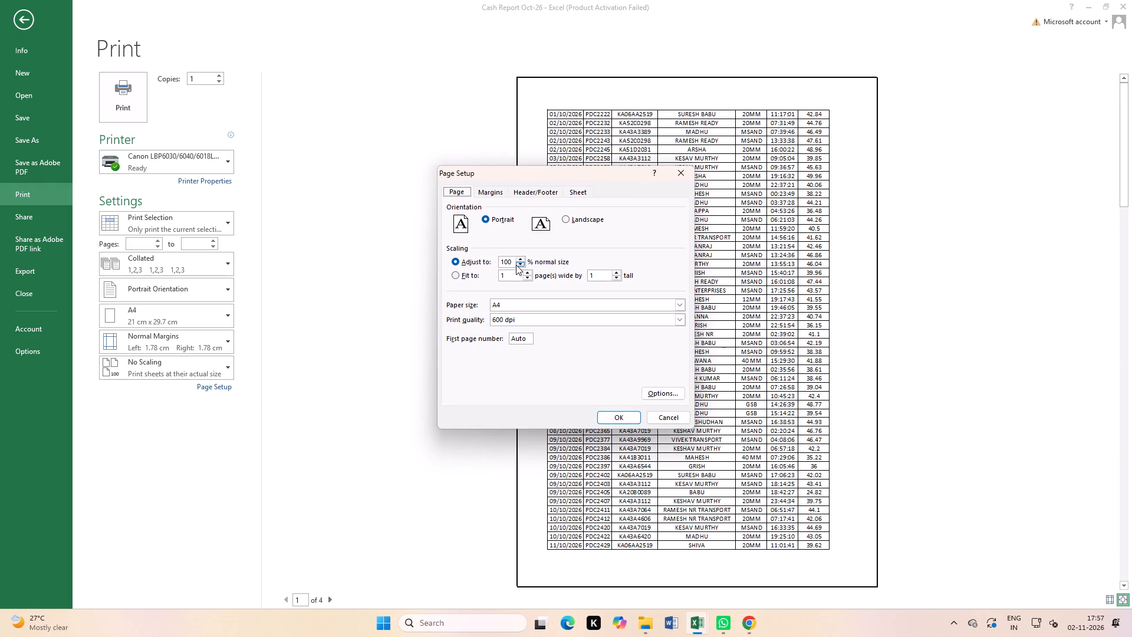
triple_click(520, 263)
double_click(520, 263)
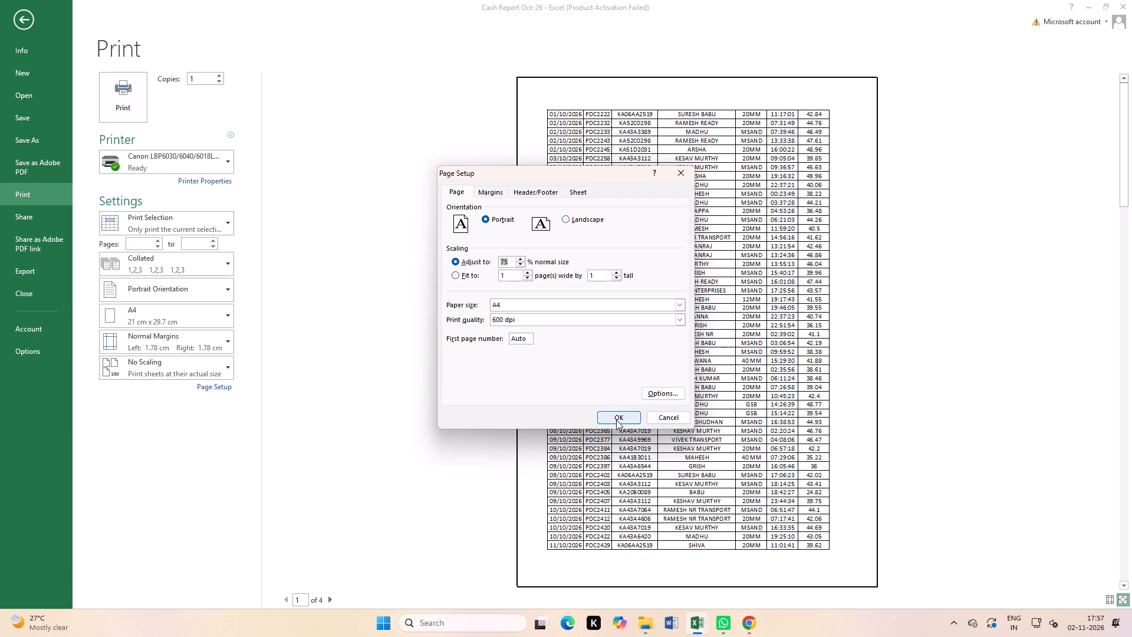
click(616, 420)
scroll(649, 401, down, 15)
scroll(659, 393, up, 13)
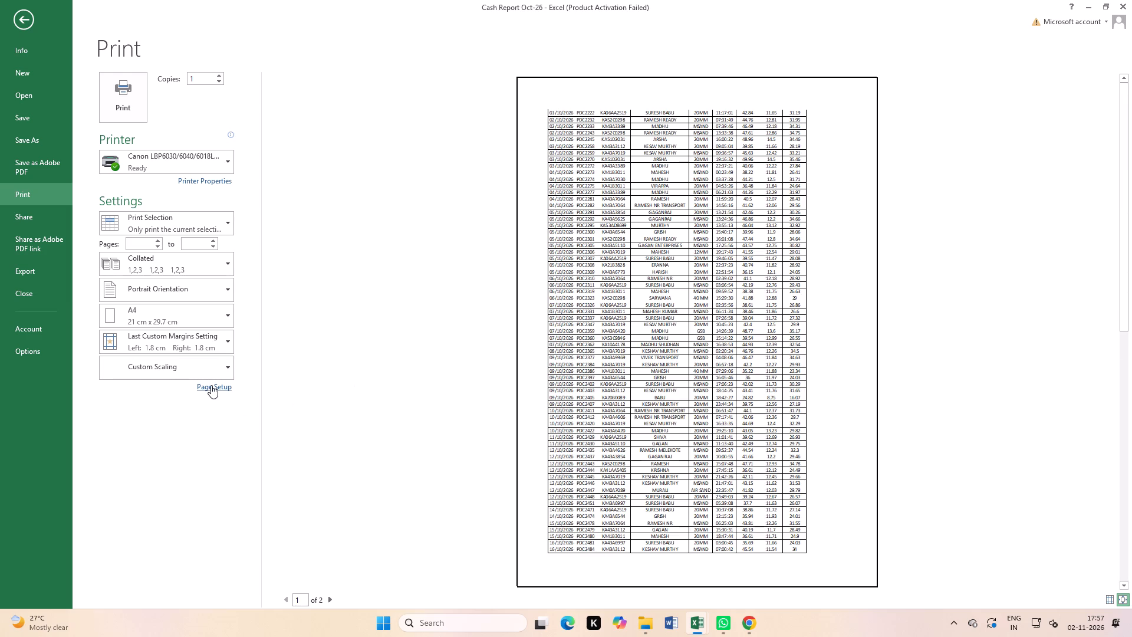
Increase the custom print scaling slightly for the filtered GSC SALE selection, check the previewed pages and print it.
click(211, 385)
click(520, 264)
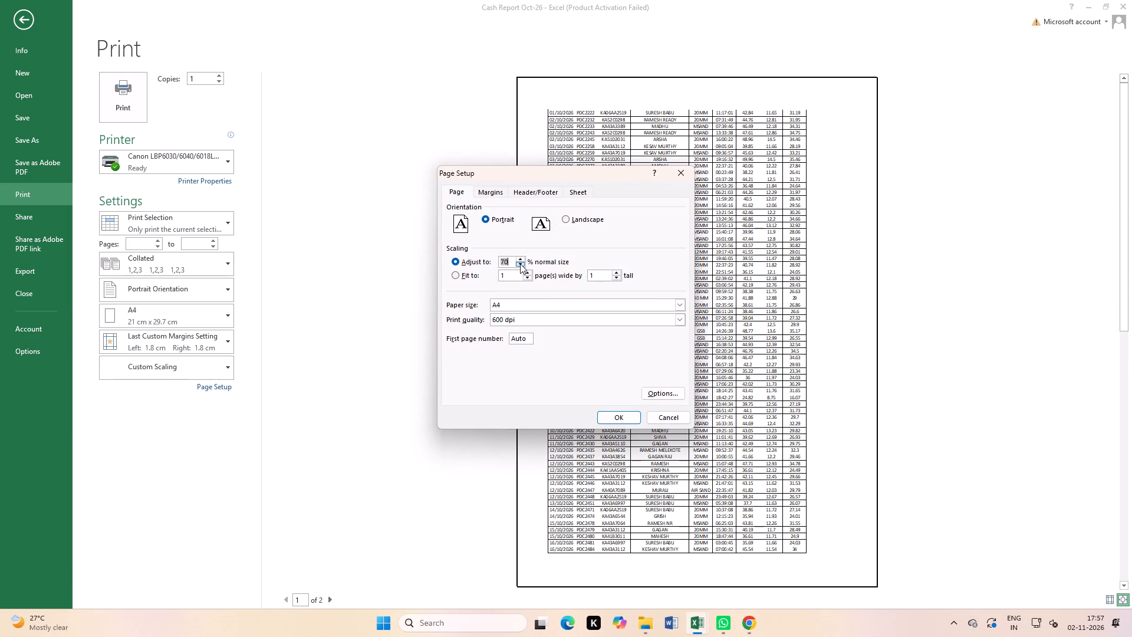
double_click(518, 260)
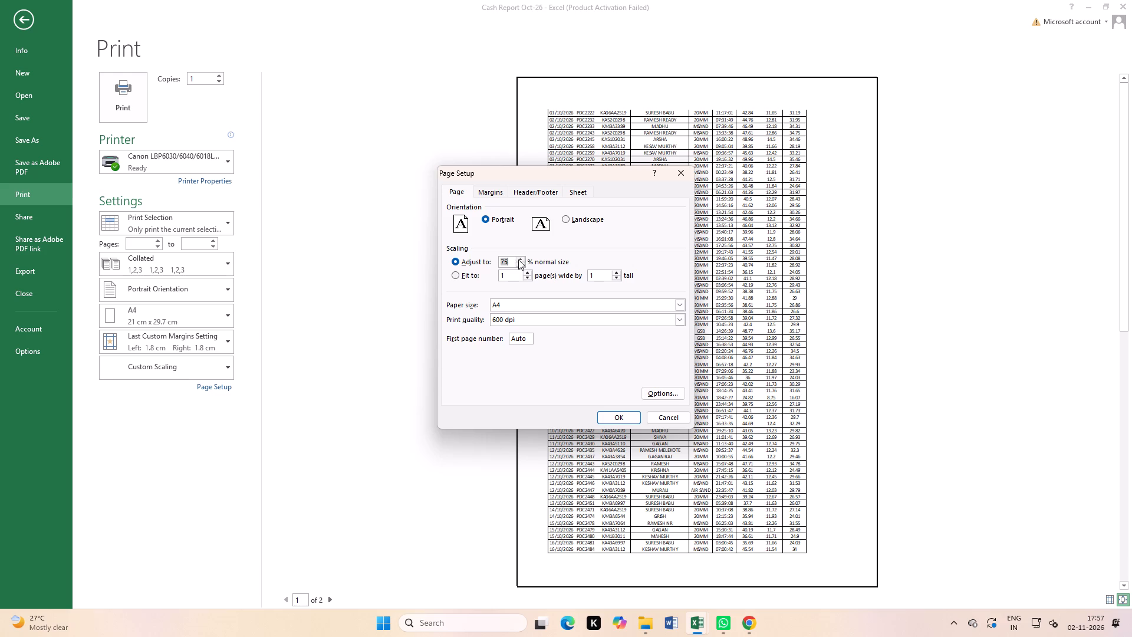
click(608, 413)
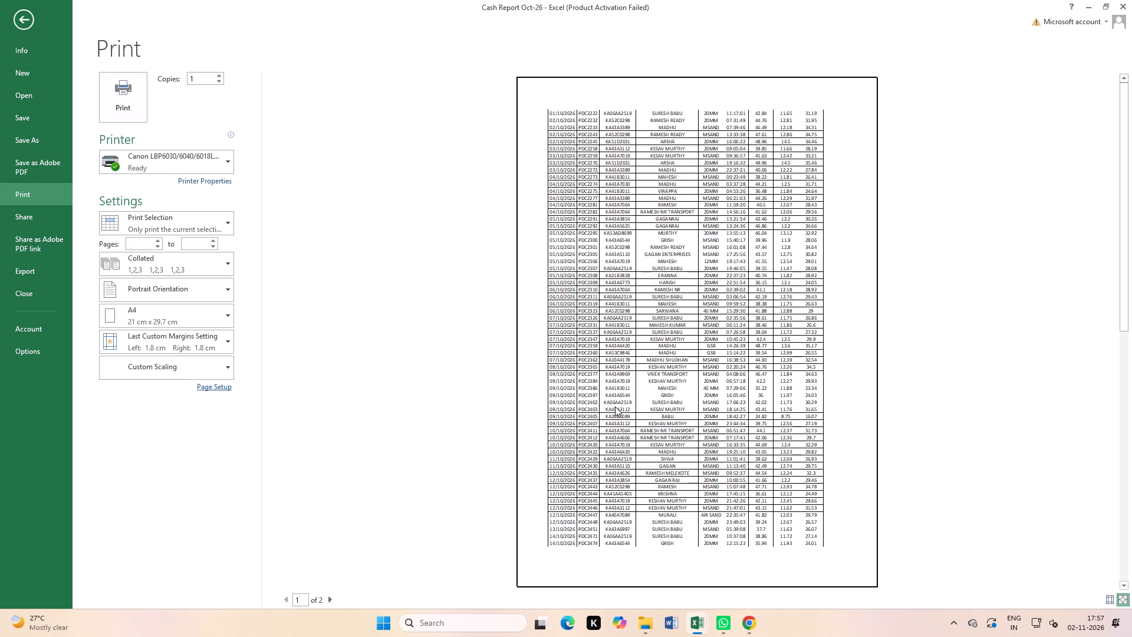
scroll(615, 406, down, 8)
scroll(616, 405, up, 13)
scroll(620, 402, down, 7)
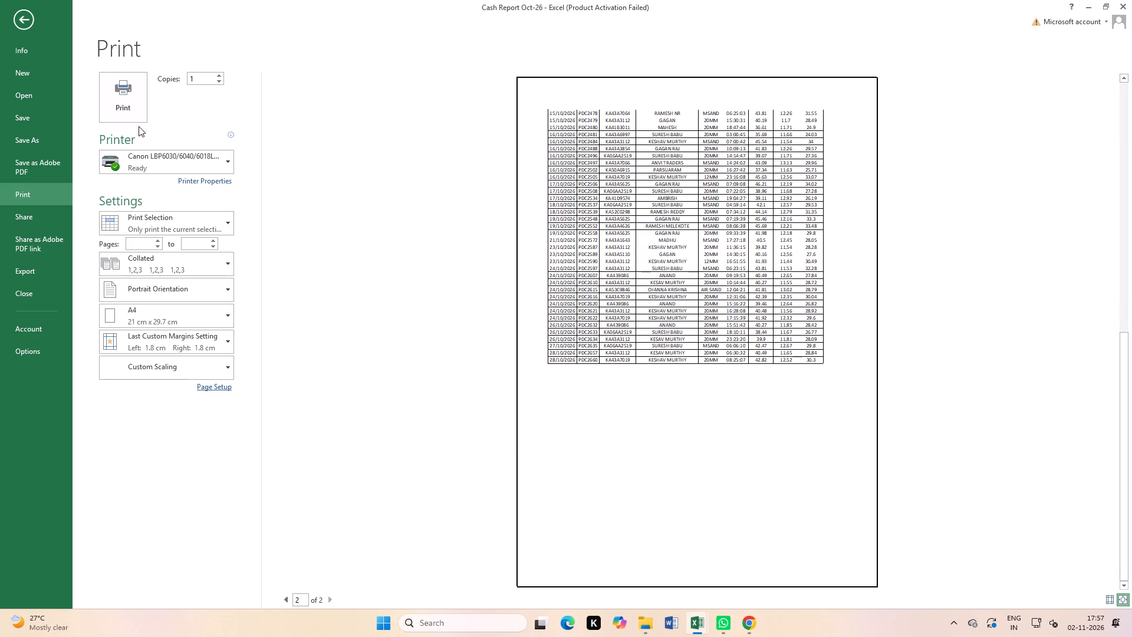
click(130, 104)
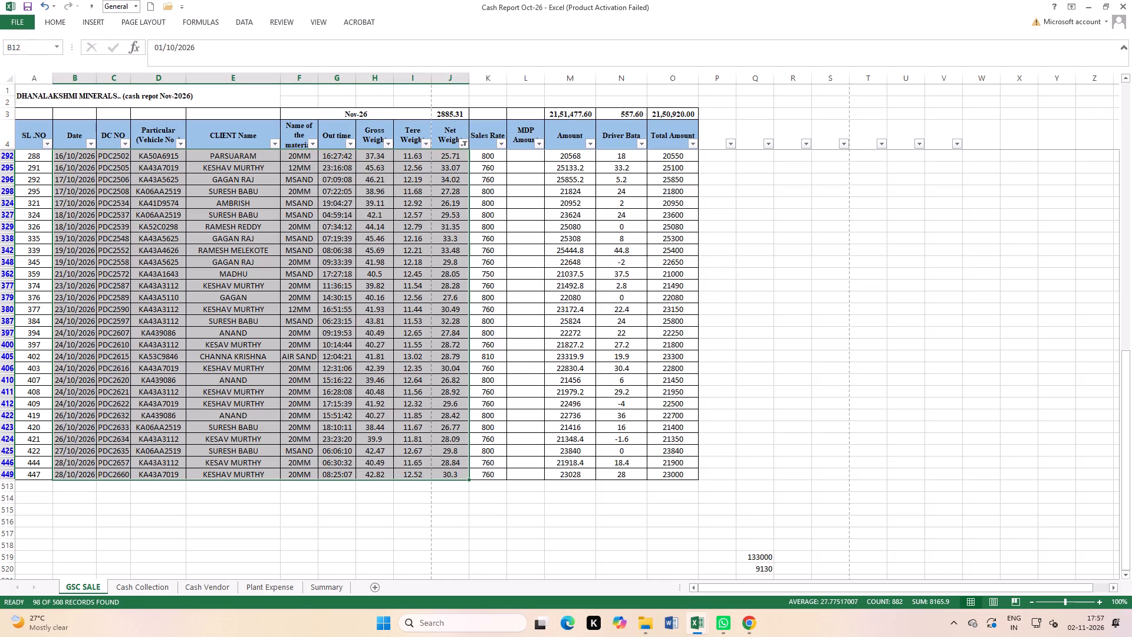
Remove the filter from the GSC SALE sheet and save the Cash Report Oct-26 workbook.
click(255, 18)
click(310, 49)
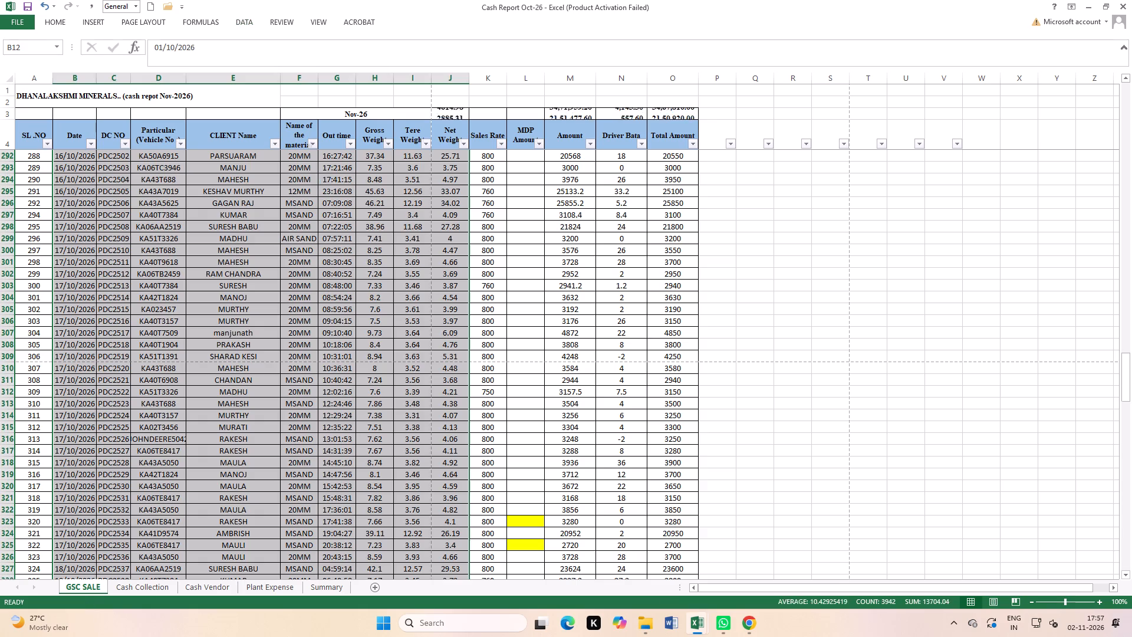
click(373, 337)
click(25, 6)
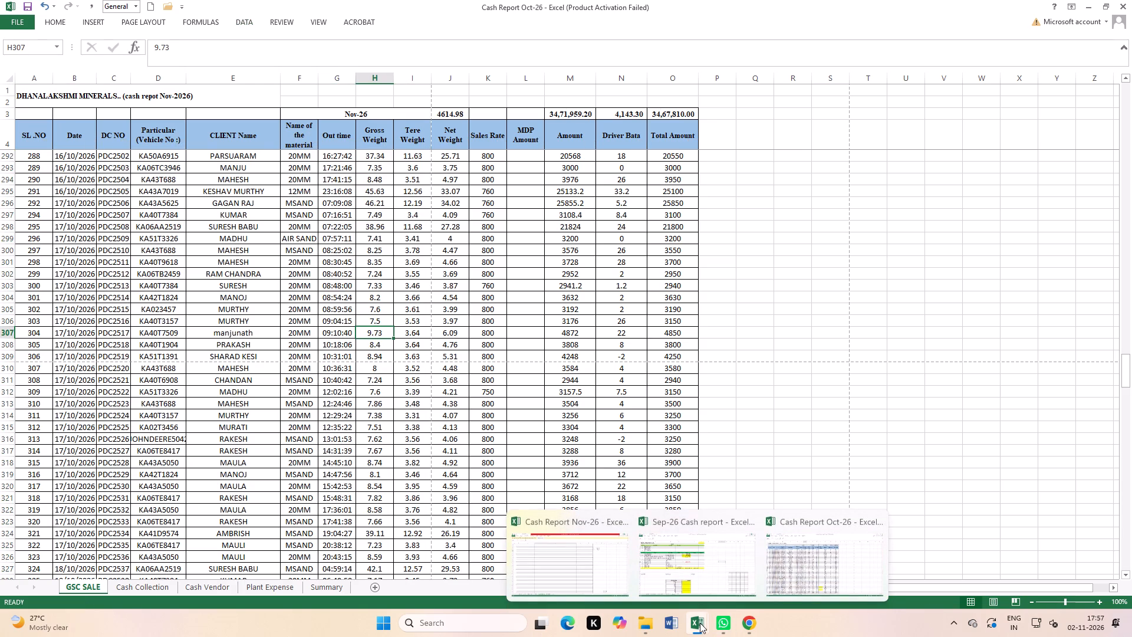
Close the Cash Report Oct-26 workbook.
click(828, 568)
click(587, 478)
click(1131, 0)
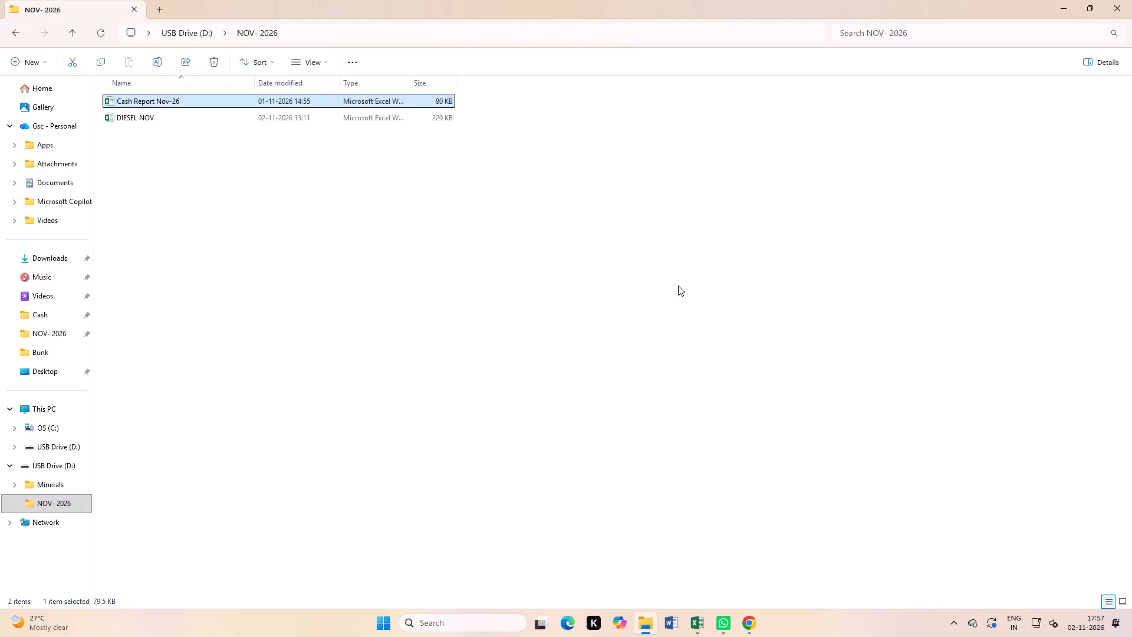
Bring up the Cash Report Nov-26 workbook from the NOV- 2026 folder, enable its content and continue without updating the links.
double_click(154, 104)
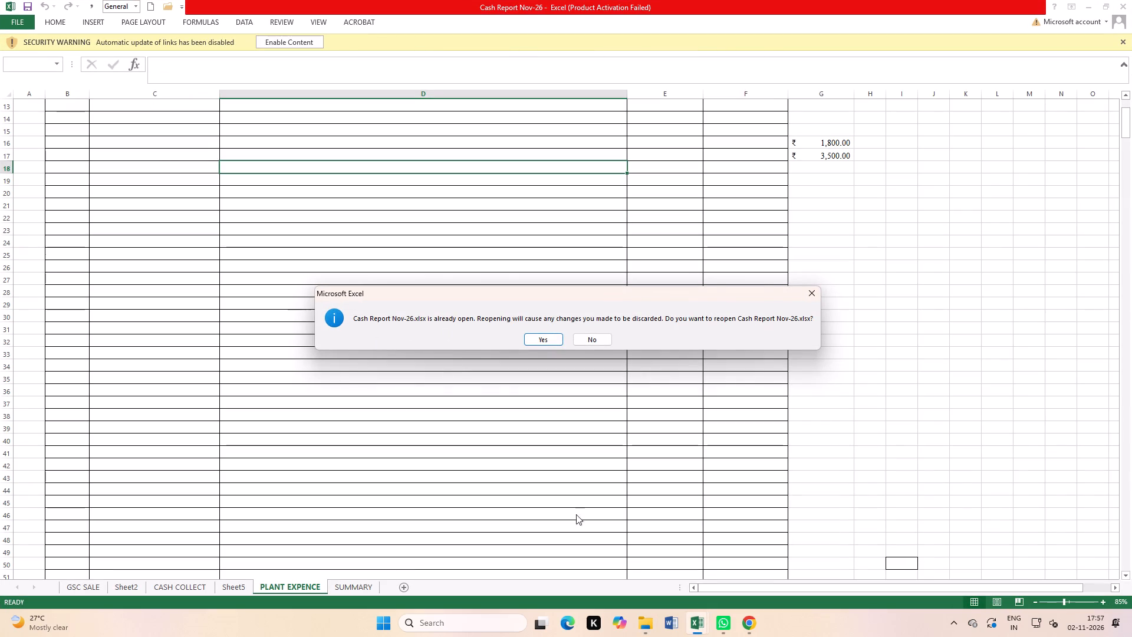
click(811, 295)
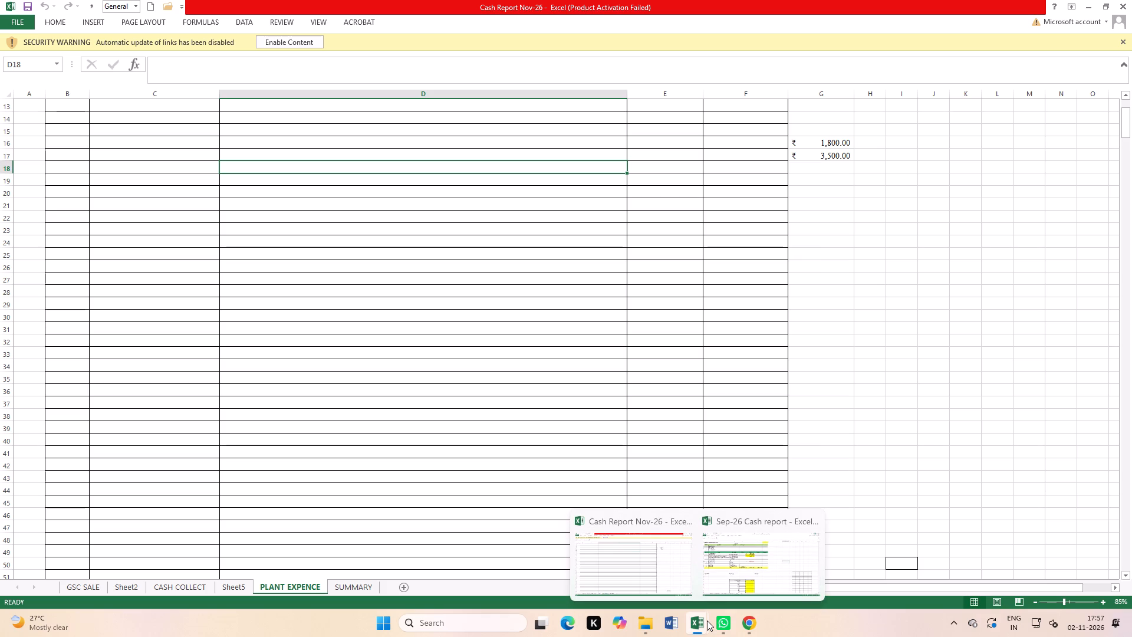
click(635, 559)
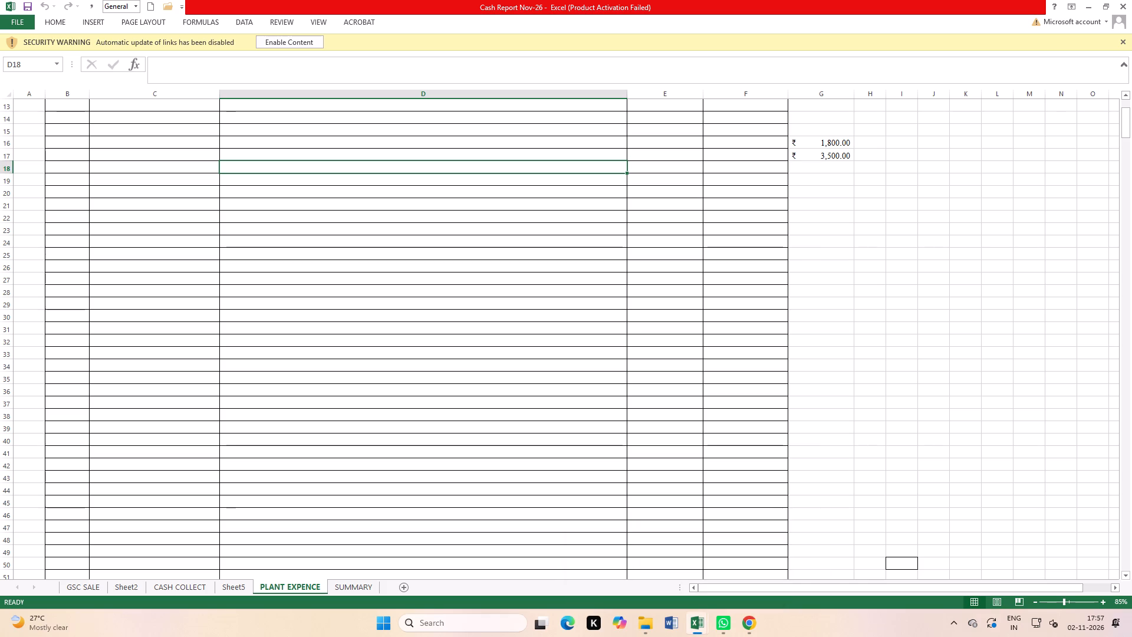
scroll(264, 480, up, 13)
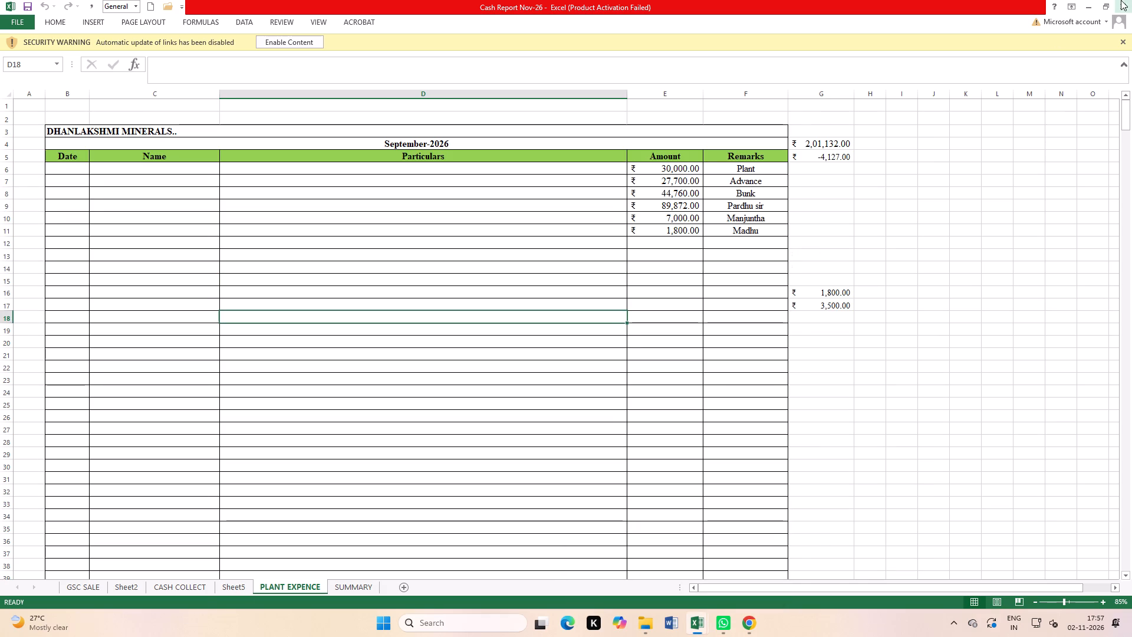
click(294, 44)
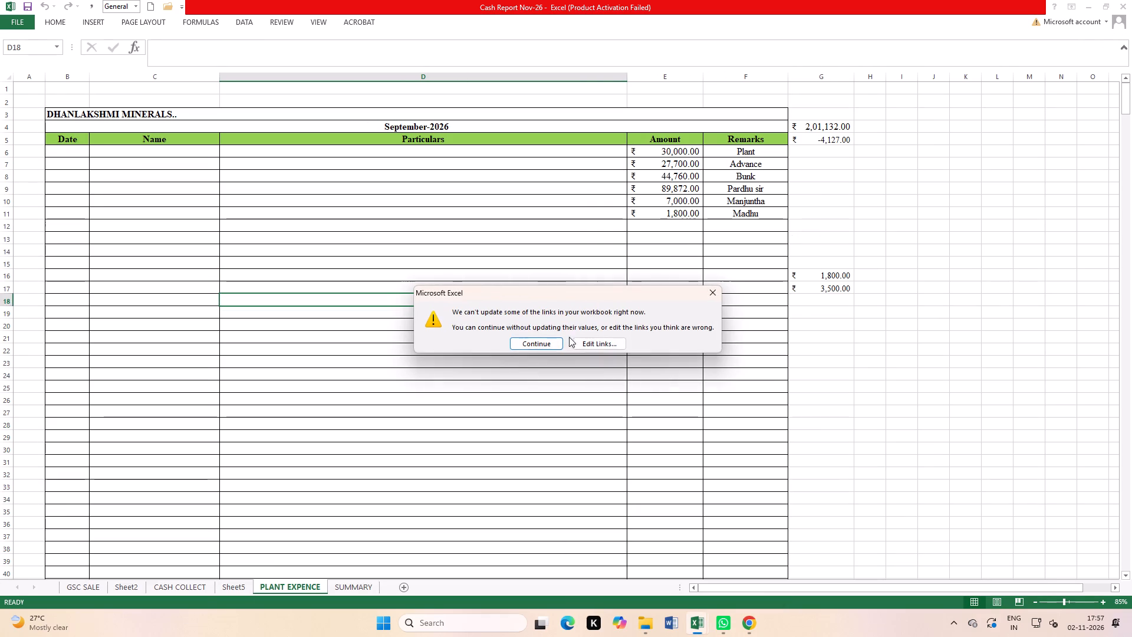
click(530, 349)
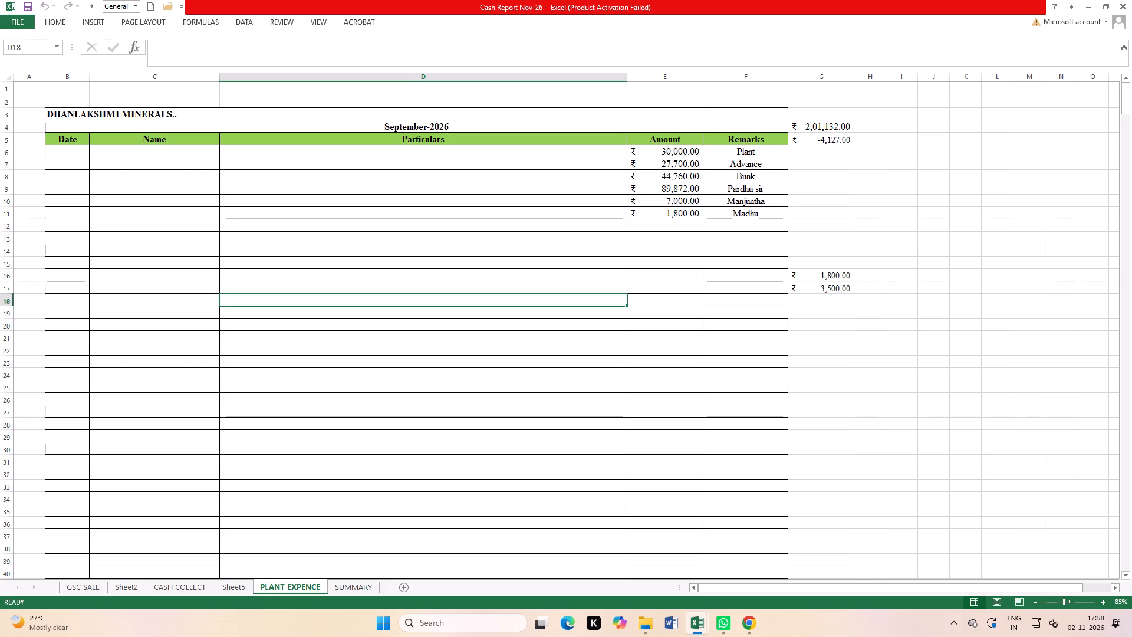
Close the Cash Report Nov-26 workbook, saving its changes.
scroll(590, 314, up, 13)
click(568, 414)
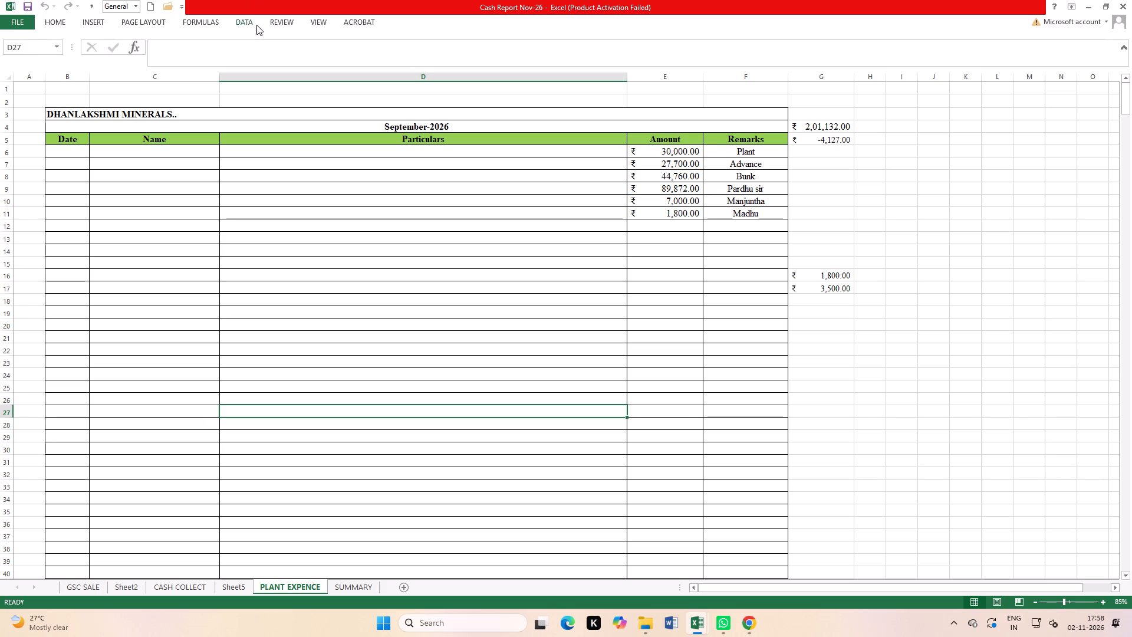
click(245, 17)
scroll(410, 248, up, 6)
click(1131, 0)
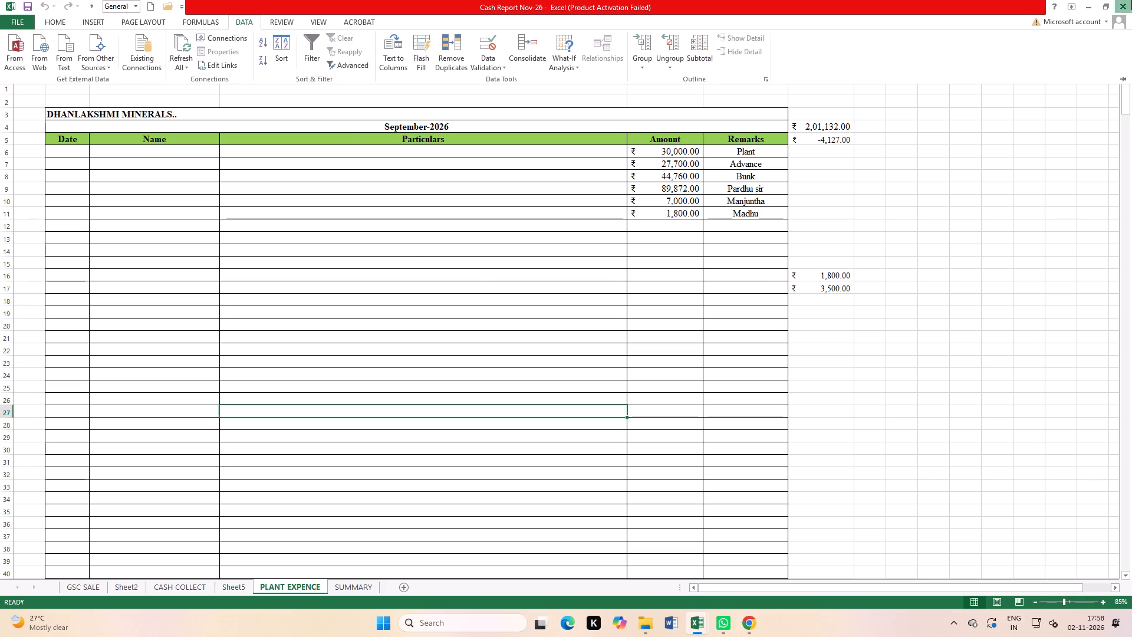
click(528, 334)
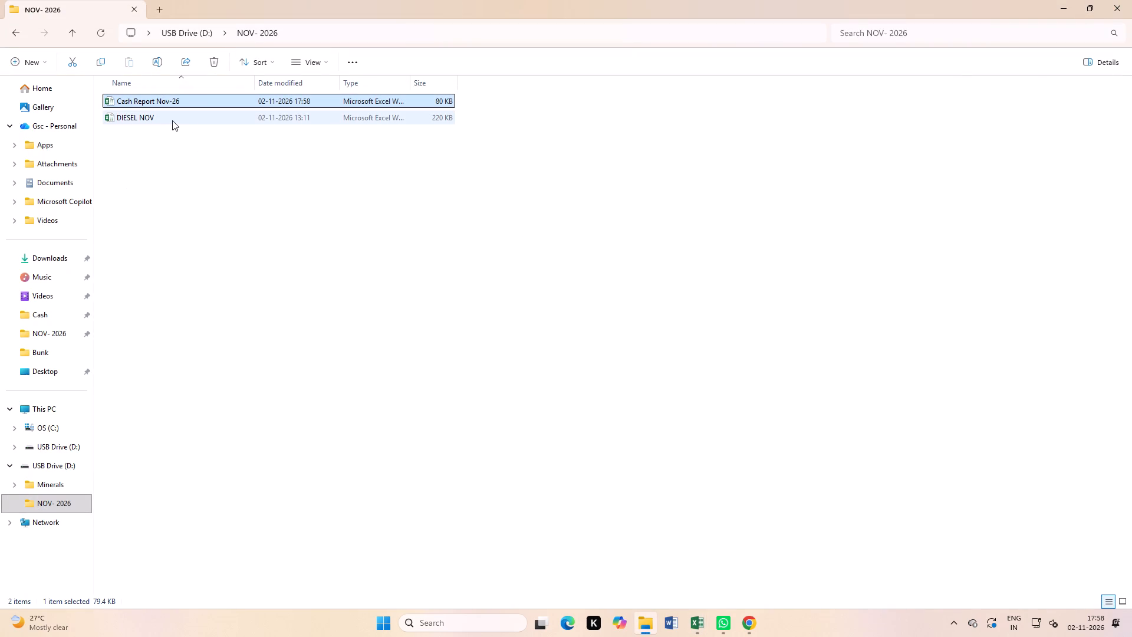
Open the Cash Report Oct-26 workbook from the Cash folder inside Minerals on the USB drive.
click(47, 480)
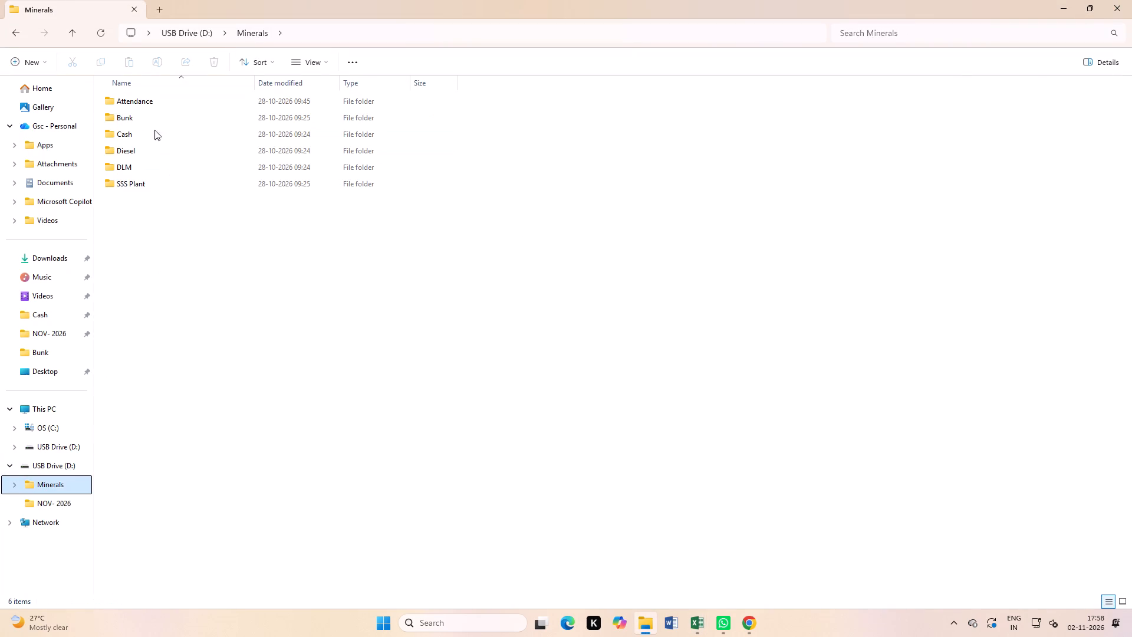
double_click(138, 136)
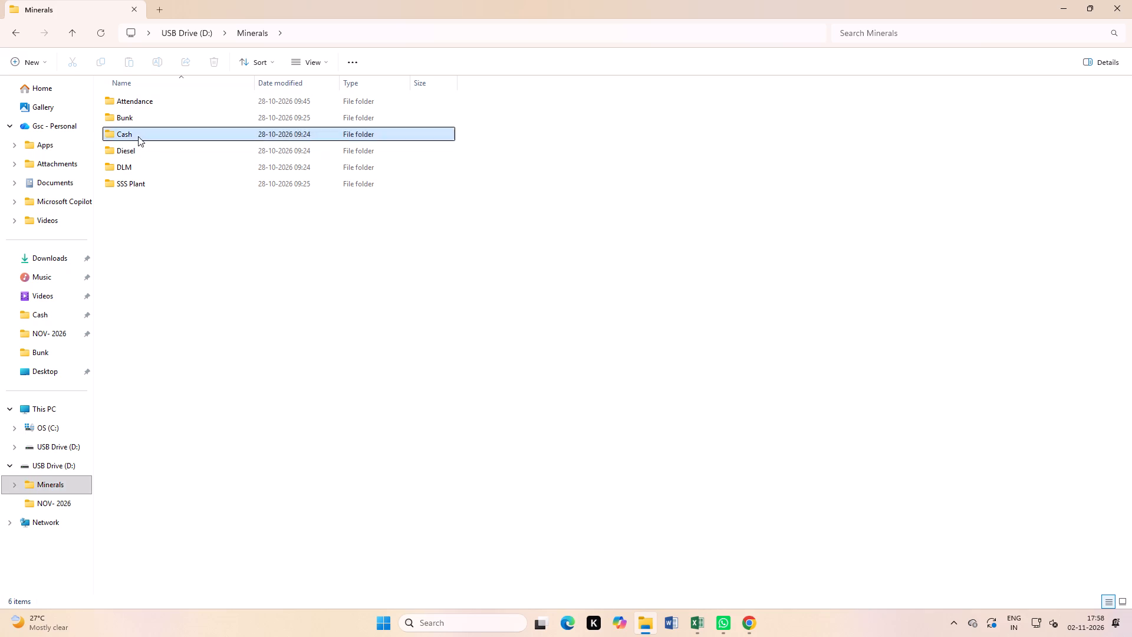
double_click(154, 101)
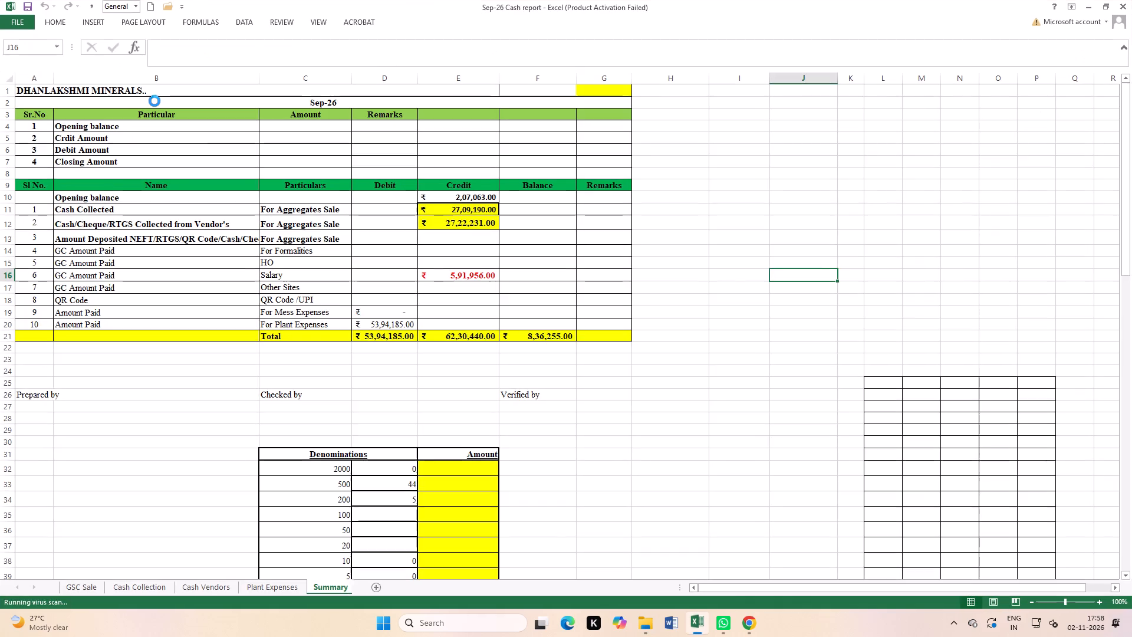
scroll(442, 376, up, 2)
click(758, 295)
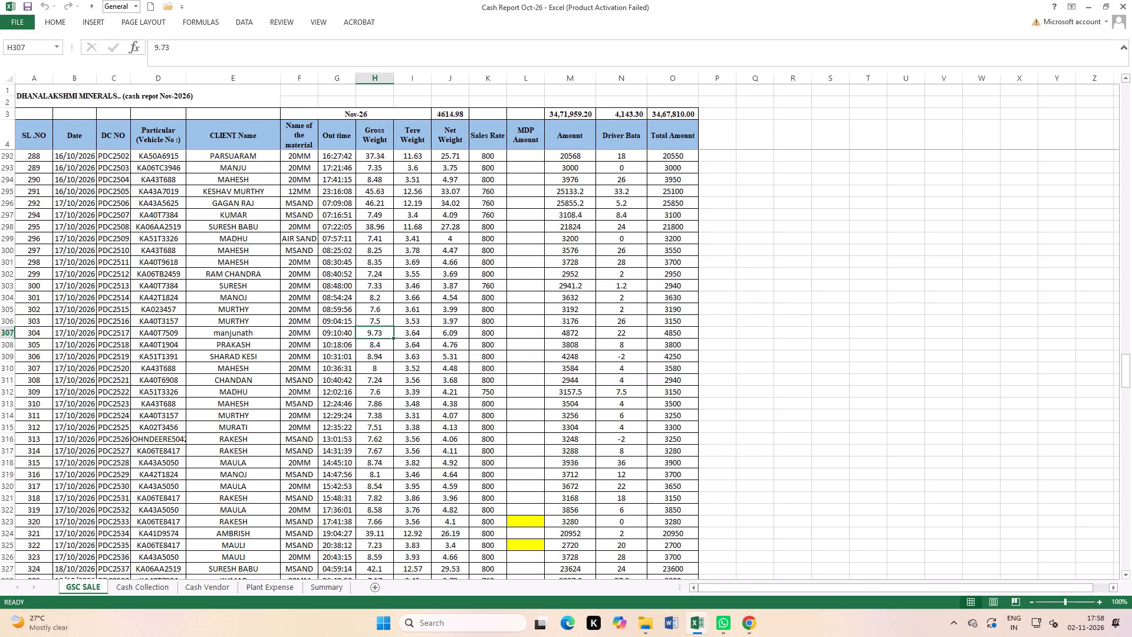
Go through the October-2026 entries on the Plant Expense sheet down to the last 31-Oct-26 rows and examine their remarks.
click(278, 586)
scroll(603, 410, down, 16)
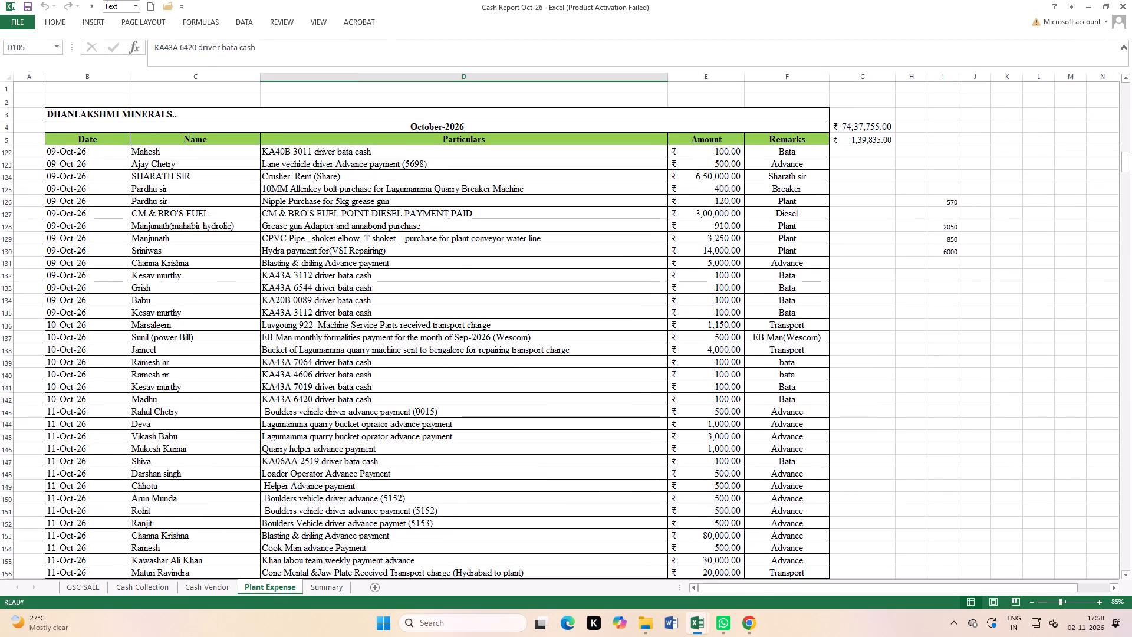
scroll(749, 427, down, 20)
scroll(749, 427, down, 20)
scroll(749, 427, down, 6)
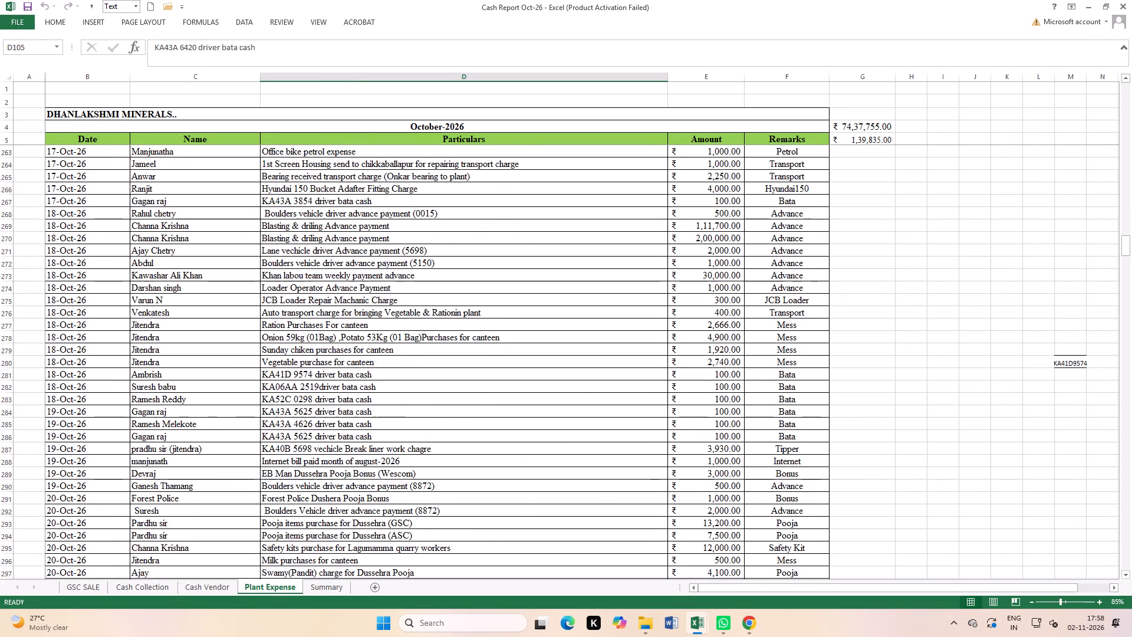
scroll(722, 409, down, 20)
scroll(722, 409, down, 20)
scroll(722, 405, down, 14)
scroll(722, 405, up, 4)
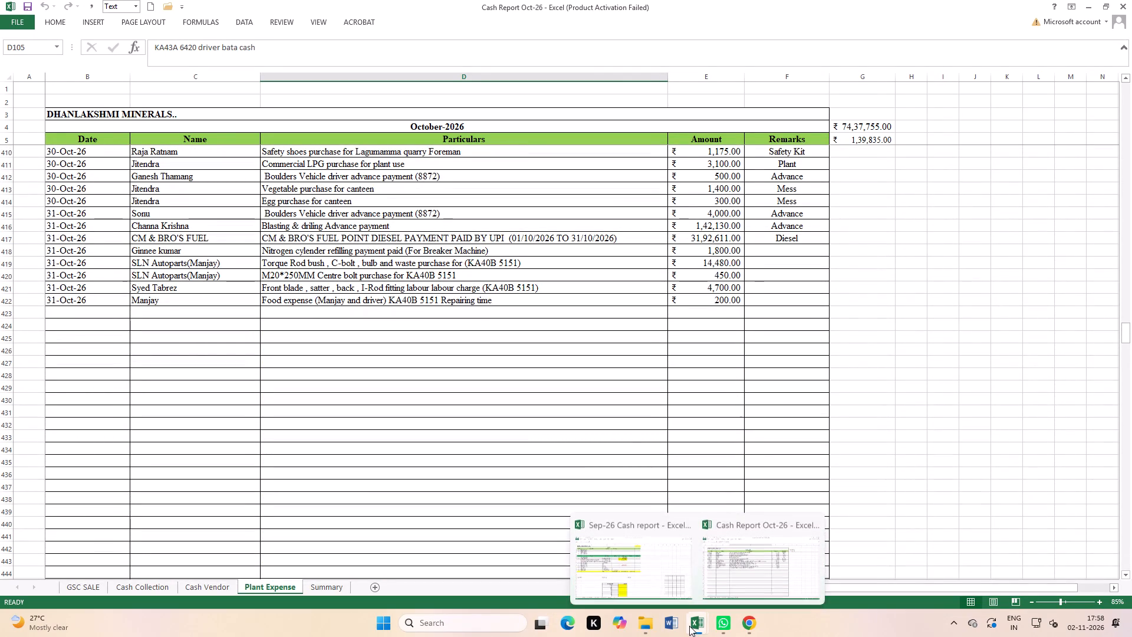
Switch to the Sep-26 Cash report workbook and close it.
click(652, 565)
click(1131, 0)
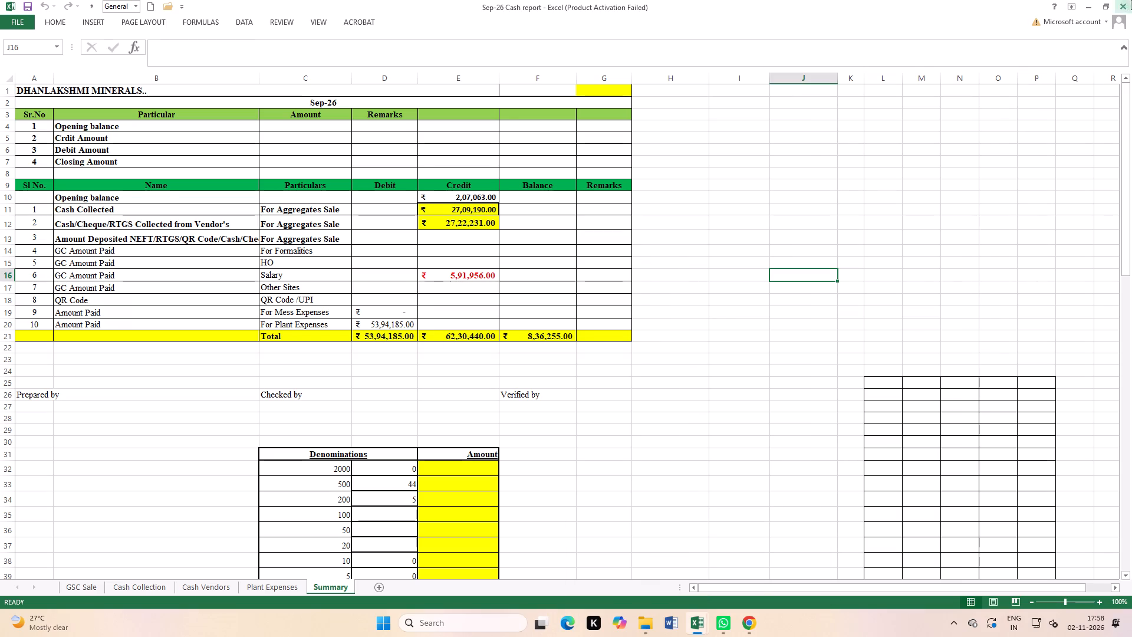
click(569, 332)
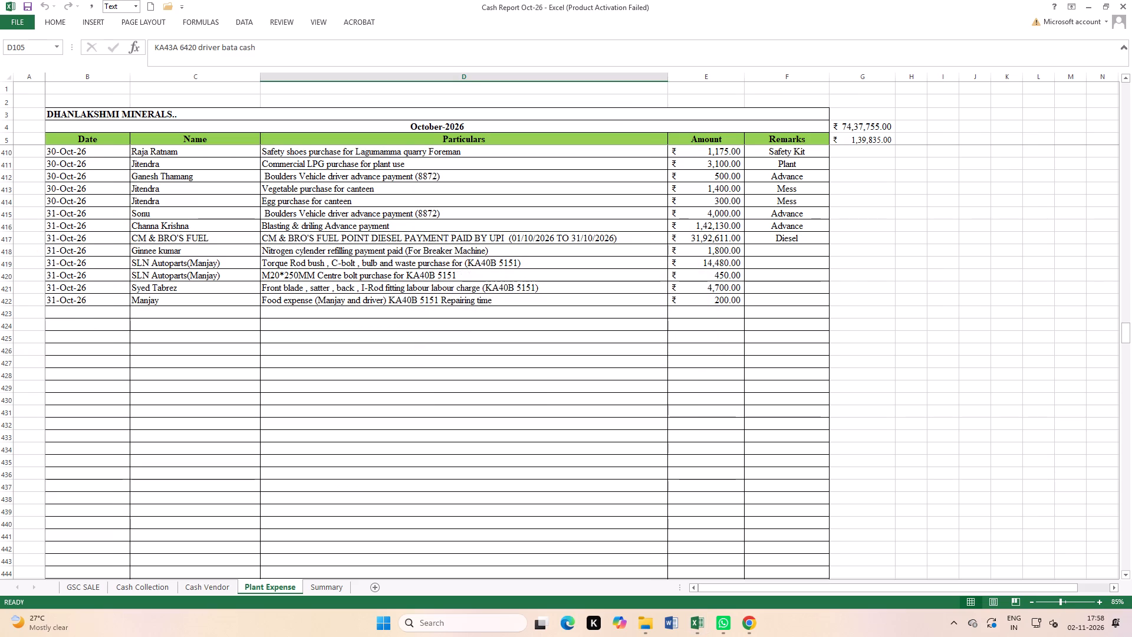
Enter Breaker as the remark for the 31-Oct-26 nitrogen cylinder refilling payment on the Plant Expense sheet.
click(772, 246)
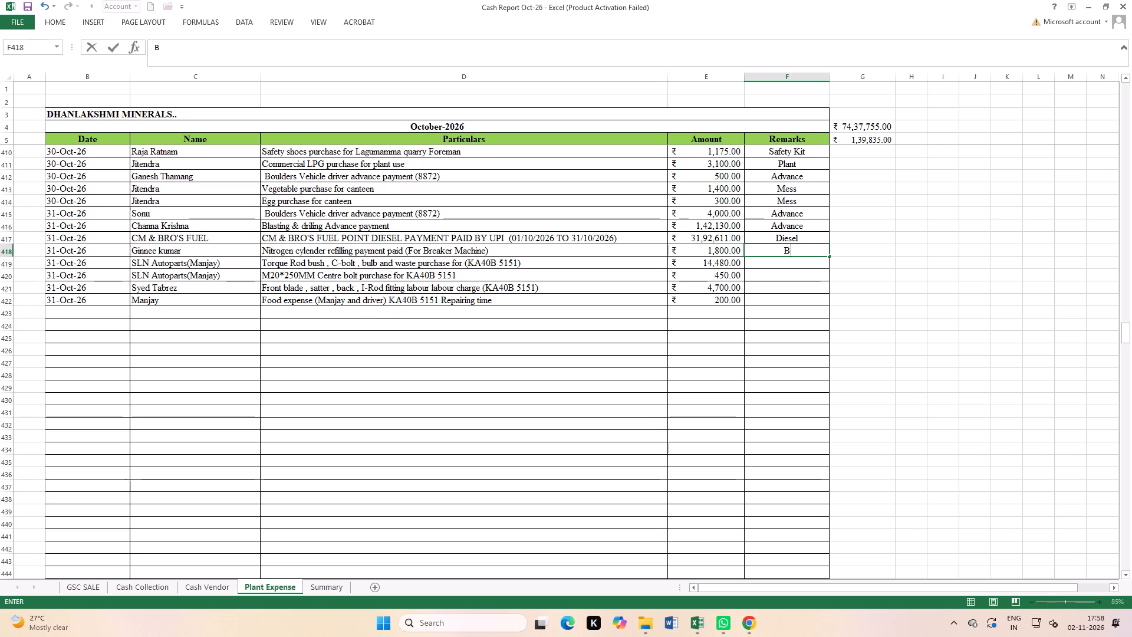
text(re)
key(Return)
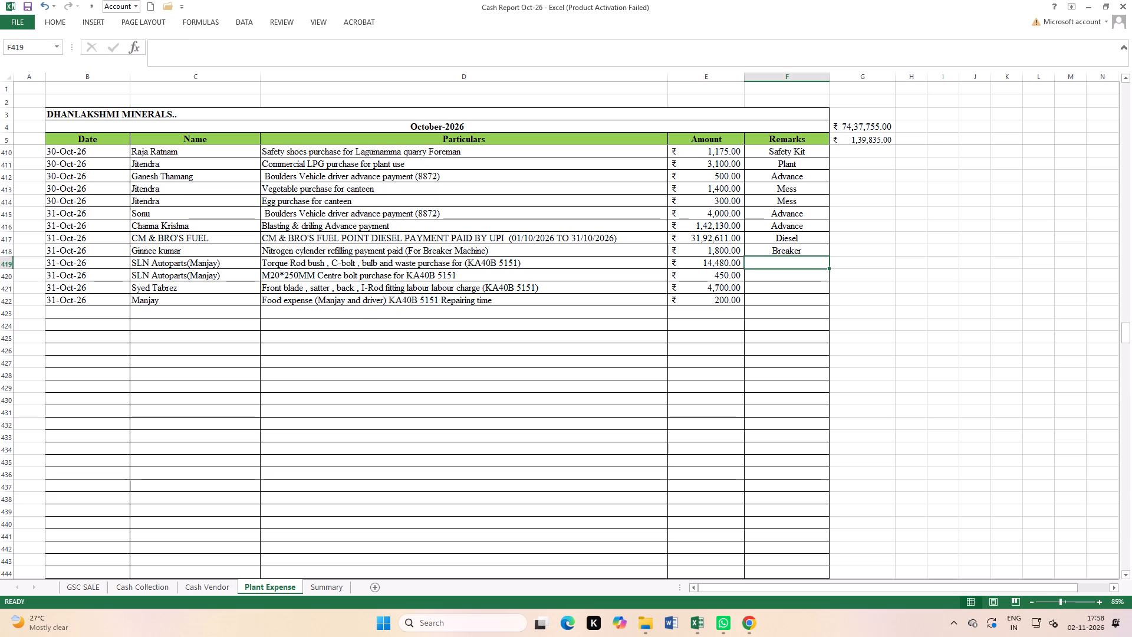
key(r)
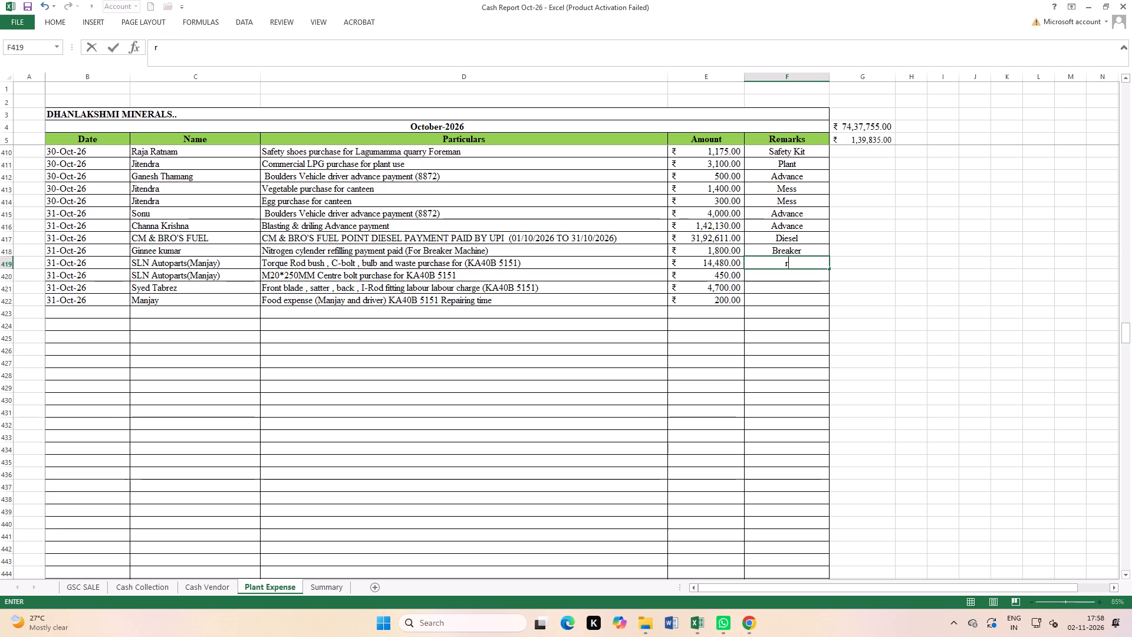
key(BackSpace)
text(ti)
key(Return)
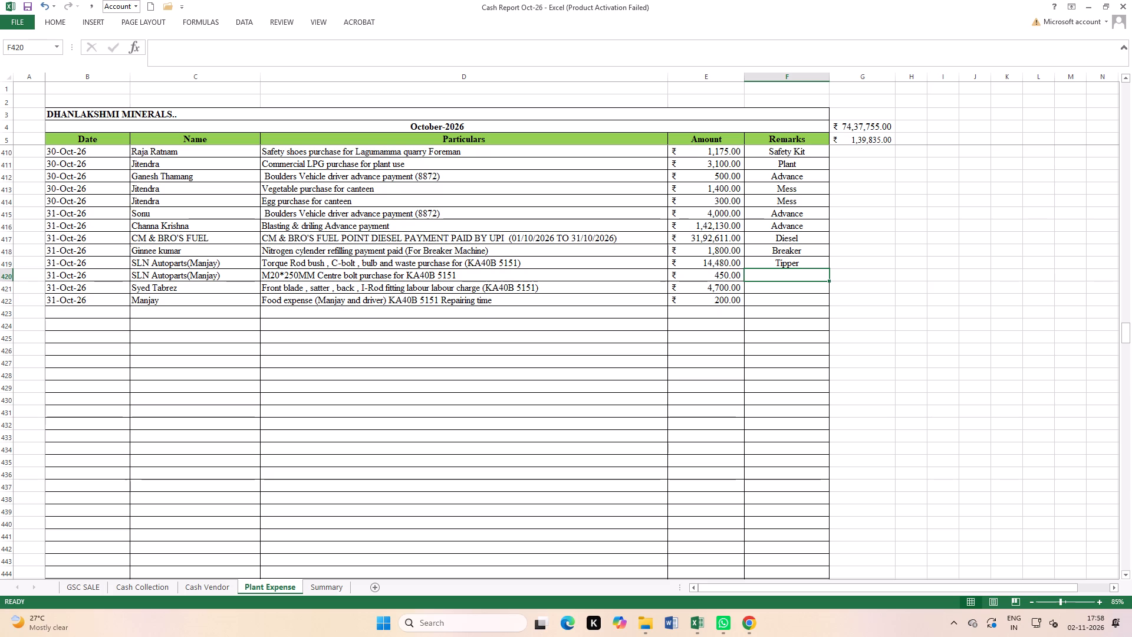
text(ti)
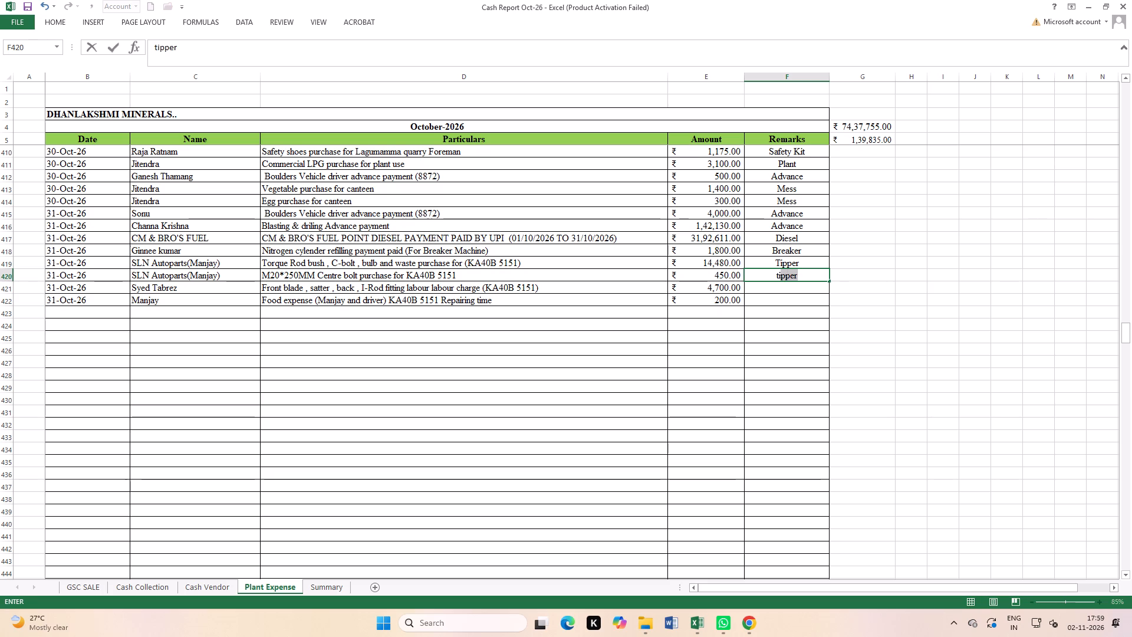
key(Return)
key(t)
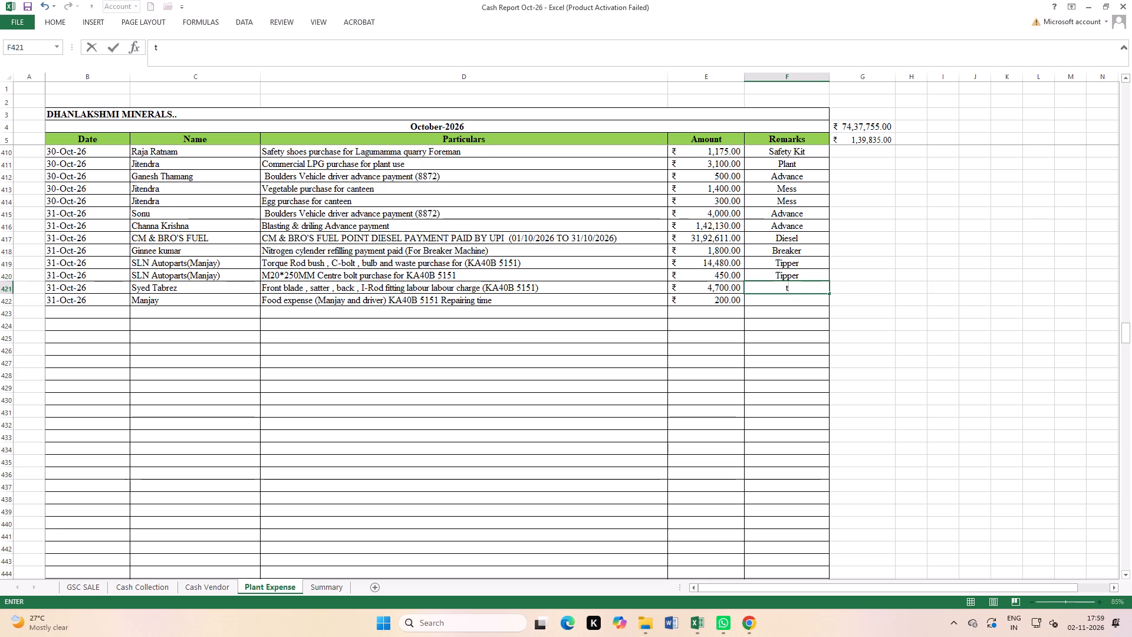
key(p)
key(BackSpace)
key(i)
key(Return)
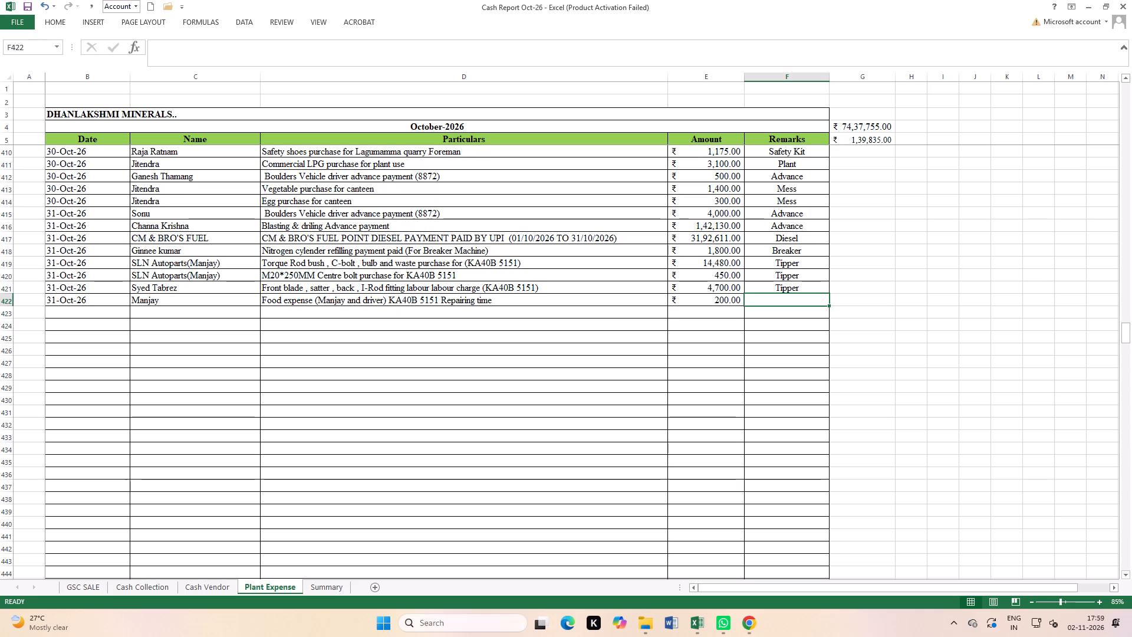
key(f)
text(oo)
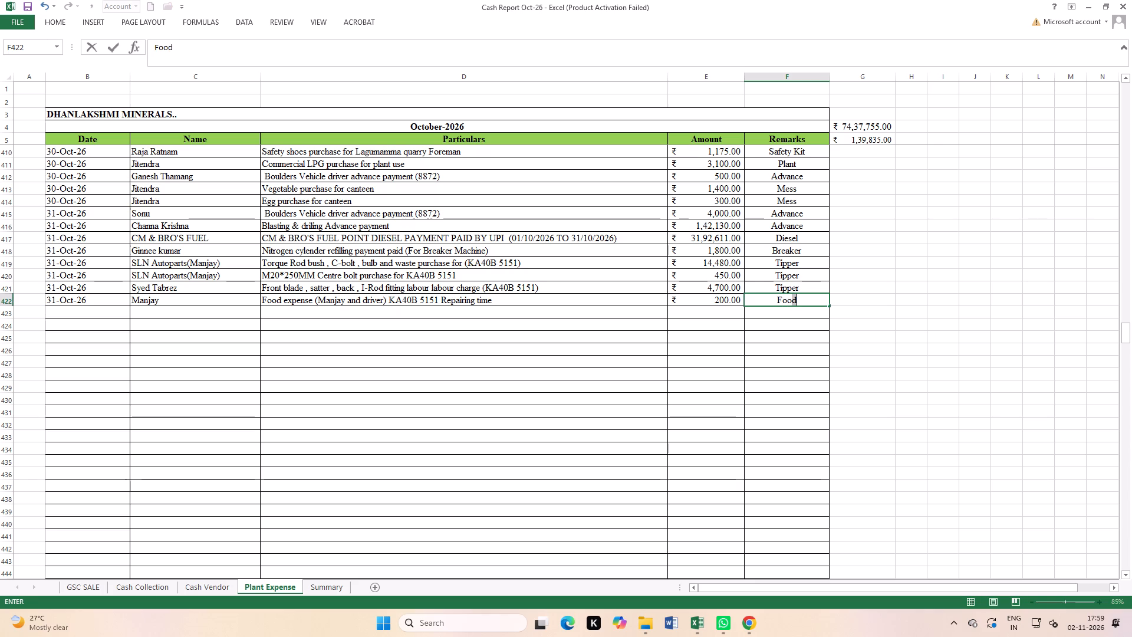
key(Return)
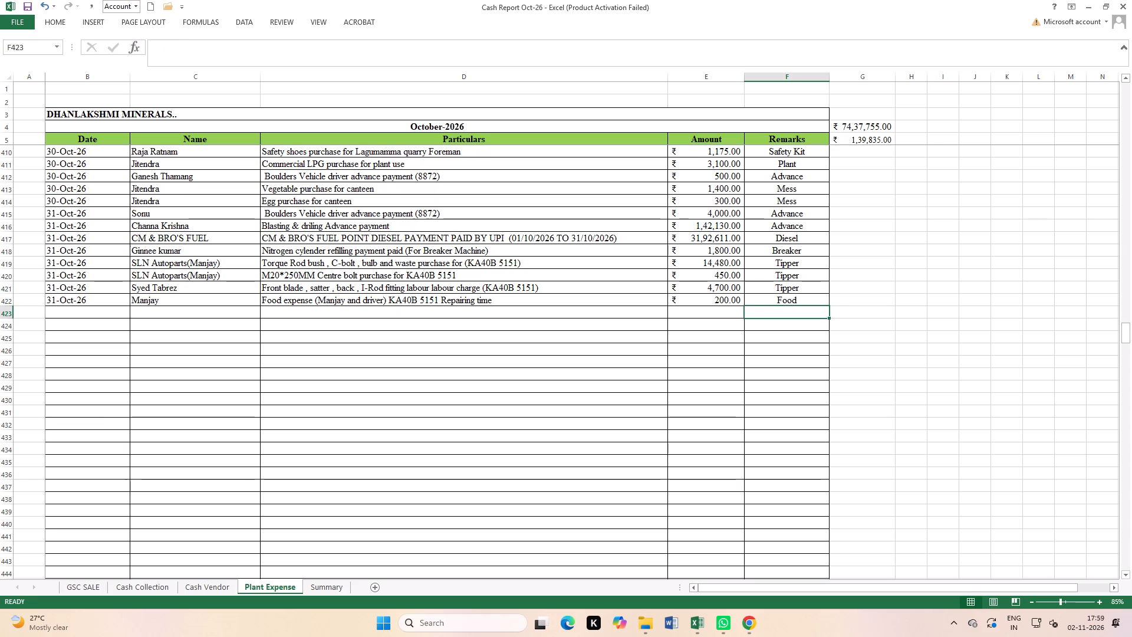
click(193, 318)
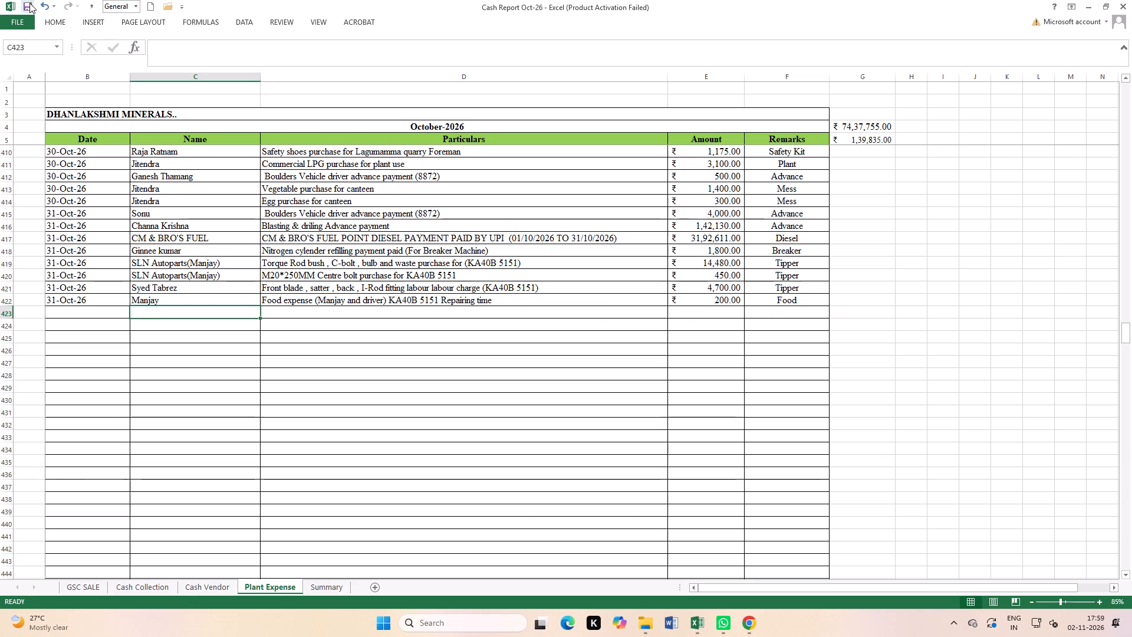
triple_click(26, 3)
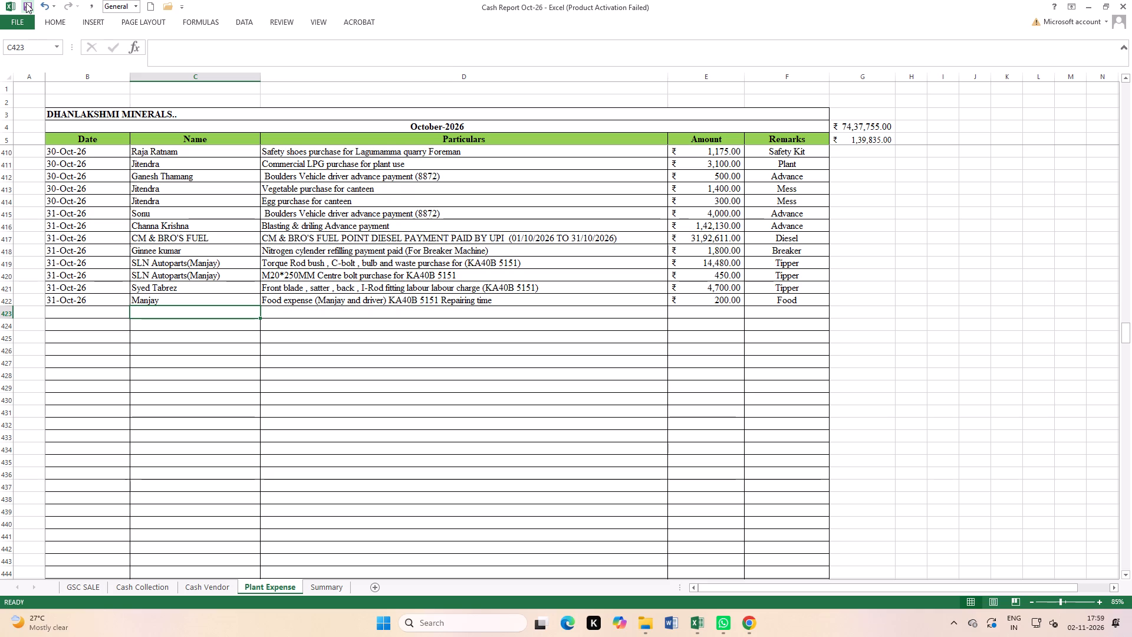
Clear the loose figures in column I beside the 25-Oct-26 and 26-Oct-26 entries on the Plant Expense sheet.
scroll(613, 368, up, 15)
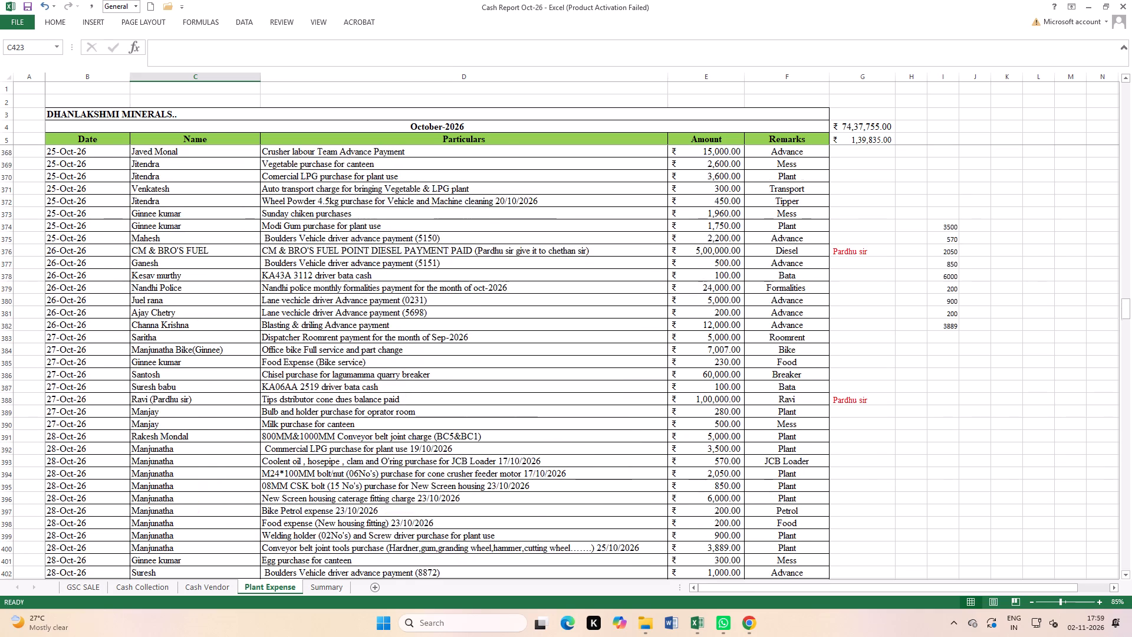
scroll(484, 388, up, 5)
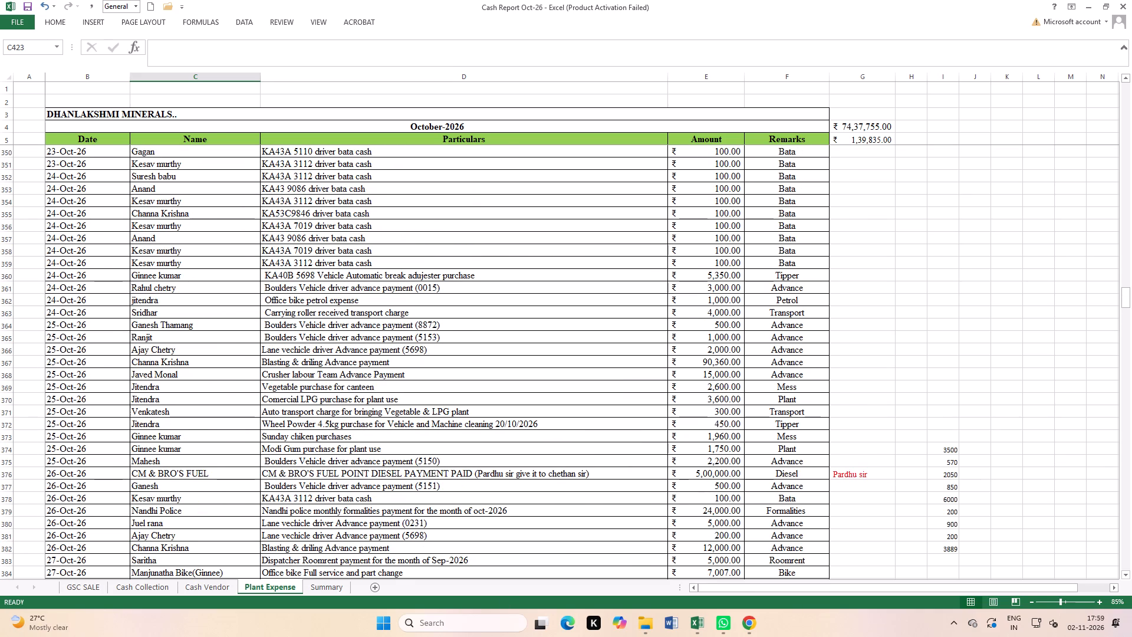
drag(945, 362, 978, 586)
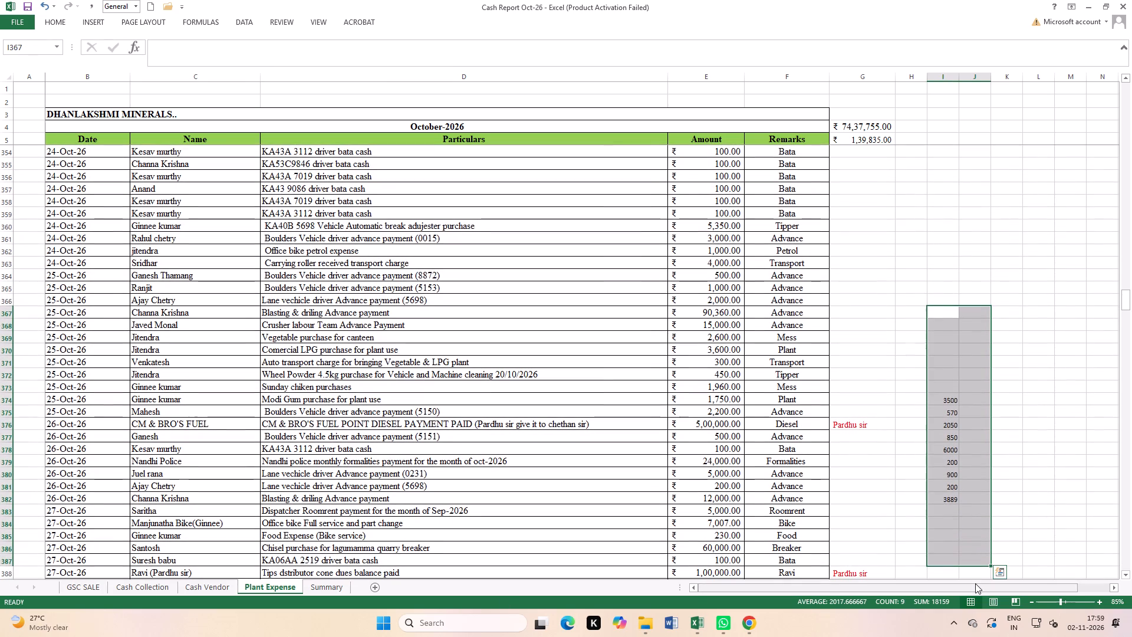
key(Delete)
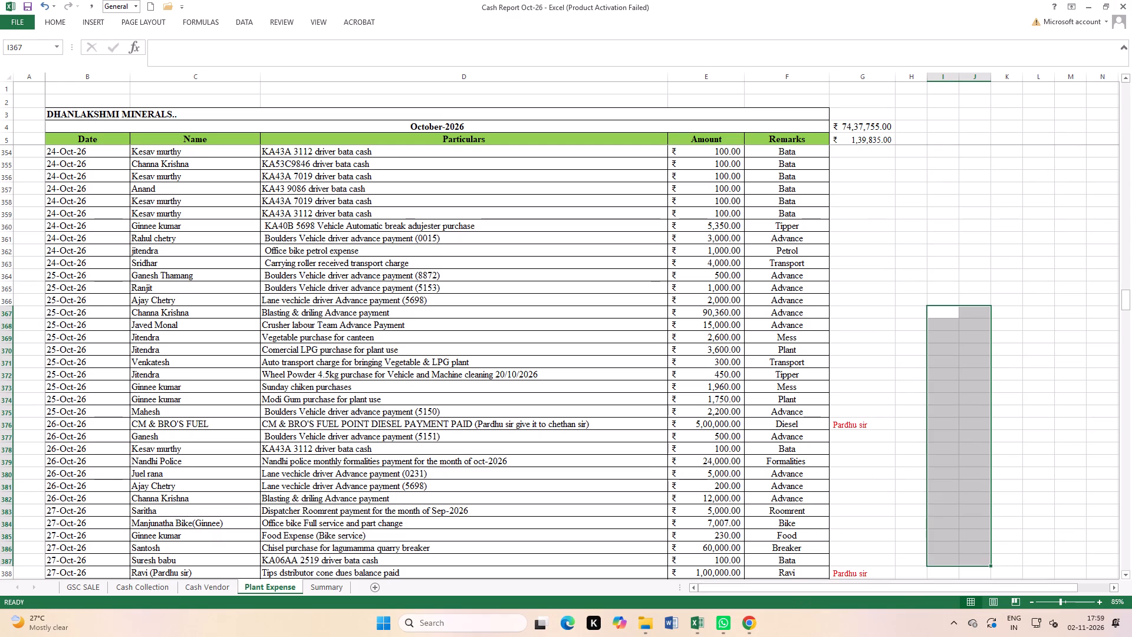
Save the Cash Report Oct-26 workbook and close it.
click(983, 188)
double_click(28, 5)
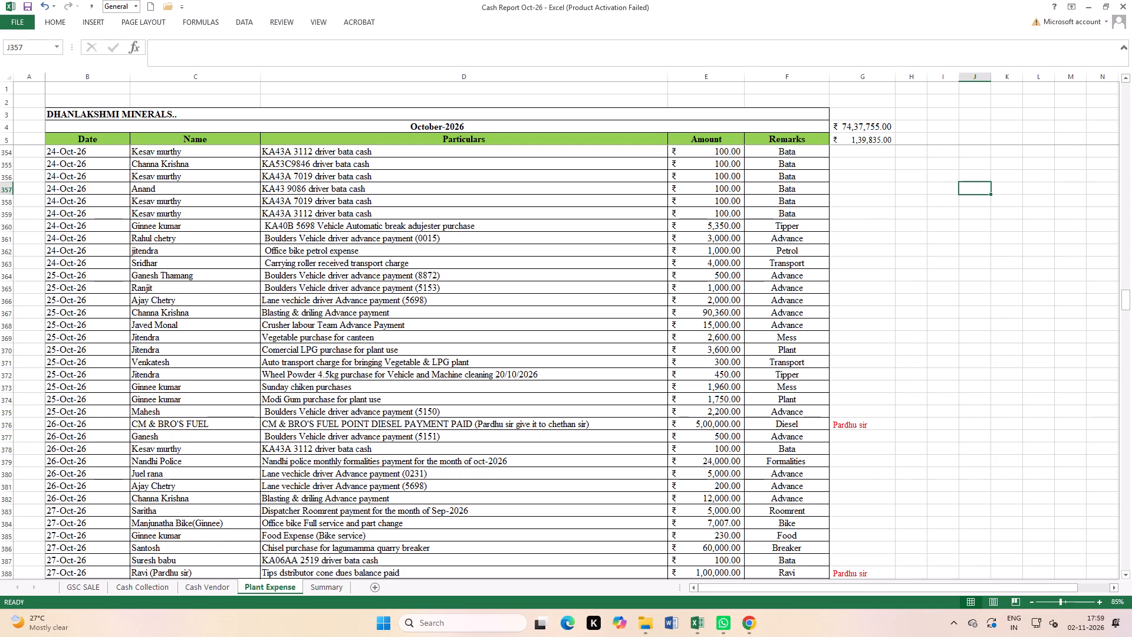
click(1123, 0)
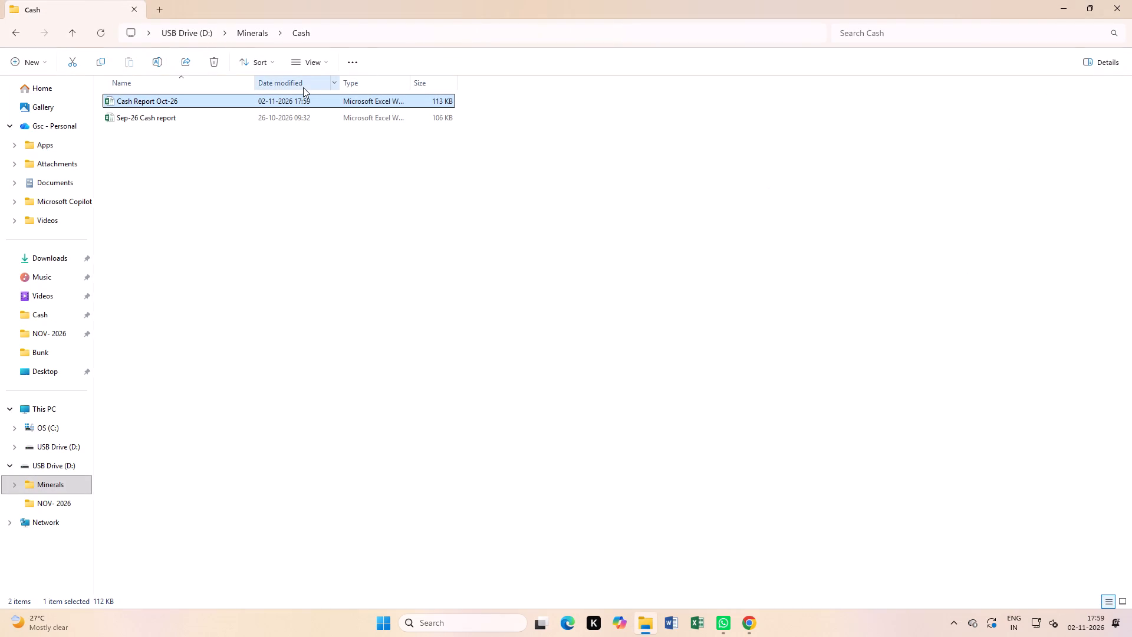
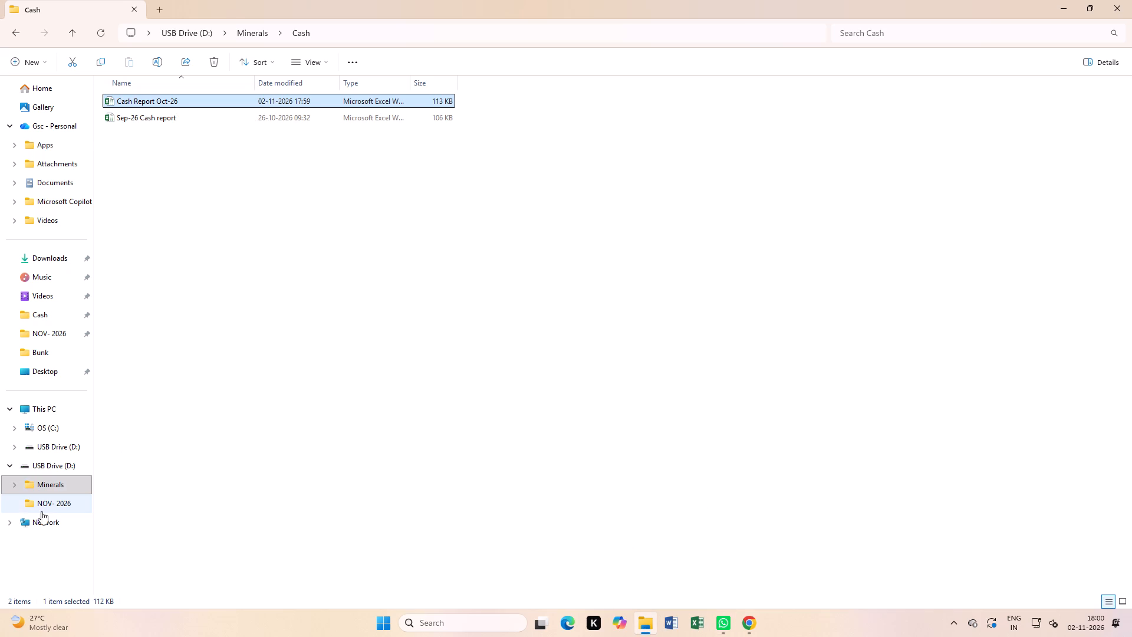
Open the Bunk Payment By QR Code workbook from the Bunk folder inside Minerals.
click(48, 497)
click(50, 481)
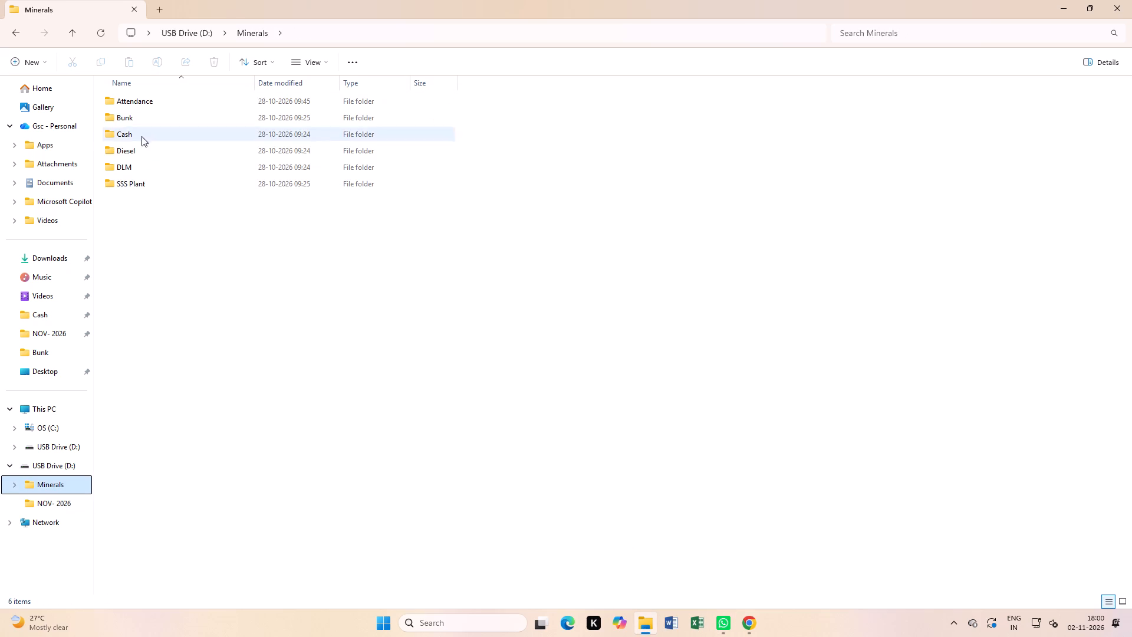
double_click(137, 113)
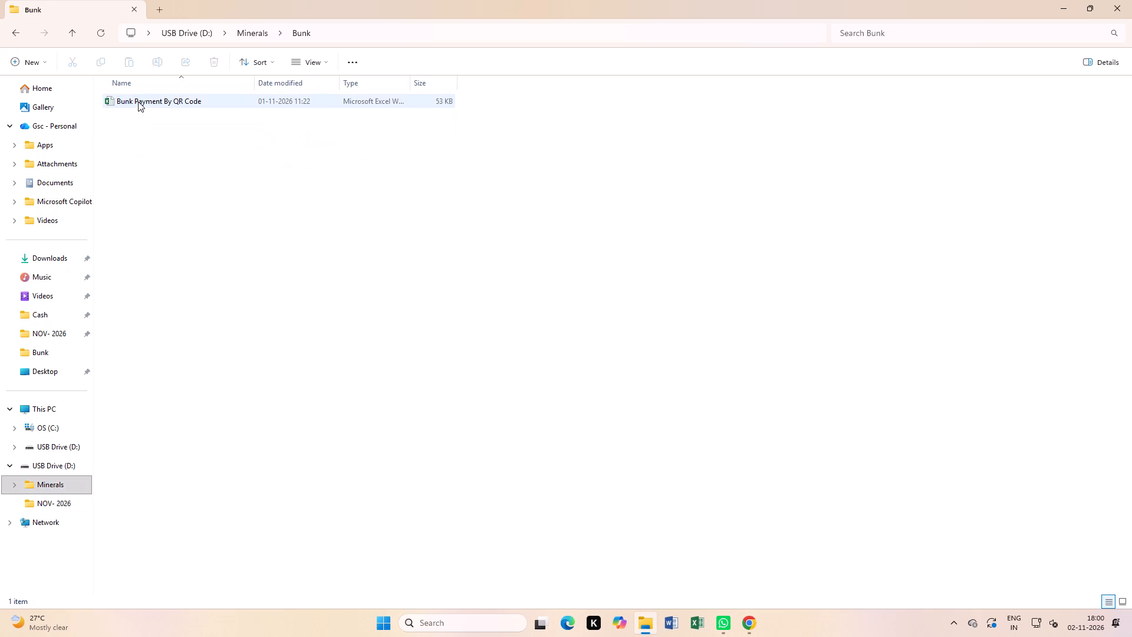
double_click(138, 101)
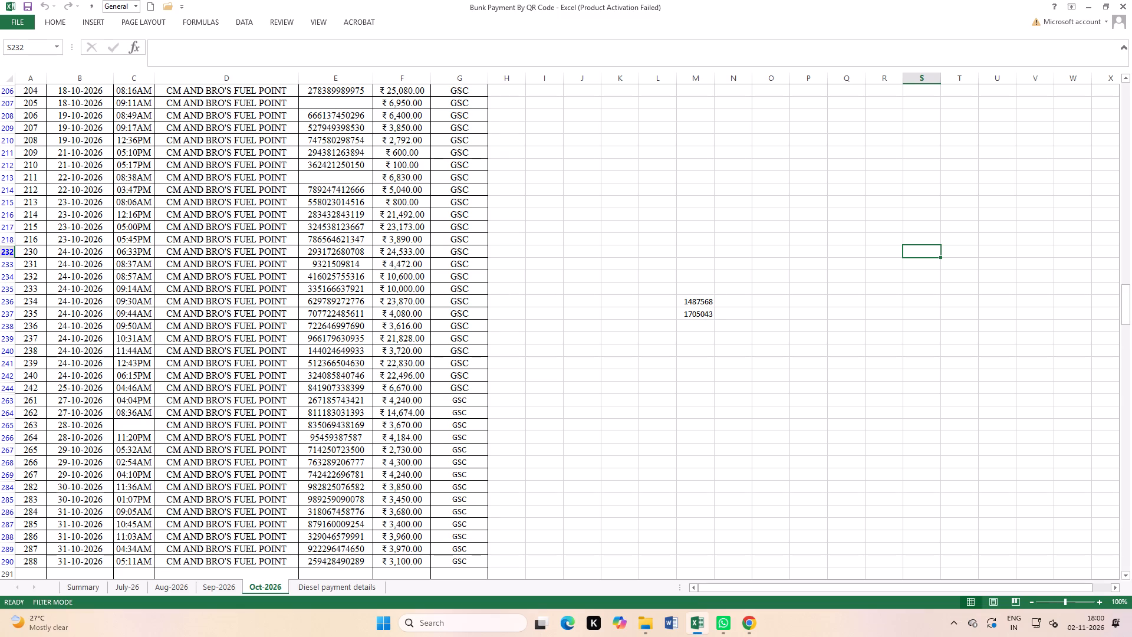
Delete the Diesel payment details sheet and add a blank sheet after Oct-2026 in its place.
scroll(251, 504, up, 6)
click(345, 587)
right_click(345, 587)
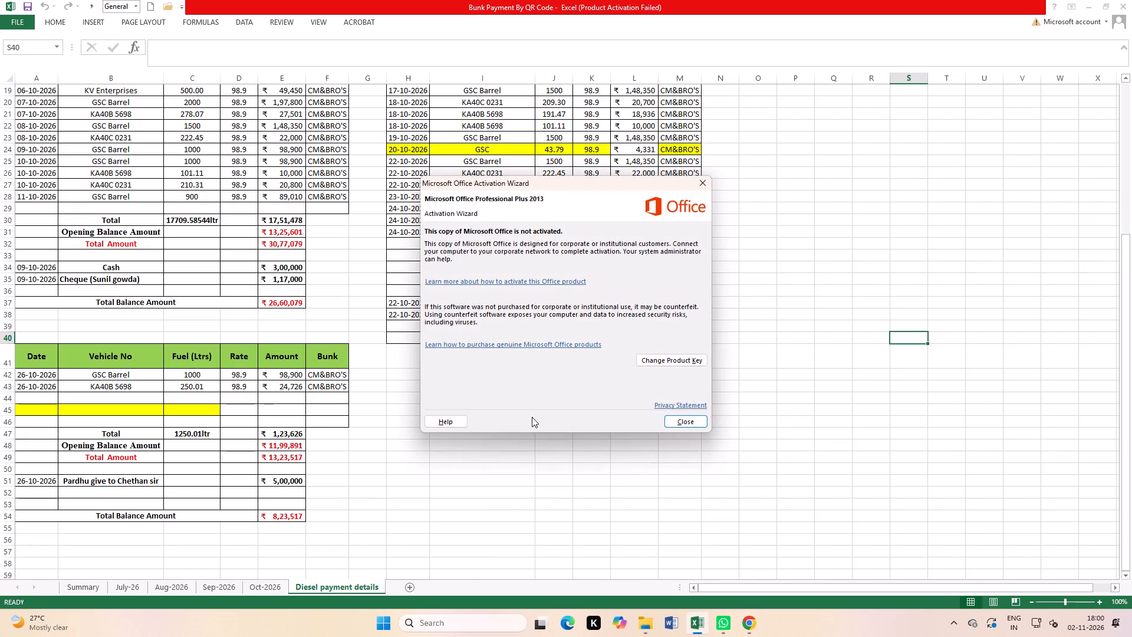
click(674, 413)
click(681, 417)
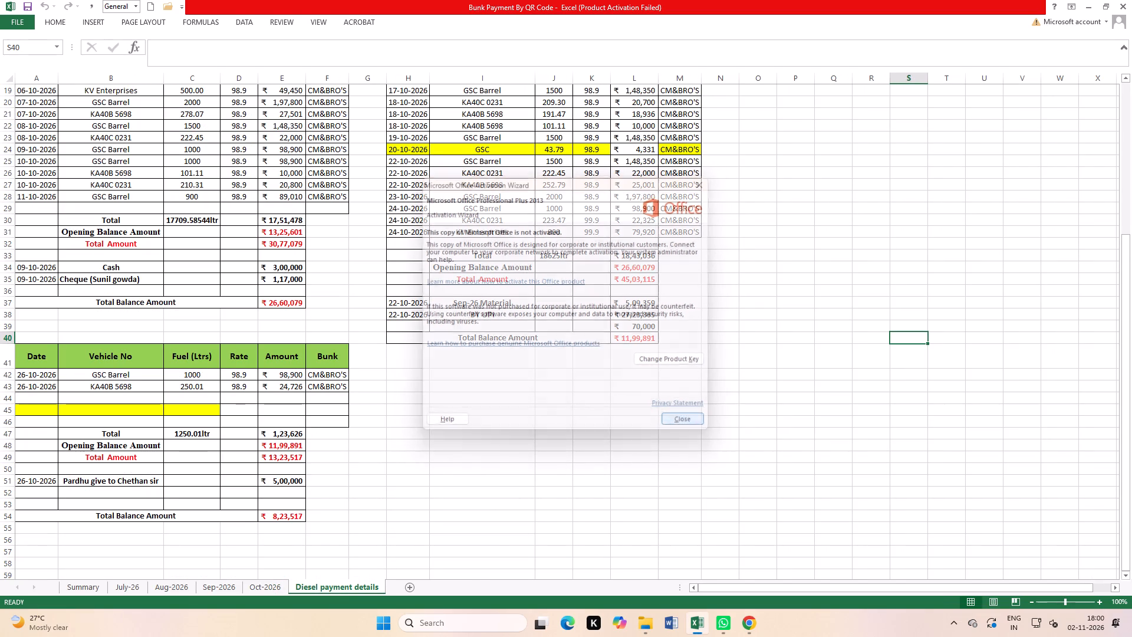
right_click(349, 590)
click(378, 466)
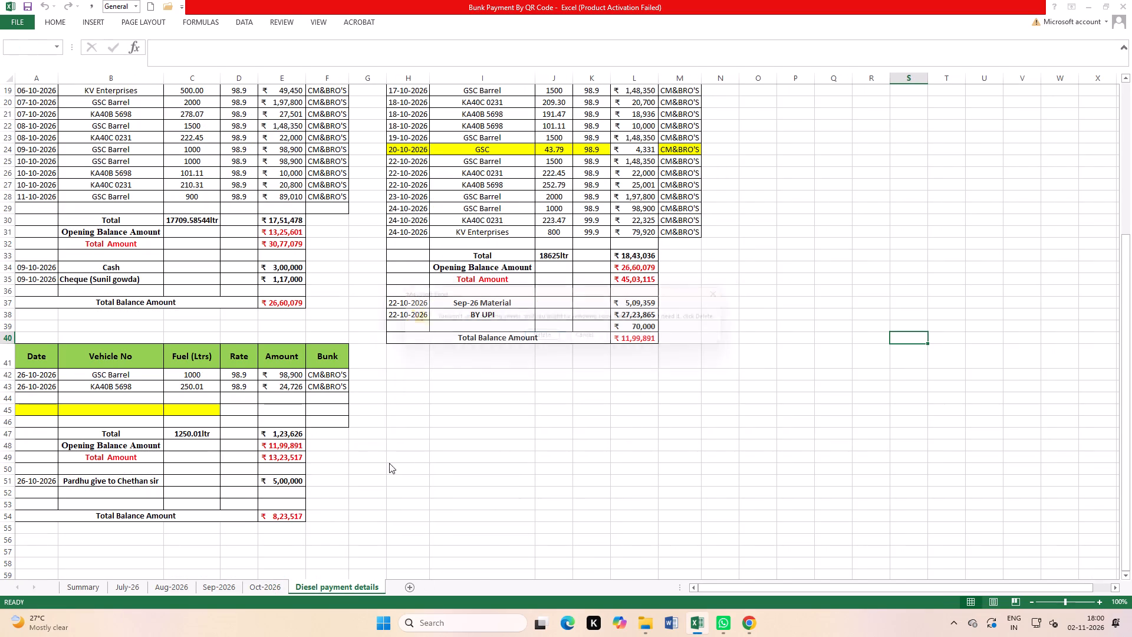
click(555, 339)
click(598, 434)
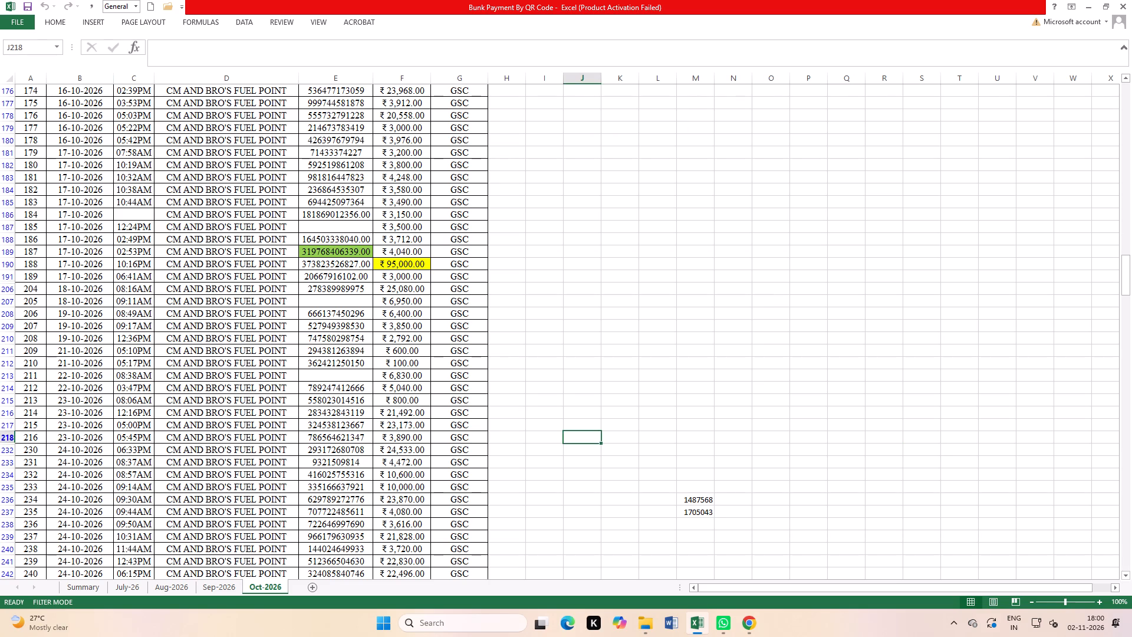
click(305, 581)
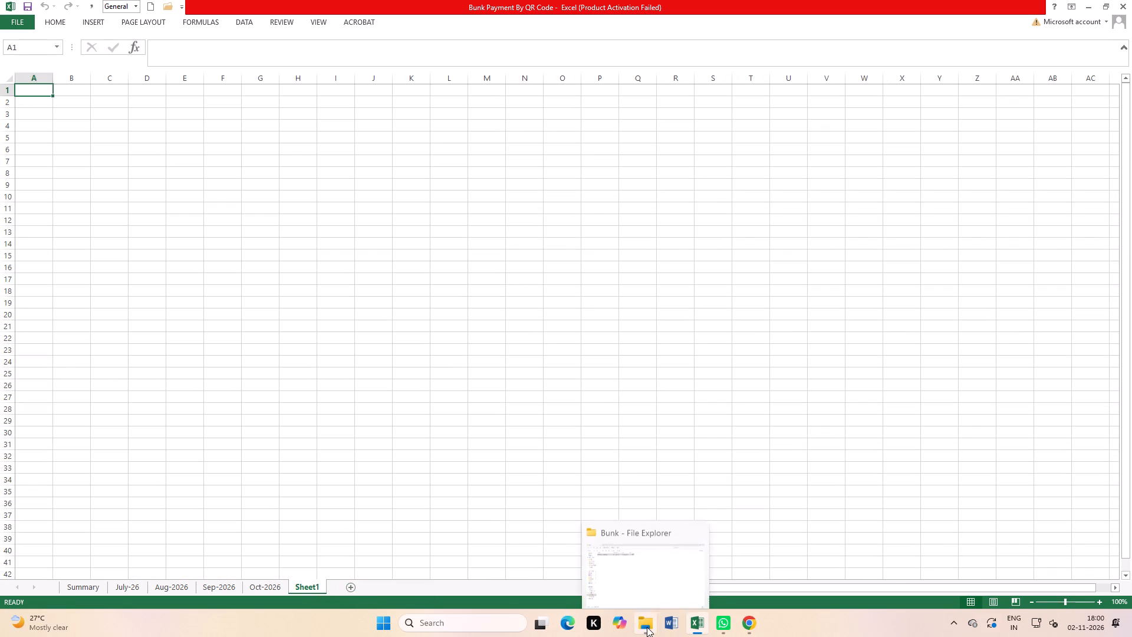
Open the DIESEL OCT workbook from the Diesel folder inside Minerals.
click(633, 564)
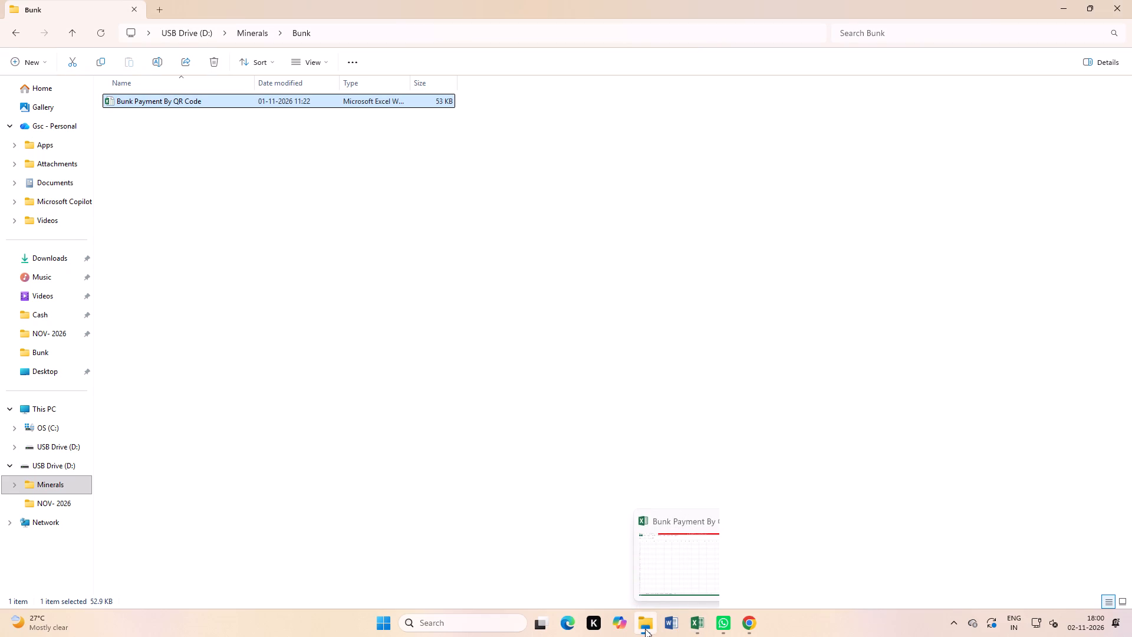
click(647, 554)
click(36, 504)
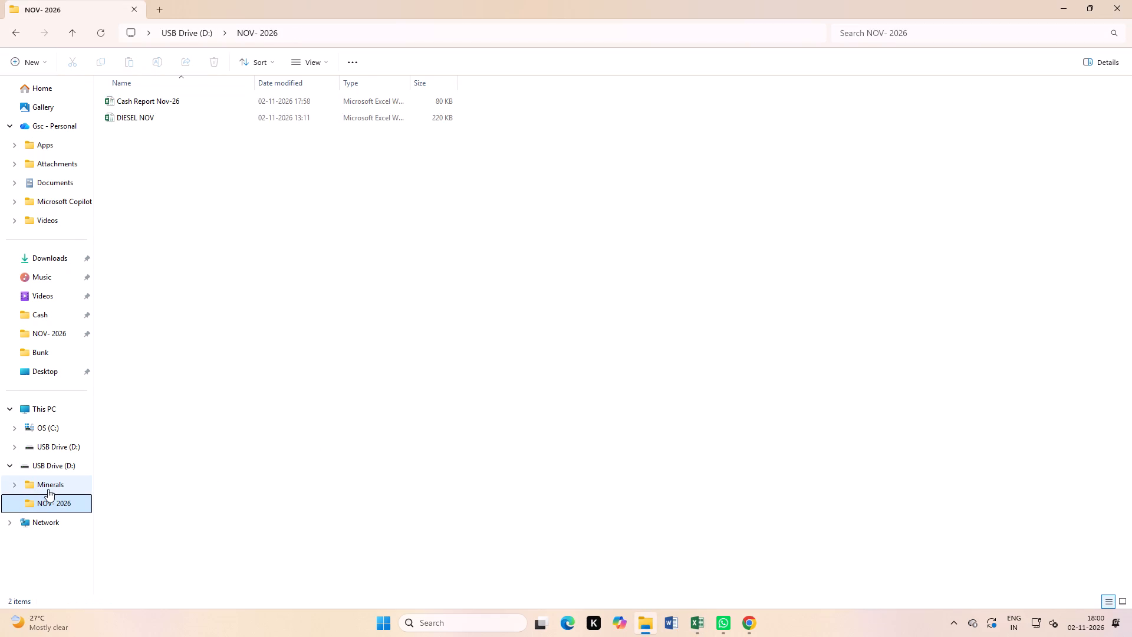
click(50, 485)
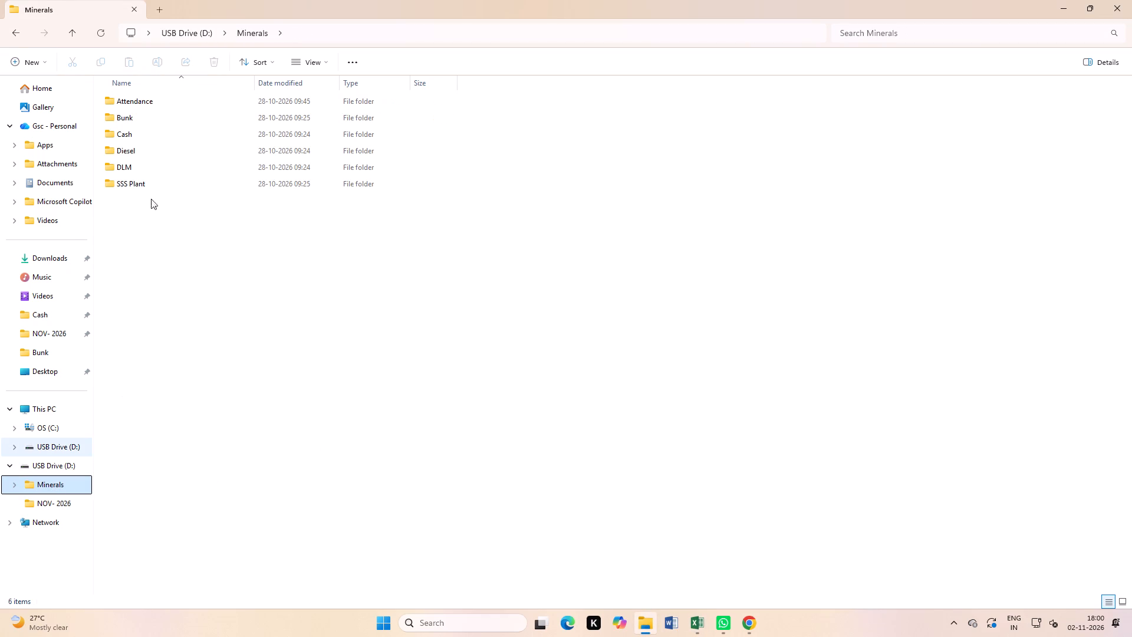
double_click(133, 149)
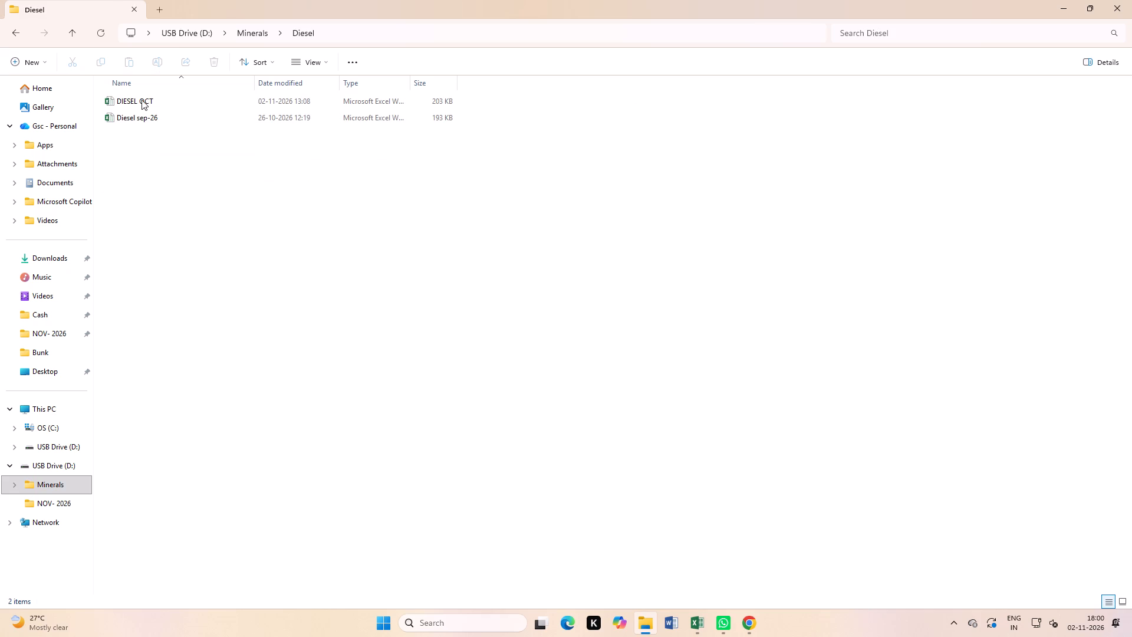
double_click(141, 100)
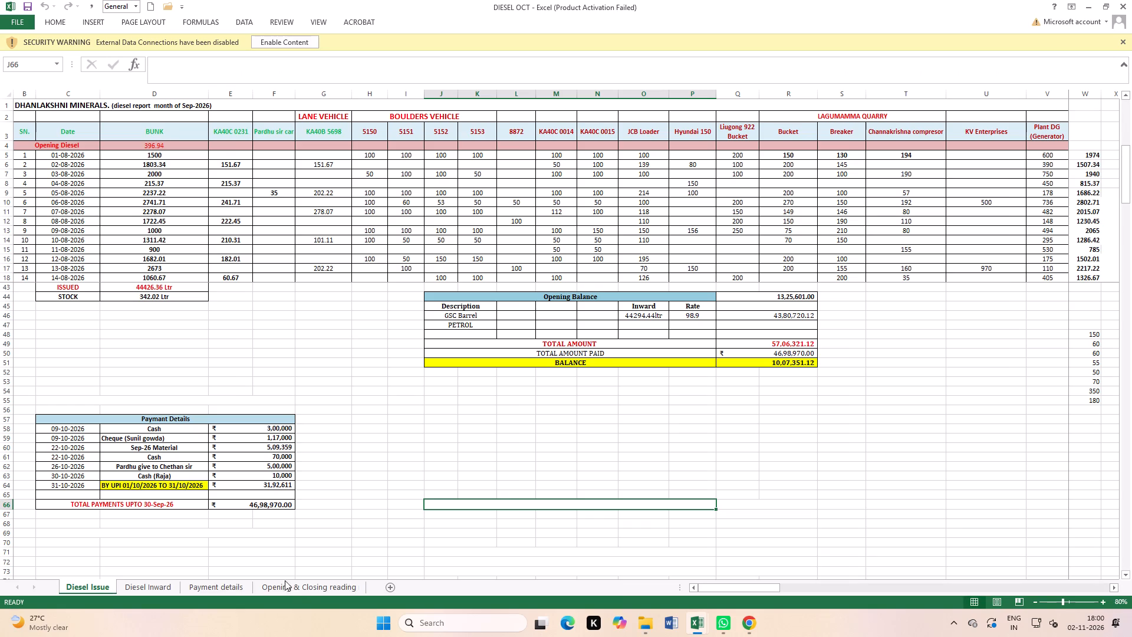
Copy the diesel payment tables B2:N65 from DIESEL OCT's Payment details sheet to A1 of the new sheet in Bunk Payment By QR Code.
click(230, 582)
scroll(249, 407, up, 12)
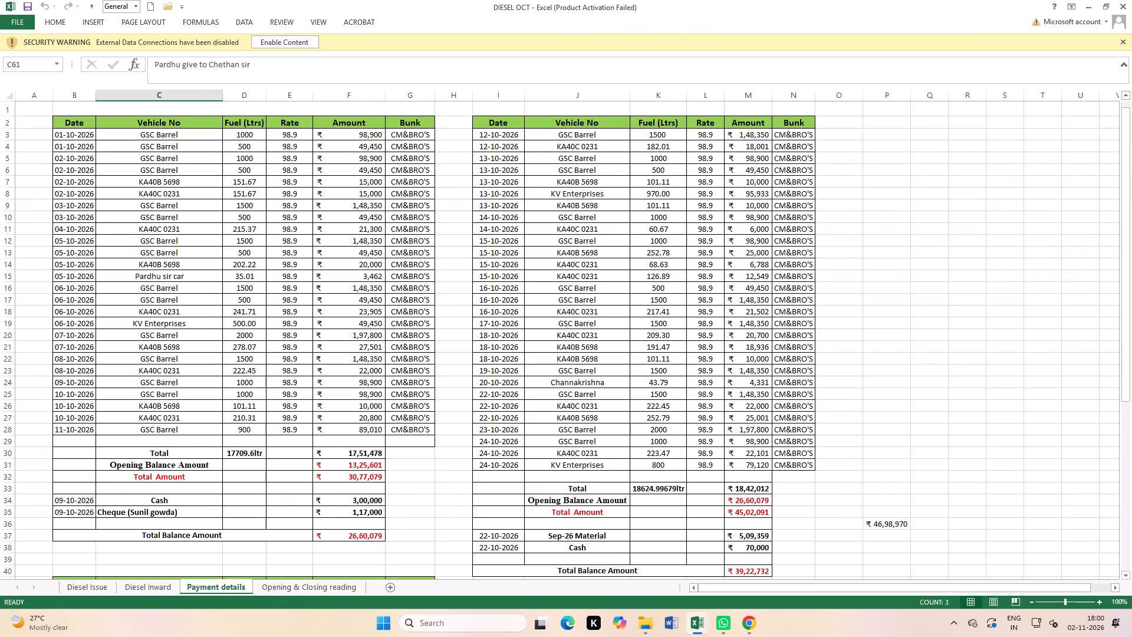
scroll(547, 374, up, 4)
scroll(154, 185, up, 4)
drag(70, 119, 791, 594)
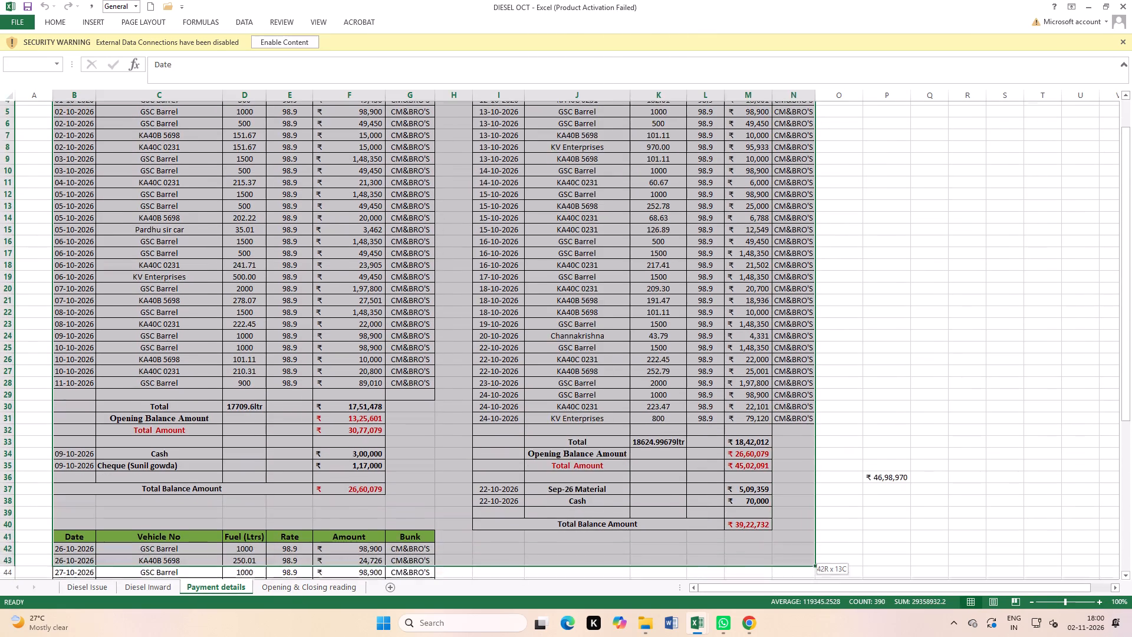
drag(791, 594, 792, 590)
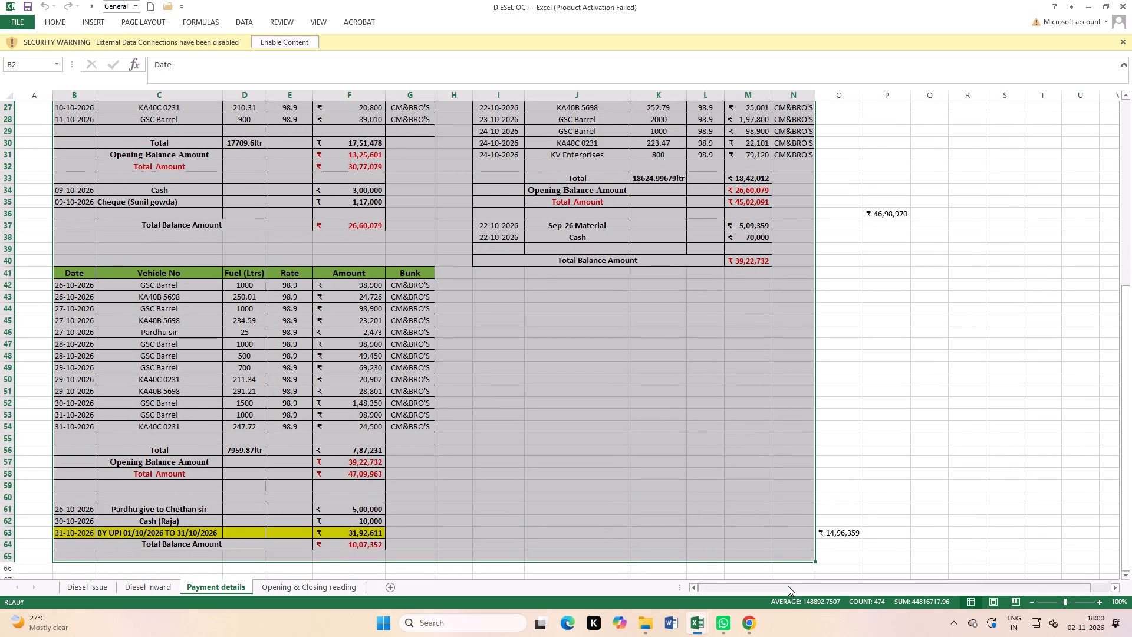
key(ctrl+c)
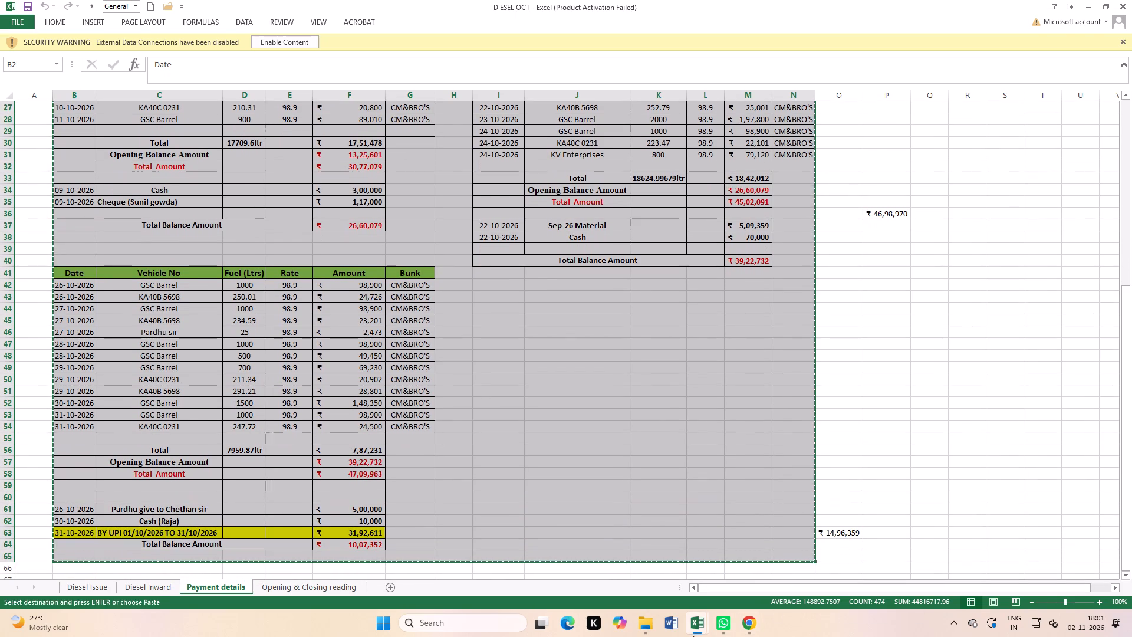
click(653, 587)
scroll(364, 426, up, 4)
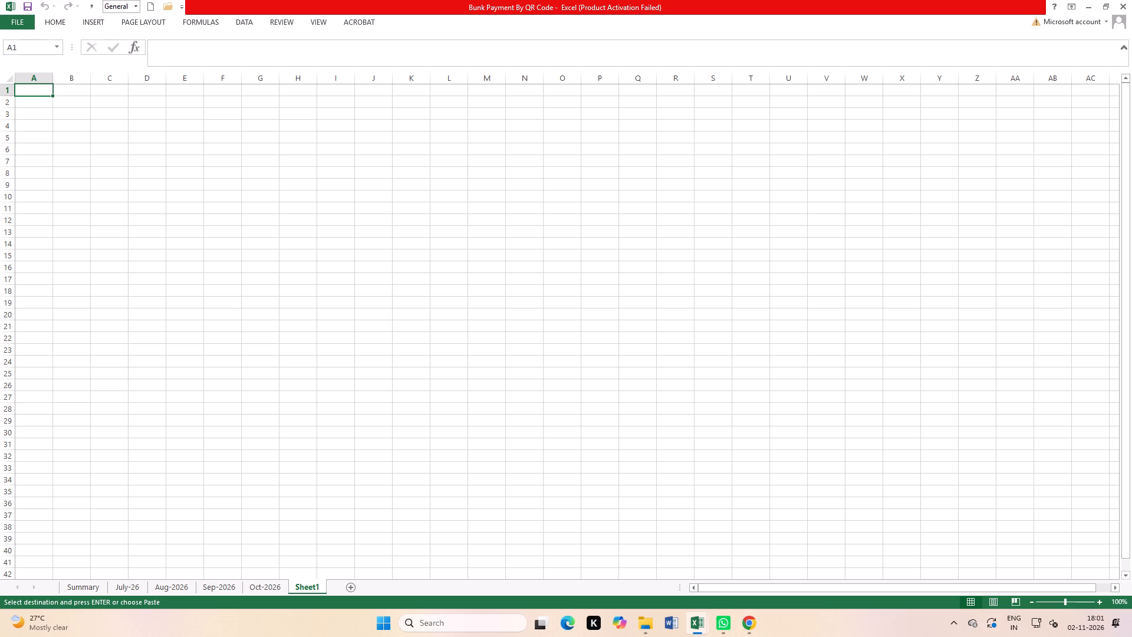
key(ctrl+v)
click(618, 261)
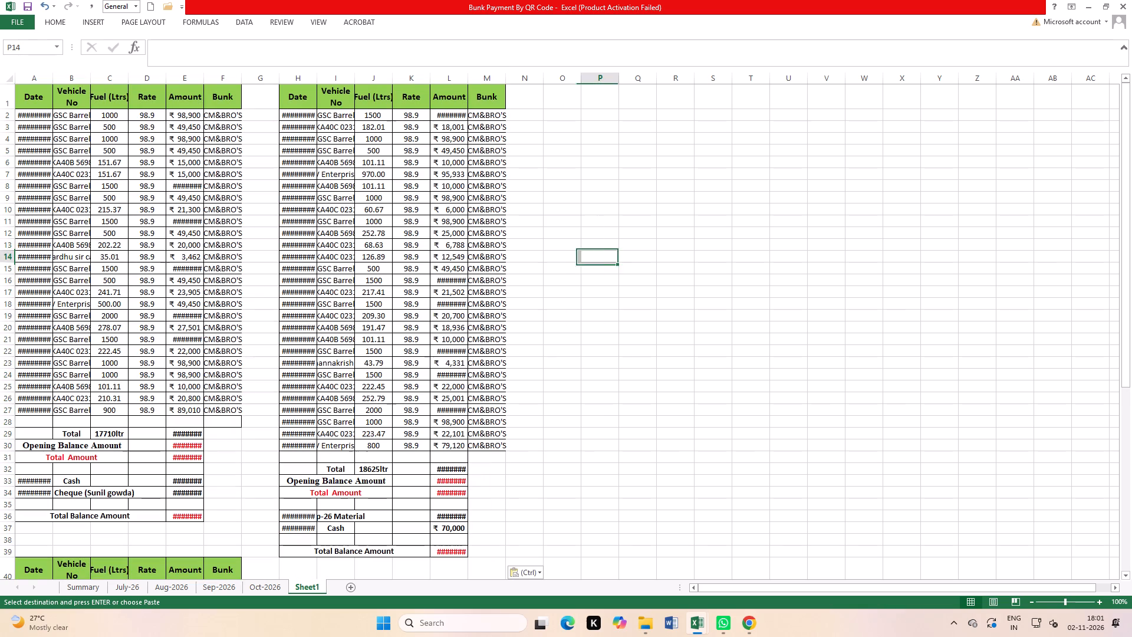
Autofit the Date, Vehicle No, Fuel, Amount and second Bunk columns of the pasted tables so their contents show in full.
double_click(51, 78)
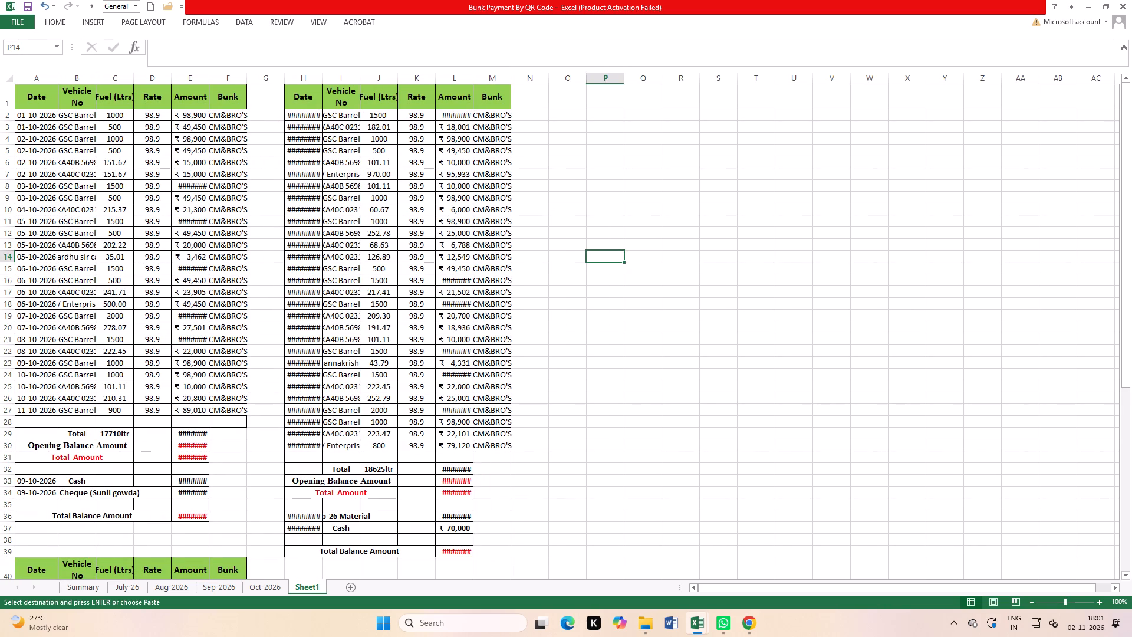
double_click(95, 78)
double_click(226, 80)
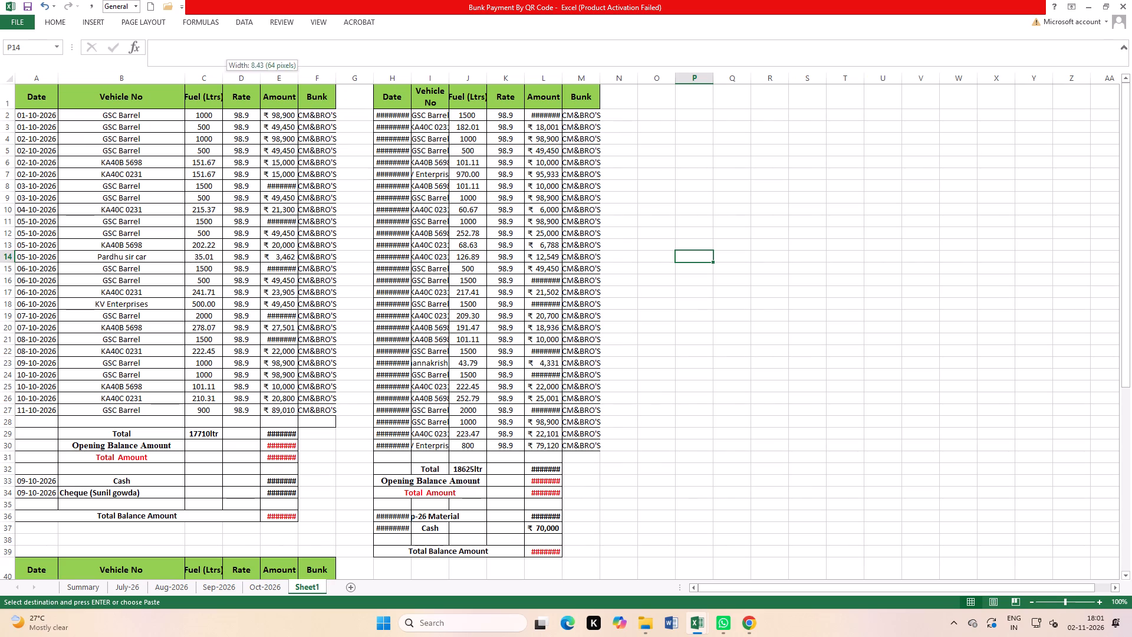
double_click(319, 78)
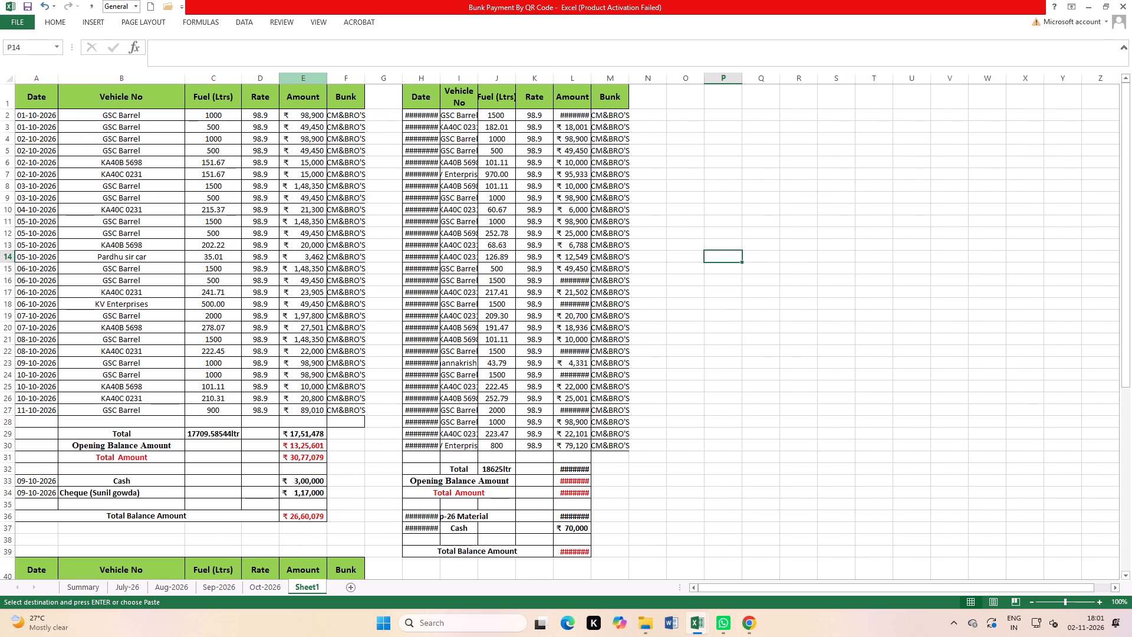
double_click(445, 80)
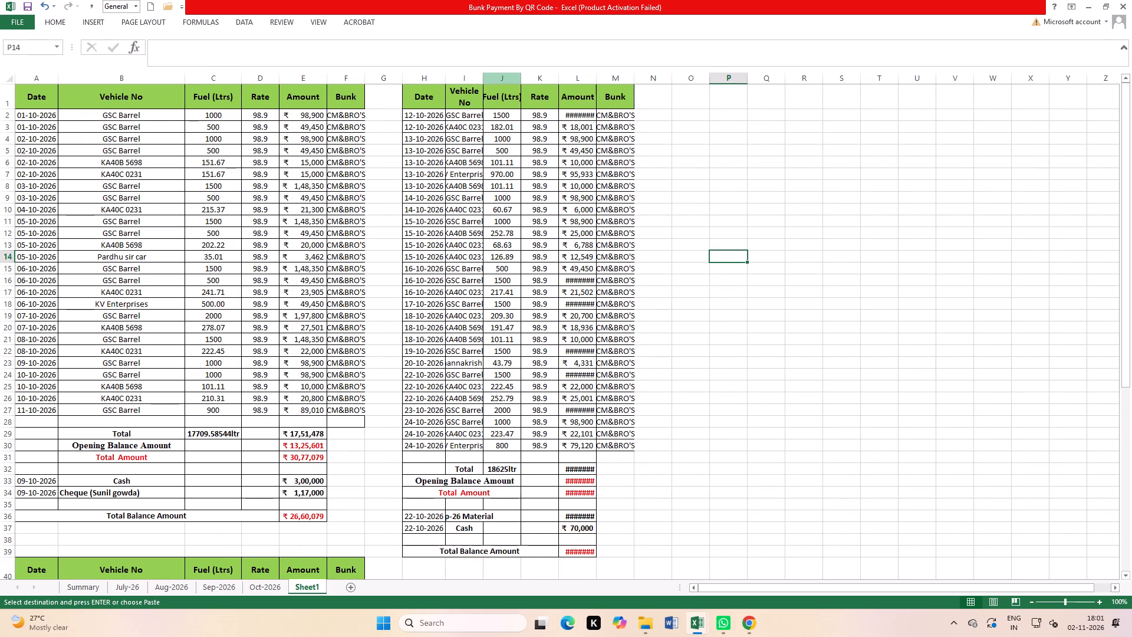
double_click(485, 79)
click(551, 82)
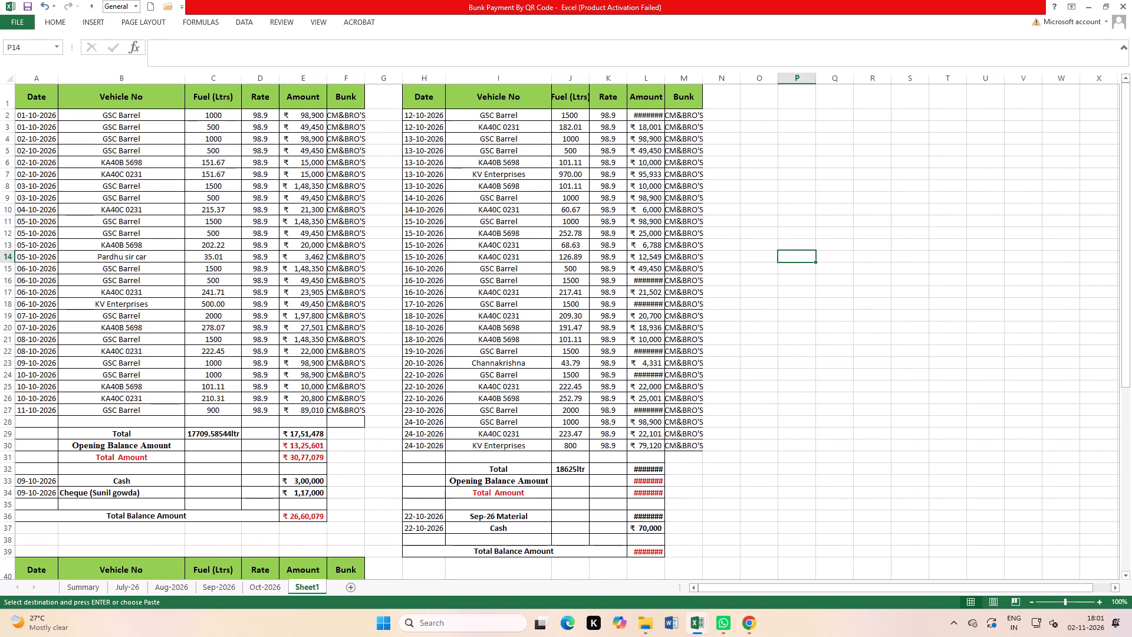
double_click(587, 81)
double_click(686, 78)
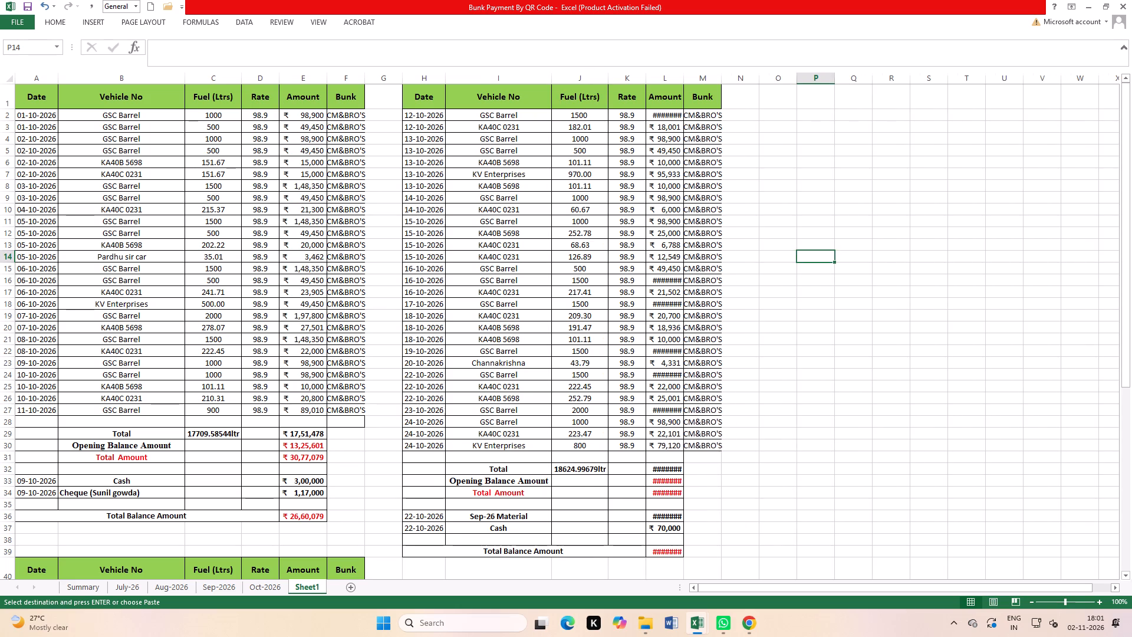
double_click(733, 81)
click(840, 366)
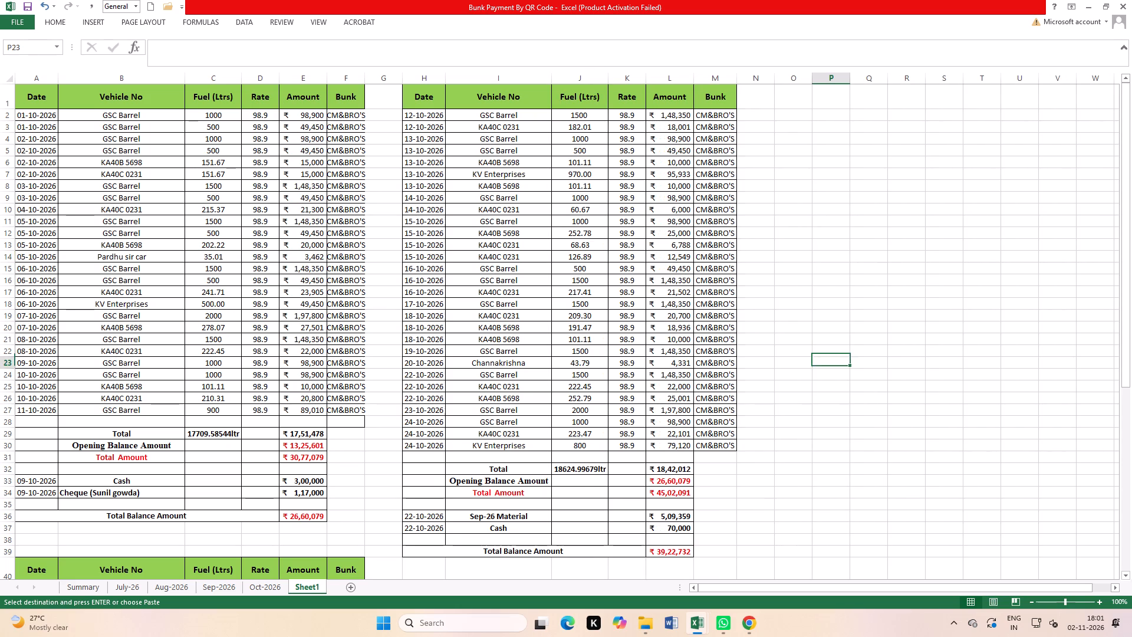
Save the Bunk Payment By QR Code workbook with the pasted diesel payment tables.
scroll(450, 402, down, 14)
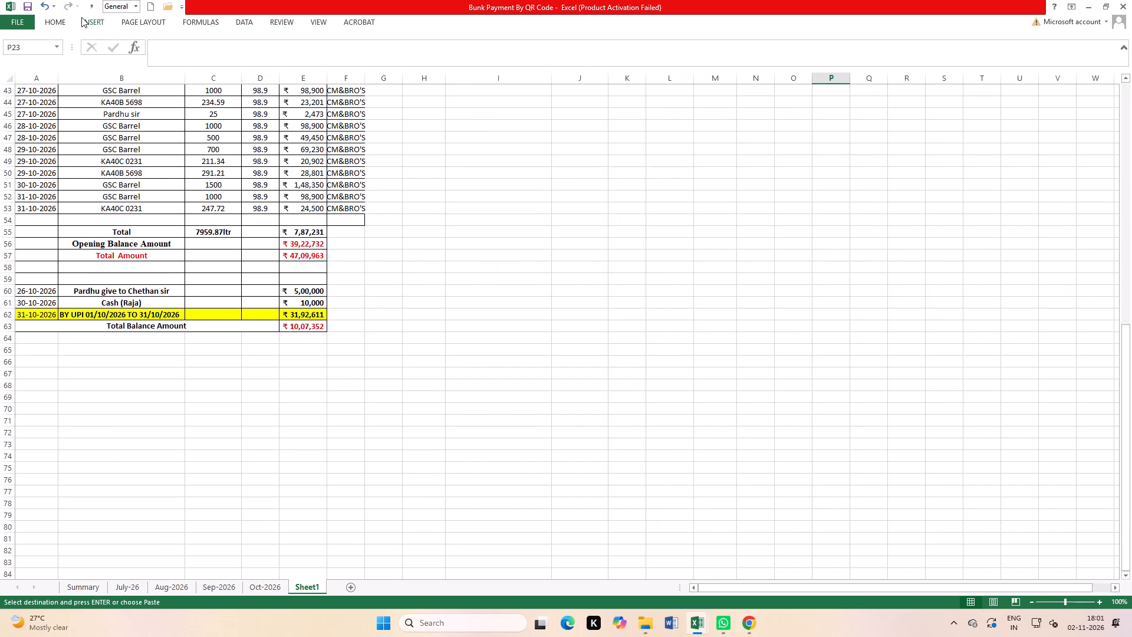
triple_click(27, 5)
click(27, 5)
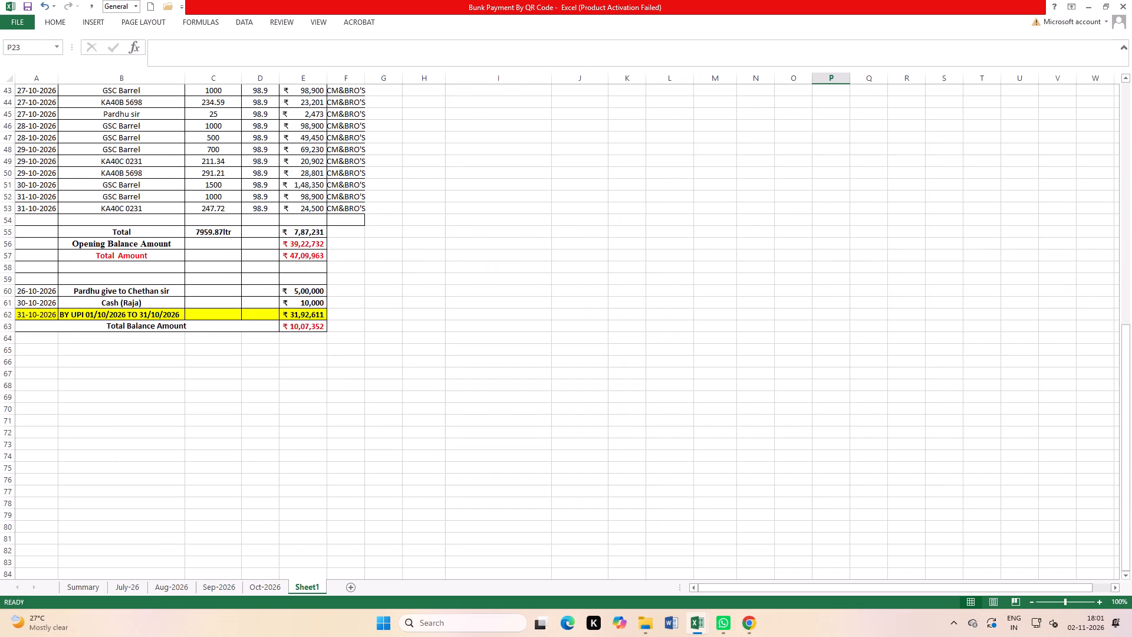
Delete the SUM total in cell F300 below the amounts on the Oct-2026 sheet.
click(254, 575)
click(261, 585)
scroll(325, 495, down, 15)
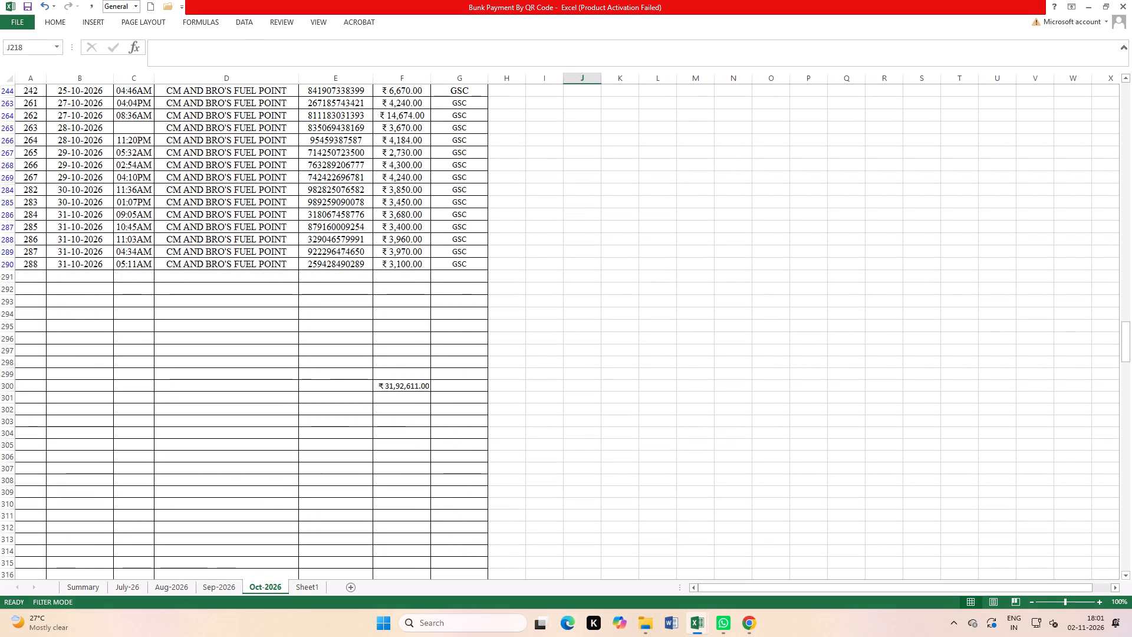
click(580, 376)
click(411, 389)
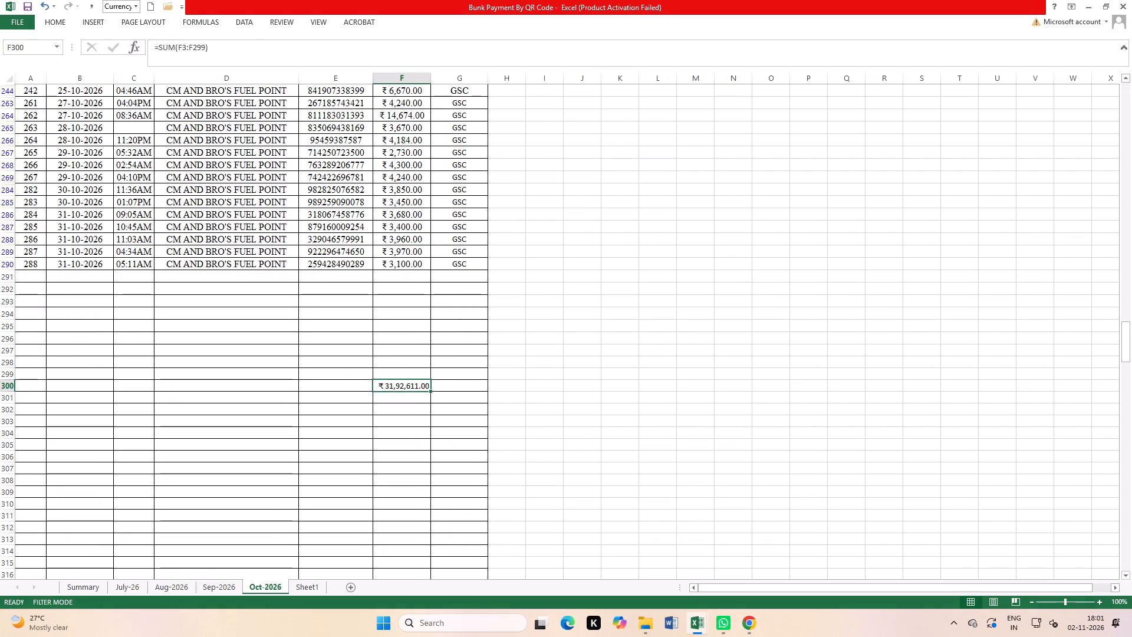
key(Delete)
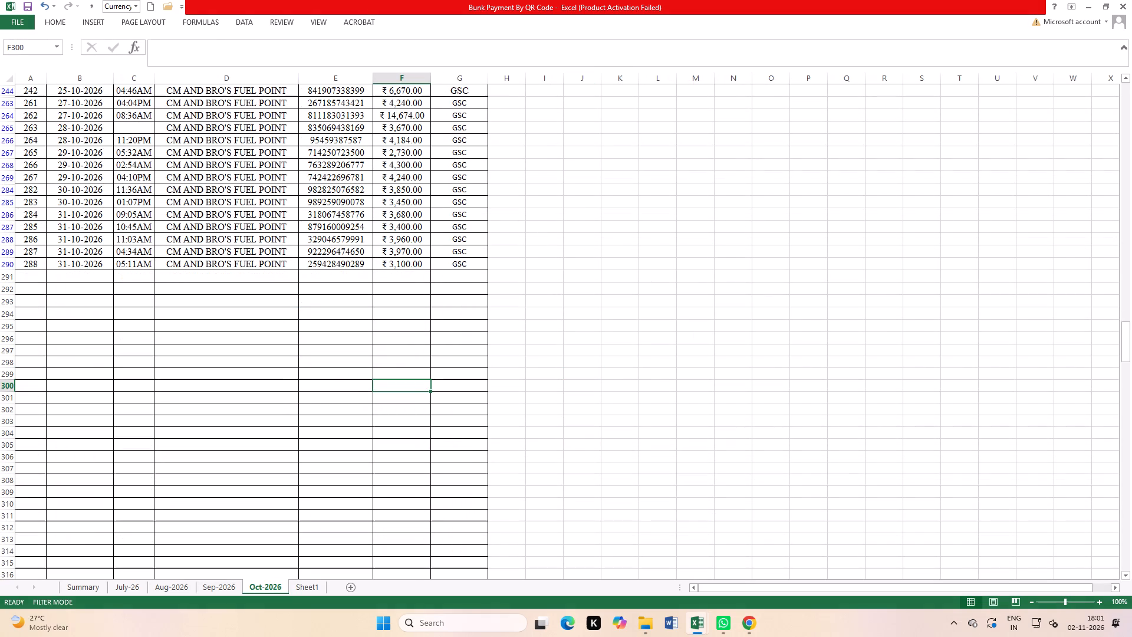
Insert an AutoSum total of the filtered GSC amounts in cell F292 on the Oct-2026 sheet.
click(390, 297)
click(400, 287)
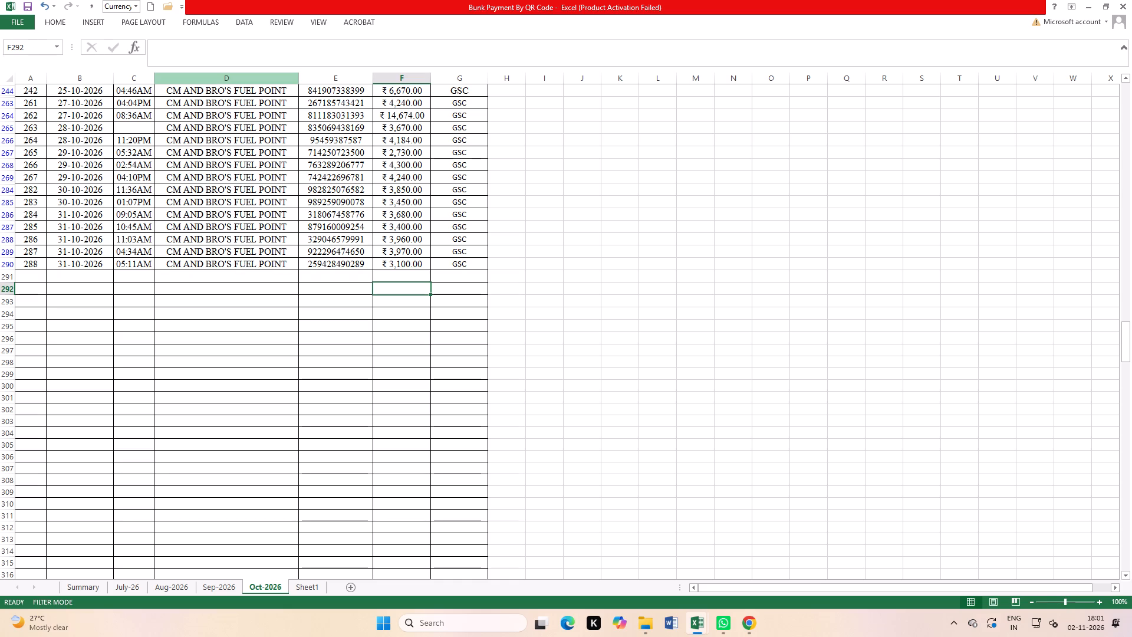
click(58, 17)
click(968, 38)
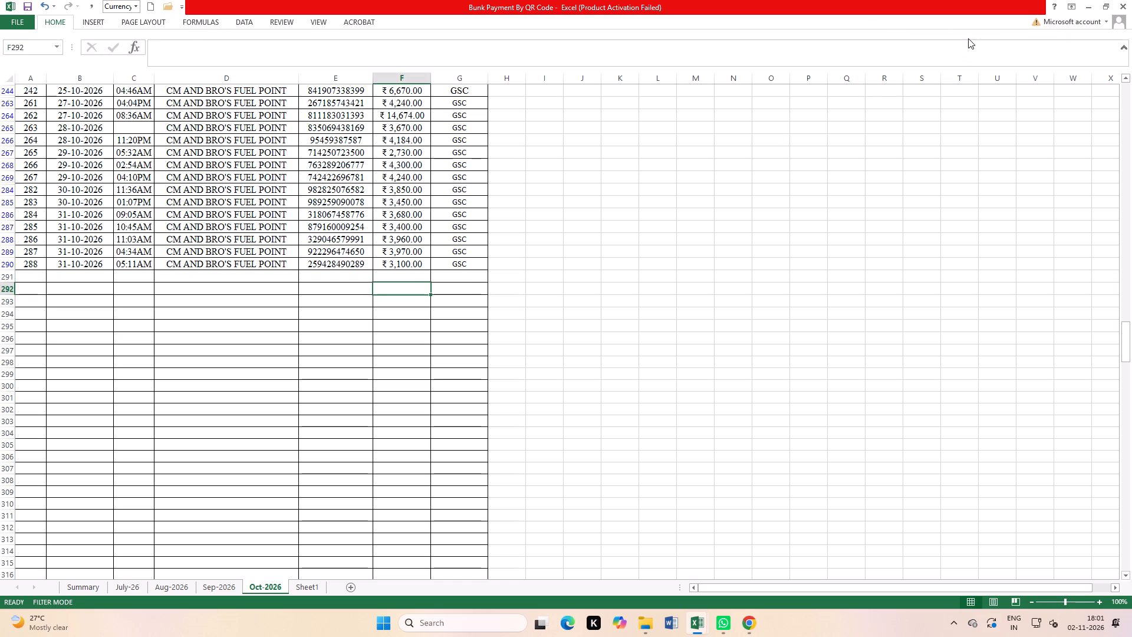
key(Return)
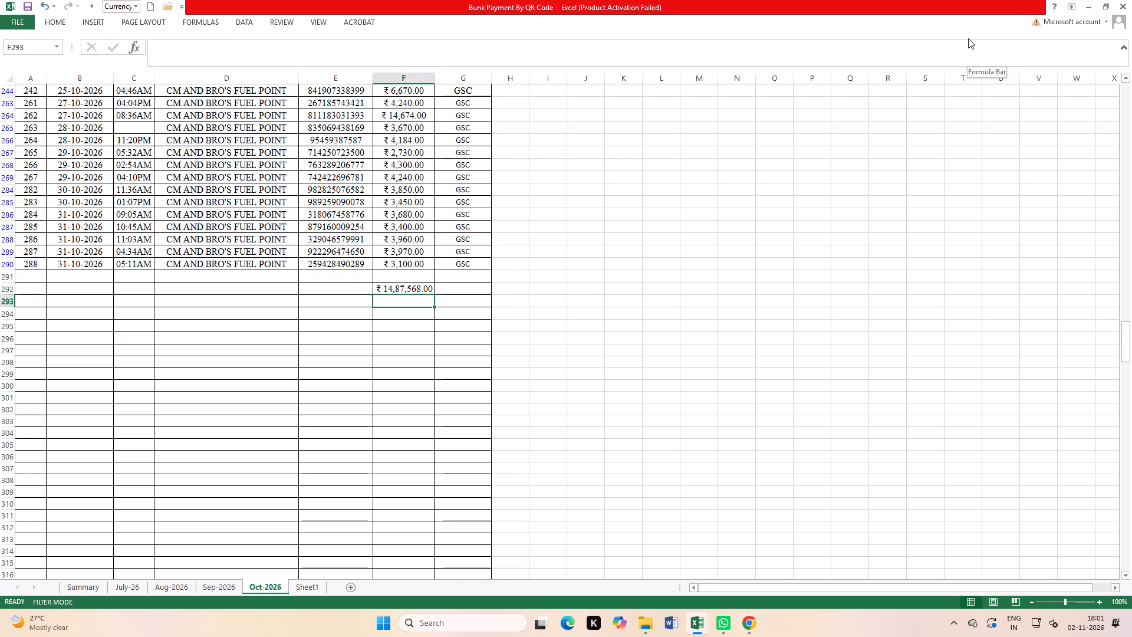
scroll(509, 291, up, 6)
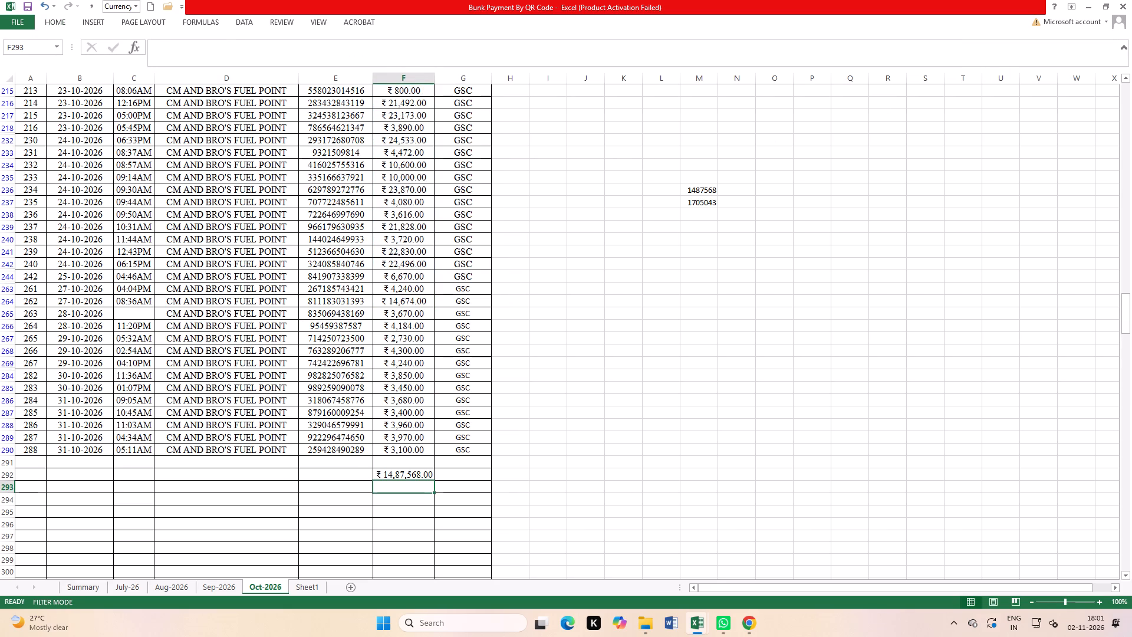
Check the range covered by the subtotal formula in cell F292 on the Oct-2026 sheet.
double_click(413, 472)
scroll(366, 249, up, 20)
scroll(366, 249, up, 7)
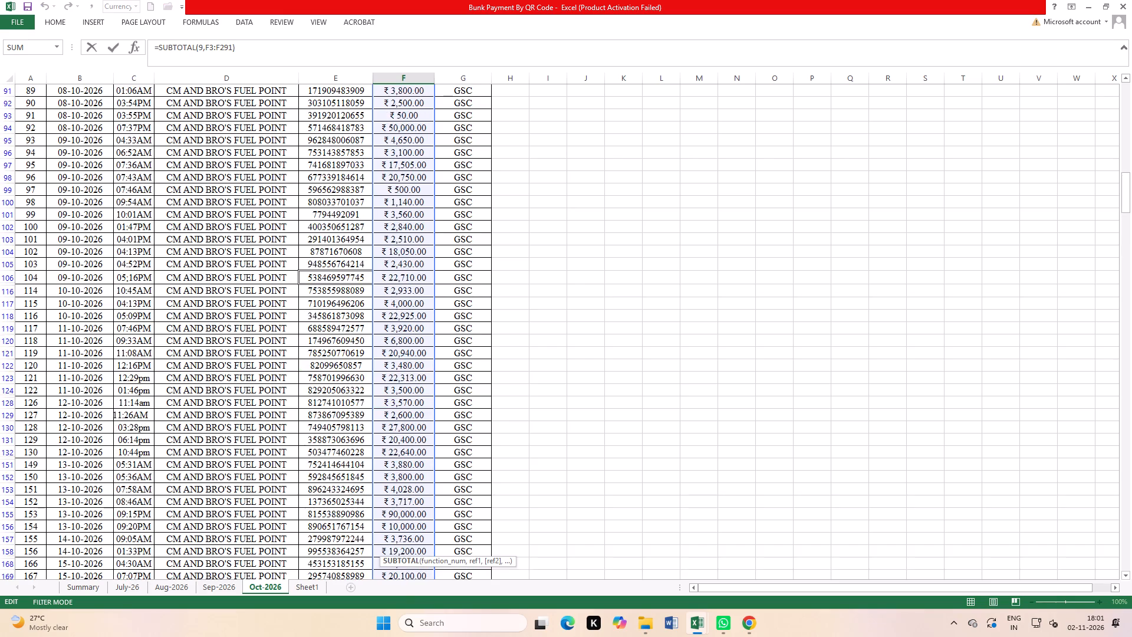
scroll(365, 250, up, 15)
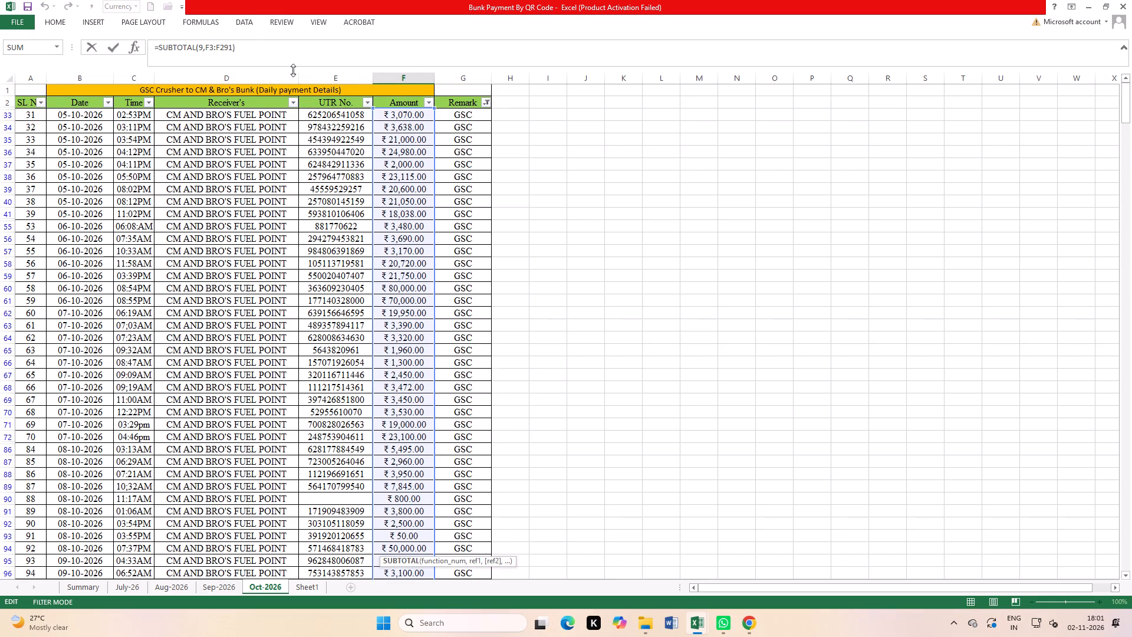
click(237, 15)
click(426, 281)
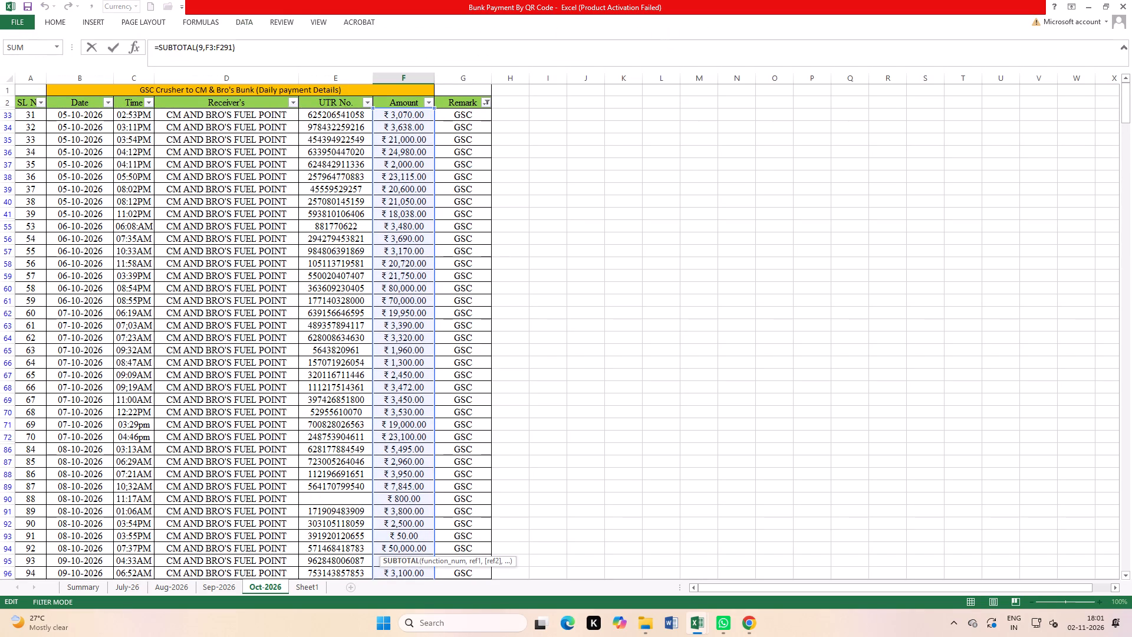
key(Return)
Clear the GSC filter on the Remark column of the Oct-2026 sheet.
scroll(423, 279, up, 7)
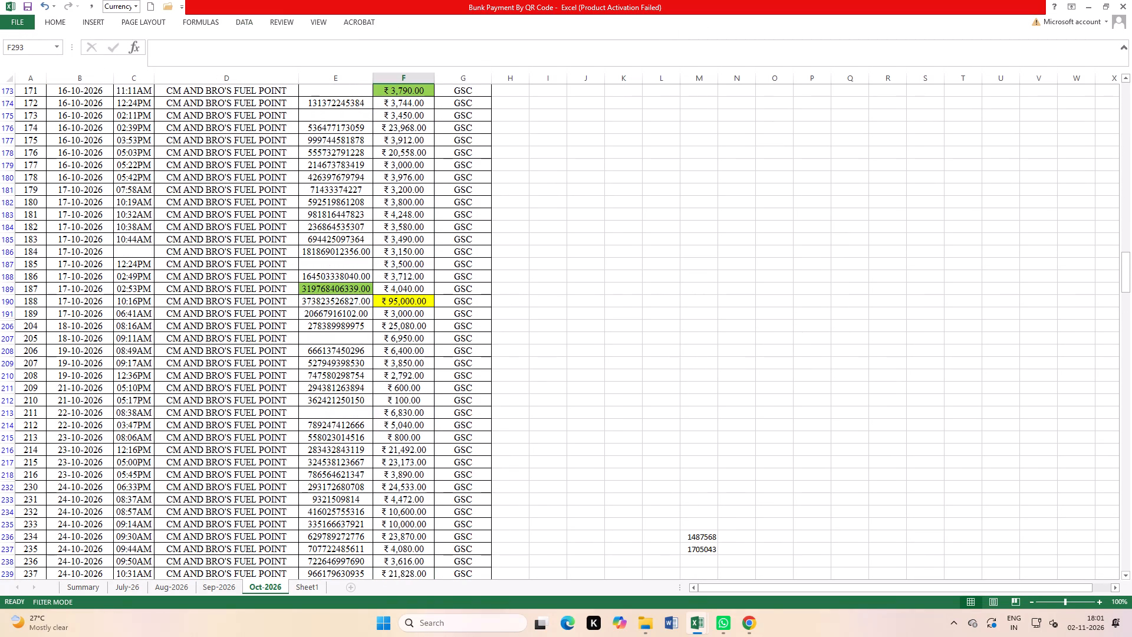
click(254, 19)
click(310, 47)
scroll(482, 283, down, 20)
scroll(482, 283, down, 17)
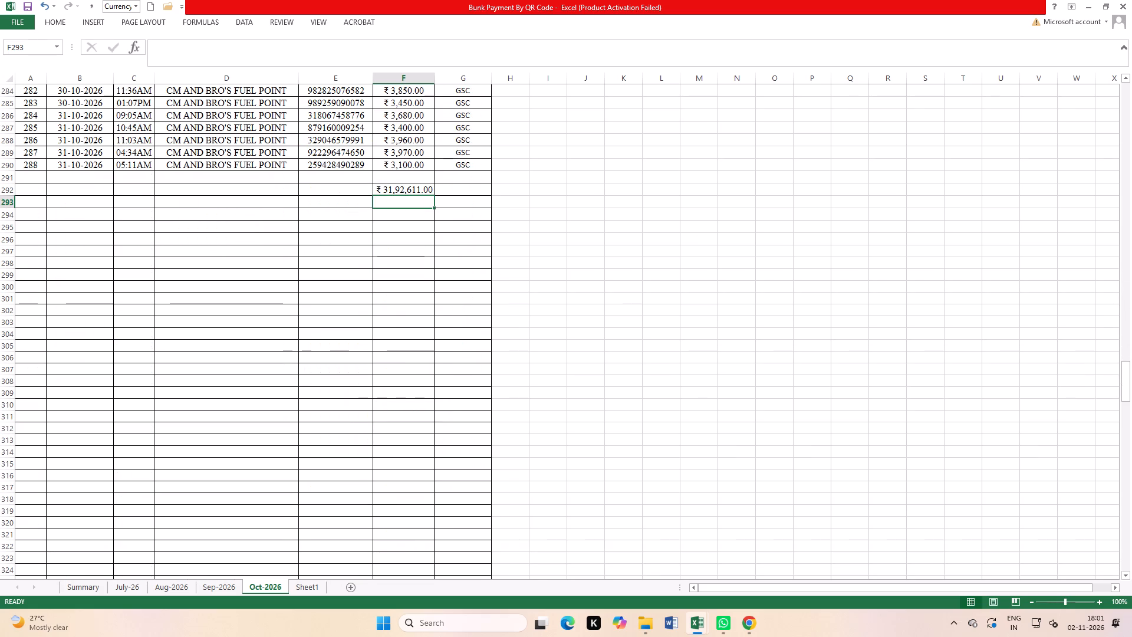
Make the total in cell F292 below the Oct-2026 amounts bold.
double_click(413, 190)
key(Return)
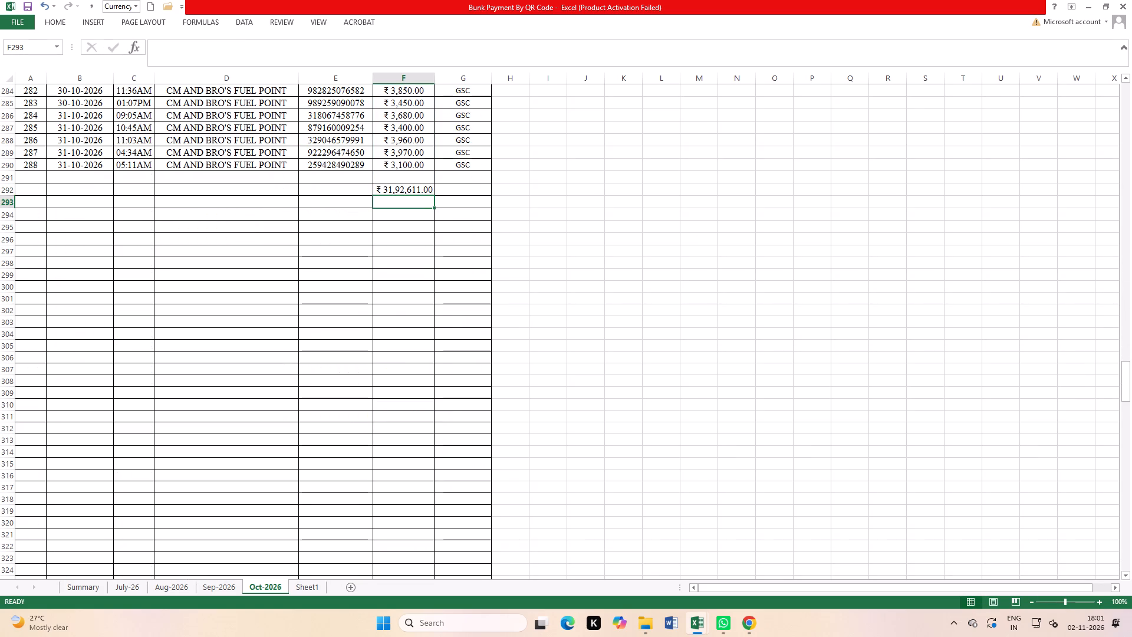
click(402, 189)
click(64, 28)
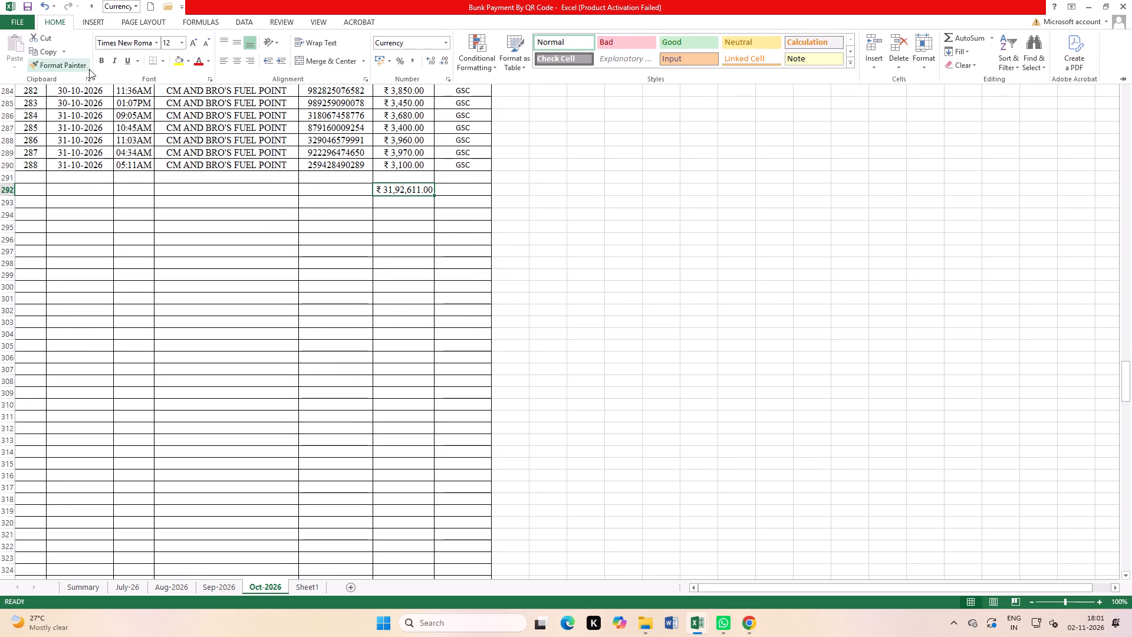
click(101, 63)
Save and close the Bunk Payment By QR Code workbook.
click(29, 2)
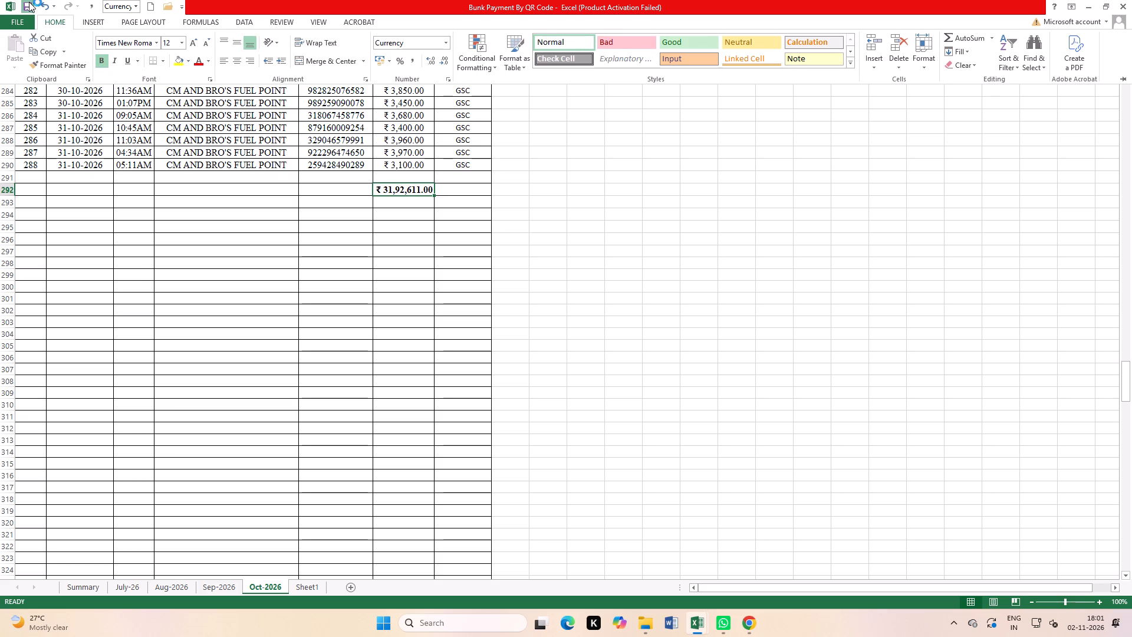
triple_click(28, 1)
click(28, 1)
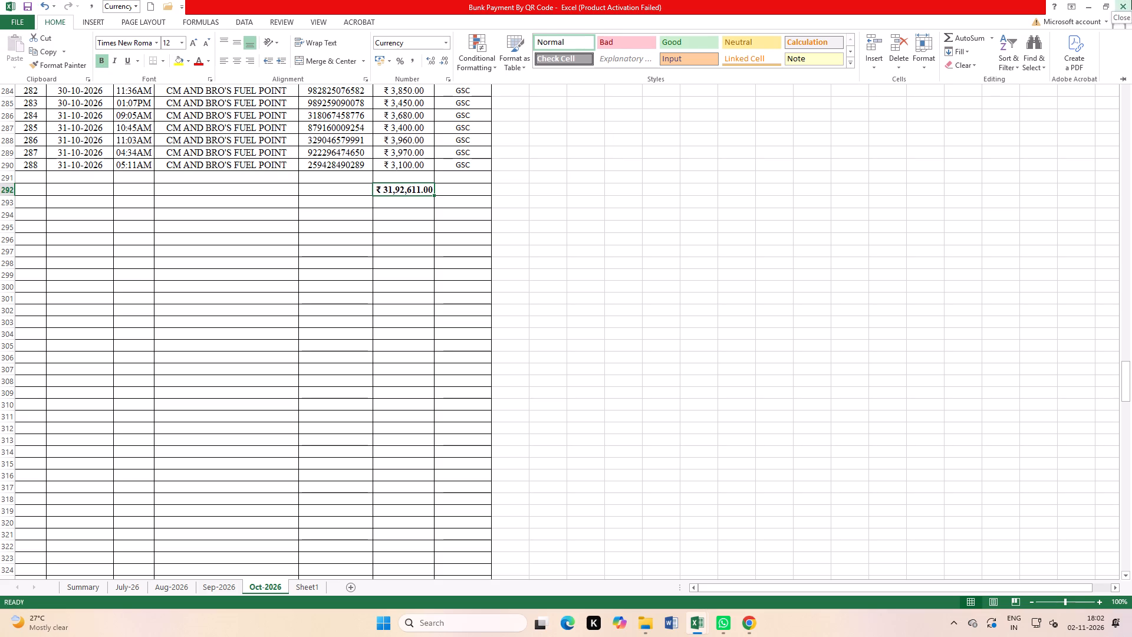
click(1131, 0)
Close the DIESEL OCT workbook.
click(850, 304)
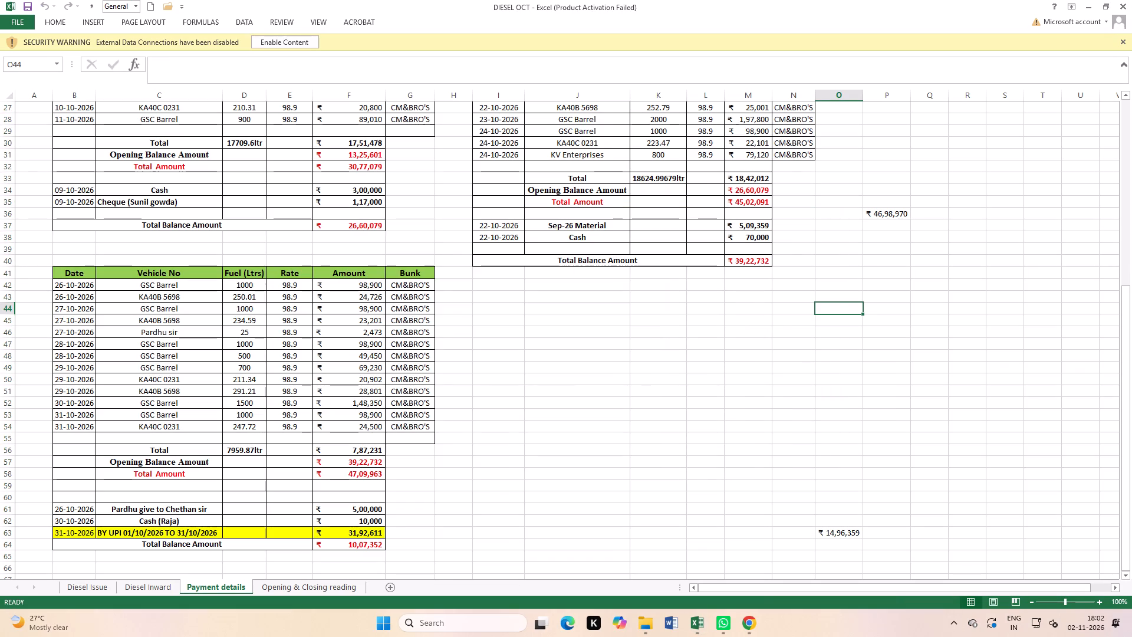
click(1131, 5)
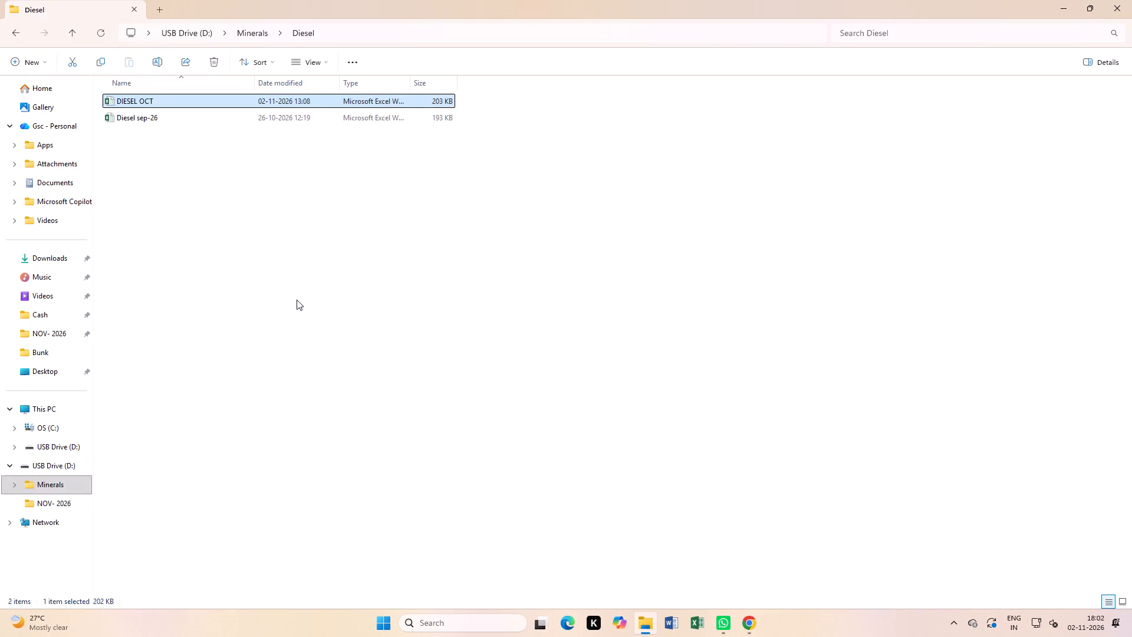
Copy the Bunk Payment By QR Code file from the Bunk folder inside Minerals on the USB drive.
click(57, 503)
click(55, 491)
double_click(136, 120)
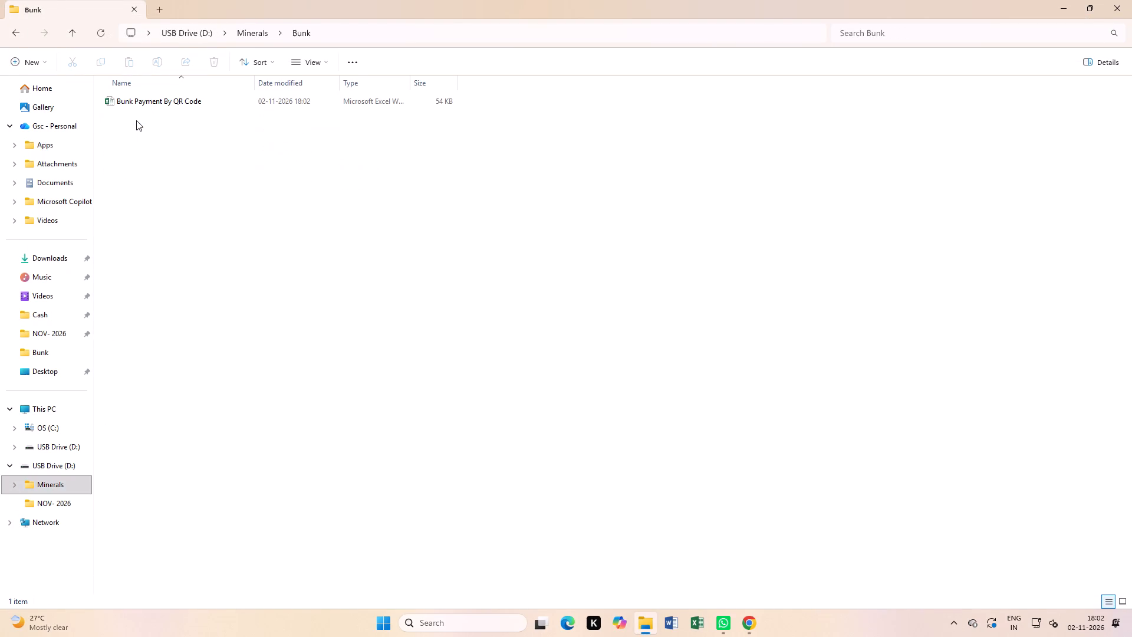
right_click(138, 101)
click(198, 124)
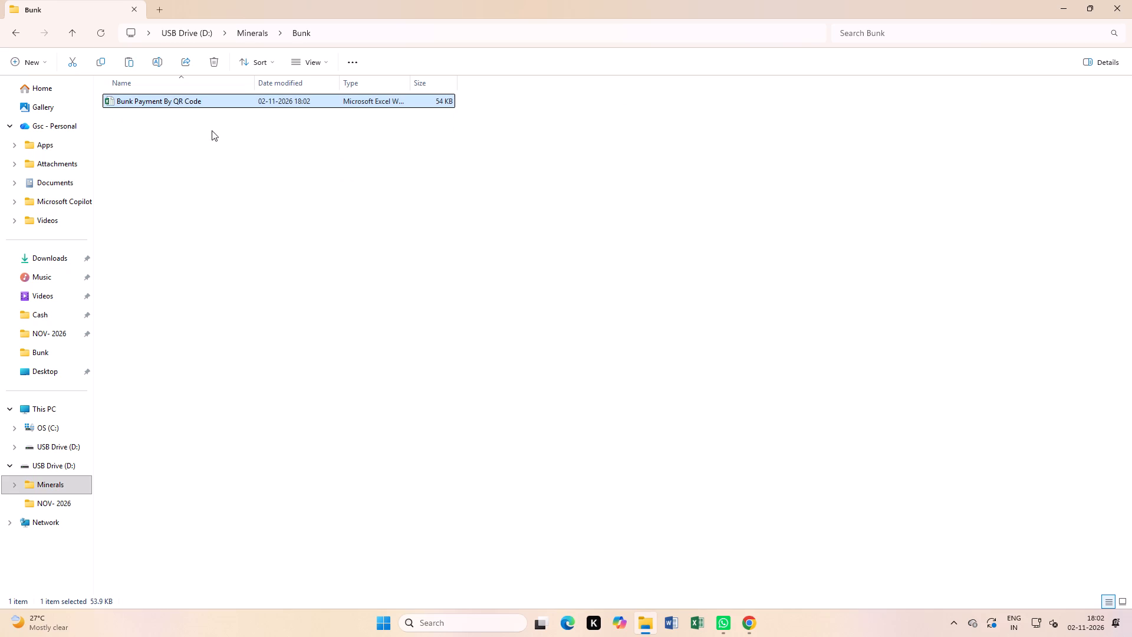
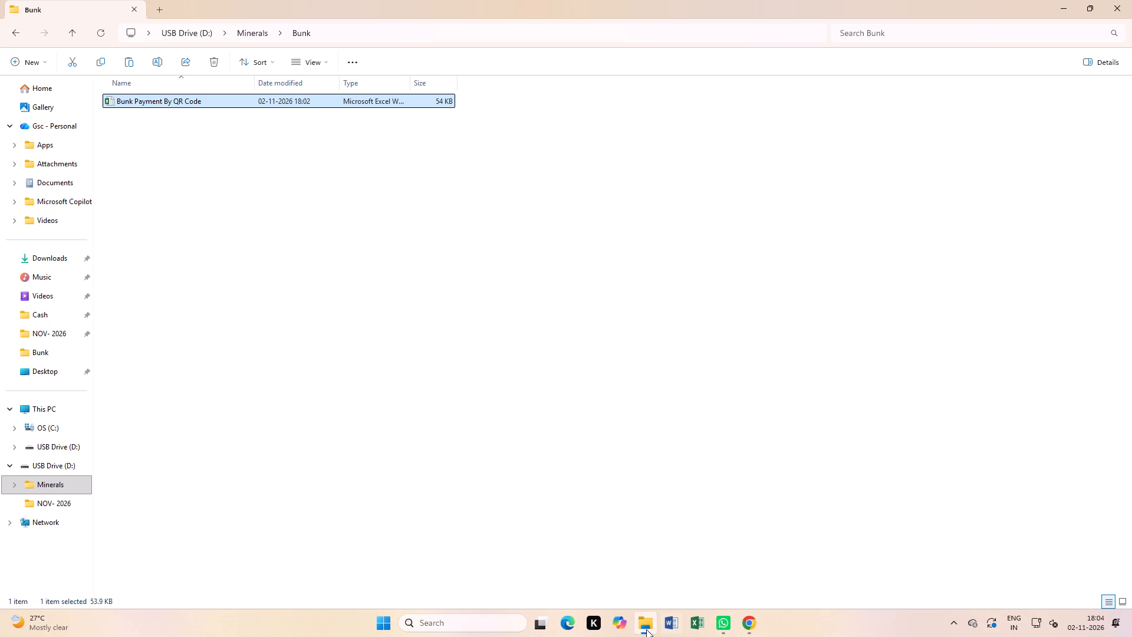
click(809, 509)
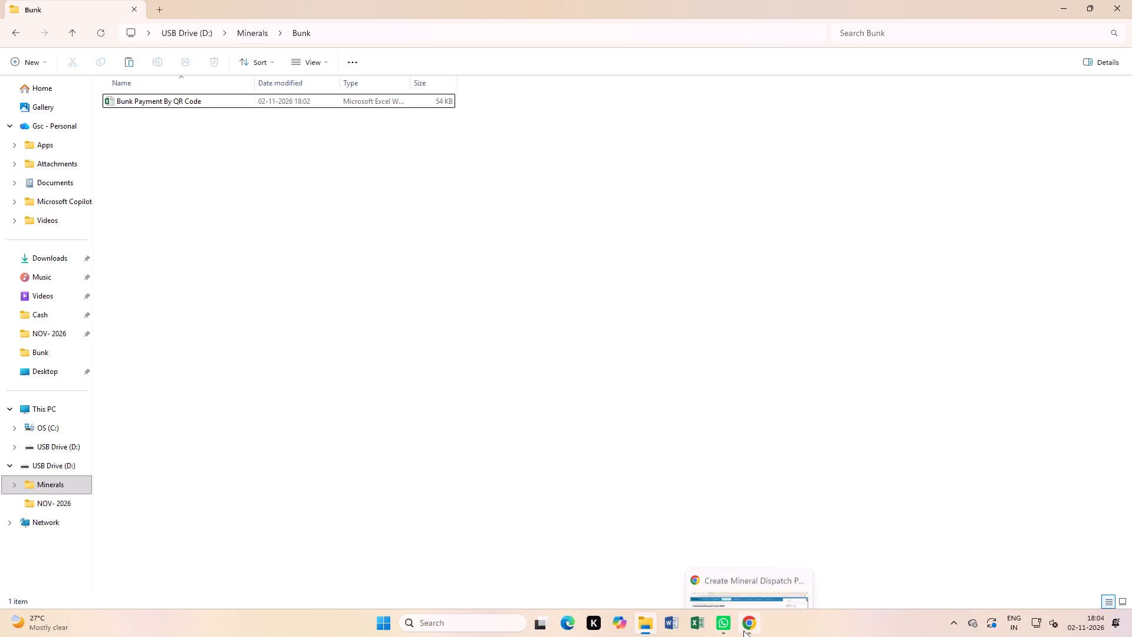
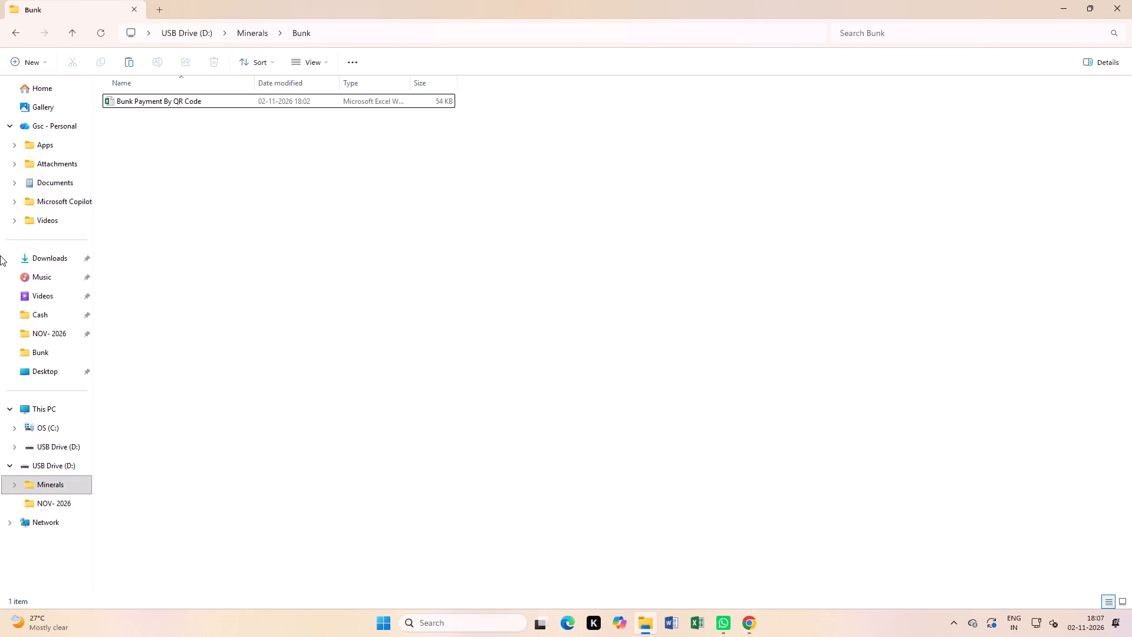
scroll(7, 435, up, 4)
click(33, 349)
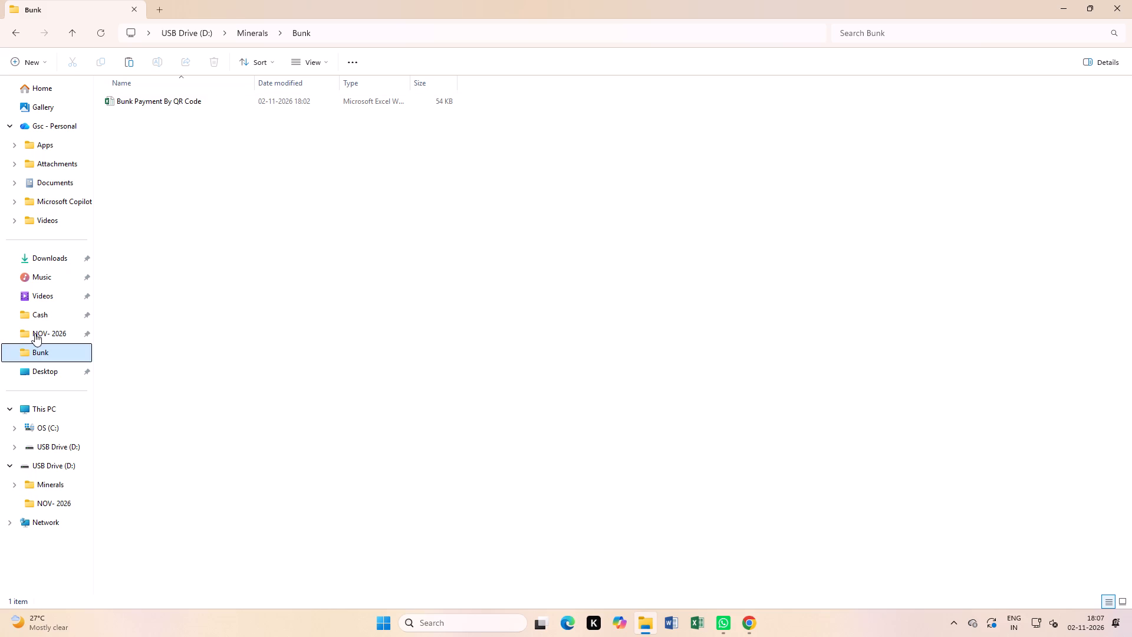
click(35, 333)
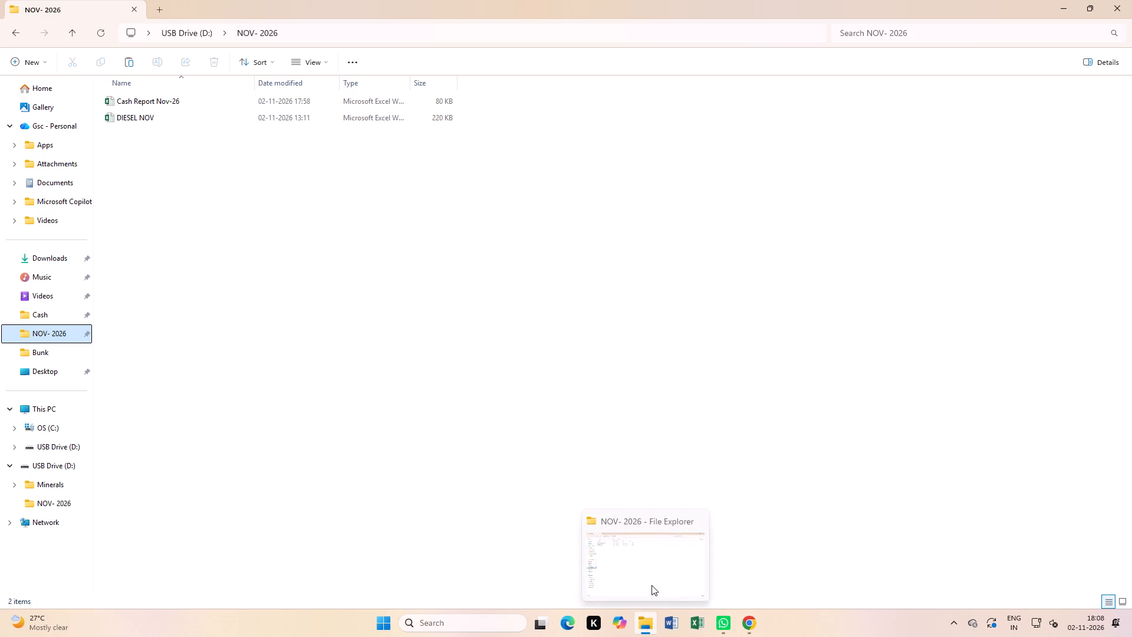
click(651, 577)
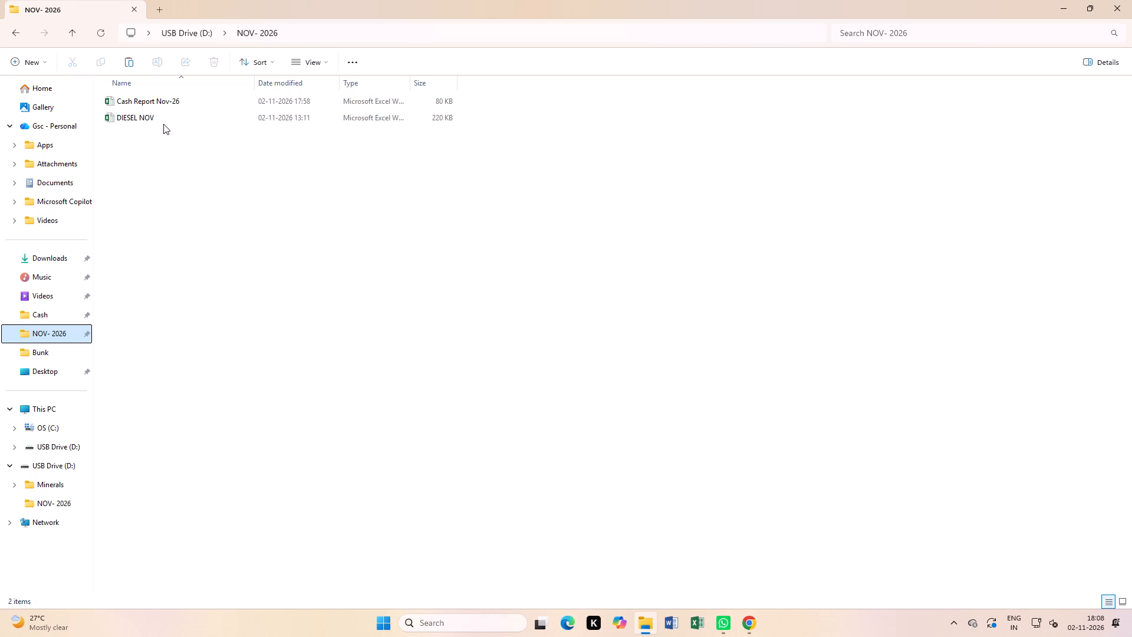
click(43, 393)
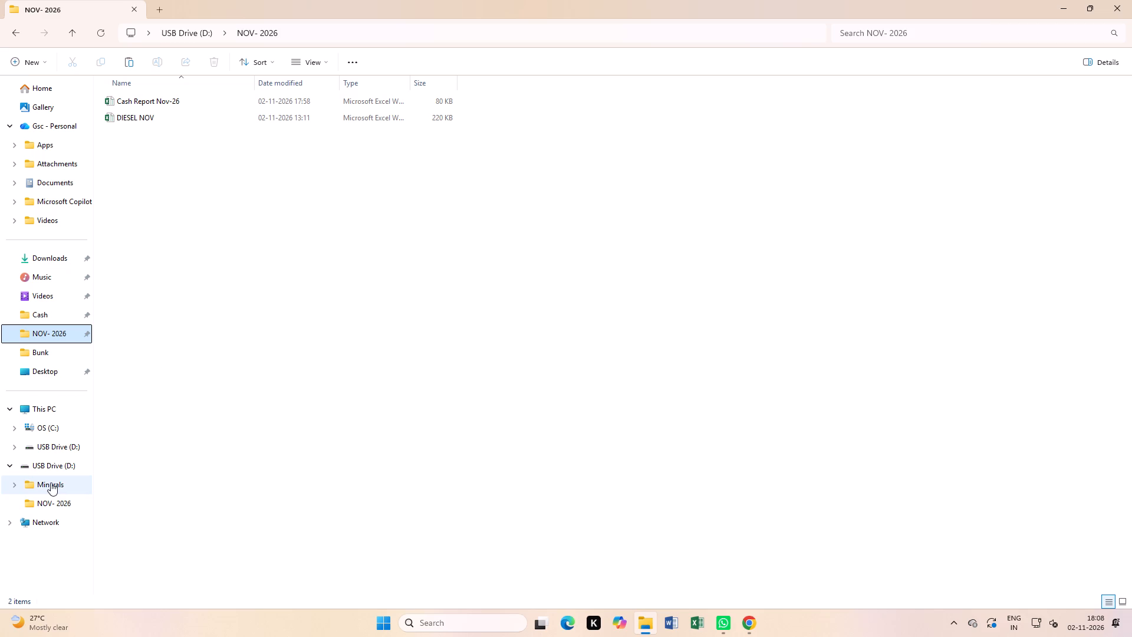
Open the Cash Report Oct-26 workbook from the Cash folder inside Minerals.
click(51, 482)
double_click(140, 132)
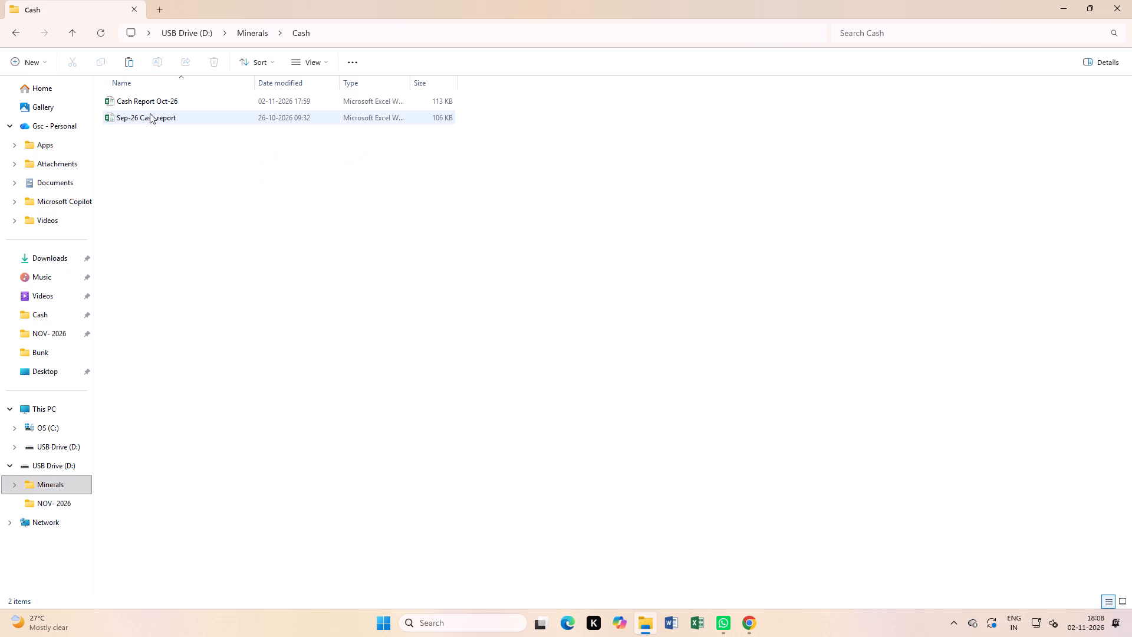
double_click(160, 104)
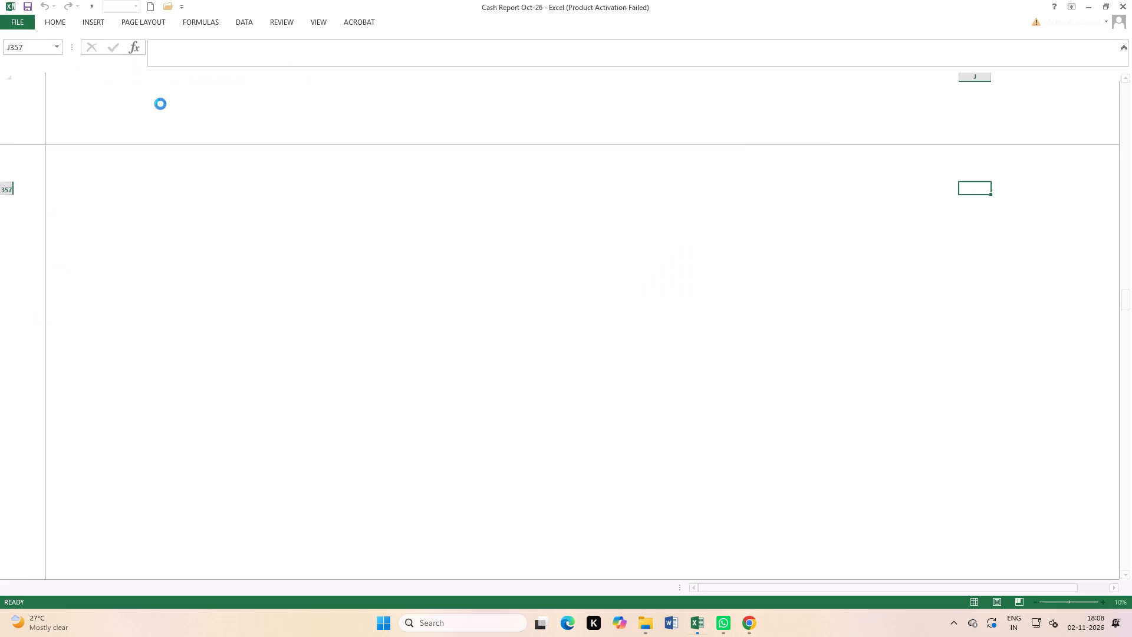
click(755, 289)
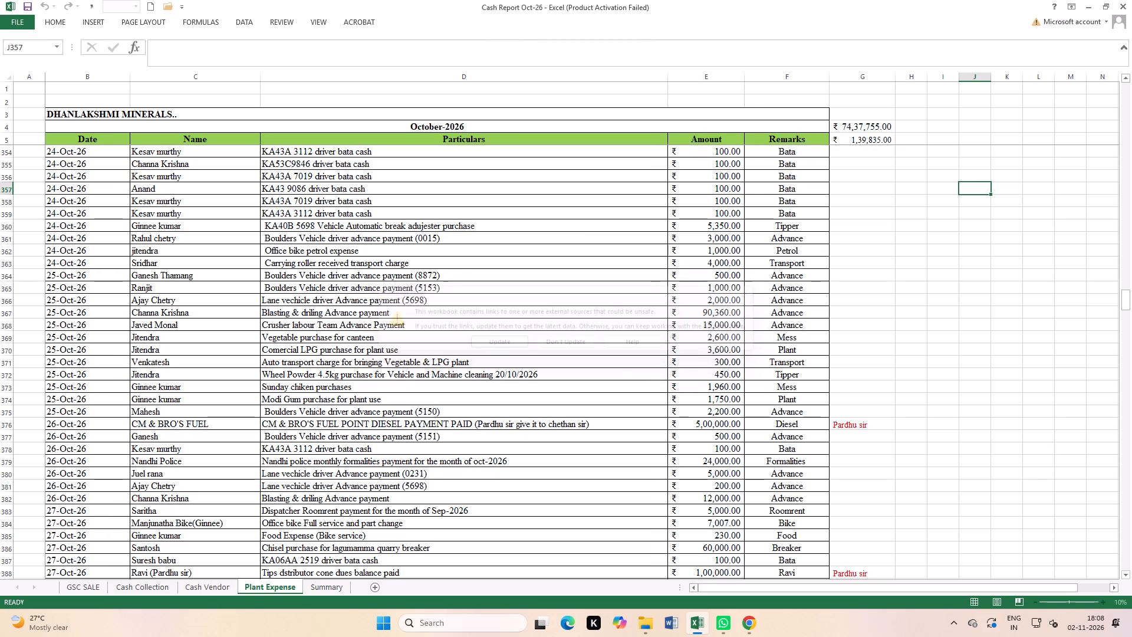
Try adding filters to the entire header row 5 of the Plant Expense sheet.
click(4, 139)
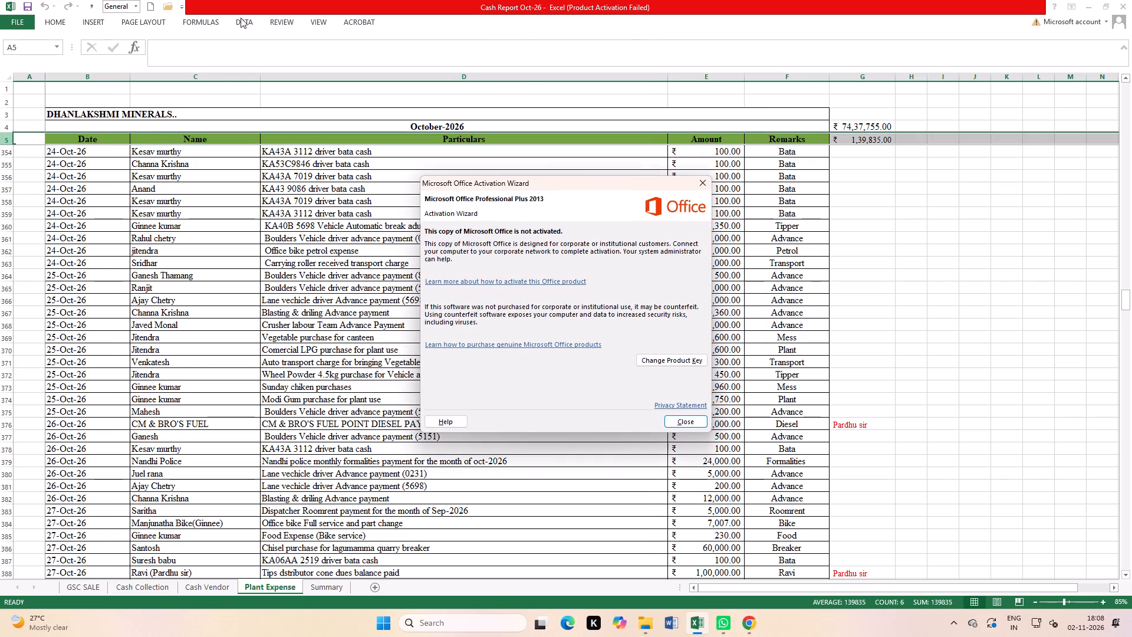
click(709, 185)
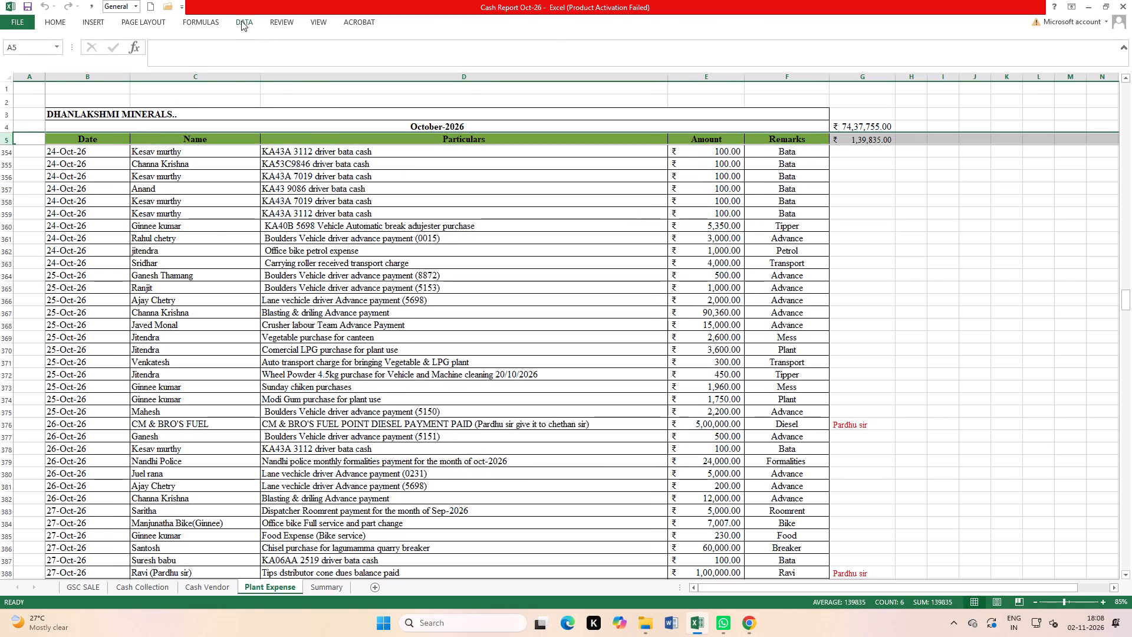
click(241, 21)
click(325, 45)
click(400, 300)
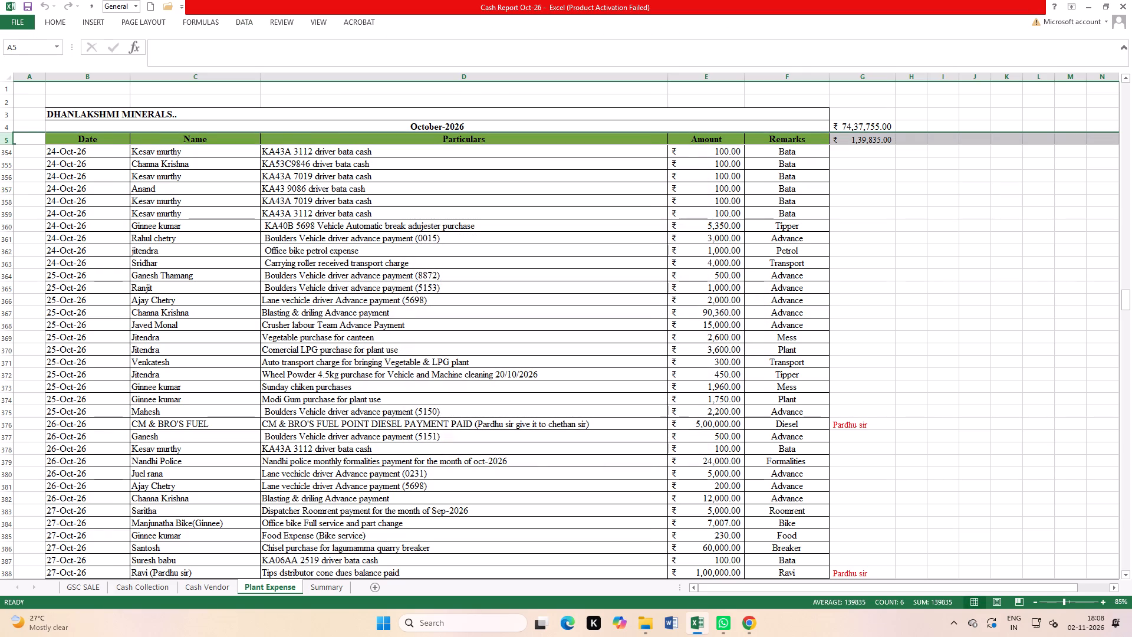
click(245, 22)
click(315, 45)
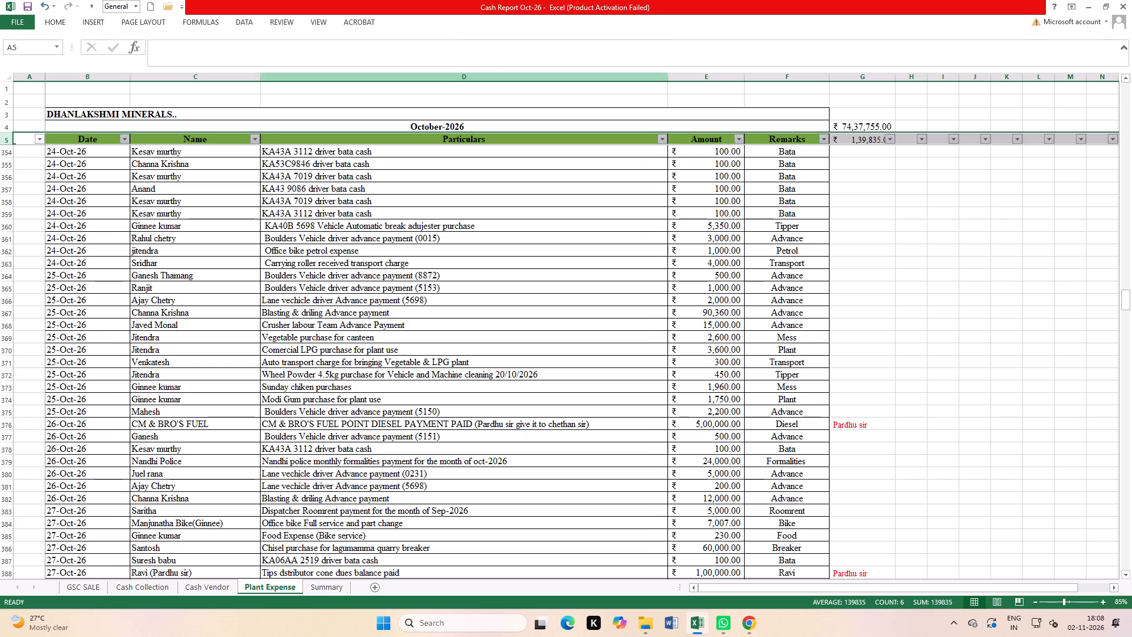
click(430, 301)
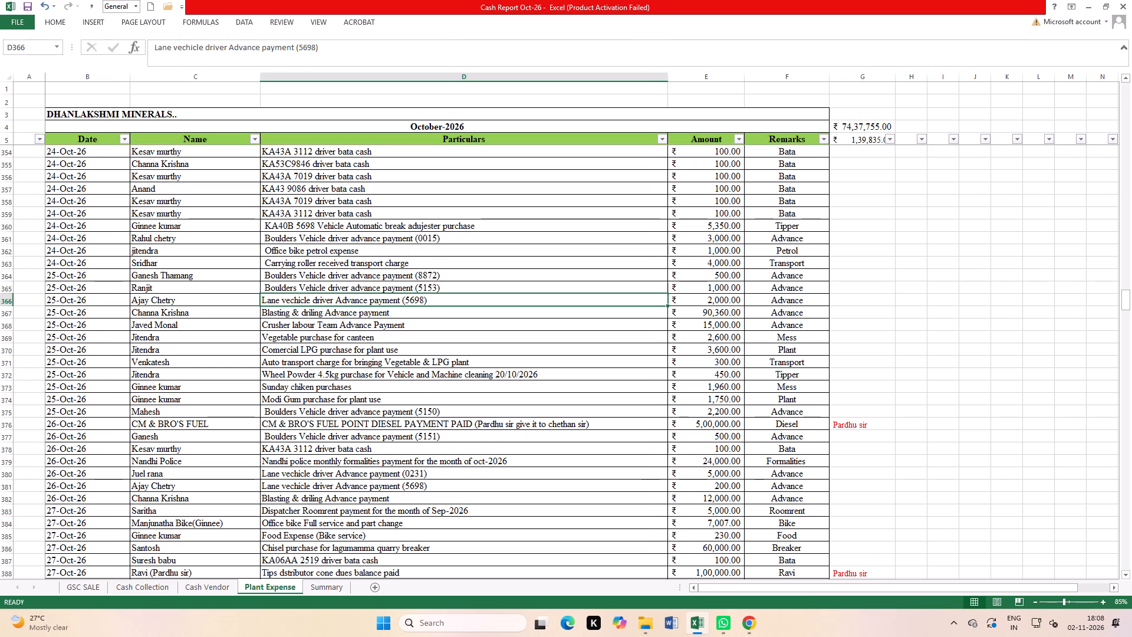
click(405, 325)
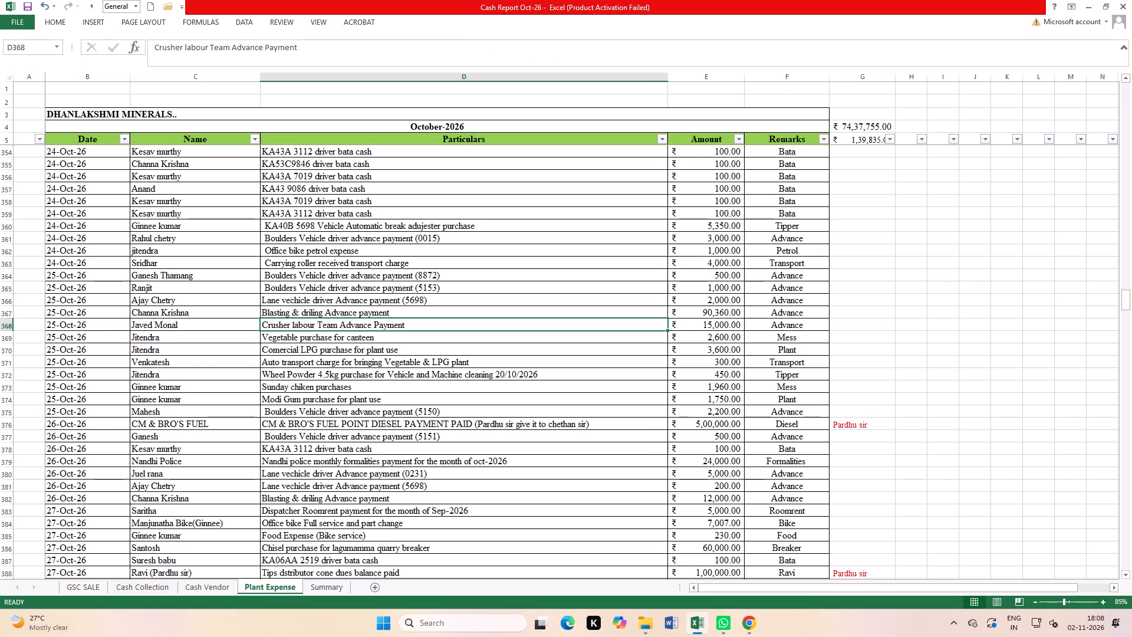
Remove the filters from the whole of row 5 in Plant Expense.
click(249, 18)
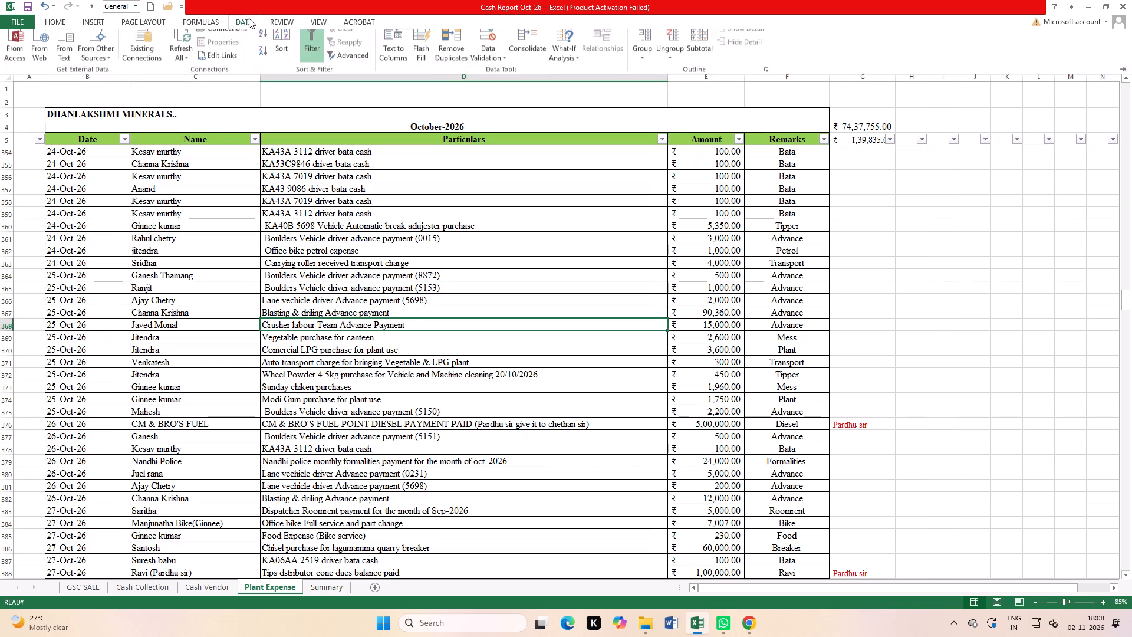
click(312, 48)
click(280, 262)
Add filters to only the Date through Remarks headers in row 5 of Plant Expense.
drag(75, 137, 133, 143)
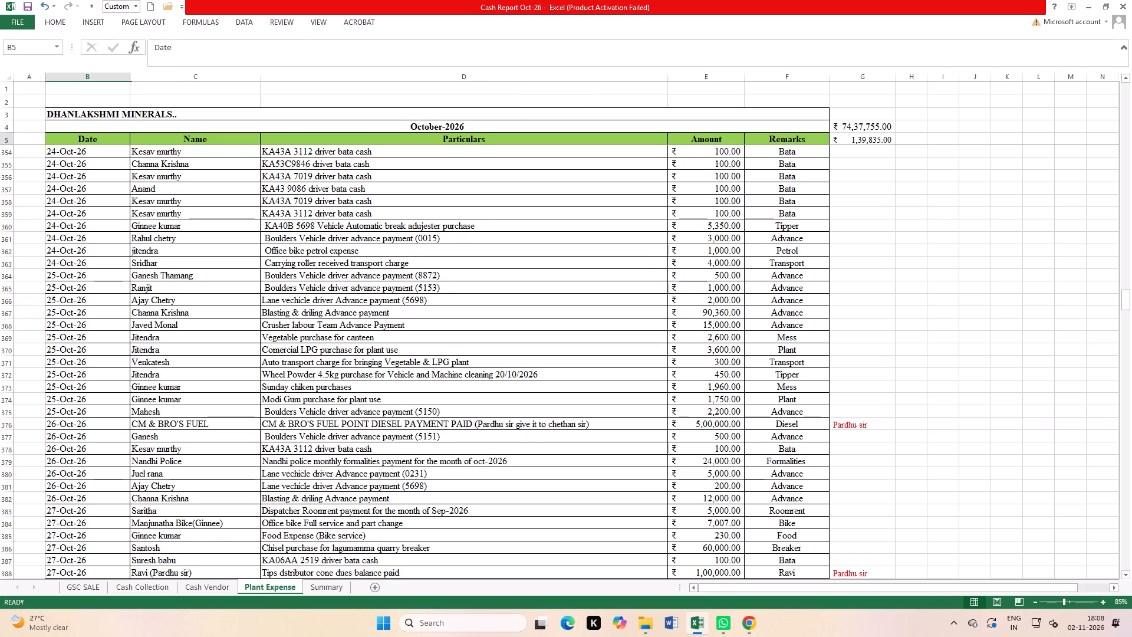
drag(133, 143, 795, 136)
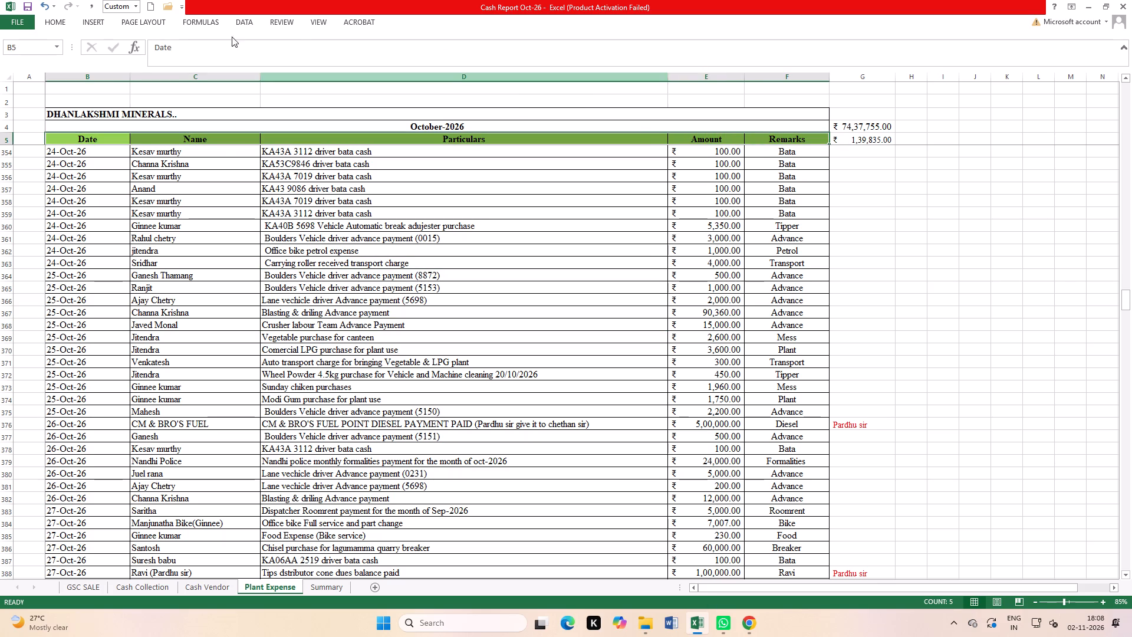
click(248, 21)
click(311, 46)
click(301, 225)
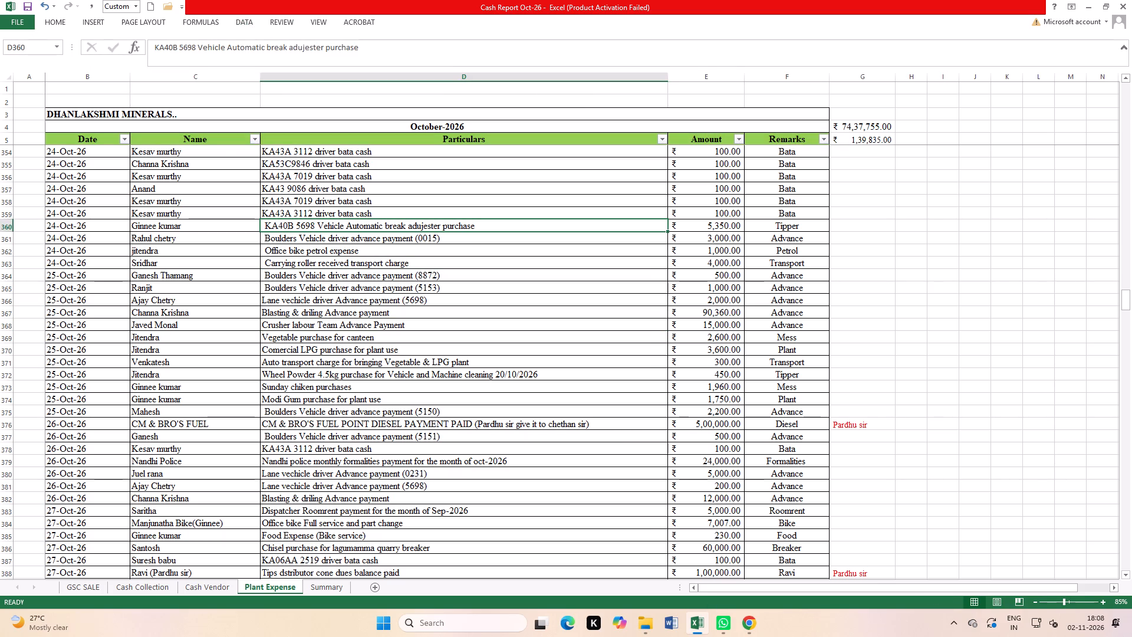
click(253, 18)
click(311, 40)
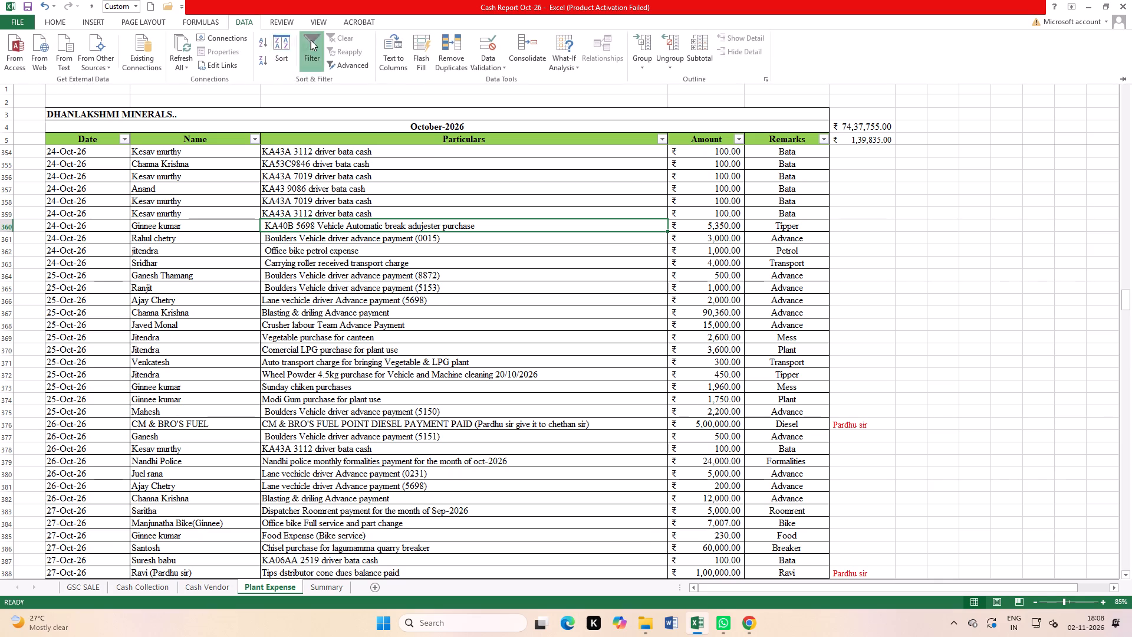
Switch to the GSC SALE sheet.
click(98, 589)
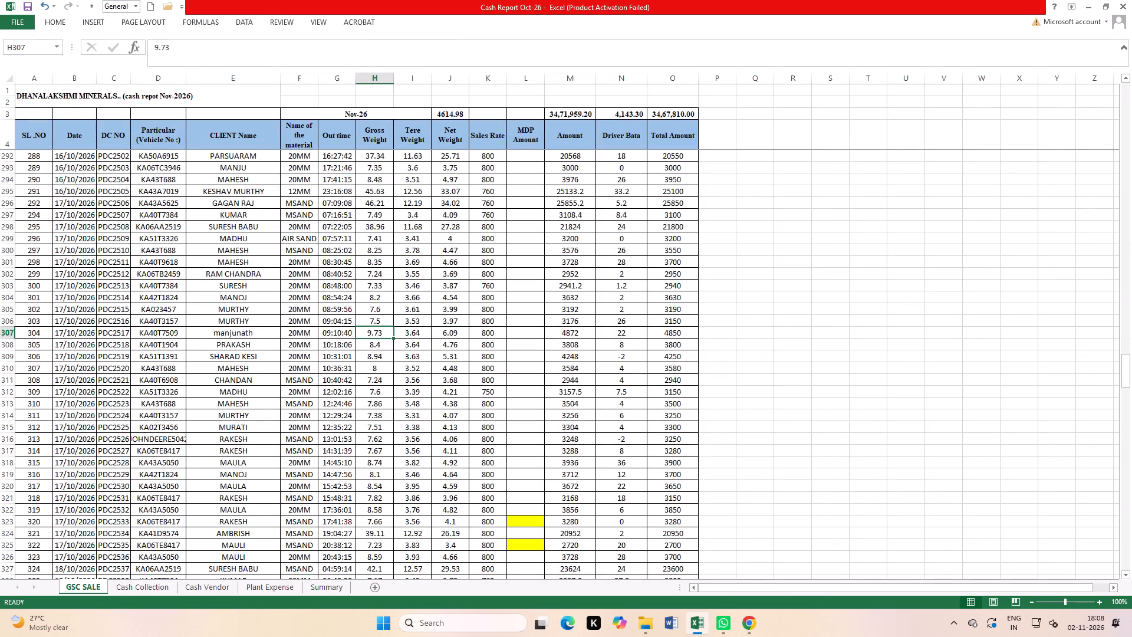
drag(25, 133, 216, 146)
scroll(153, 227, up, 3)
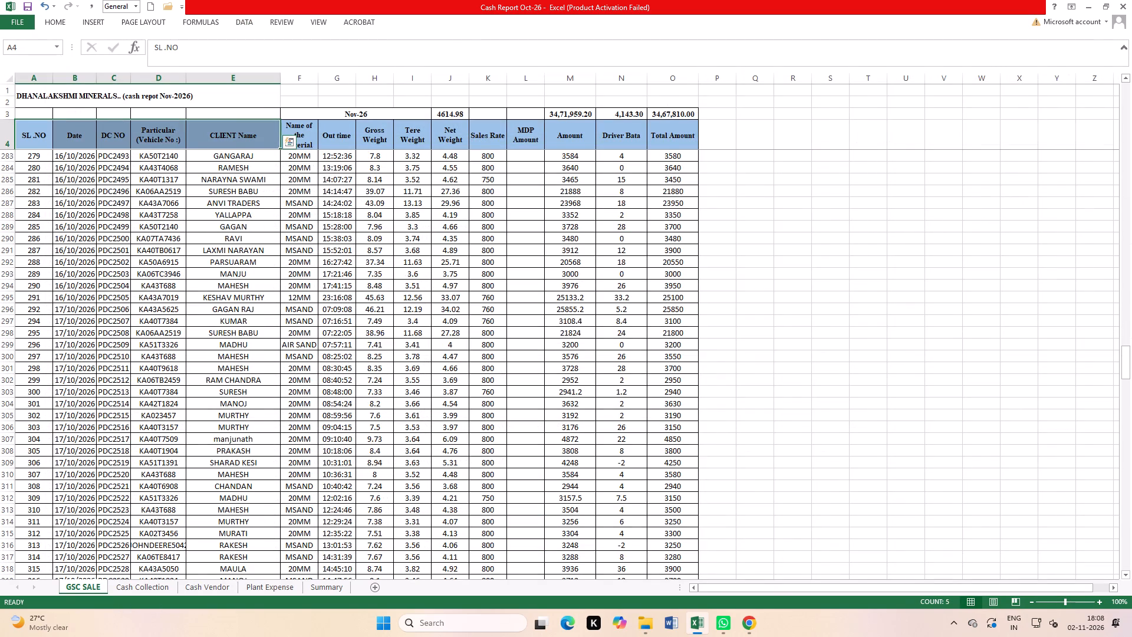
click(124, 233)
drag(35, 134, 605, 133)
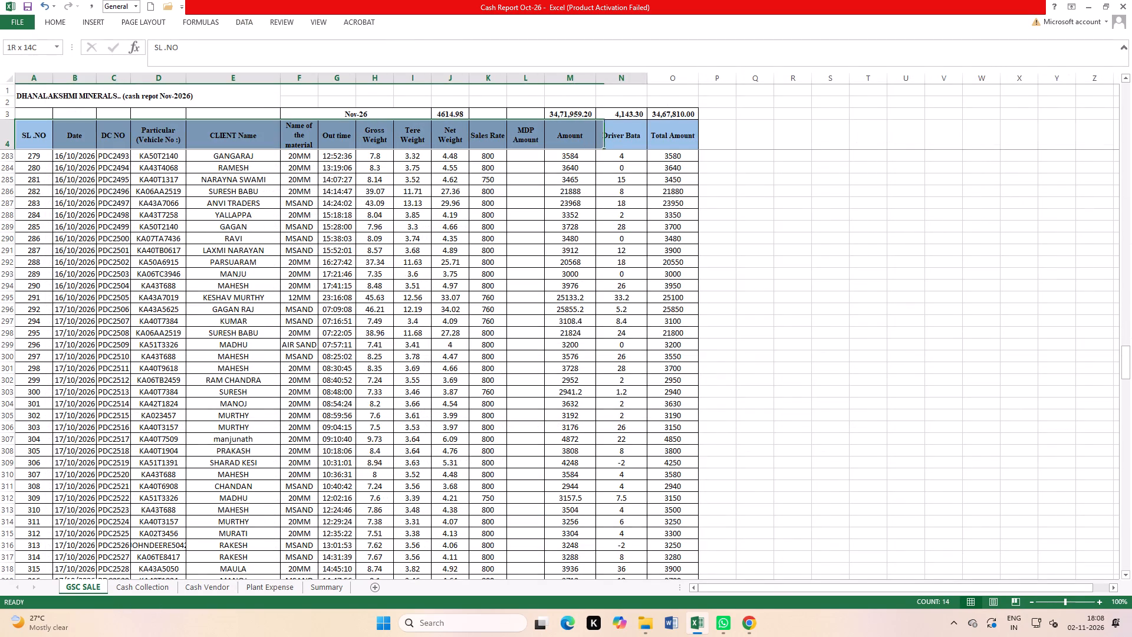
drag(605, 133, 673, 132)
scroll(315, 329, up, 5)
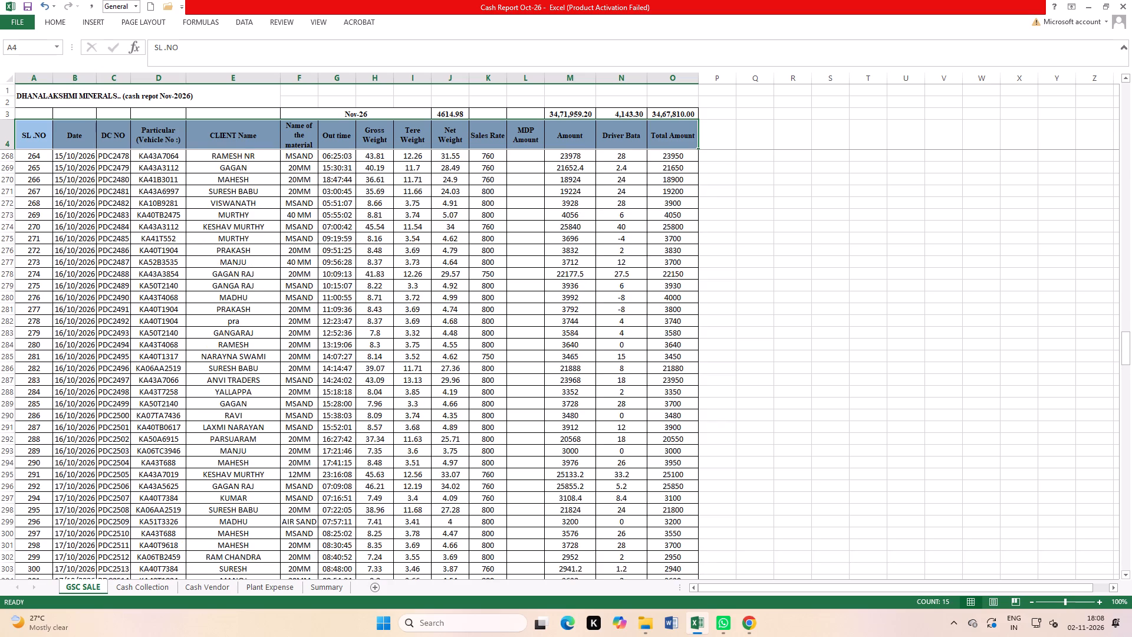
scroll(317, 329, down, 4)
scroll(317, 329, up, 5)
Set the month cell above the GSC SALE column headings to 01-10-2026 and save the workbook.
double_click(351, 113)
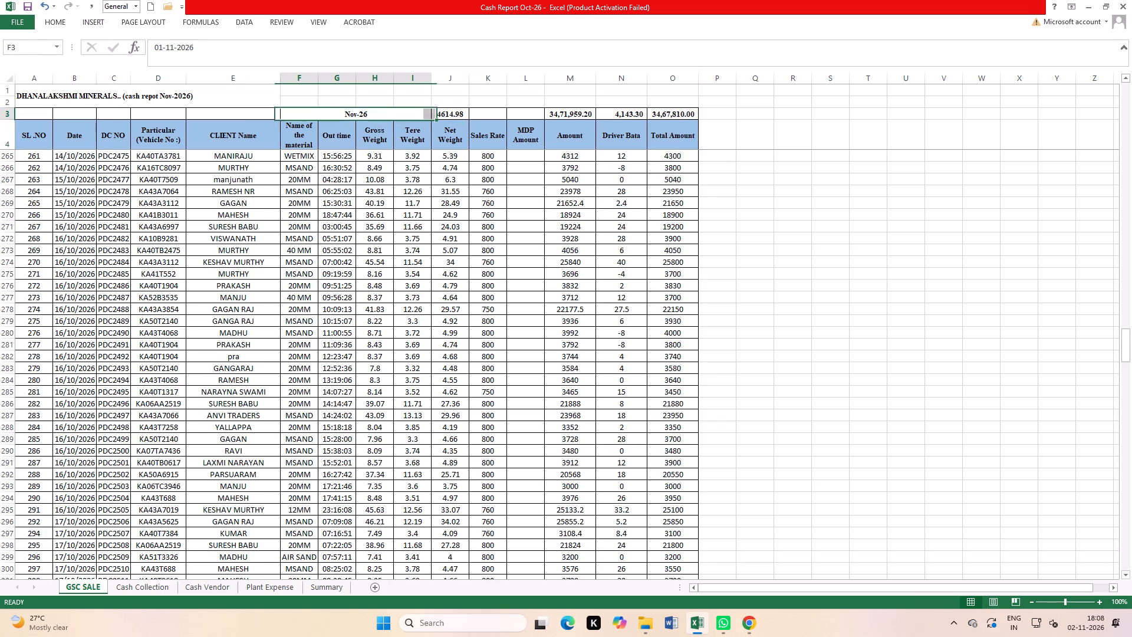
click(358, 112)
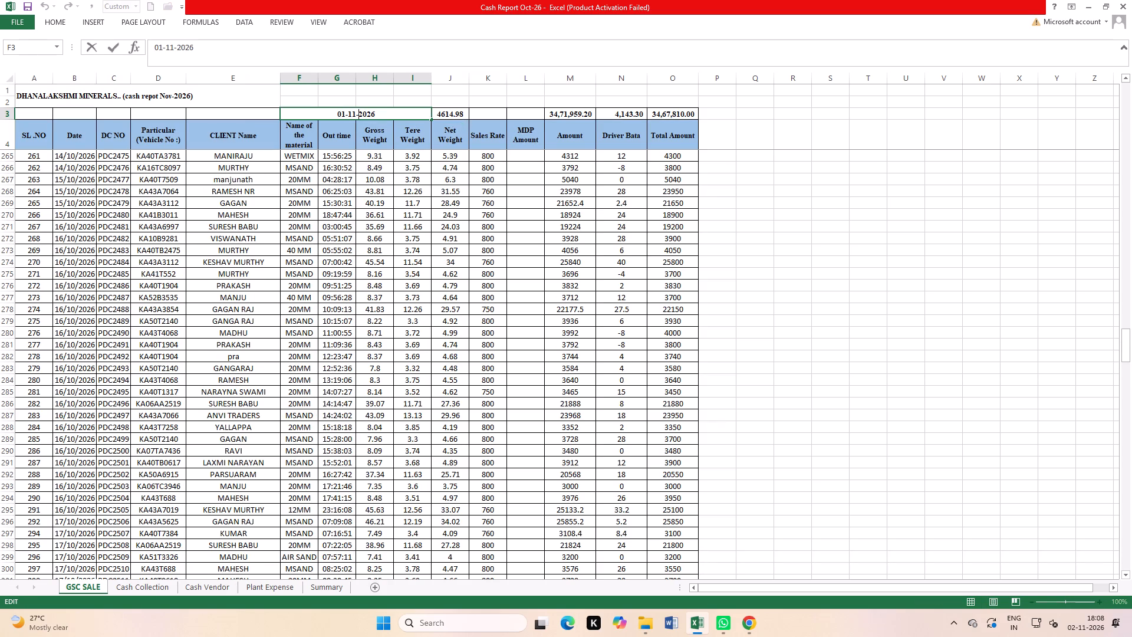
key(Left)
key(BackSpace)
key(0)
click(484, 524)
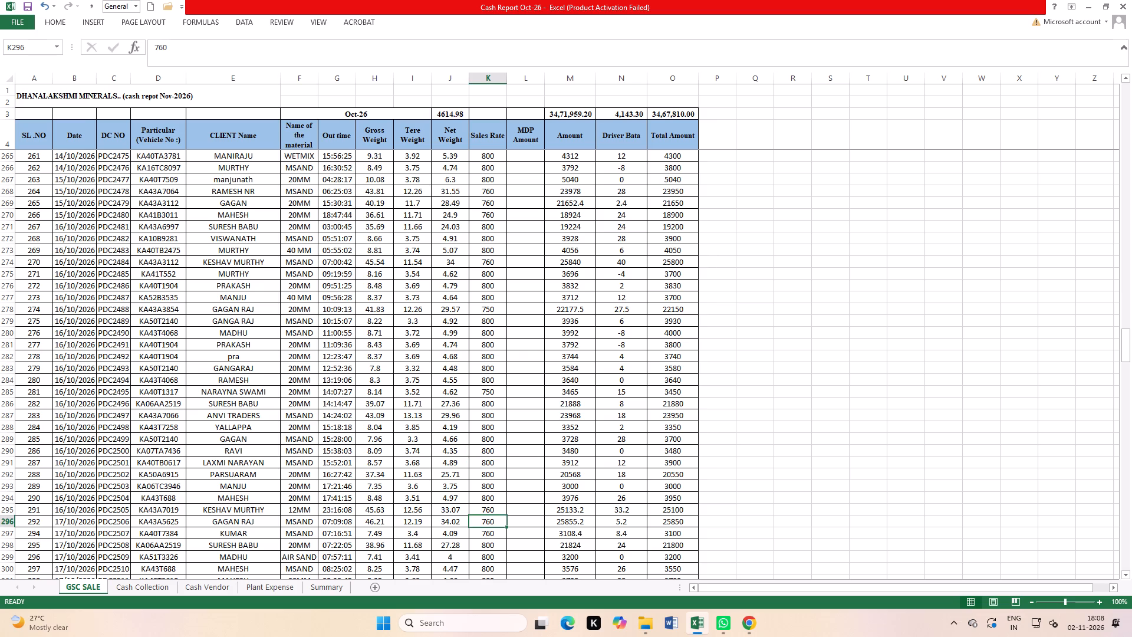
double_click(29, 5)
Add filters to the GSC SALE headers from SL .NO through Total Amount in row 4.
scroll(454, 277, up, 19)
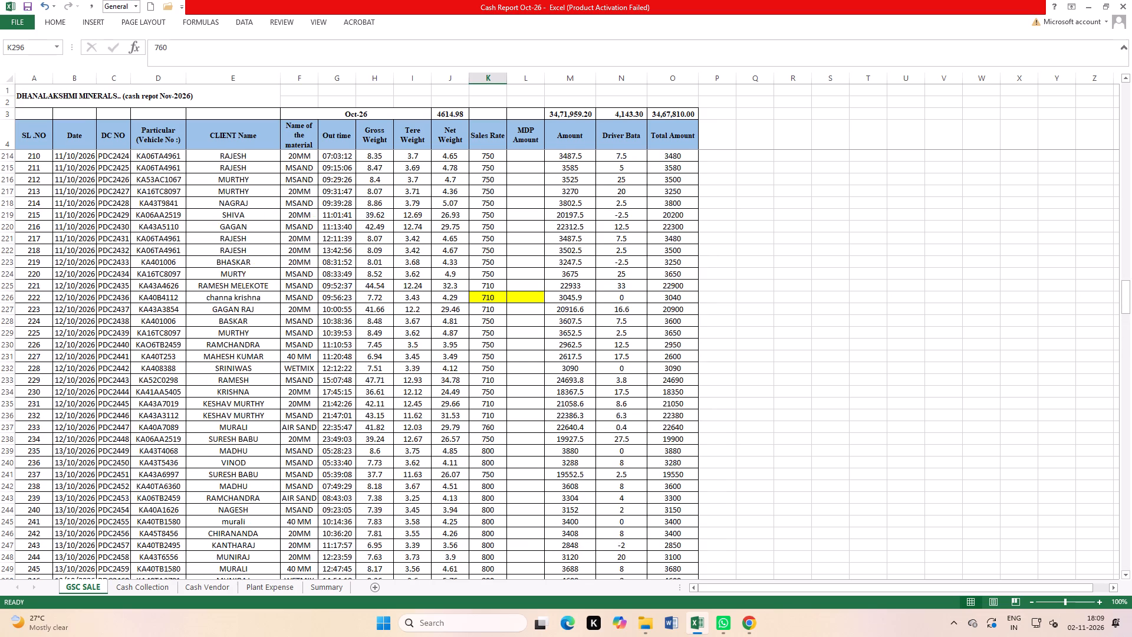
scroll(454, 277, up, 20)
scroll(454, 277, up, 20)
scroll(454, 277, up, 11)
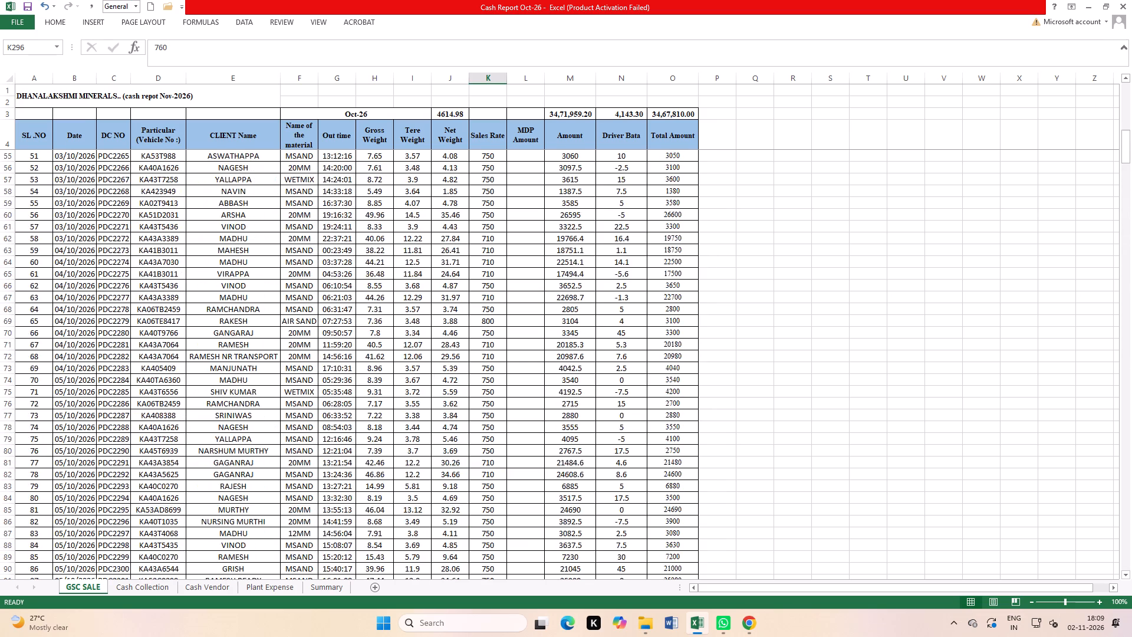
scroll(454, 277, up, 20)
scroll(454, 277, up, 20)
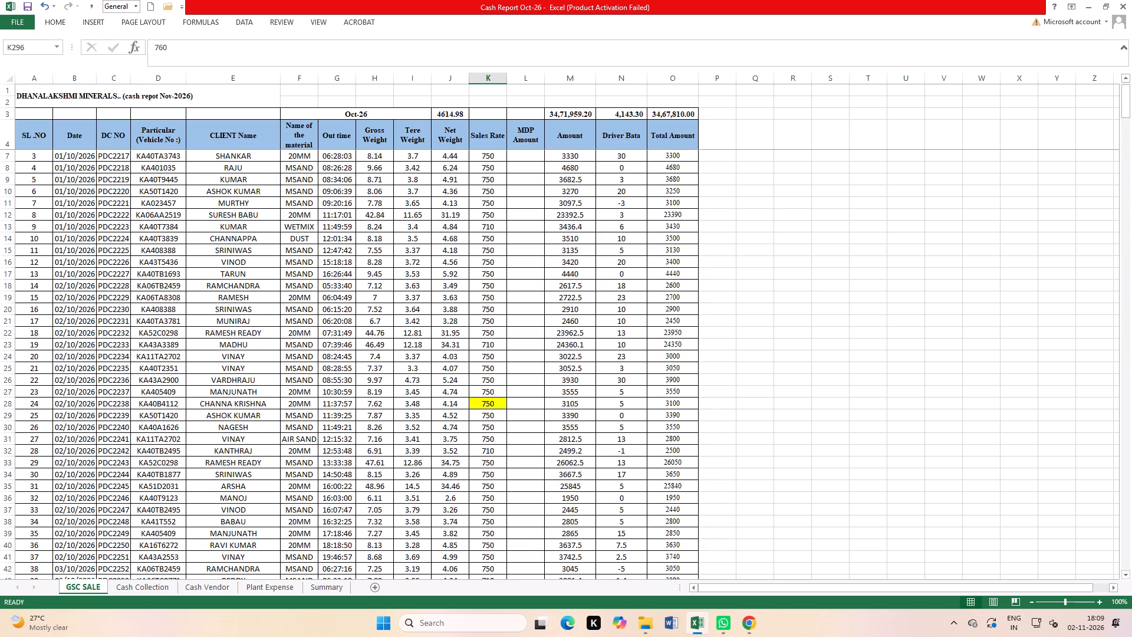
click(692, 226)
drag(27, 130, 586, 133)
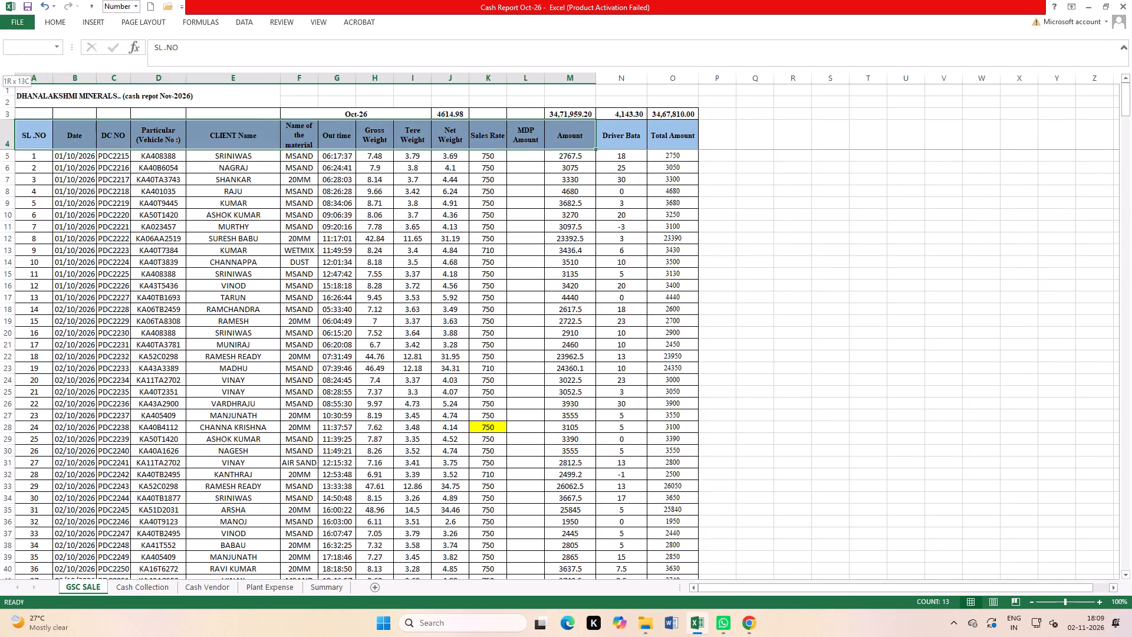
drag(586, 133, 681, 132)
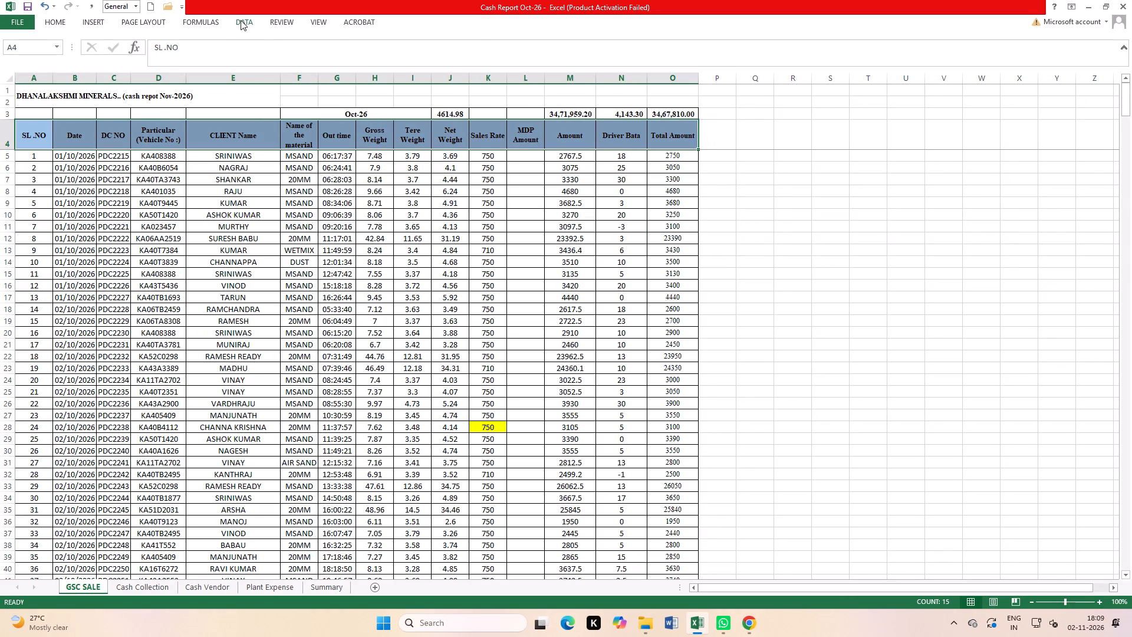
click(241, 20)
click(314, 45)
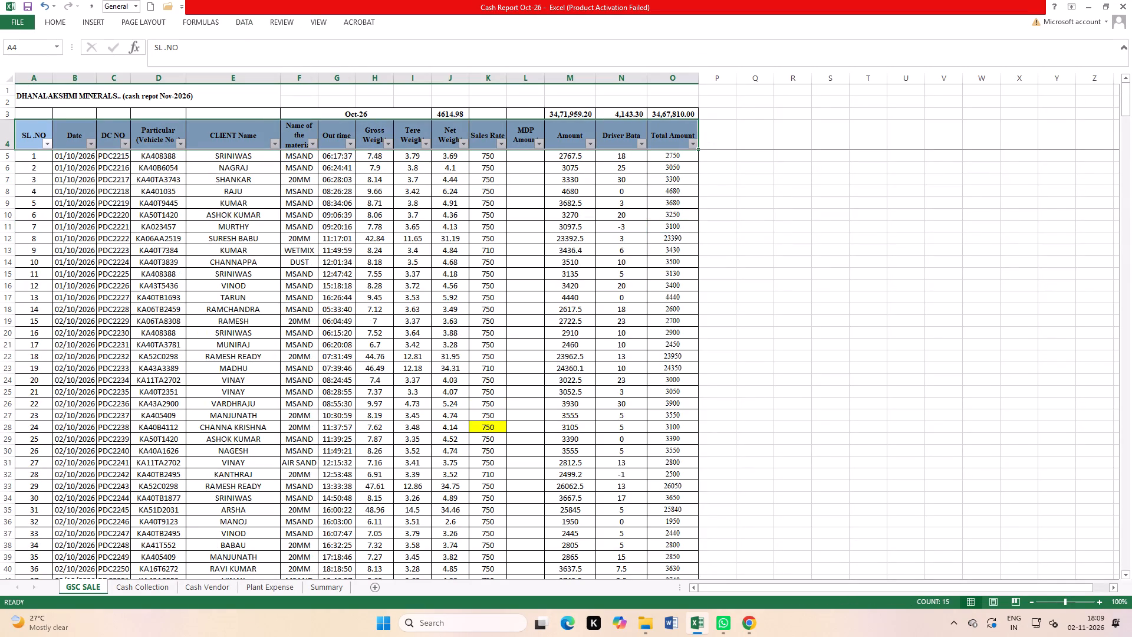
click(315, 356)
scroll(156, 395, up, 5)
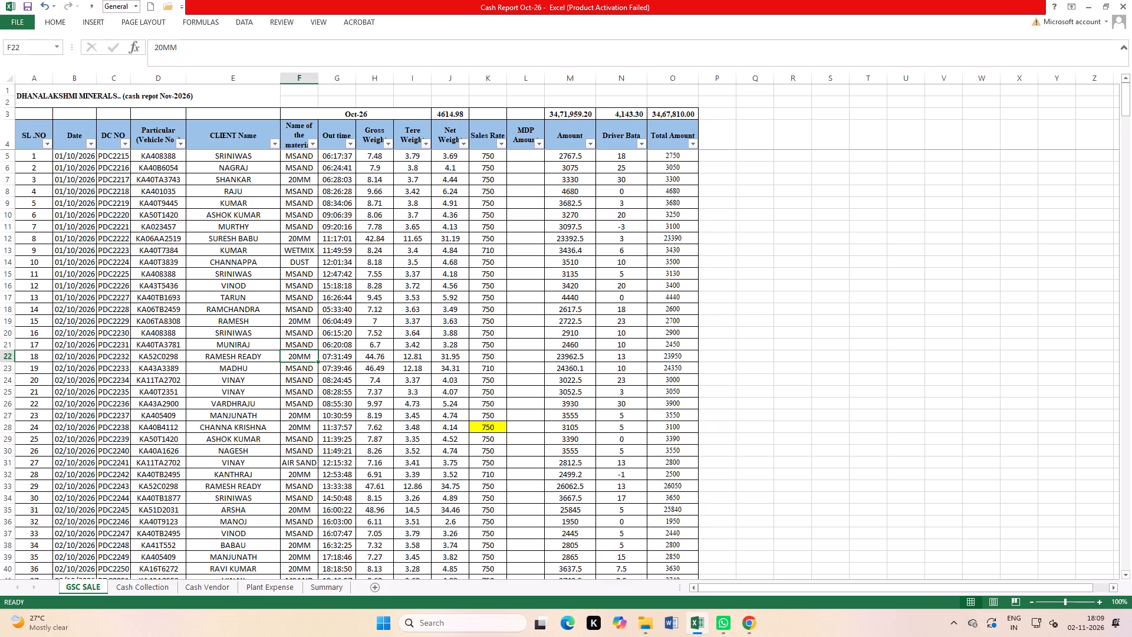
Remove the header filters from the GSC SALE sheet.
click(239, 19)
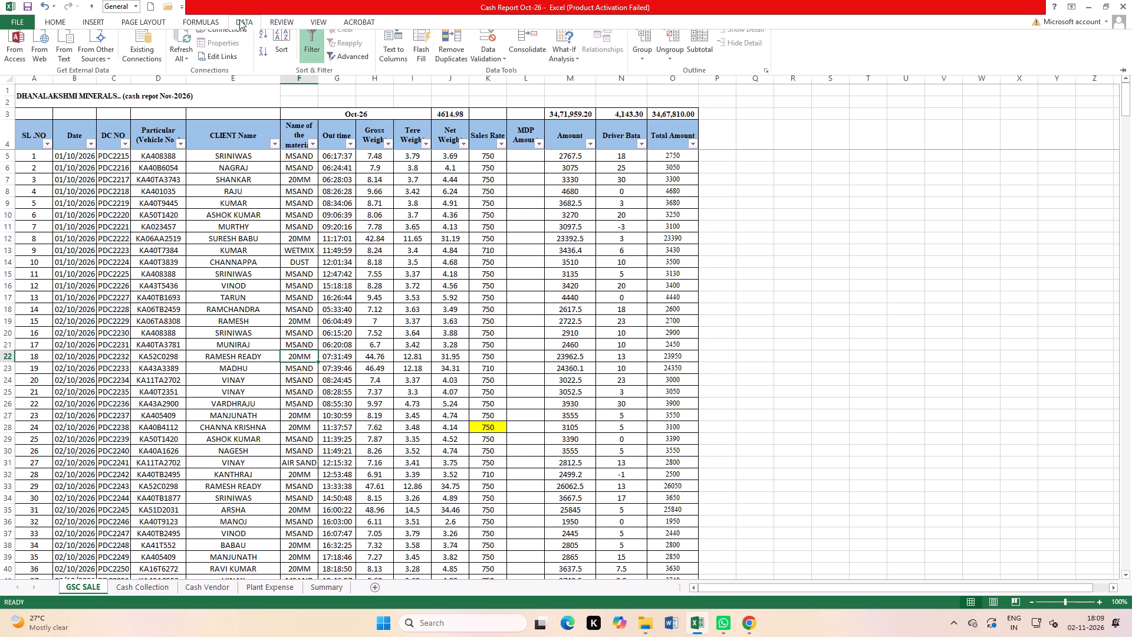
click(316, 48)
Look through the October sale entries on GSC SALE down to the mid-October rows.
scroll(590, 356, down, 7)
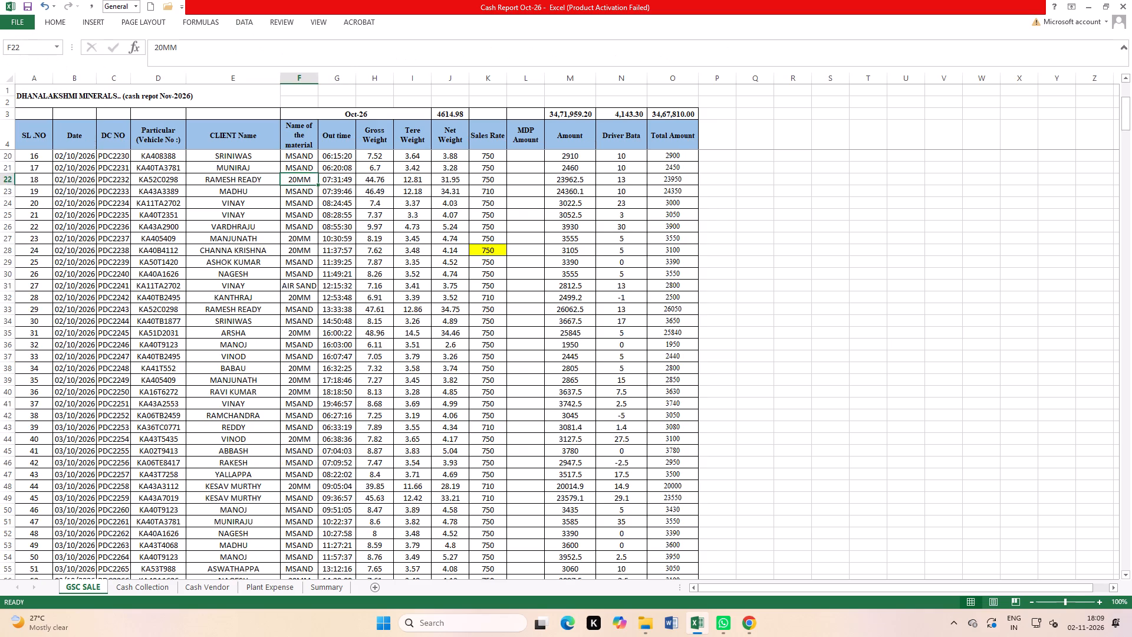
scroll(584, 377, down, 14)
scroll(574, 410, down, 16)
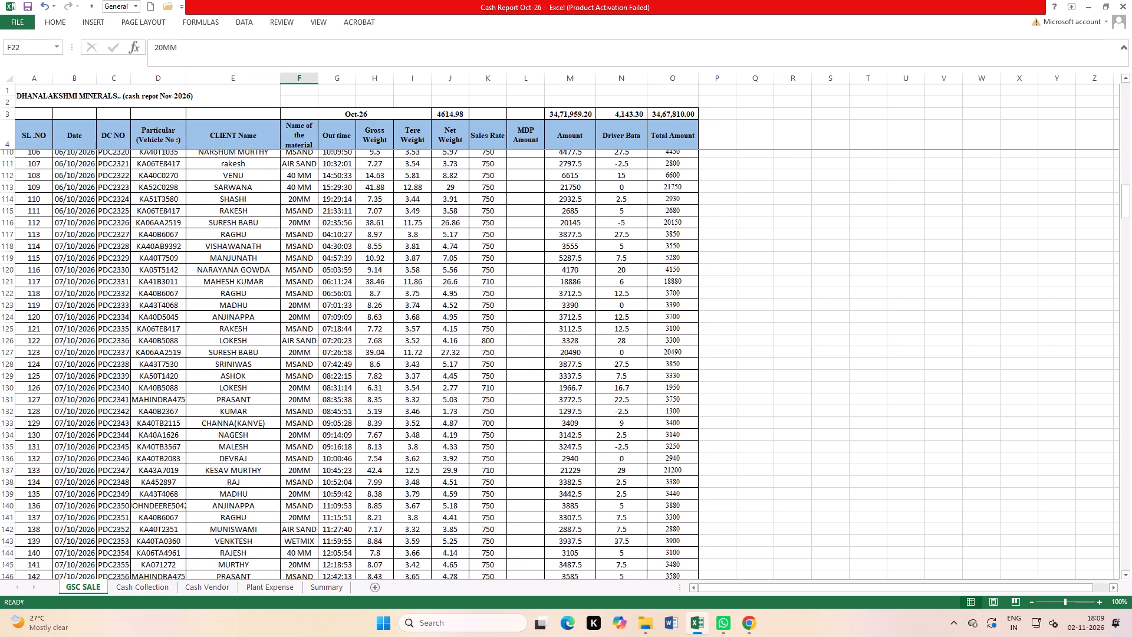
scroll(579, 410, down, 18)
scroll(583, 412, down, 7)
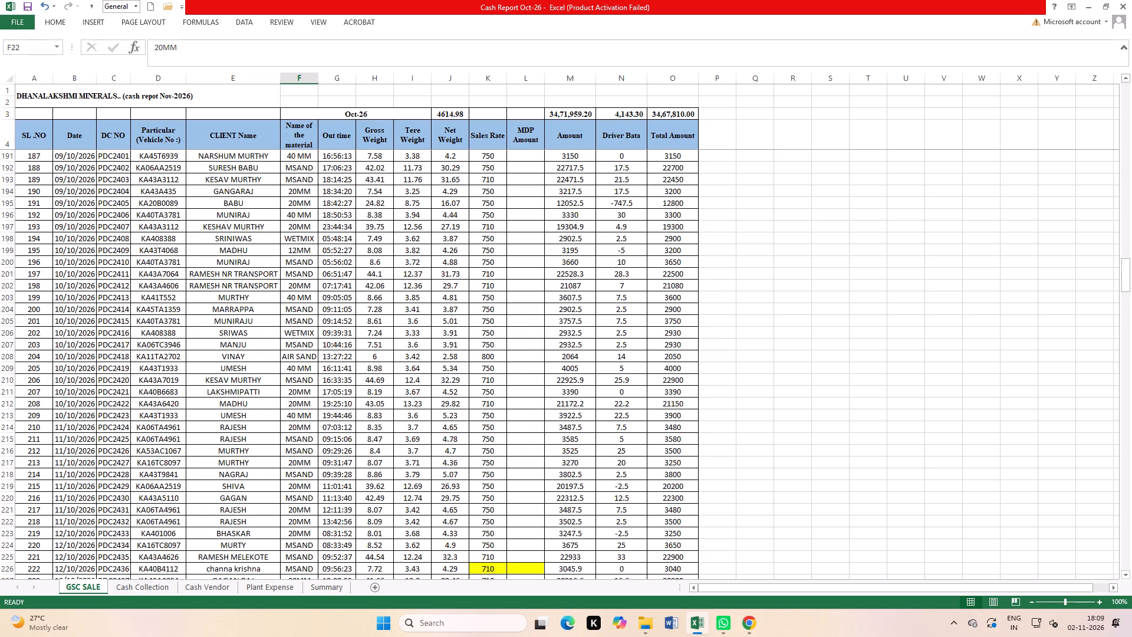
scroll(583, 411, down, 20)
scroll(543, 403, up, 6)
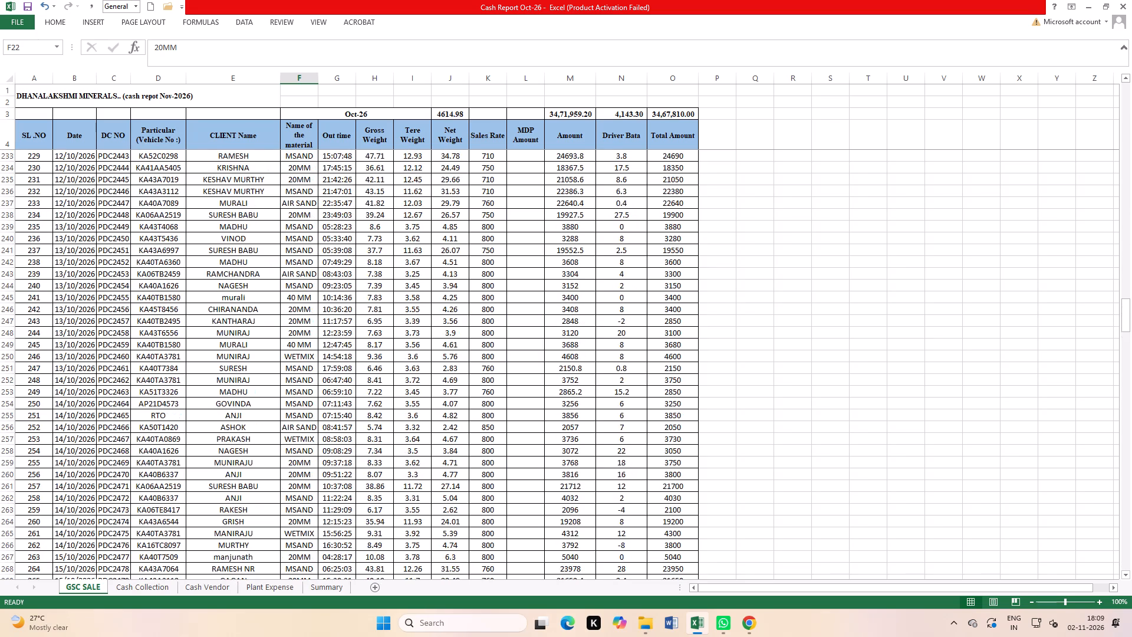
Add filters to the GSC SALE headers from SL .NO through Total Amount in row 4.
drag(23, 136, 661, 135)
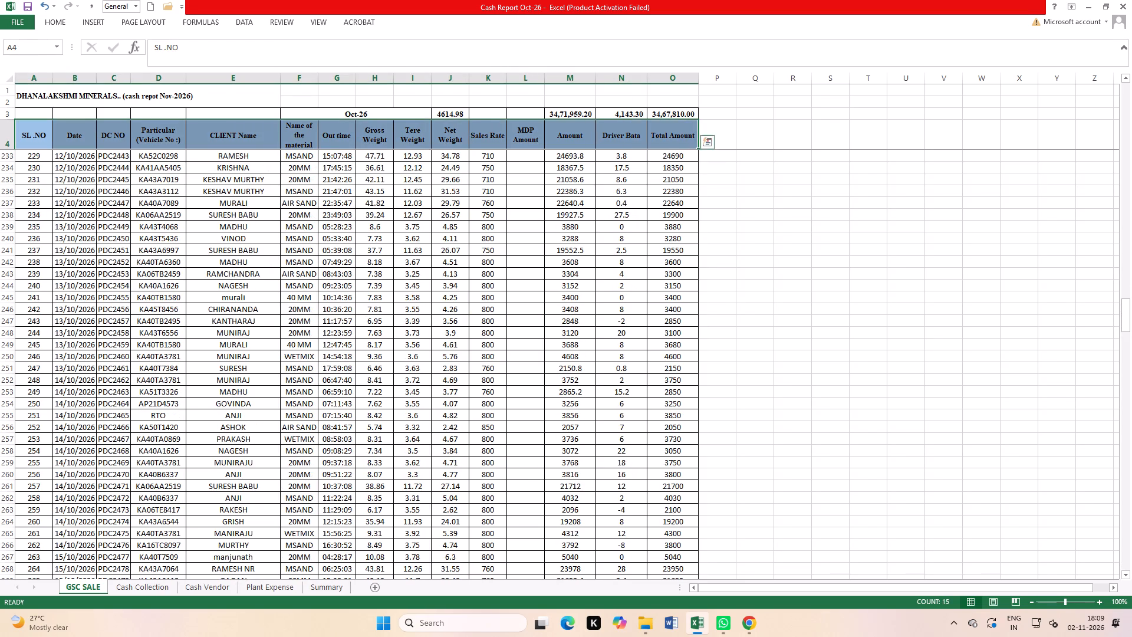
click(236, 22)
click(314, 40)
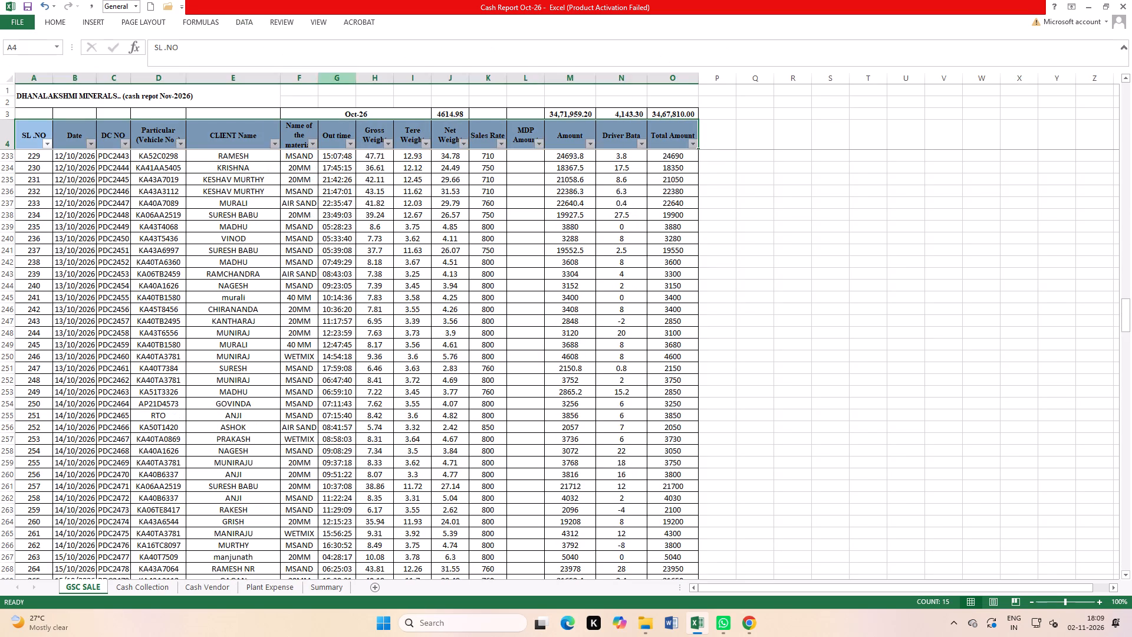
click(318, 257)
click(275, 147)
click(193, 254)
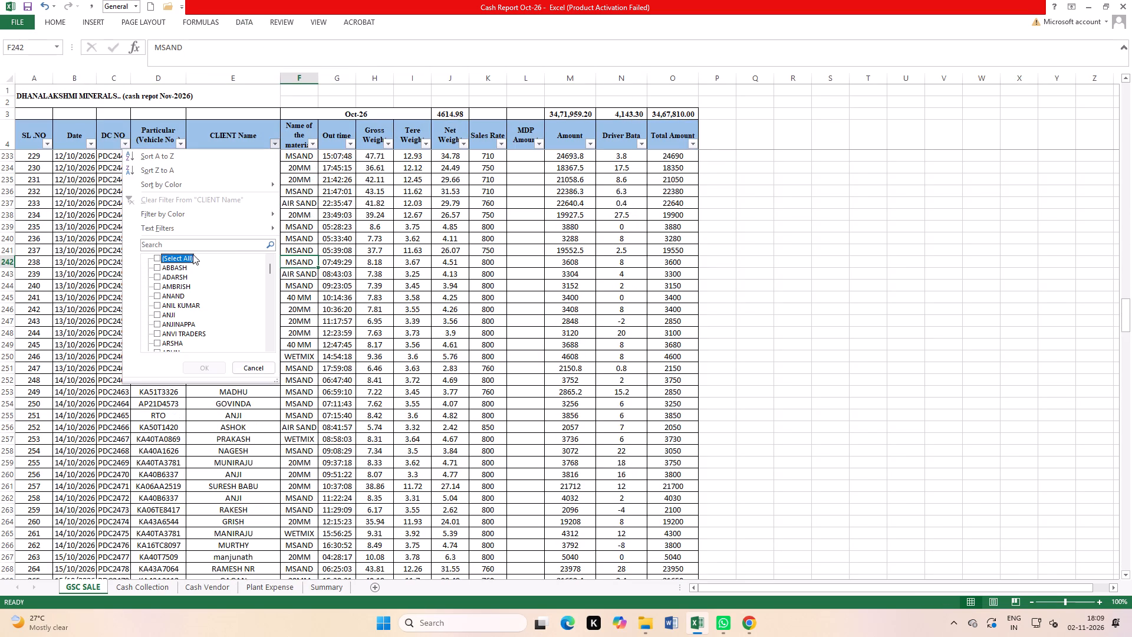
scroll(181, 333, down, 5)
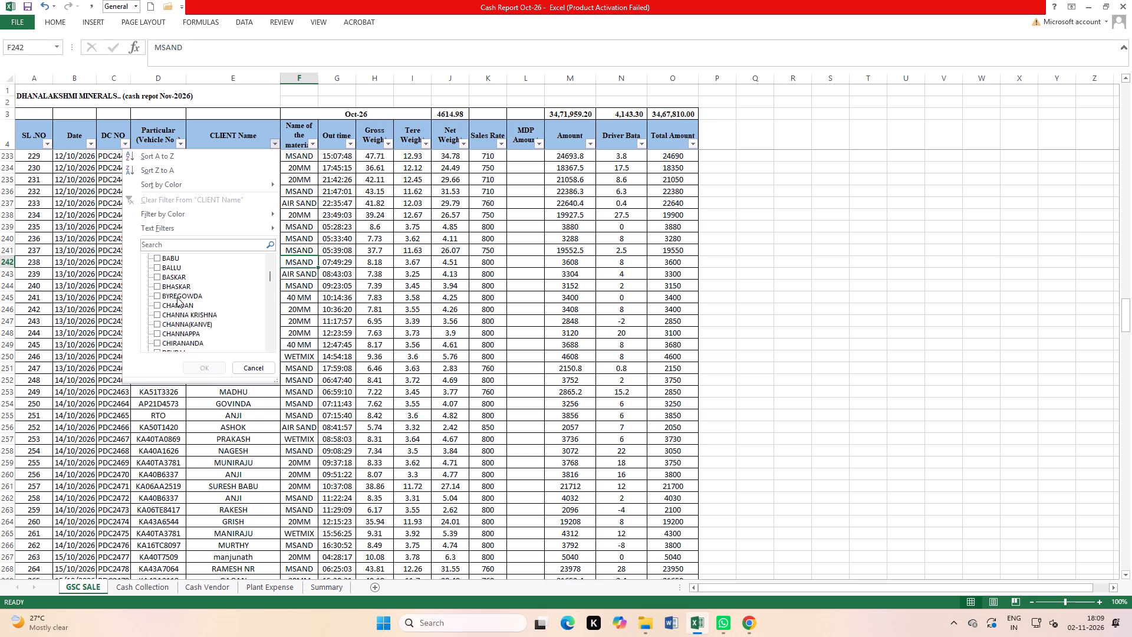
scroll(177, 297, down, 2)
scroll(177, 297, up, 1)
click(193, 285)
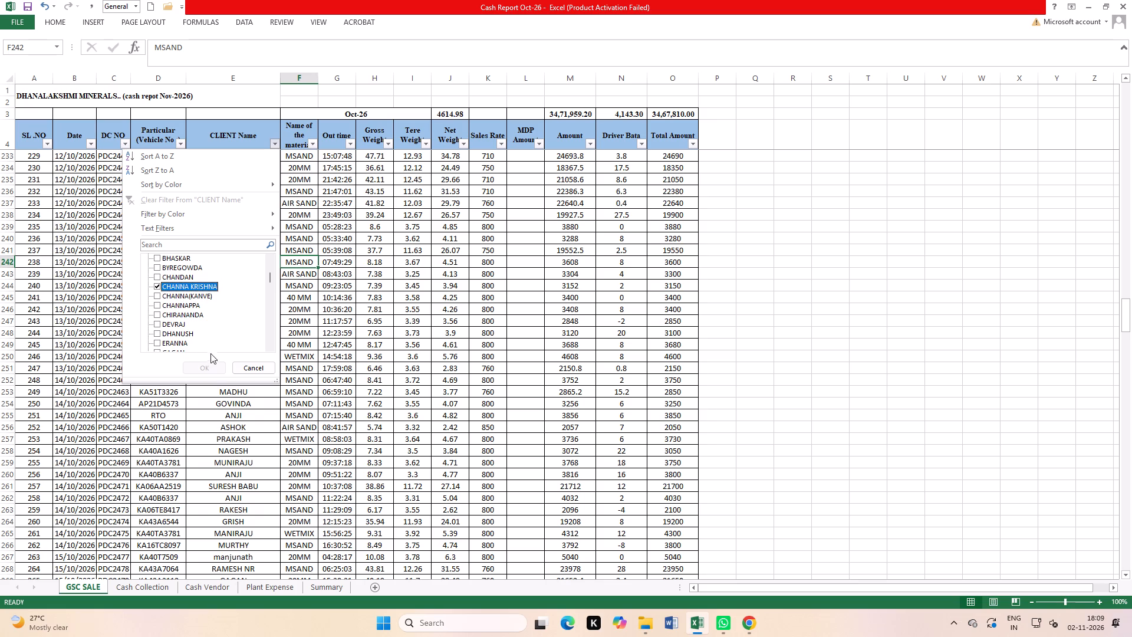
click(201, 297)
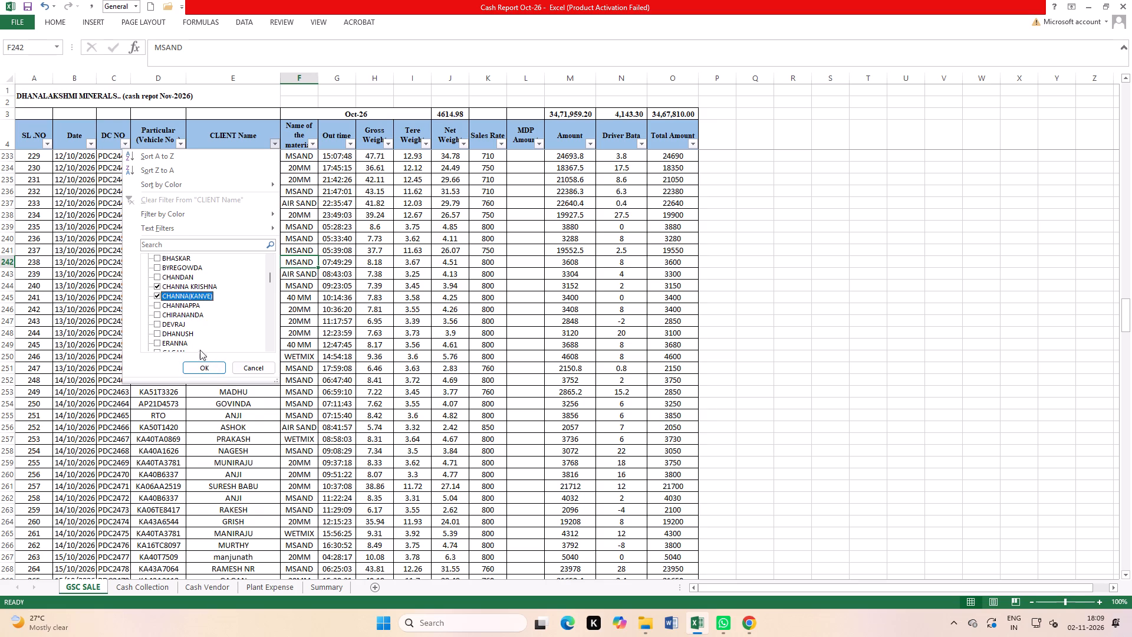
click(219, 373)
scroll(230, 370, up, 5)
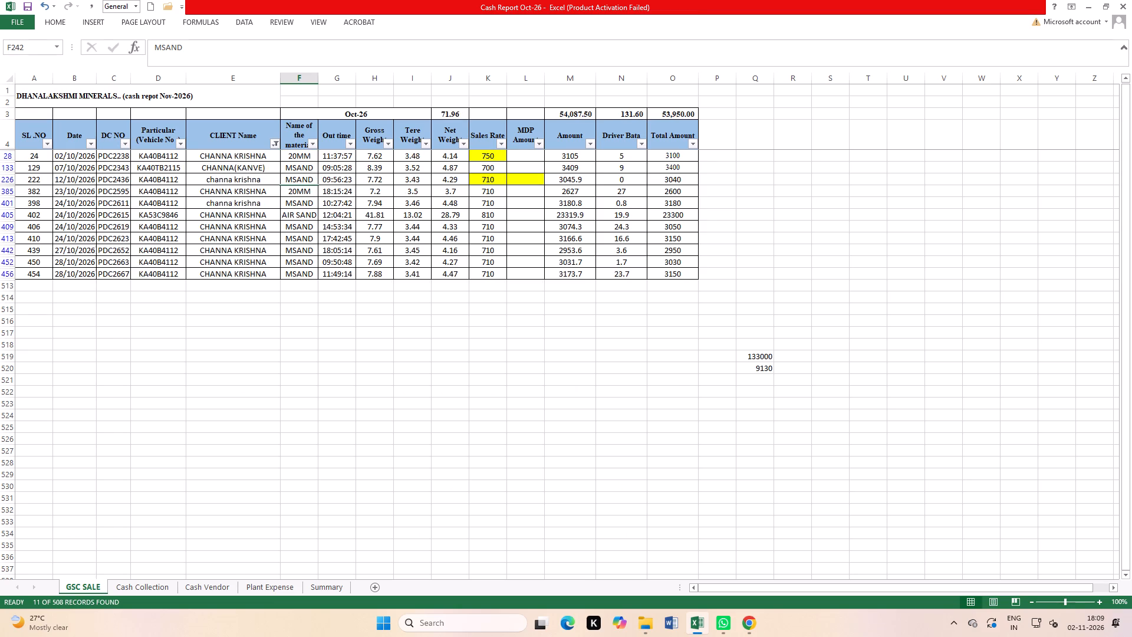
scroll(230, 370, up, 5)
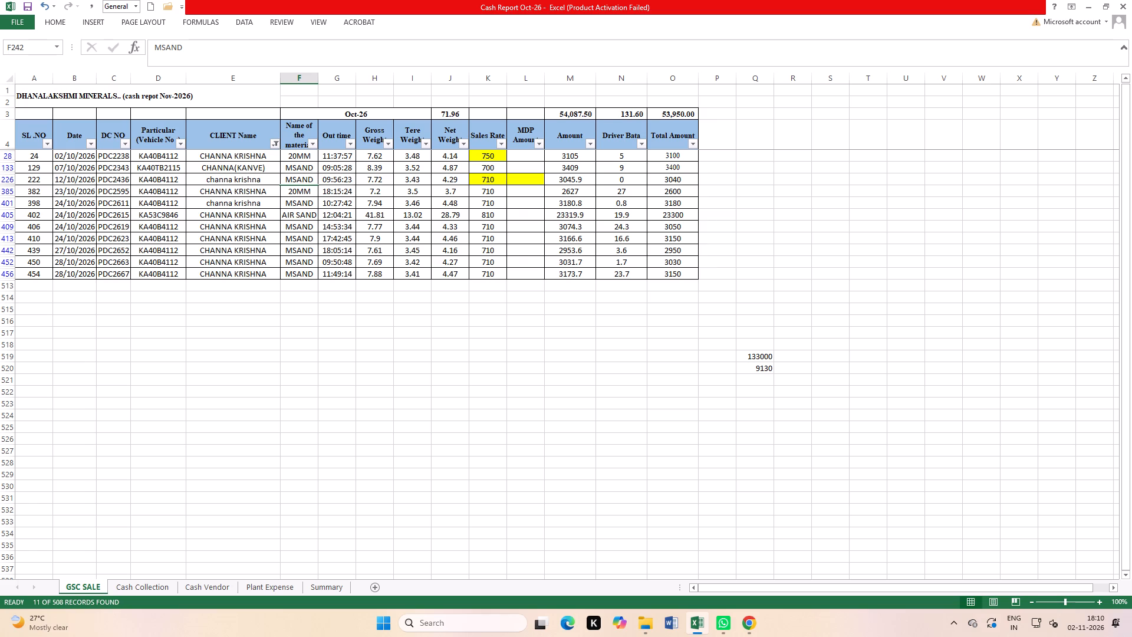
For DC NO PDC2238 in row 28, set the Sales Rate to 710 and the Total Amount to 2930.
click(483, 155)
text(710)
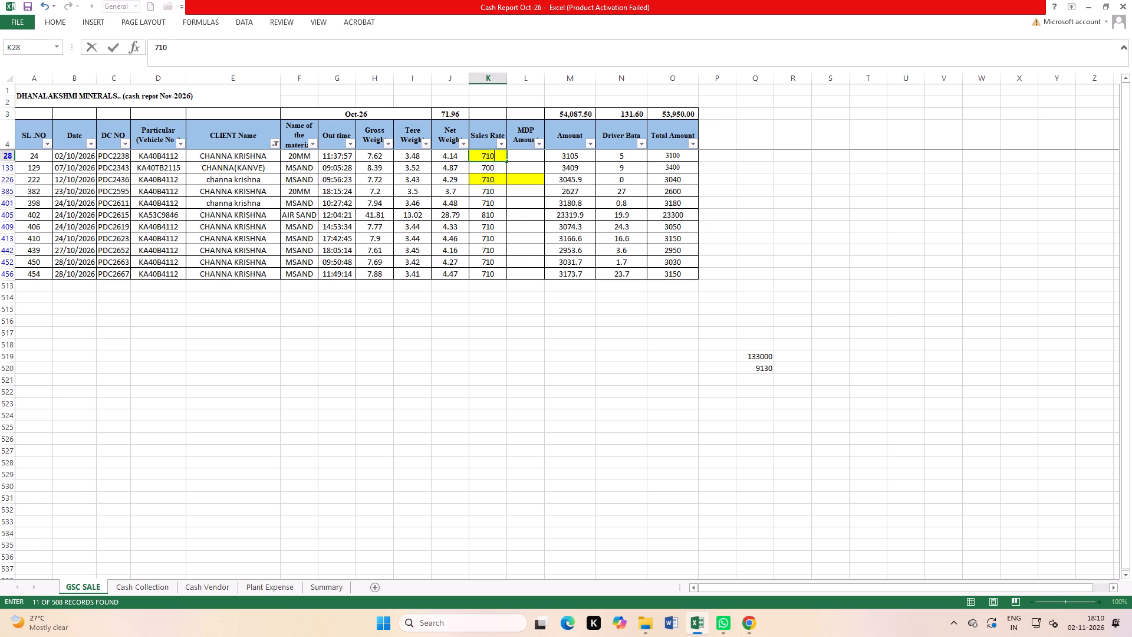
key(Return)
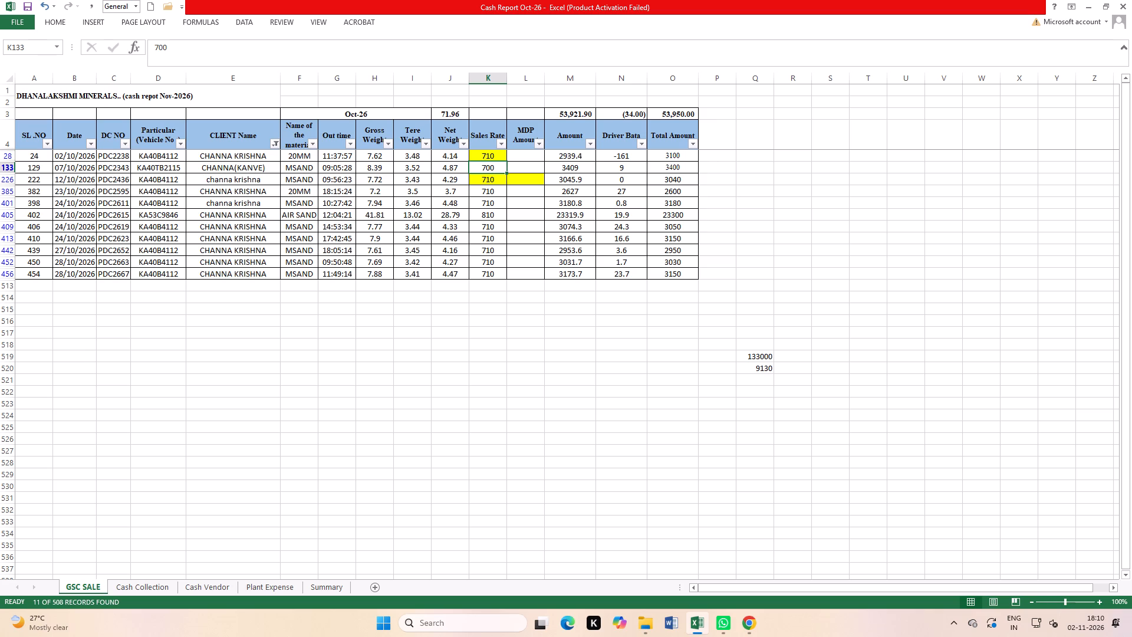
click(675, 157)
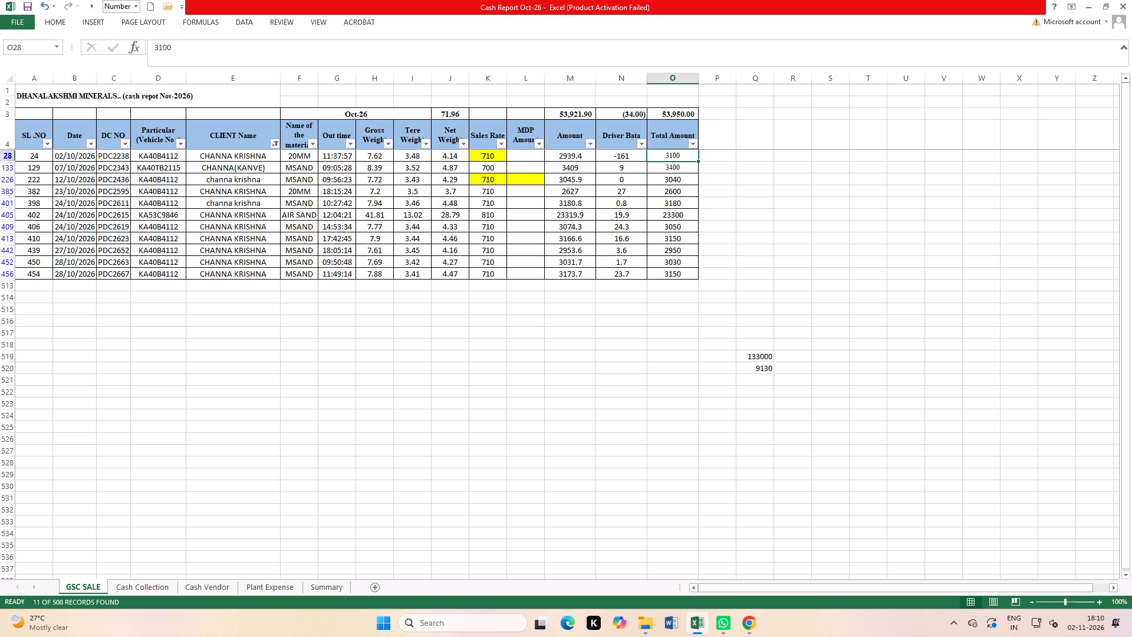
text(2930)
key(Return)
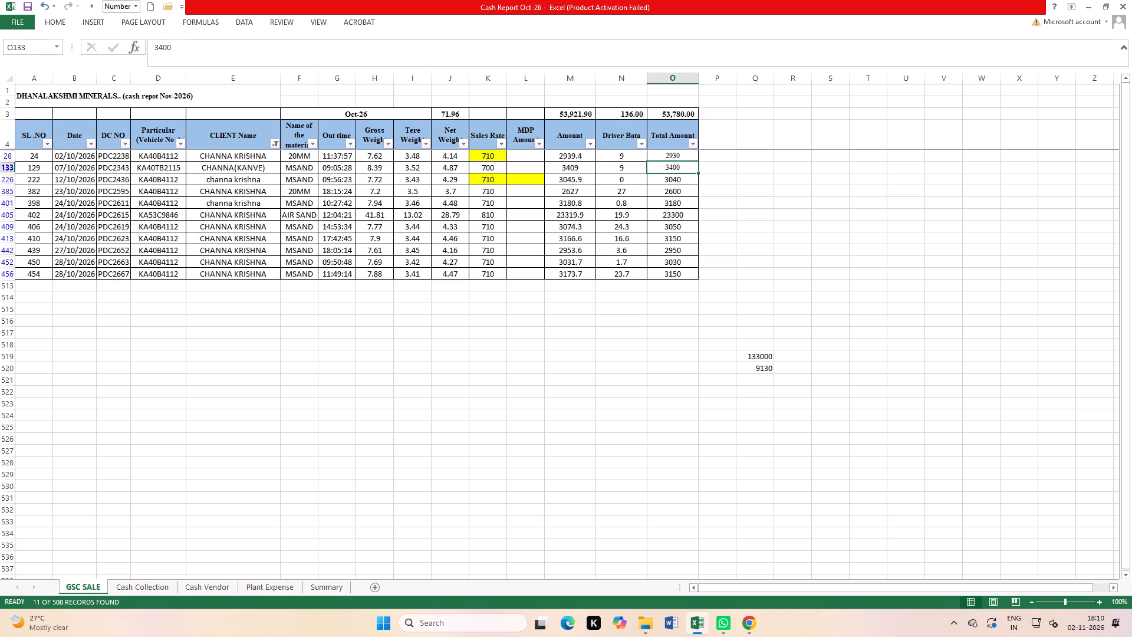
click(511, 465)
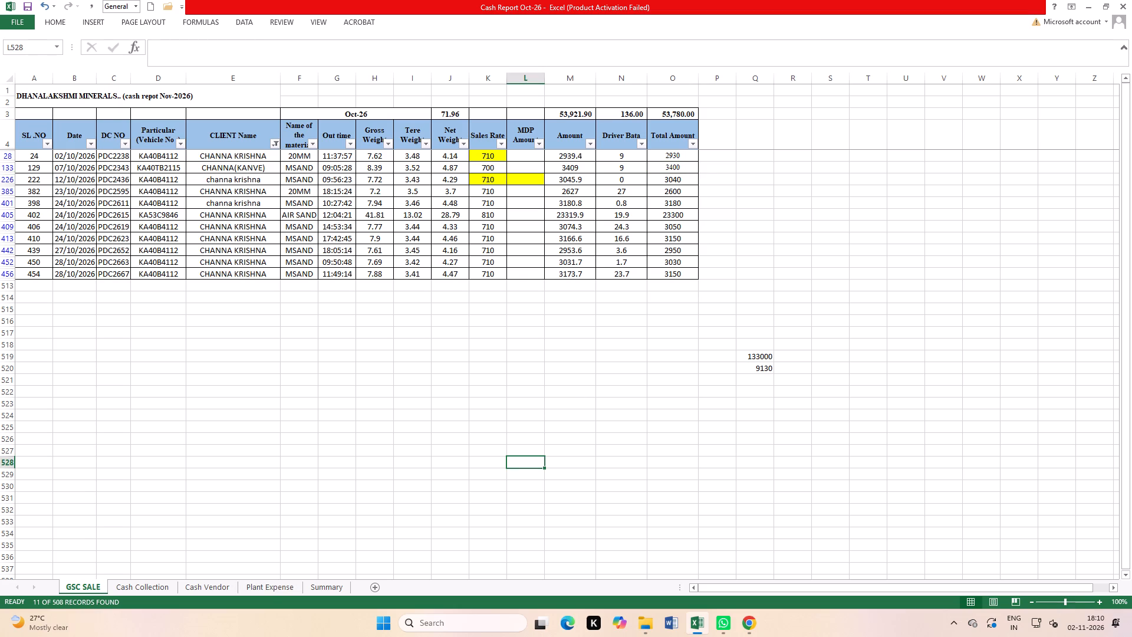
Remove the header filters from GSC SALE to show all sale rows again.
click(249, 22)
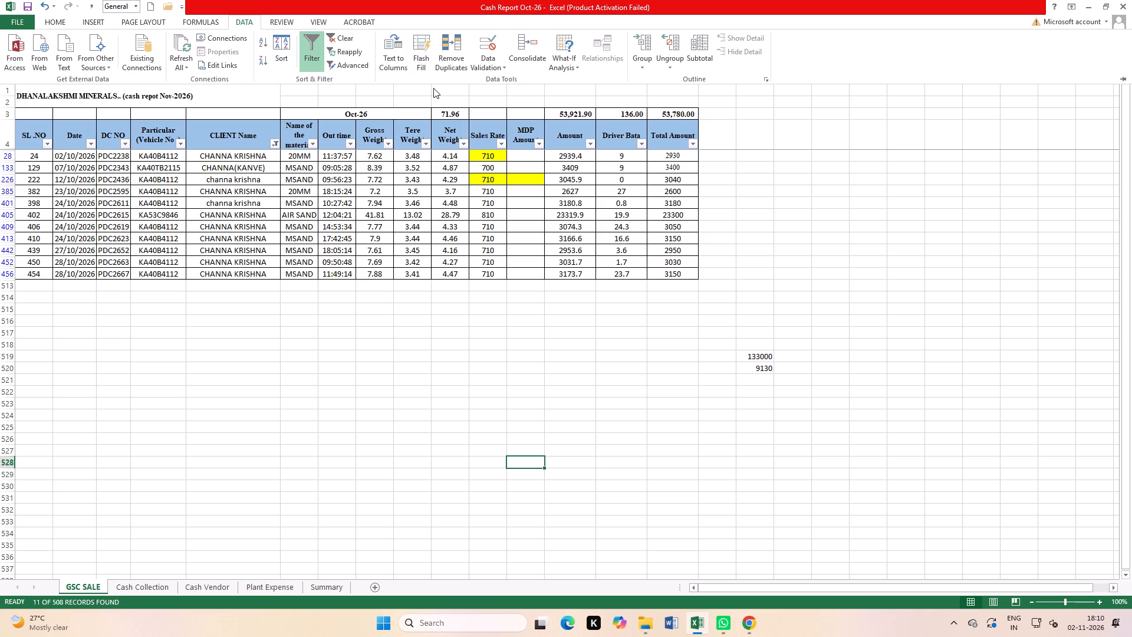
click(543, 373)
scroll(245, 94, up, 4)
click(244, 16)
click(304, 55)
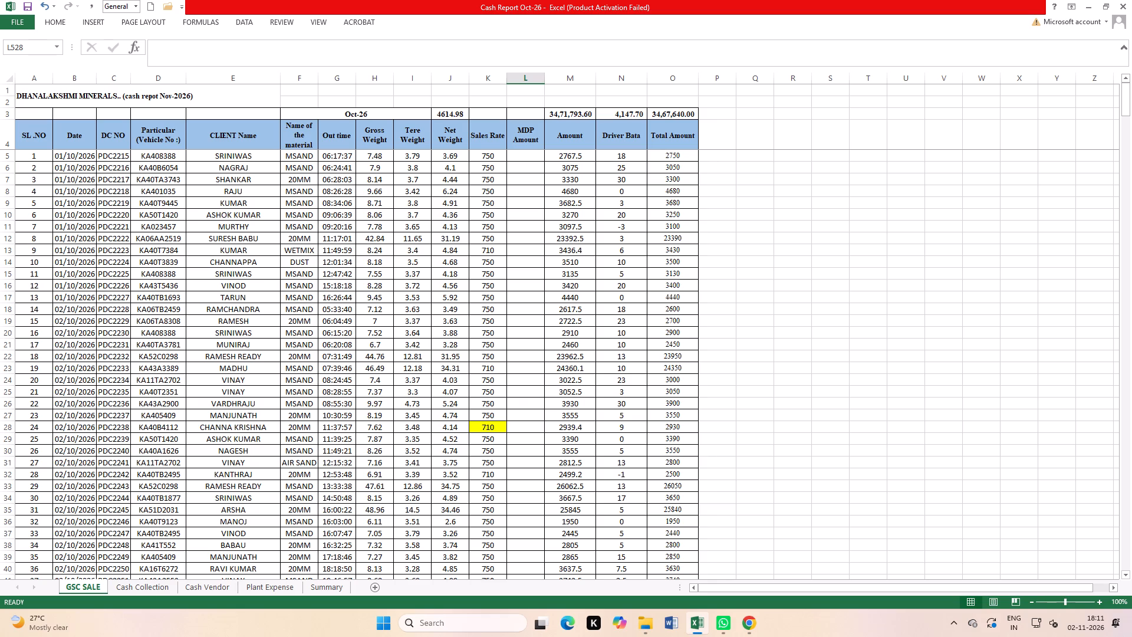
Fill Amount, Driver Bata and Total Amount from row 358 into the highlighted row 359, DC NO PDC2569.
scroll(339, 189, up, 3)
scroll(249, 288, down, 3)
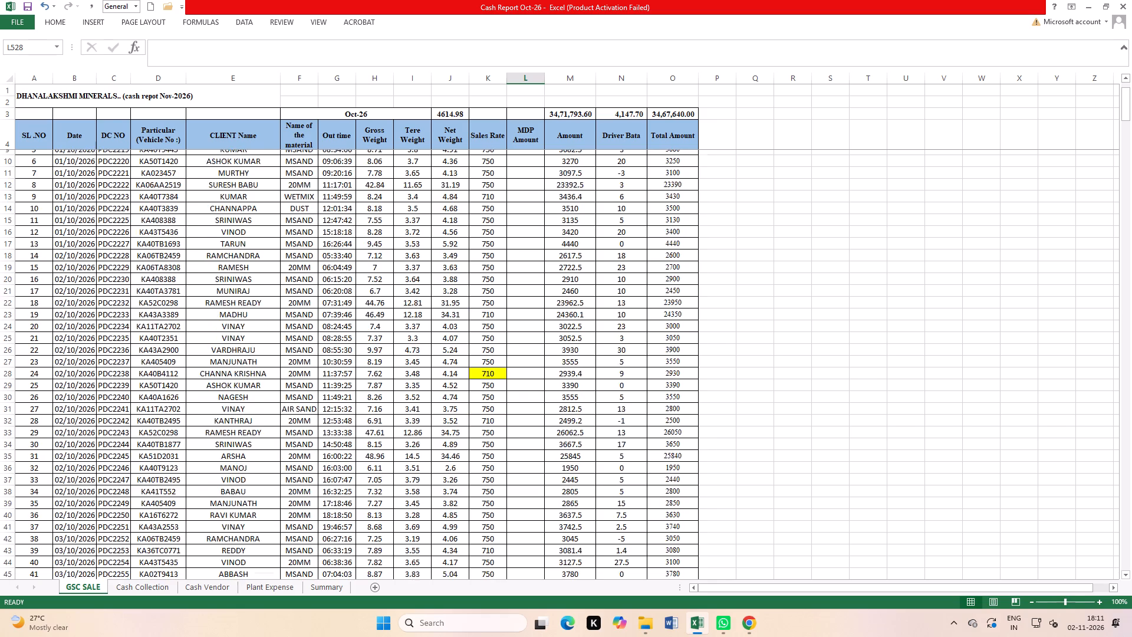
scroll(195, 345, down, 20)
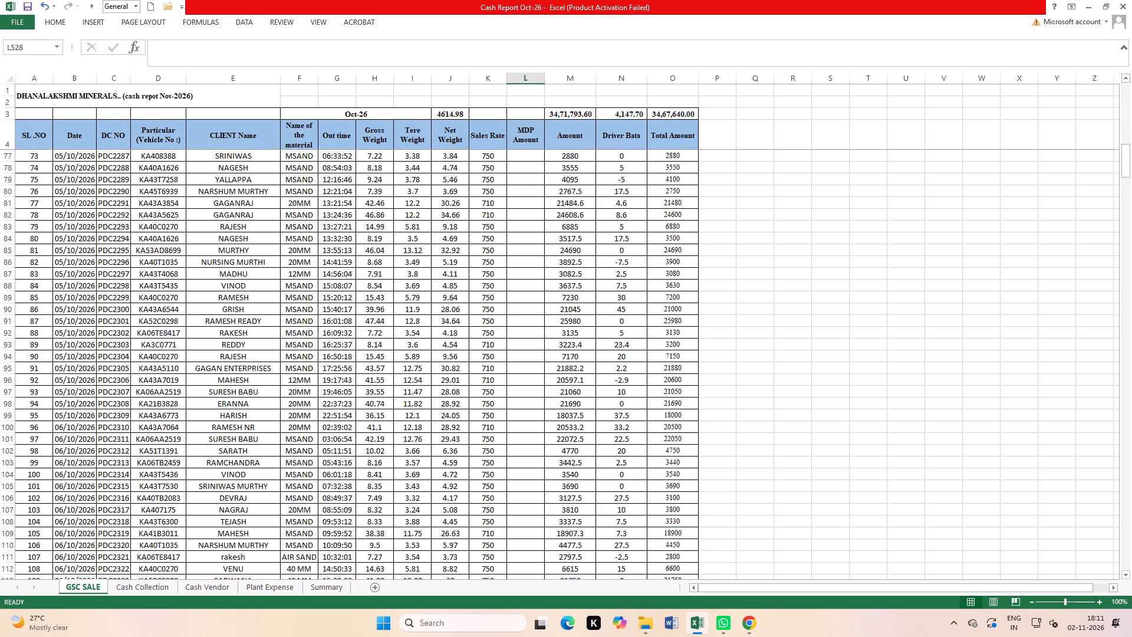
scroll(337, 331, down, 20)
scroll(337, 331, down, 16)
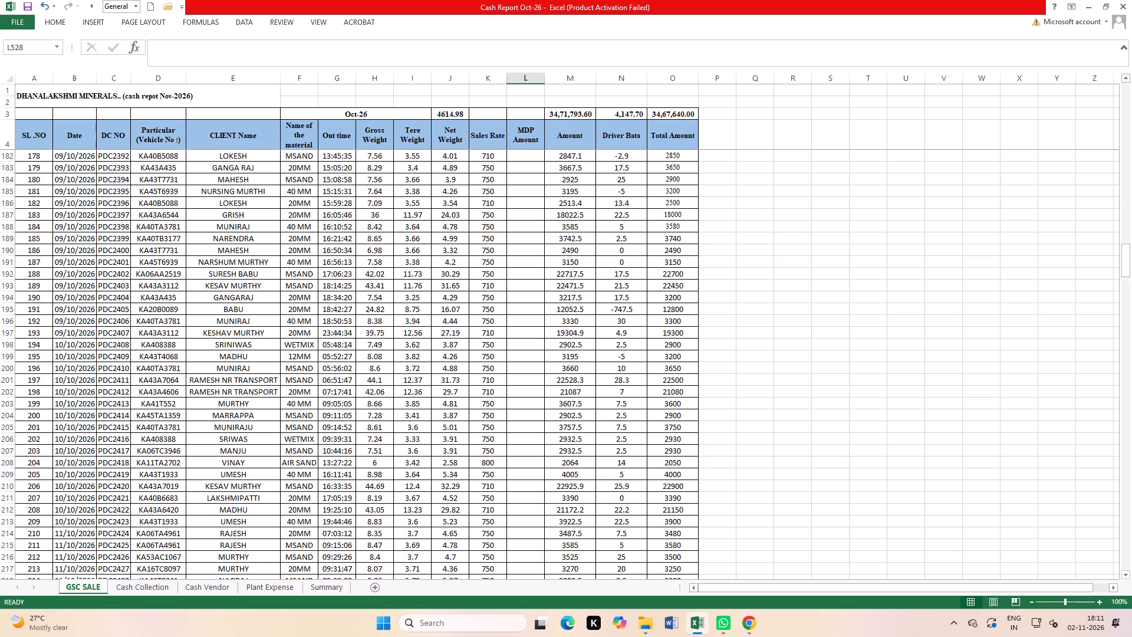
scroll(428, 350, down, 18)
scroll(433, 350, down, 10)
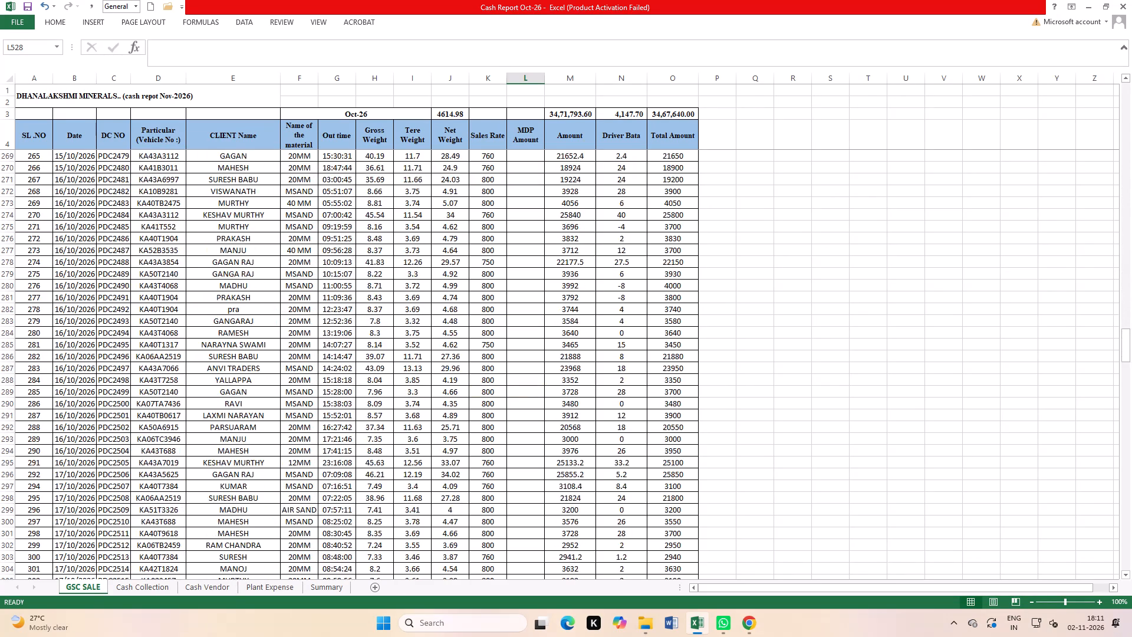
scroll(433, 349, down, 12)
scroll(495, 403, down, 13)
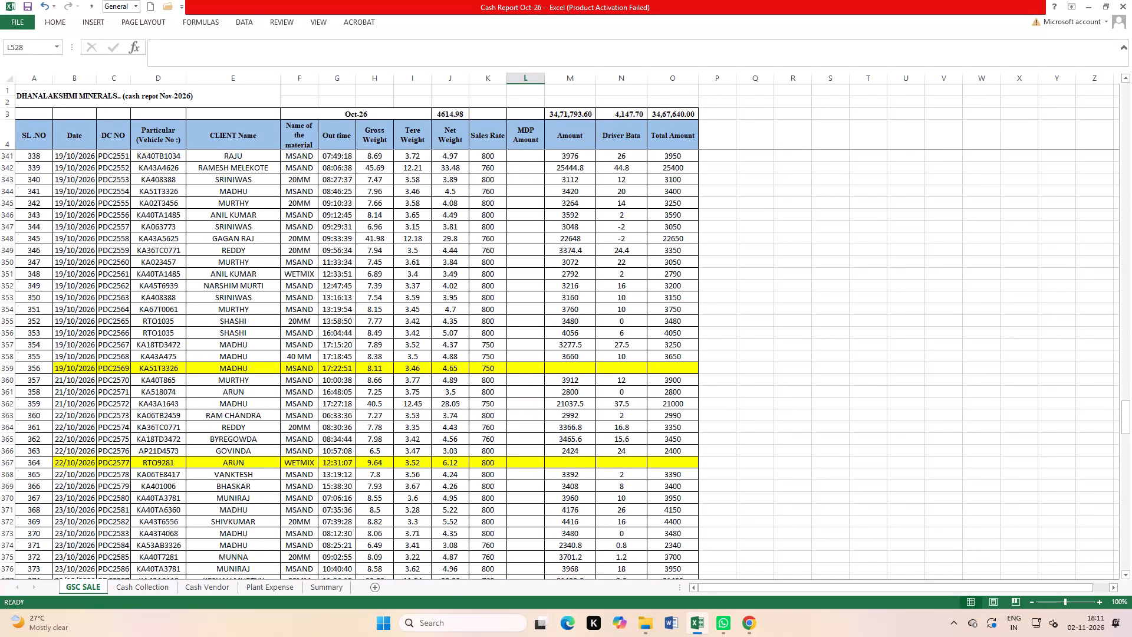
click(570, 352)
click(614, 411)
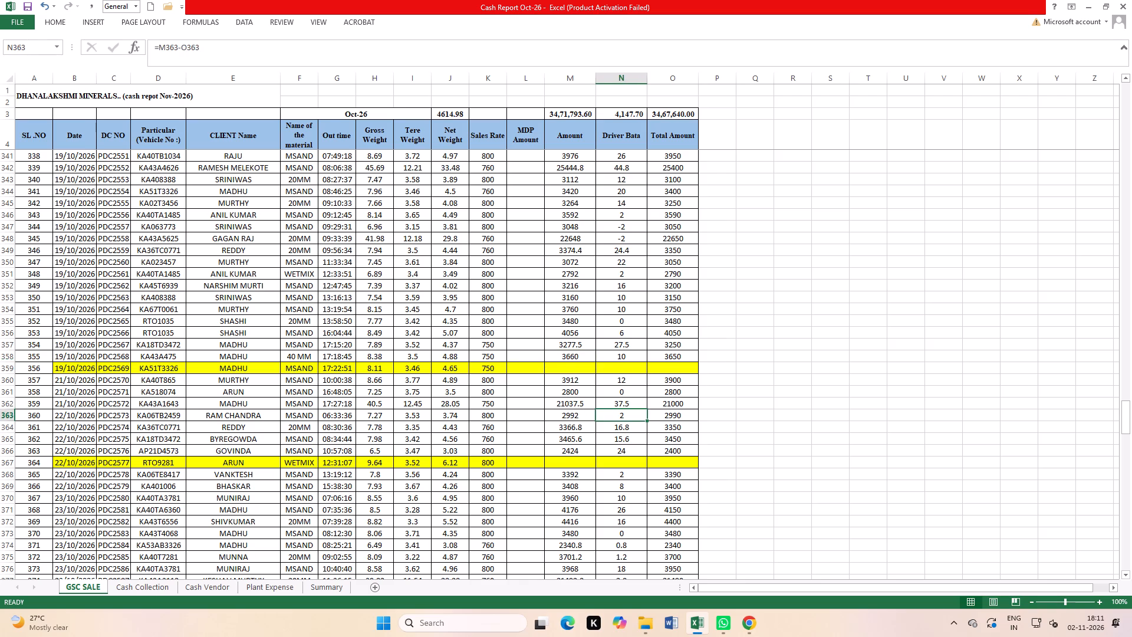
drag(571, 360, 676, 359)
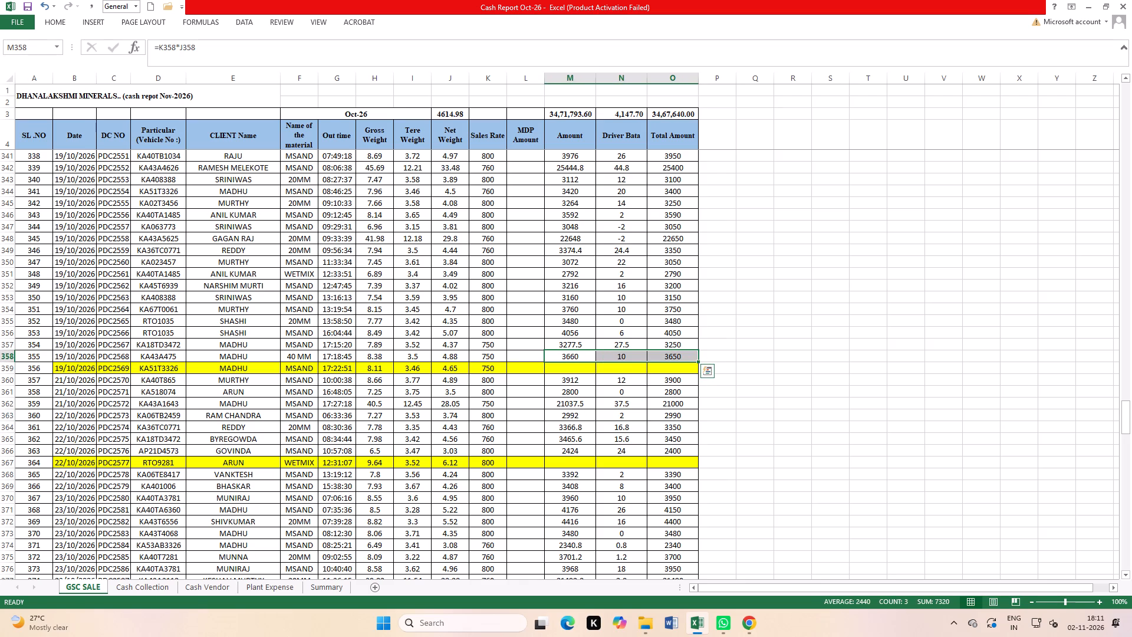
drag(699, 363, 700, 377)
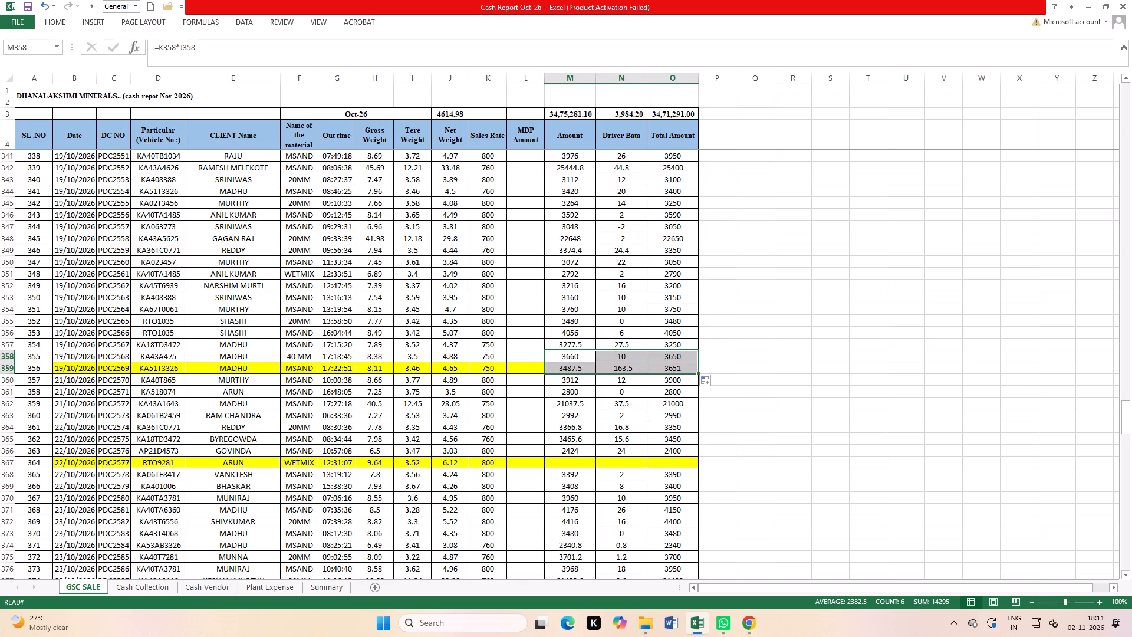
Set the Total Amount of row 359, DC NO PDC2569, to 3450.
click(676, 369)
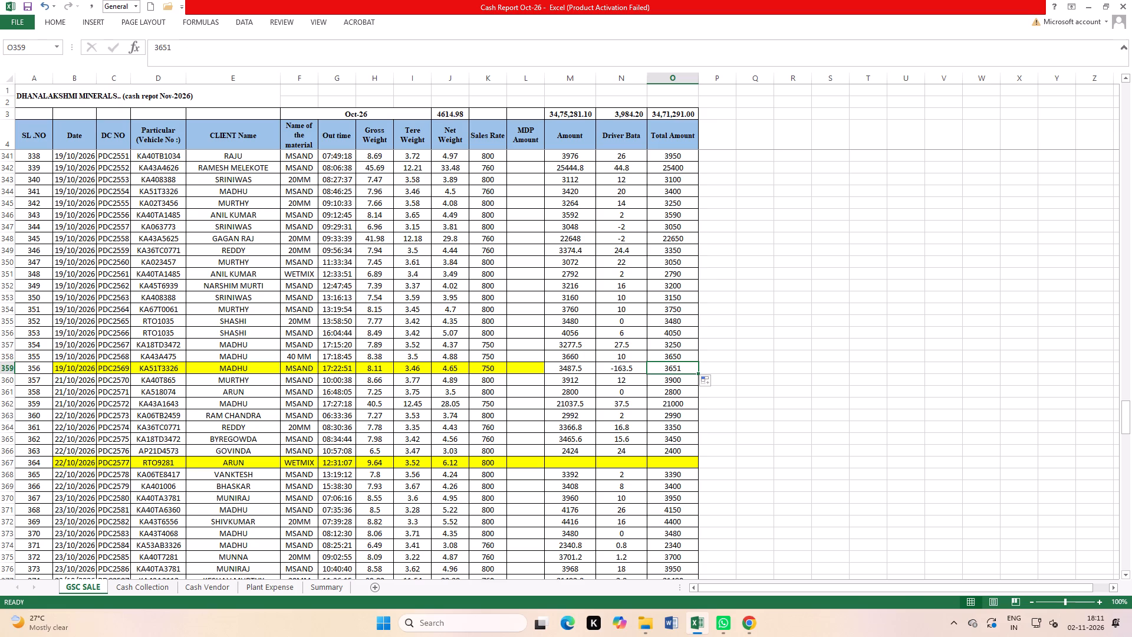
text(3450)
key(Return)
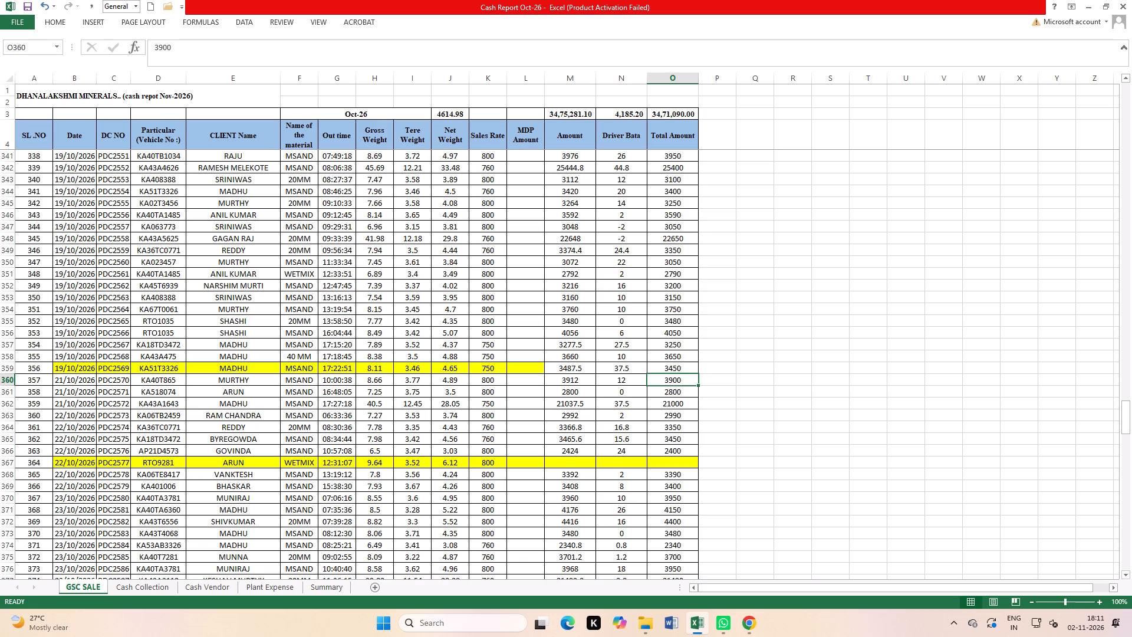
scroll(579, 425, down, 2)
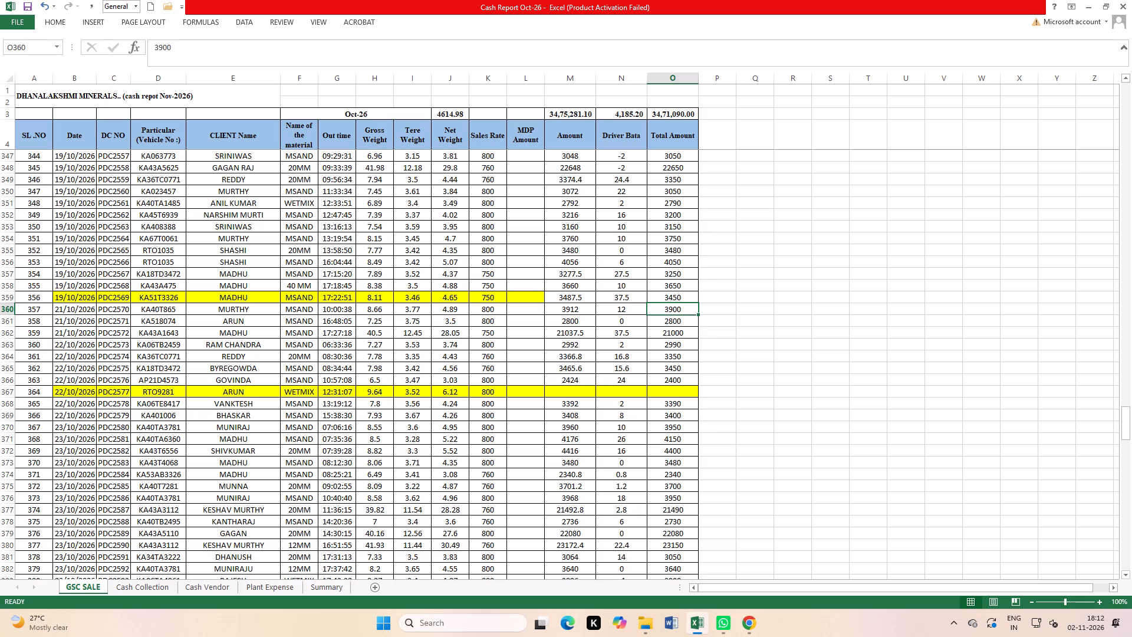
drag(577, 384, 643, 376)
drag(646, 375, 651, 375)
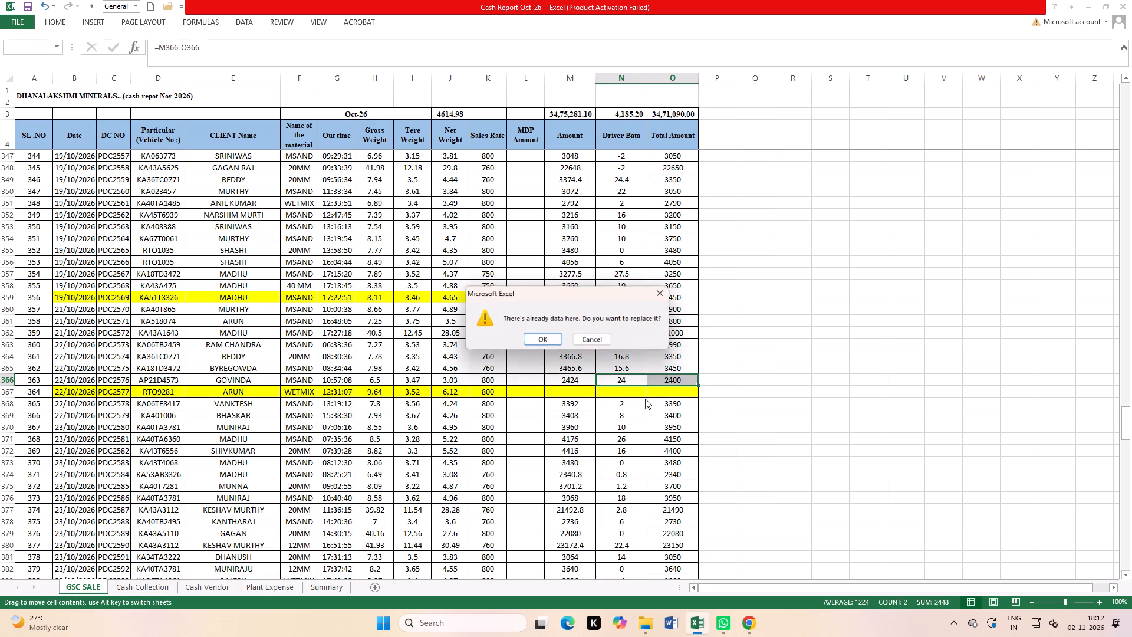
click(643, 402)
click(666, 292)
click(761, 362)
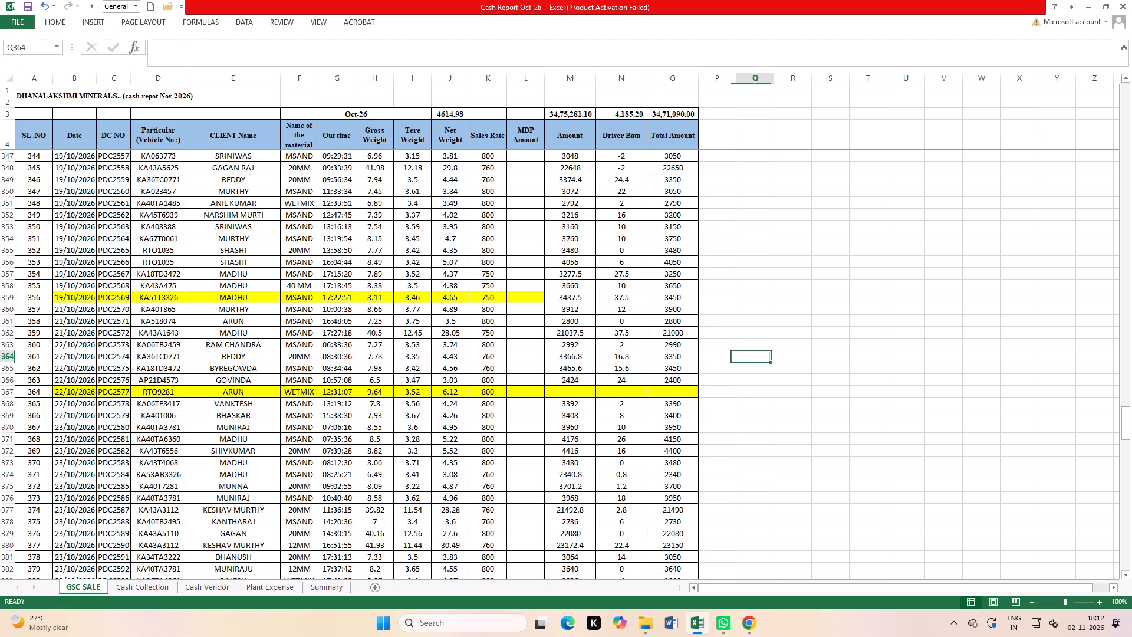
For highlighted row 367, DC NO PDC2577, fill Amount and Driver Bata from row 366 and set the Total Amount to 4900.
drag(570, 380, 614, 378)
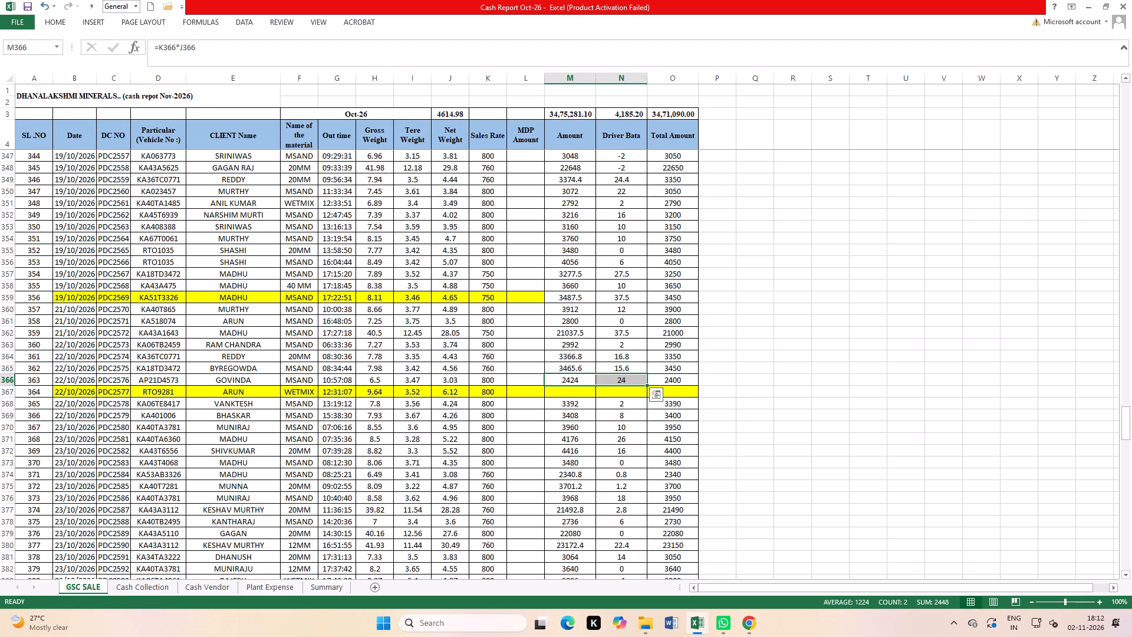
drag(649, 385, 650, 397)
click(741, 395)
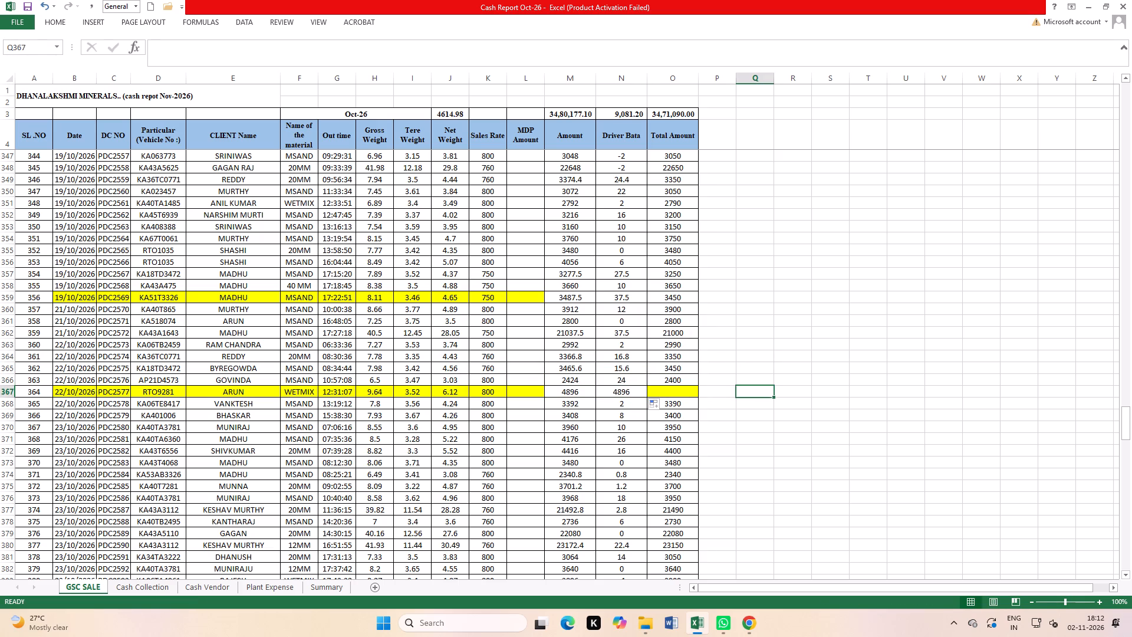
click(676, 392)
text(4900)
key(Return)
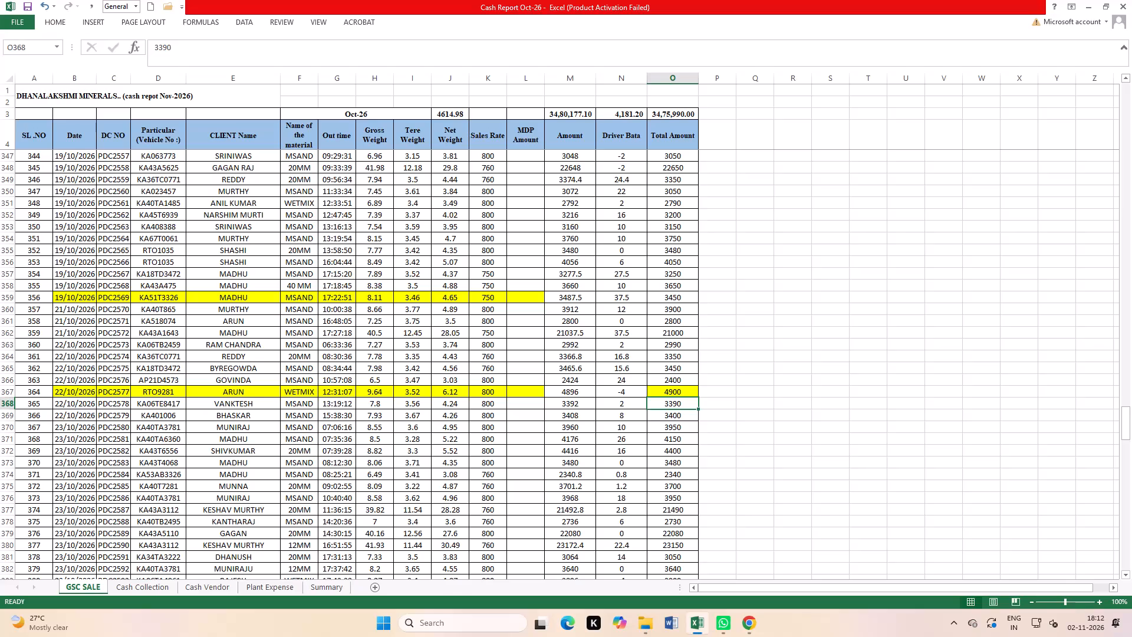
Set the Sales Rate of highlighted row 389, DC NO PDC2599, to 760.
click(486, 428)
scroll(462, 468, down, 6)
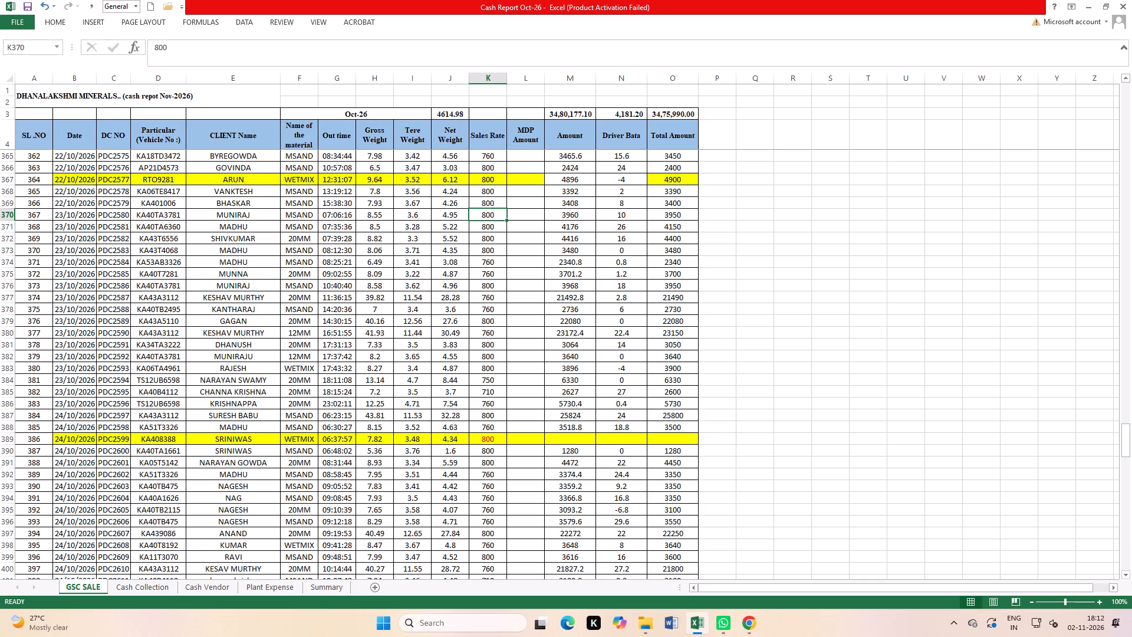
click(495, 440)
text(760)
key(Return)
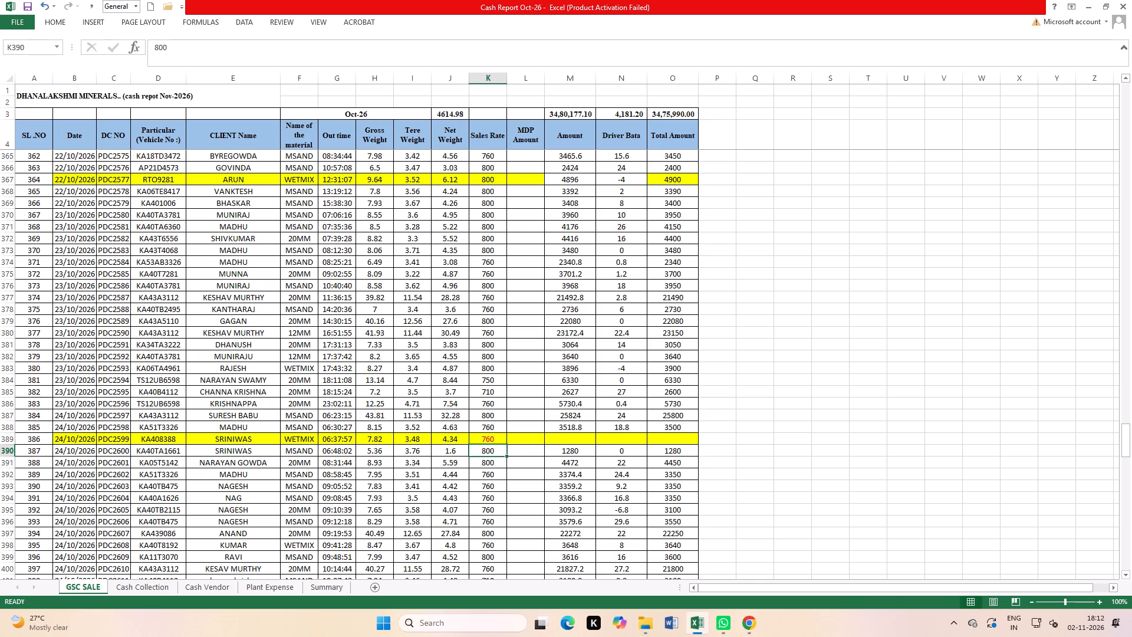
For row 389, DC NO PDC2599, fill Amount and Driver Bata from row 388 and set the Total Amount to 3300.
drag(565, 429, 628, 431)
drag(649, 431, 650, 435)
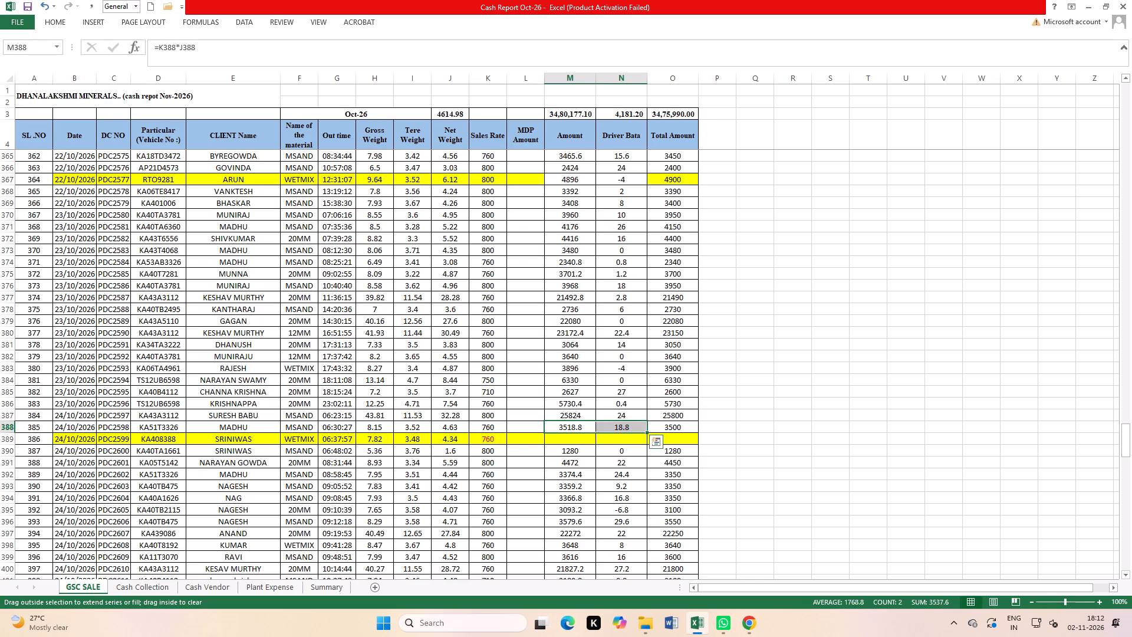
drag(650, 435, 650, 447)
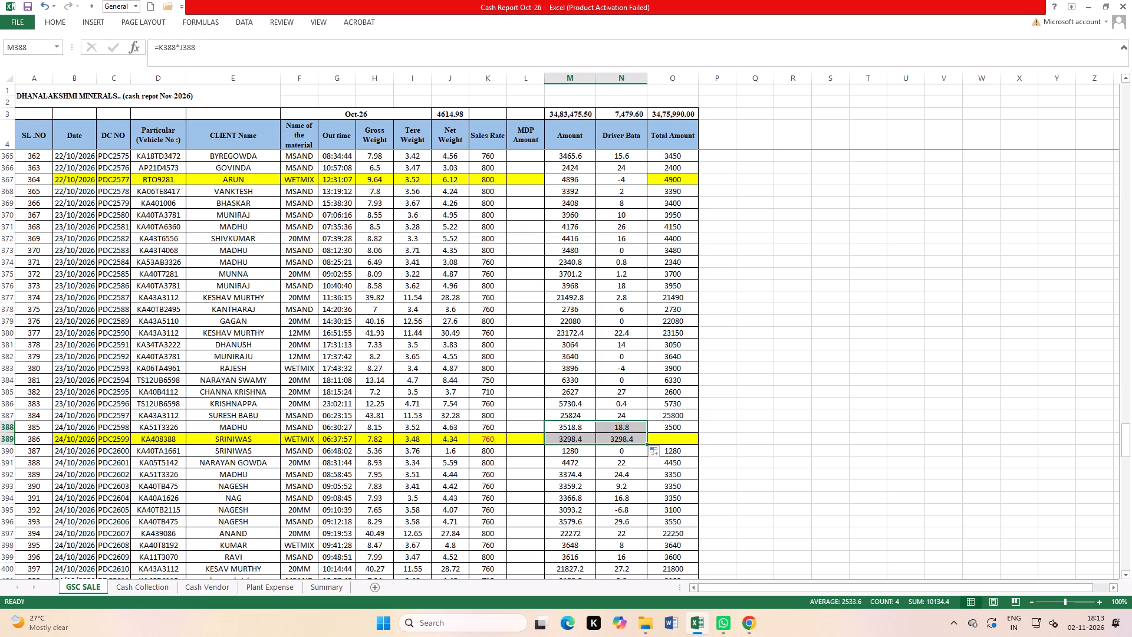
click(682, 440)
text(3300)
key(Return)
click(663, 522)
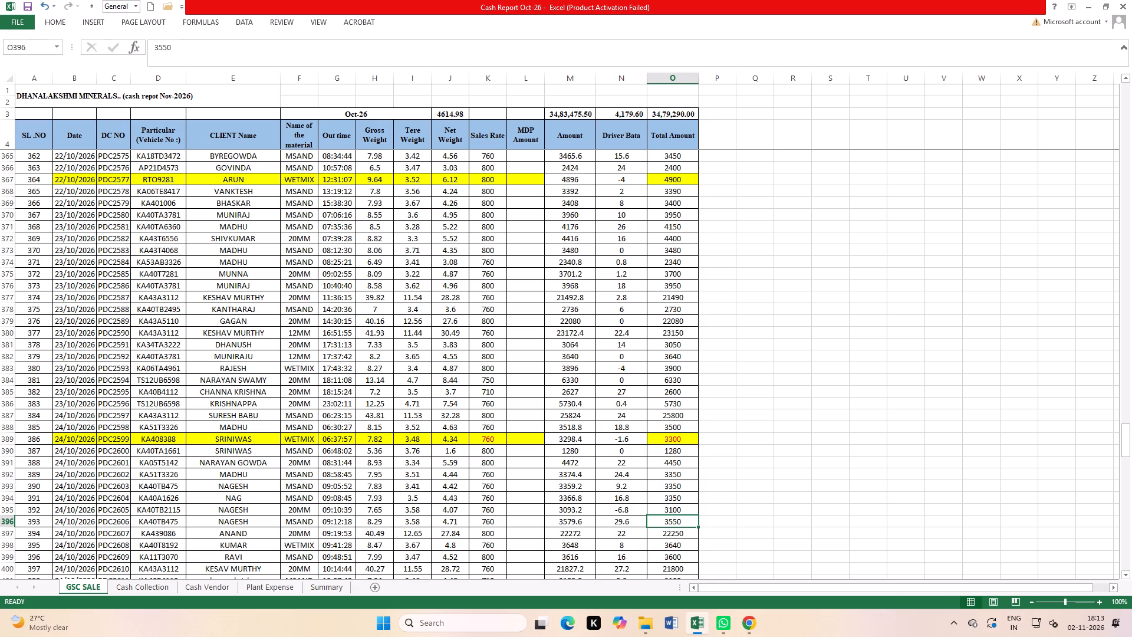
Save the workbook.
double_click(27, 4)
Add filters to the header row of GSC SALE and filter the Date column to 02/10/2026 only.
scroll(114, 82, up, 3)
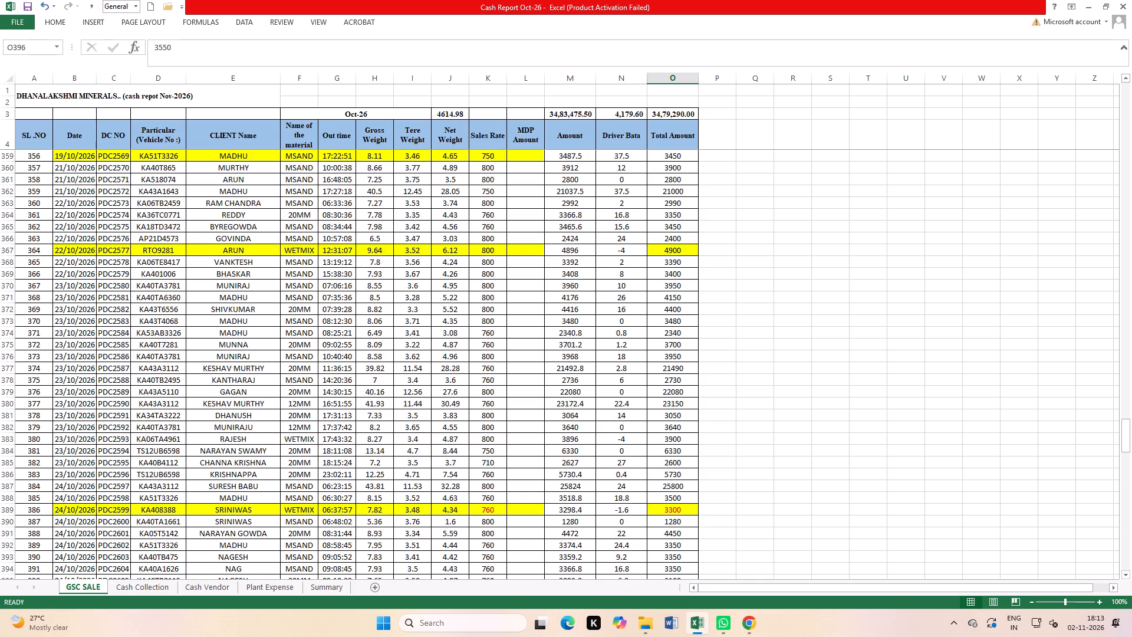
drag(3, 134, 0, 147)
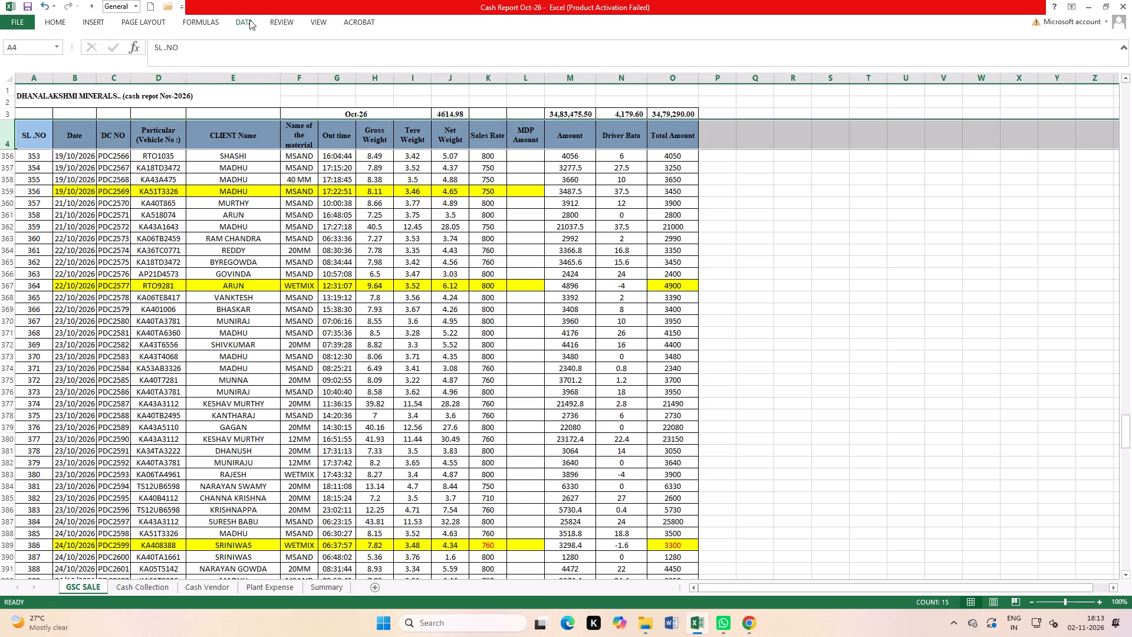
click(248, 21)
click(312, 52)
click(259, 261)
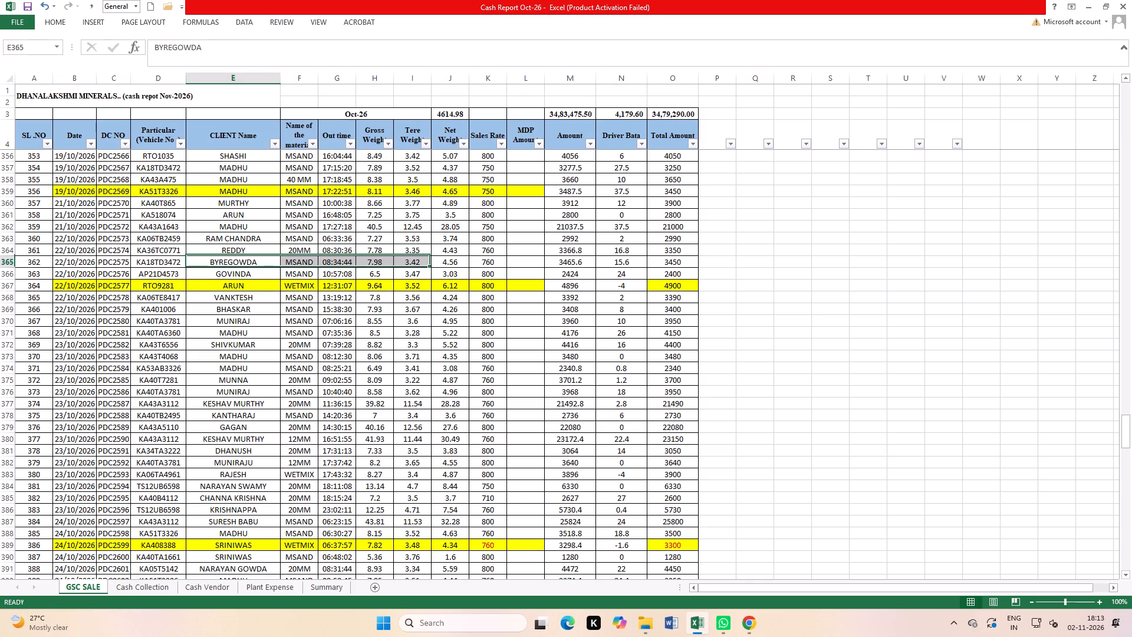
click(91, 145)
click(60, 261)
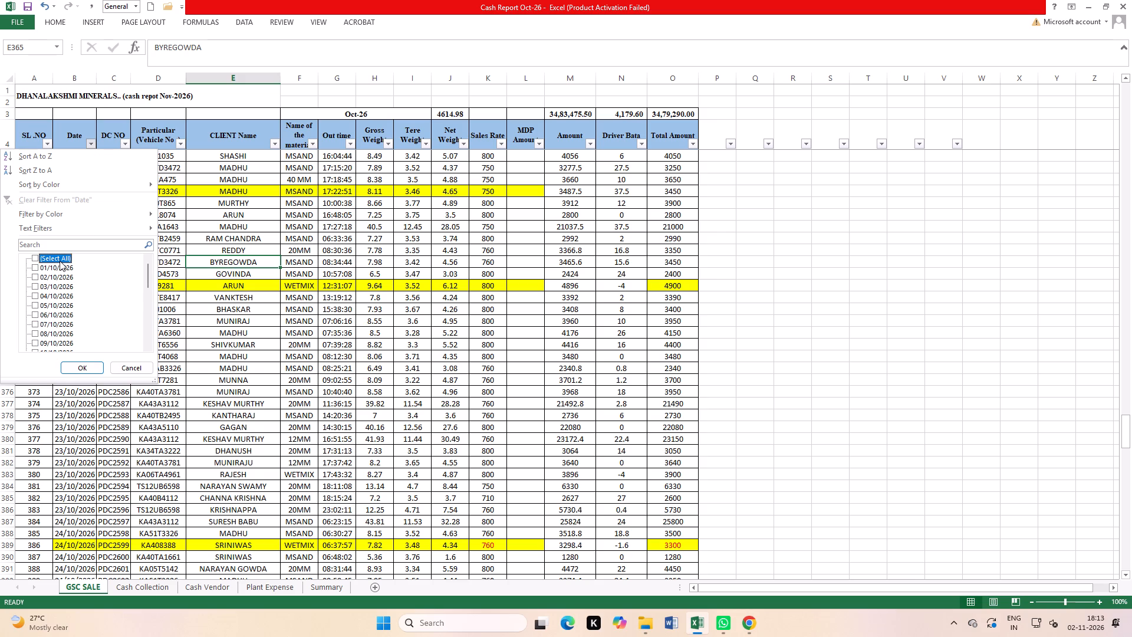
click(48, 278)
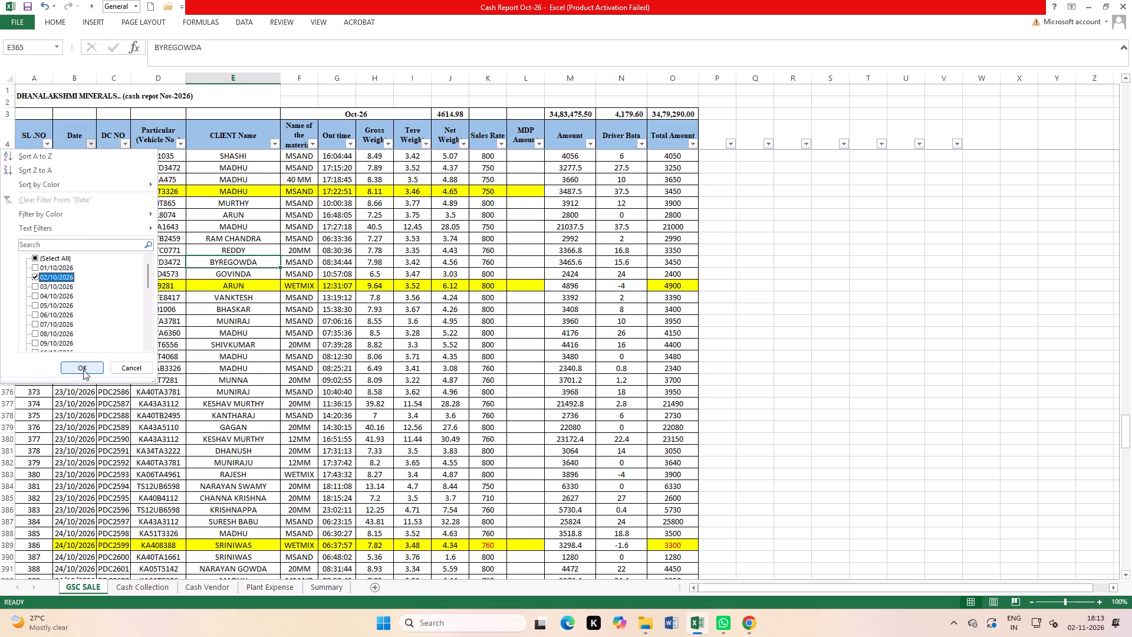
click(84, 364)
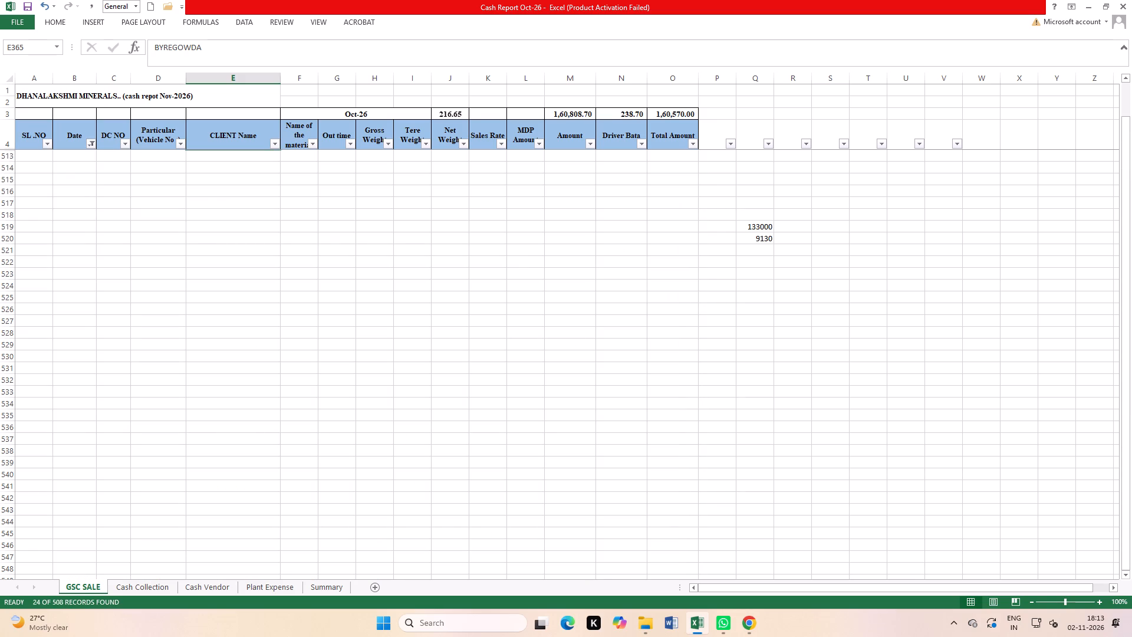
On the Cash Collection sheet, set the Amount for 02-10-2026 to 160570.
click(141, 582)
scroll(230, 274, up, 4)
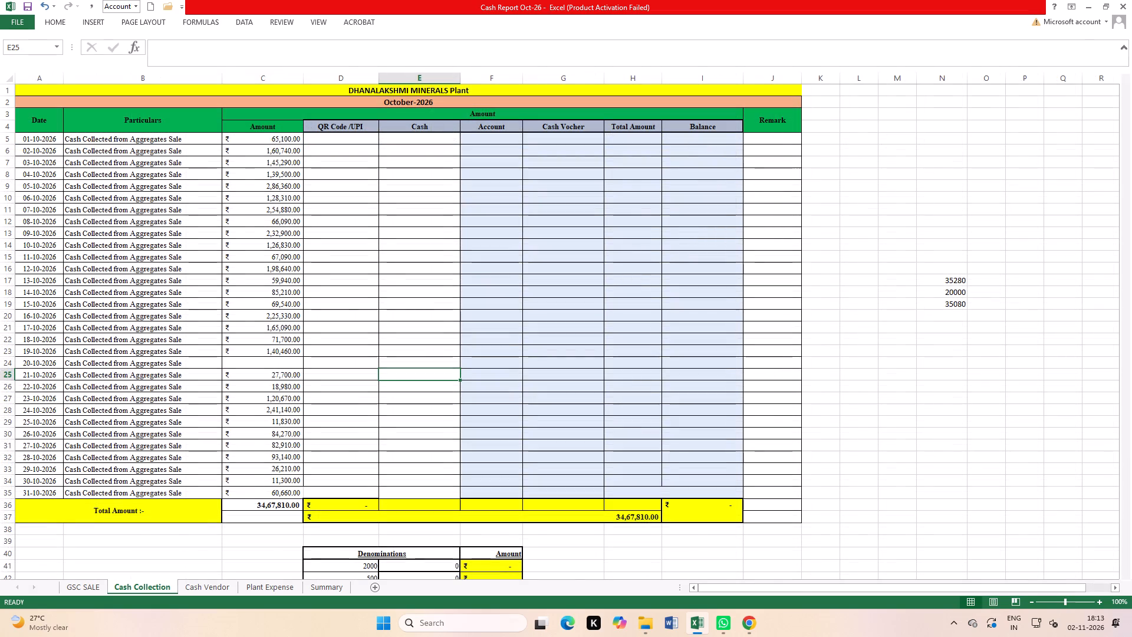
click(275, 152)
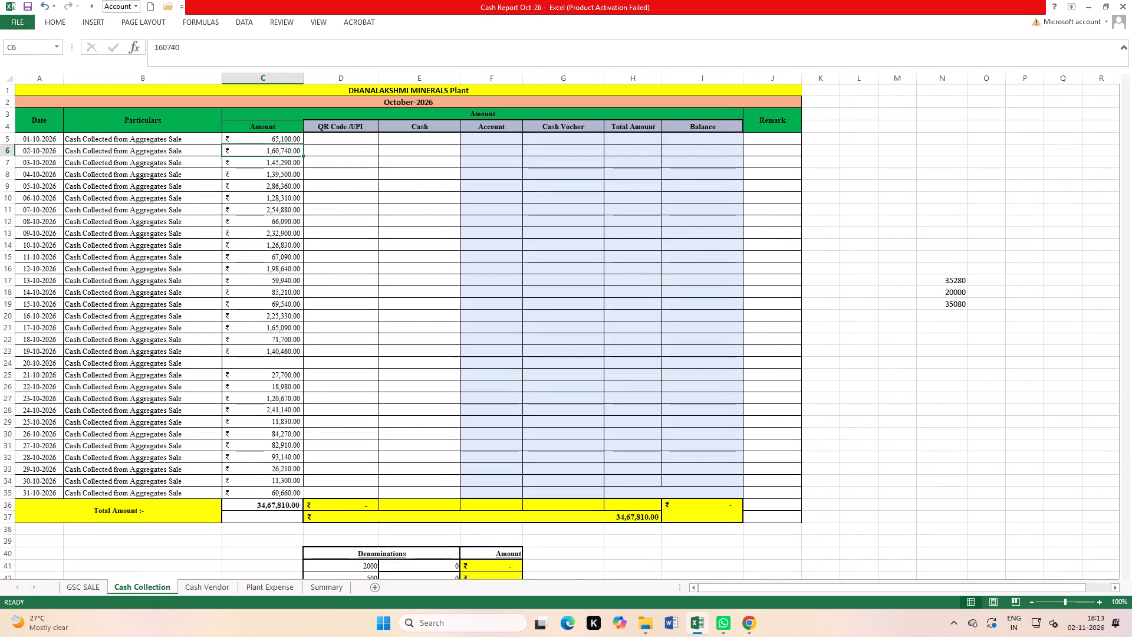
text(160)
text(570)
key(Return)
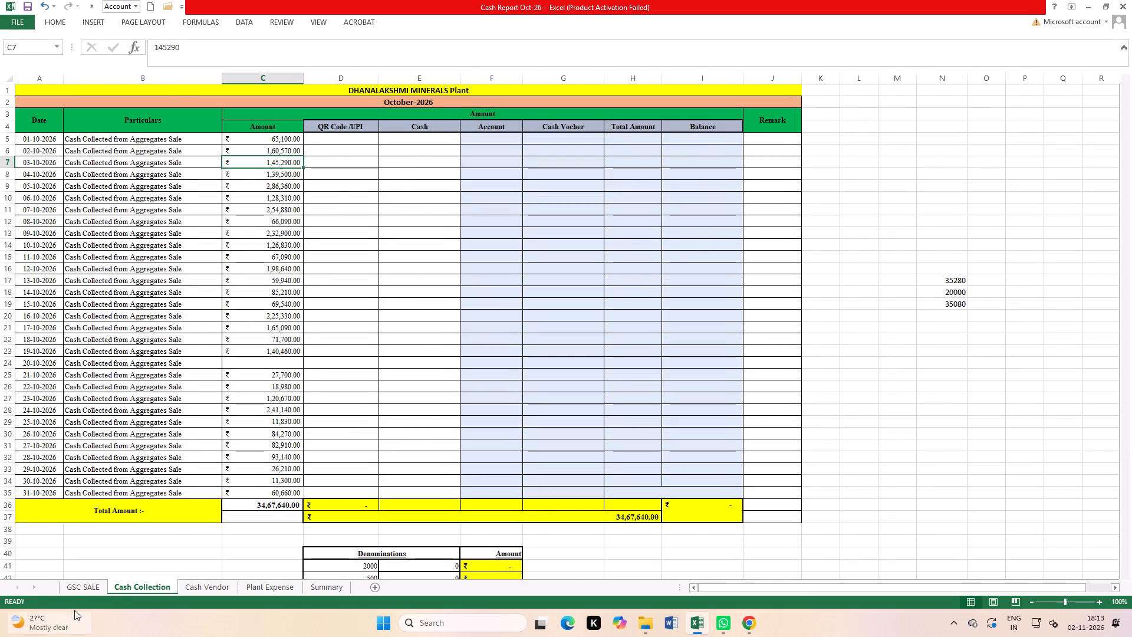
On the GSC SALE sheet, change the Date filter to show only 19/10/2026.
click(74, 587)
scroll(98, 206, up, 4)
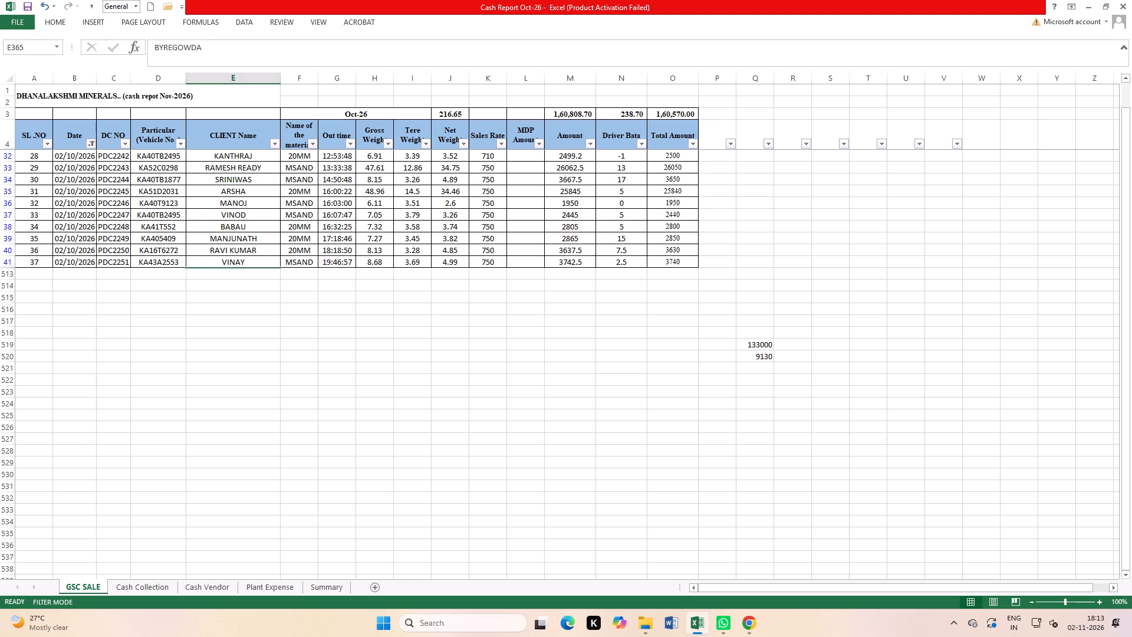
click(90, 142)
click(58, 275)
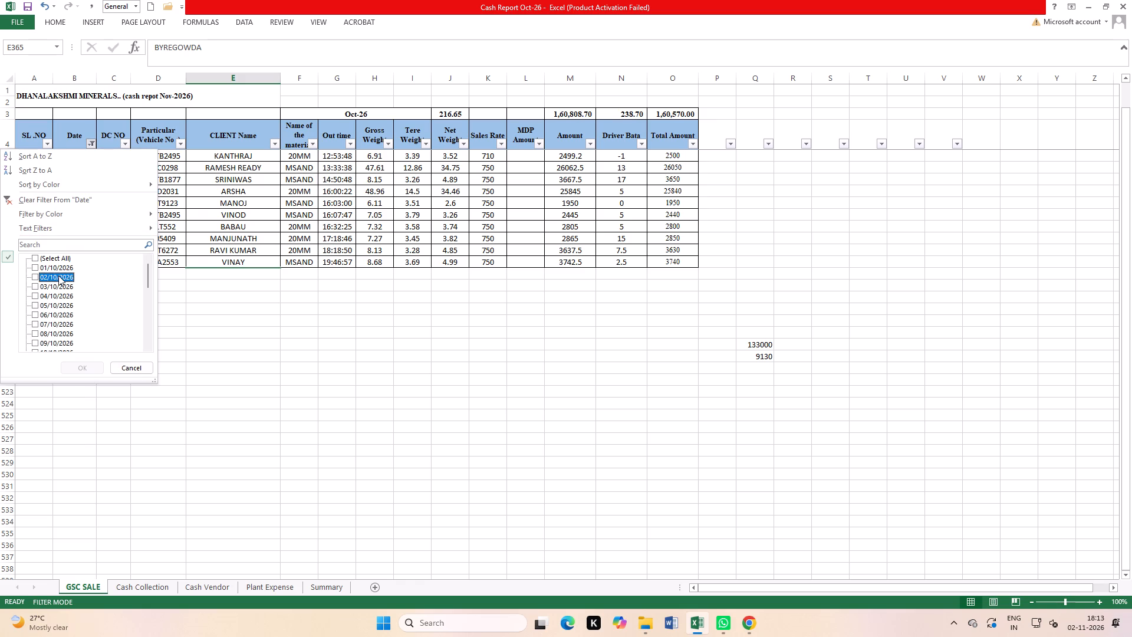
scroll(58, 343, down, 2)
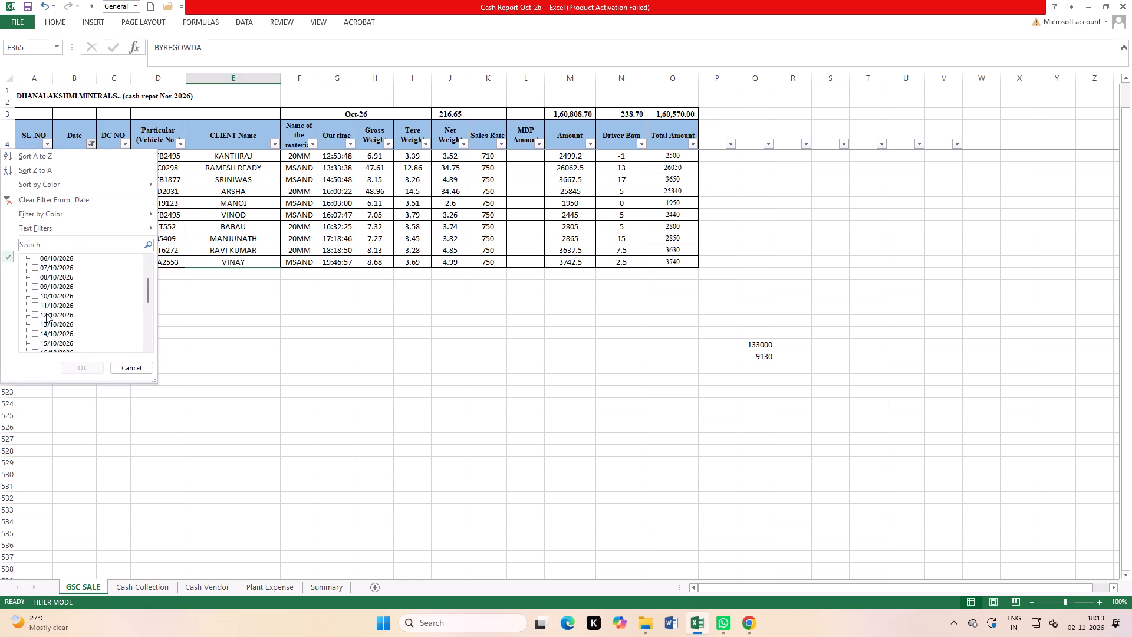
scroll(55, 318, down, 2)
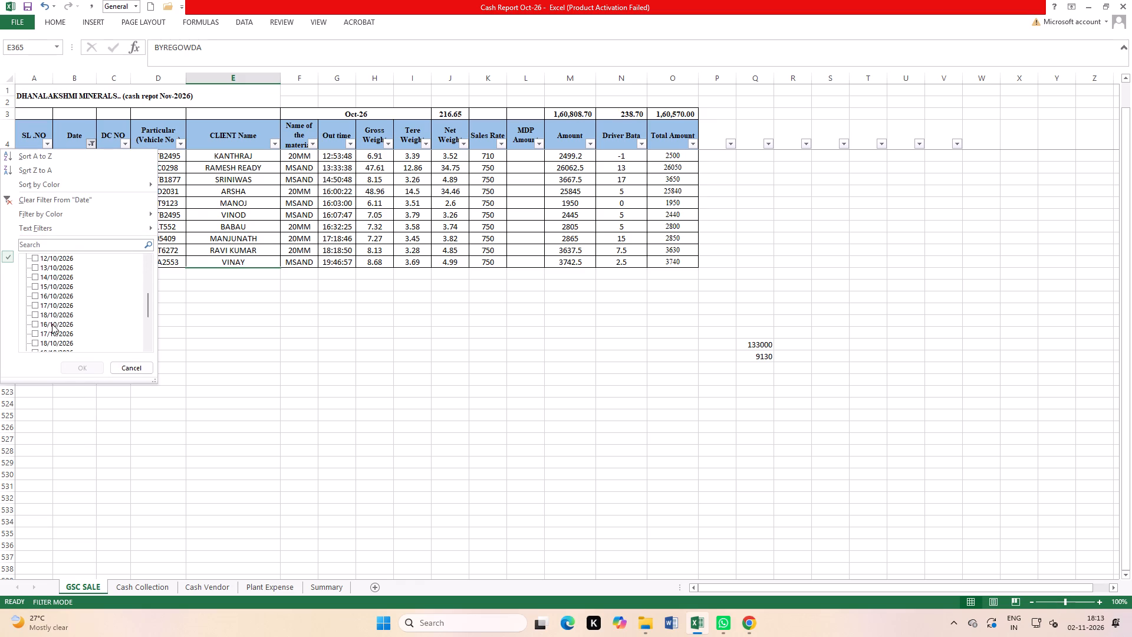
click(52, 324)
click(80, 372)
scroll(437, 373, up, 1)
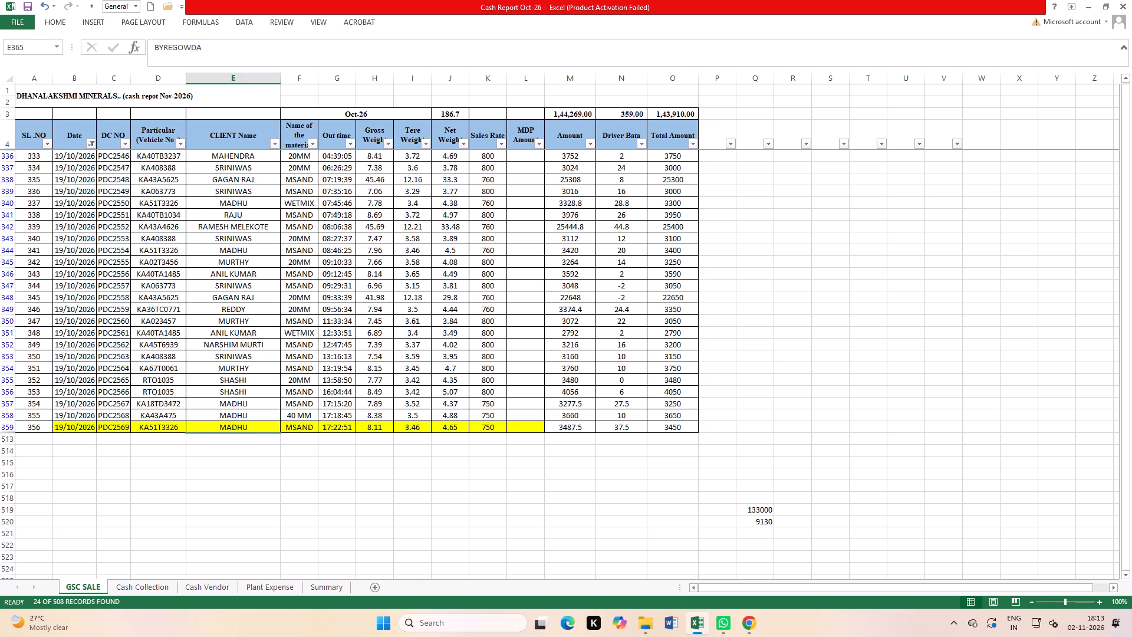
On the Cash Collection sheet, set the Amount for 19-10-2026 to 143910.
click(156, 582)
scroll(248, 242, up, 4)
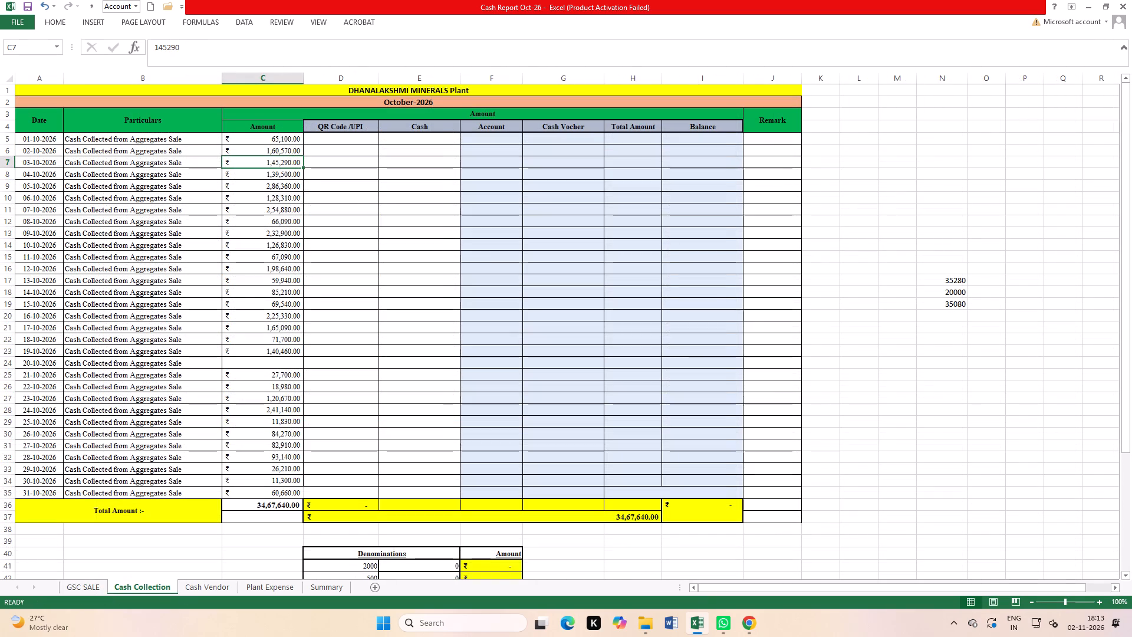
click(7, 350)
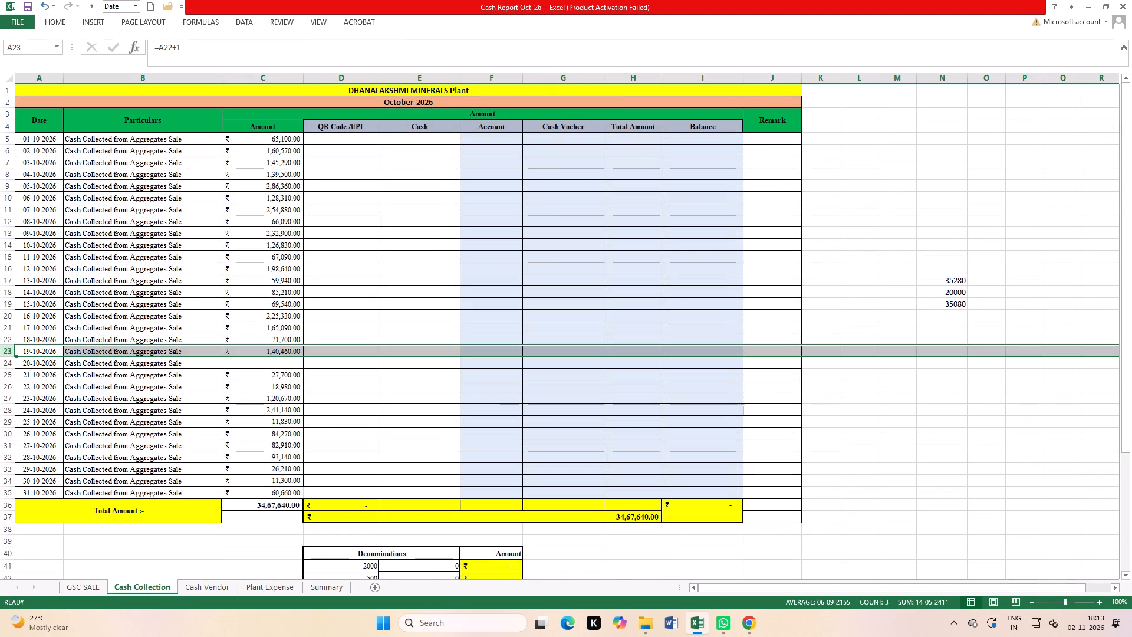
click(261, 349)
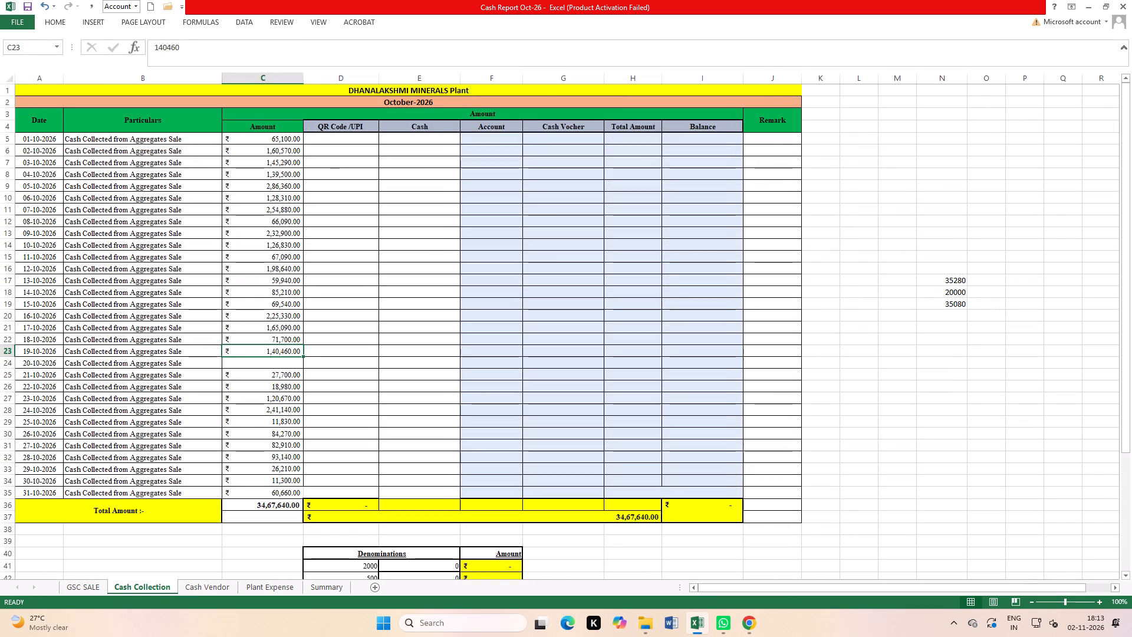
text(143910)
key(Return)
click(380, 392)
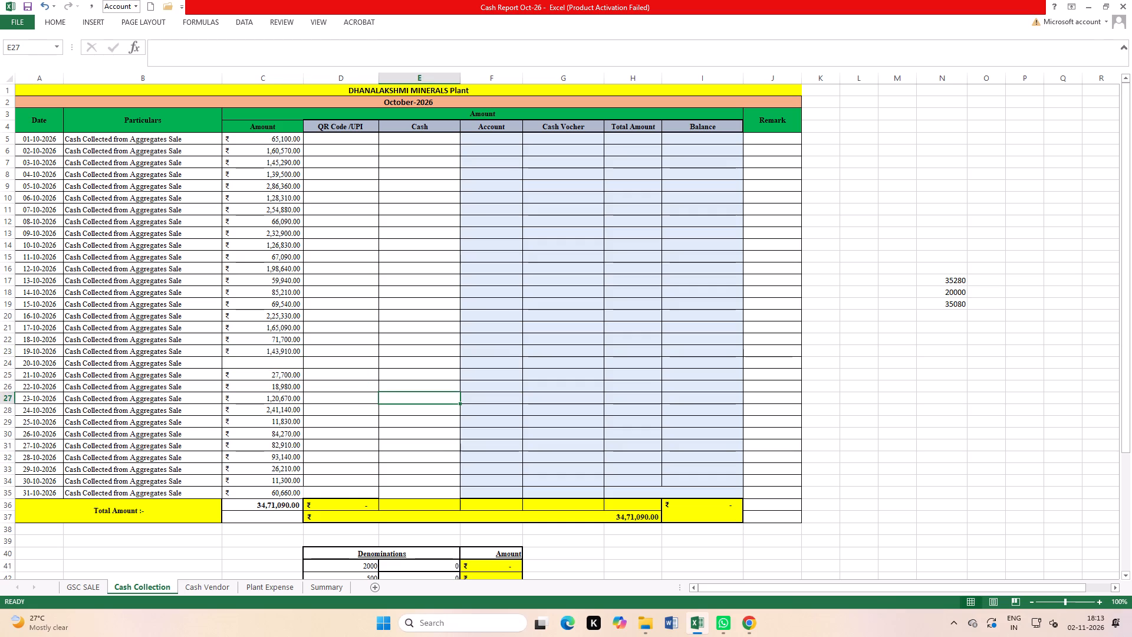
Save the workbook with the updated Cash Collection amounts.
click(25, 4)
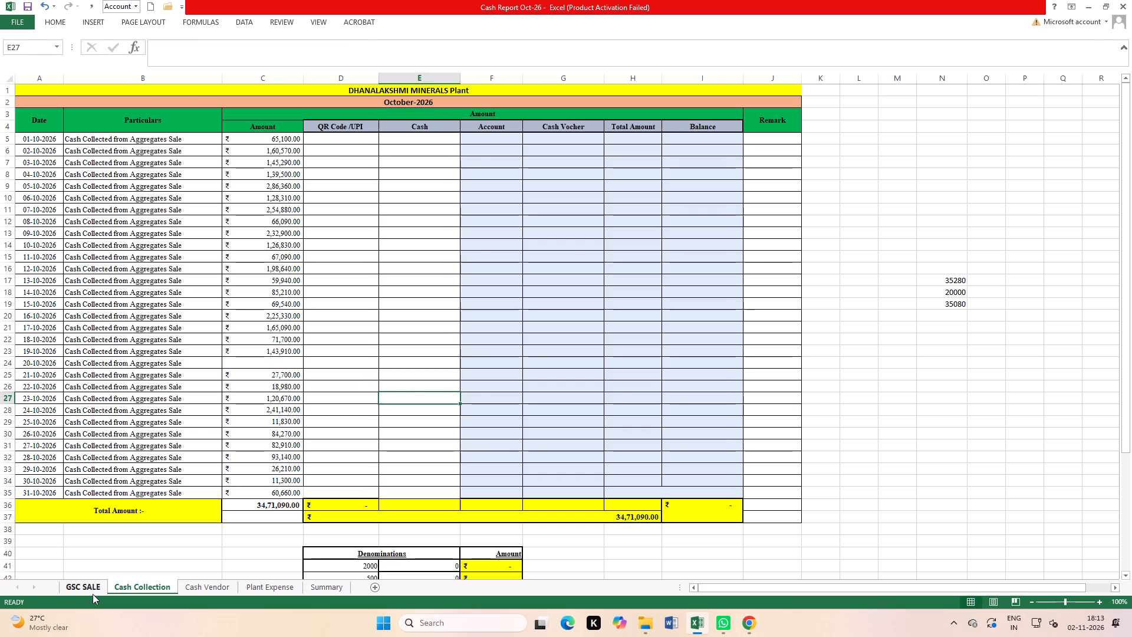
On the GSC SALE sheet, change the Date filter to show only 22/10/2026.
click(93, 594)
click(93, 142)
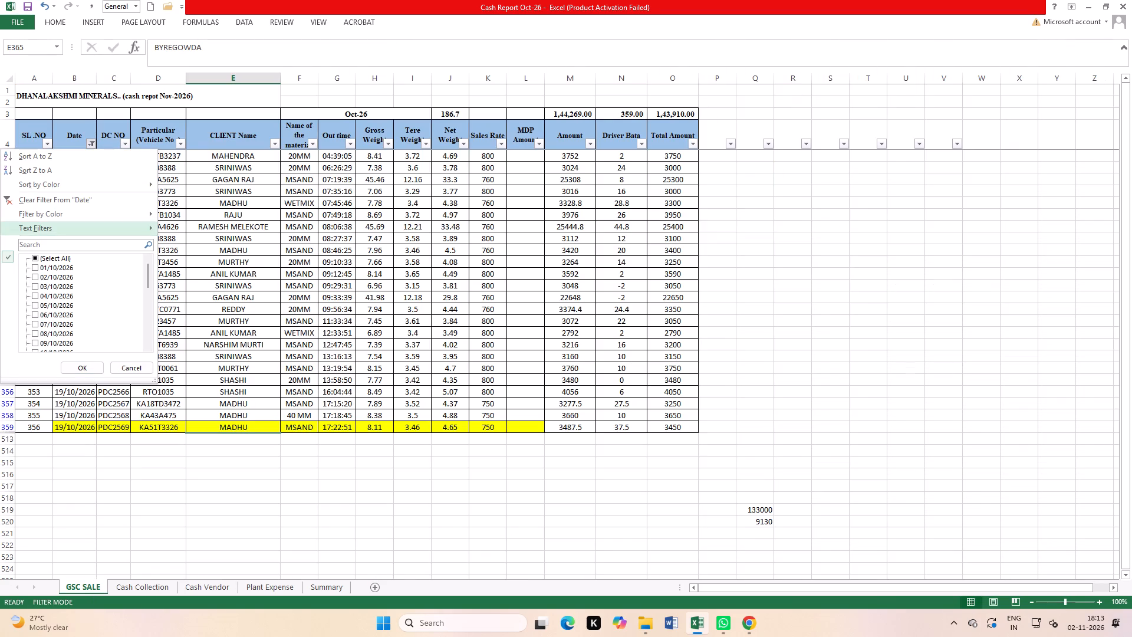
scroll(41, 297, down, 6)
click(42, 267)
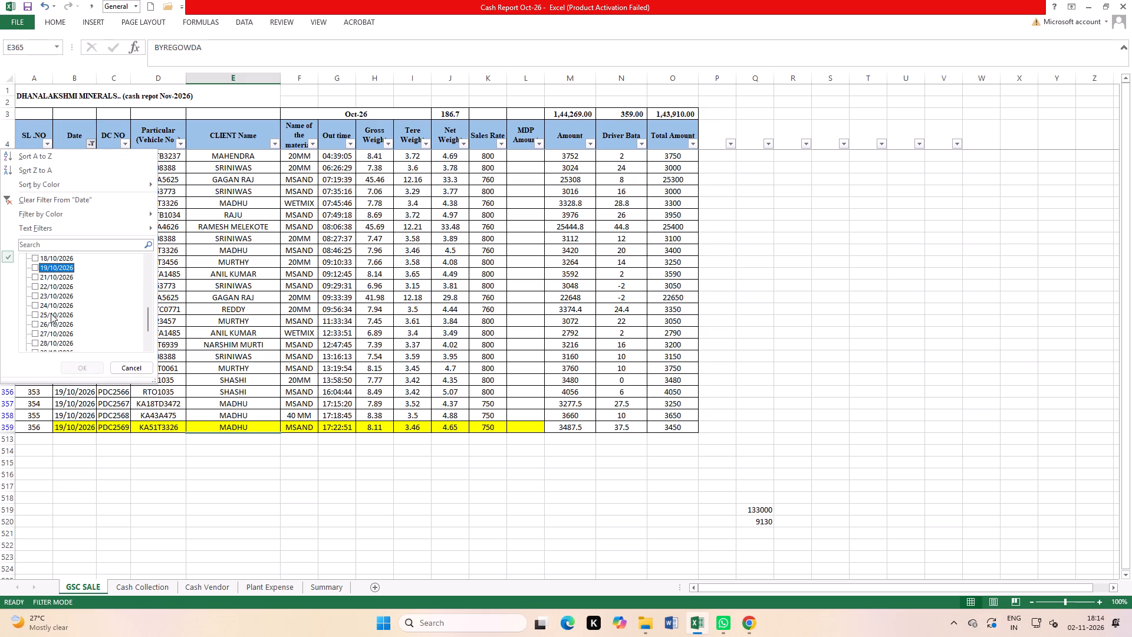
click(46, 287)
click(85, 365)
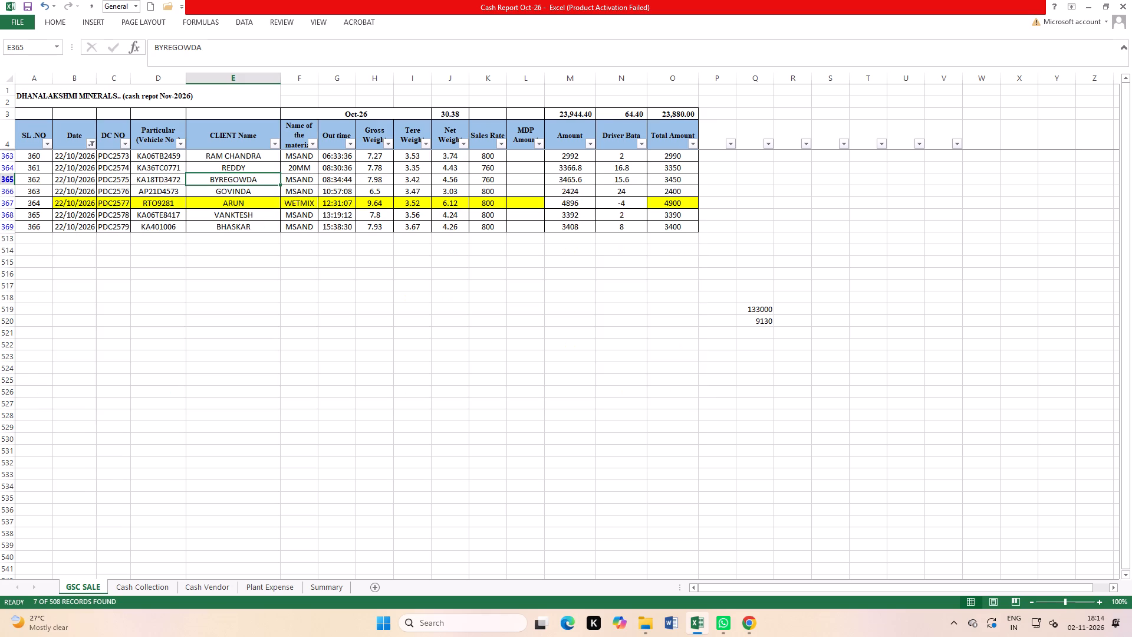
scroll(274, 368, up, 5)
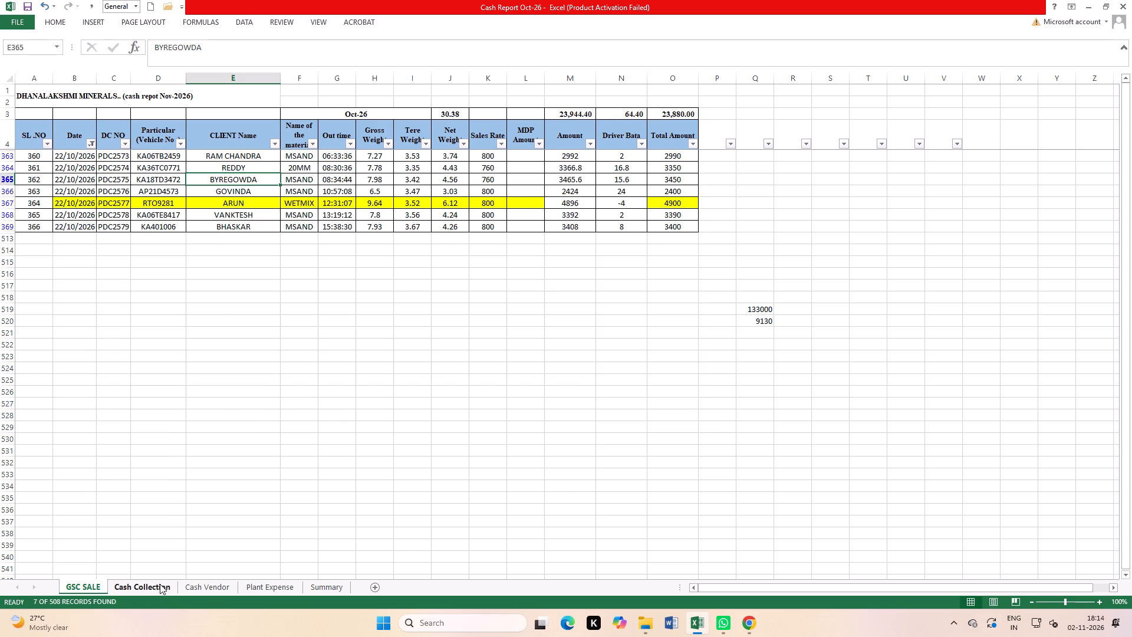
On the Cash Collection sheet, set the Amount for 22-10-2026 to 23880, matching that day's GSC SALE total.
click(160, 584)
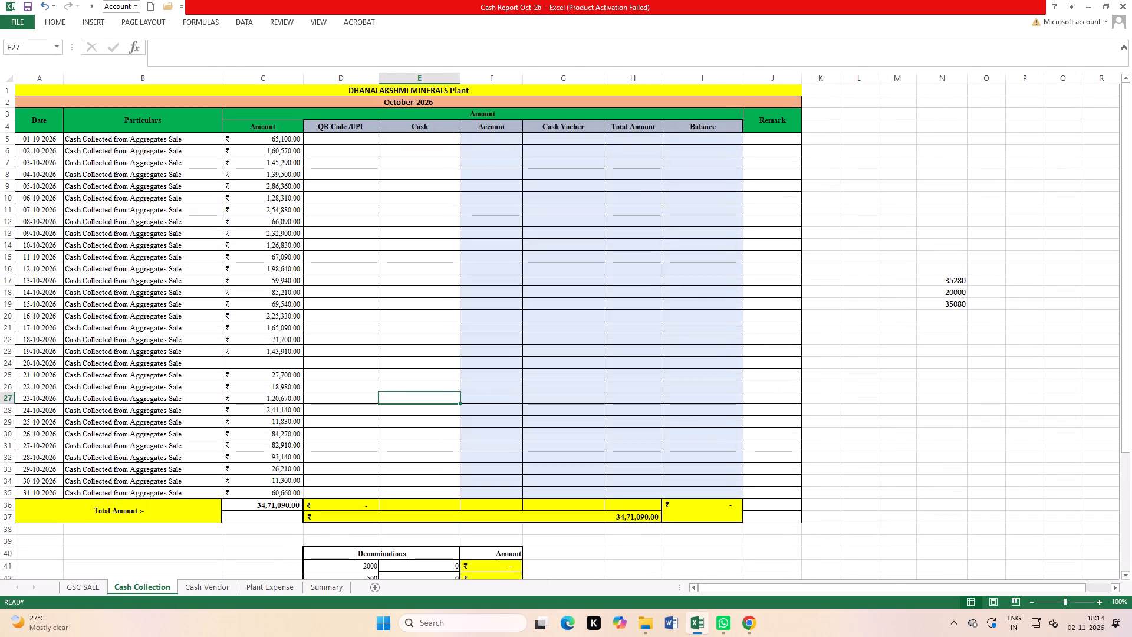
click(93, 592)
scroll(187, 610, up, 2)
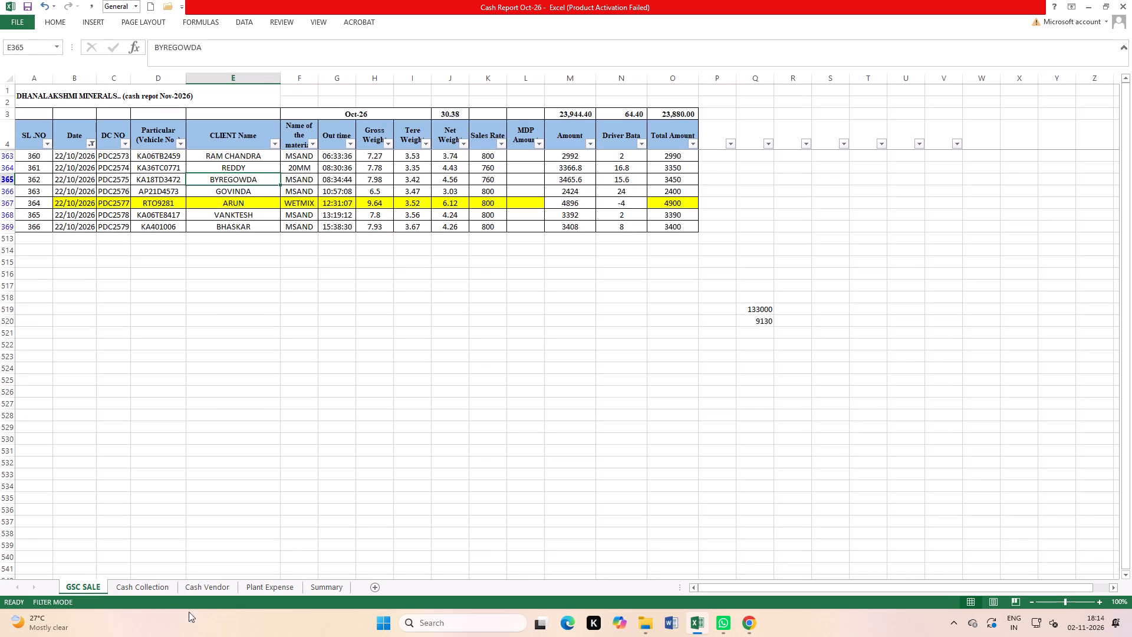
click(160, 588)
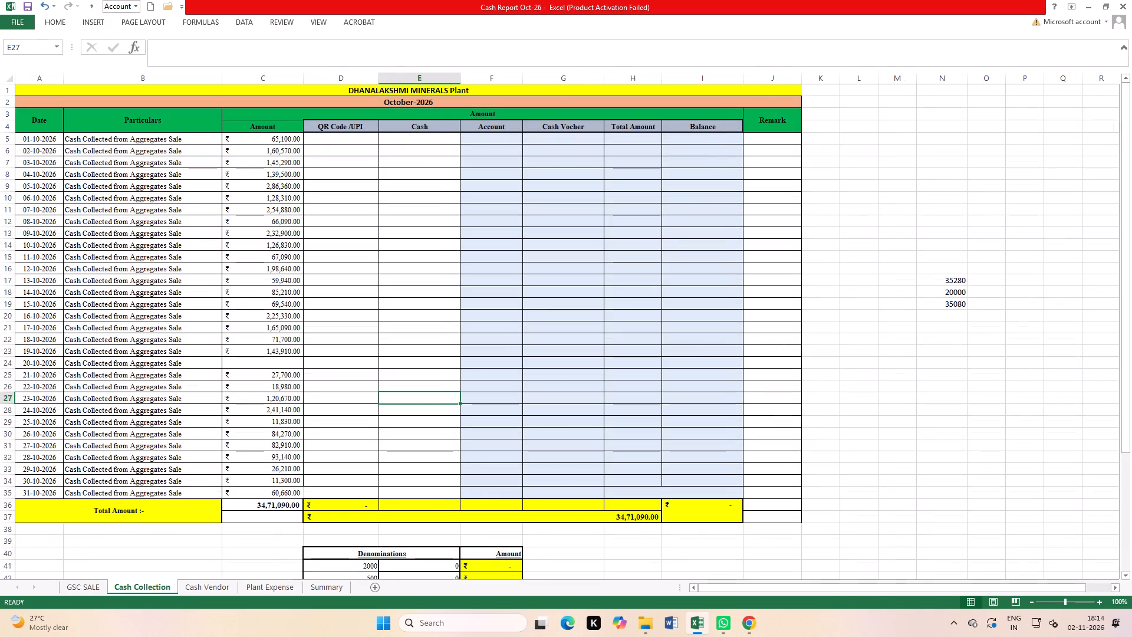
click(5, 386)
click(258, 385)
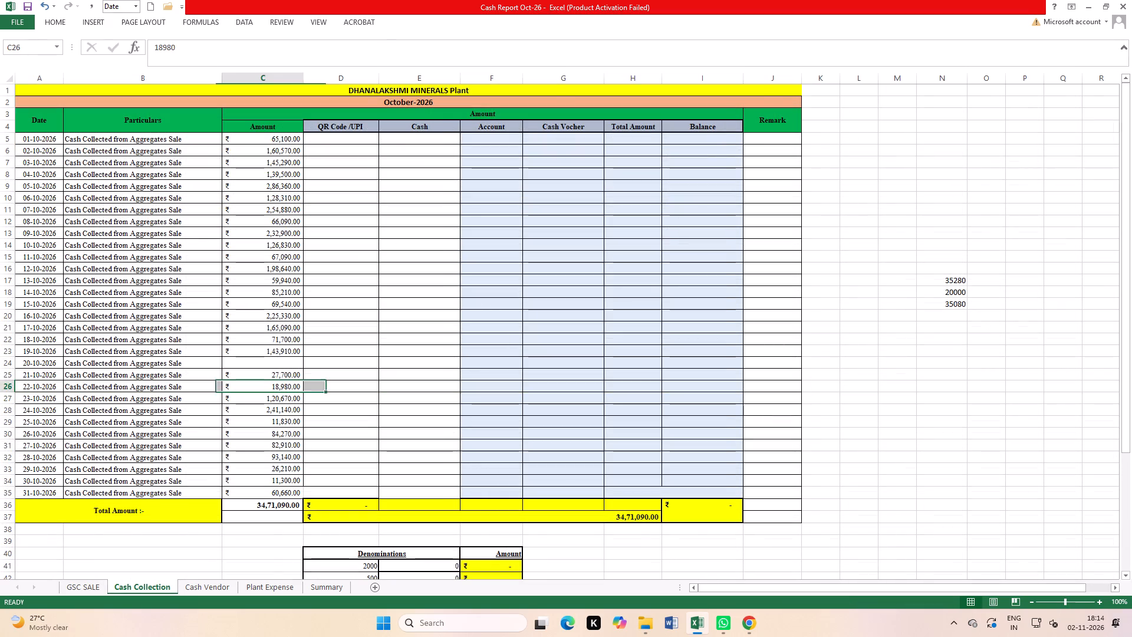
click(84, 585)
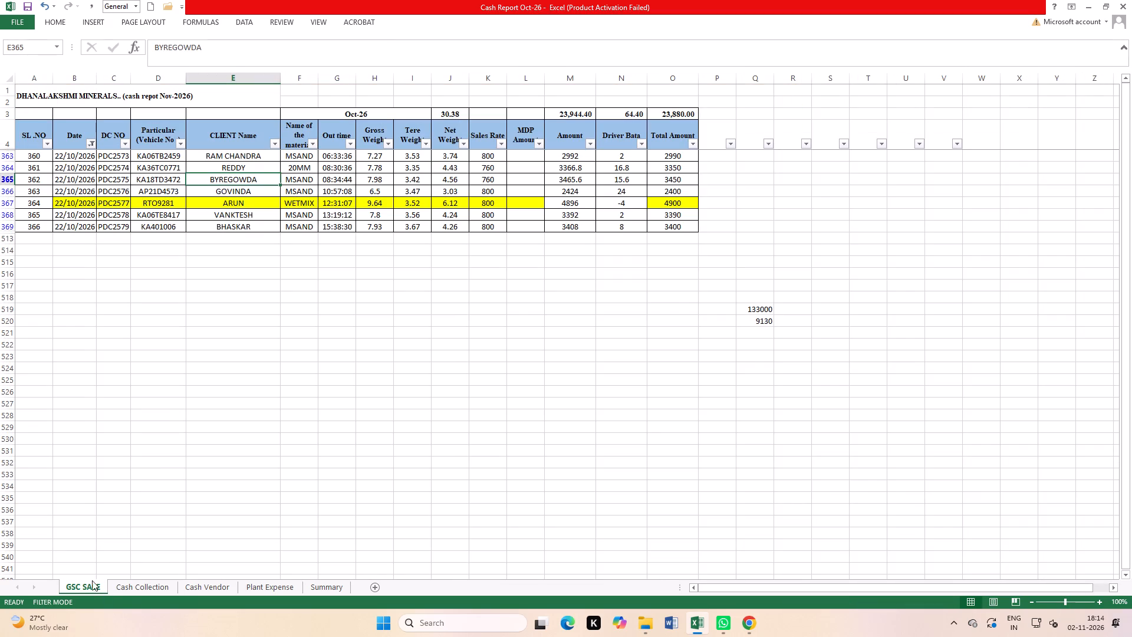
click(130, 585)
click(2, 385)
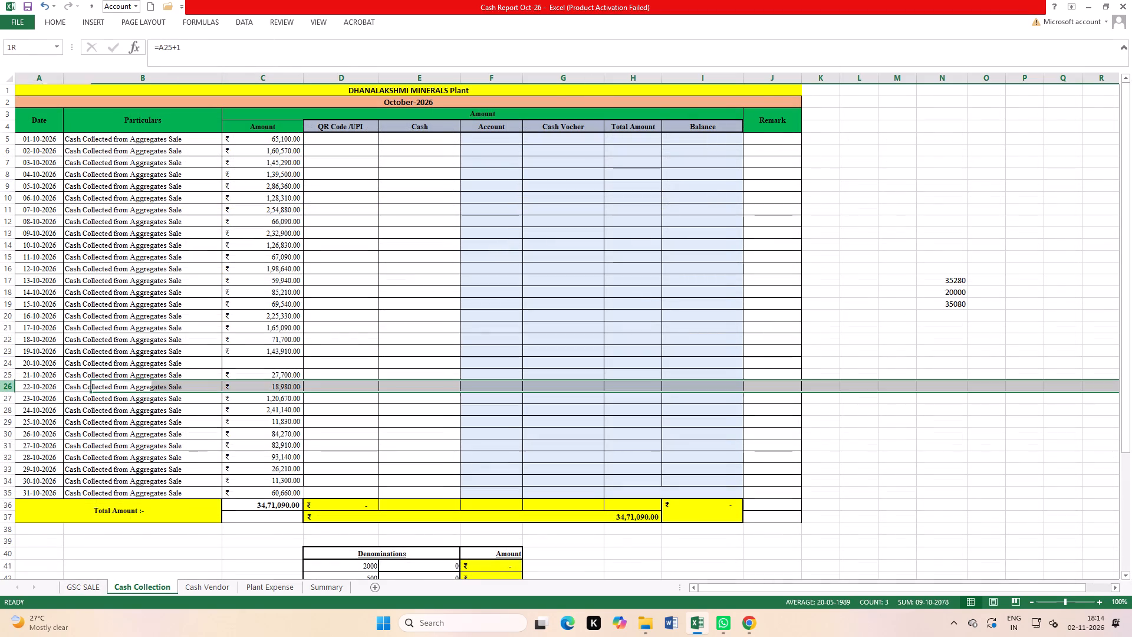
click(247, 384)
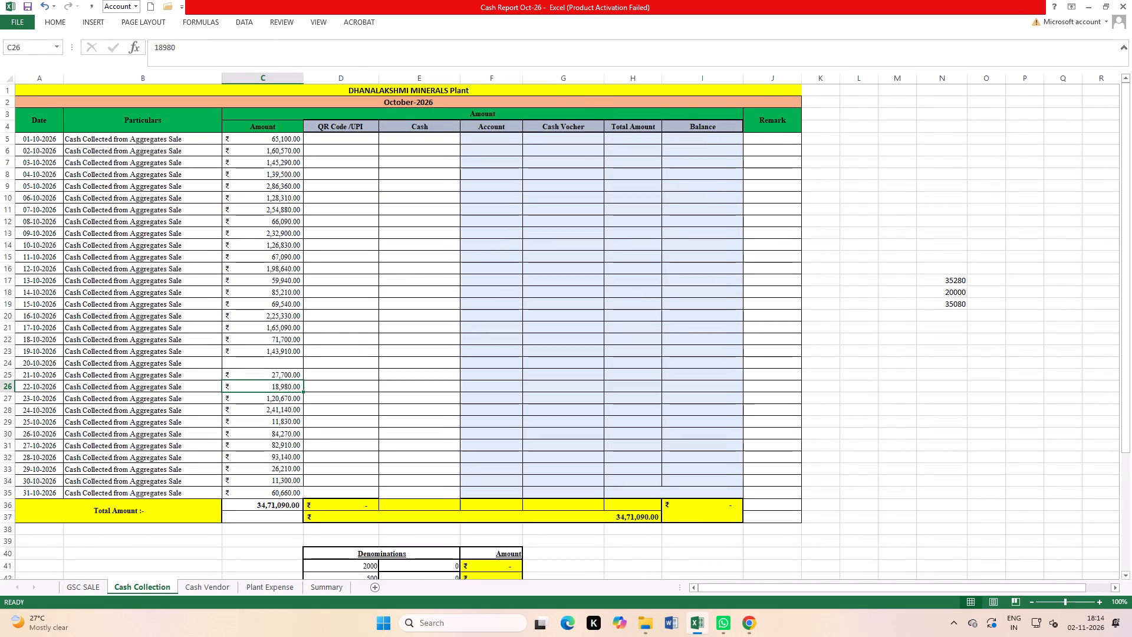
text(23)
text(880)
key(Return)
On the GSC SALE sheet, change the Date filter to show only 24/10/2026.
click(256, 408)
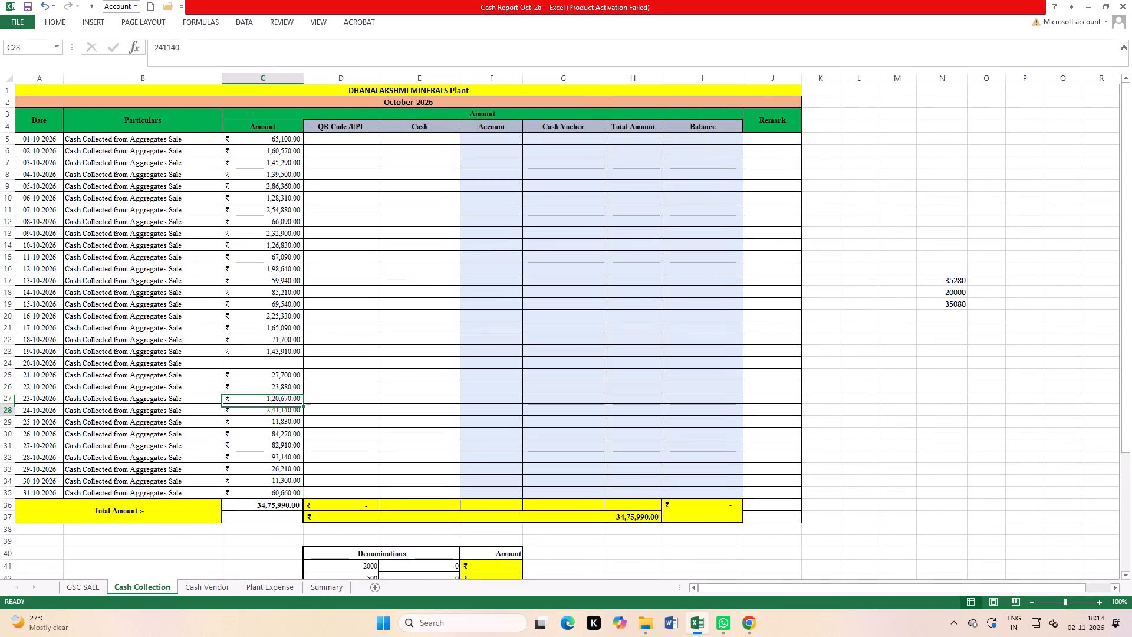
scroll(113, 359, up, 1)
click(84, 587)
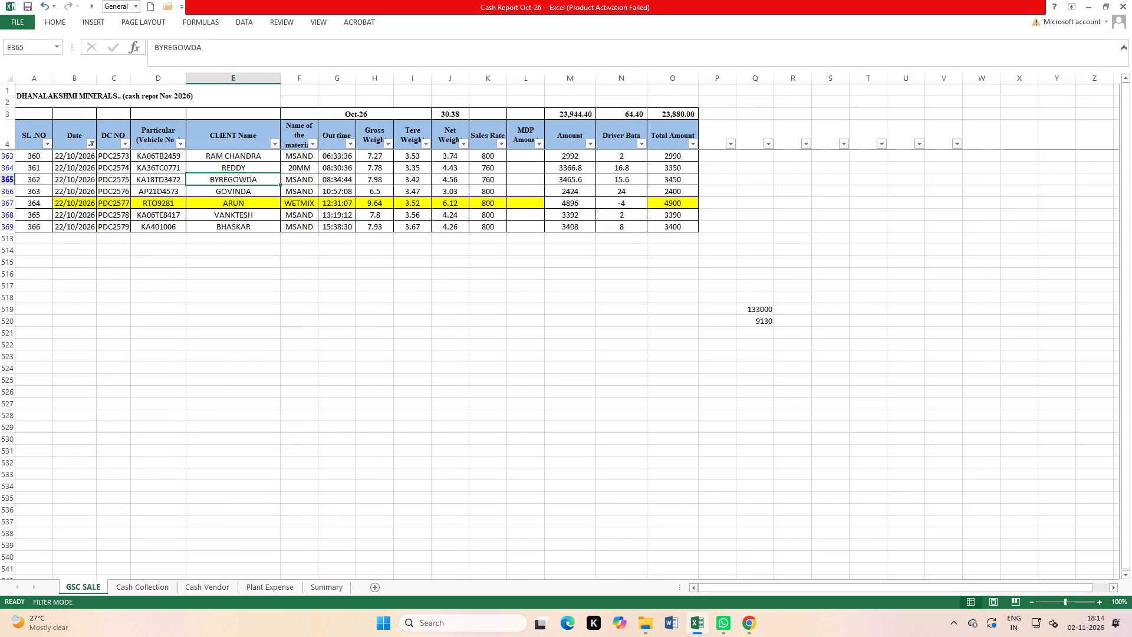
scroll(126, 71, up, 3)
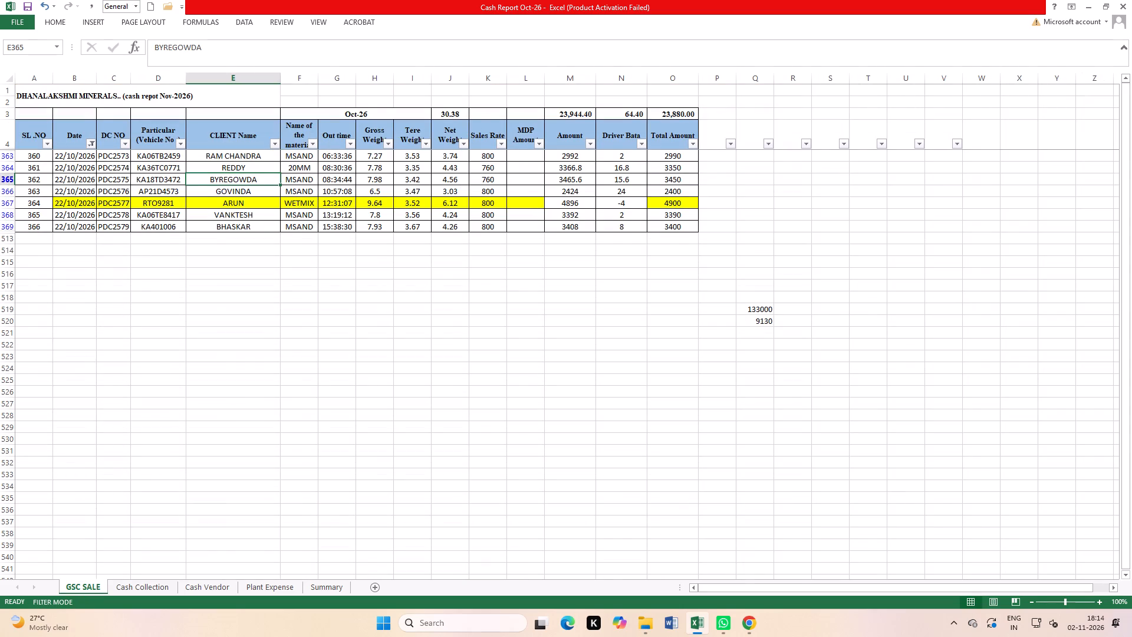
click(91, 146)
scroll(53, 293, down, 4)
click(45, 342)
scroll(51, 329, down, 1)
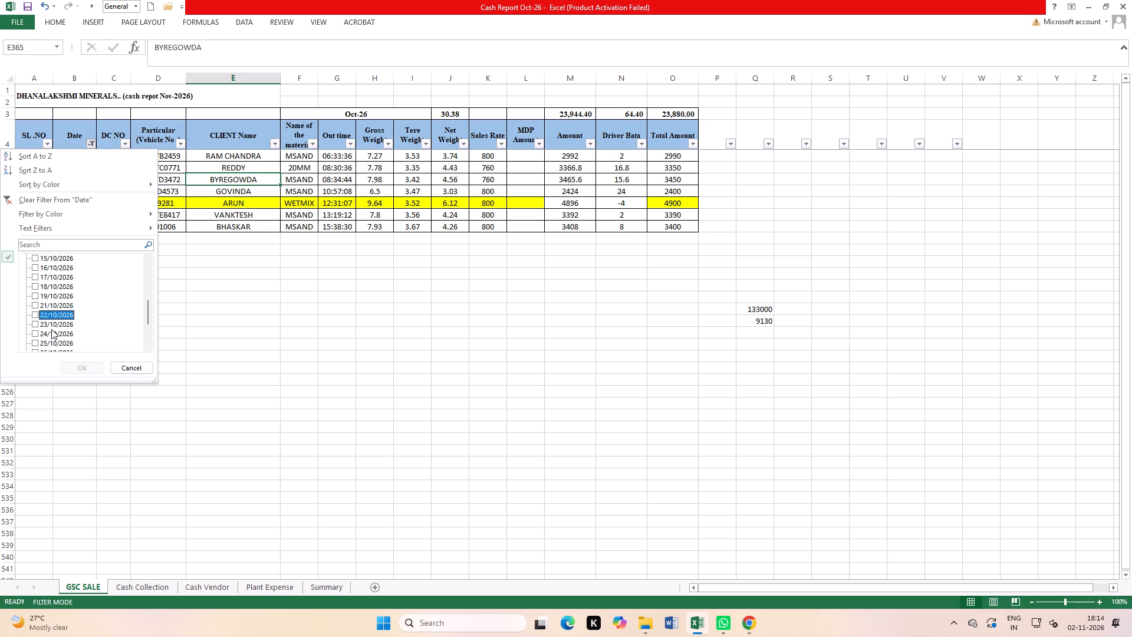
click(54, 337)
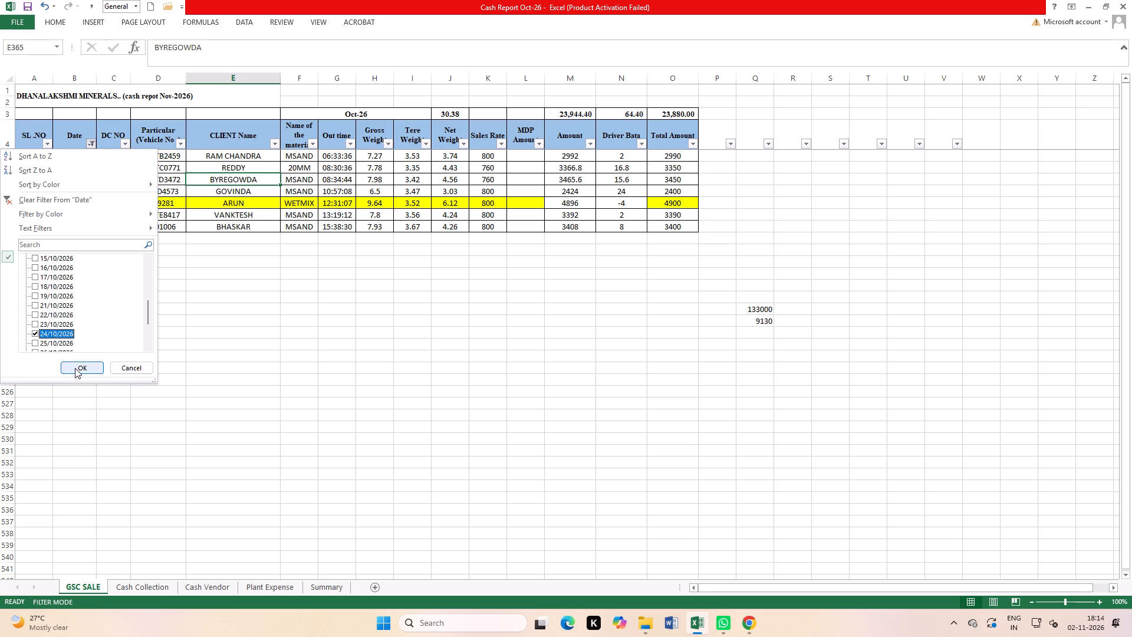
click(75, 368)
scroll(195, 333, up, 3)
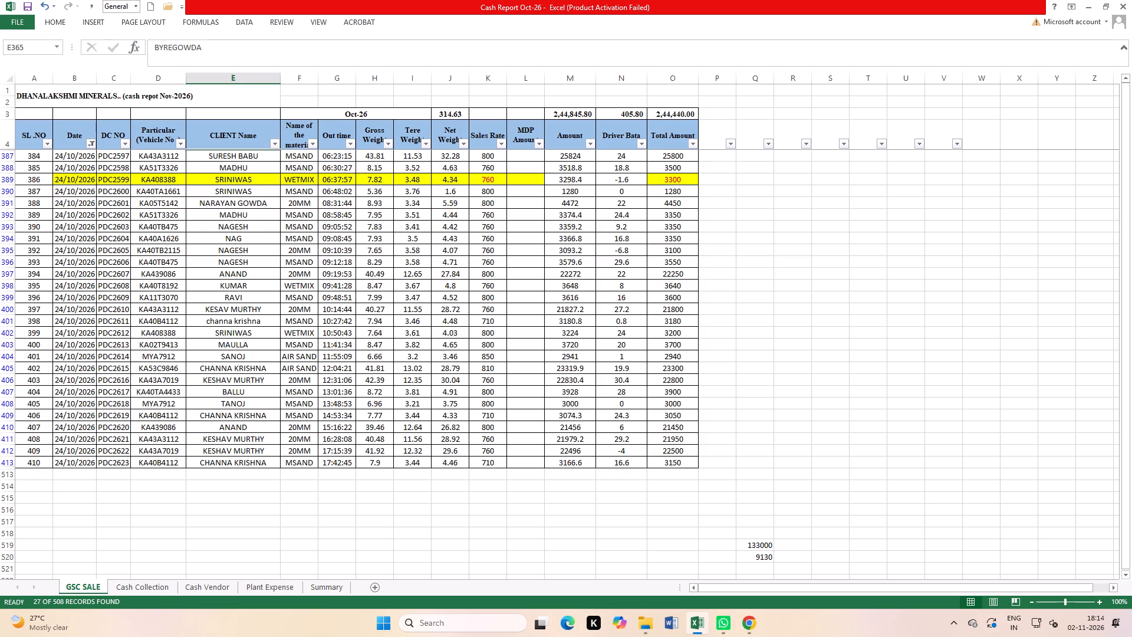
On the Cash Collection sheet, set the Amount for 24-10-2026 to 244440.
click(154, 588)
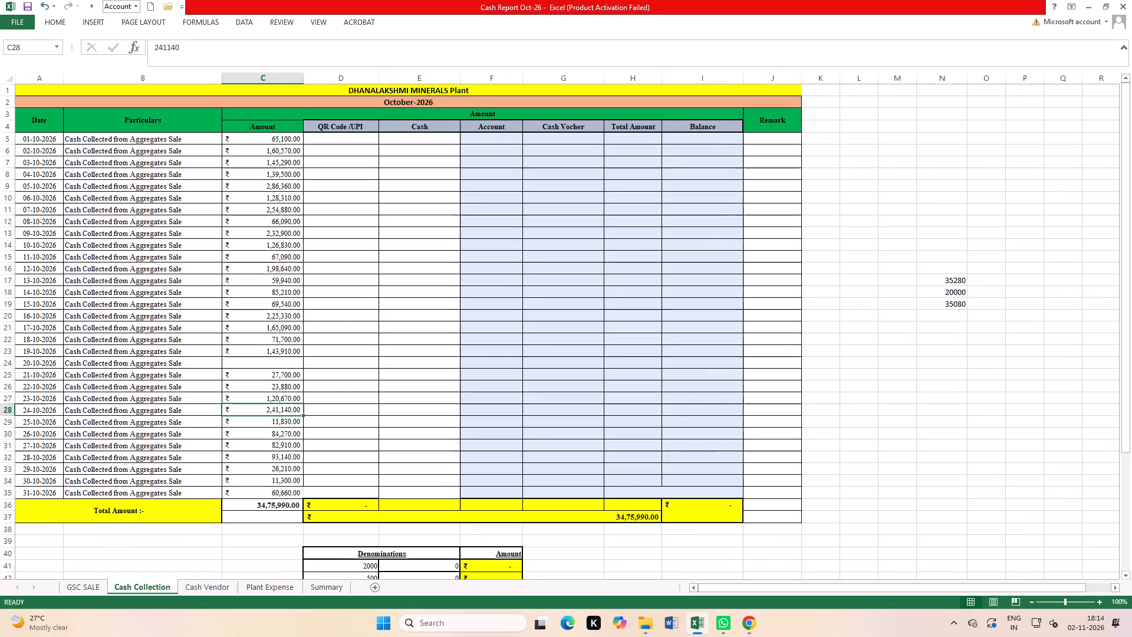
click(2, 409)
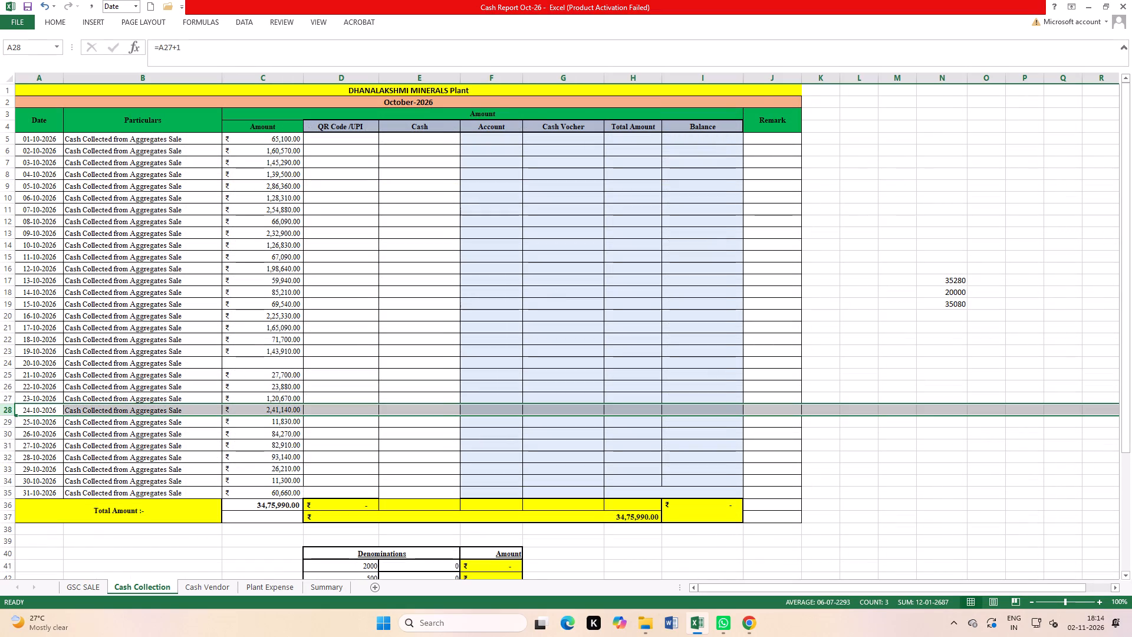
click(271, 409)
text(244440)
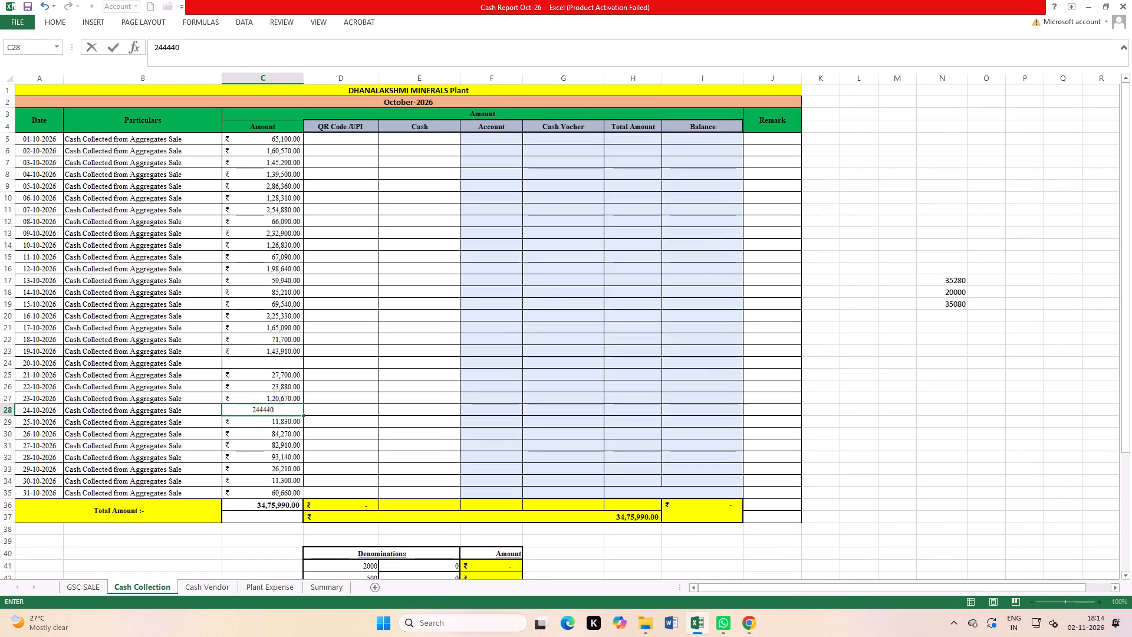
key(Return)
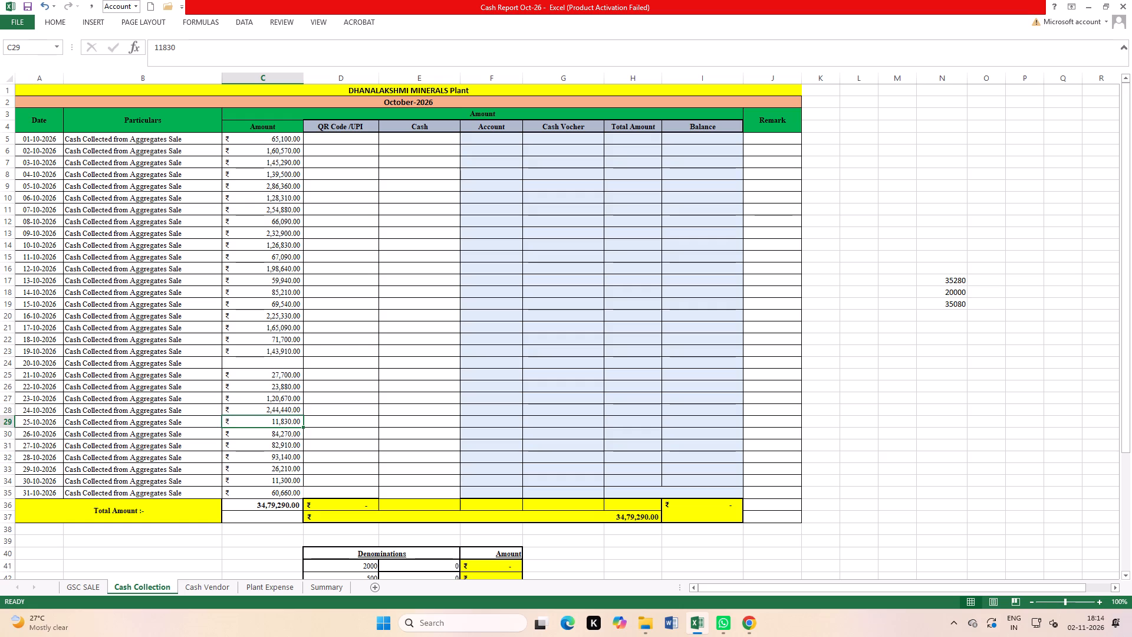
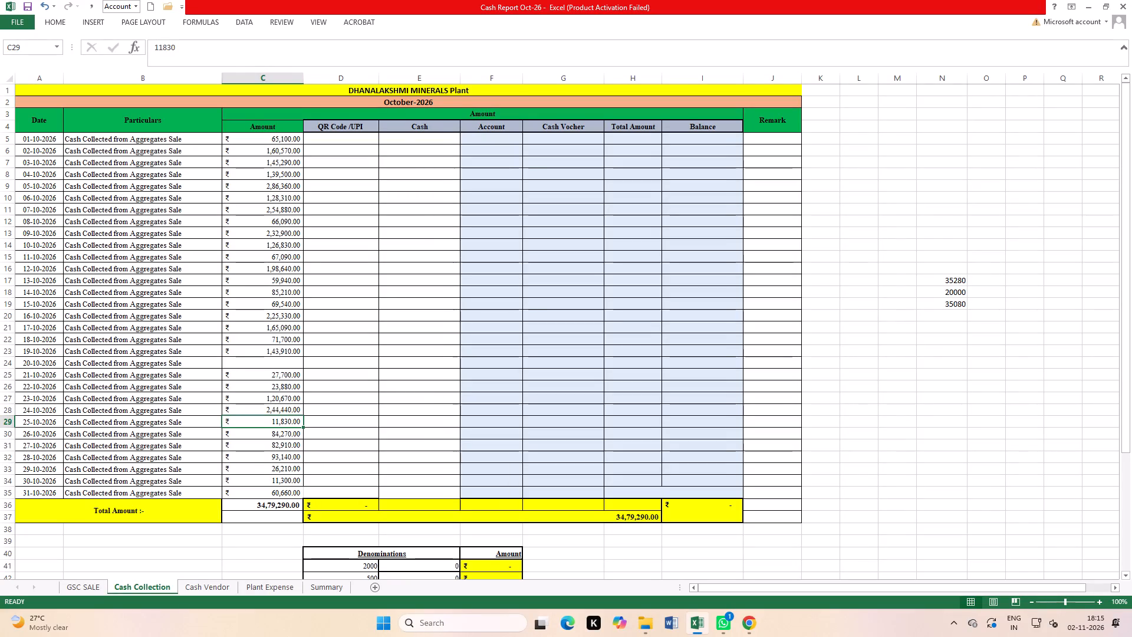
Remove the filter from the GSC SALE sheet so every October entry is listed, and save the workbook.
click(91, 583)
scroll(234, 416, up, 5)
click(244, 25)
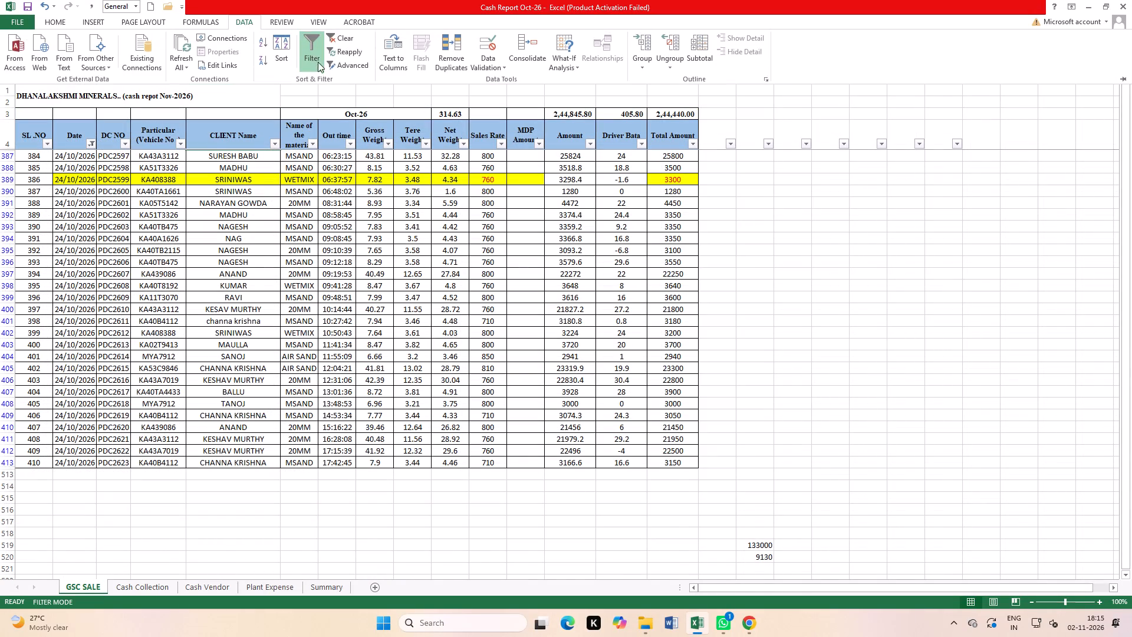
click(317, 56)
click(382, 247)
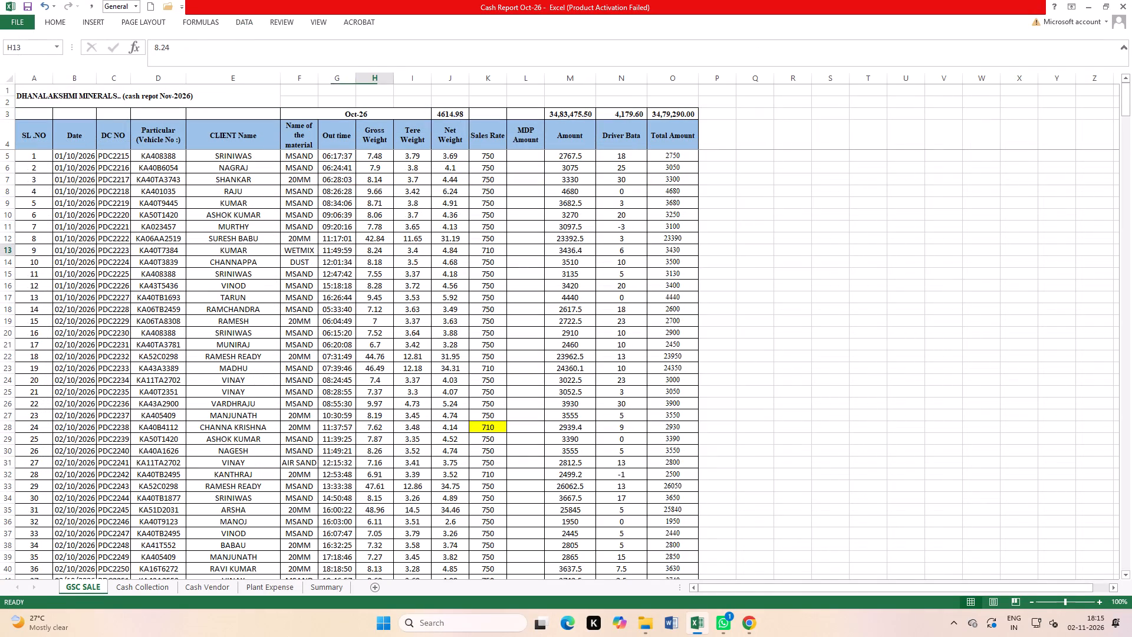
double_click(29, 6)
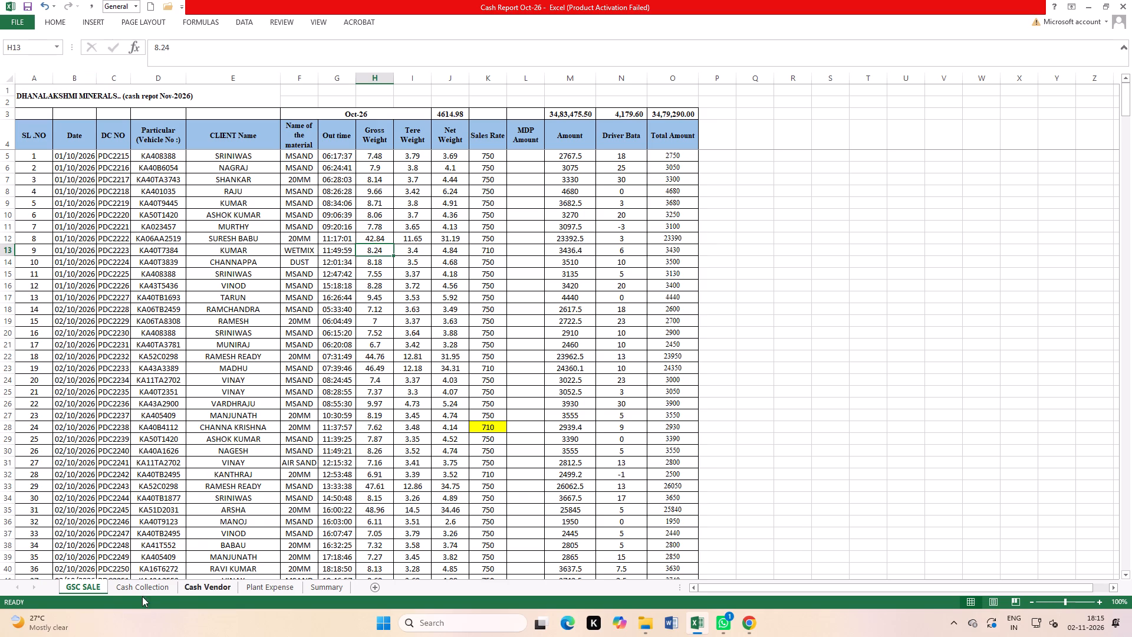
Check the Summary sheet and the October entries on the Plant Expense sheet, and save the workbook.
click(140, 586)
click(323, 589)
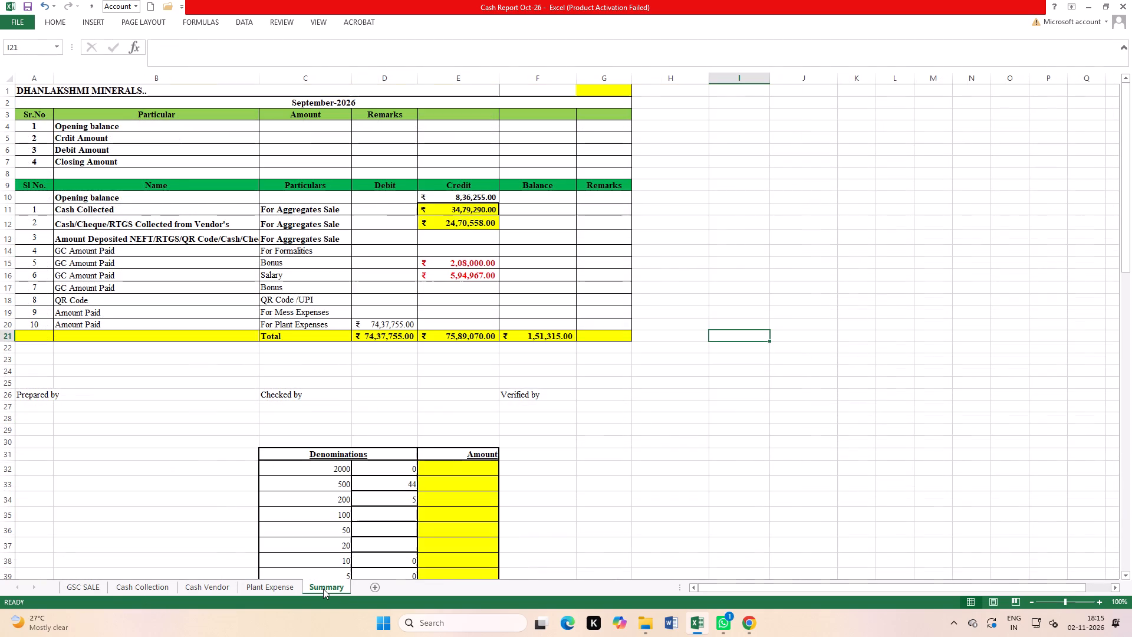
click(288, 589)
scroll(349, 472, up, 5)
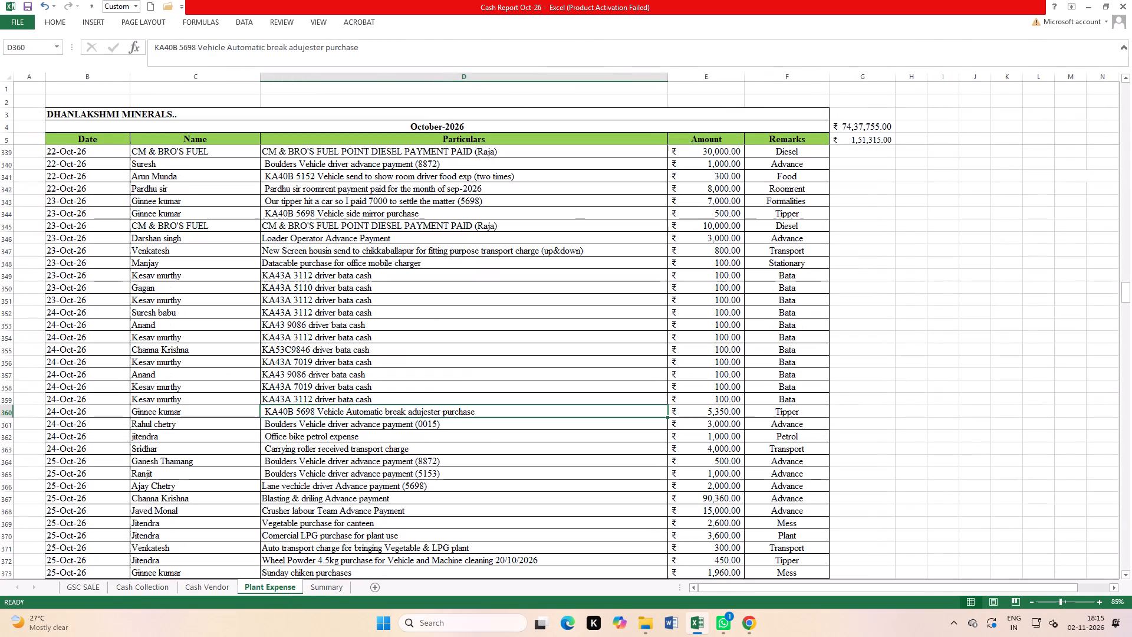
triple_click(28, 4)
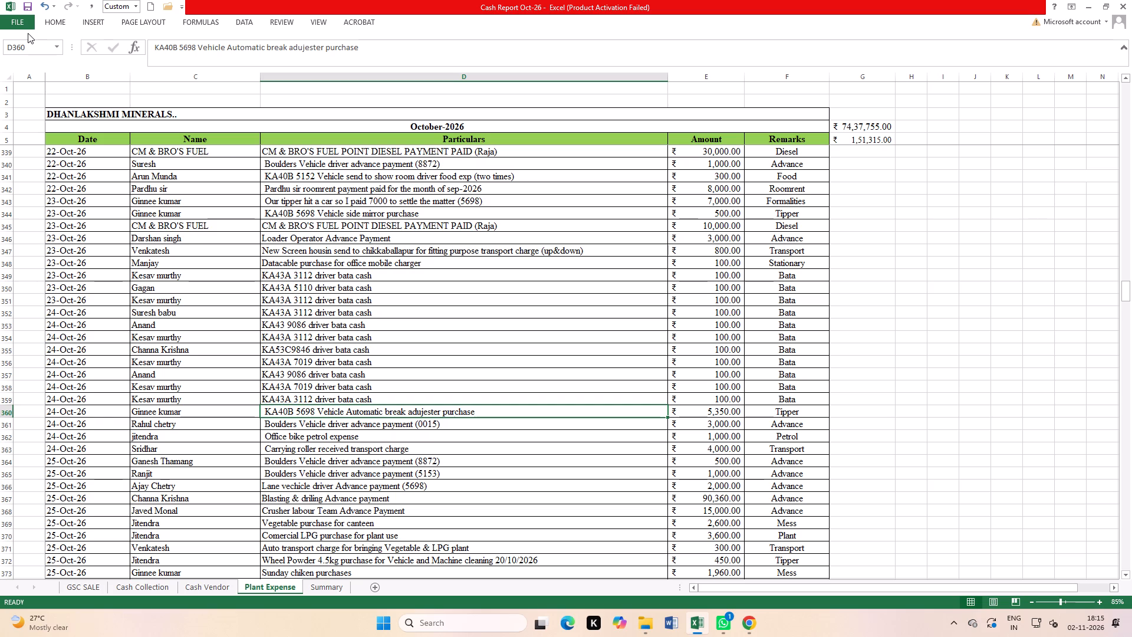
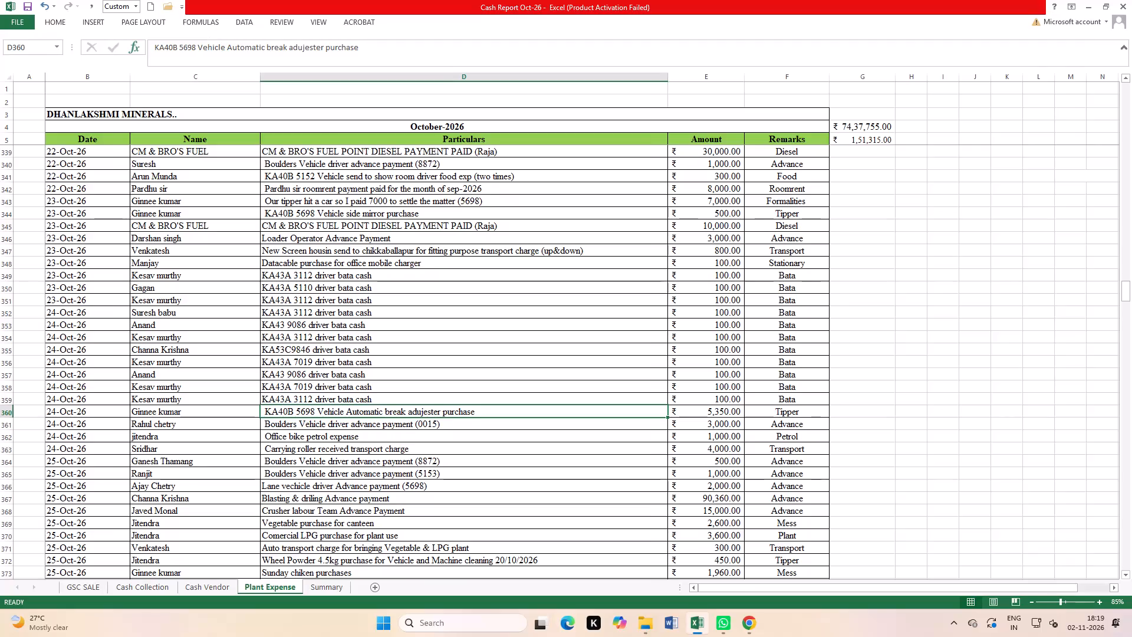
Insert a blank row above the 02-Oct-26 vegetable purchase entry on the Plant Expense sheet.
scroll(516, 386, up, 18)
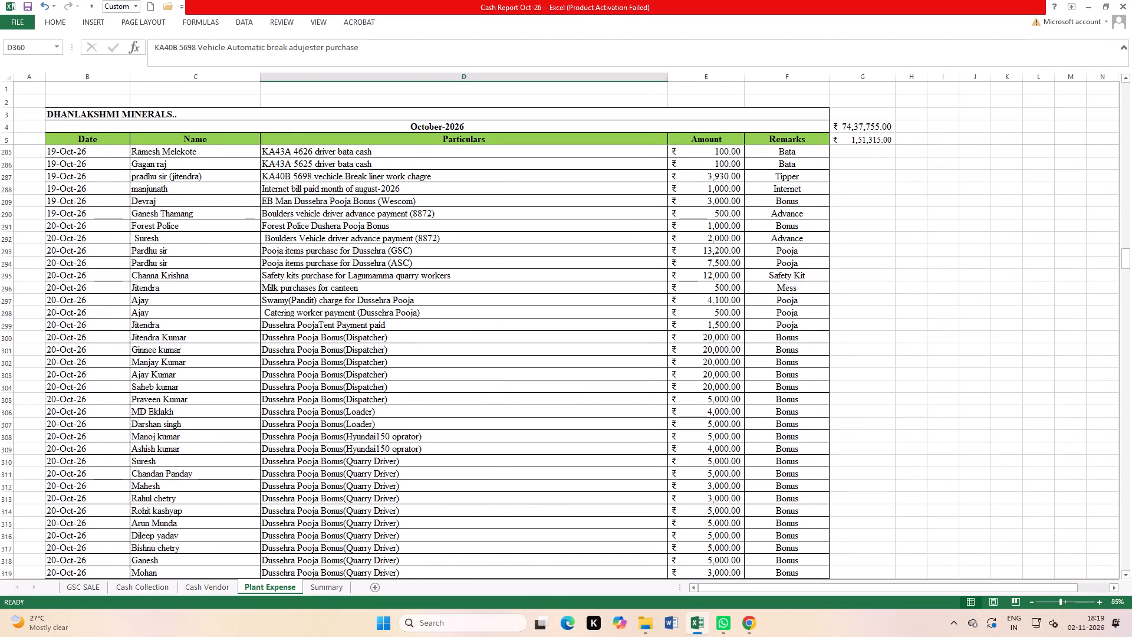
scroll(422, 402, up, 7)
scroll(187, 388, up, 10)
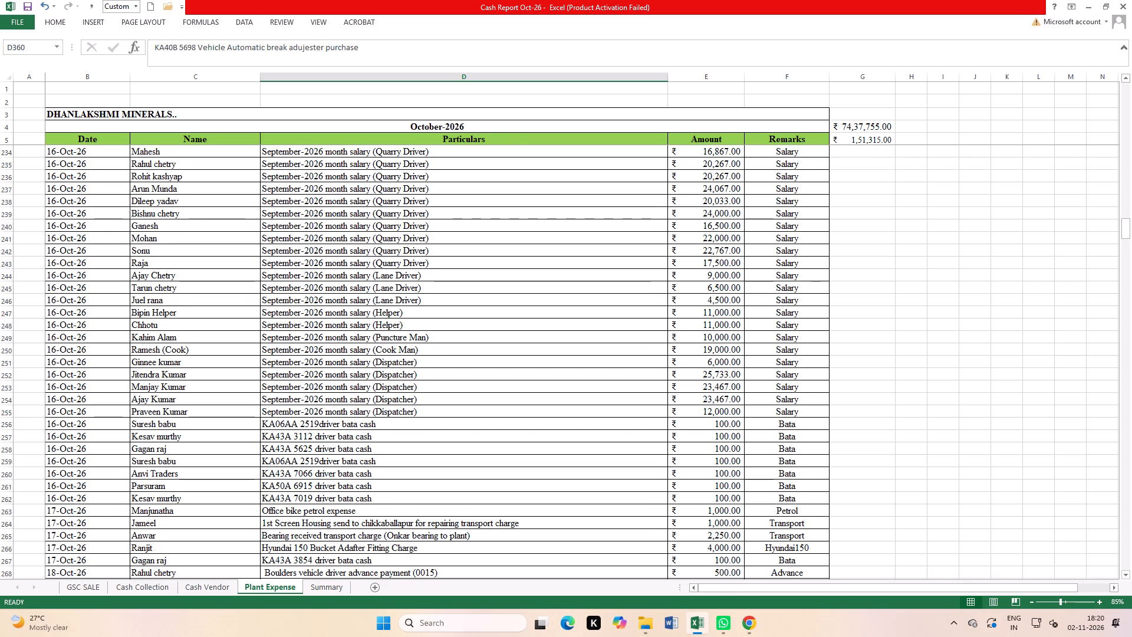
scroll(216, 409, up, 20)
scroll(216, 409, up, 20)
scroll(216, 409, up, 8)
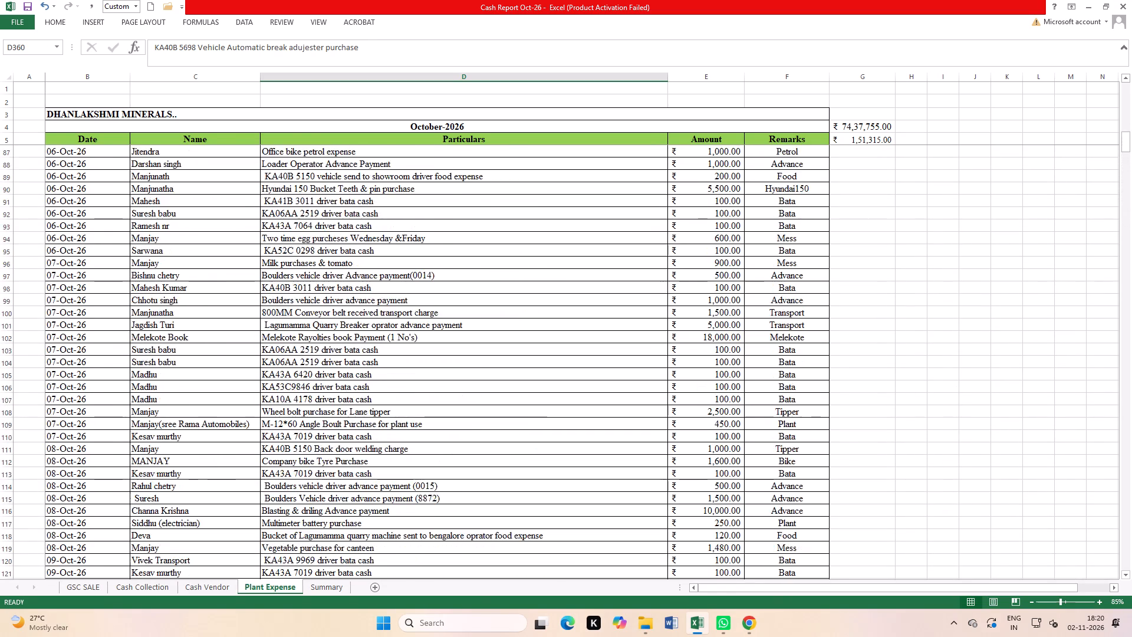
scroll(180, 416, up, 20)
scroll(180, 416, up, 6)
scroll(175, 357, down, 2)
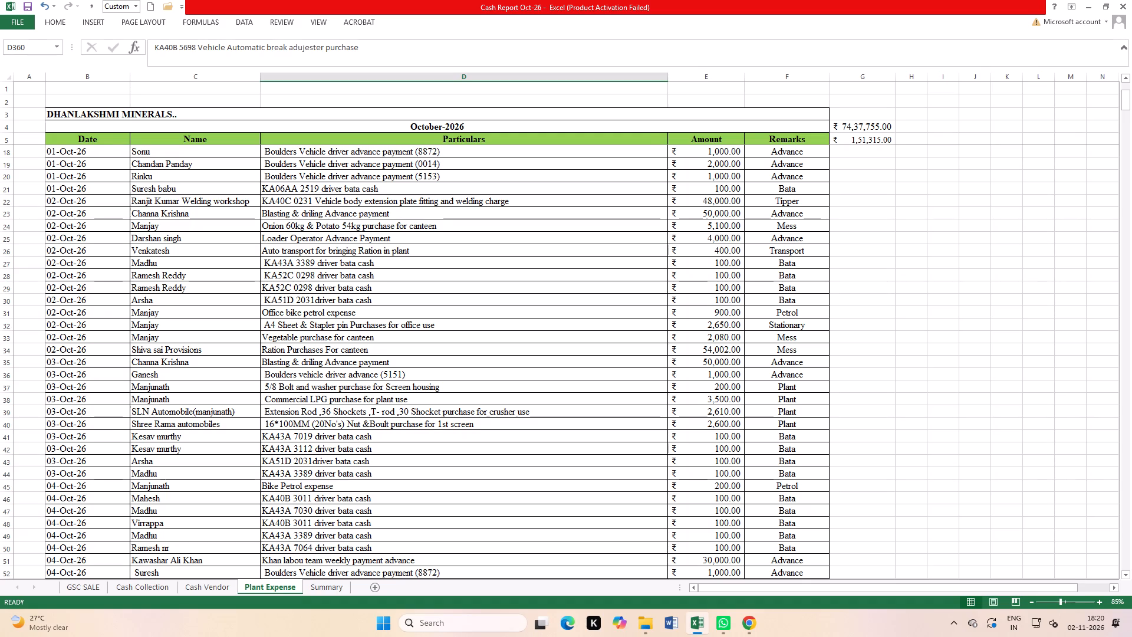
click(1, 325)
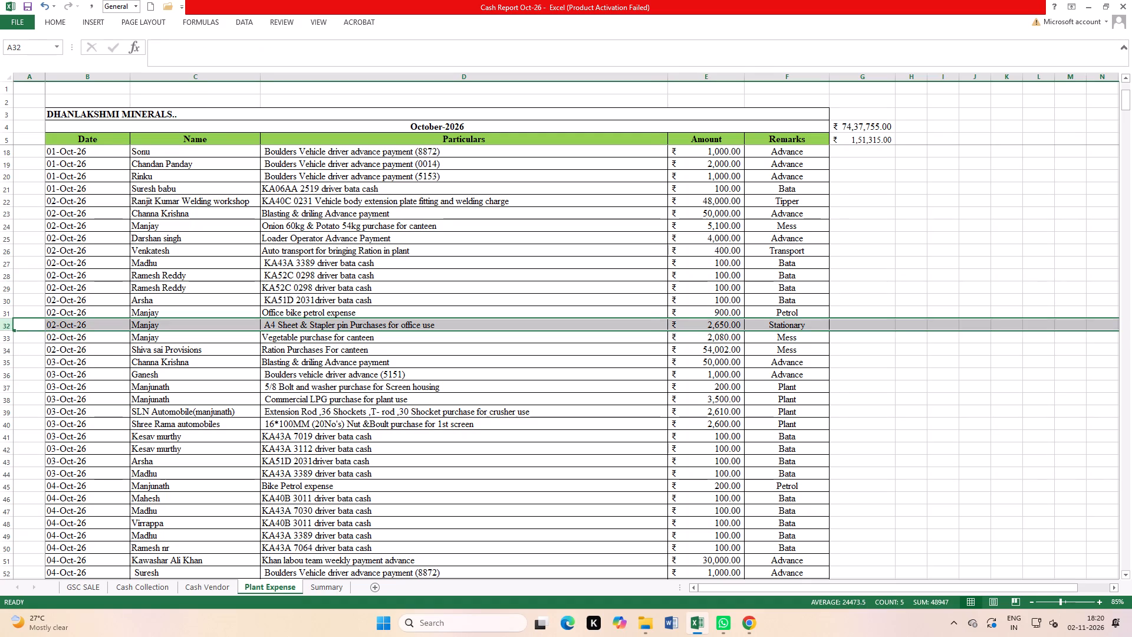
click(6, 338)
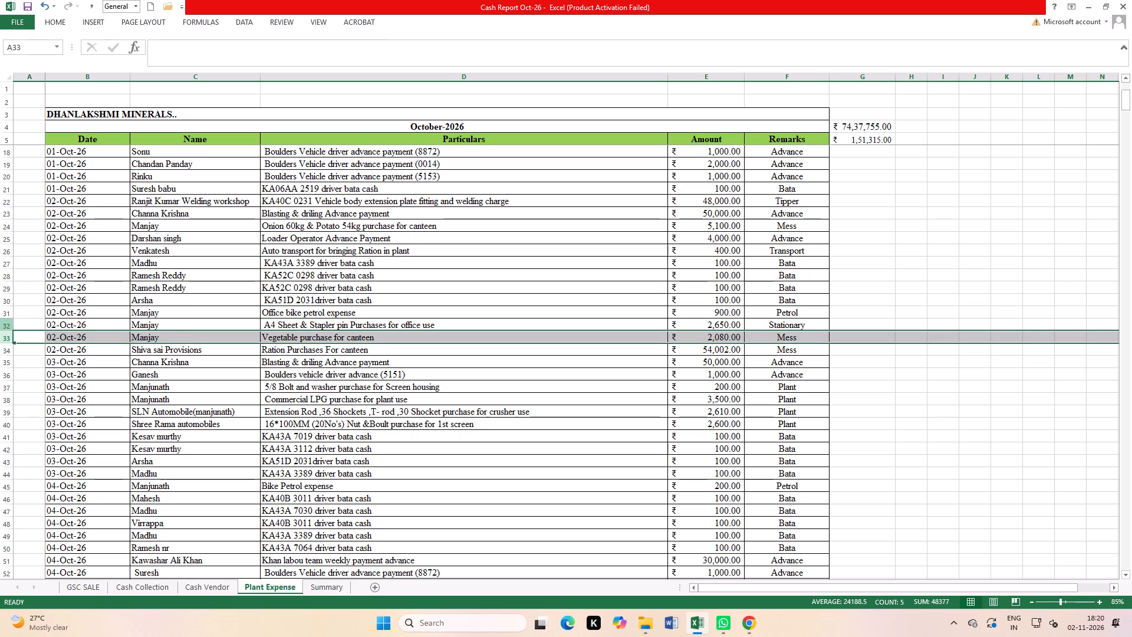
key(ctrl+plus)
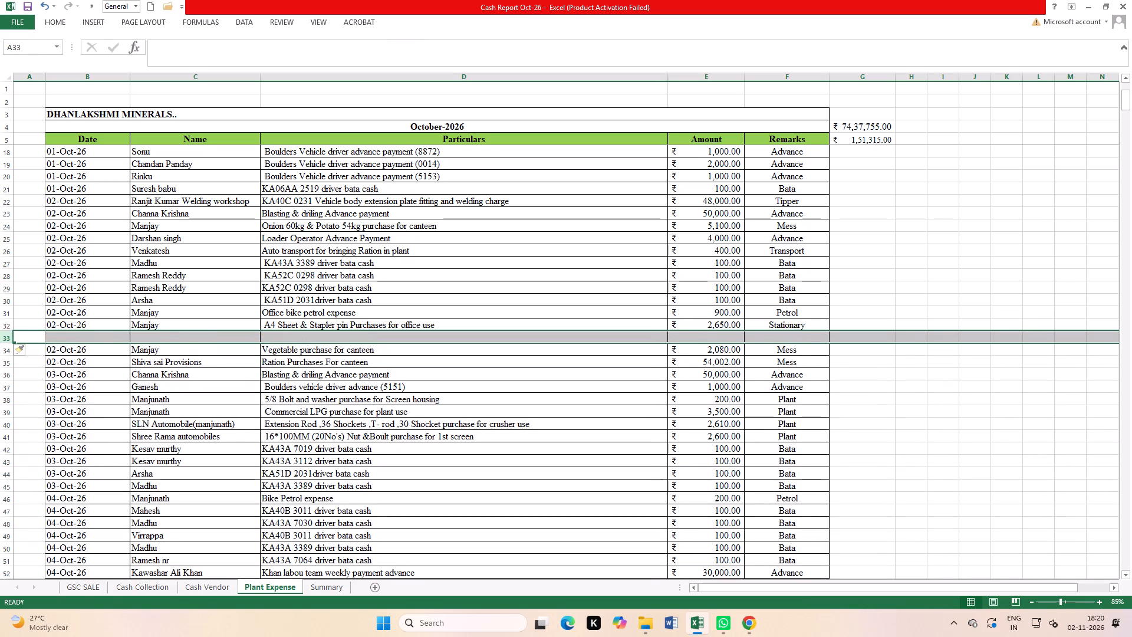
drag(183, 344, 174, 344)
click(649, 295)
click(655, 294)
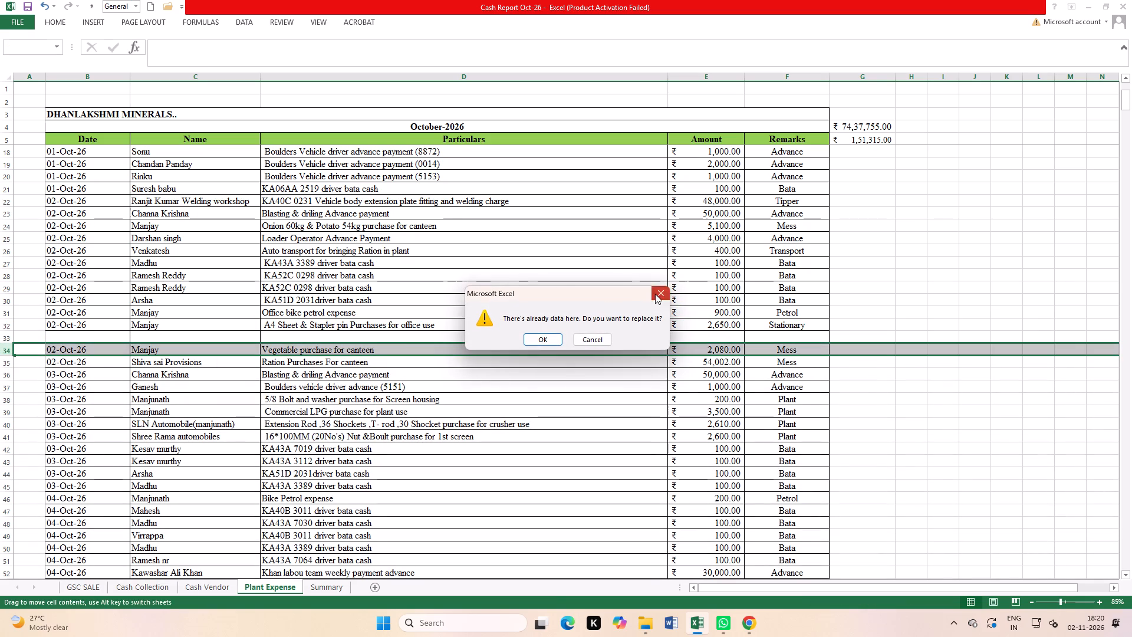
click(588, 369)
drag(84, 326, 84, 341)
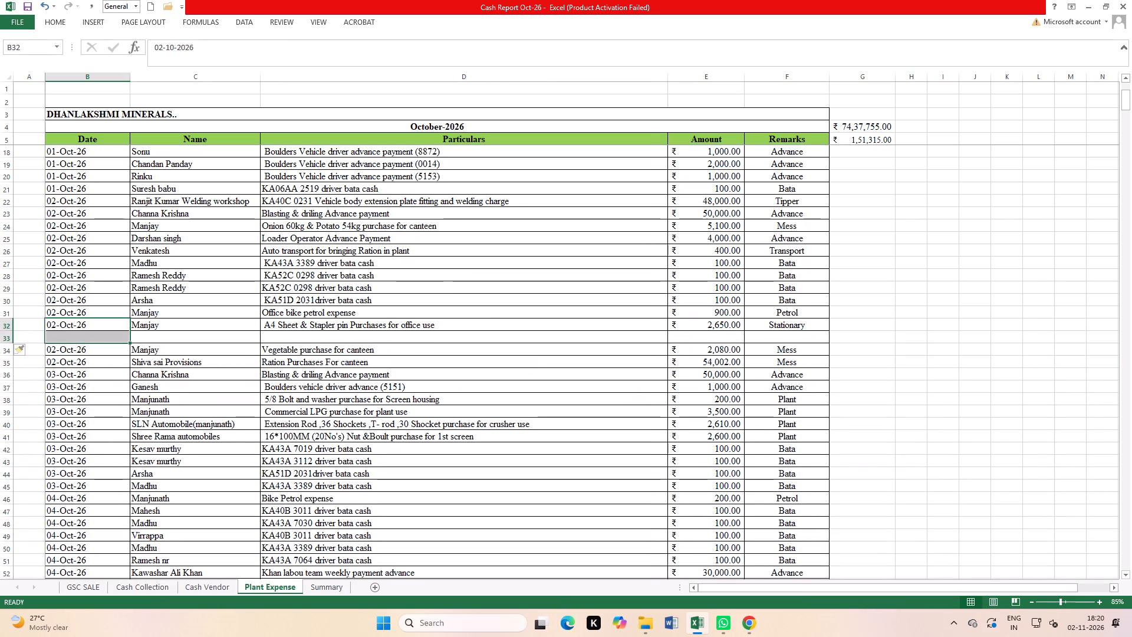
key(ctrl+d)
click(164, 332)
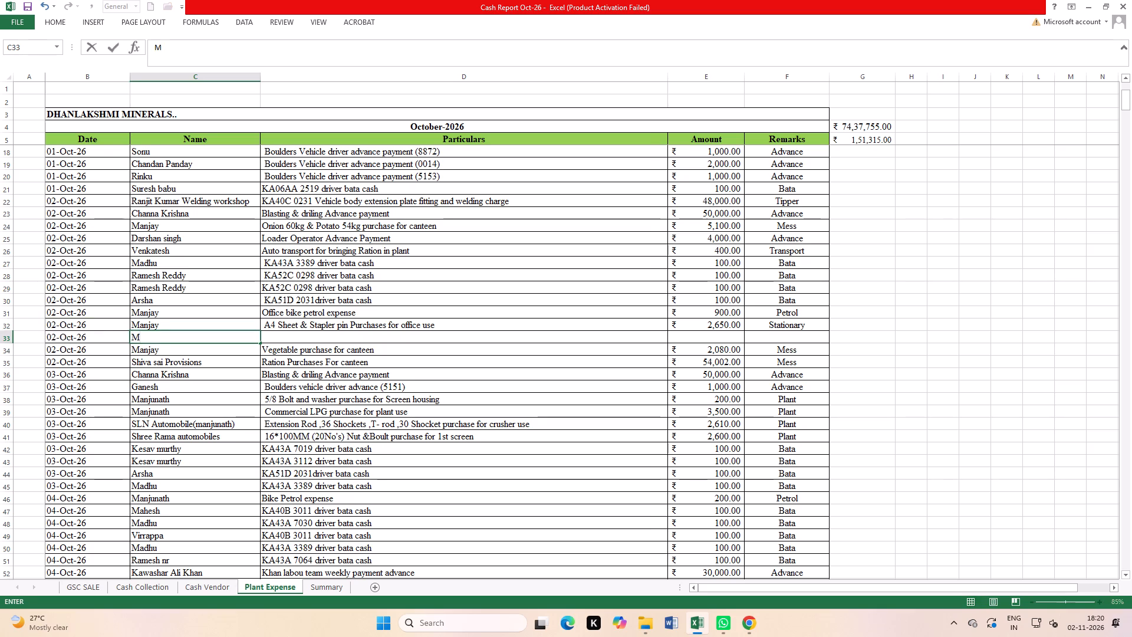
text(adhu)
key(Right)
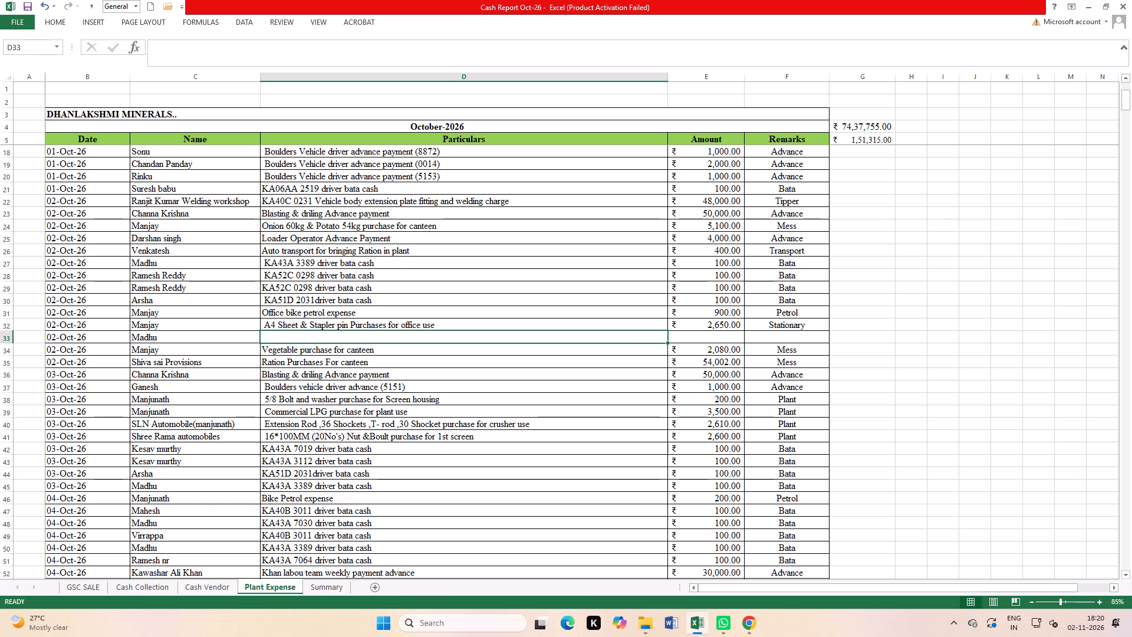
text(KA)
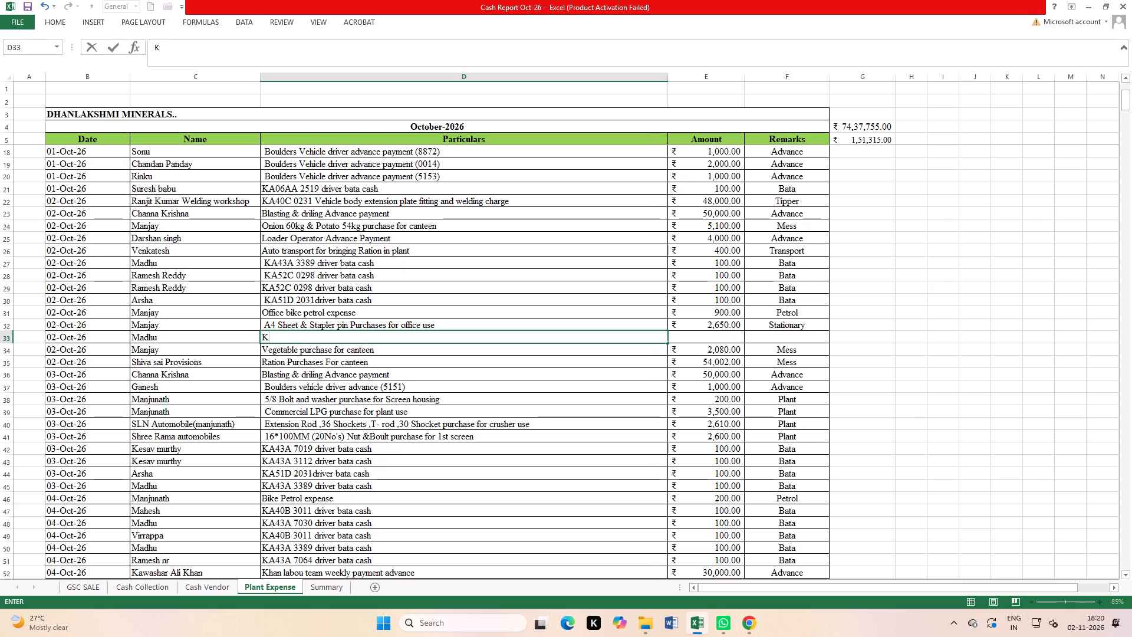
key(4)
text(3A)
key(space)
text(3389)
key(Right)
Set the remark to Bata and the amount to 100 for Madhu's new driver bata entry in row 33.
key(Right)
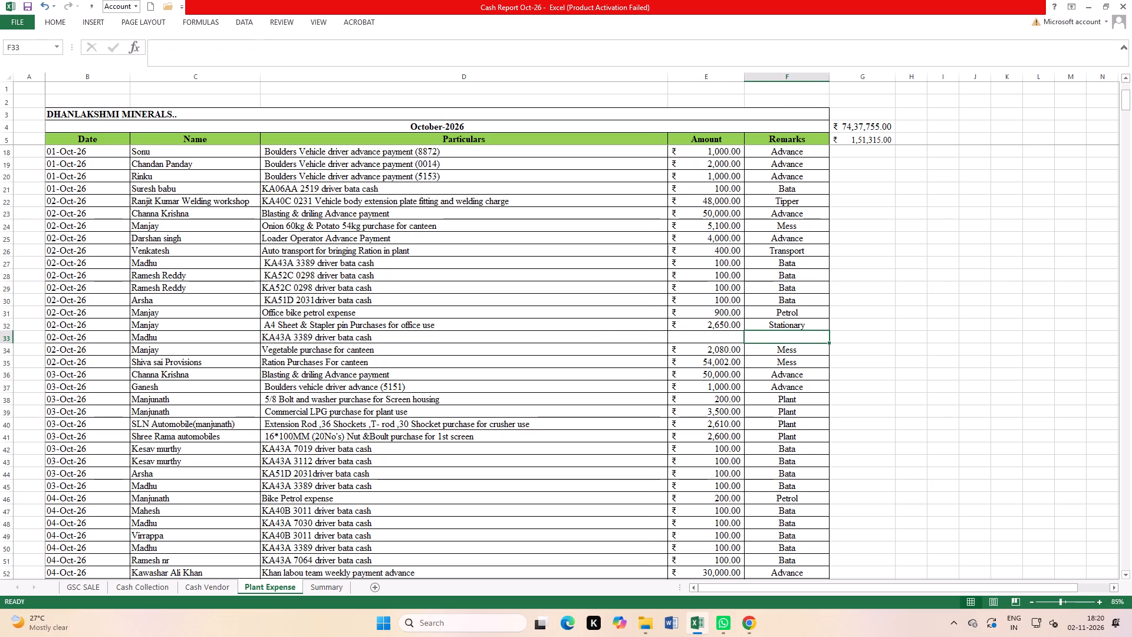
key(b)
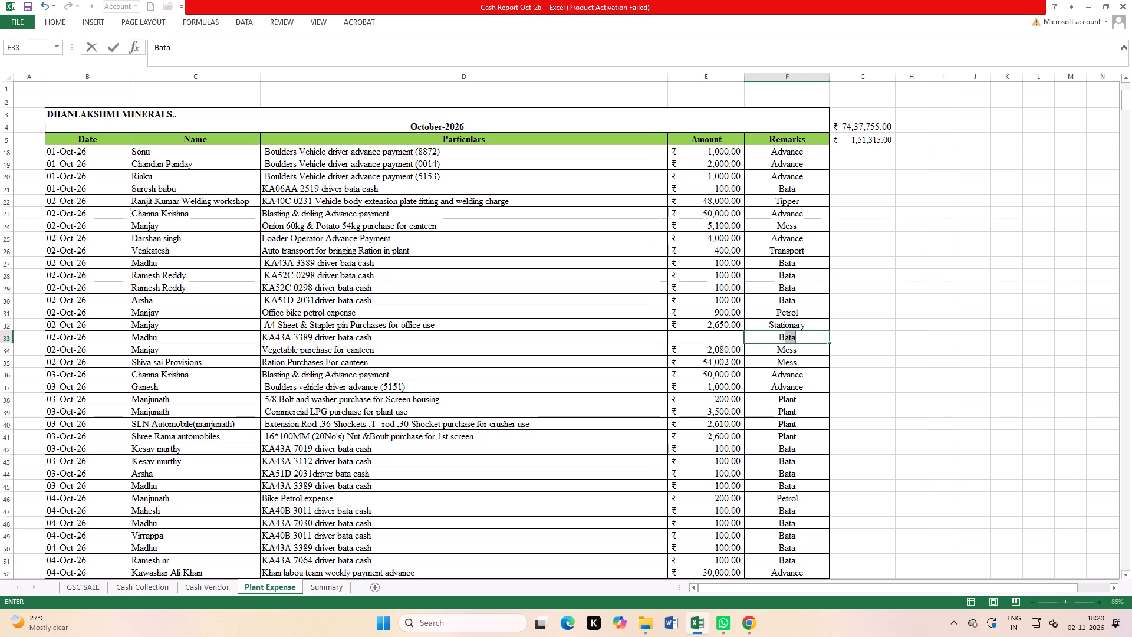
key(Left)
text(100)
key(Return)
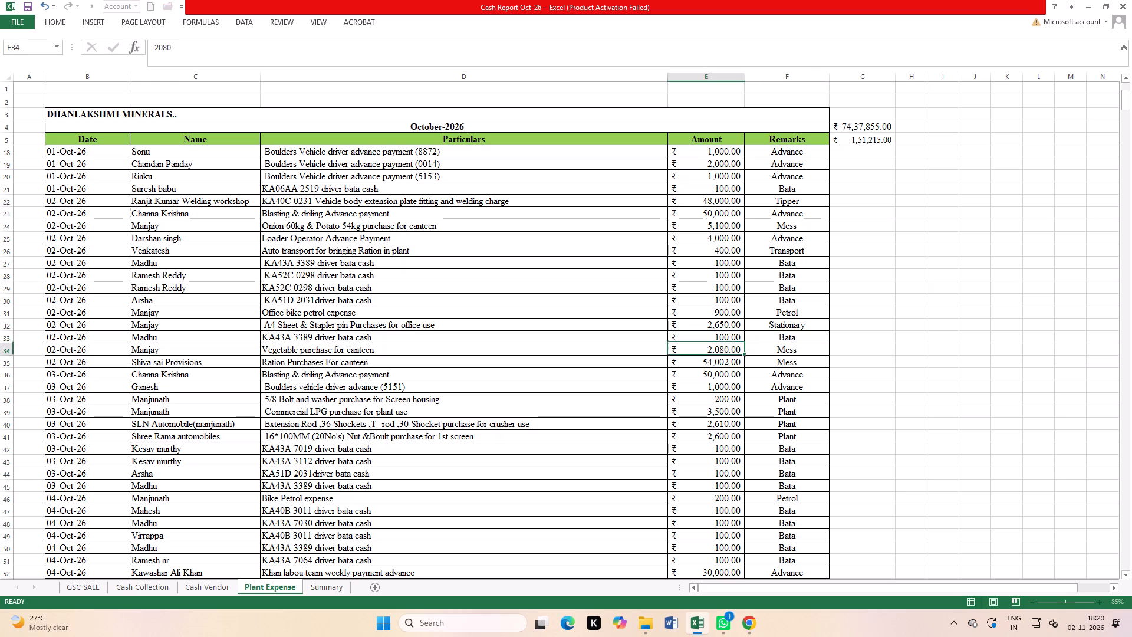
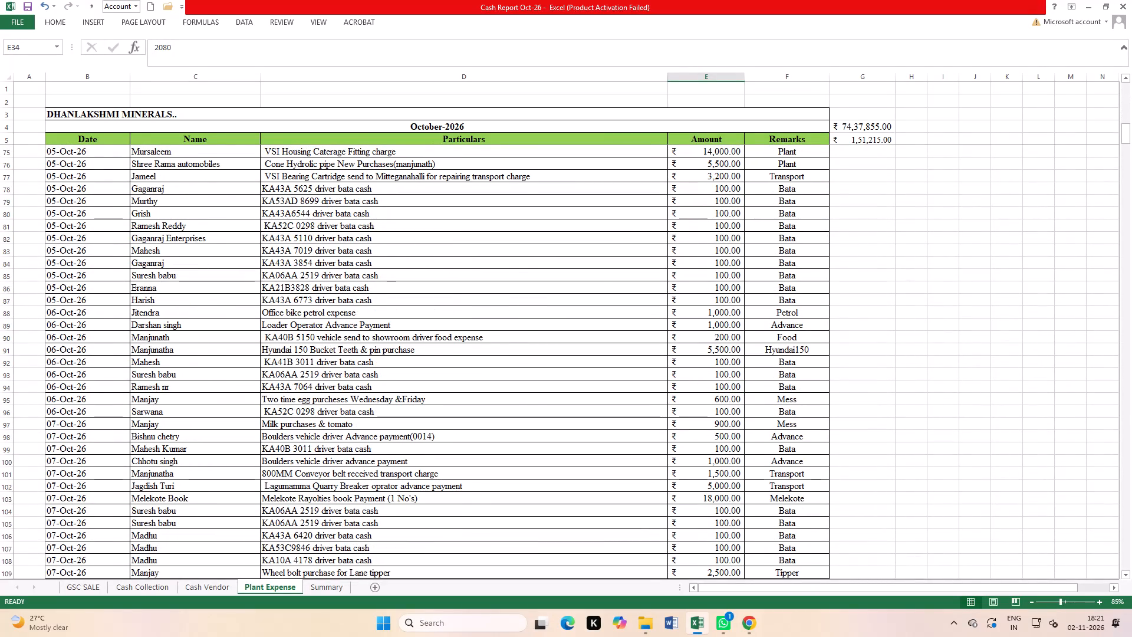
Insert a row above the 06-Oct-26 office bike petrol expense on the Plant Expense sheet and date it 05-Oct-26.
click(0, 310)
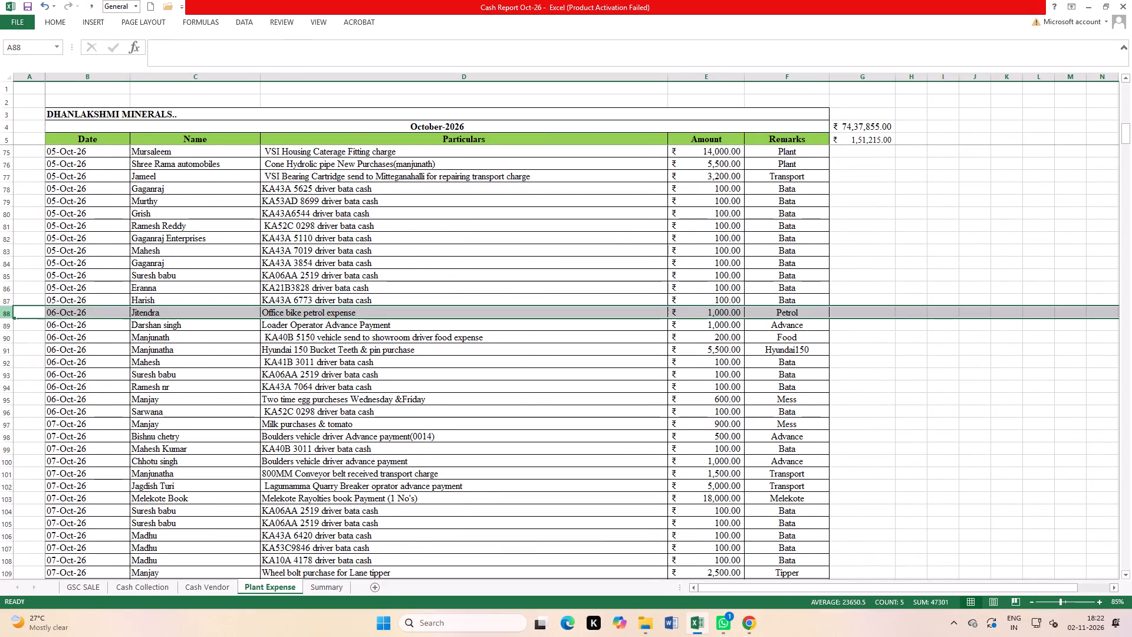
key(ctrl+plus)
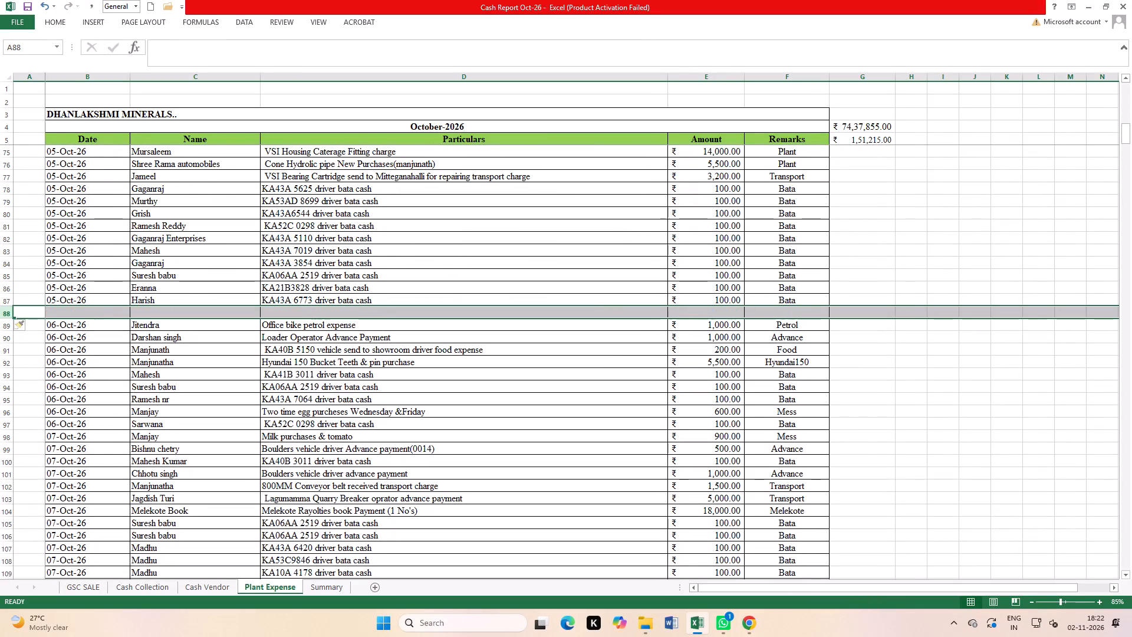
click(98, 311)
key(ctrl+d)
click(151, 316)
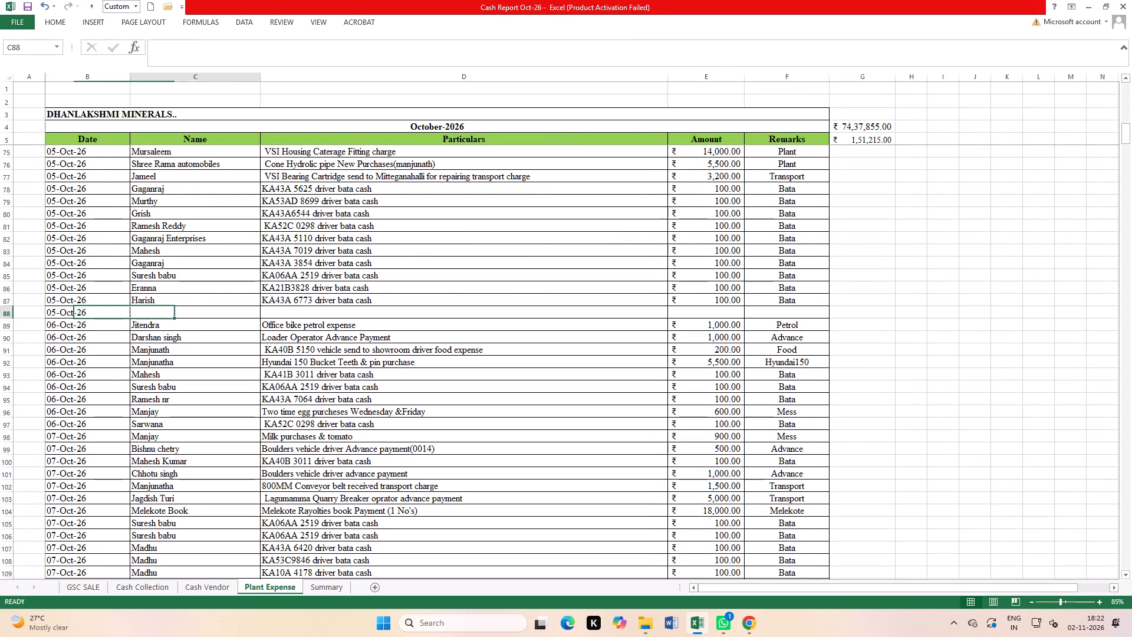
key(g)
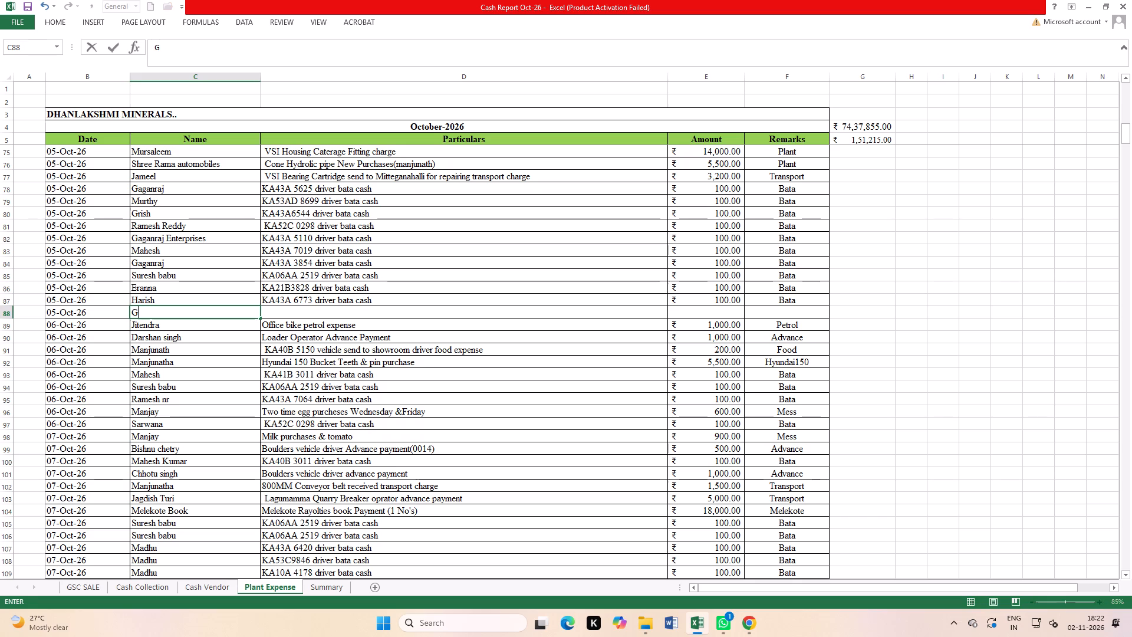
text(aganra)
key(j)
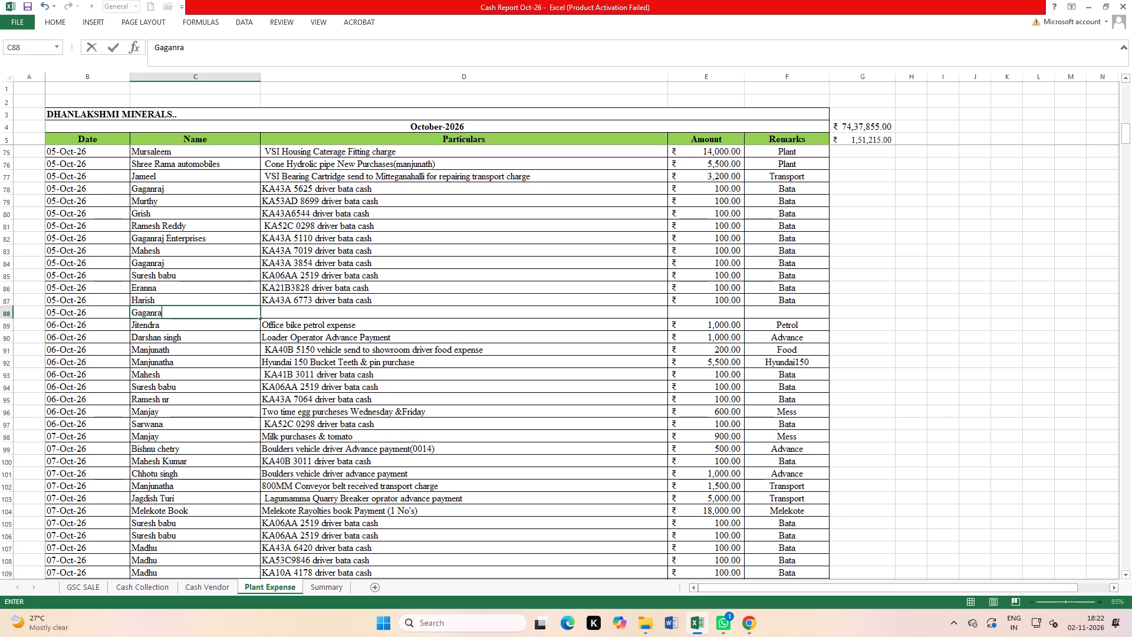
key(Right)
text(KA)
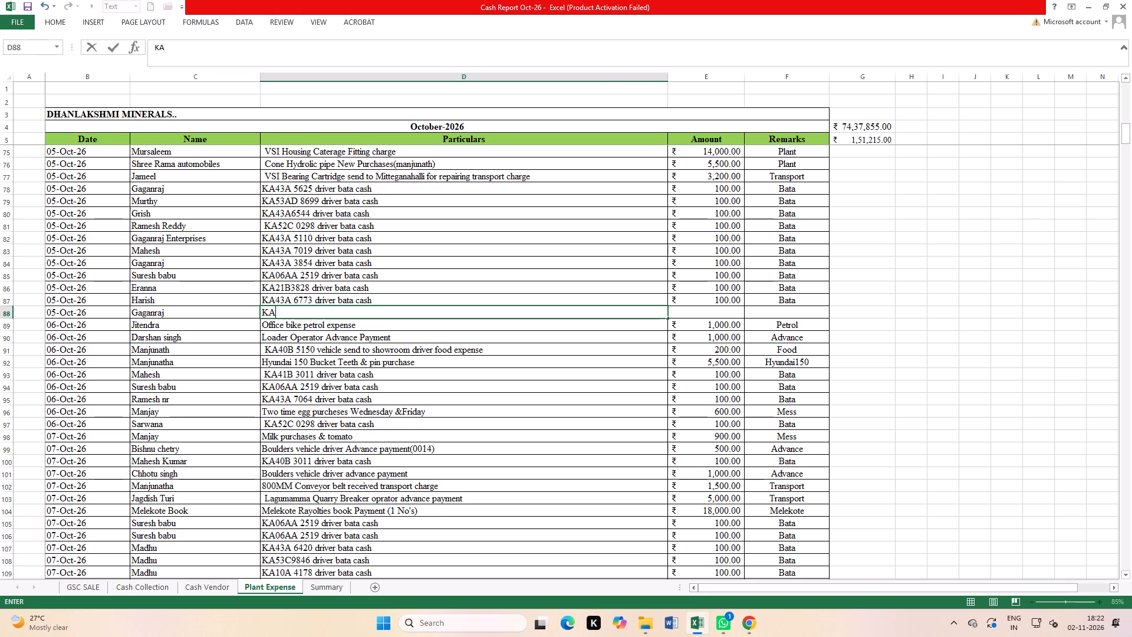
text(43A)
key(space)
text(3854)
Set the amount to 100 and the remark to Bata for Gaganraj's new driver bata entry in row 88.
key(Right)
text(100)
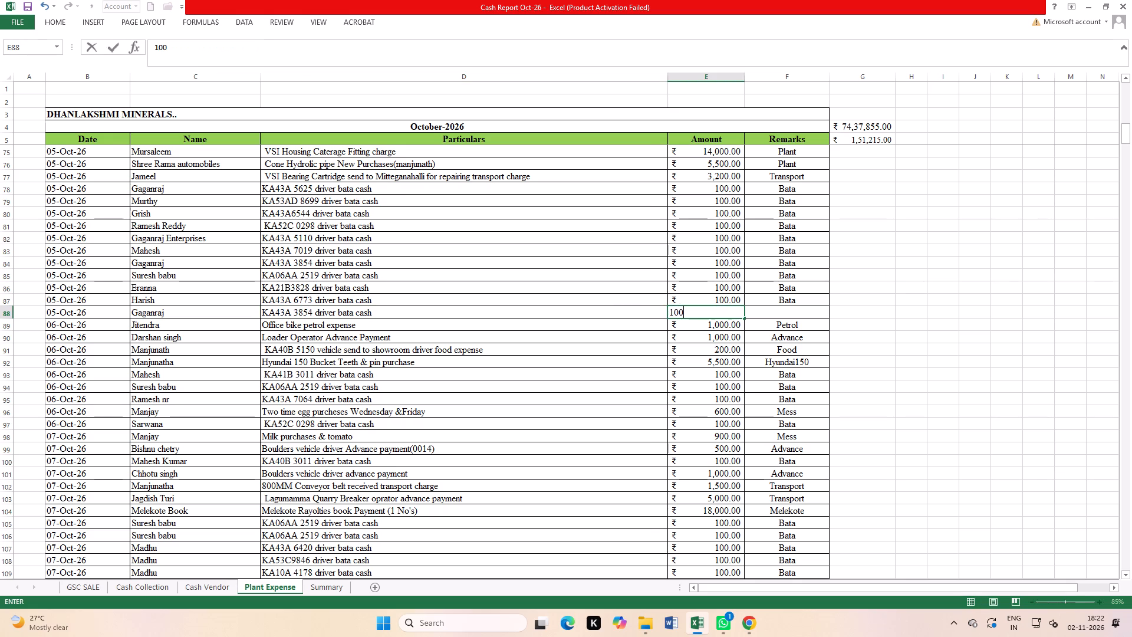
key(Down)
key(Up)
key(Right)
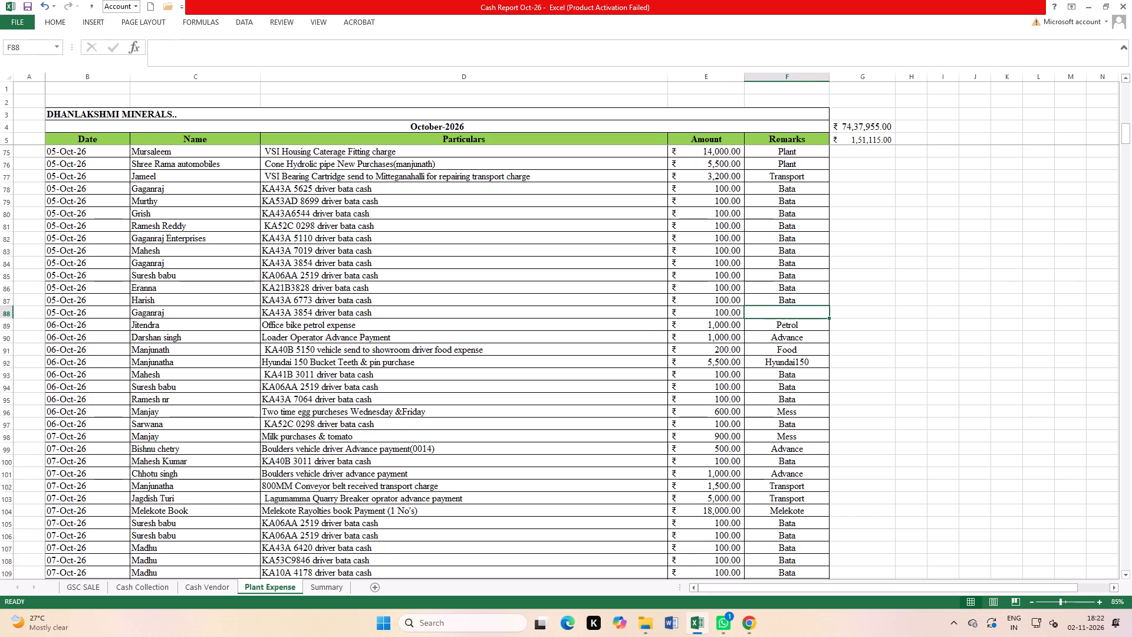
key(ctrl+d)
Save the cash report workbook.
drag(466, 448, 473, 451)
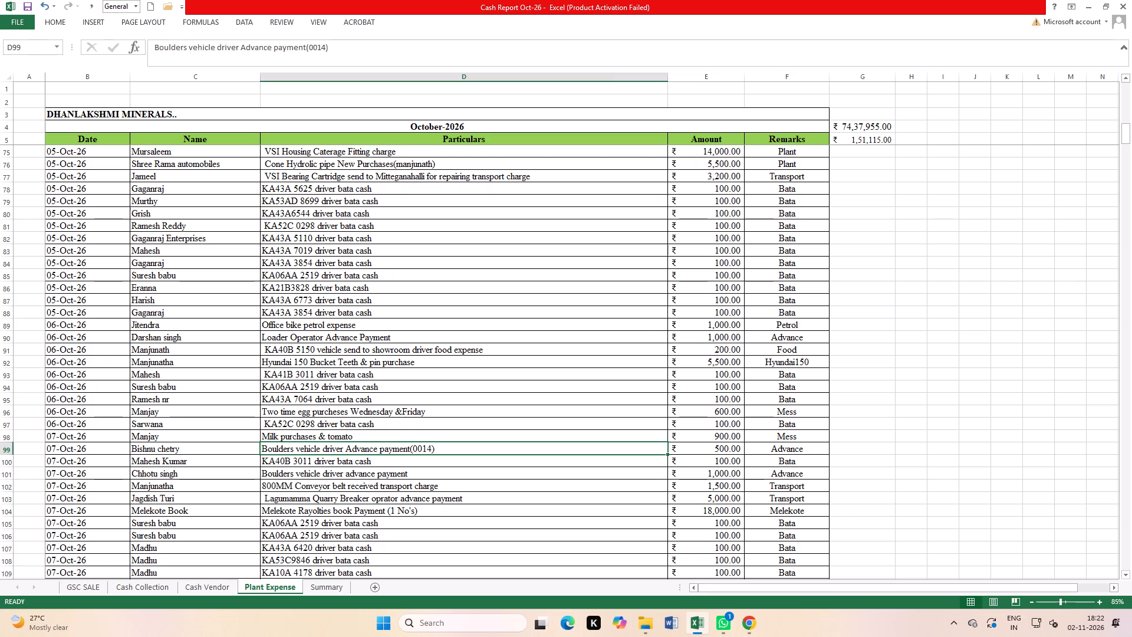
click(26, 2)
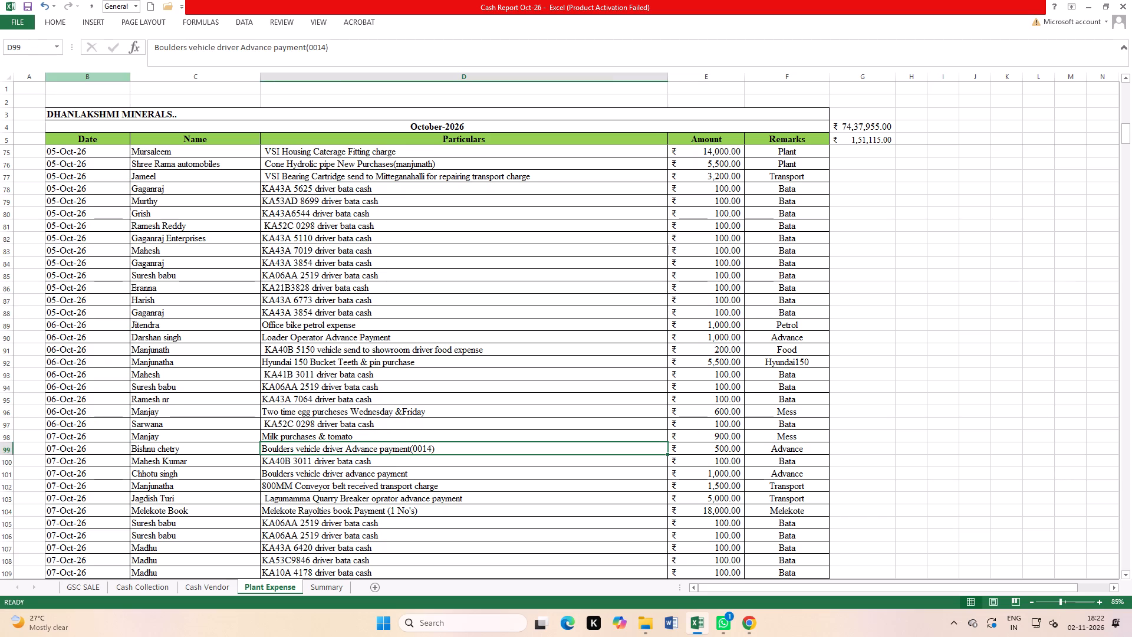
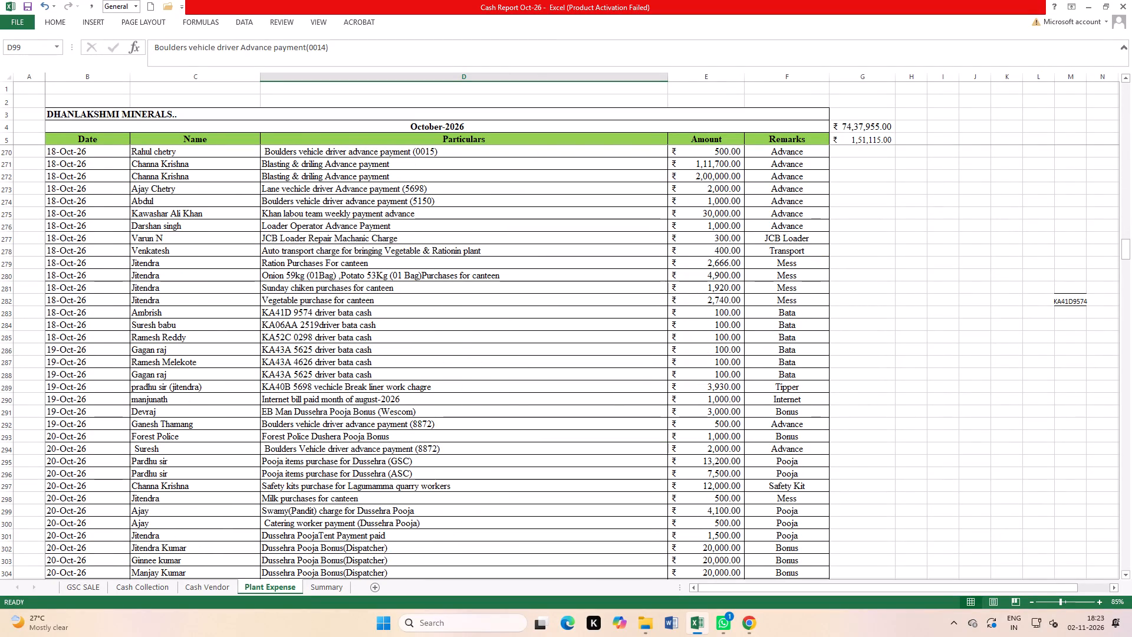
Insert a row above the 18-Oct-26 Loader Operator Advance Payment on the Plant Expense sheet and date it 18-Oct-26.
click(0, 226)
key(ctrl+plus)
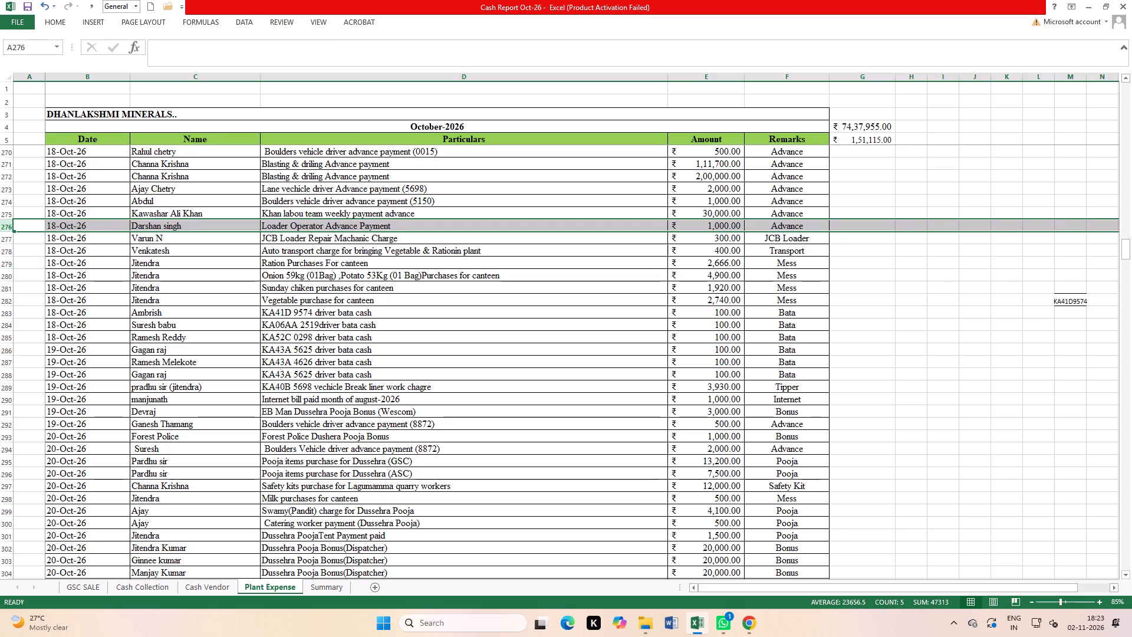
click(98, 216)
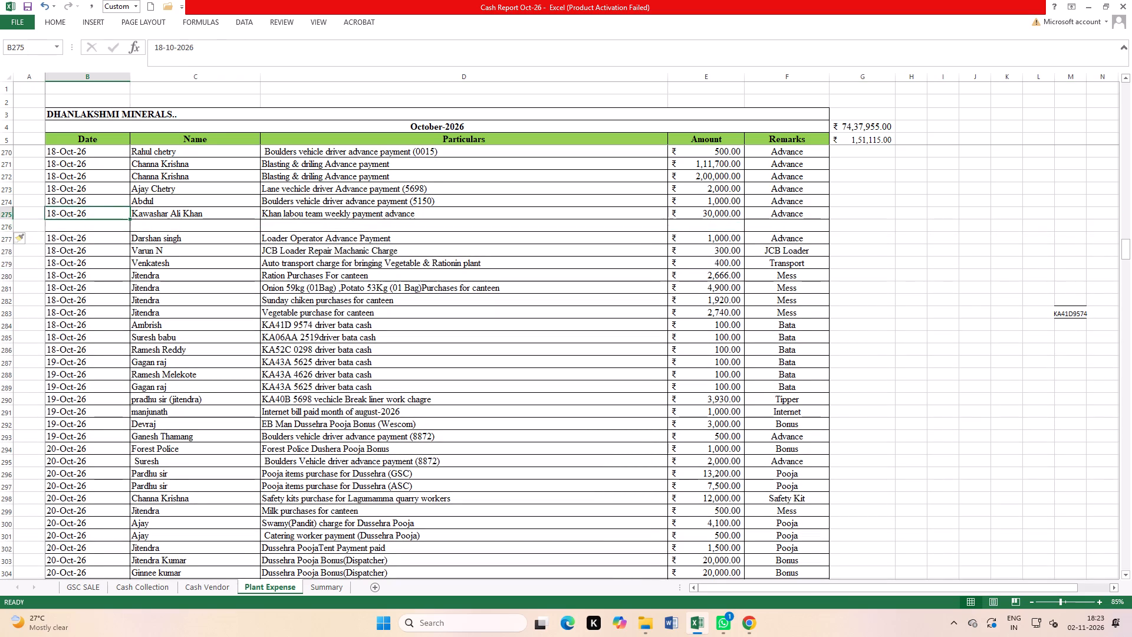
click(97, 222)
key(ctrl+d)
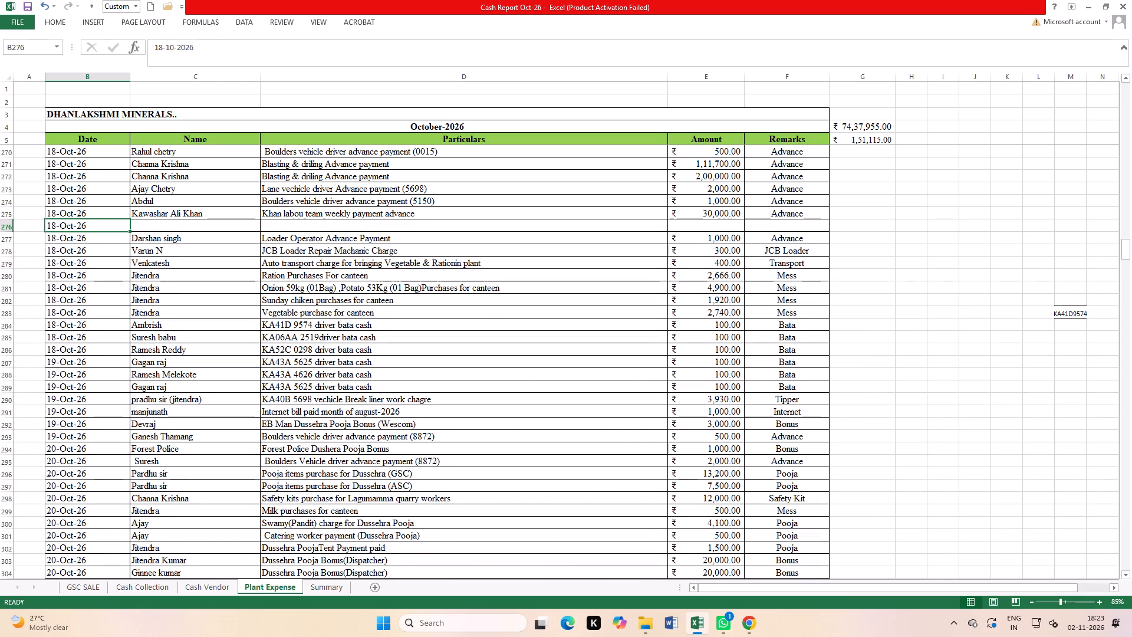
click(153, 229)
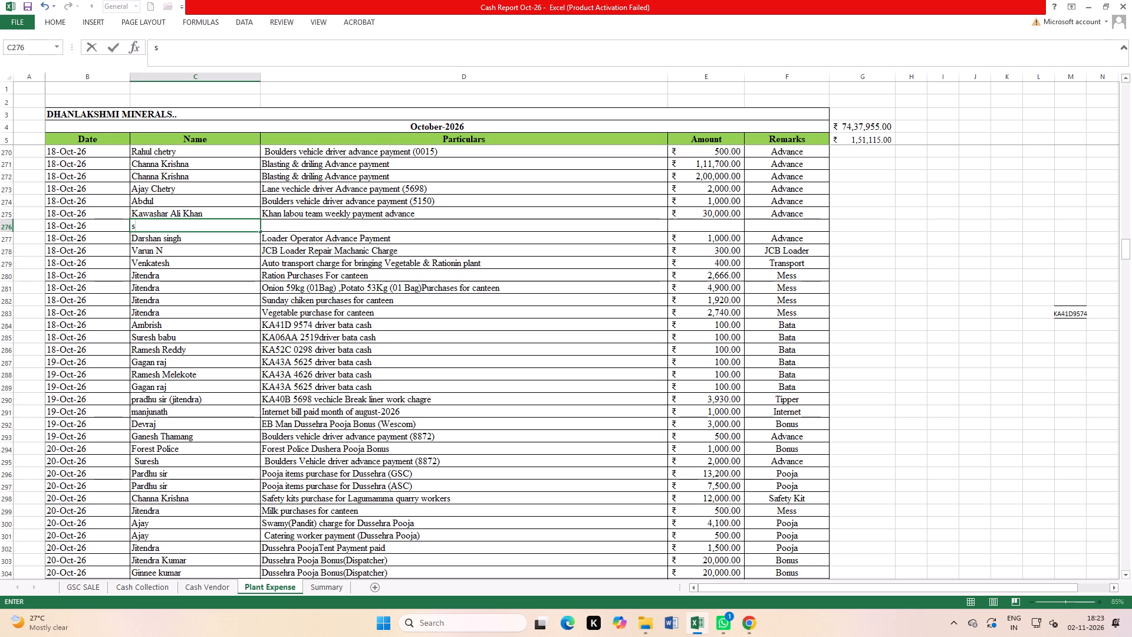
key(BackSpace)
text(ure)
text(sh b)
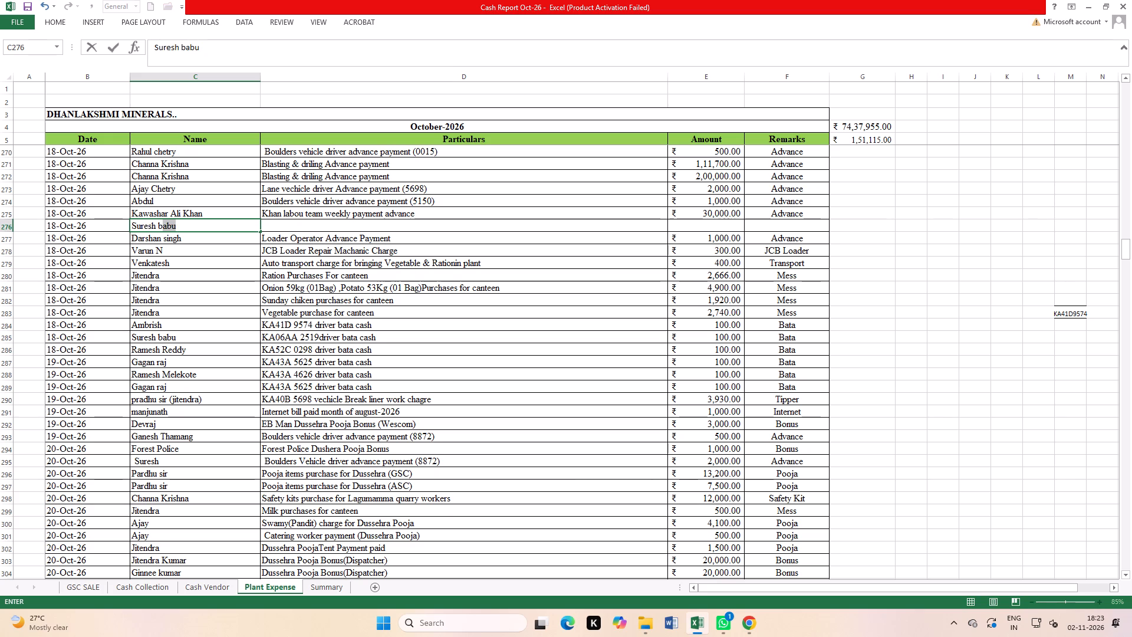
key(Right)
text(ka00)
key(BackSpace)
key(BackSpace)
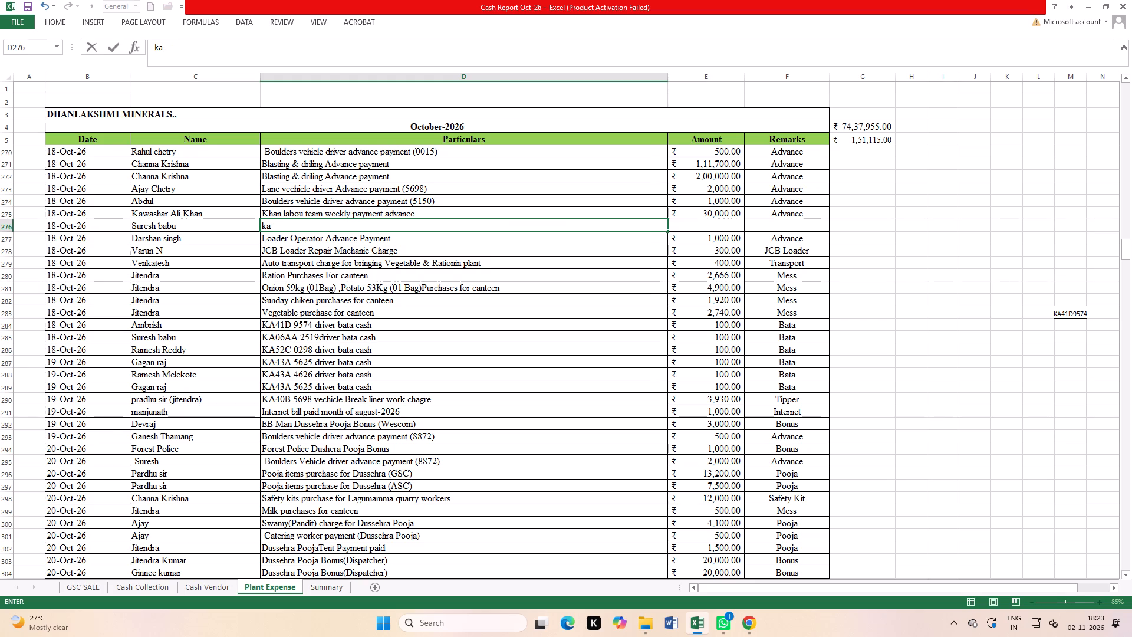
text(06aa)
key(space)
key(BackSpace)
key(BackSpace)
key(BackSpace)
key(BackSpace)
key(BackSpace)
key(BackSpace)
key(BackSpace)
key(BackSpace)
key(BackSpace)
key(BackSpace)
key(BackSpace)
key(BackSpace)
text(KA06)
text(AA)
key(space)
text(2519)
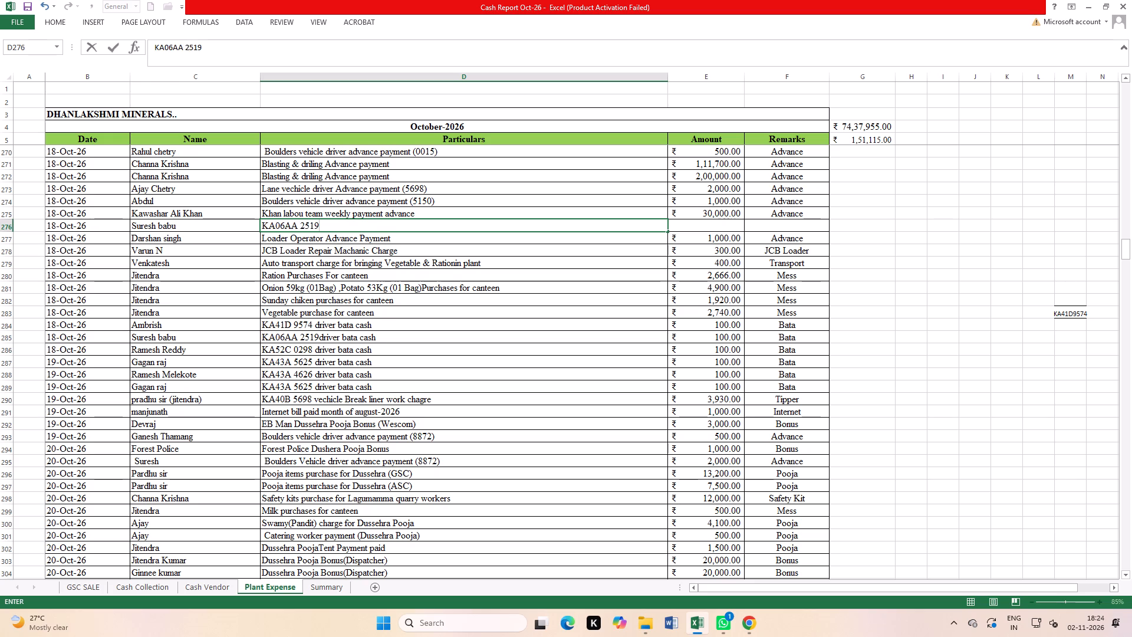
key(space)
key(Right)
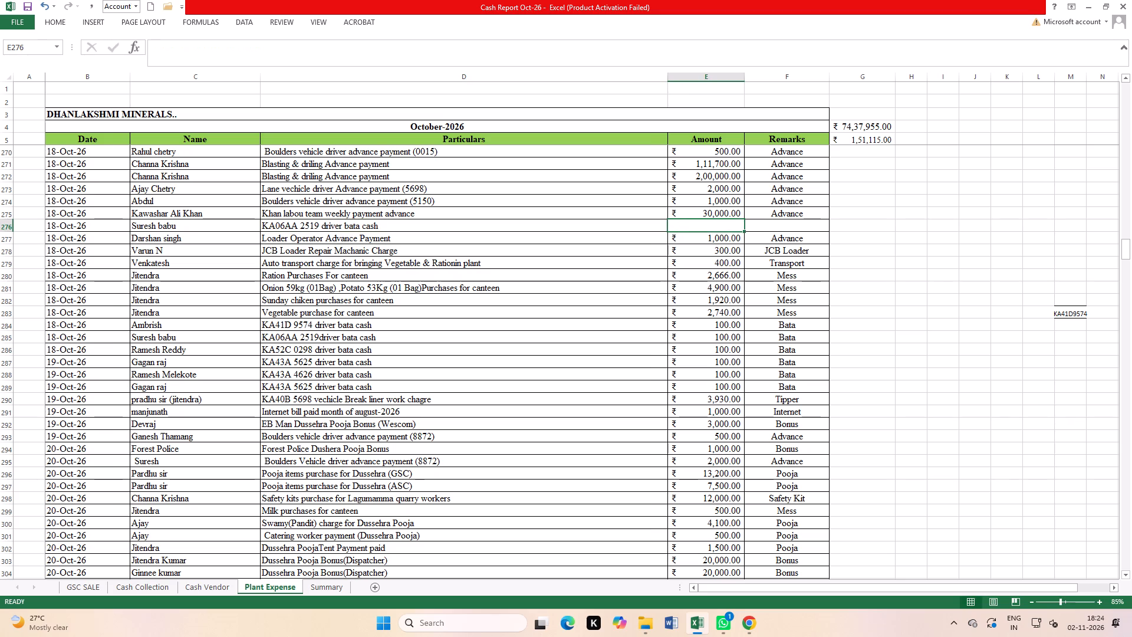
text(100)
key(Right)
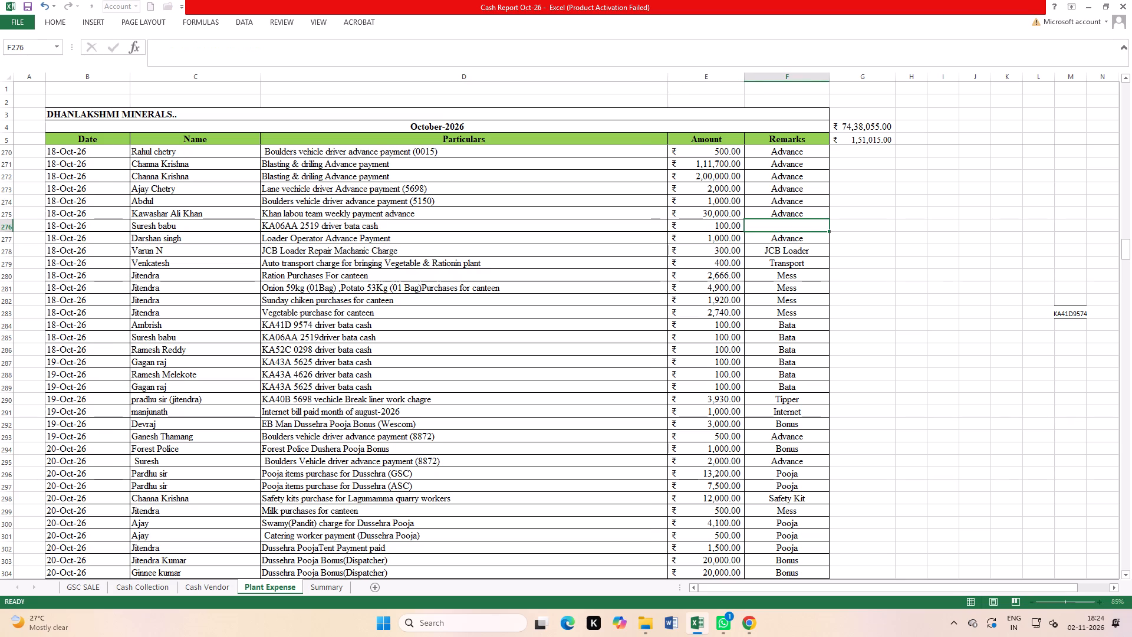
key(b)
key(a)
click(389, 388)
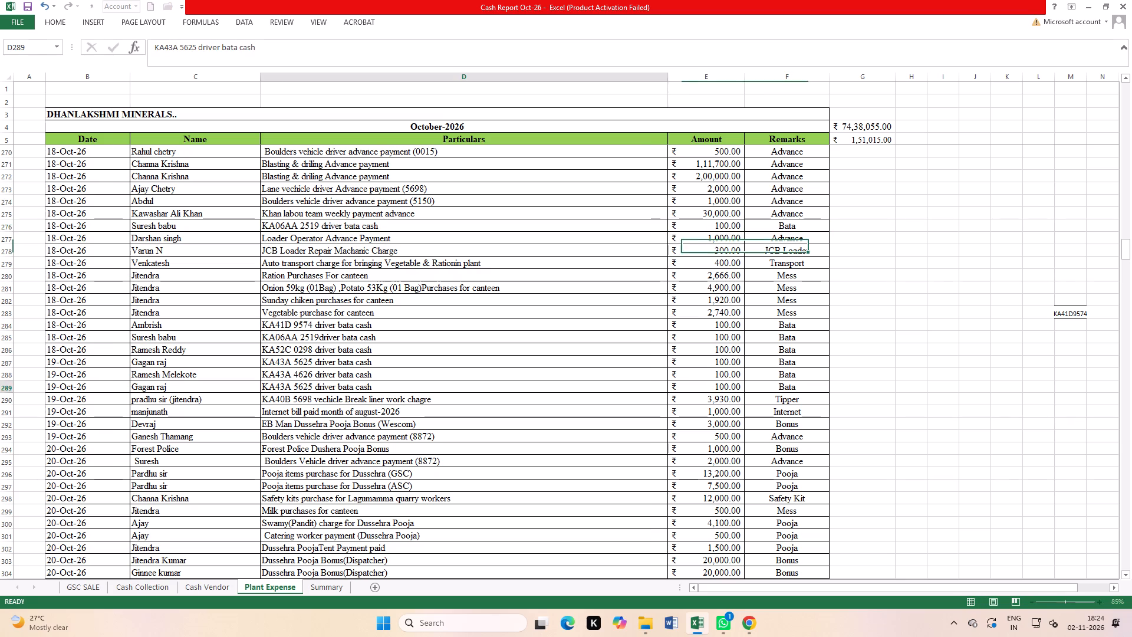
Save the cash report workbook.
click(29, 0)
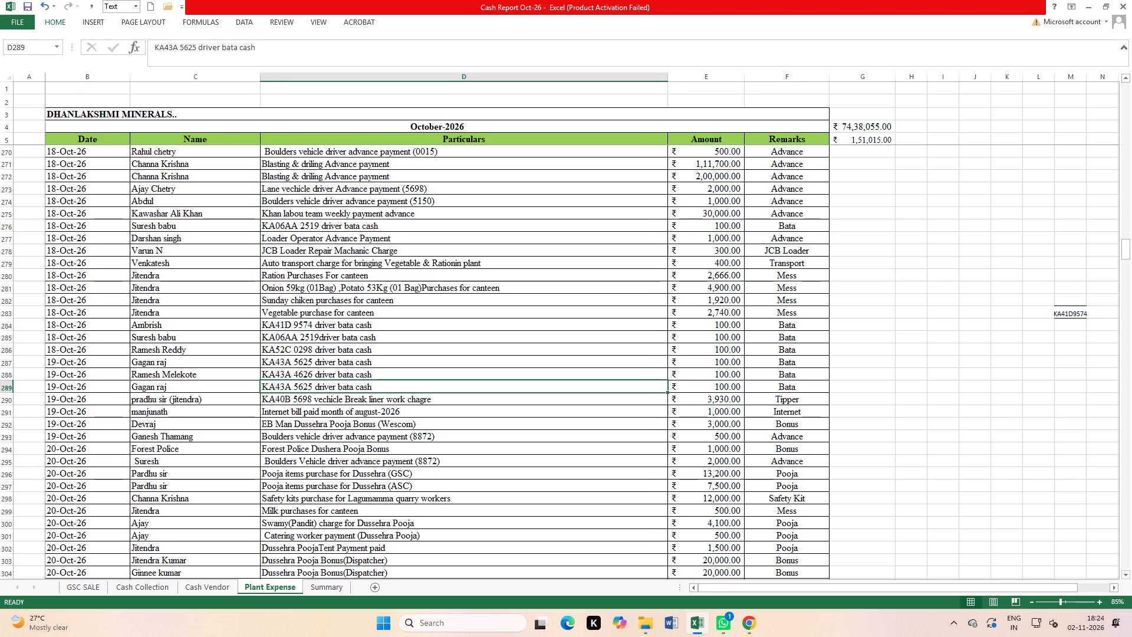
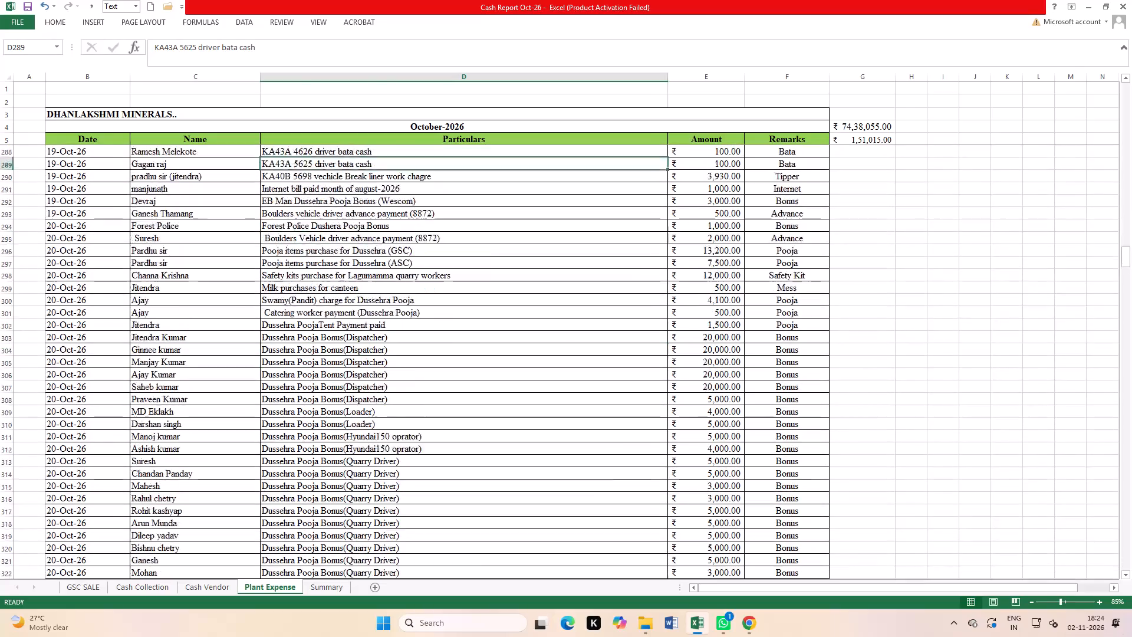
Insert a row above the 26-Oct-26 blasting and drilling advance entry at row 385 and fill its date as 26-Oct-26.
scroll(113, 373, up, 4)
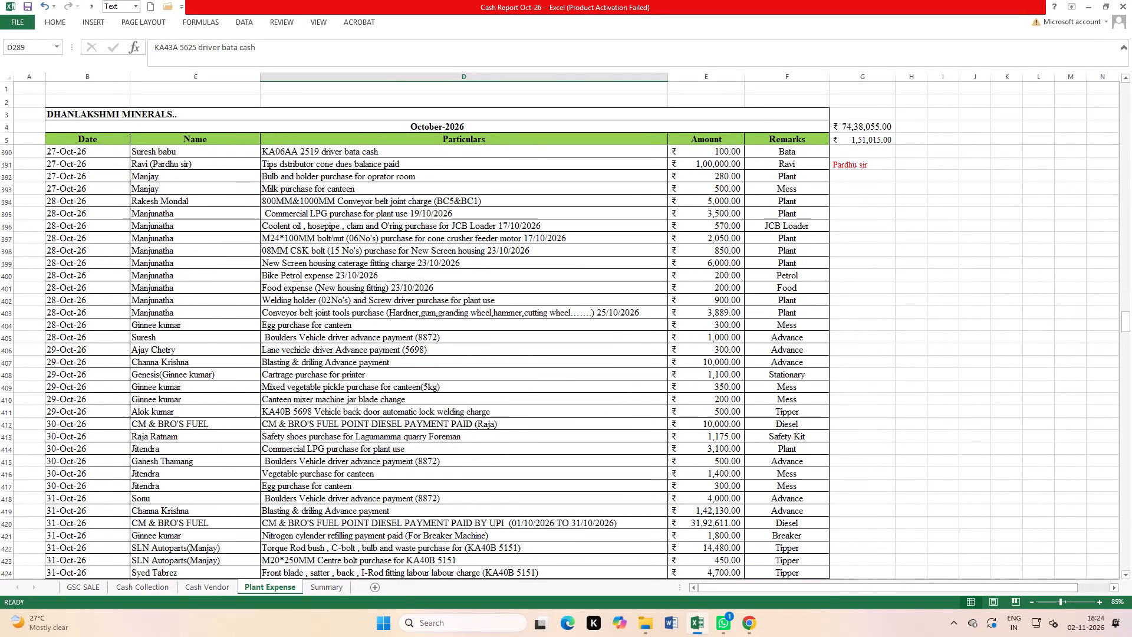
scroll(113, 373, up, 10)
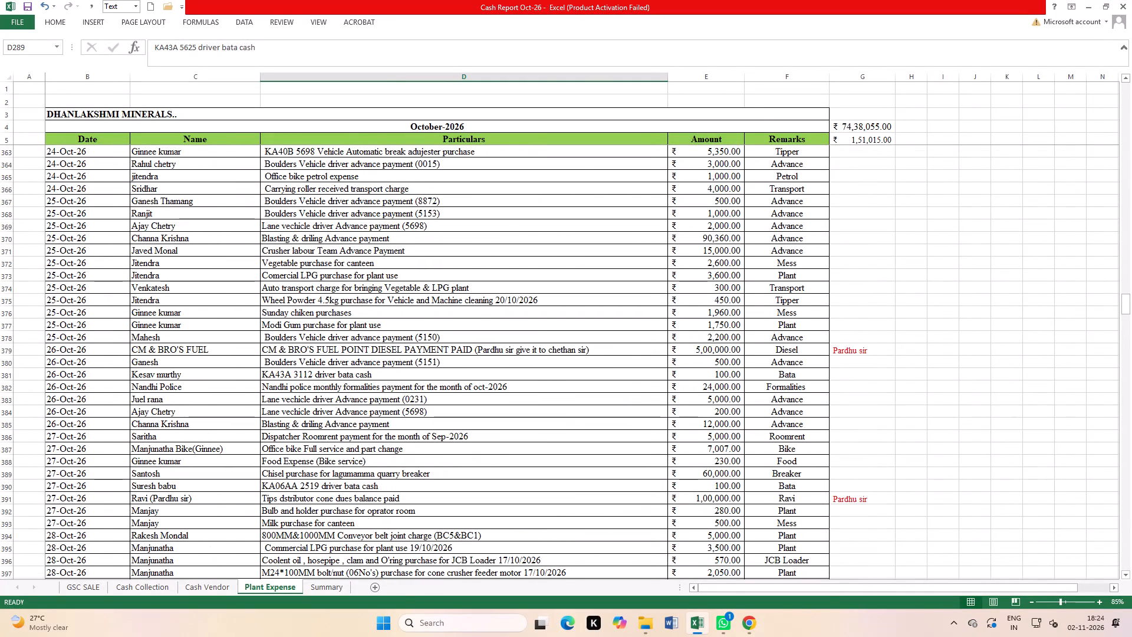
click(0, 423)
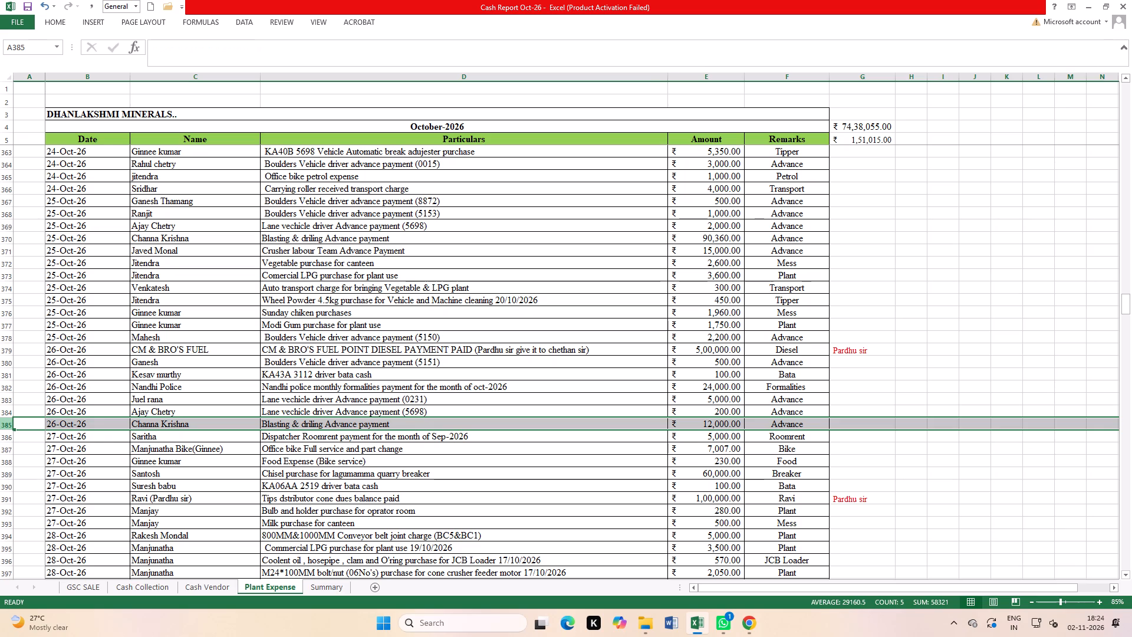
key(ctrl+plus)
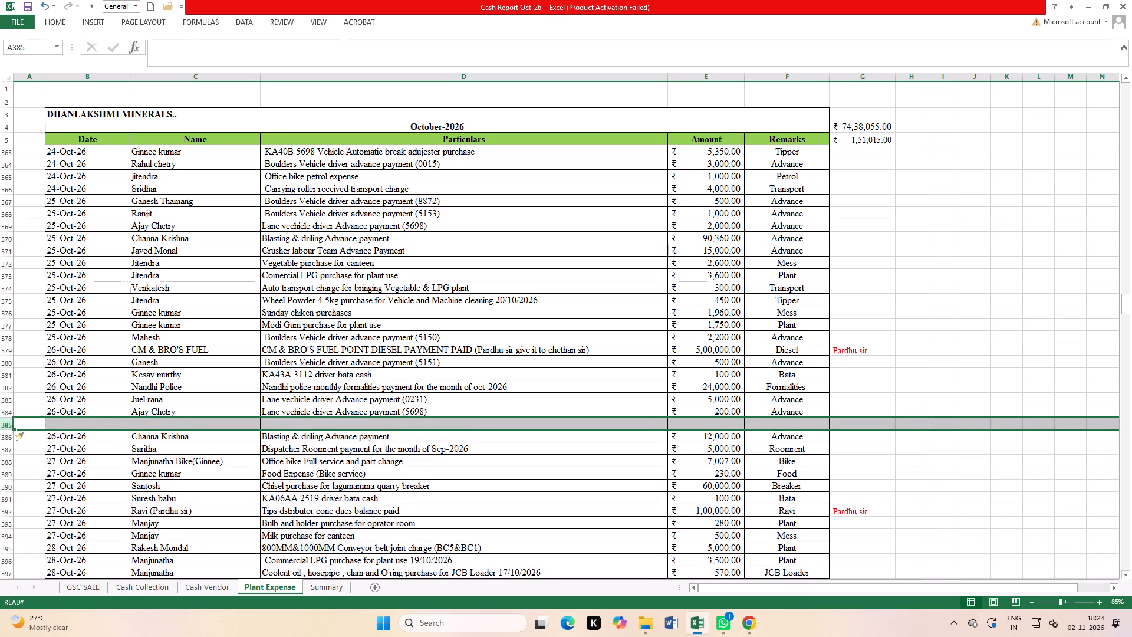
click(123, 447)
click(80, 419)
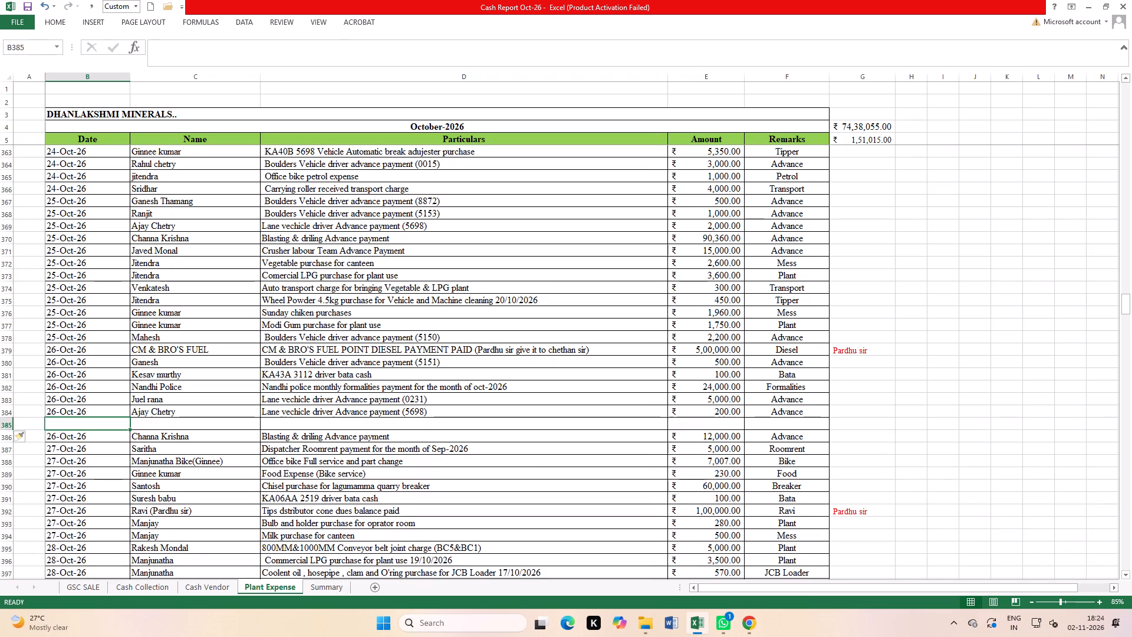
key(ctrl+d)
click(146, 425)
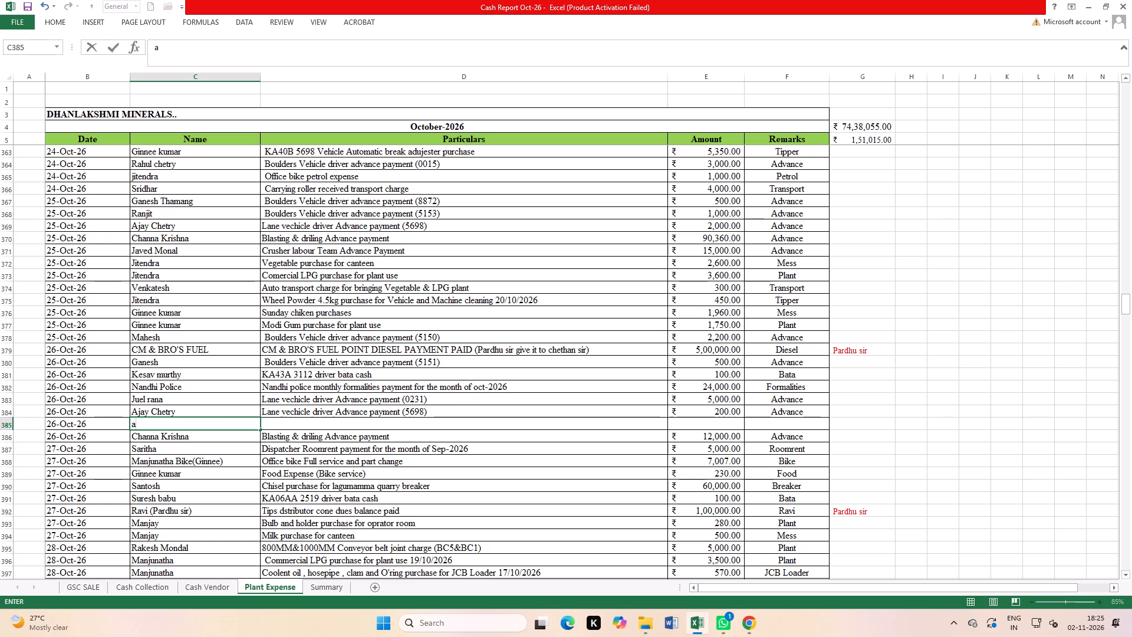
key(BackSpace)
text(nan)
text(KA)
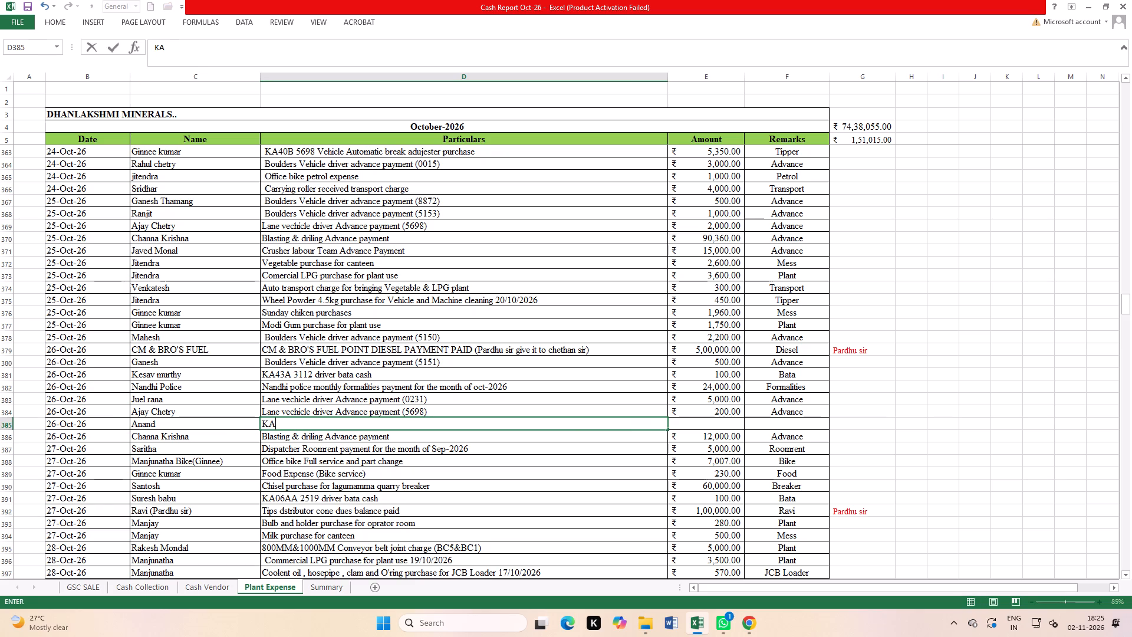
text(43)
key(space)
key(Right)
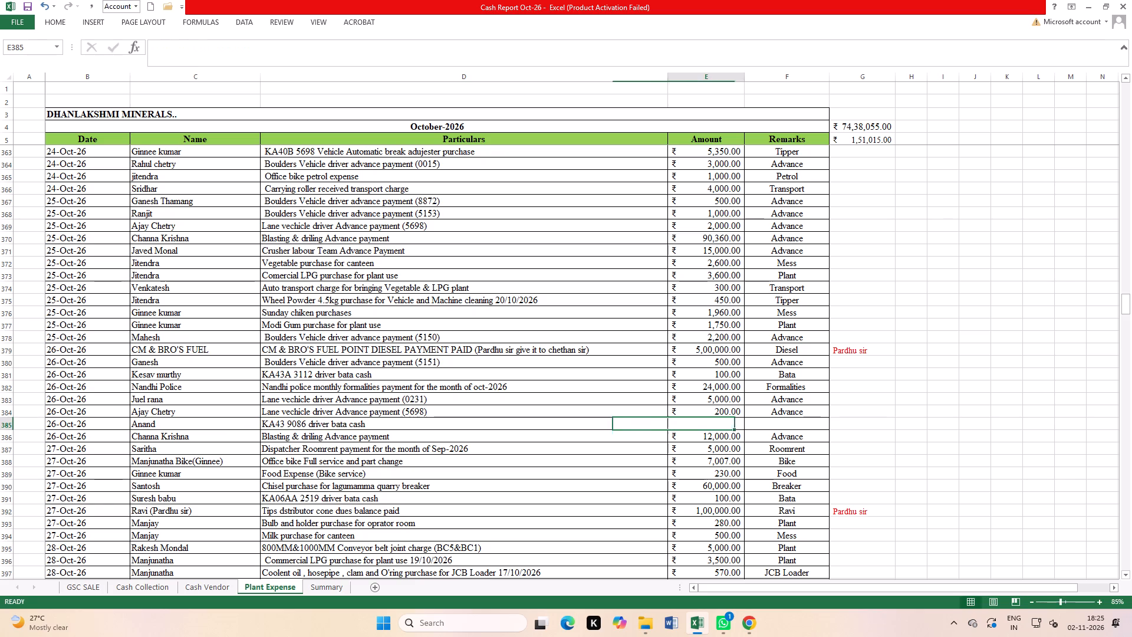
text(100)
key(Right)
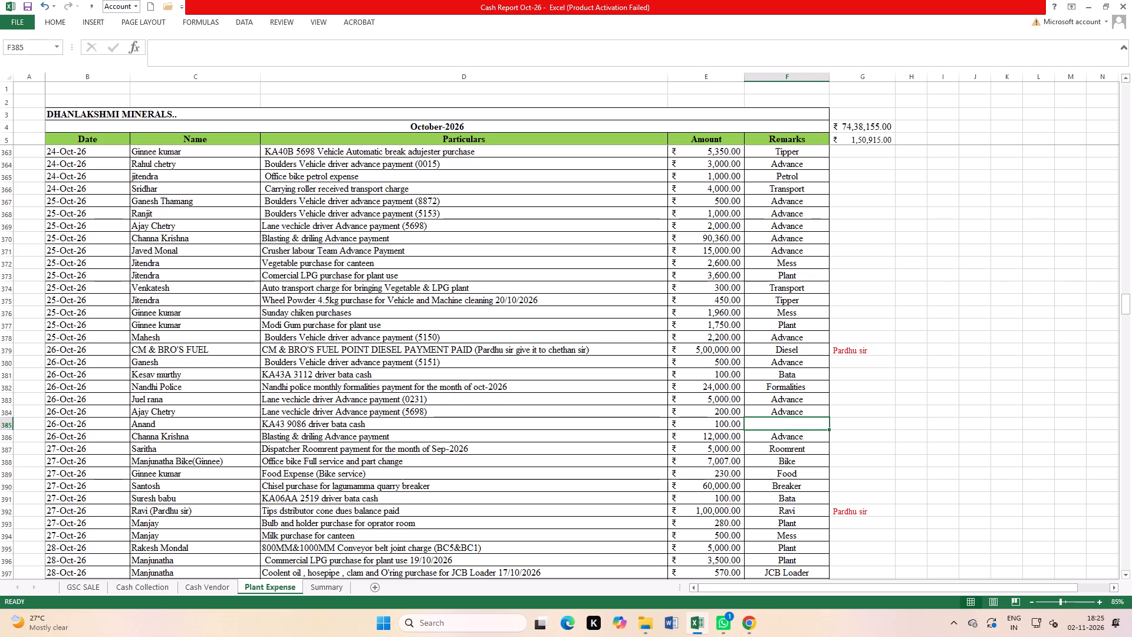
key(a)
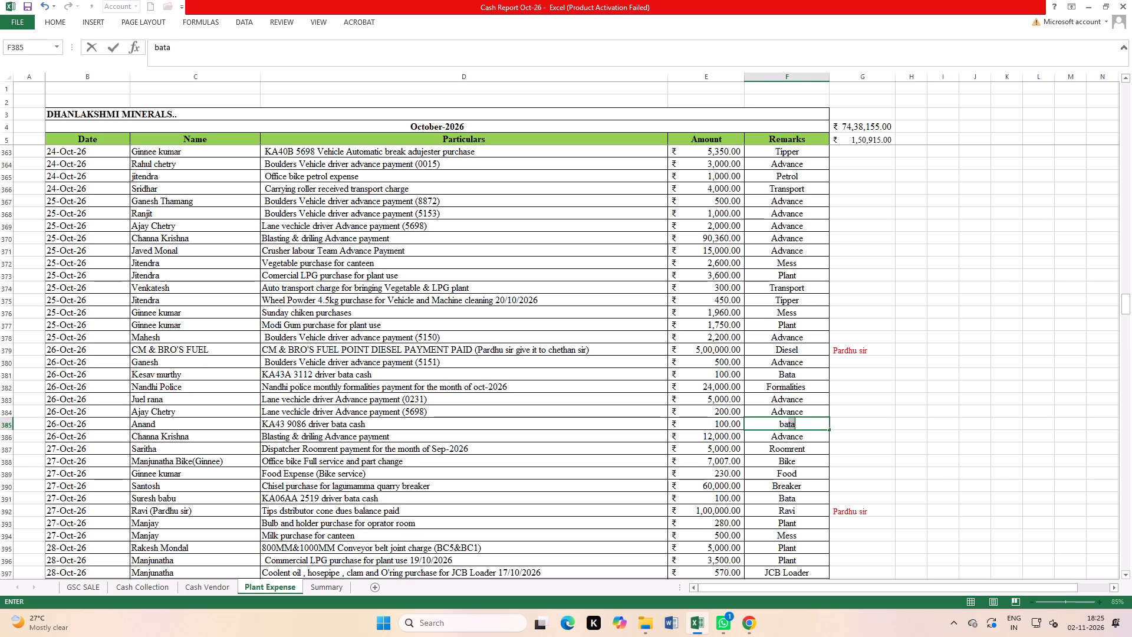
click(255, 500)
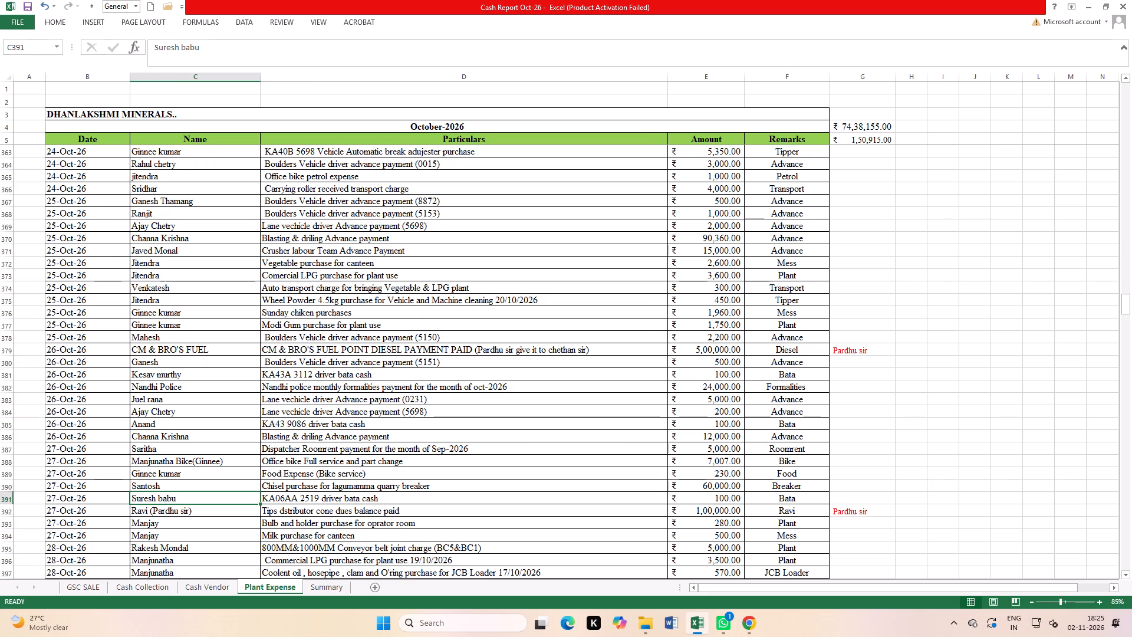
Insert a row above the "Food Expense (Bike service)" entry at row 389 and fill its date as 27-Oct-26.
scroll(235, 570, down, 5)
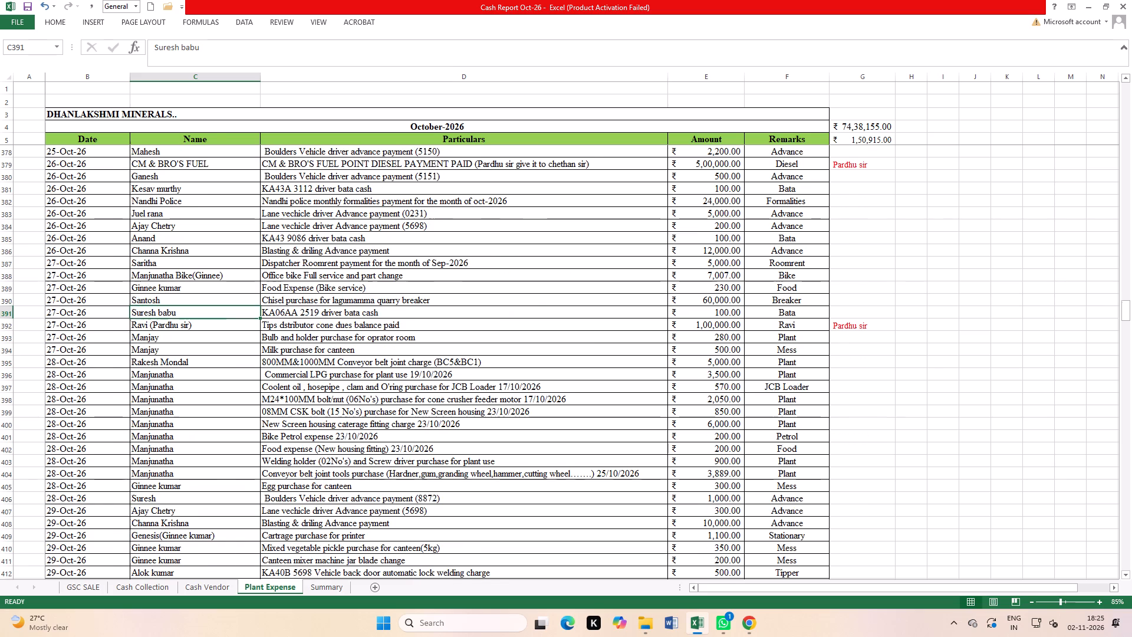
click(231, 414)
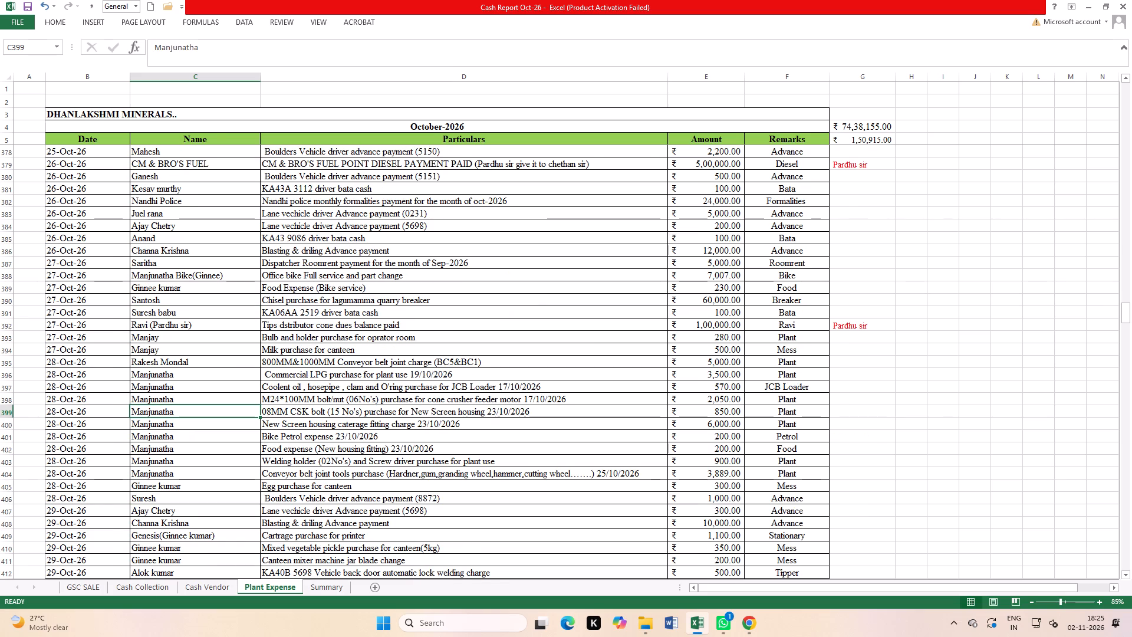
click(0, 289)
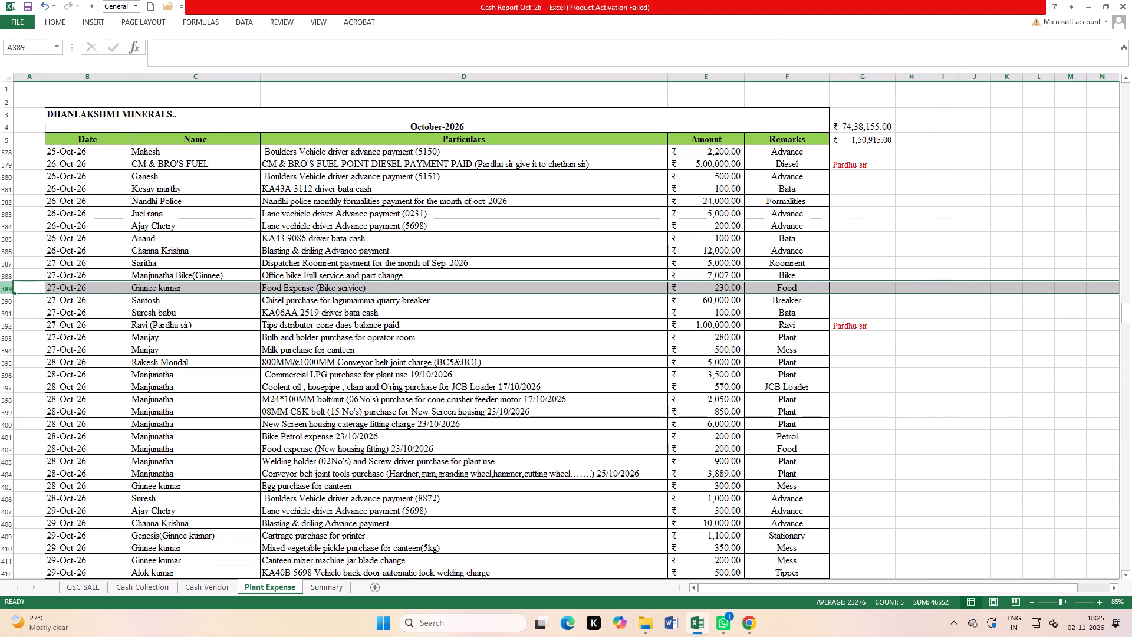
key(ctrl+plus)
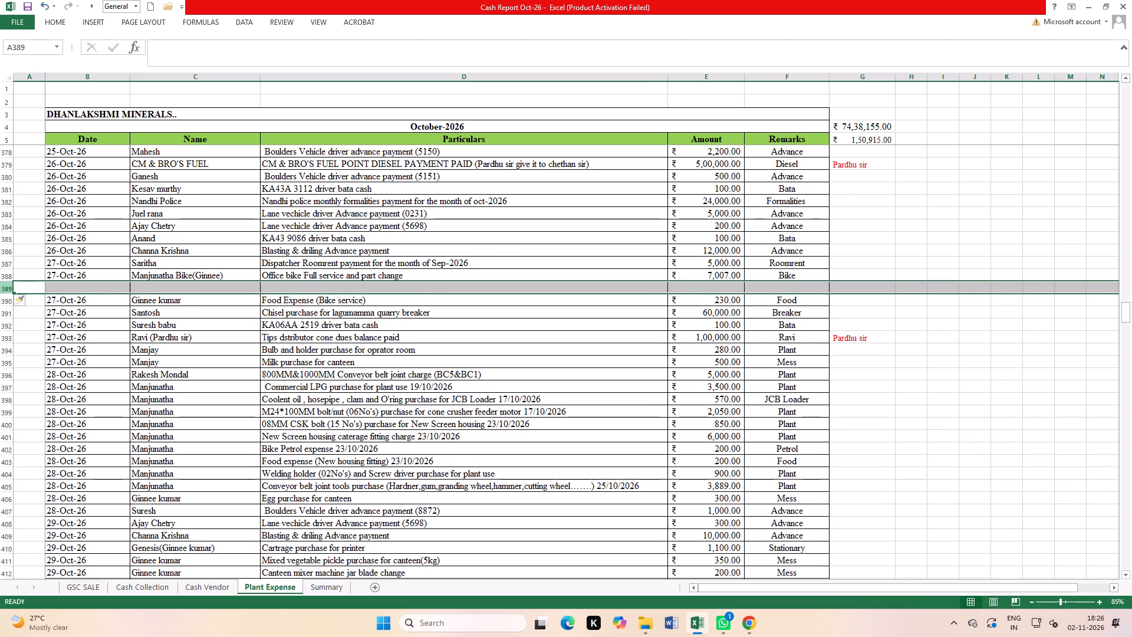
click(285, 329)
click(107, 283)
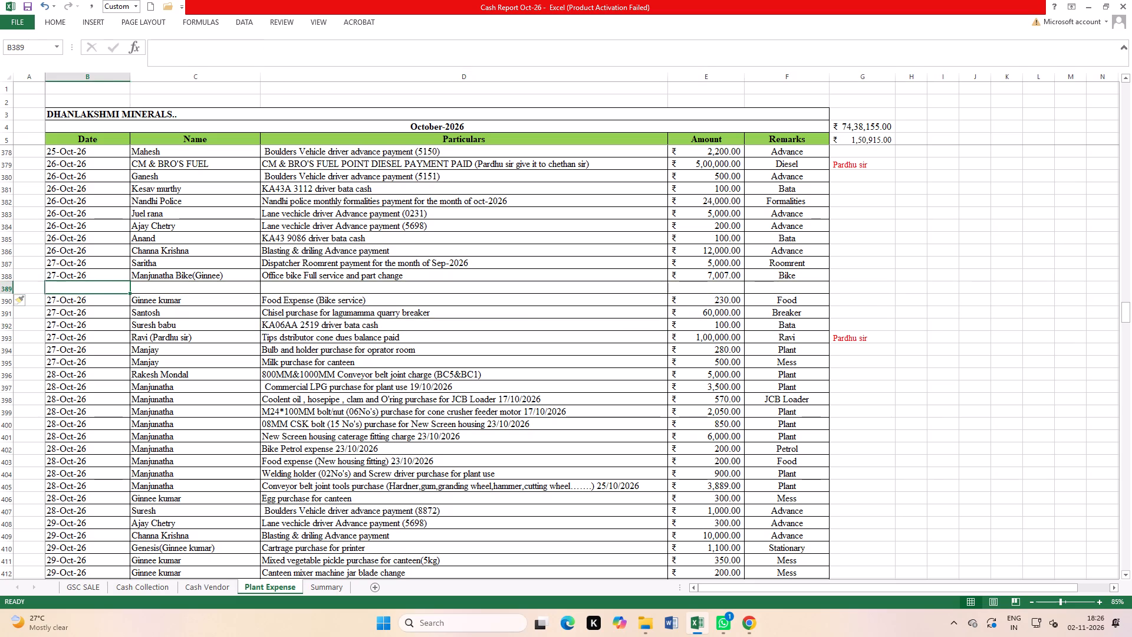
key(ctrl+d)
click(176, 287)
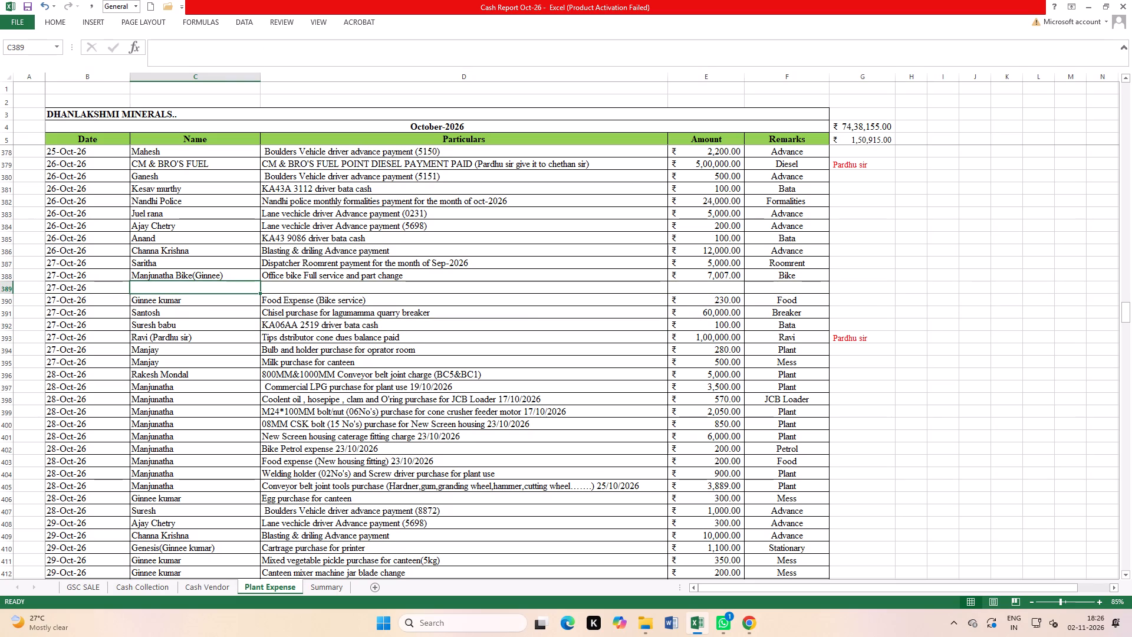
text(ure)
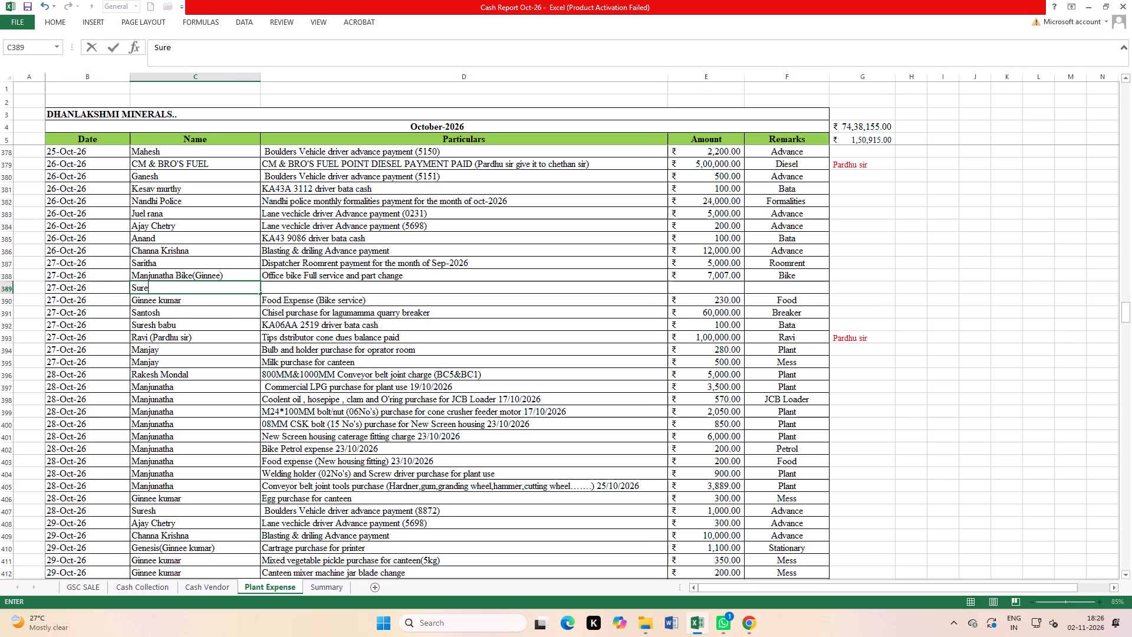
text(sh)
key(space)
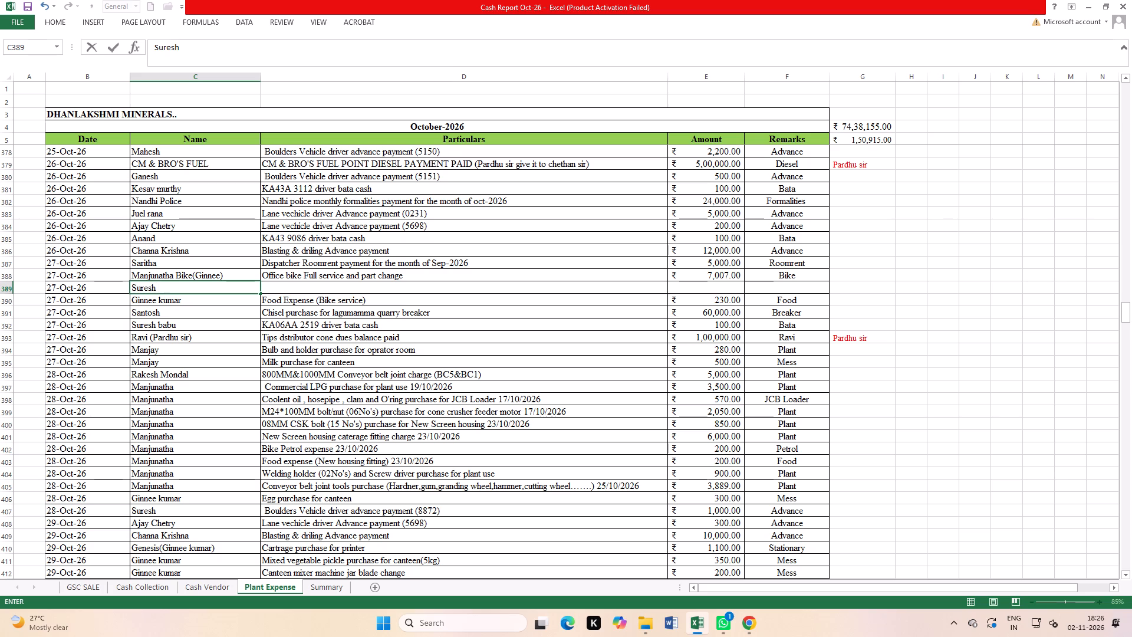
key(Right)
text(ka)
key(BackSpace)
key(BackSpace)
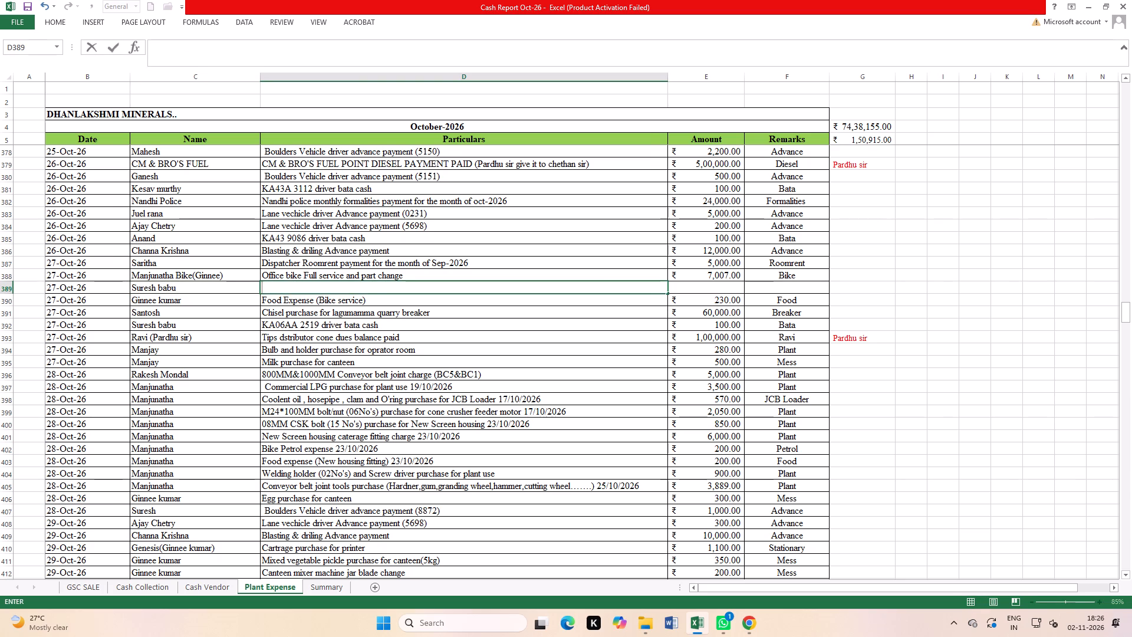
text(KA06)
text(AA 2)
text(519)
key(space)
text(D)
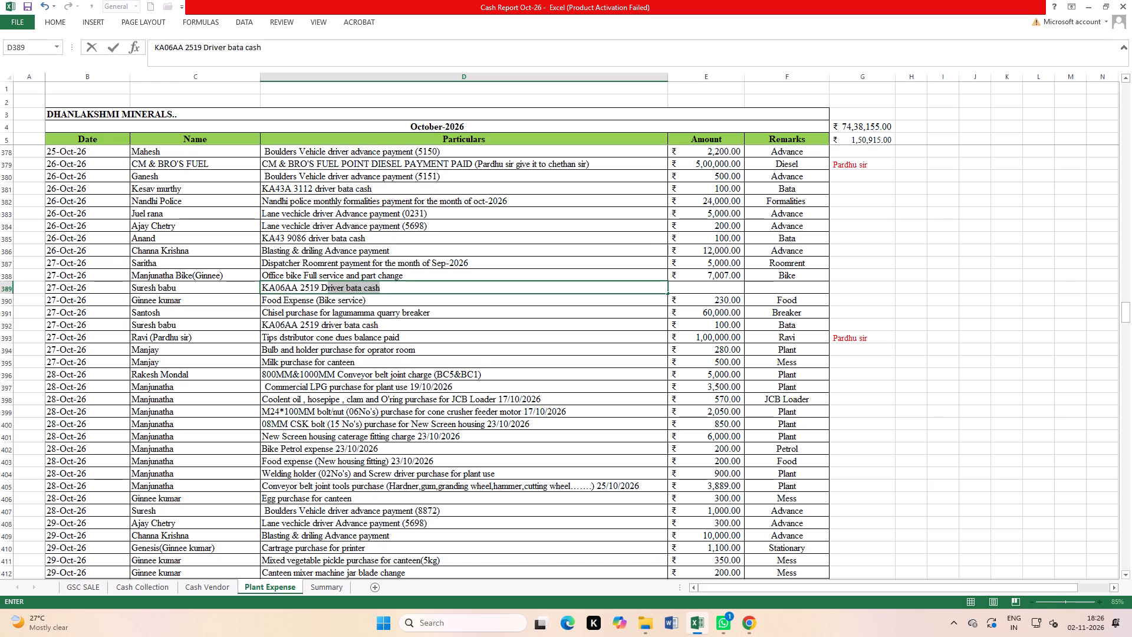
click(430, 390)
click(733, 289)
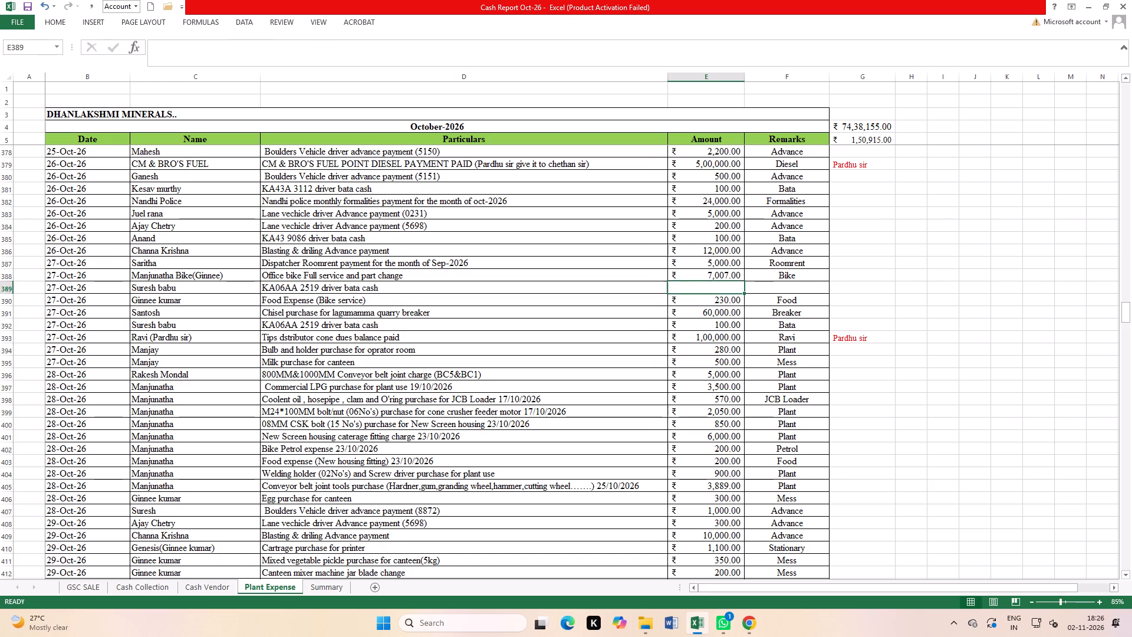
text(100)
key(Right)
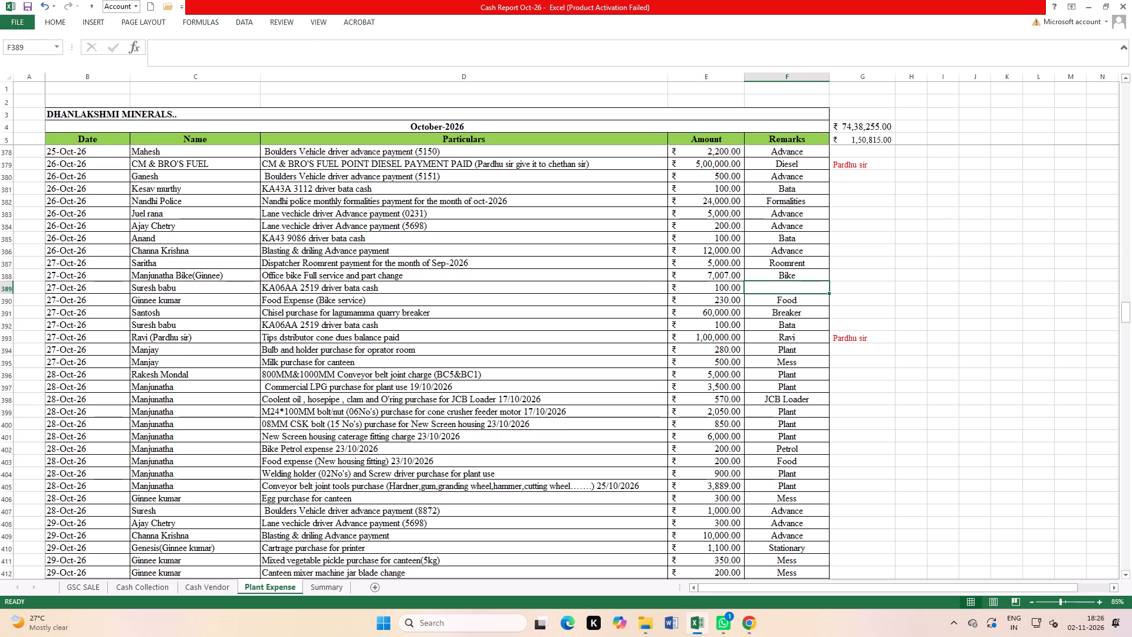
text(BA)
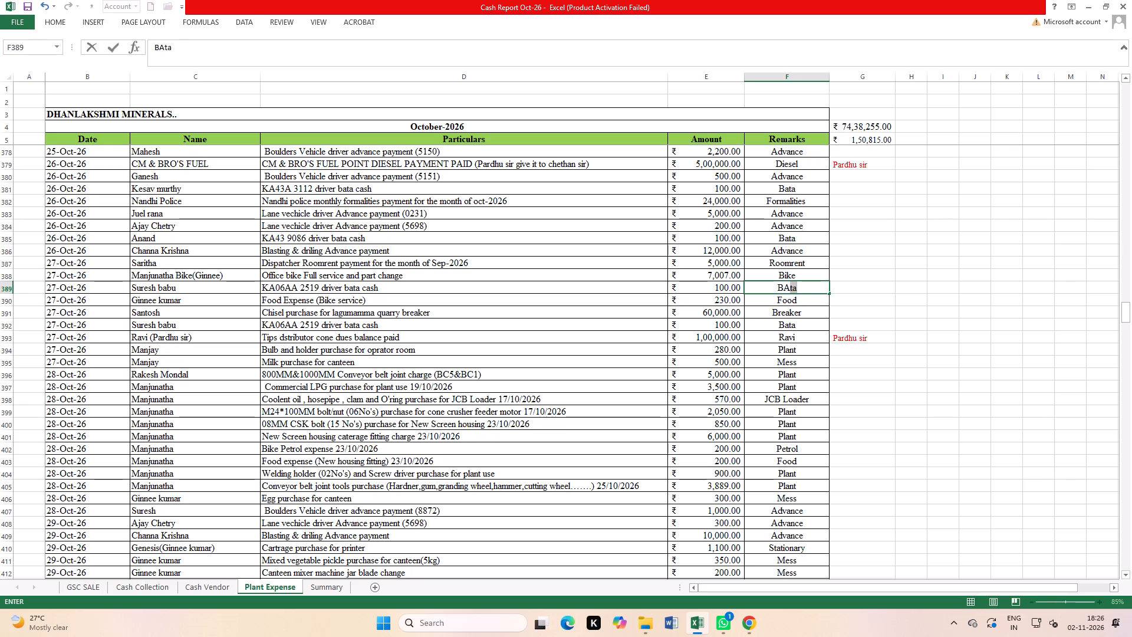
click(765, 390)
Save the cash report workbook.
triple_click(26, 5)
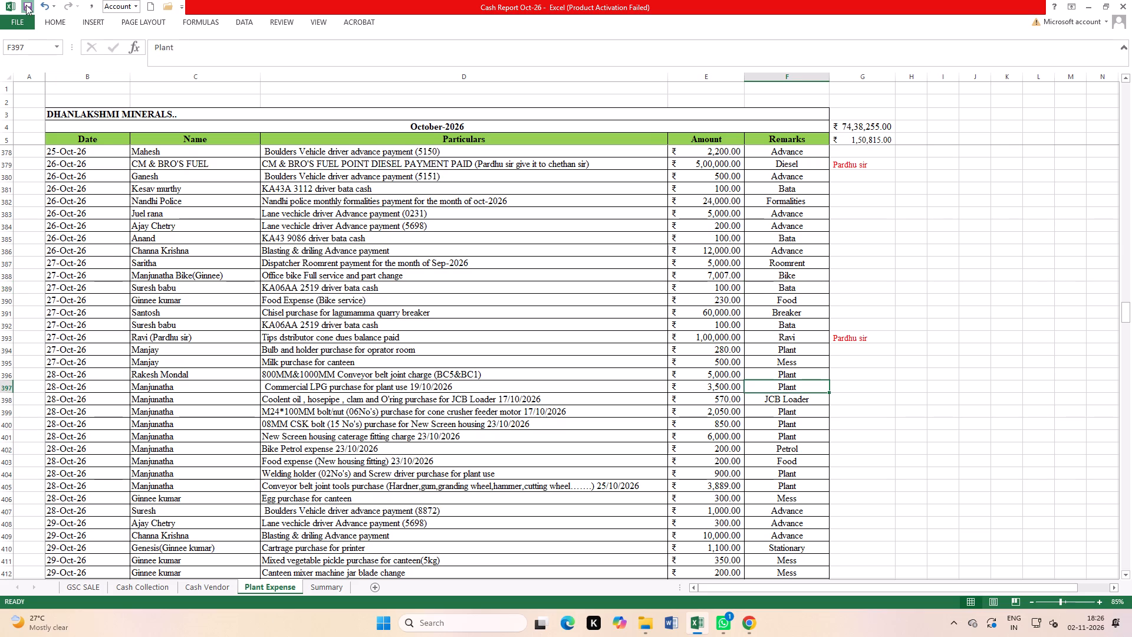
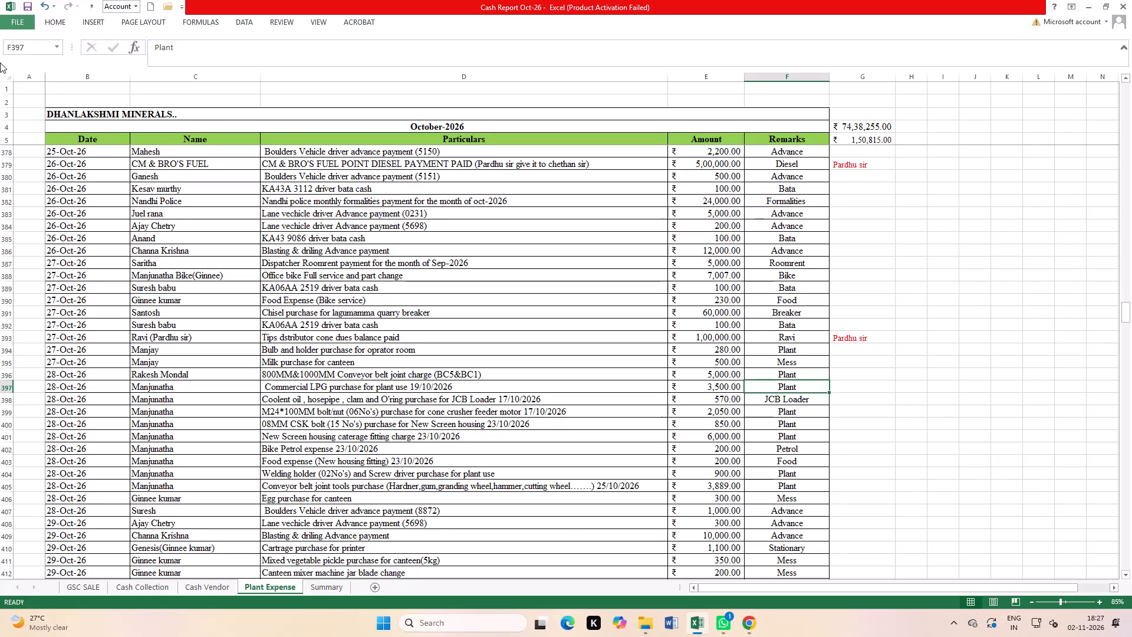
Insert two rows above the conveyor belt joint tools purchase at row 405 and date both 28-Oct-26.
scroll(19, 137, down, 8)
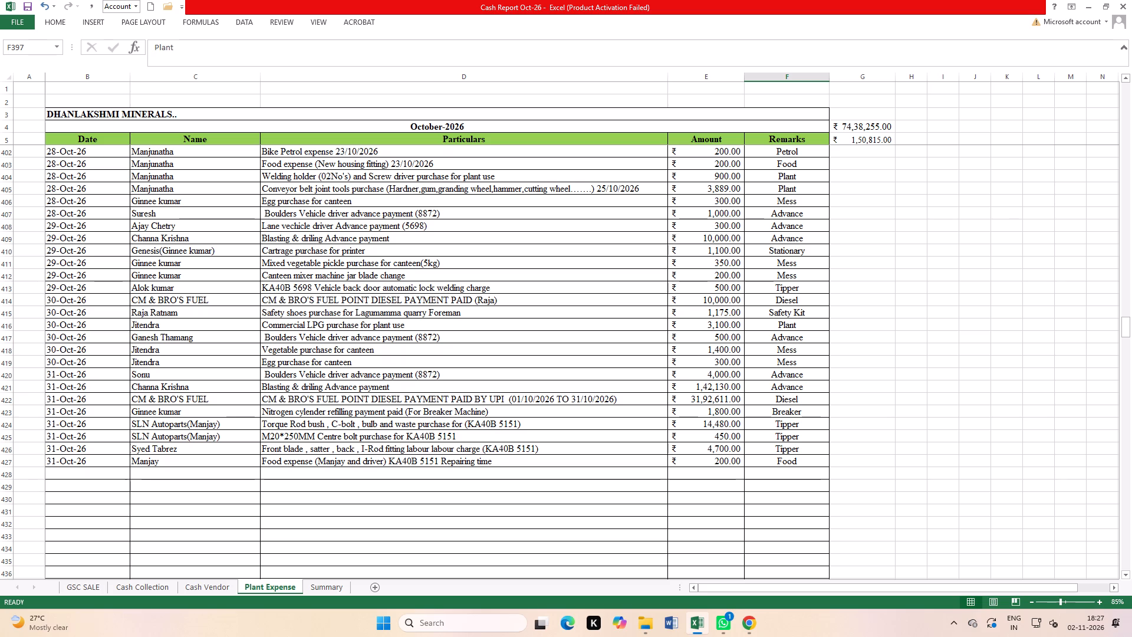
scroll(278, 261, up, 1)
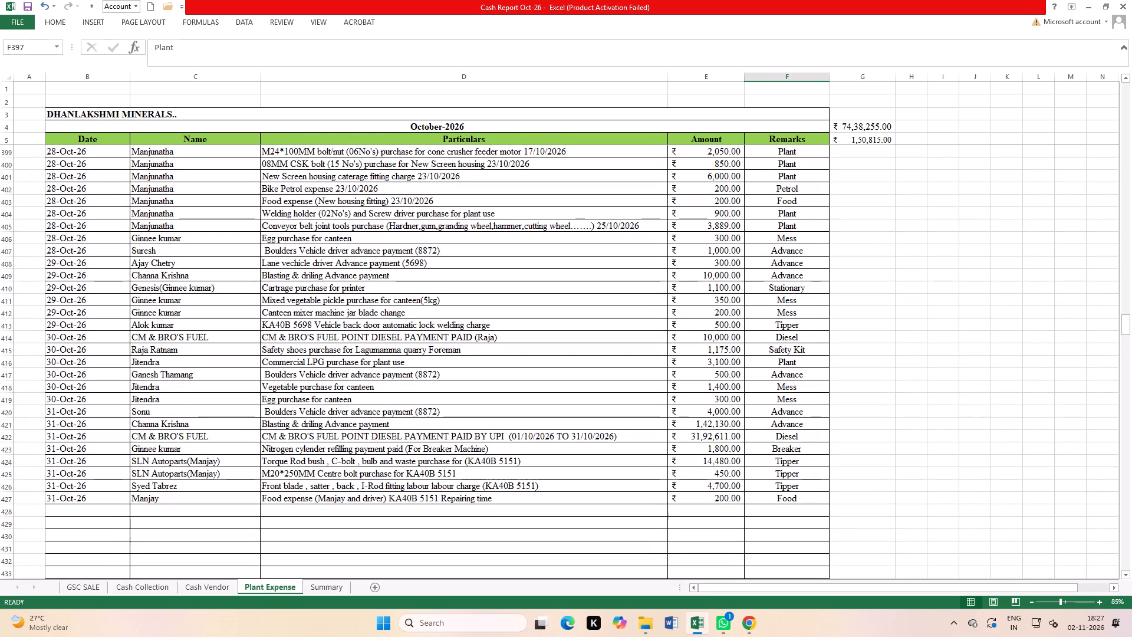
click(0, 226)
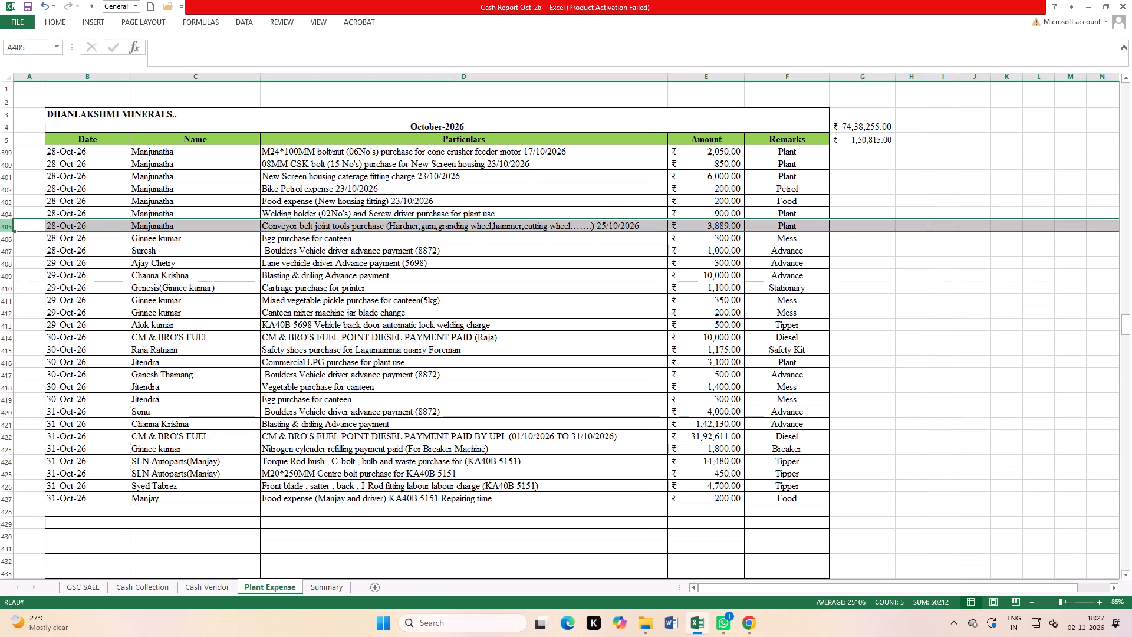
key(ctrl+plus)
key(ctrl+plus)
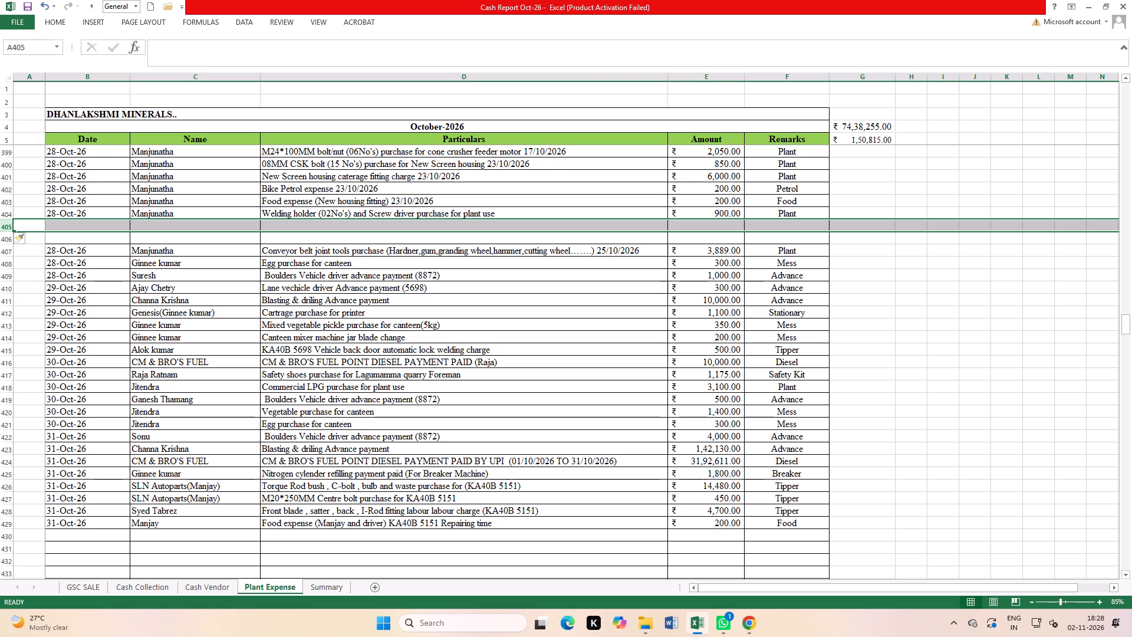
click(93, 284)
drag(87, 216, 87, 234)
key(ctrl+d)
click(160, 229)
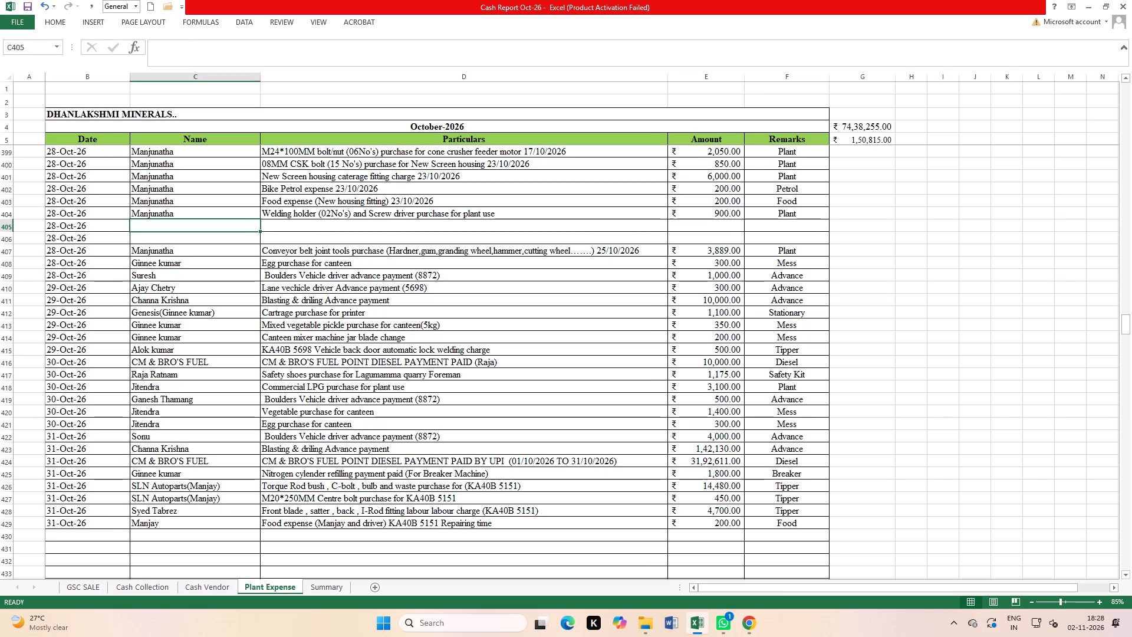
key(k)
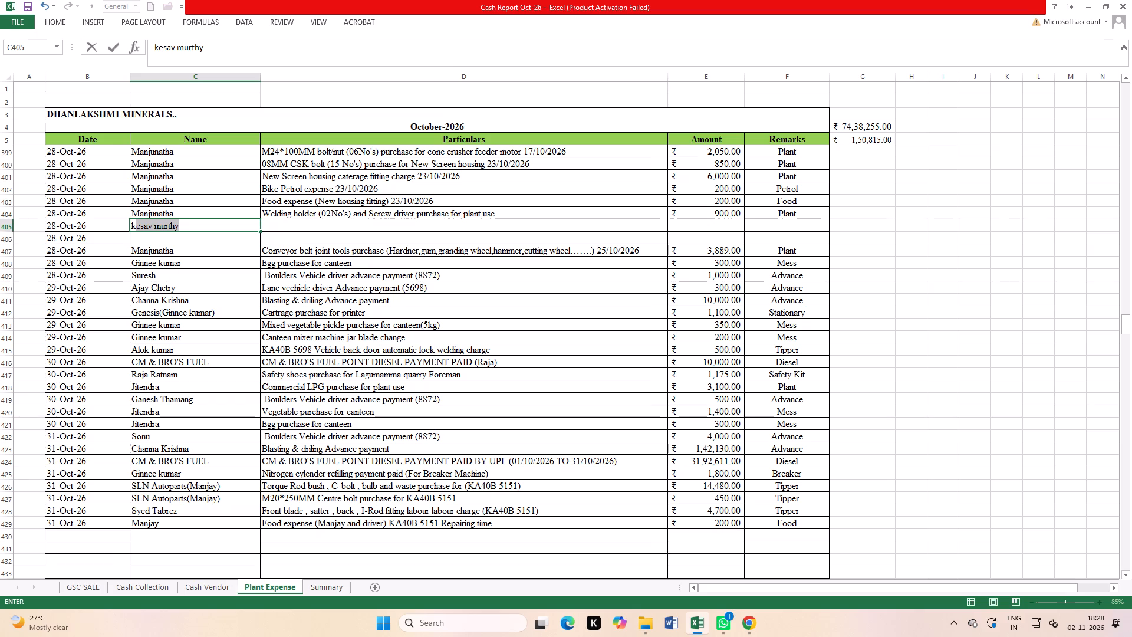
click(206, 236)
key(ctrl+d)
click(283, 220)
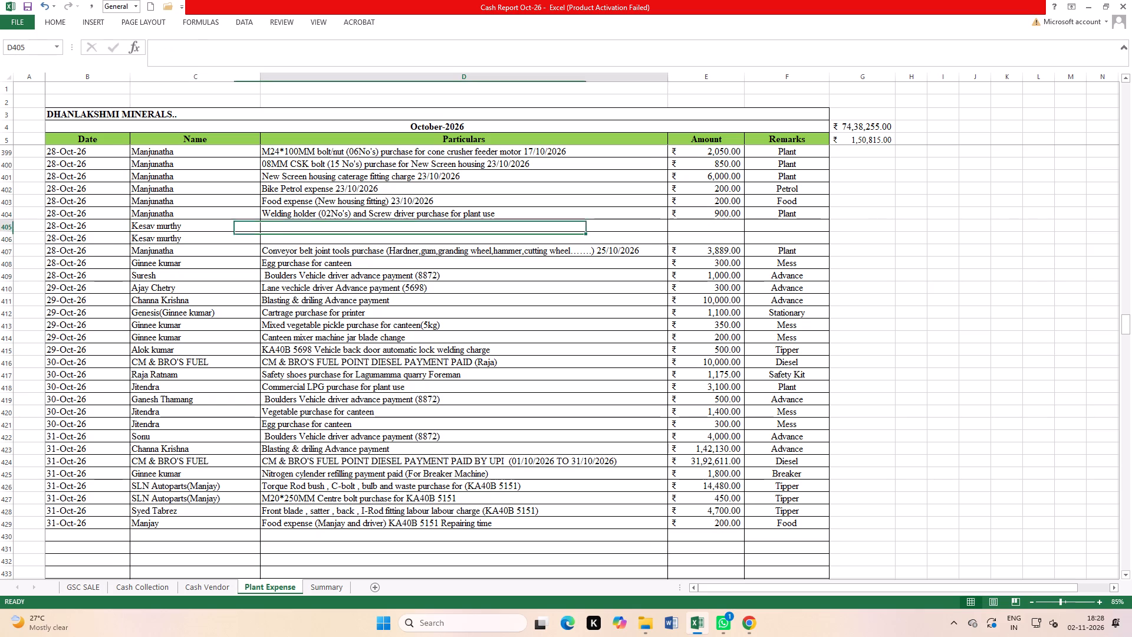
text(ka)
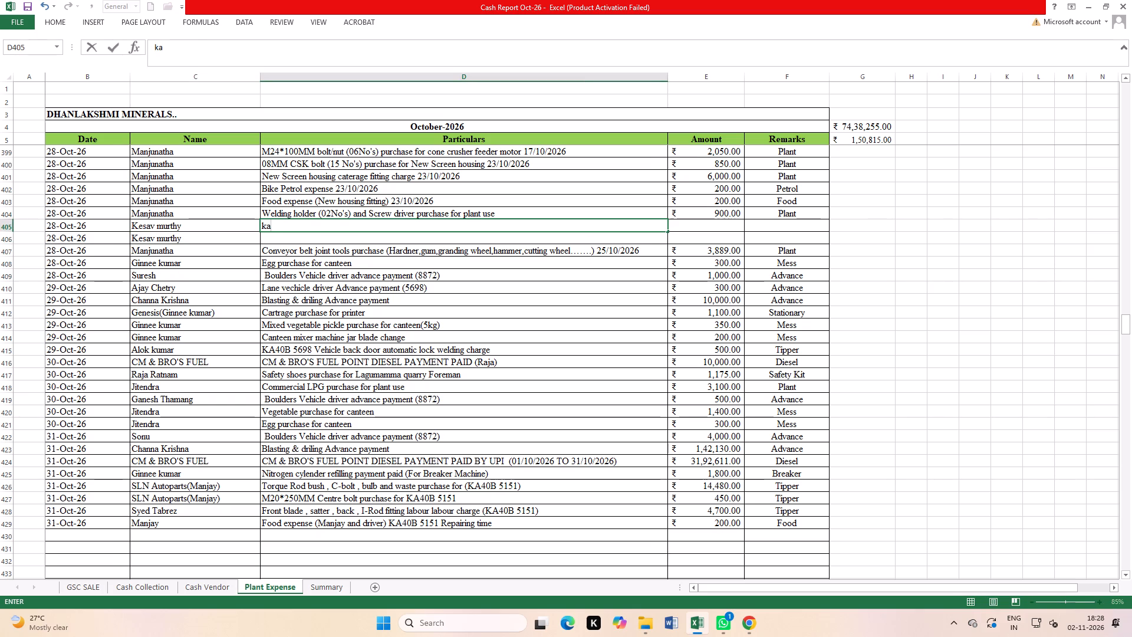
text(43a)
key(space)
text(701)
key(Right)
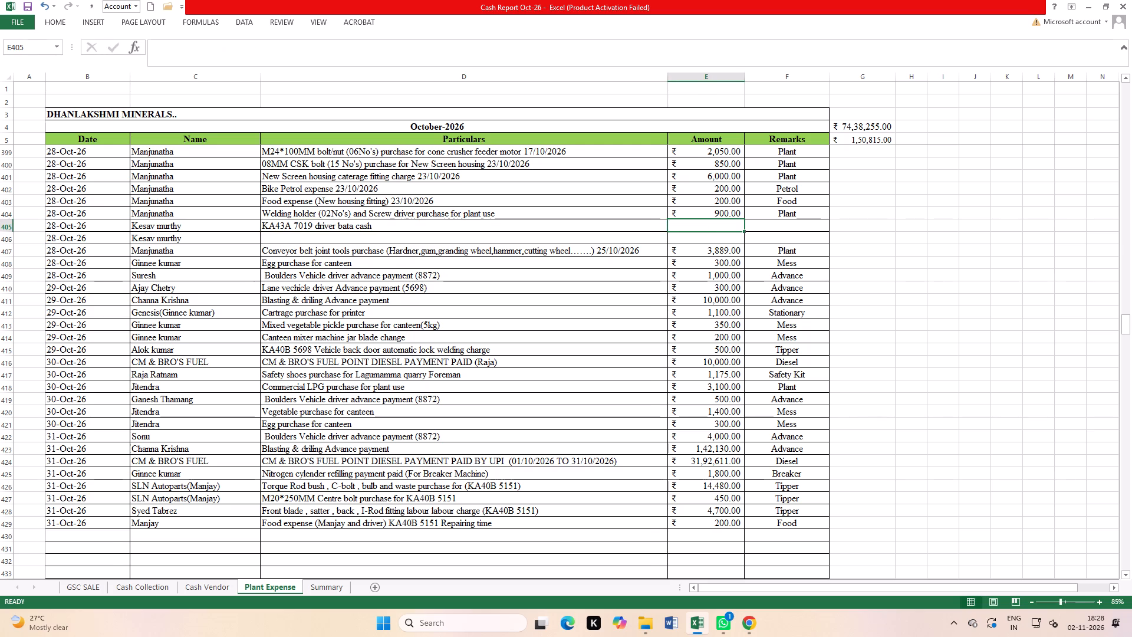
click(380, 234)
key(ctrl+d)
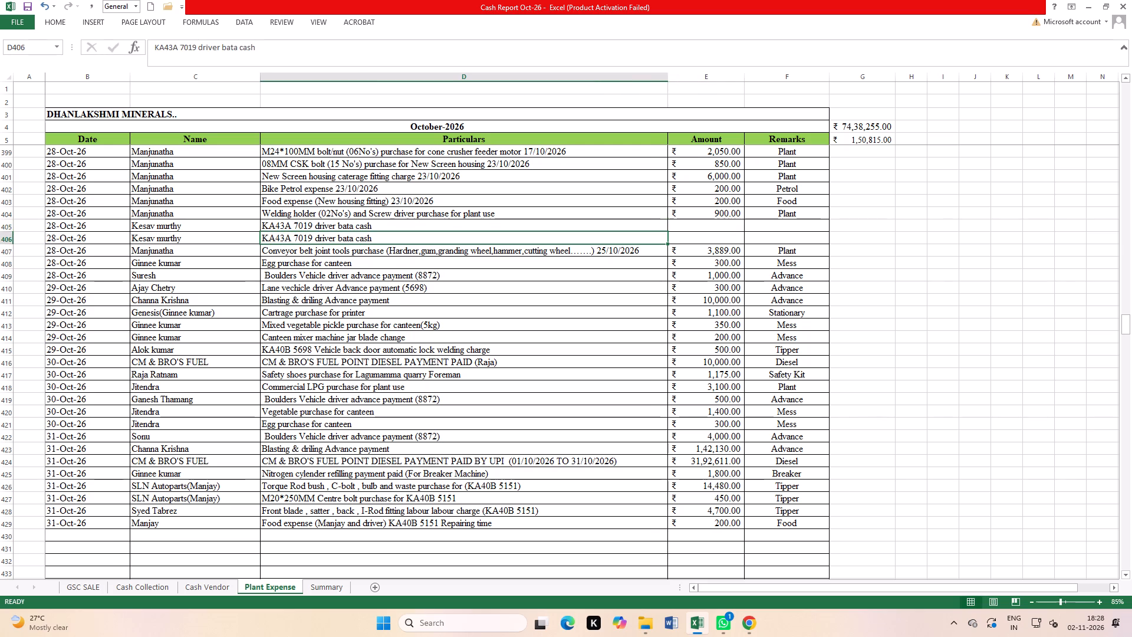
click(695, 225)
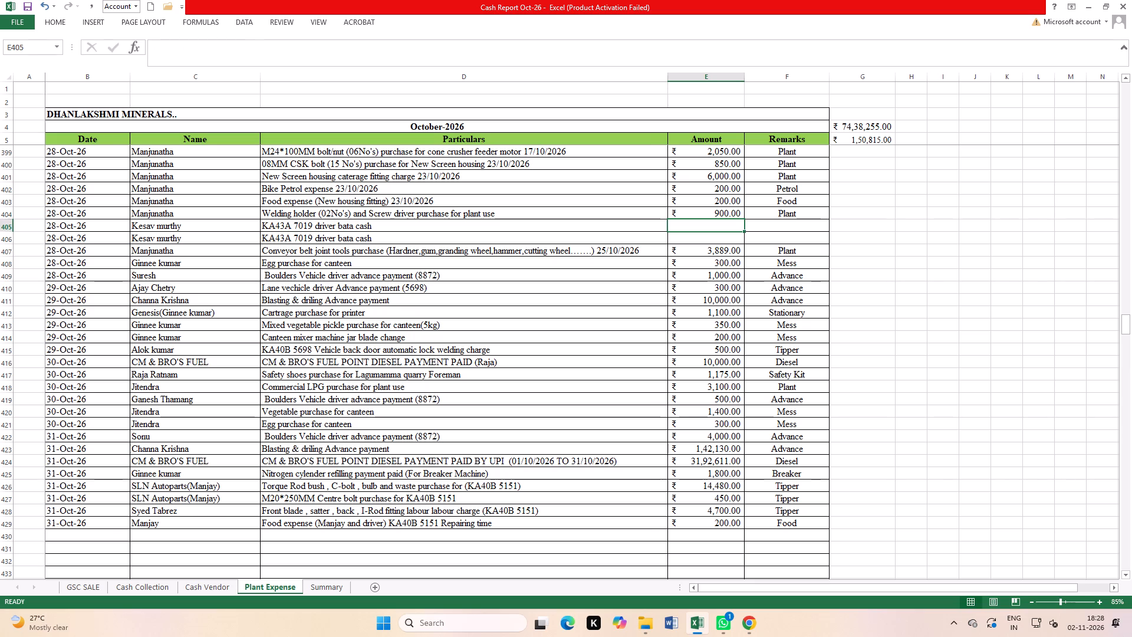
double_click(312, 224)
key(BackSpace)
key(BackSpace)
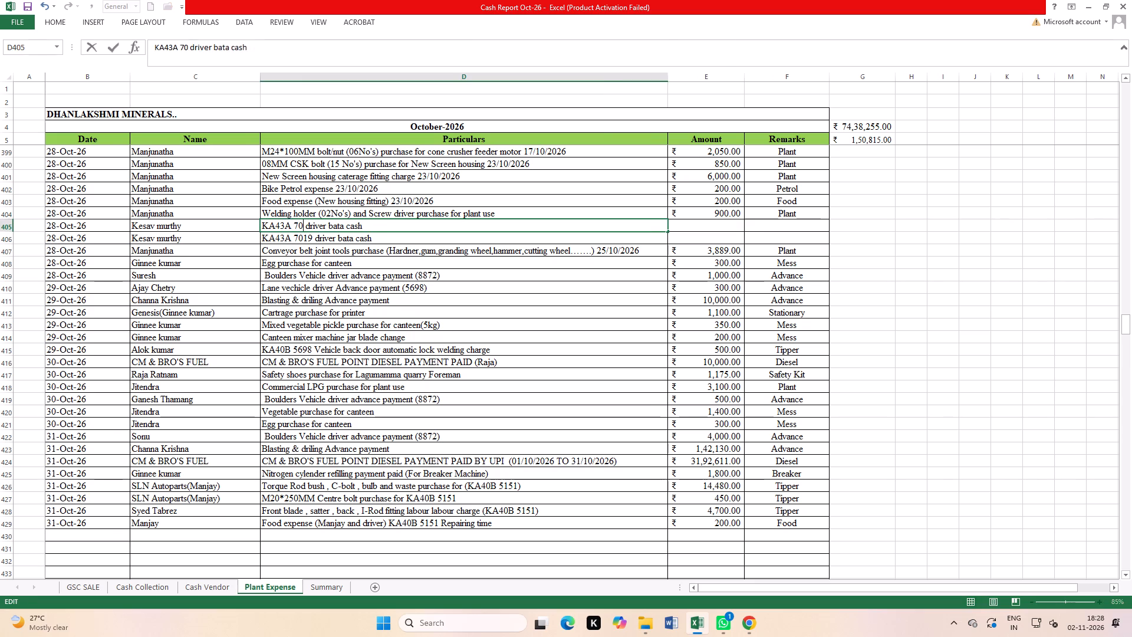
key(BackSpace)
key(BackSpace)
text(3112)
click(595, 279)
Set the amount to 100 for both driver bata entries in rows 405 and 406.
click(728, 229)
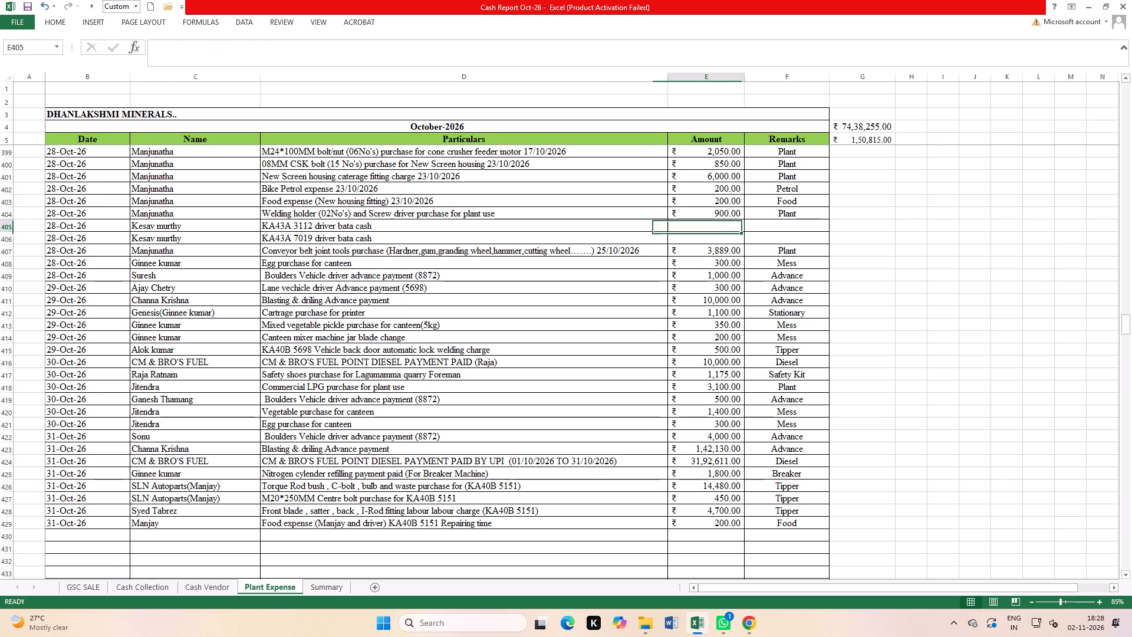
text(100)
key(Return)
text(100)
key(Return)
Set the remark to Bata for both driver bata entries in rows 405 and 406.
click(800, 224)
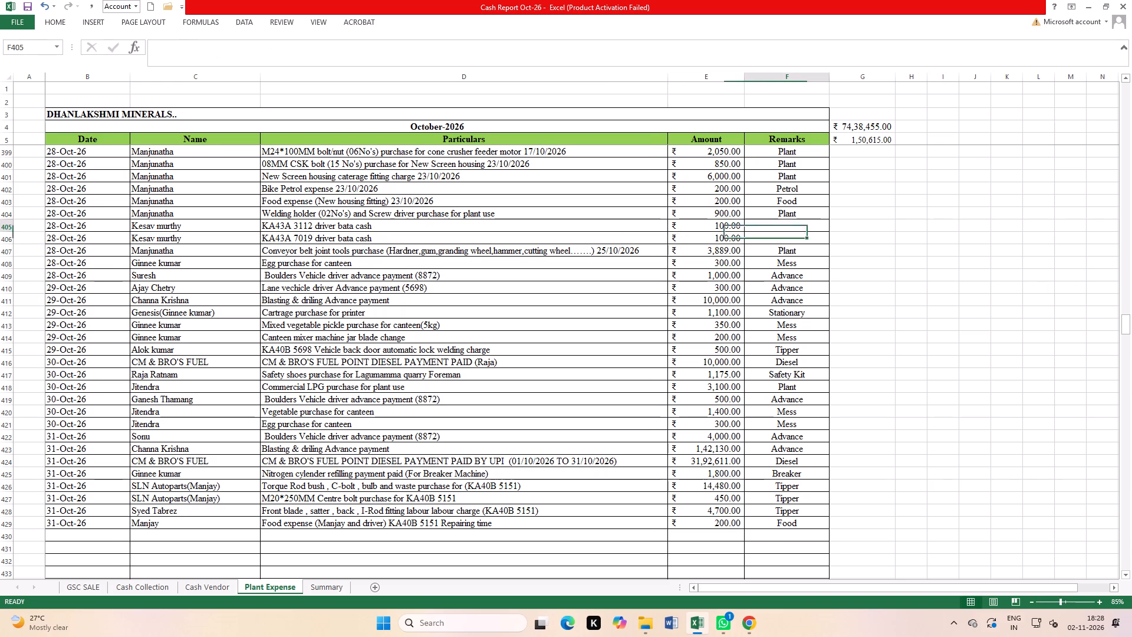
key(b)
key(a)
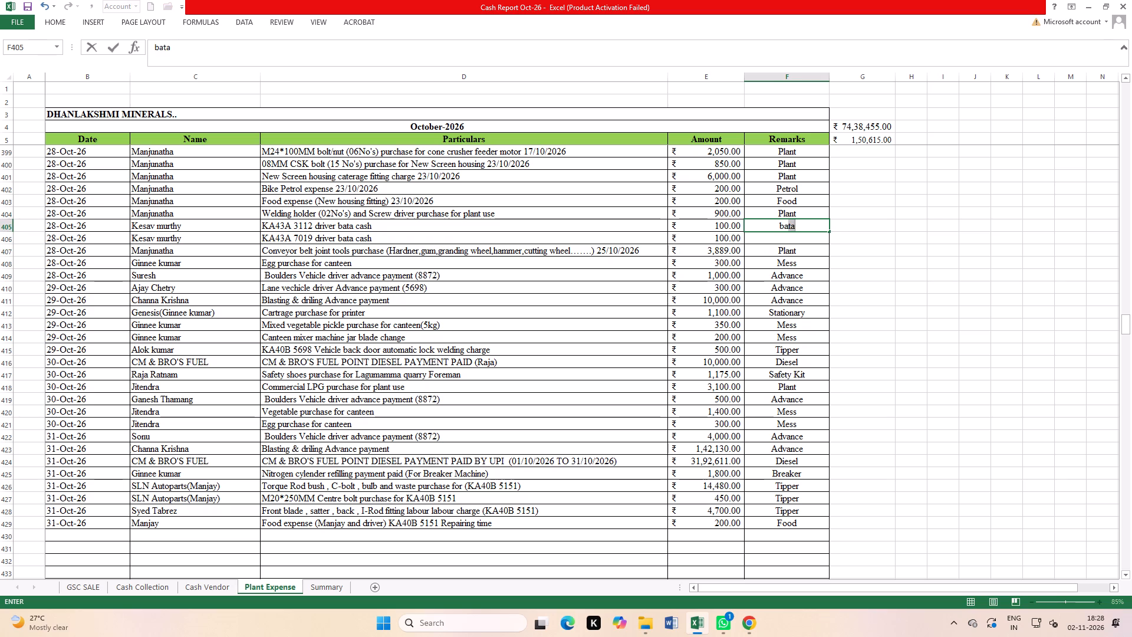
click(796, 259)
click(793, 229)
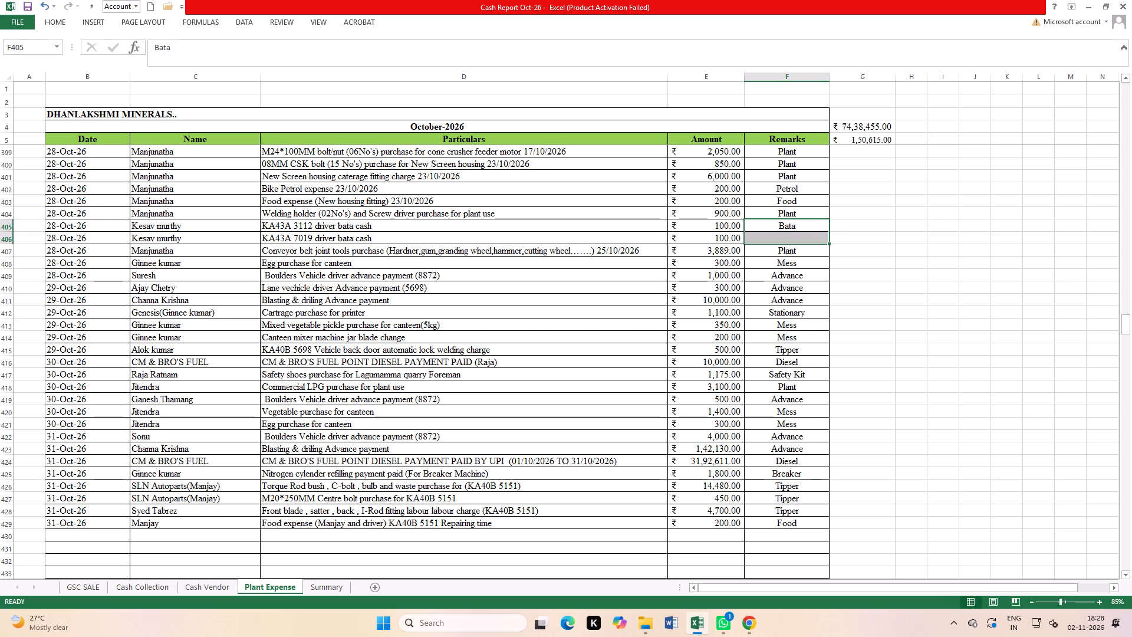
key(ctrl+d)
click(858, 265)
drag(949, 398, 950, 408)
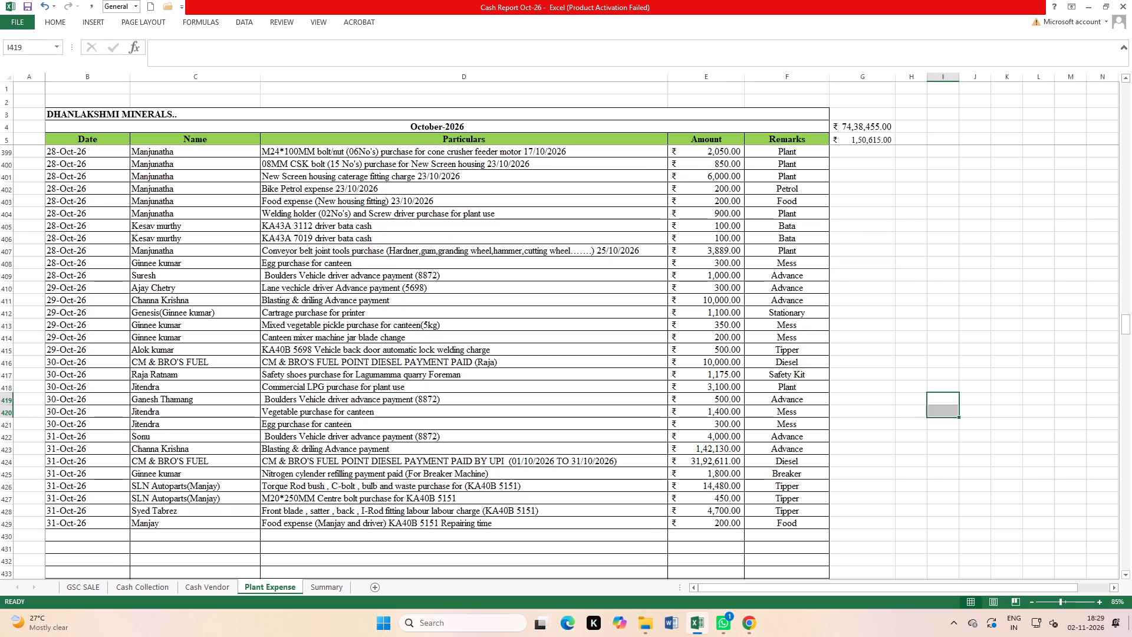
Save the cash report workbook.
double_click(28, 8)
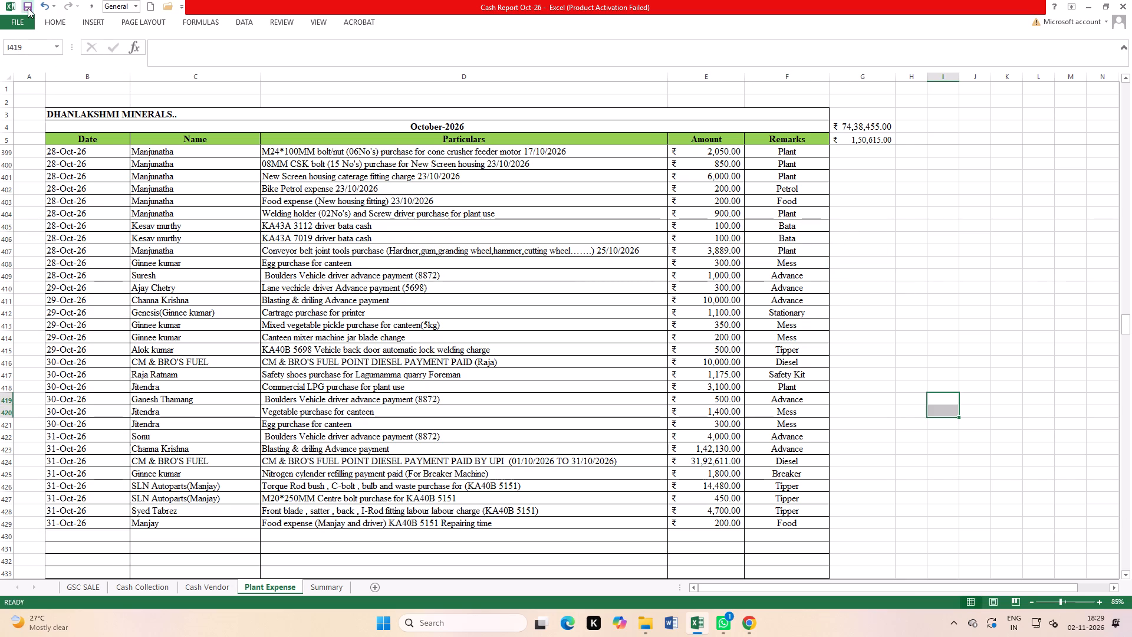
click(28, 8)
triple_click(28, 5)
double_click(28, 5)
Review the plant expense debit, totals and balance on the Summary sheet, and save the workbook again.
click(323, 596)
click(323, 585)
scroll(196, 380, up, 5)
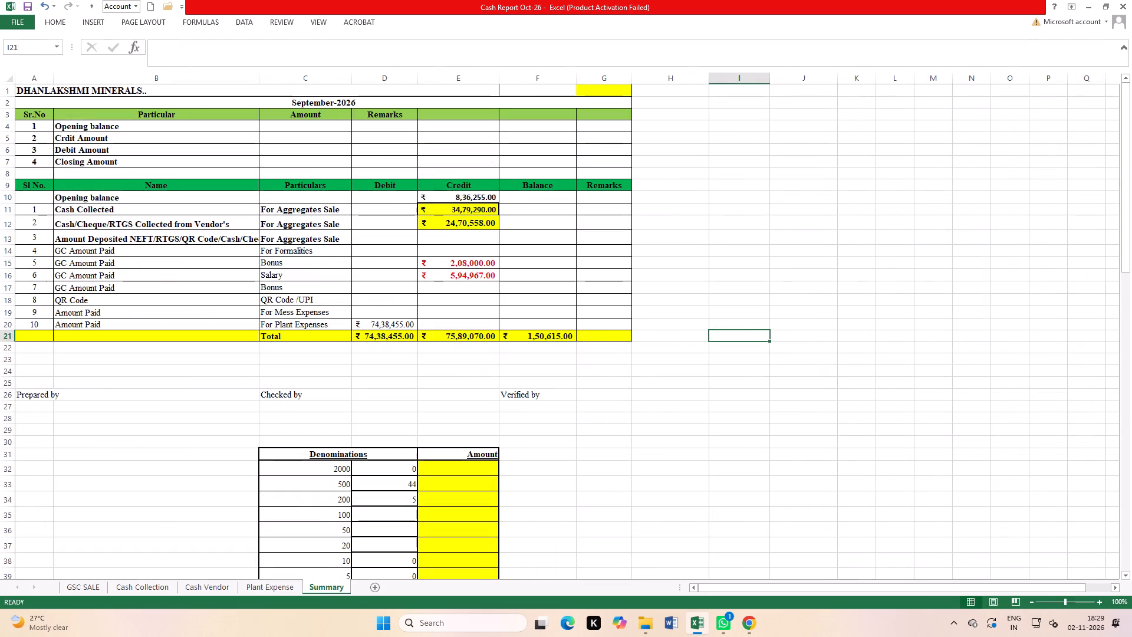
click(779, 413)
triple_click(28, 4)
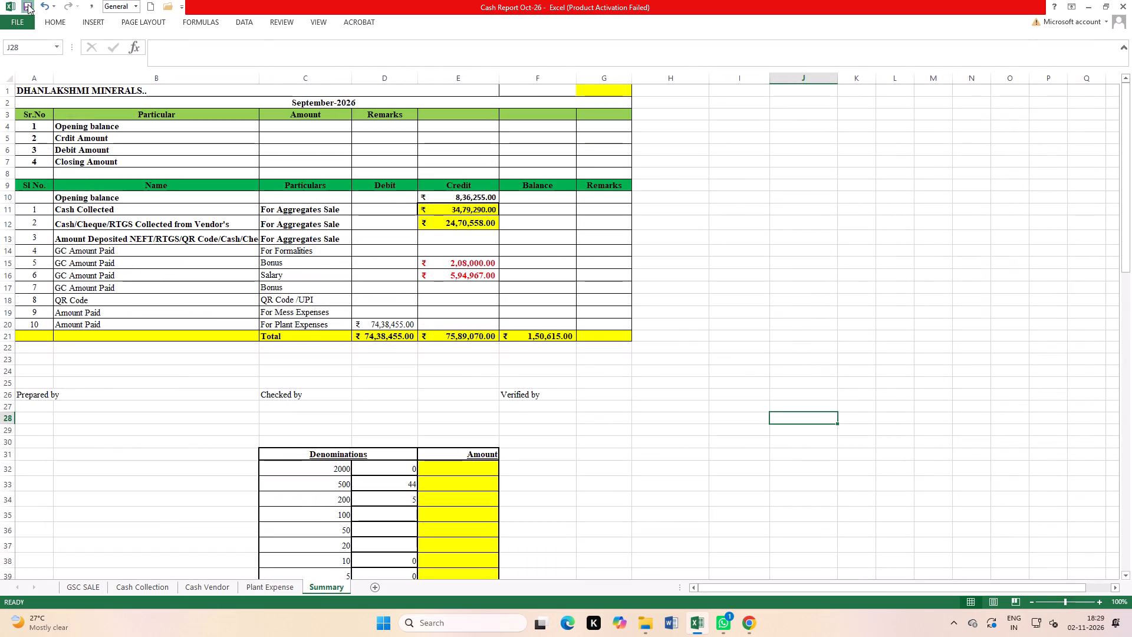
scroll(548, 574, up, 4)
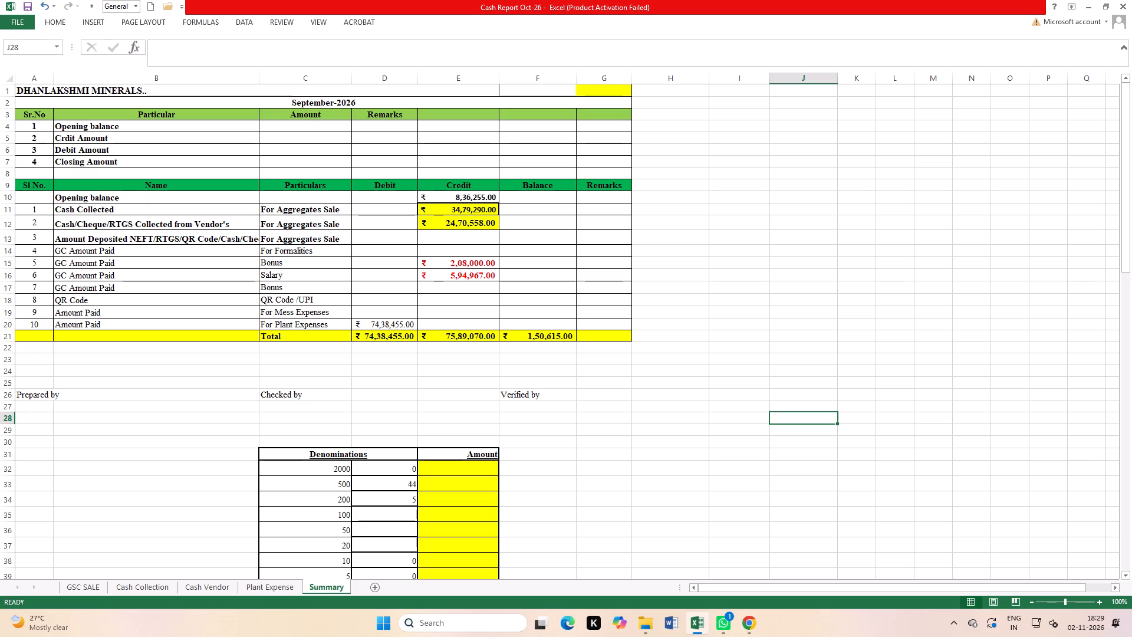
scroll(423, 579, up, 5)
Highlight the first Plant Expense amounts, E6 to E19, with a yellow fill.
click(255, 587)
scroll(402, 352, up, 11)
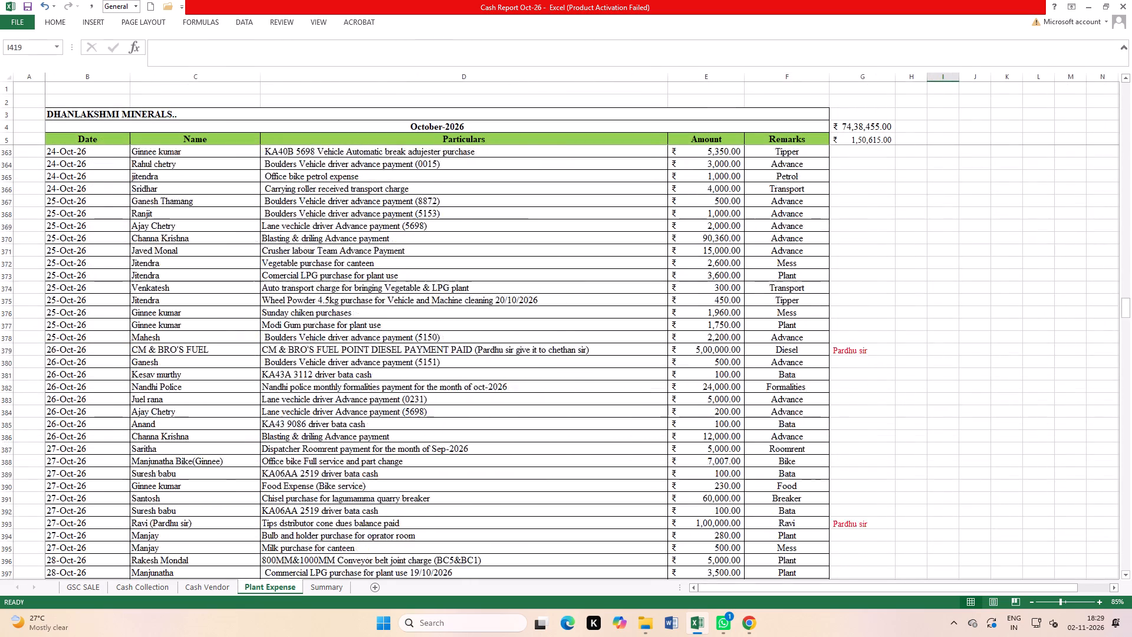
scroll(387, 362, up, 20)
scroll(387, 362, up, 2)
scroll(581, 318, up, 20)
scroll(581, 318, up, 1)
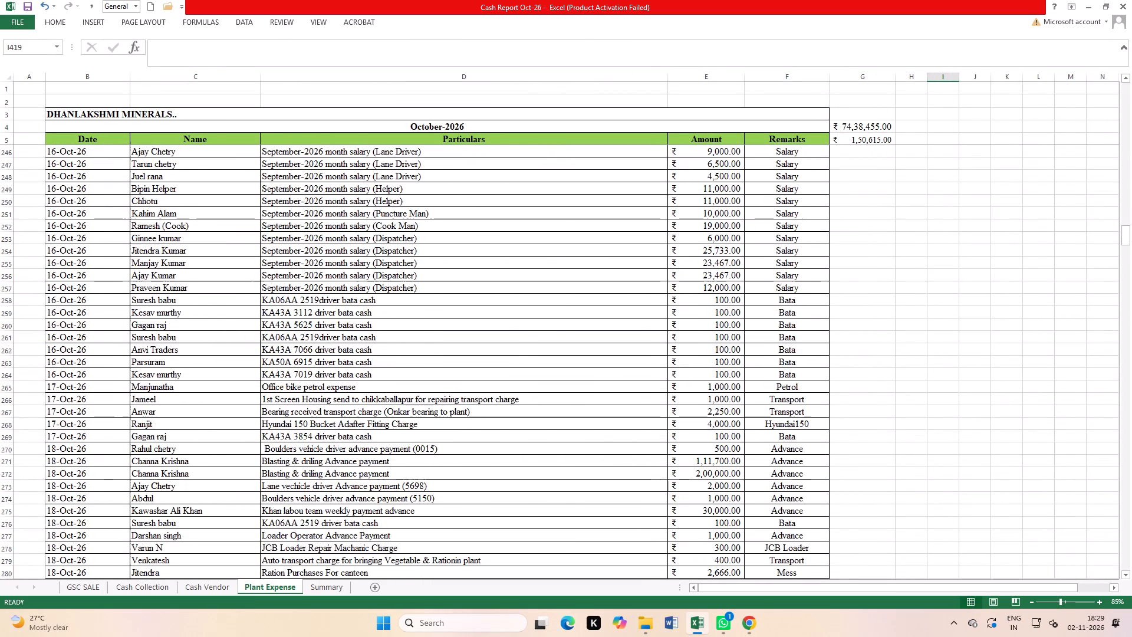
scroll(564, 336, up, 19)
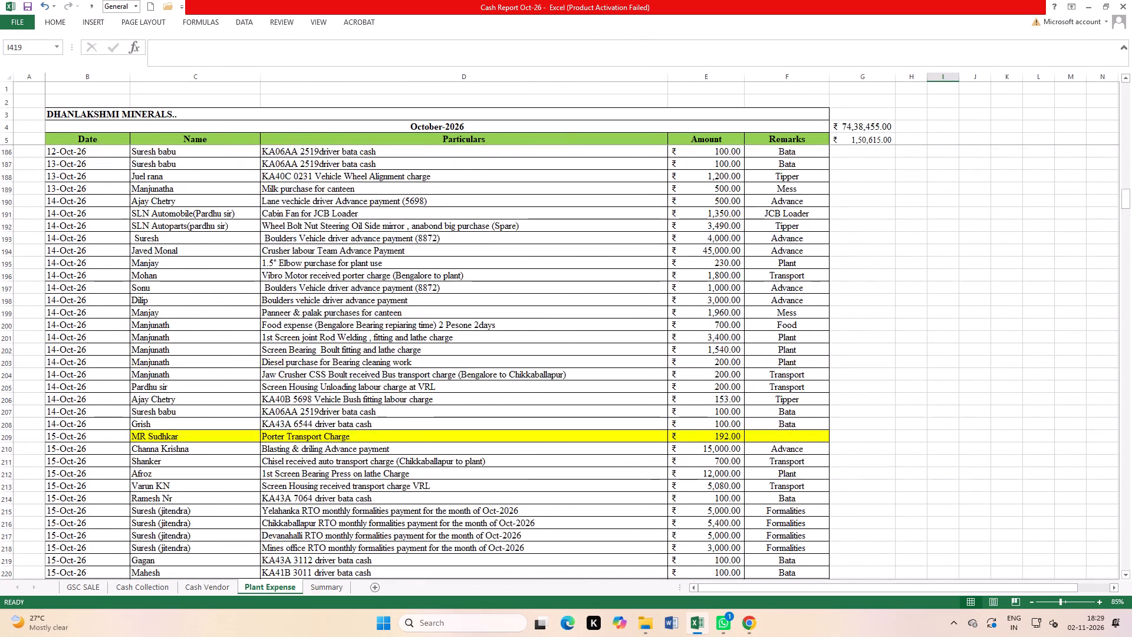
scroll(546, 354, up, 20)
scroll(546, 354, up, 20)
scroll(546, 354, up, 6)
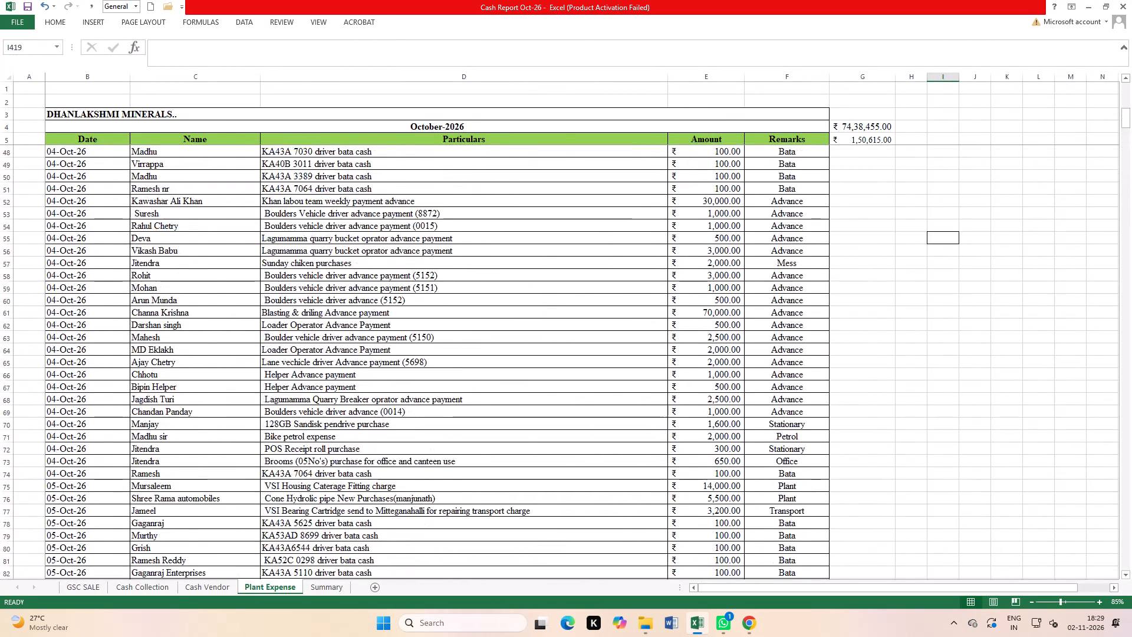
scroll(521, 369, up, 10)
scroll(520, 369, up, 20)
scroll(520, 369, up, 1)
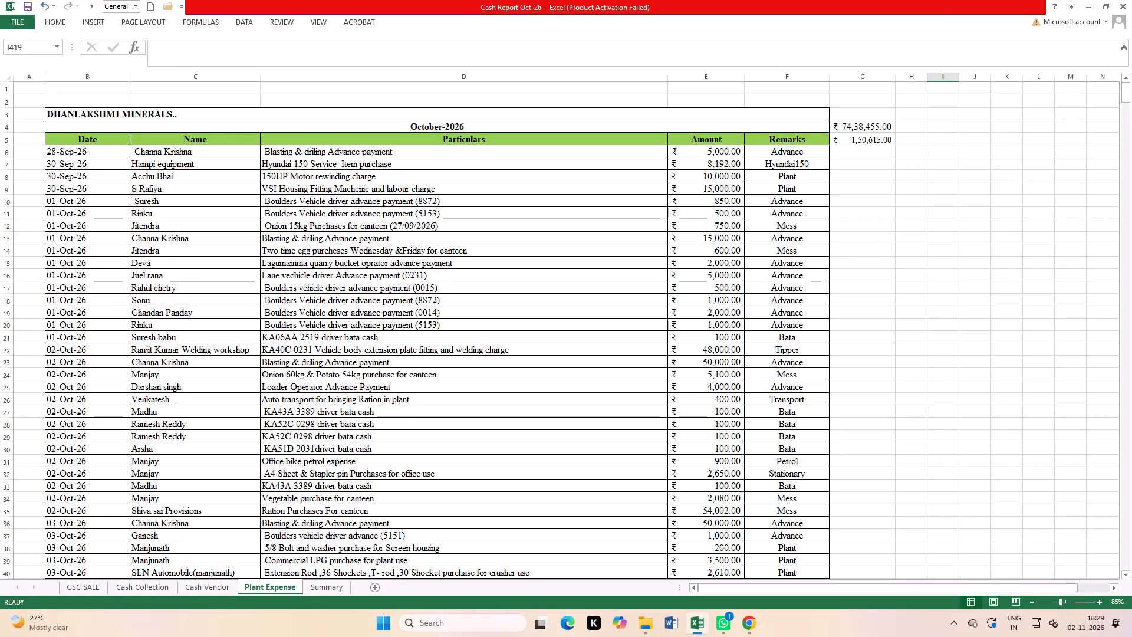
click(733, 158)
click(733, 149)
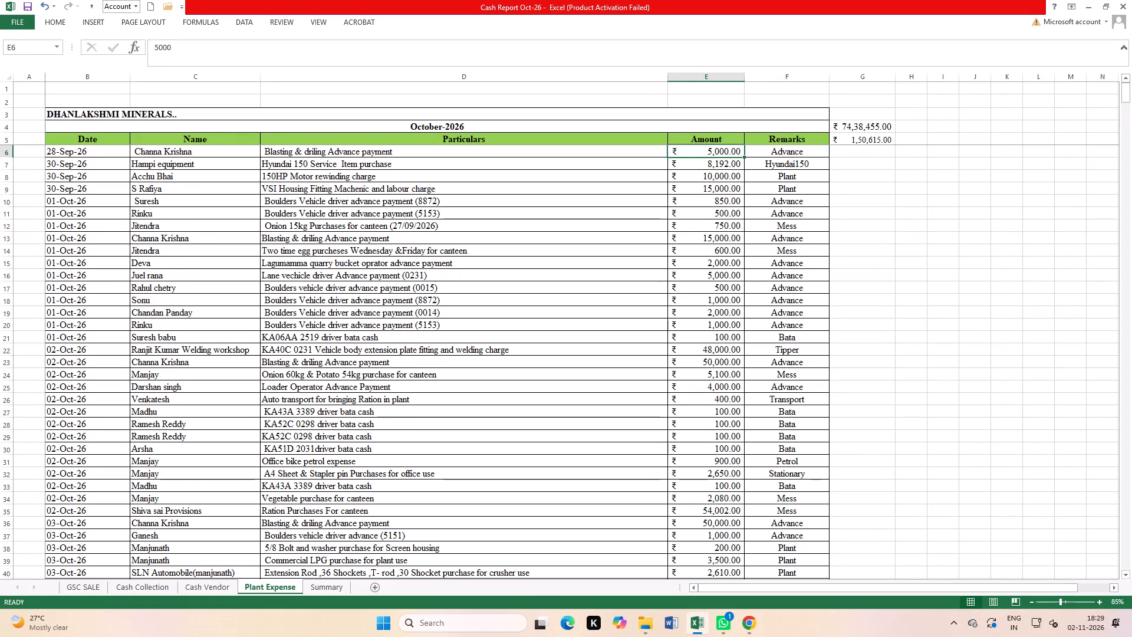
click(721, 209)
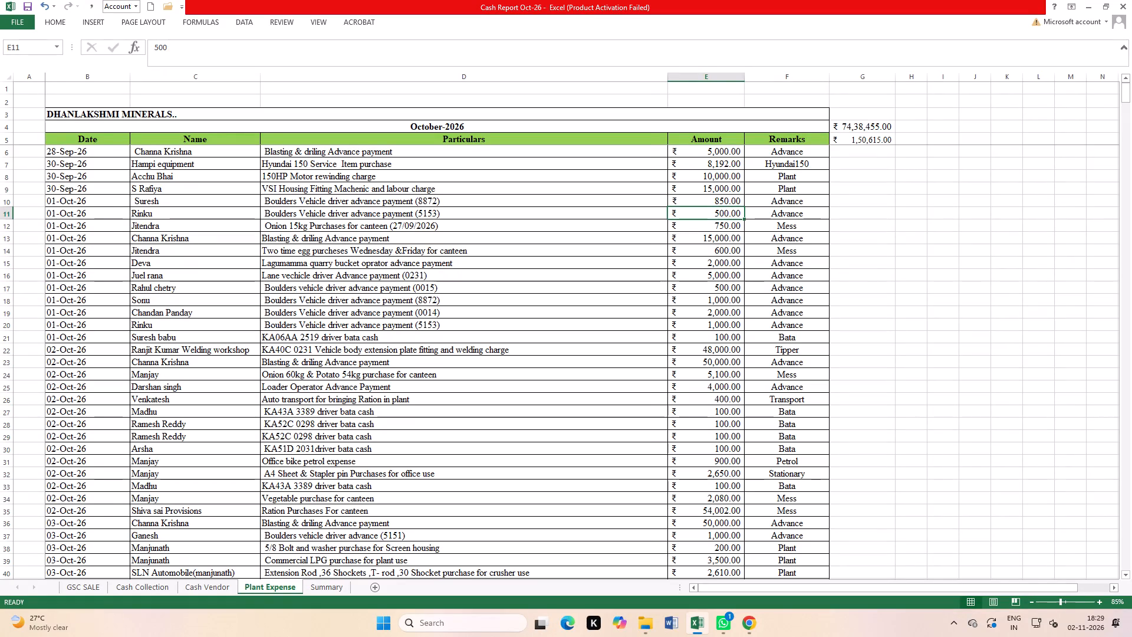
click(0, 202)
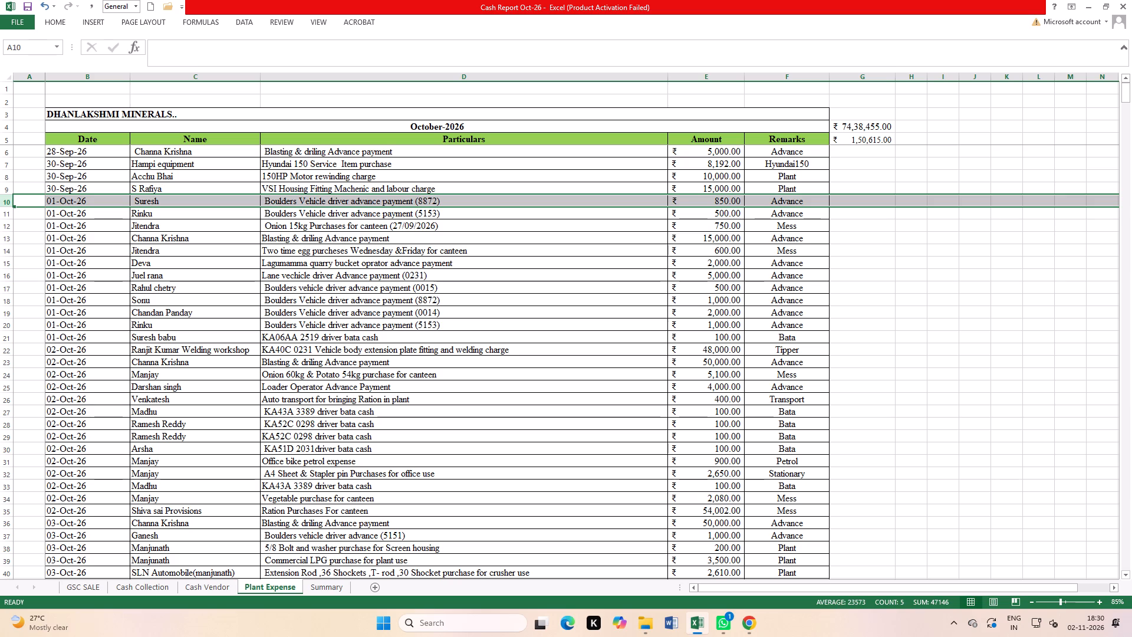
scroll(755, 374, up, 4)
drag(726, 314, 742, 155)
click(59, 23)
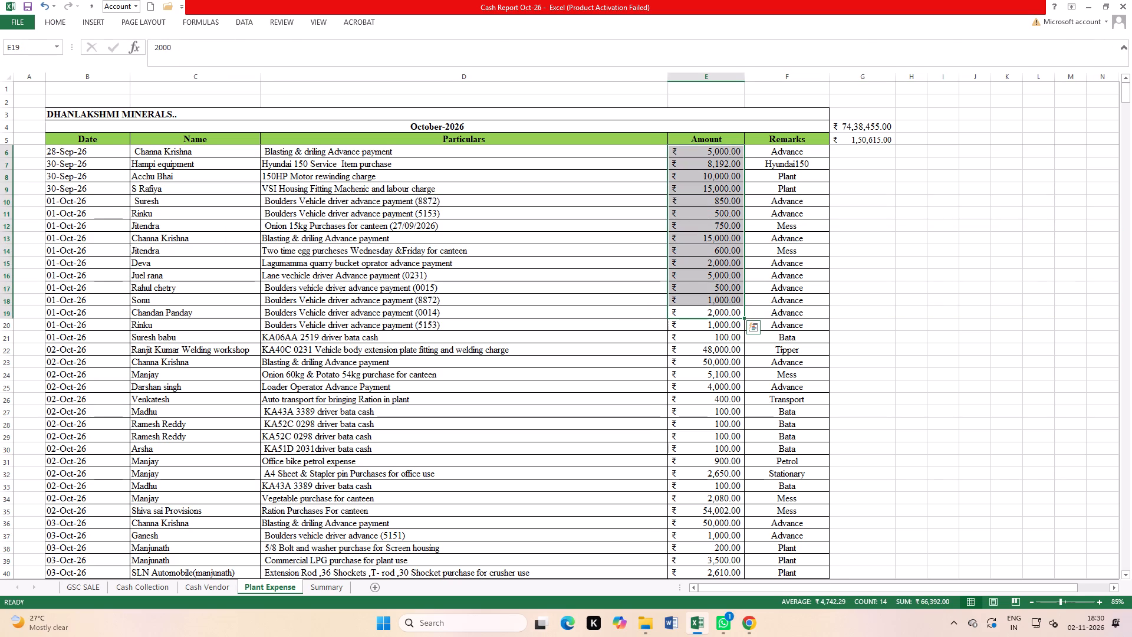
click(179, 61)
scroll(845, 341, down, 2)
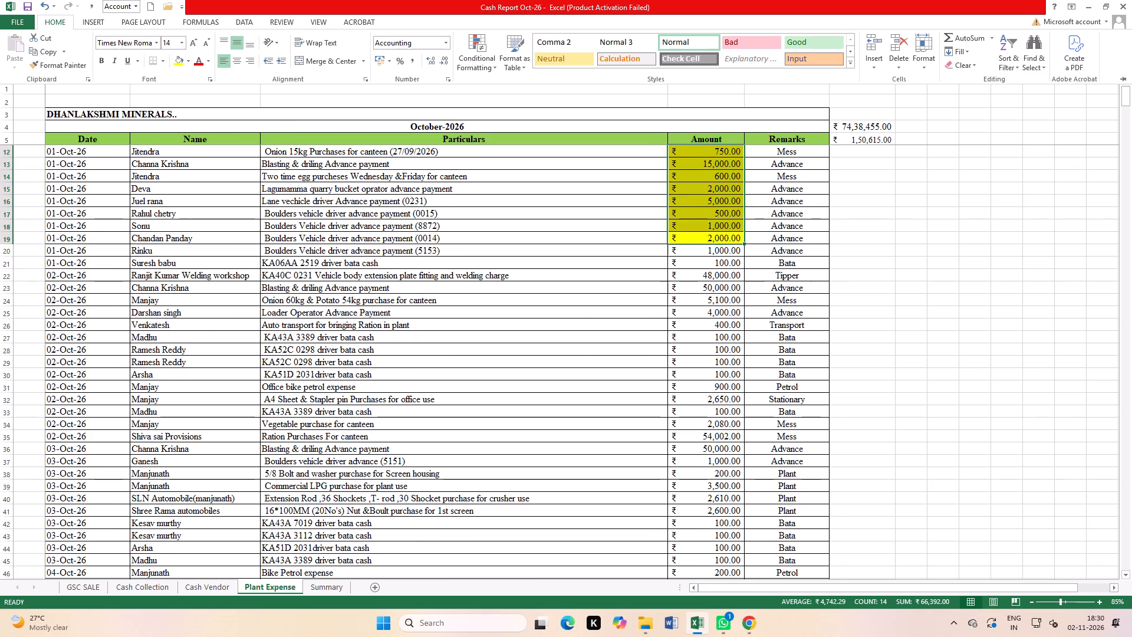
click(759, 324)
click(718, 243)
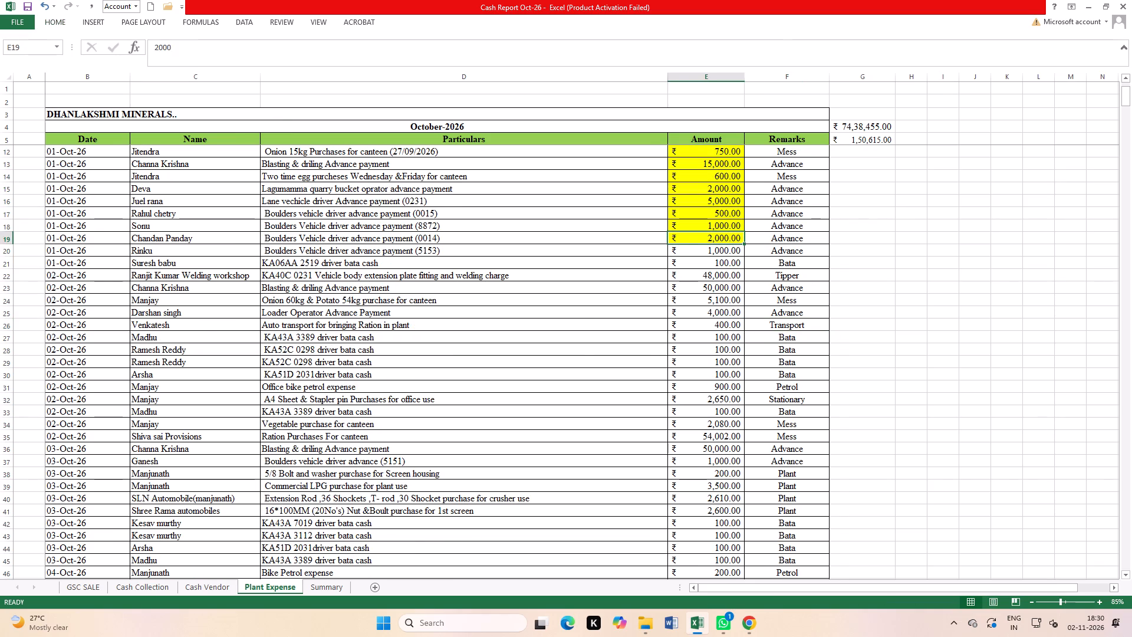
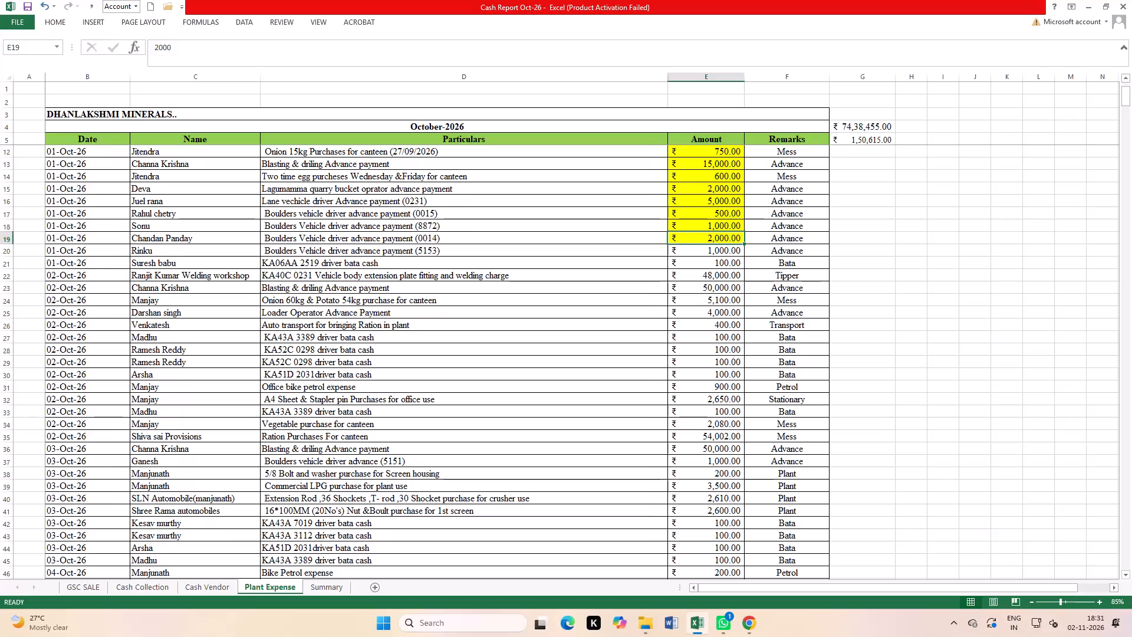
Highlight the Plant Expense amounts from E20 to E41 with a yellow fill.
drag(723, 426, 725, 247)
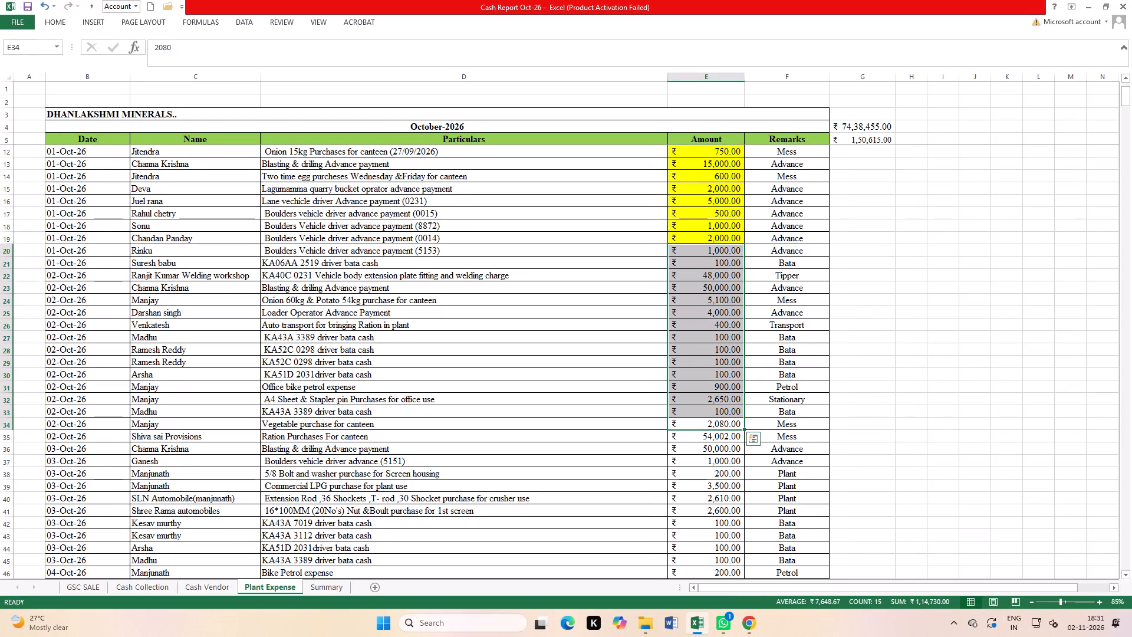
click(51, 21)
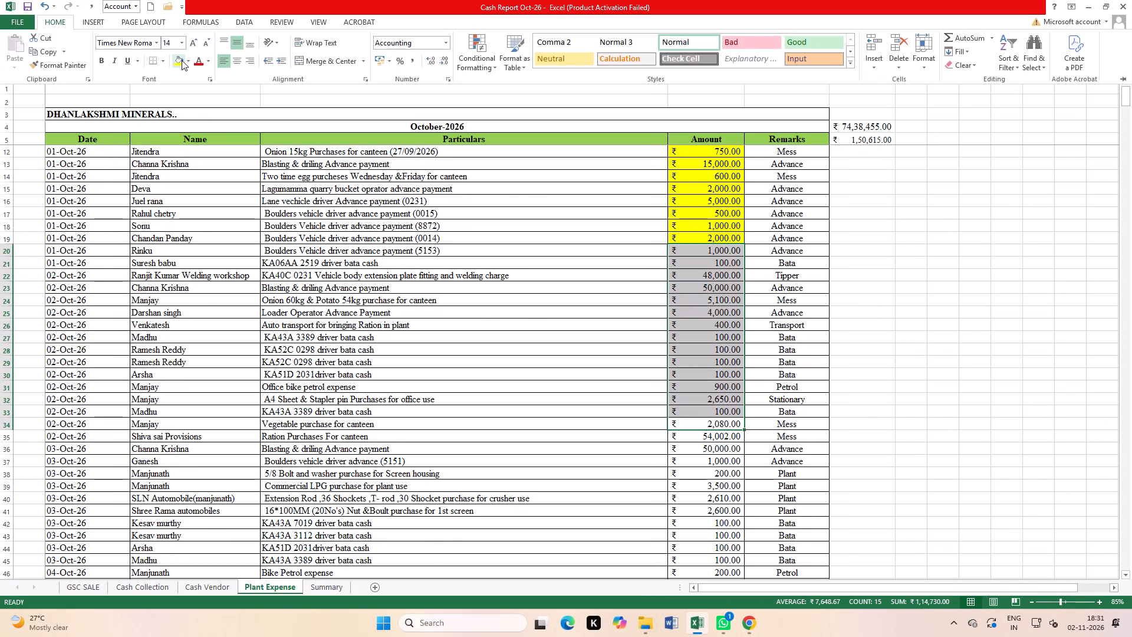
click(182, 60)
scroll(796, 351, down, 6)
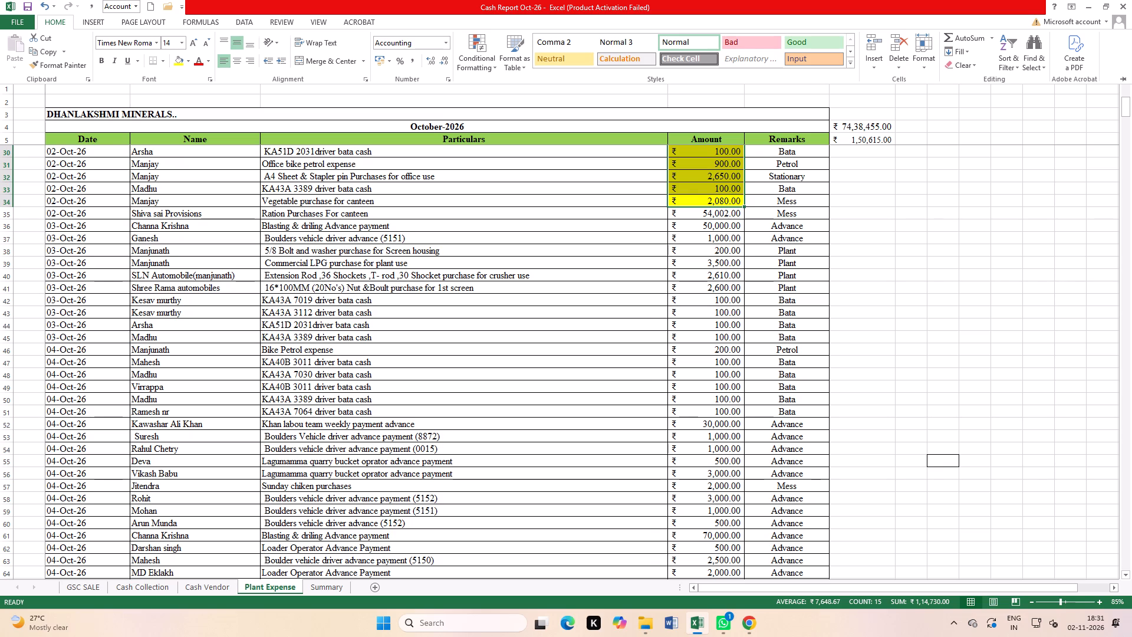
drag(722, 288, 726, 216)
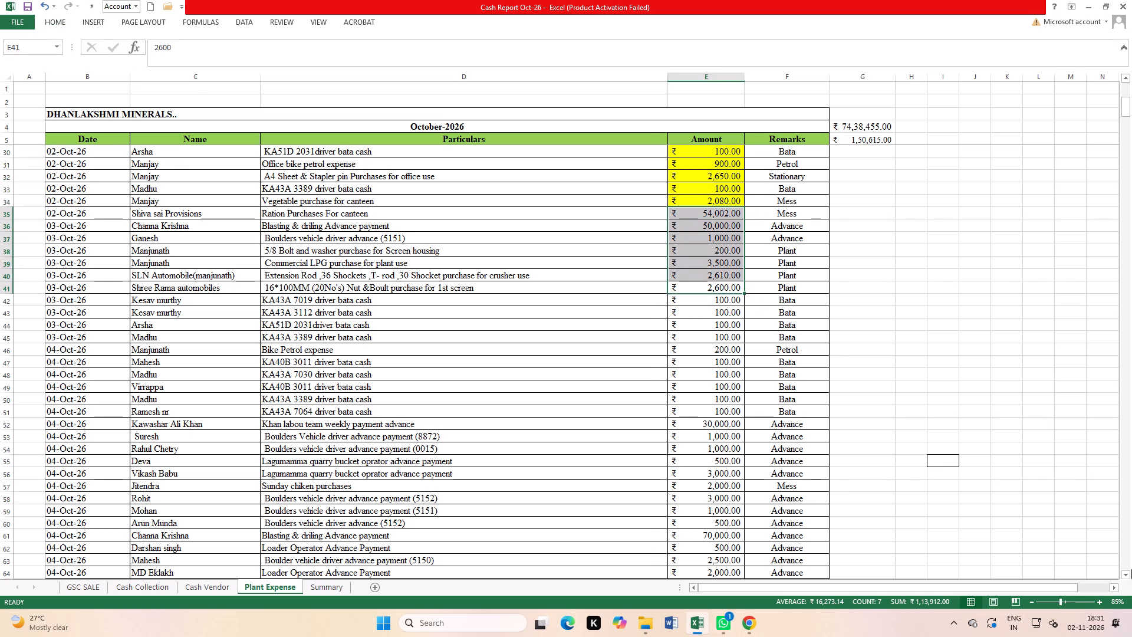
click(58, 21)
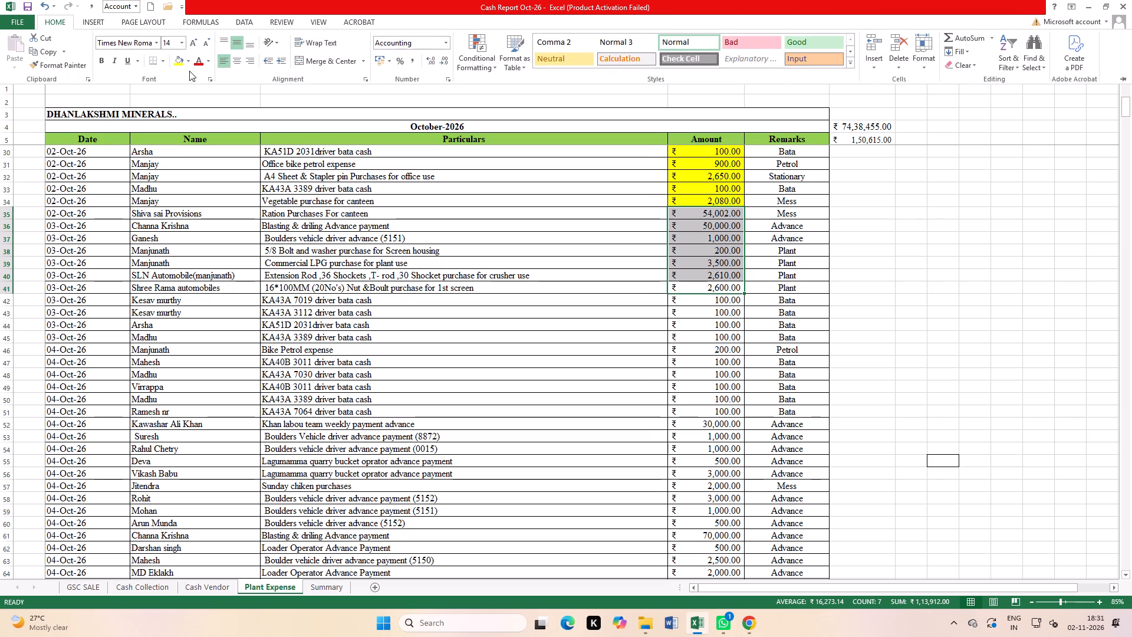
click(180, 63)
Highlight the Plant Expense amounts from E42 to E51 with the same yellow fill.
scroll(727, 331, down, 3)
click(830, 320)
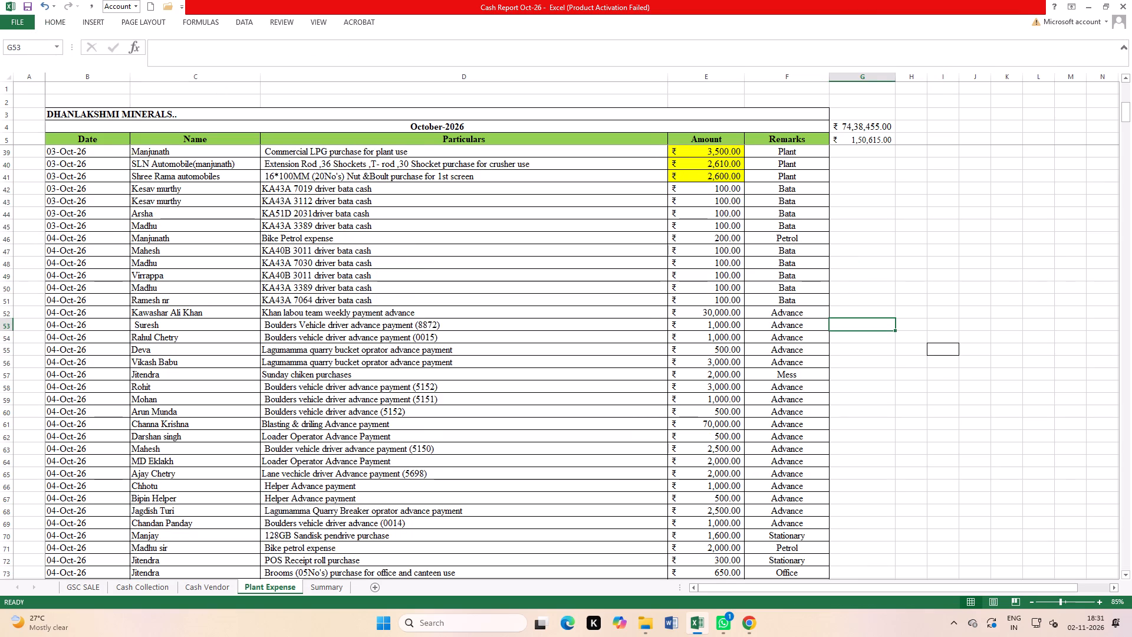
drag(717, 193, 724, 296)
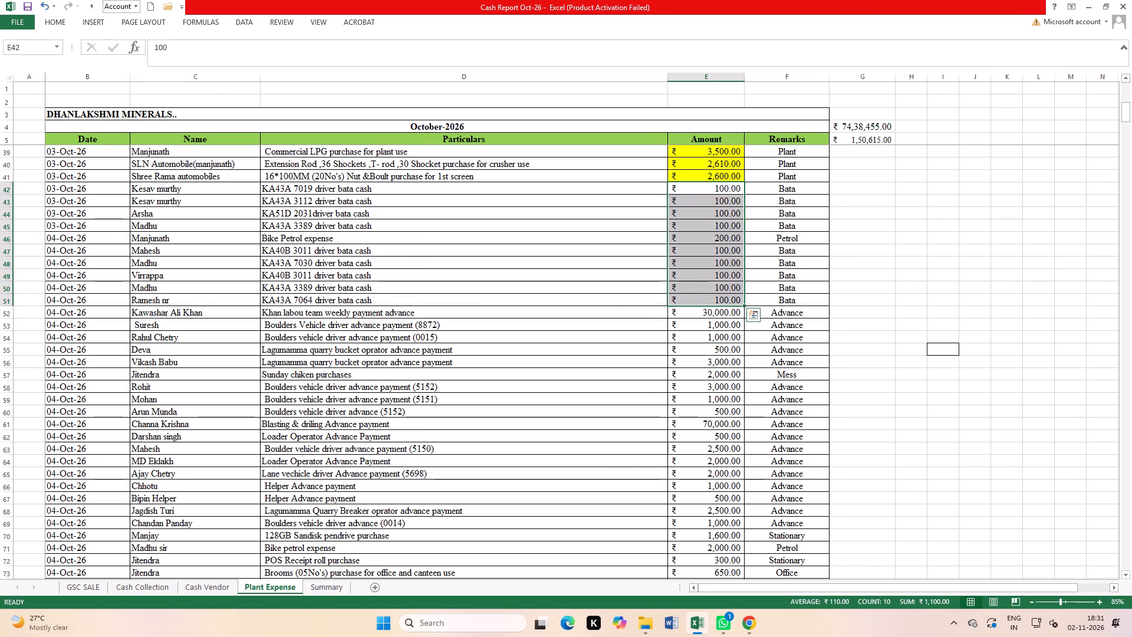
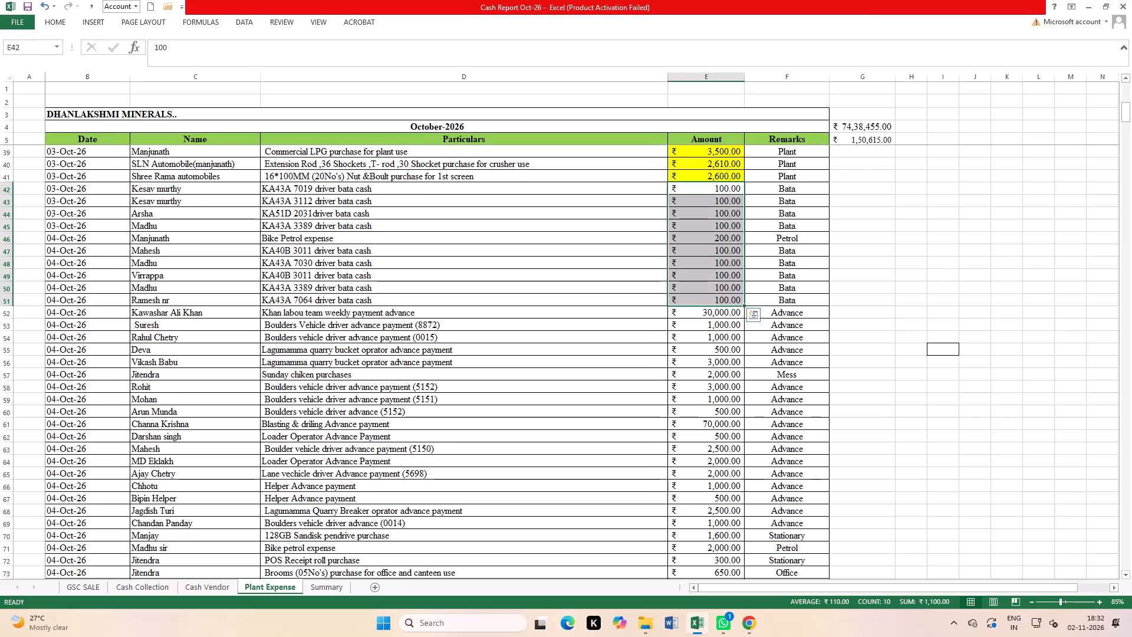
Highlight the Plant Expense amounts from E42 to E59 with the yellow fill.
drag(716, 400, 725, 185)
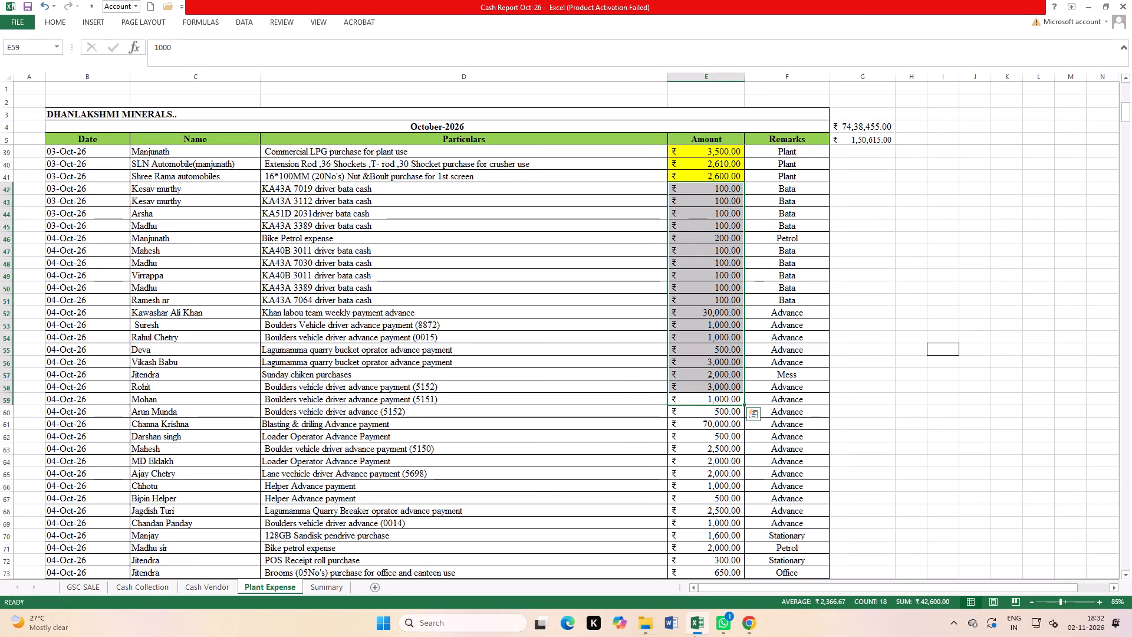
click(56, 25)
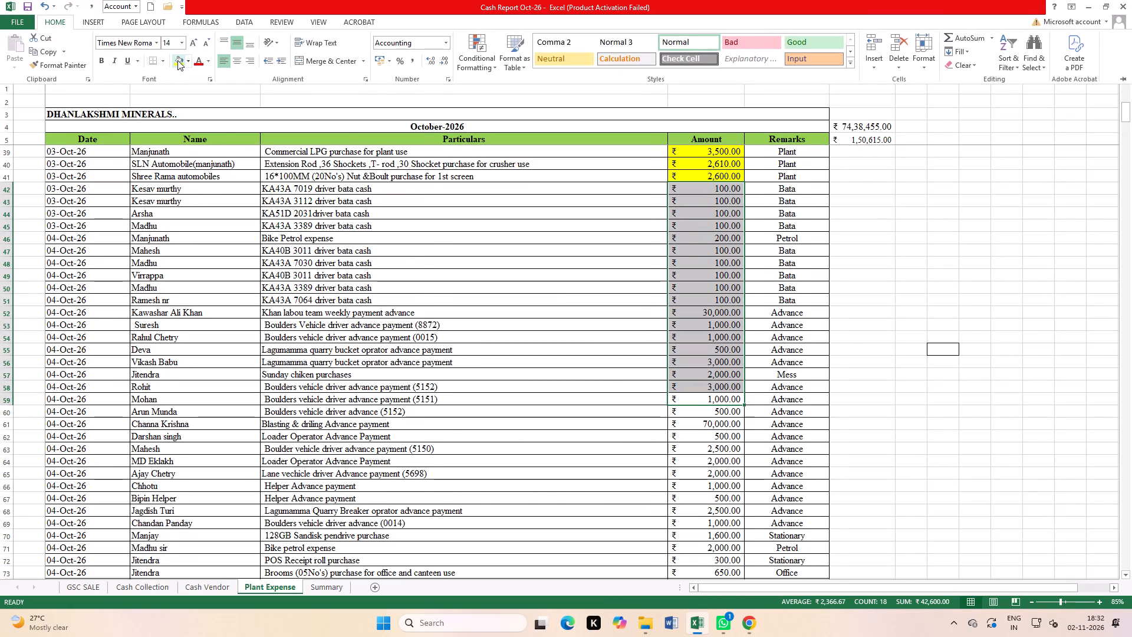
click(177, 60)
Highlight the next Plant Expense amounts, from E60 to E63, with the same yellow fill.
scroll(883, 345, down, 6)
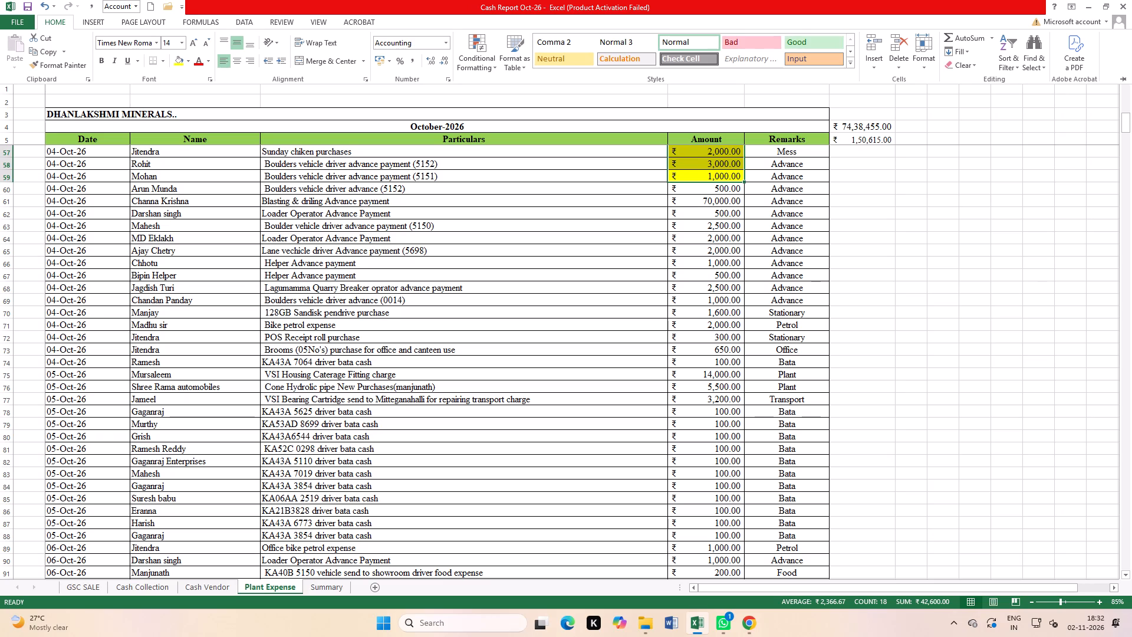
drag(723, 225, 723, 188)
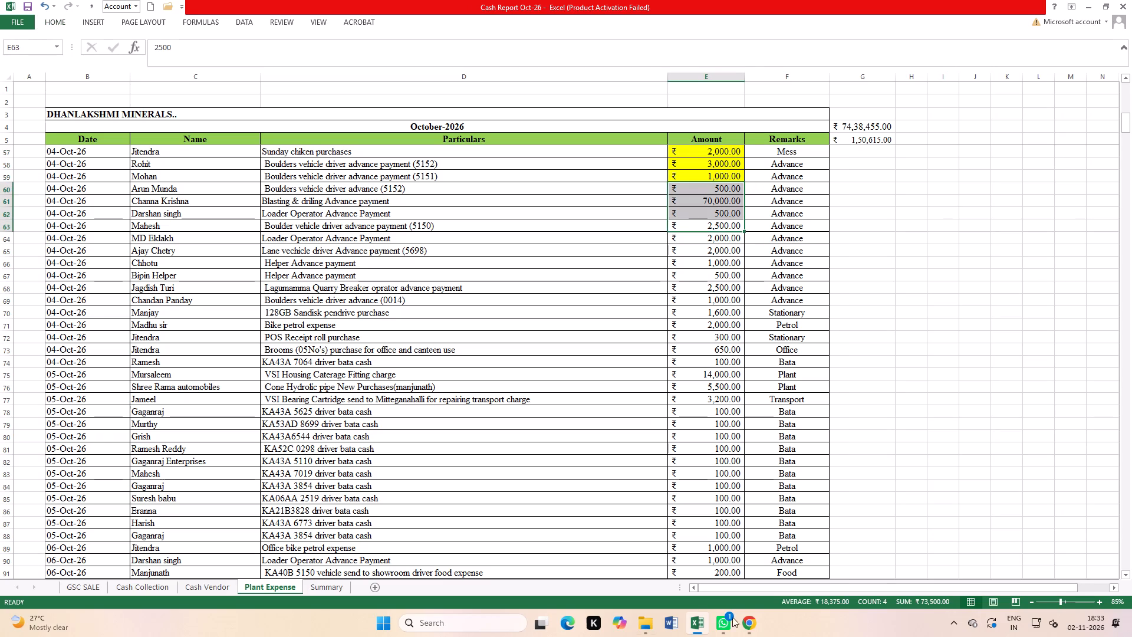
click(50, 21)
click(174, 60)
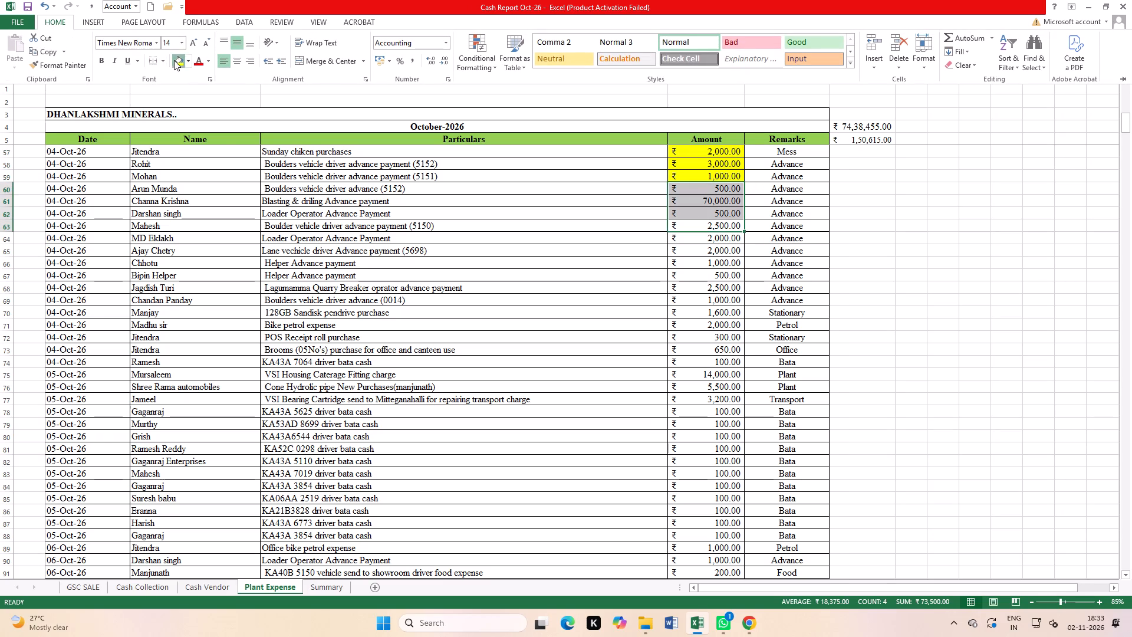
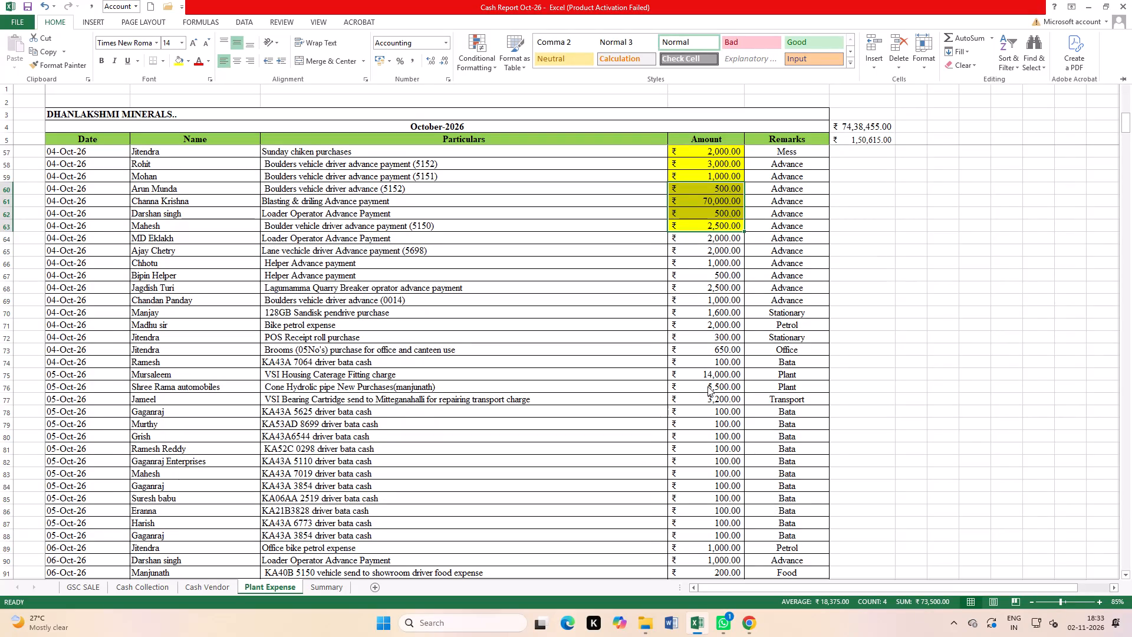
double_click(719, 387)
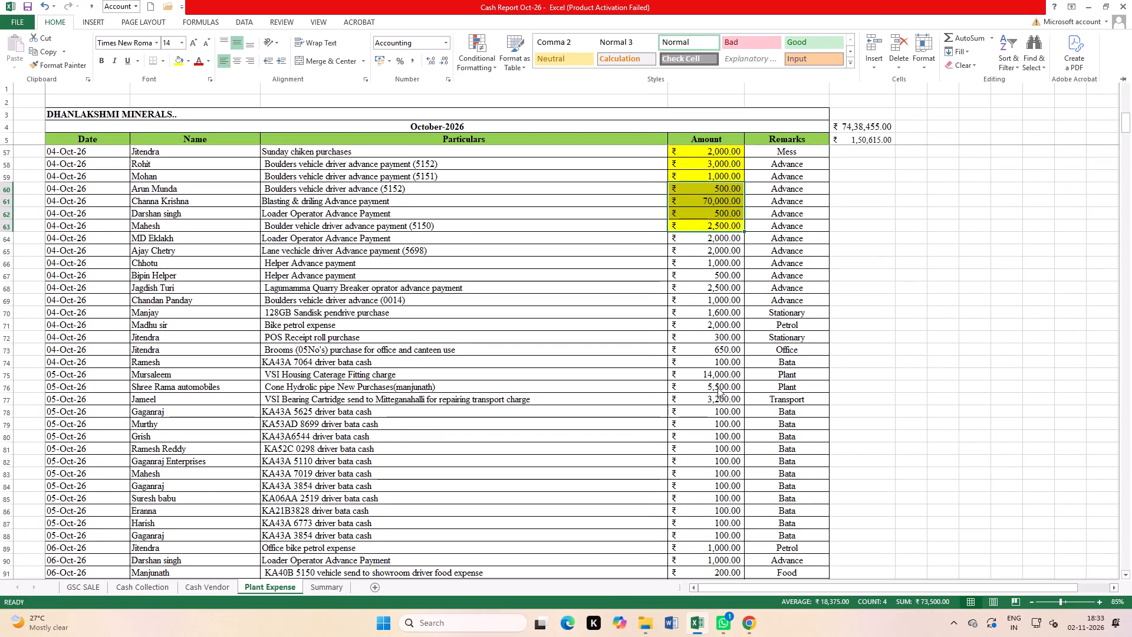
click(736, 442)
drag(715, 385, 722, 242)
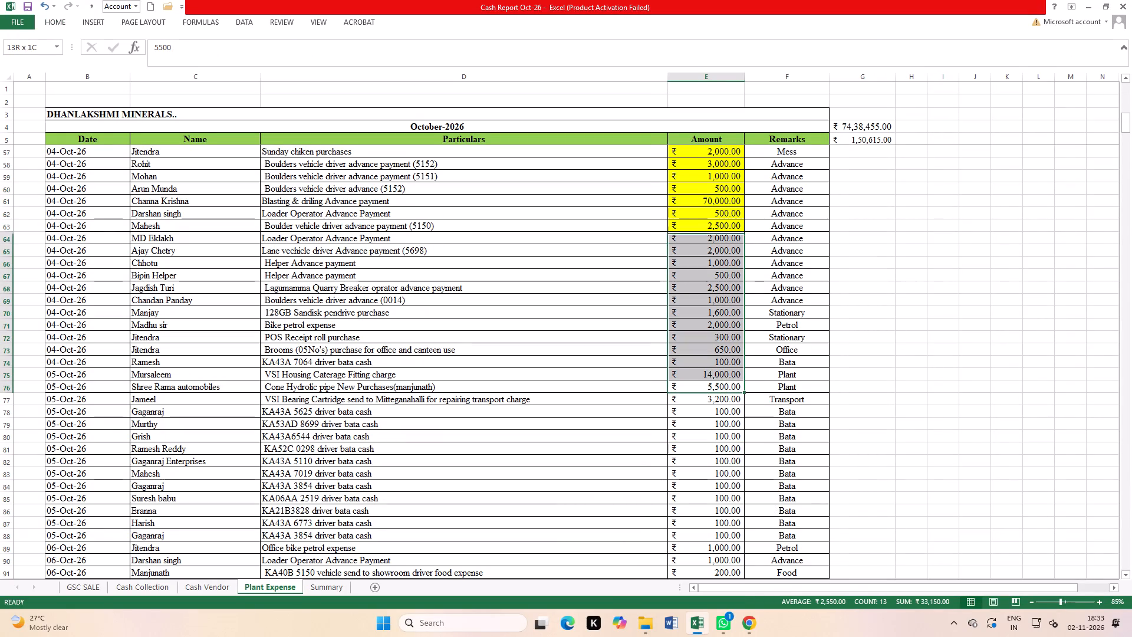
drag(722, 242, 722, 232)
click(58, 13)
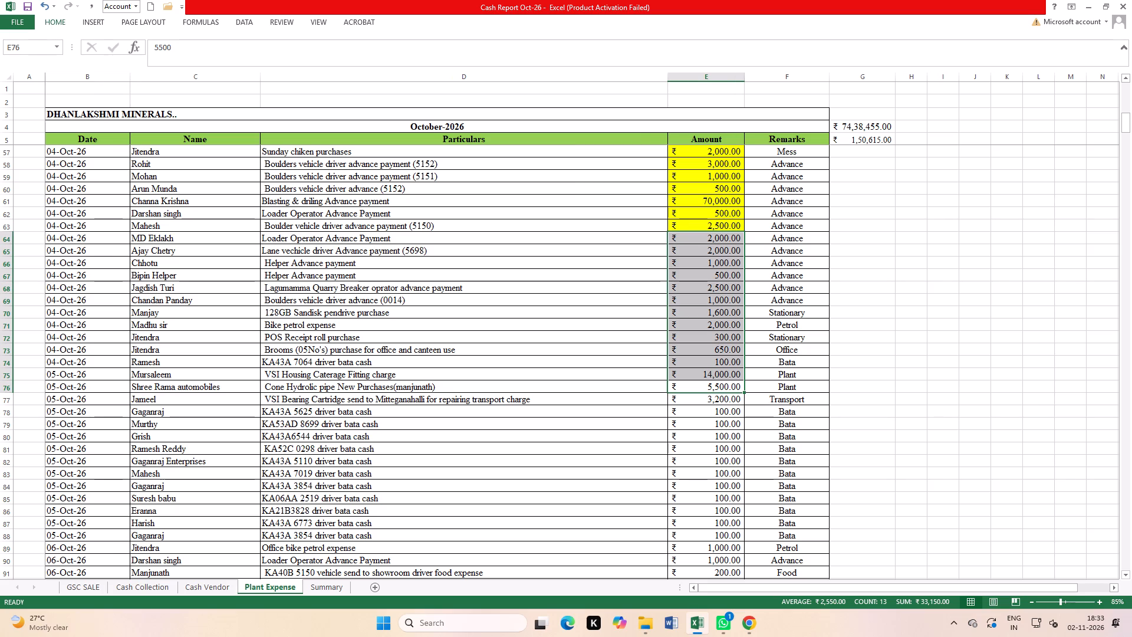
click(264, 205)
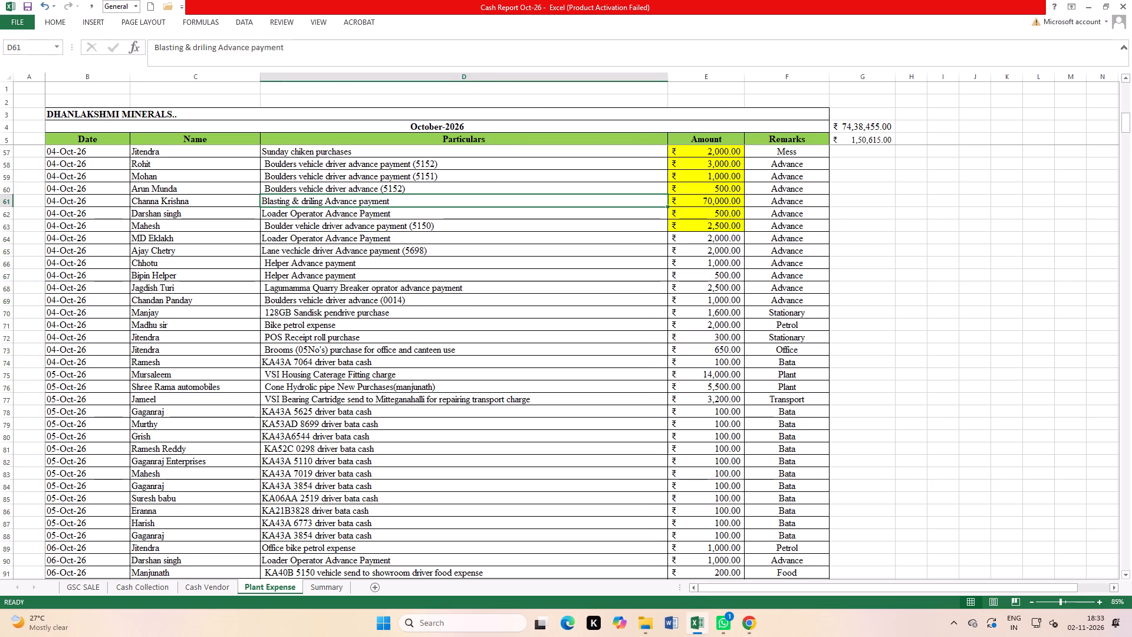
Highlight the Plant Expense amounts from E64 to E76 with the yellow fill.
drag(706, 238, 721, 375)
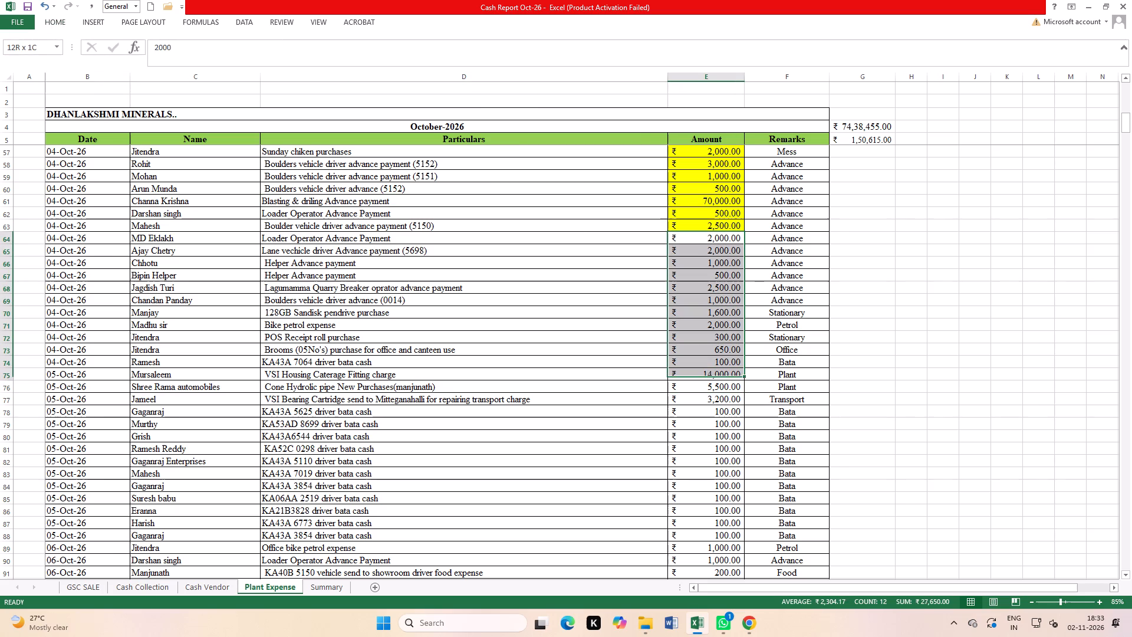
drag(721, 375, 724, 382)
click(48, 17)
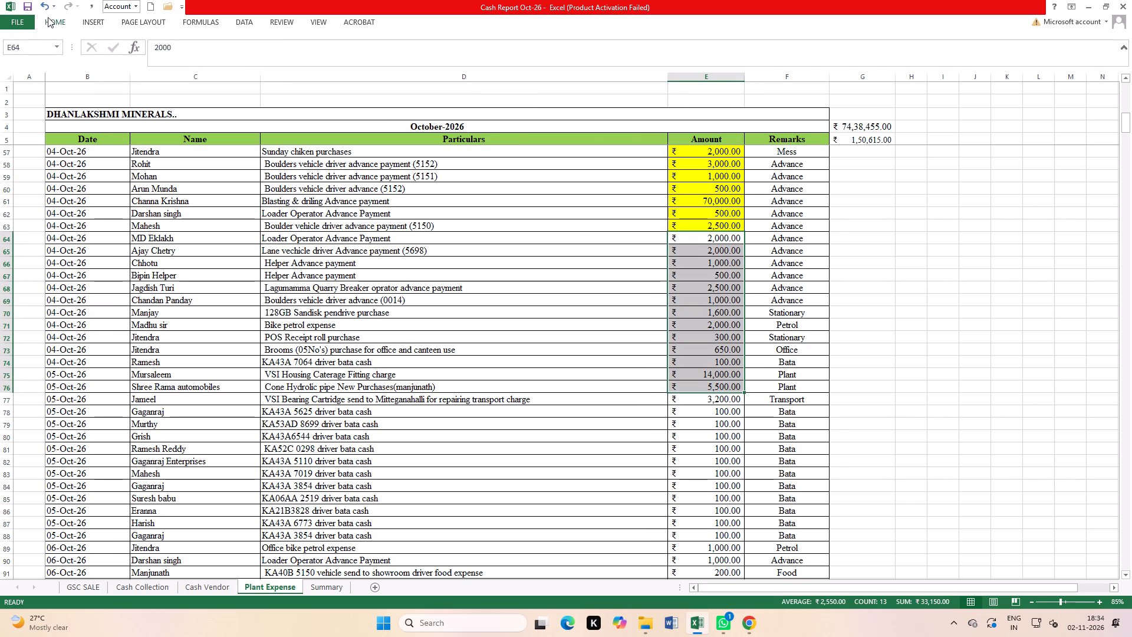
click(180, 63)
Highlight the Plant Expense amounts from E77 to E88, through the last 05-Oct-26 entry, with the yellow fill.
scroll(807, 368, down, 5)
click(762, 326)
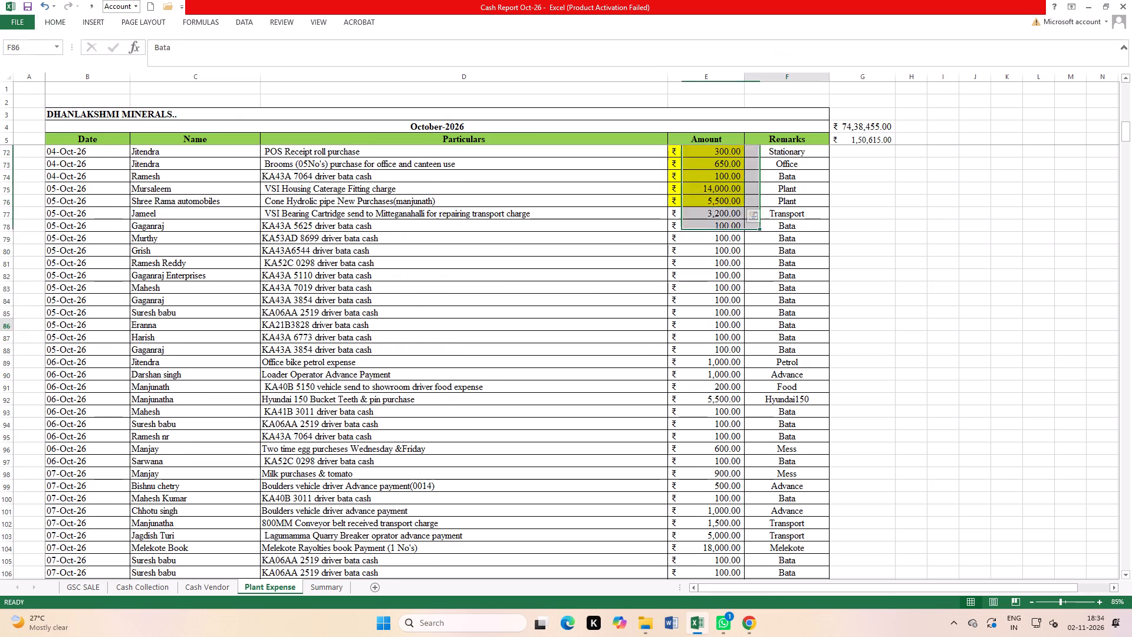
click(710, 212)
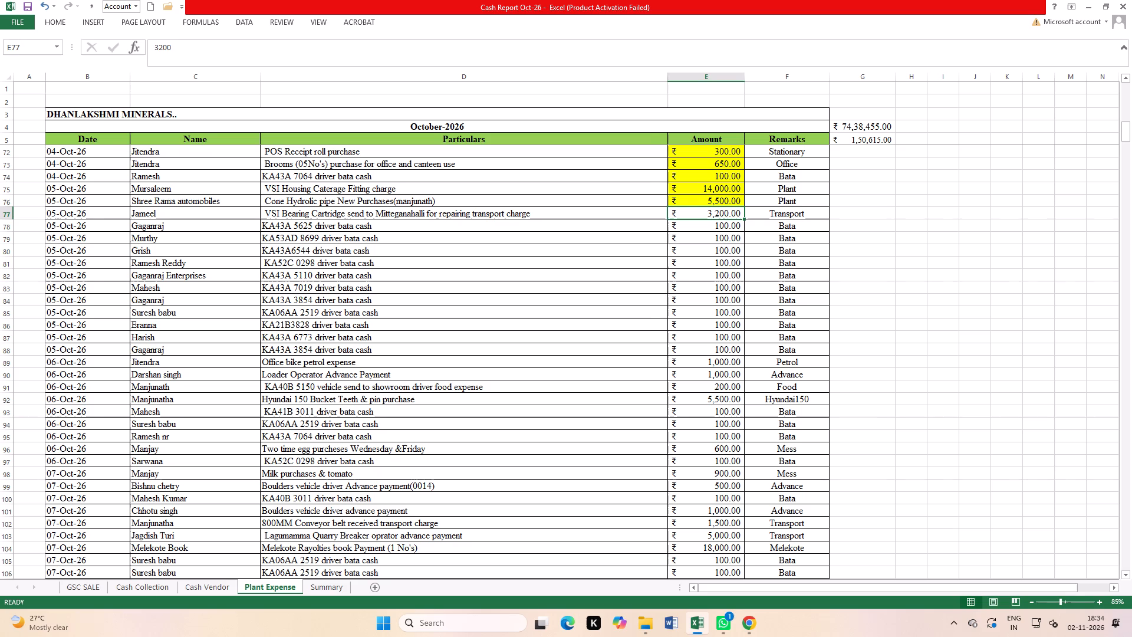
drag(728, 350, 735, 228)
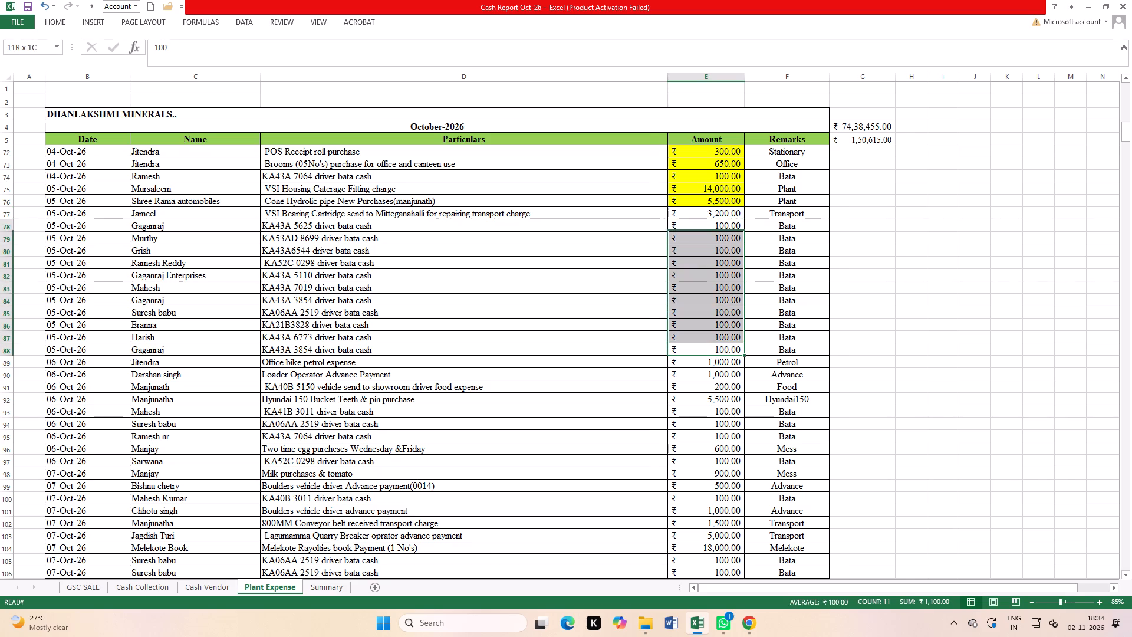
drag(735, 228, 736, 215)
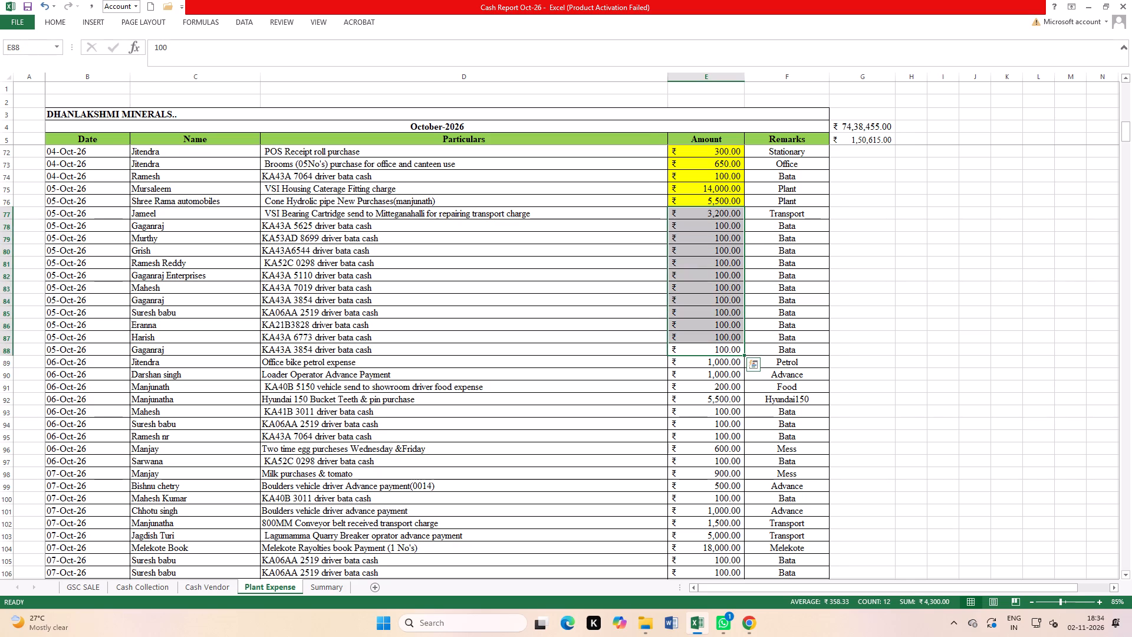
click(55, 17)
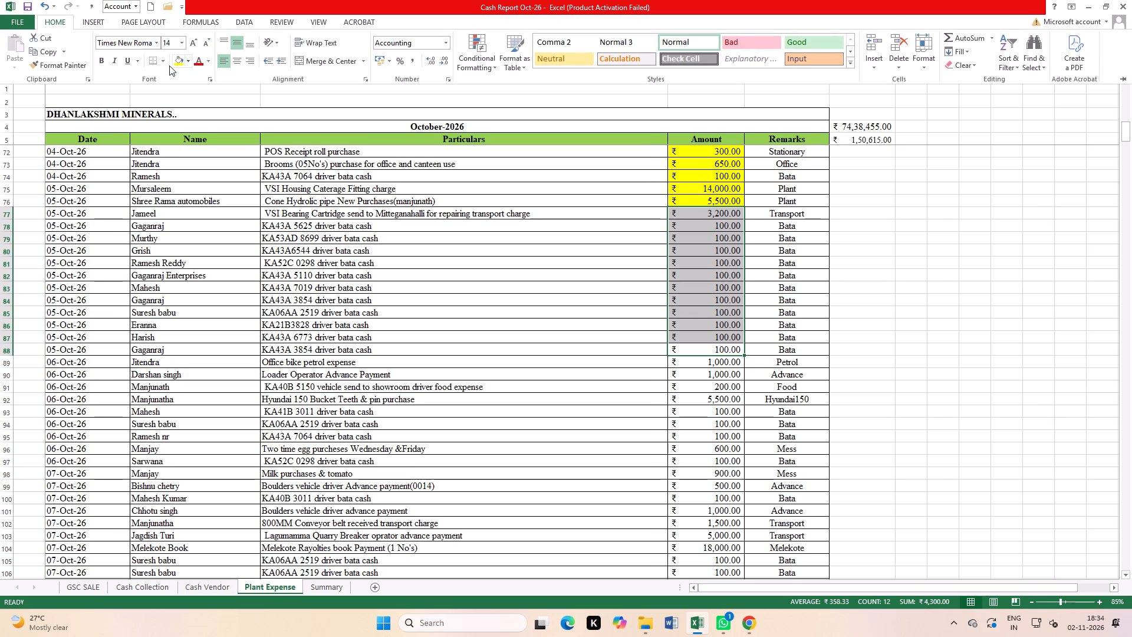
click(174, 64)
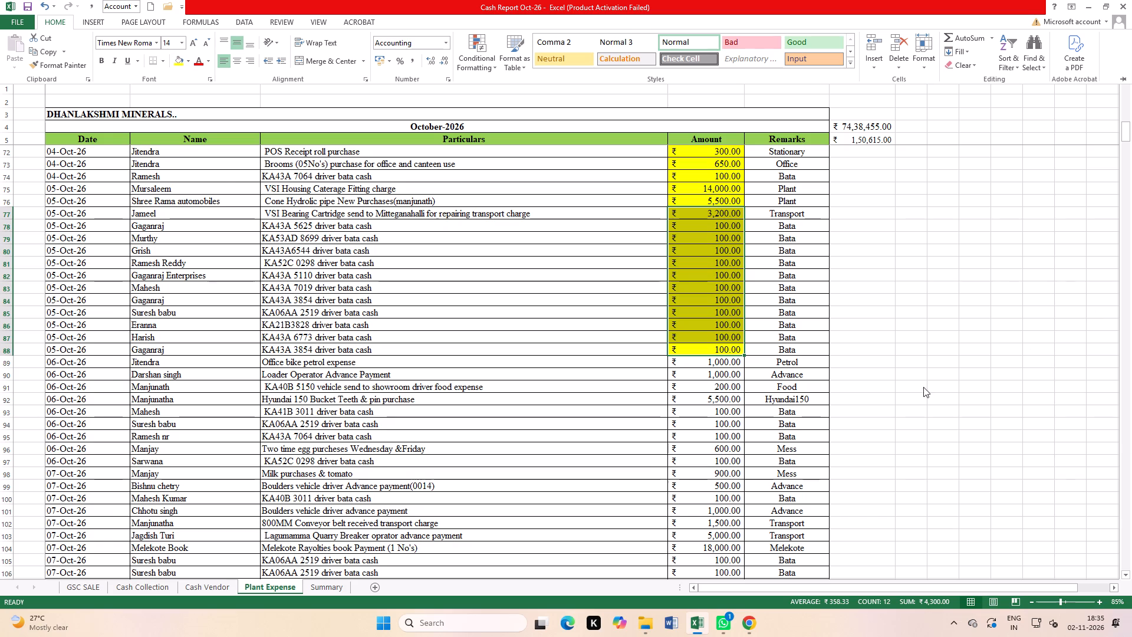
Highlight the 06-Oct-26 Plant Expense amounts from E89 to E95 with the yellow fill.
double_click(756, 435)
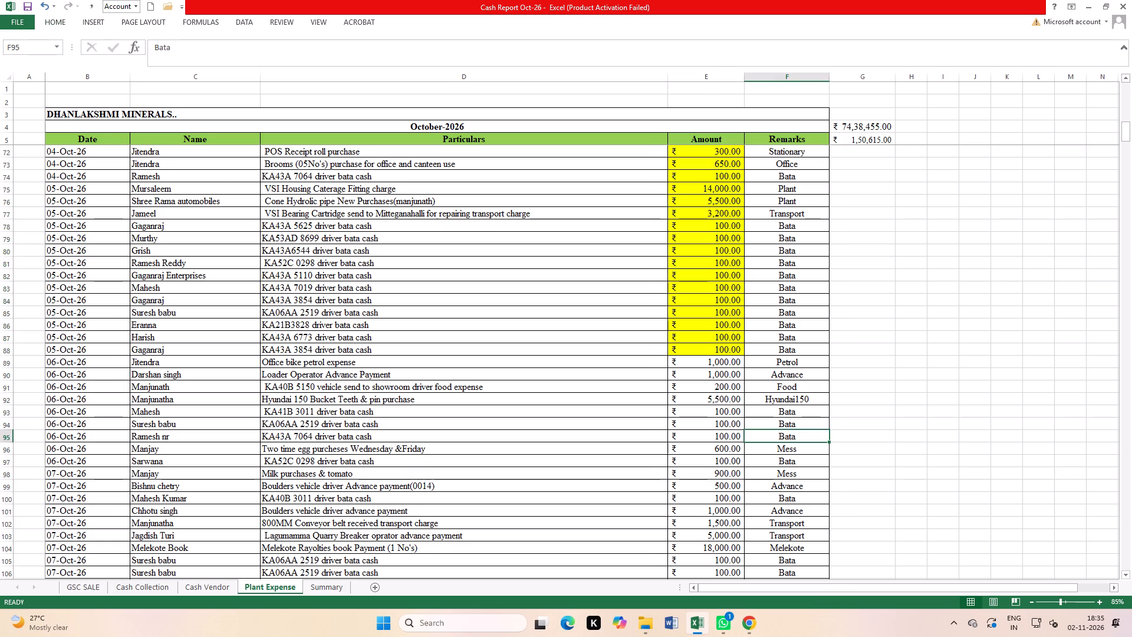
drag(721, 435, 729, 359)
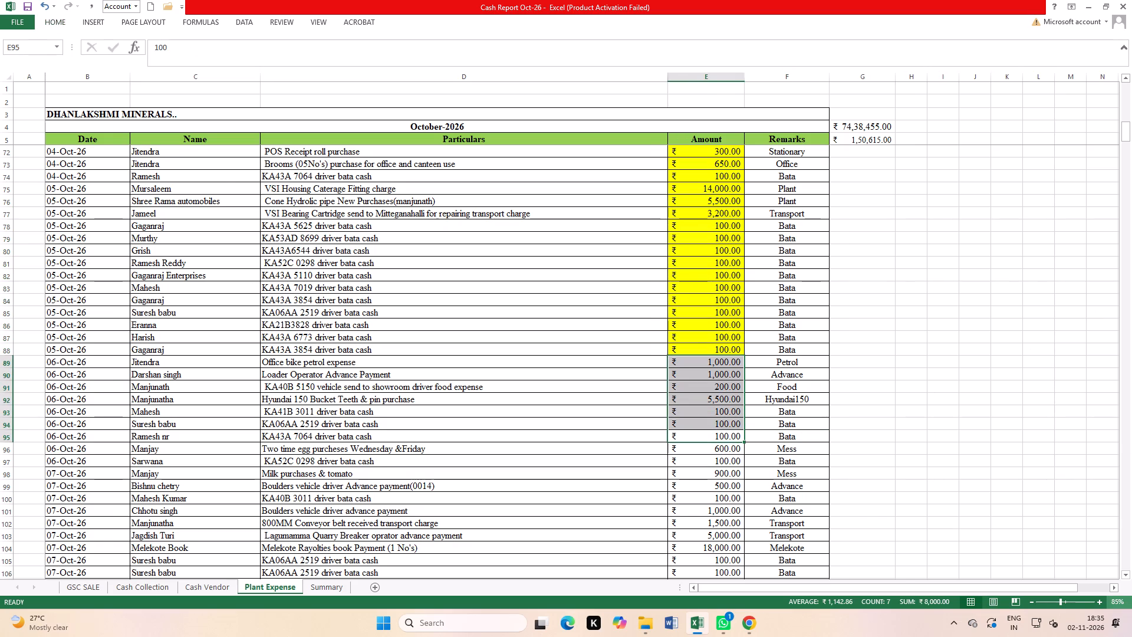
click(62, 26)
click(183, 66)
scroll(859, 357, down, 2)
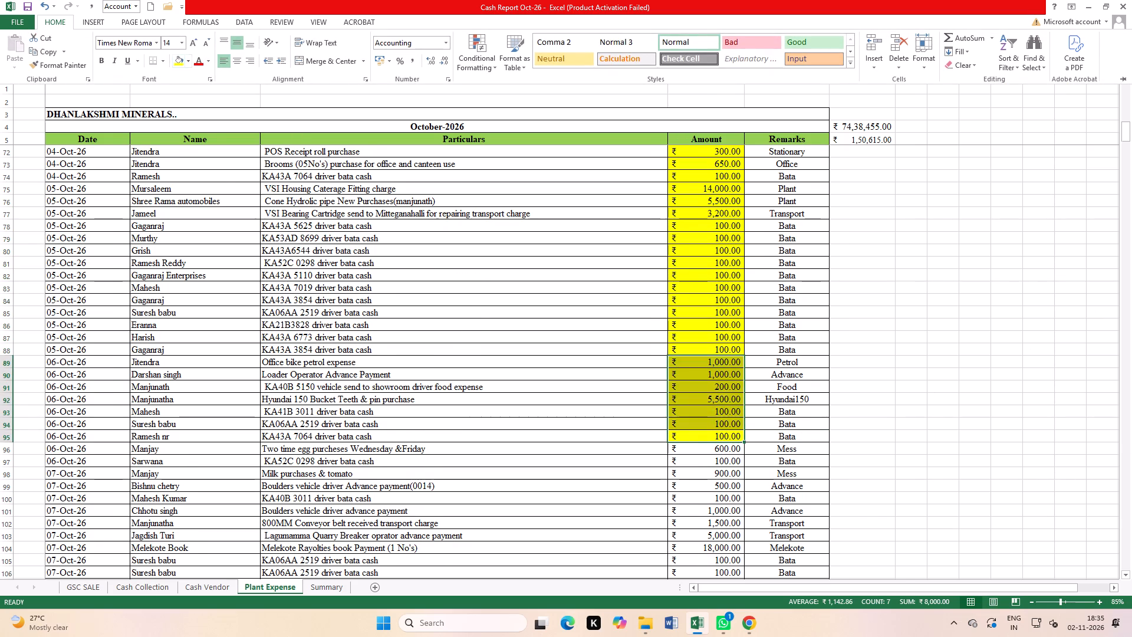
scroll(870, 362, down, 3)
click(863, 337)
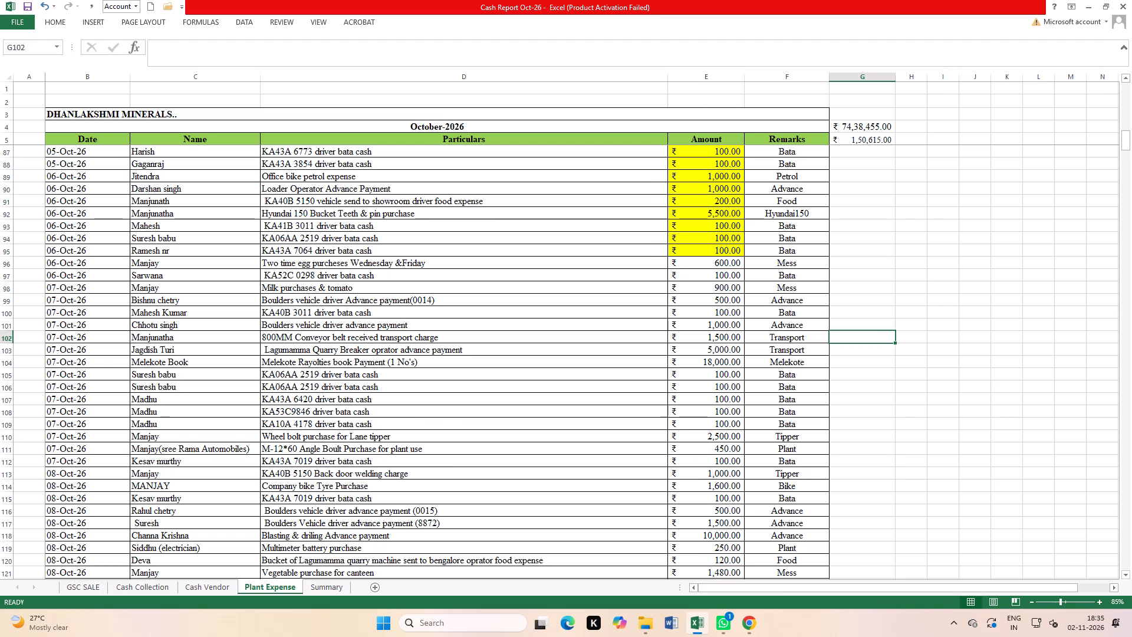
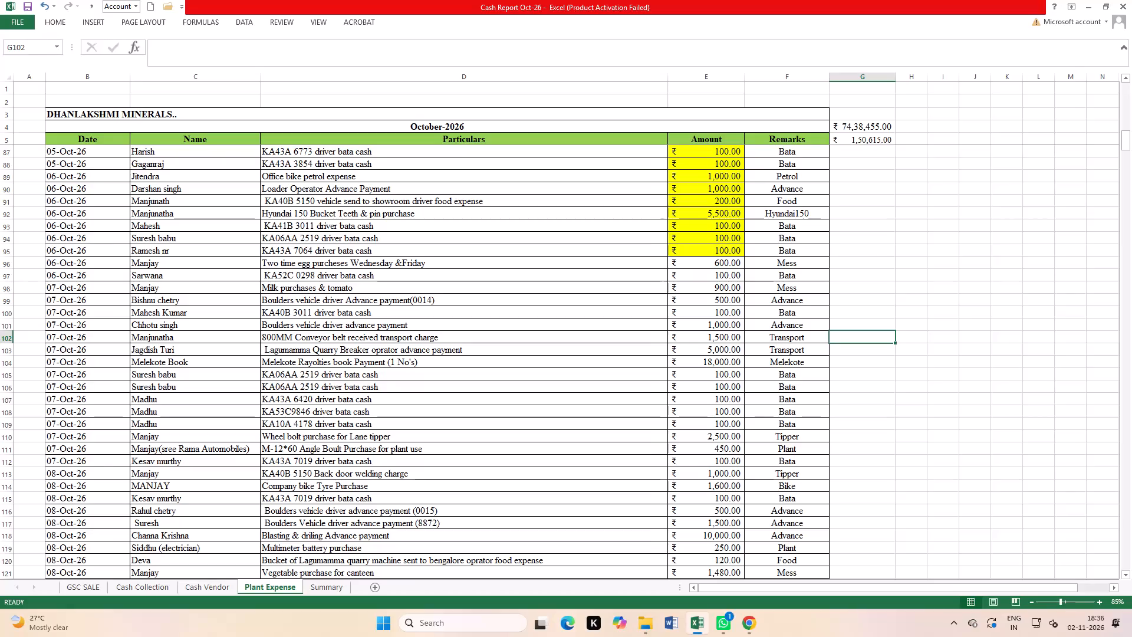
Highlight the Plant Expense amounts from E96 to E103 with the yellow fill.
drag(731, 278, 730, 262)
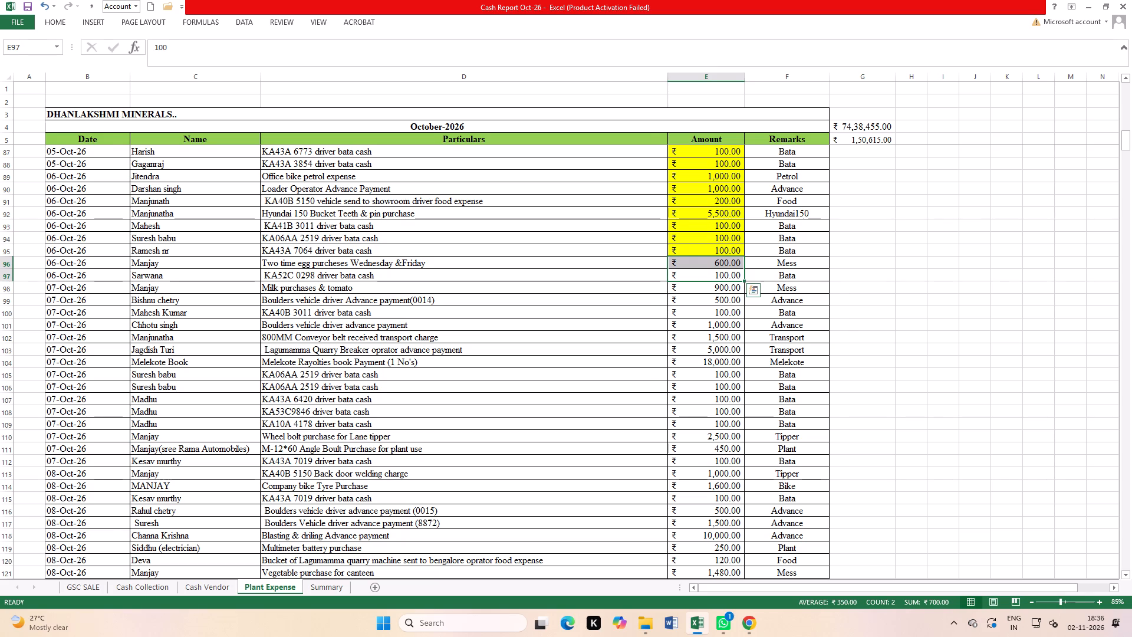
drag(718, 352, 729, 262)
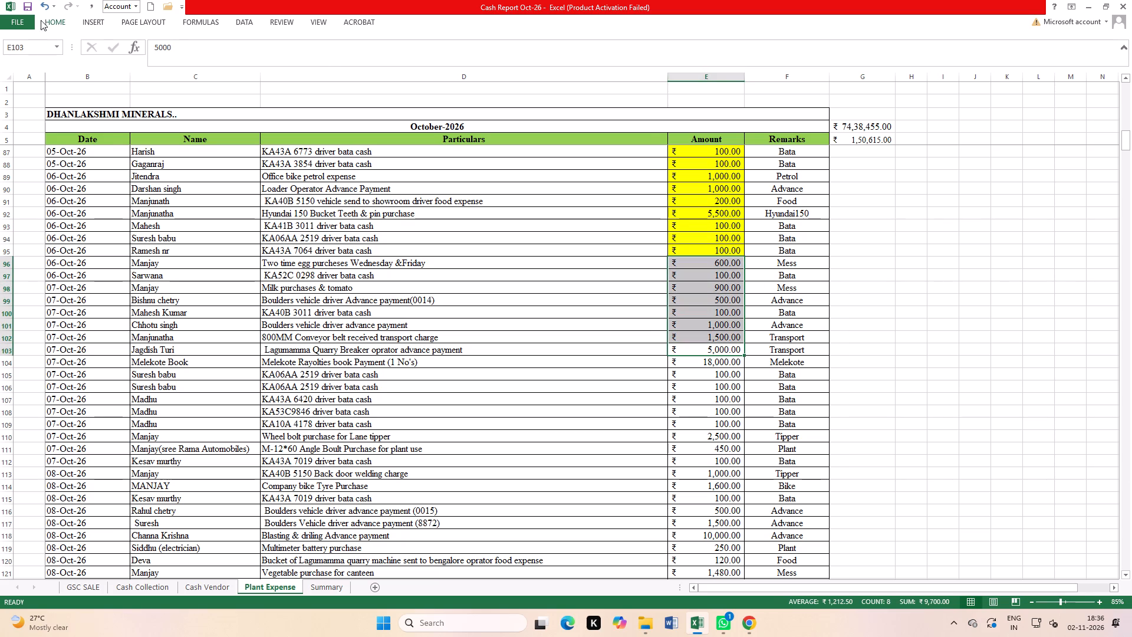
click(55, 16)
click(176, 64)
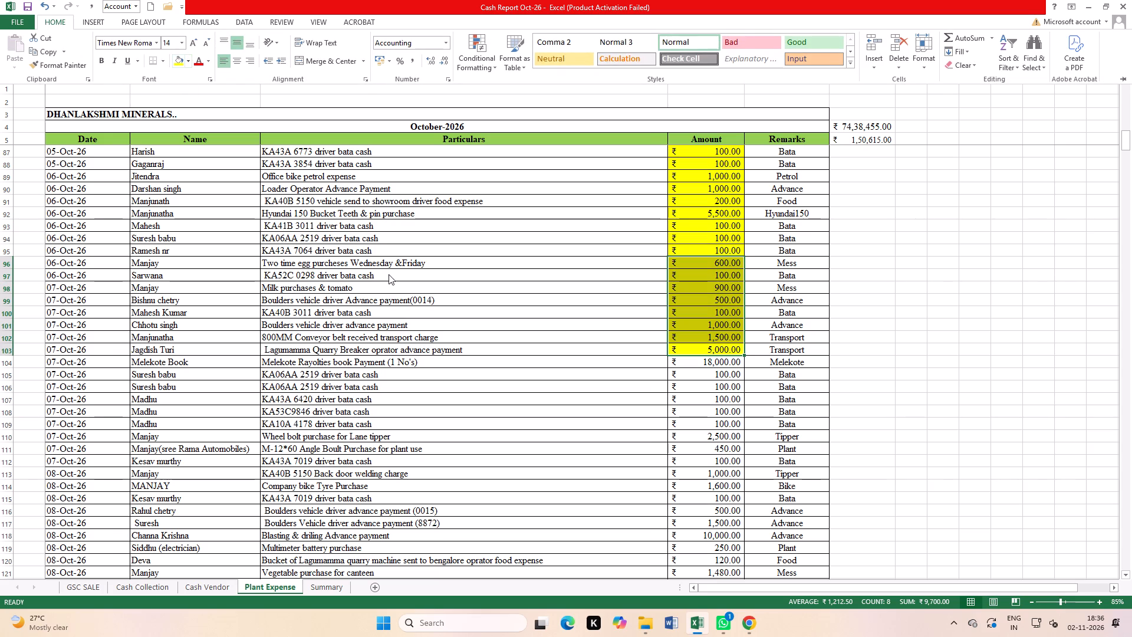
Highlight the 07-Oct-26 driver bata amounts from E105 to E109 with the yellow fill.
scroll(473, 288, down, 3)
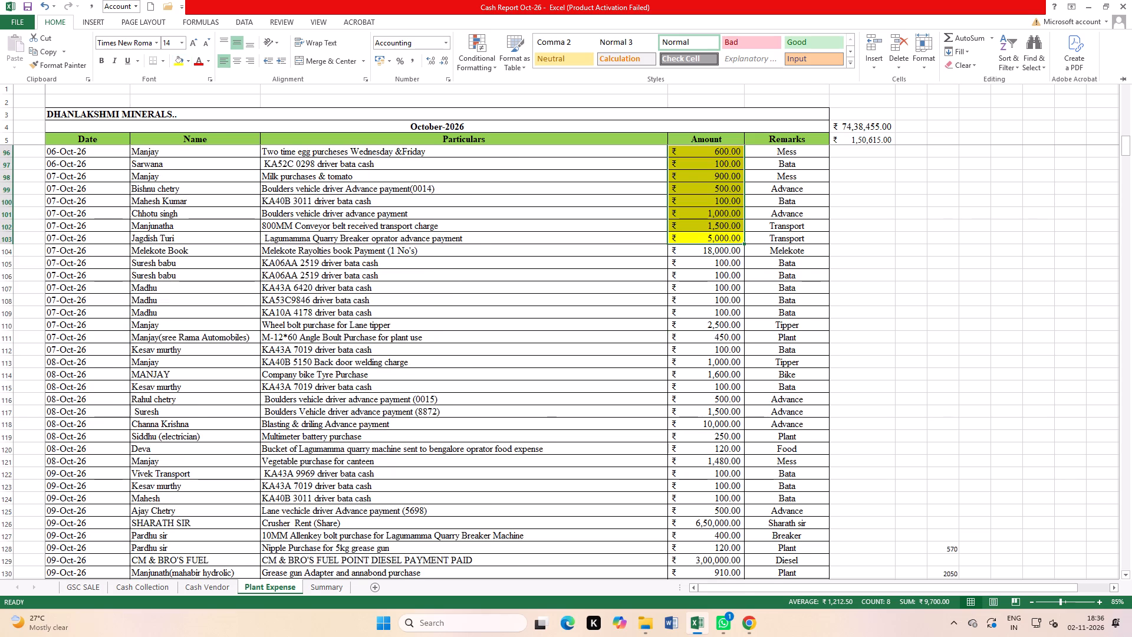
scroll(761, 181, down, 1)
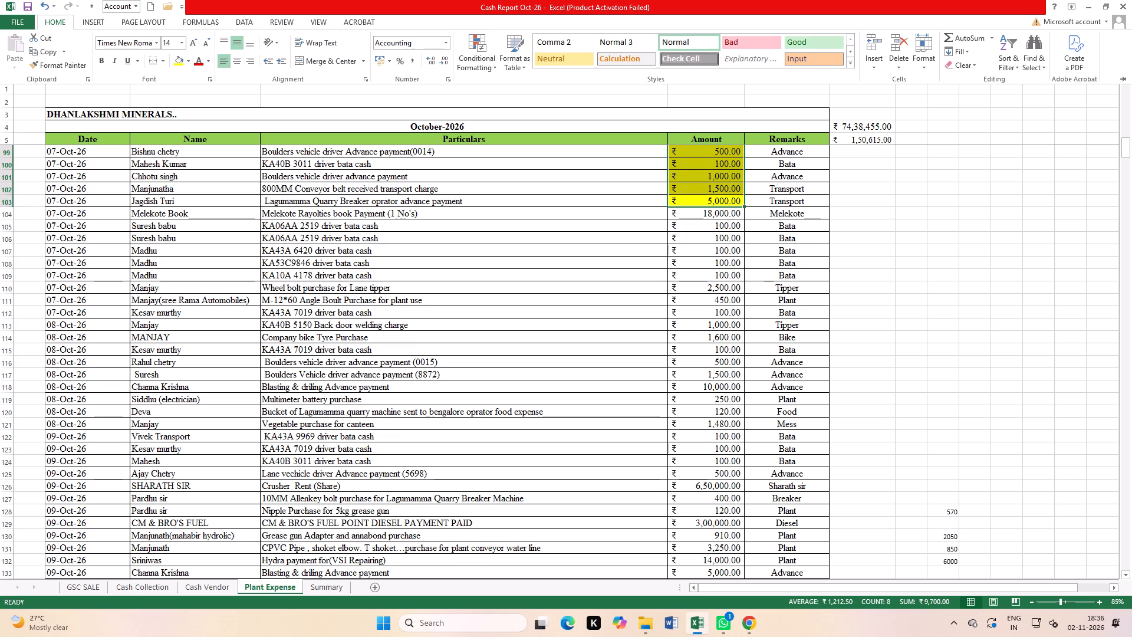
drag(722, 227, 723, 237)
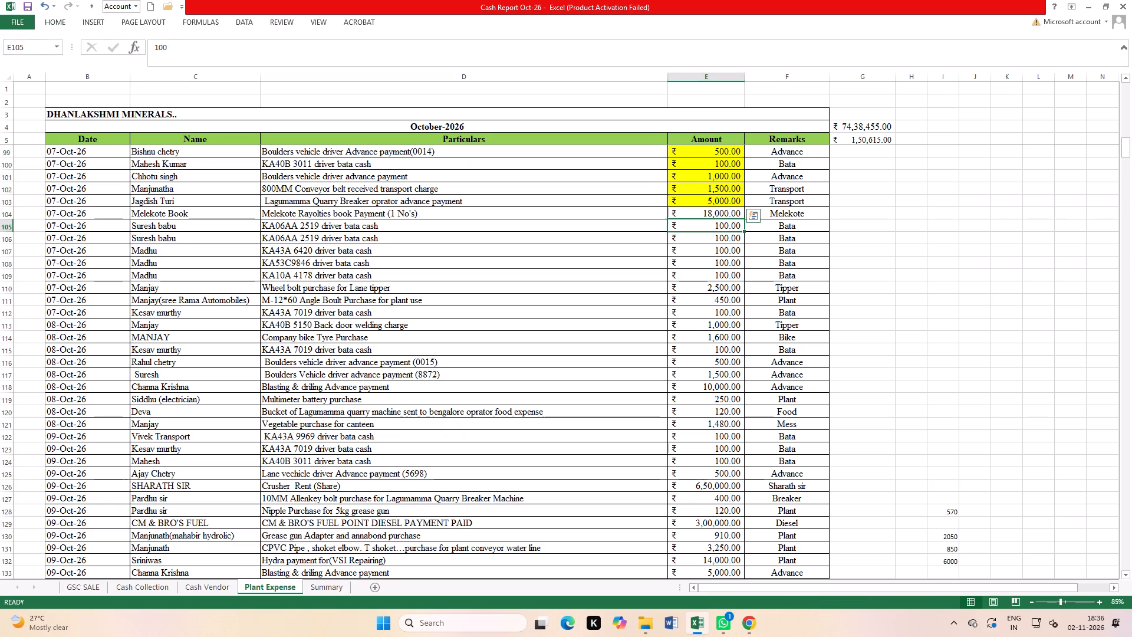
drag(723, 237, 726, 273)
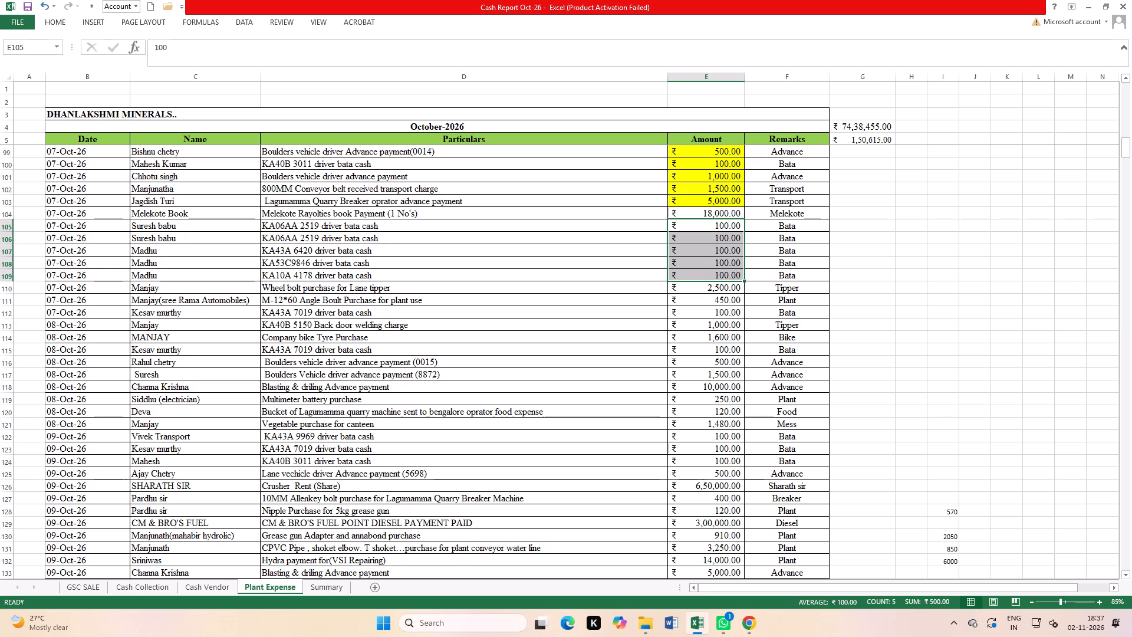
click(48, 15)
click(181, 63)
Highlight the skipped Melekote book payment amount in E104 with the yellow fill.
scroll(867, 353, down, 1)
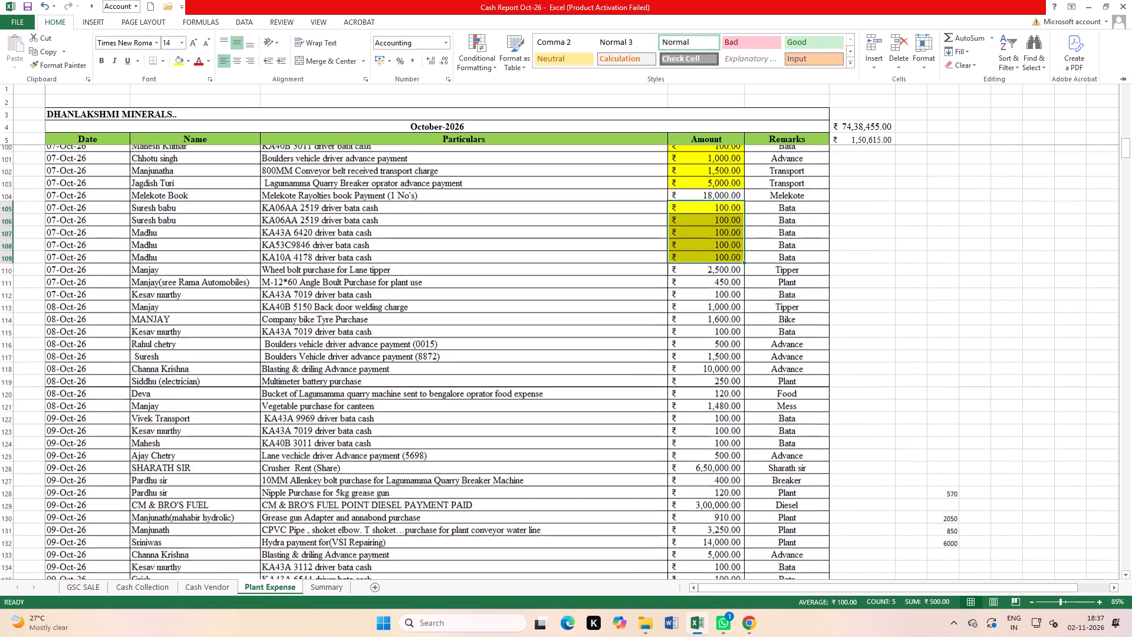
scroll(875, 356, down, 1)
scroll(871, 318, up, 3)
click(886, 301)
click(719, 251)
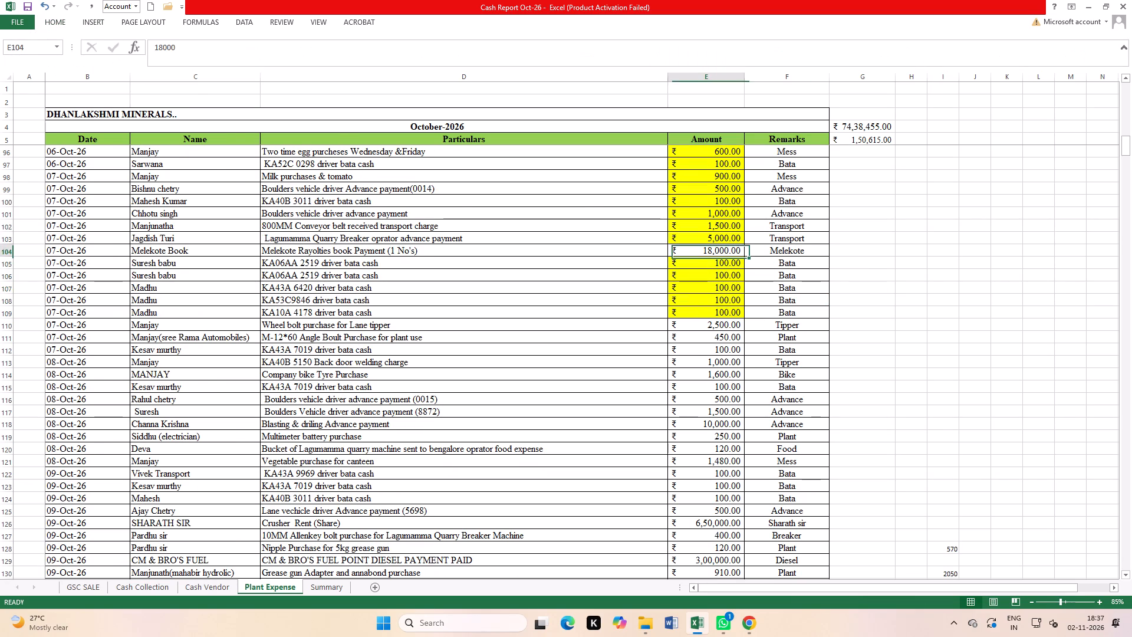
click(60, 27)
click(174, 63)
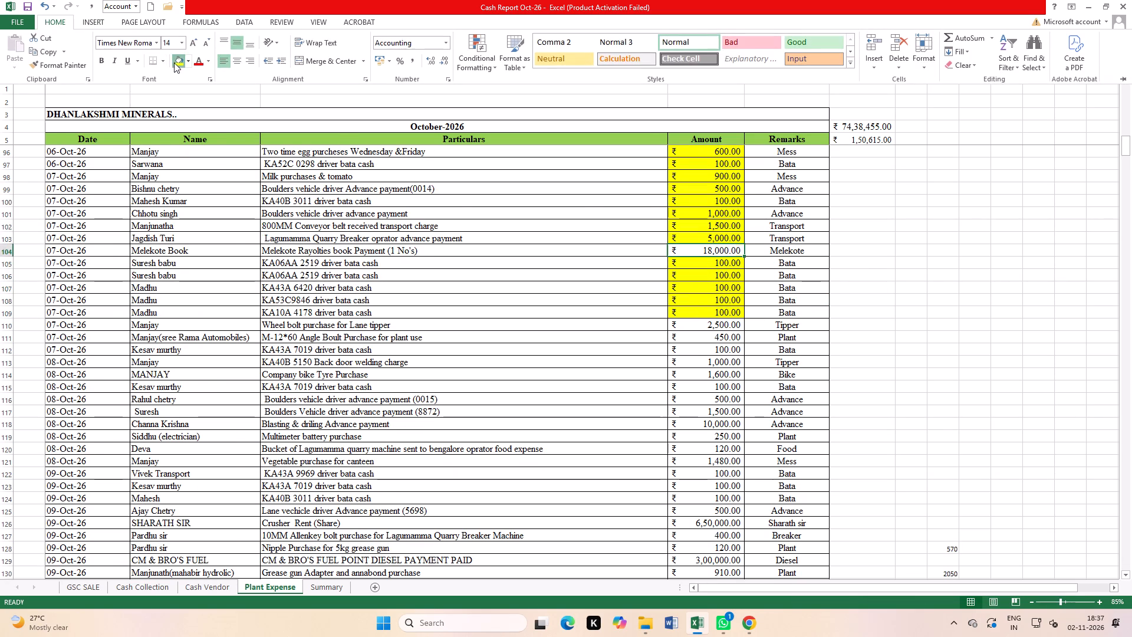
Highlight the remaining 07-Oct-26 Plant Expense amounts, starting at E110, with the yellow fill.
scroll(983, 312, down, 3)
click(729, 208)
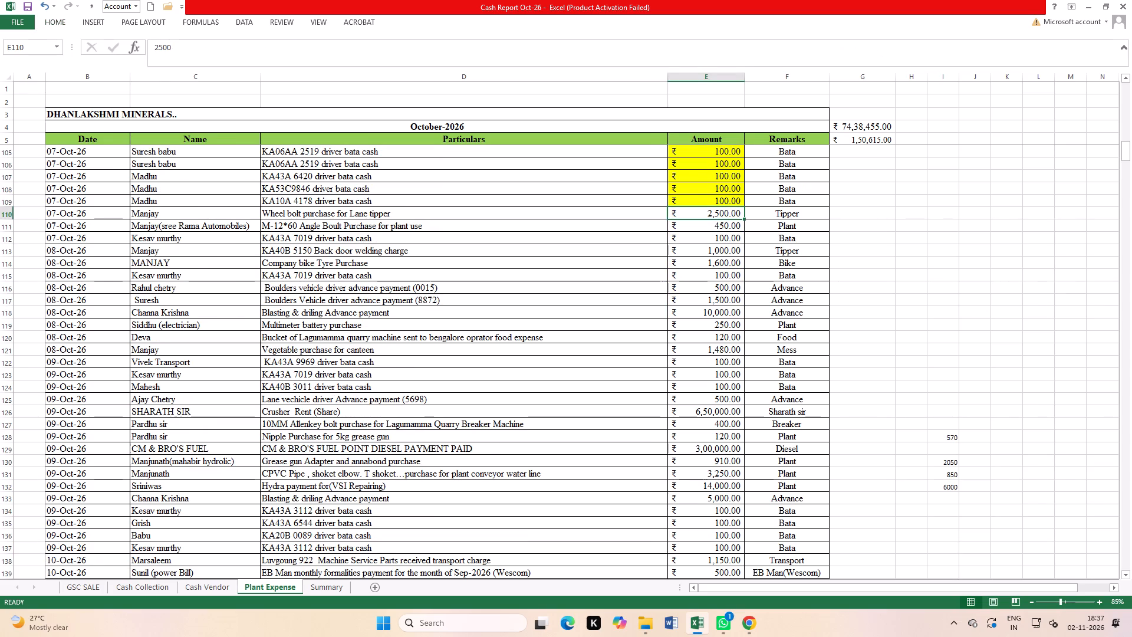
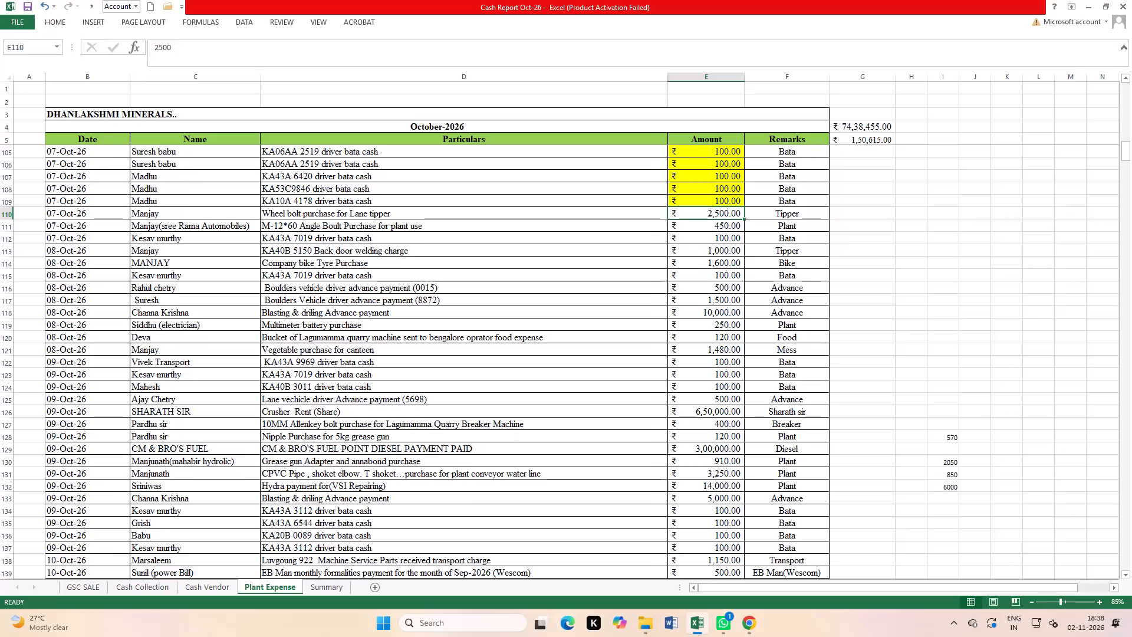
Highlight the Plant Expense amounts from E110 to E129, ending at the CM & BRO'S FUEL diesel payment, with the yellow fill.
drag(728, 449, 739, 279)
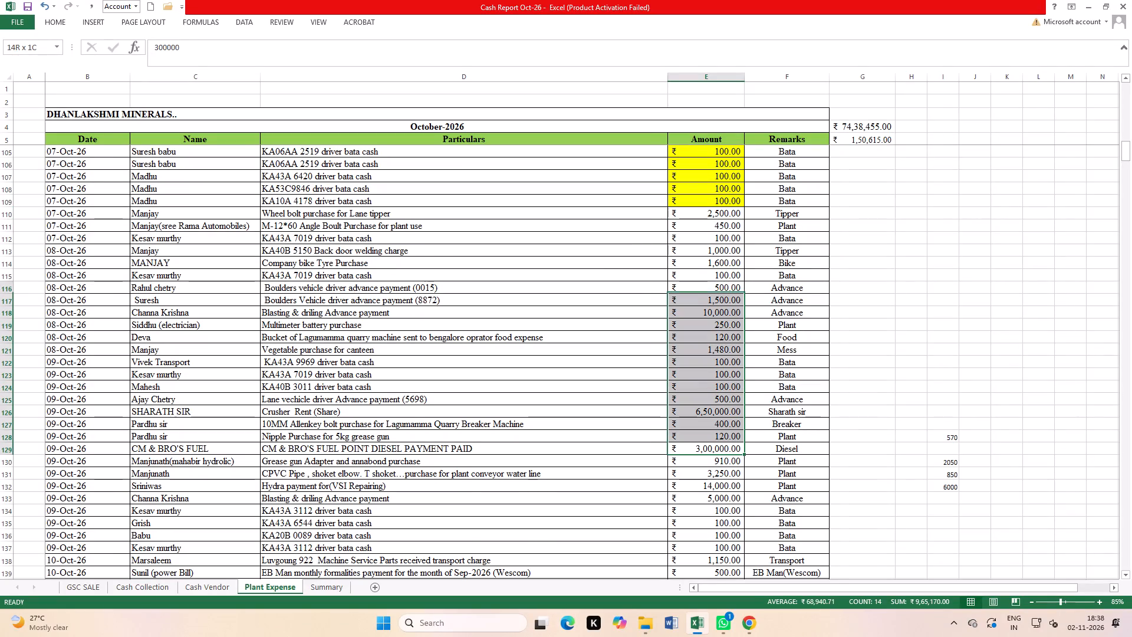
drag(739, 279, 735, 214)
click(51, 24)
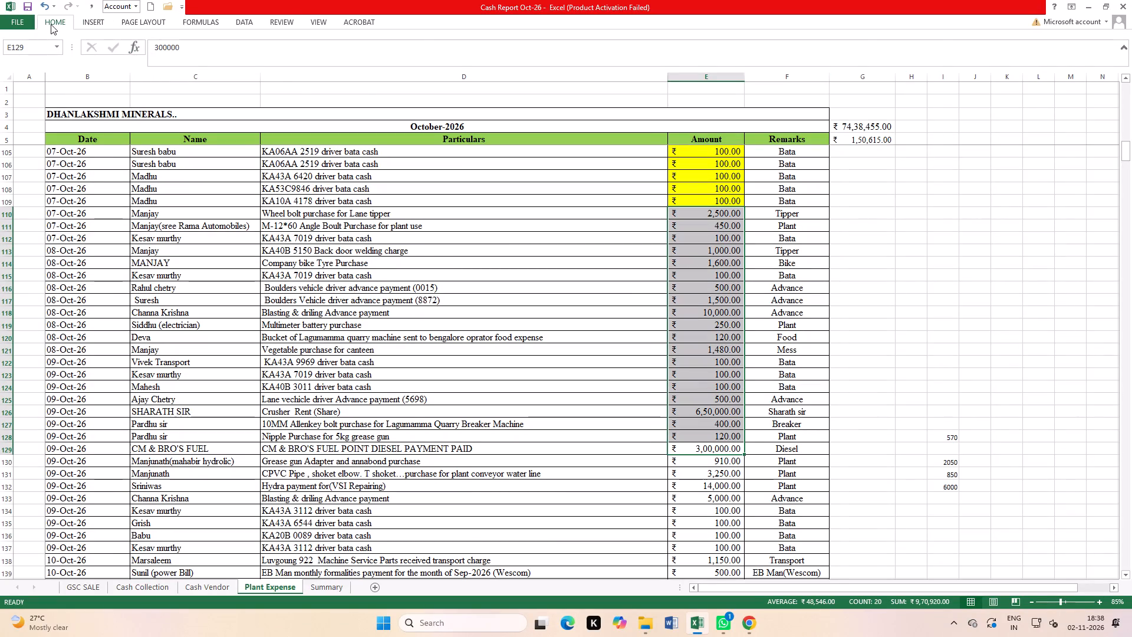
click(179, 63)
scroll(582, 263, down, 5)
scroll(700, 283, down, 1)
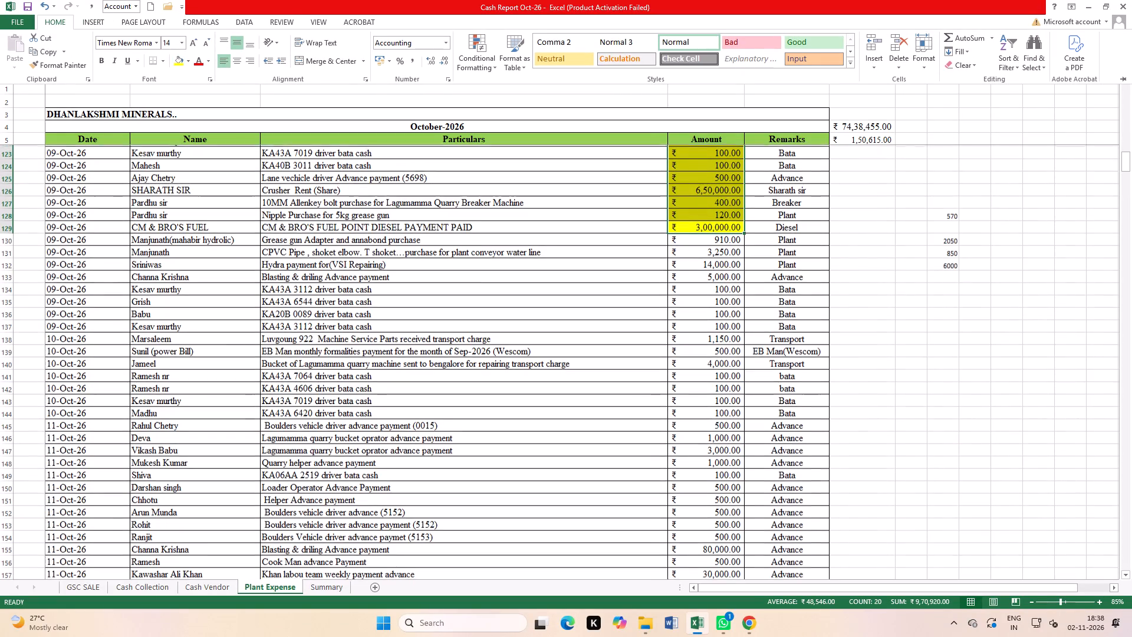
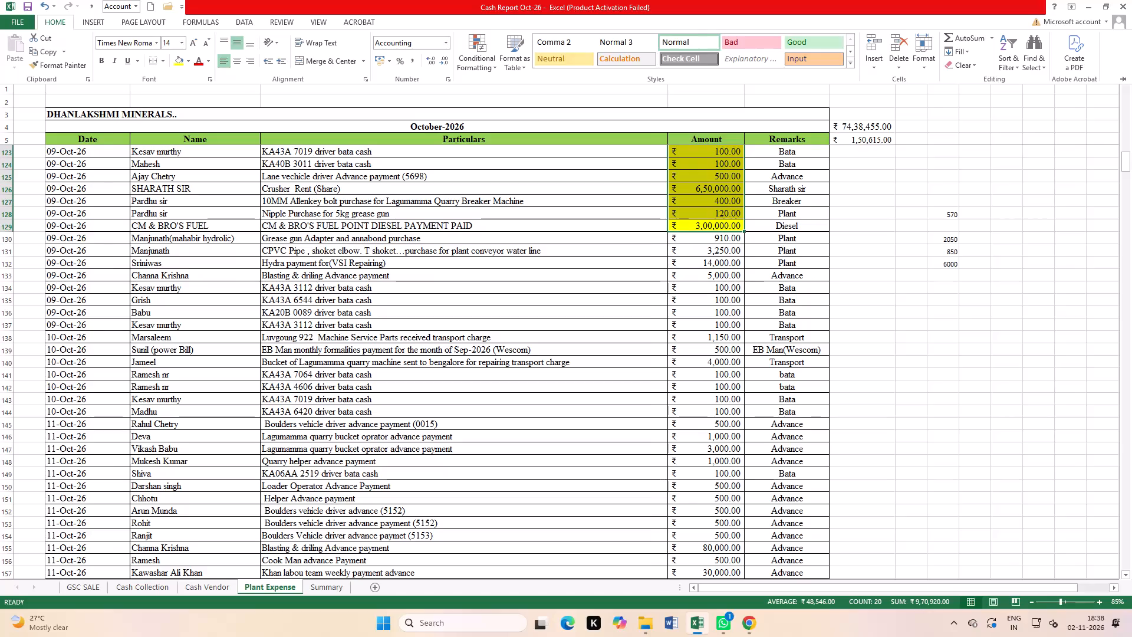
Highlight the Plant Expense amounts from E130 to E154, ending at the boulders vehicle driver advance (5153), with the yellow fill.
drag(719, 448, 714, 396)
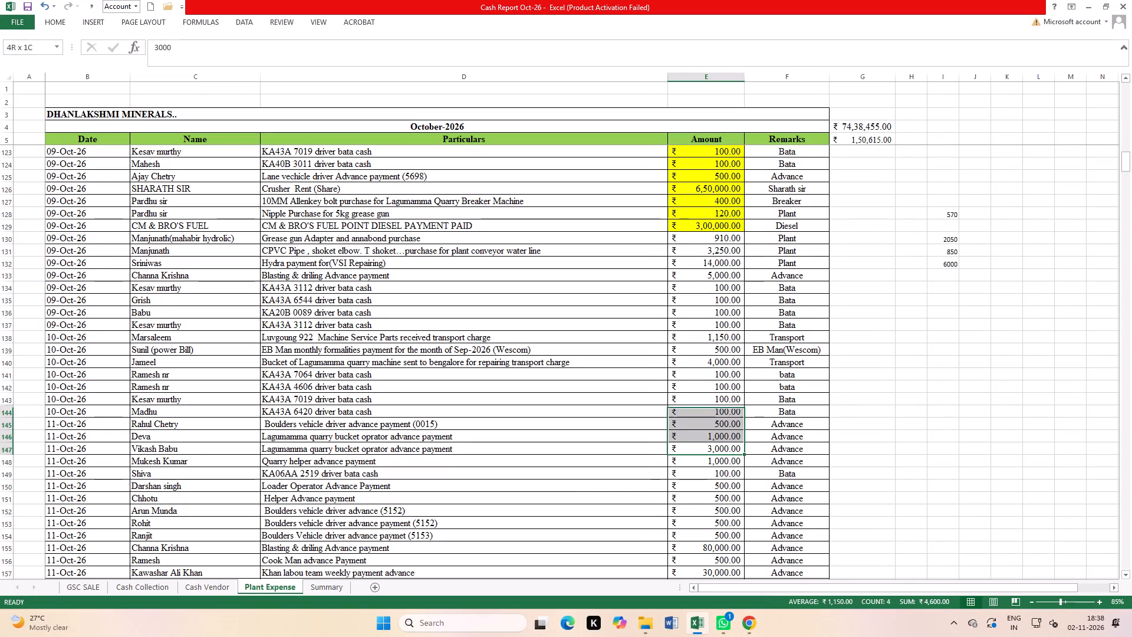
drag(714, 396, 694, 242)
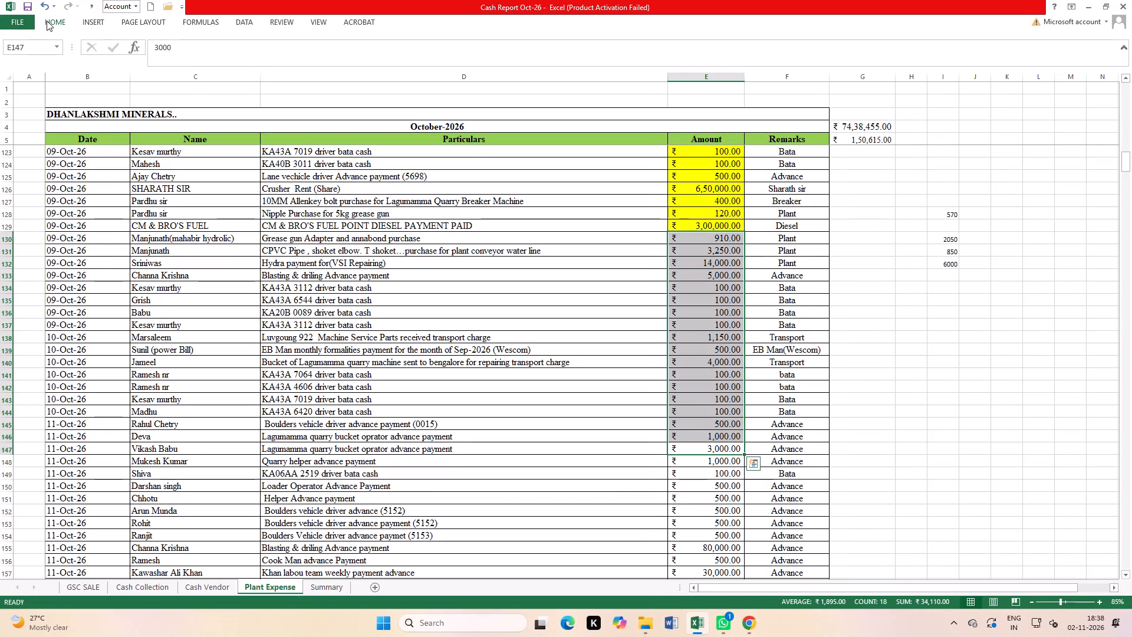
click(47, 21)
click(183, 63)
scroll(725, 314, down, 4)
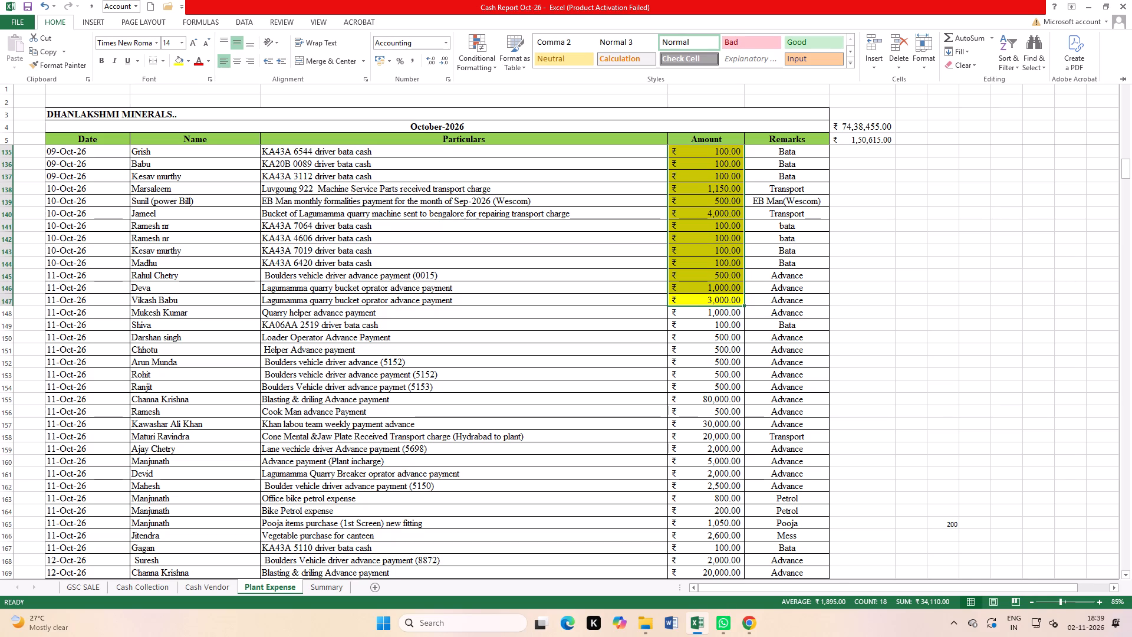
drag(722, 388, 722, 334)
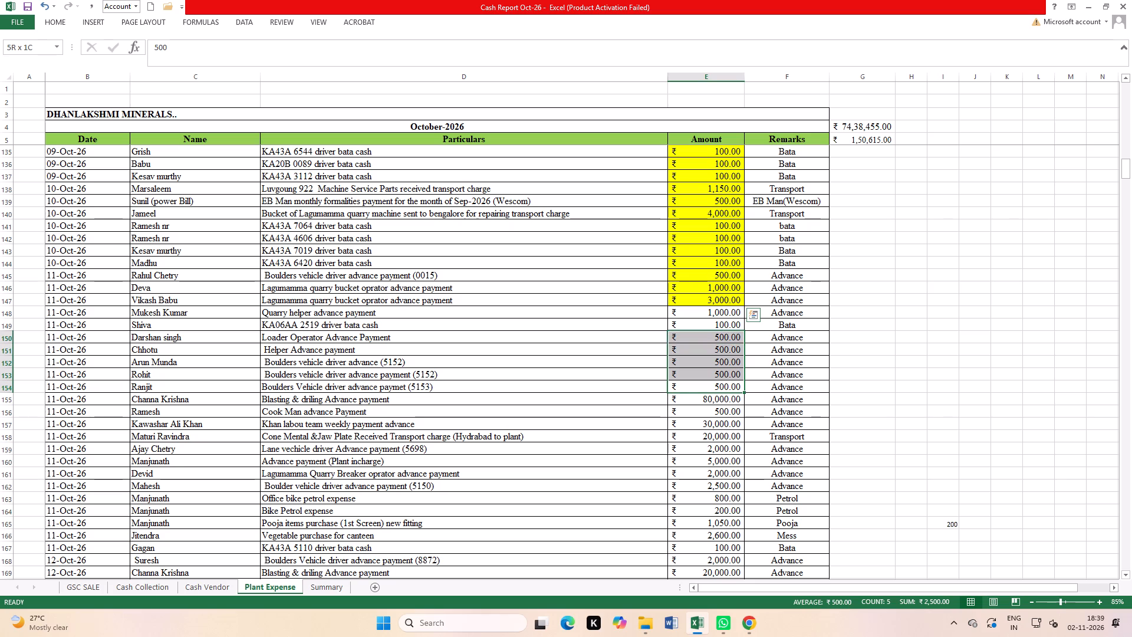
drag(722, 334, 719, 316)
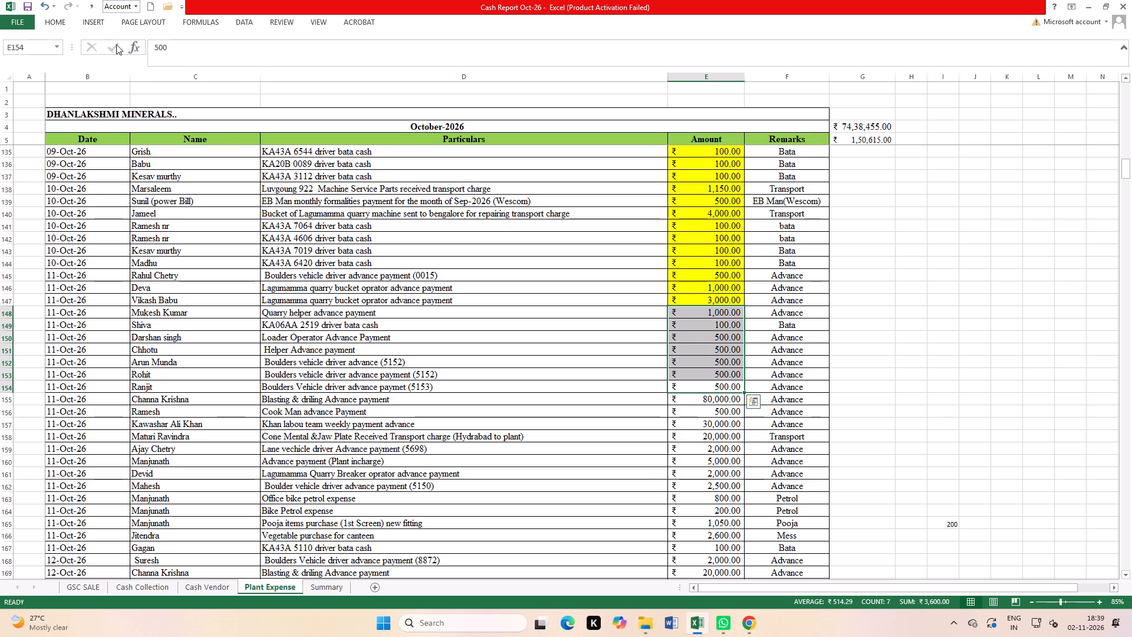
click(61, 24)
click(176, 60)
Highlight the amounts from E155 to E176, ending at the gas cutter nozzle and grinding wheel purchase, with the yellow fill.
scroll(697, 261, down, 3)
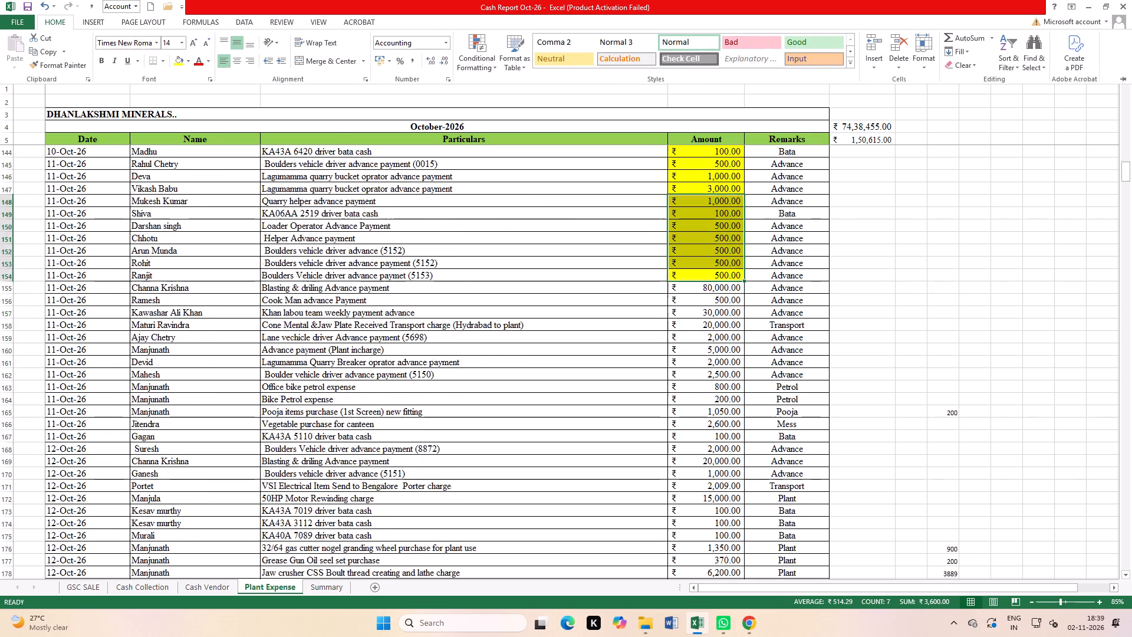
scroll(729, 269, down, 1)
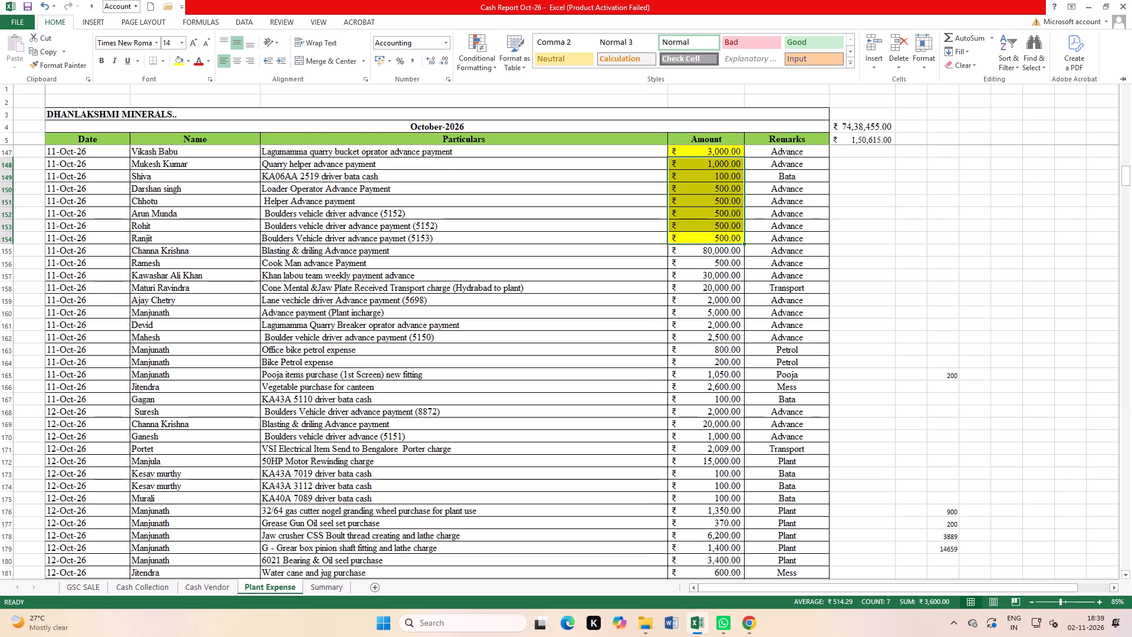
drag(728, 290, 730, 260)
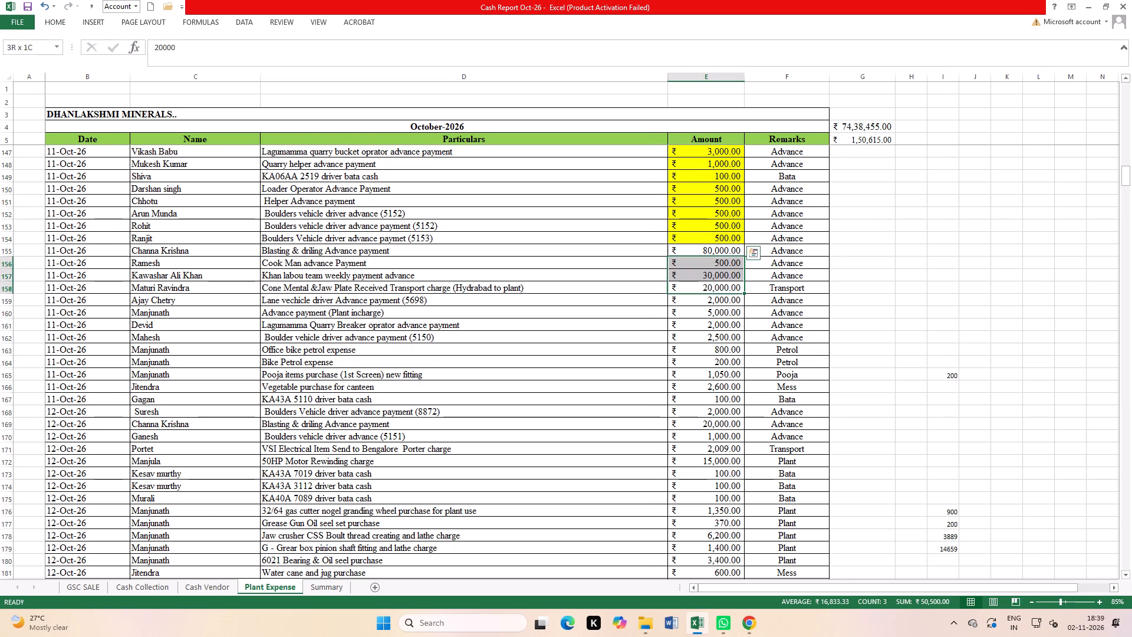
drag(730, 260, 732, 251)
click(59, 27)
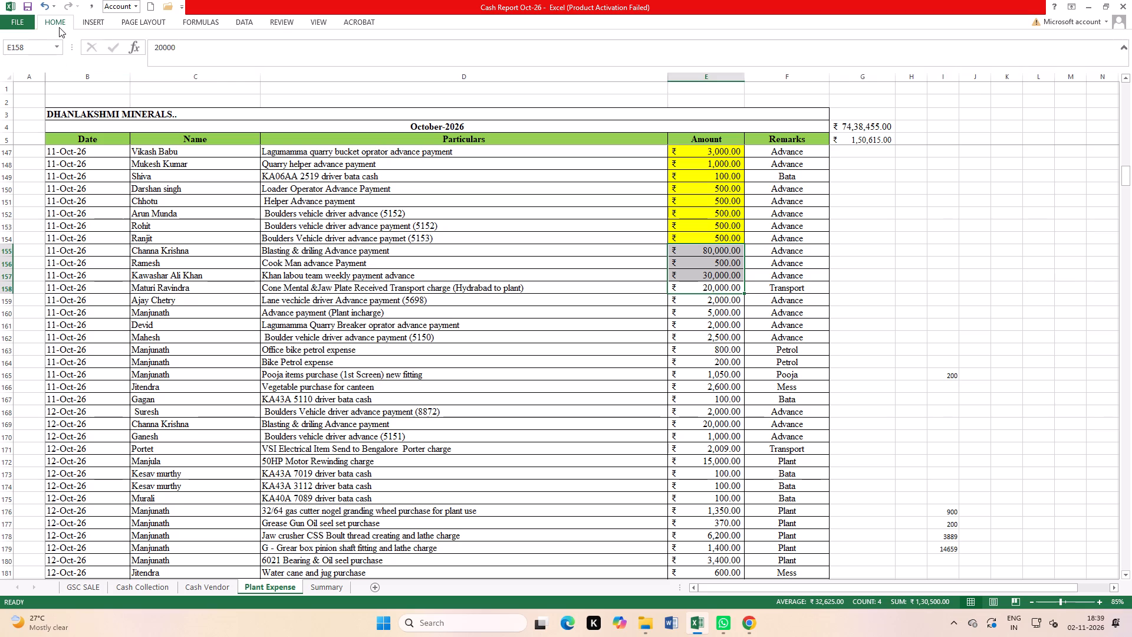
click(176, 59)
scroll(695, 398, down, 2)
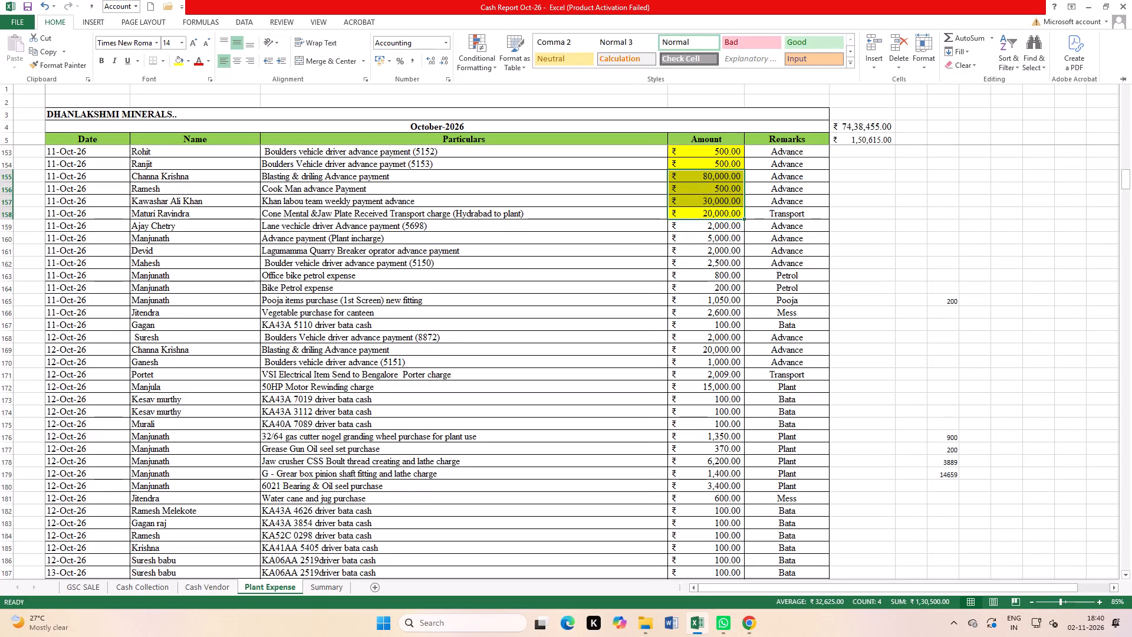
drag(725, 436, 733, 224)
click(44, 22)
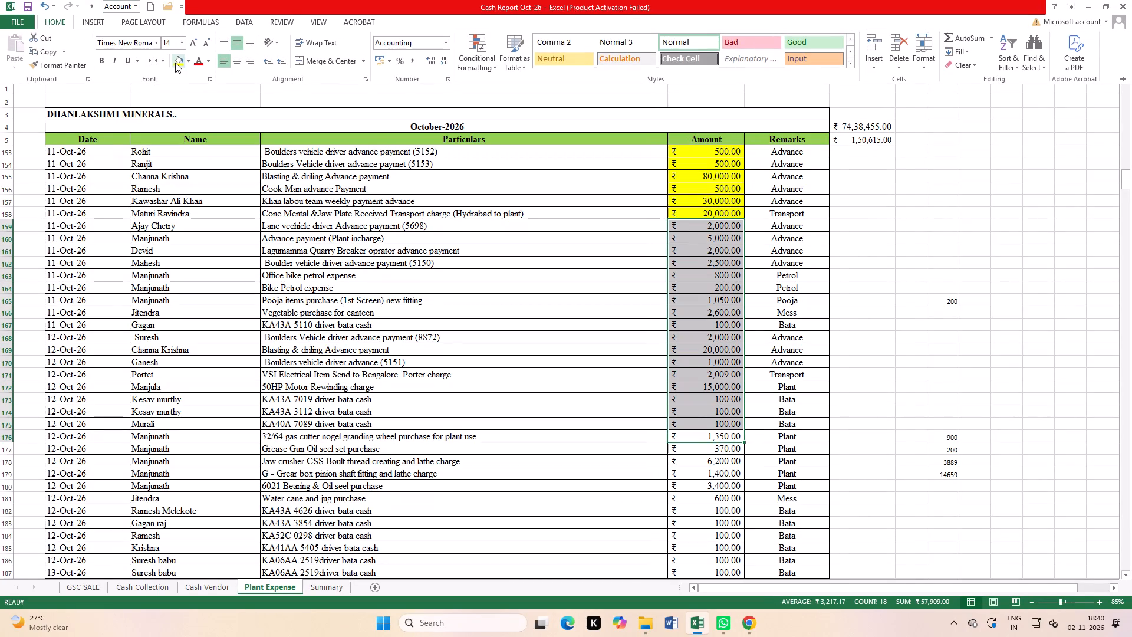
click(178, 61)
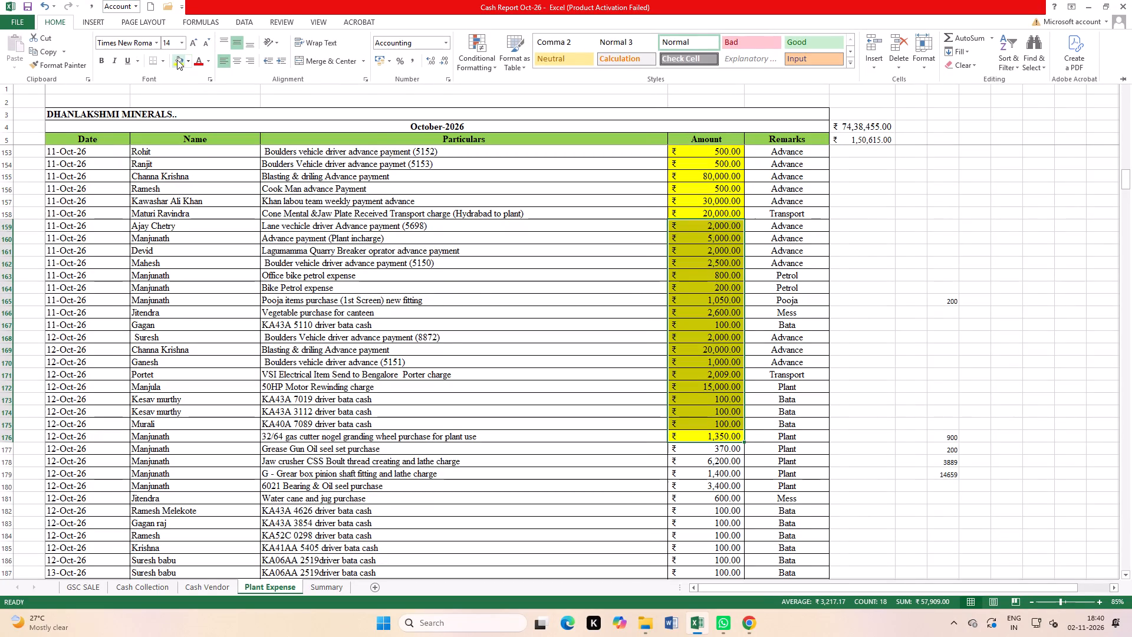
Highlight the amounts from E177 to E187, from the grease gun oil seal set to the first 13-Oct-26 bata, with the yellow fill.
scroll(482, 226, down, 7)
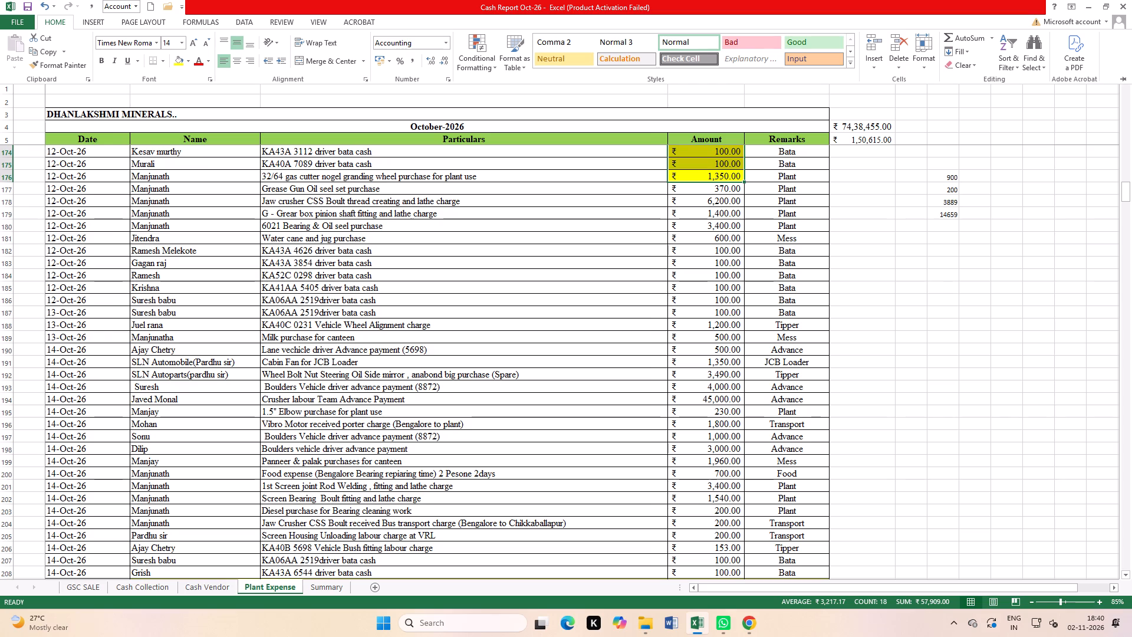
drag(718, 251, 720, 302)
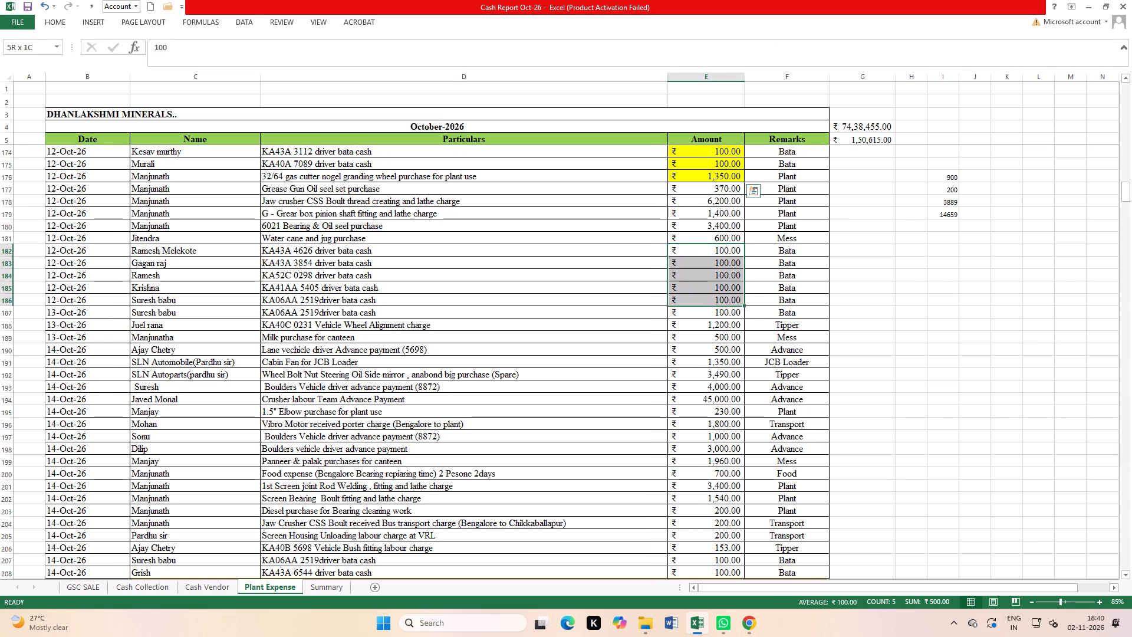
drag(720, 302, 720, 308)
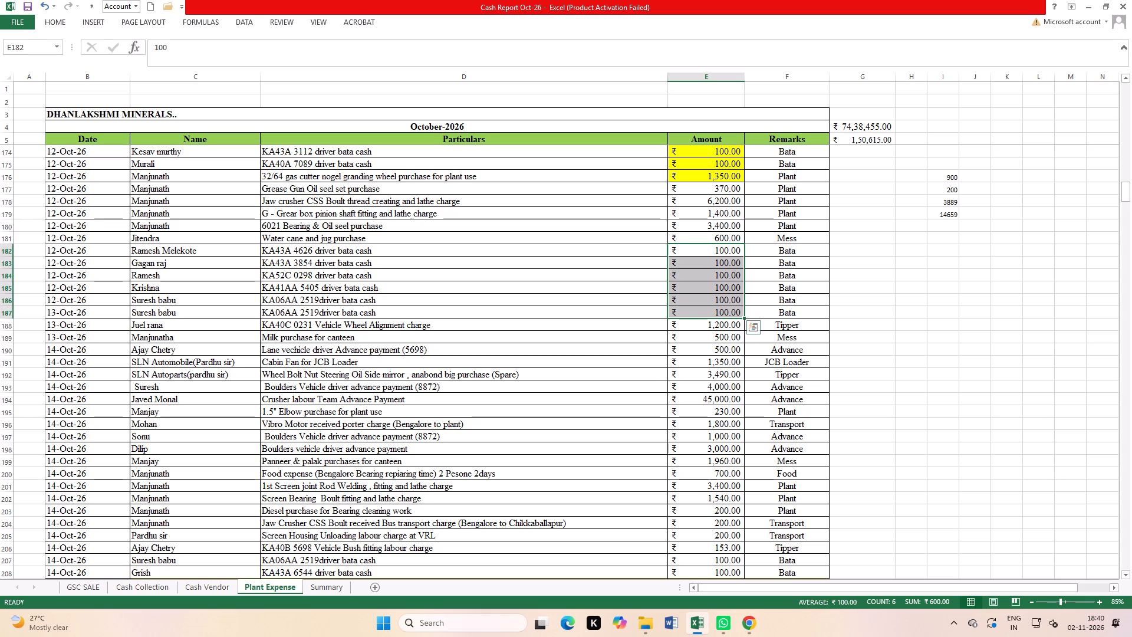
drag(725, 186, 724, 308)
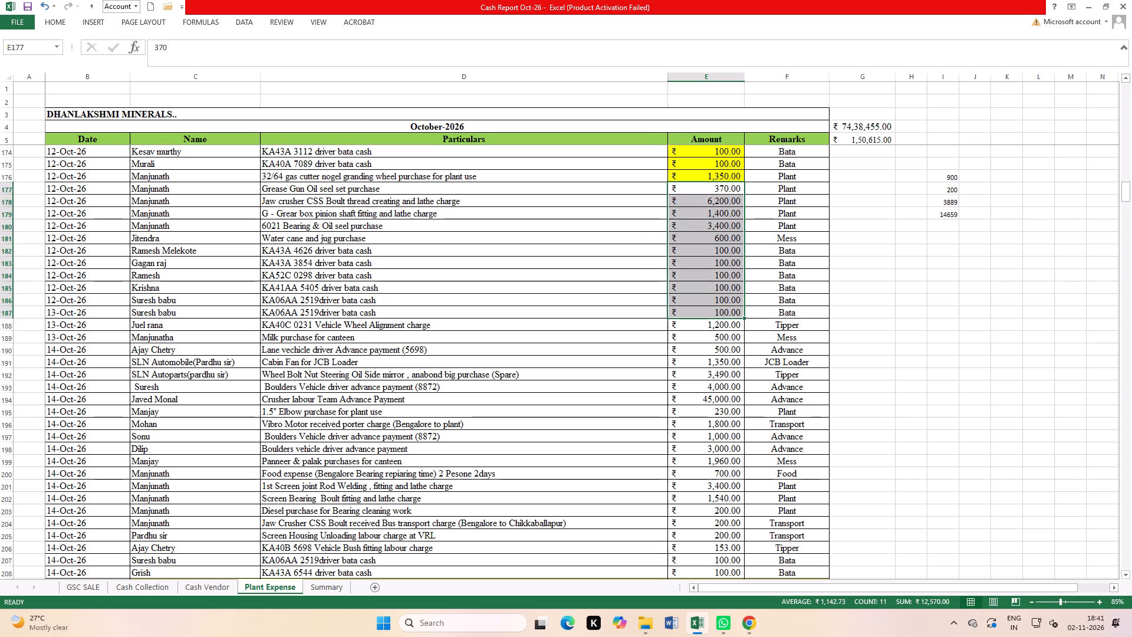
click(53, 21)
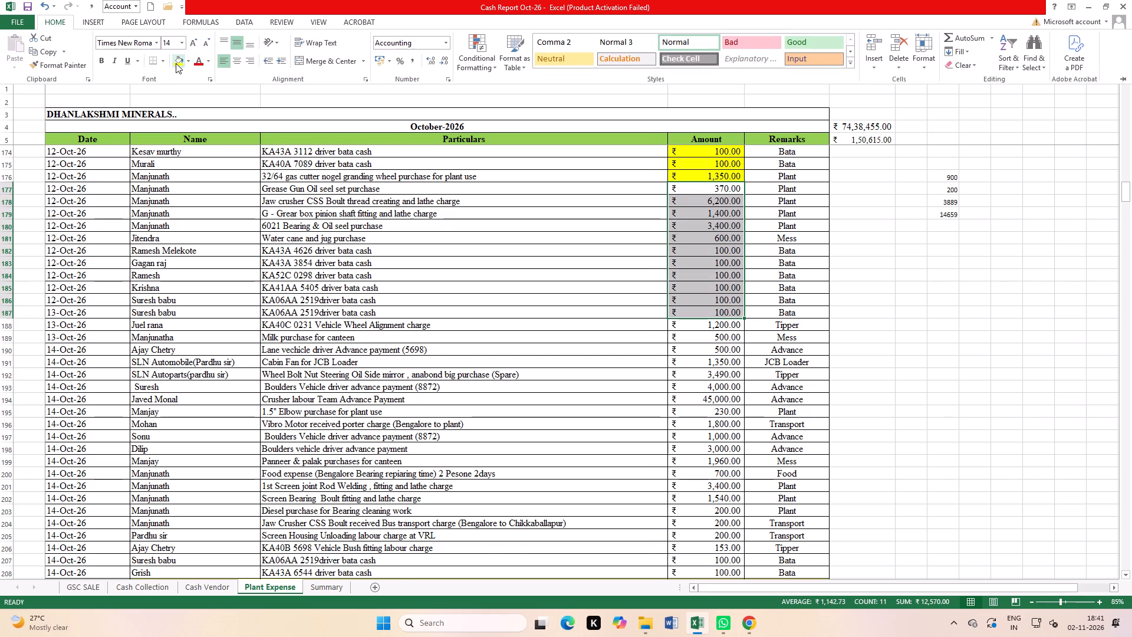
click(176, 63)
Continue the yellow highlighting of the Plant Expense amounts from E188, the 13-Oct-26 vehicle wheel alignment charge.
scroll(693, 237, down, 3)
click(718, 214)
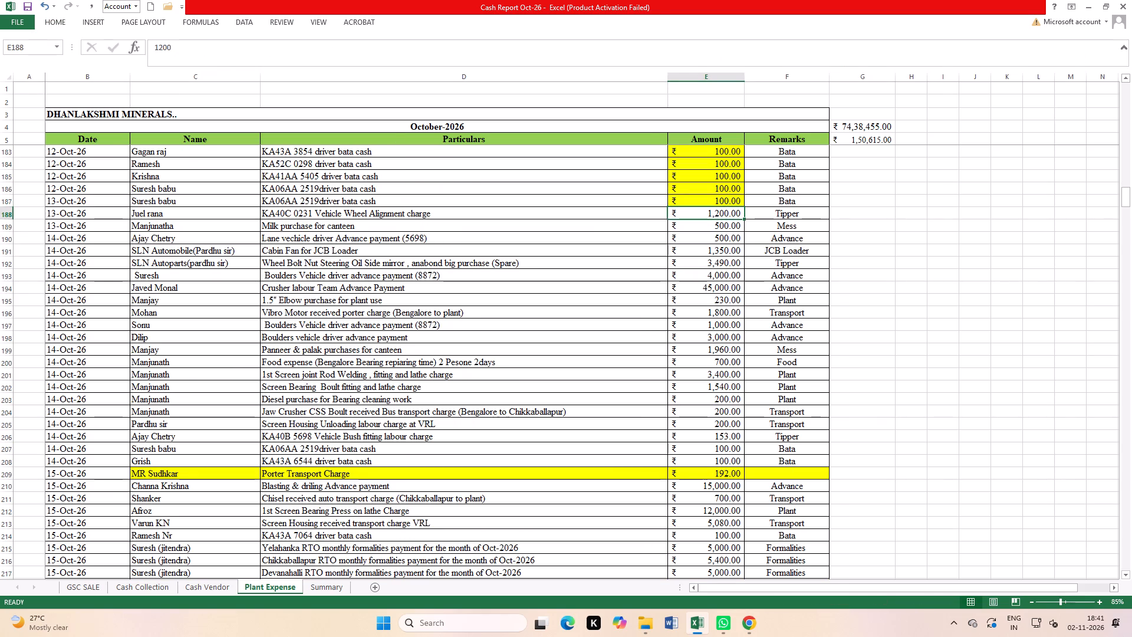
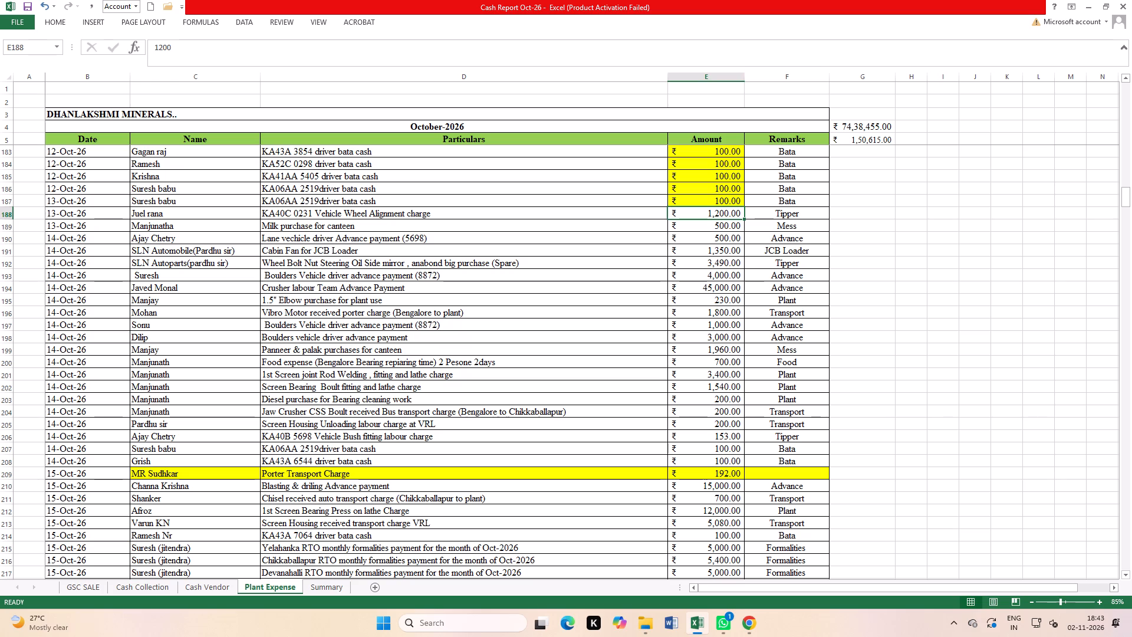
Highlight the Plant Expense amounts from E187 to E199, ending at the panneer and palak canteen purchase, with the yellow fill.
drag(723, 353, 725, 205)
click(51, 16)
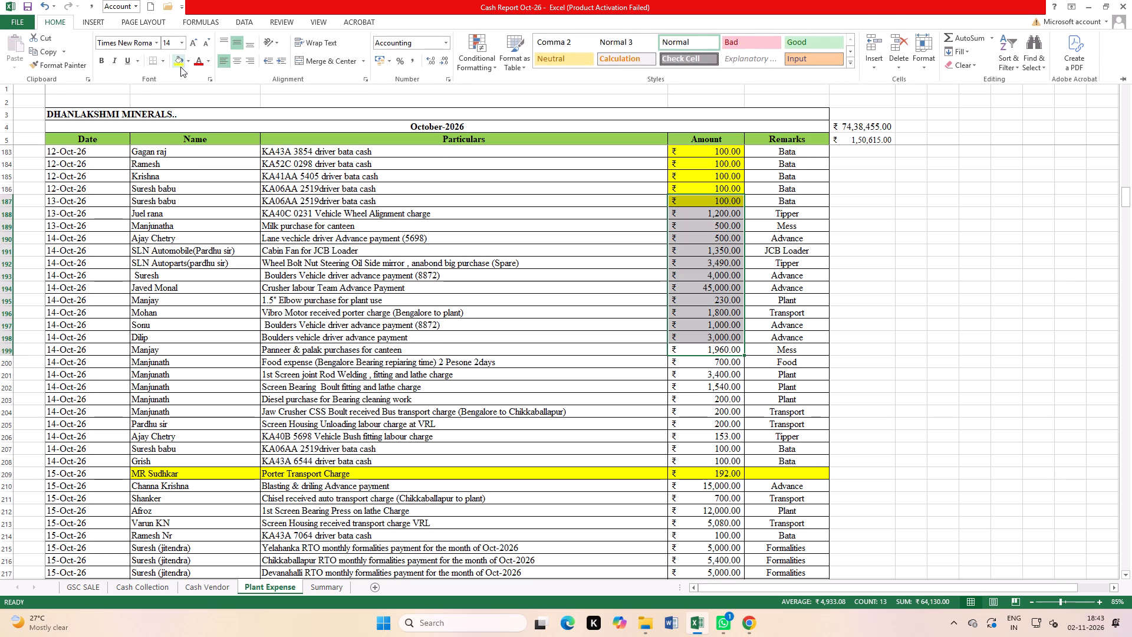
click(182, 63)
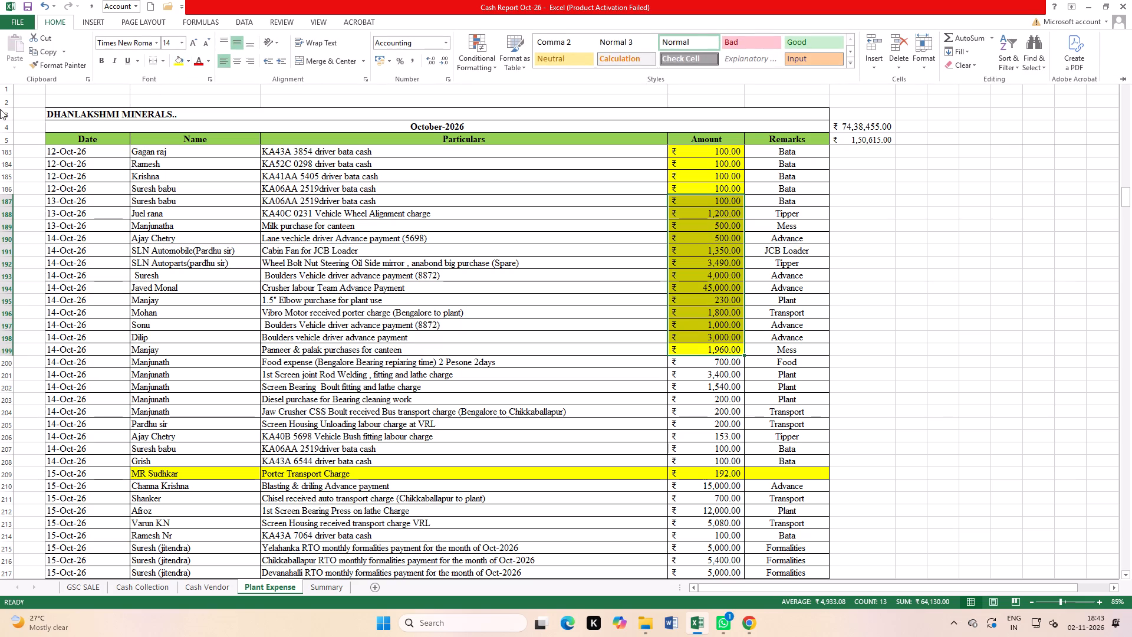
Select the entire row 200, the 14-Oct-26 food expense entry for the Bengalore bearing repair.
click(7, 359)
click(64, 371)
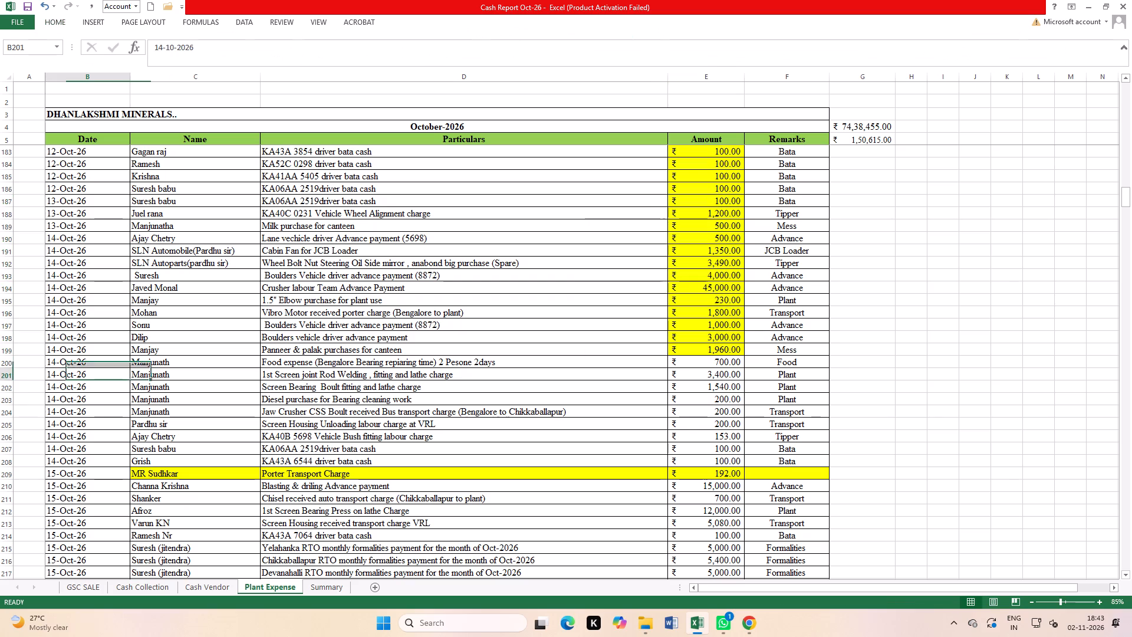
click(6, 362)
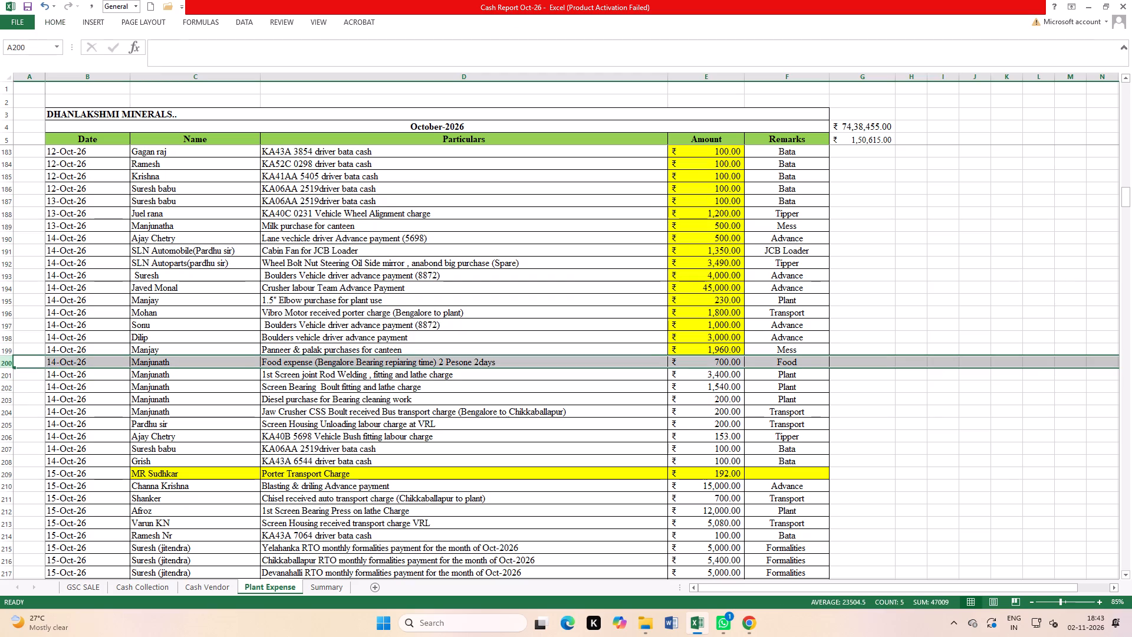
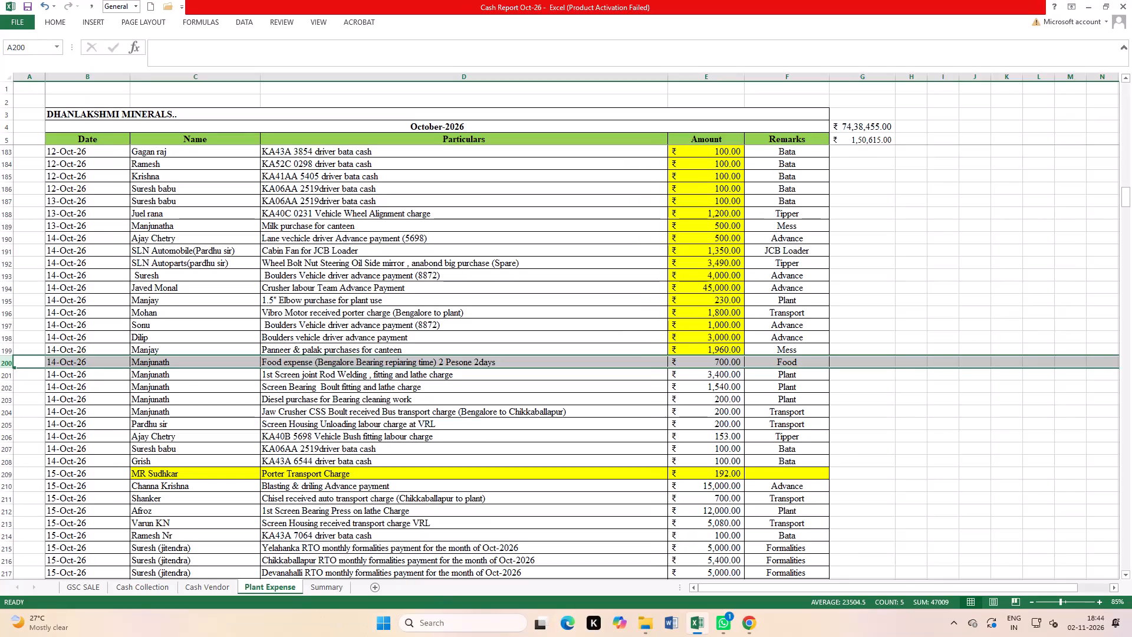
Highlight the 14-Oct-26 Plant Expense amounts from E200 to the Porter Transport Charge amount in E209 with the yellow fill.
click(191, 506)
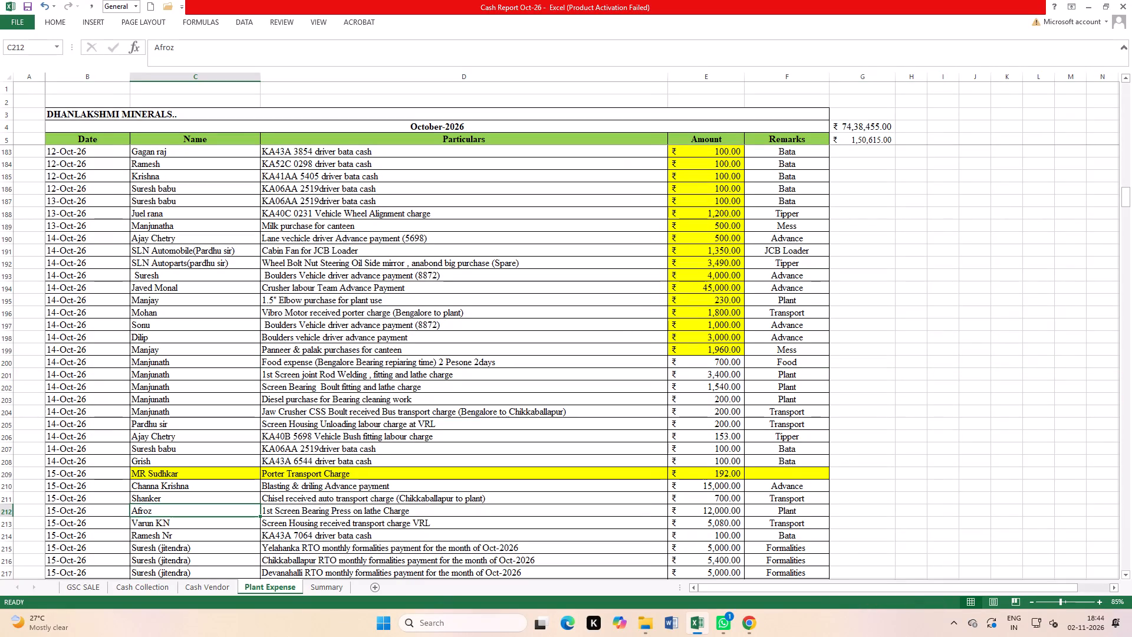
drag(729, 472, 727, 362)
click(66, 21)
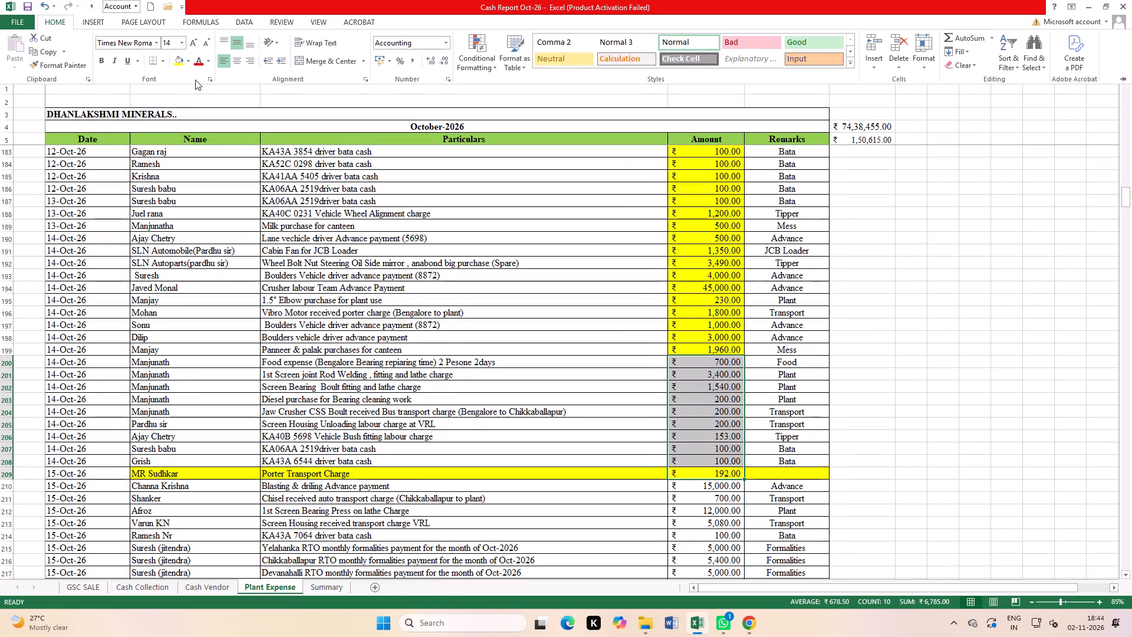
click(176, 60)
scroll(569, 303, down, 4)
scroll(787, 350, down, 2)
click(800, 350)
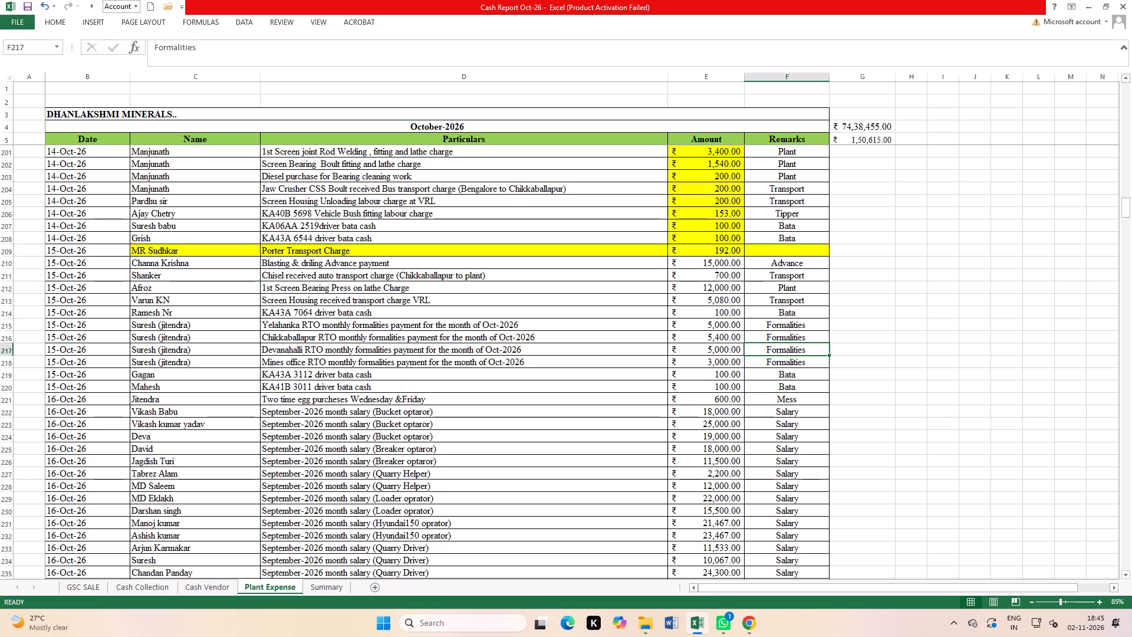
drag(720, 389, 734, 264)
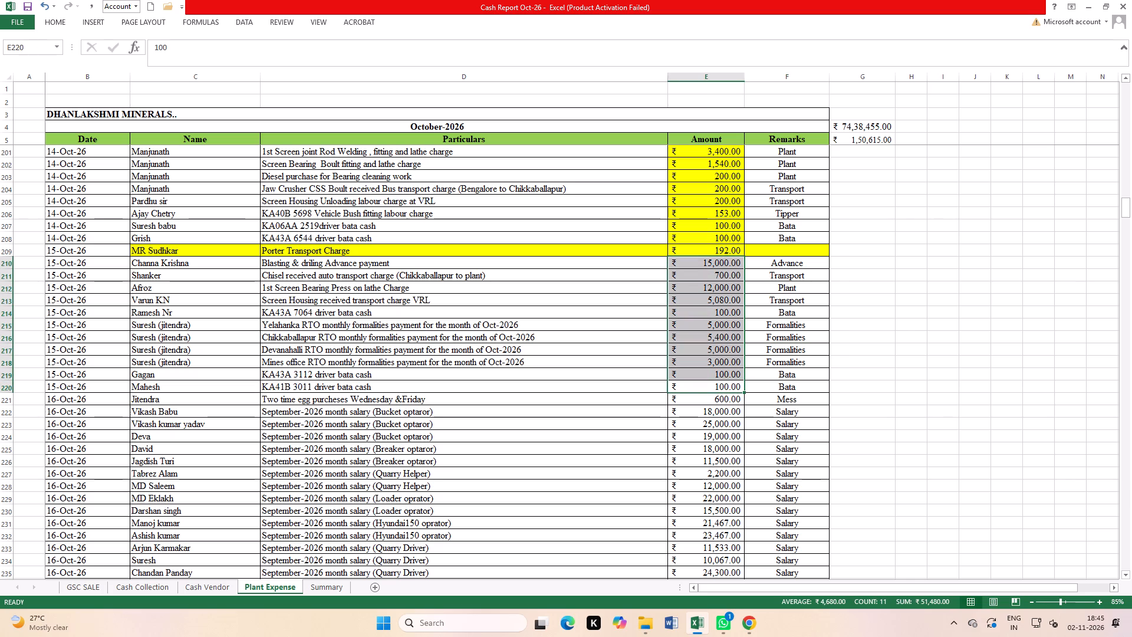
click(54, 21)
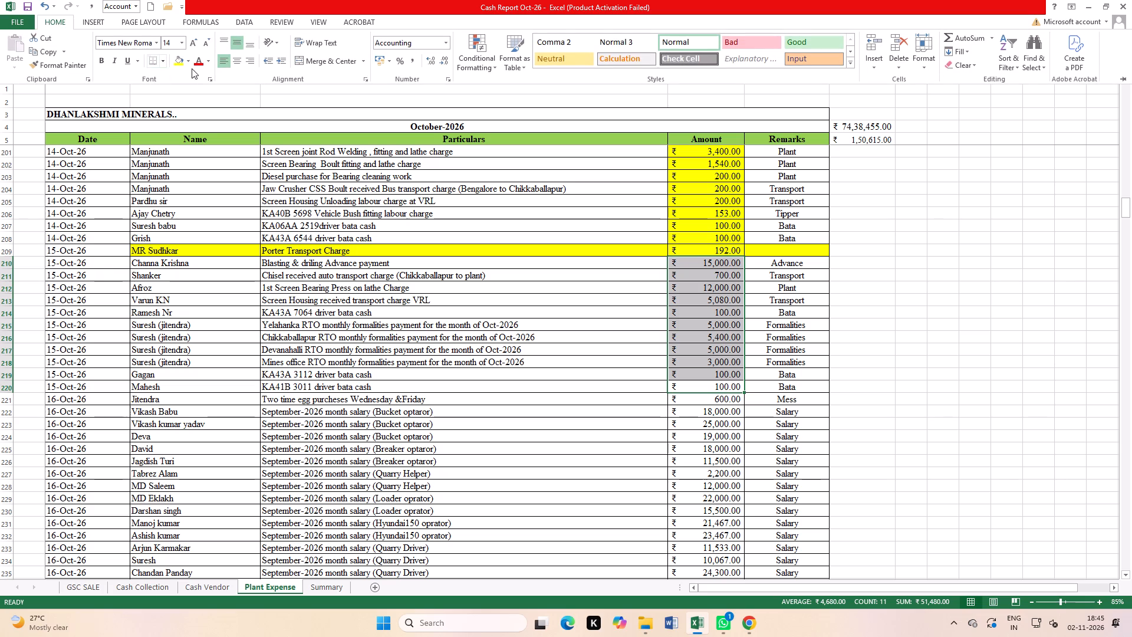
click(172, 64)
Fill the 16-Oct-26 egg purchase amount in E221 with yellow.
scroll(565, 324, down, 4)
click(852, 364)
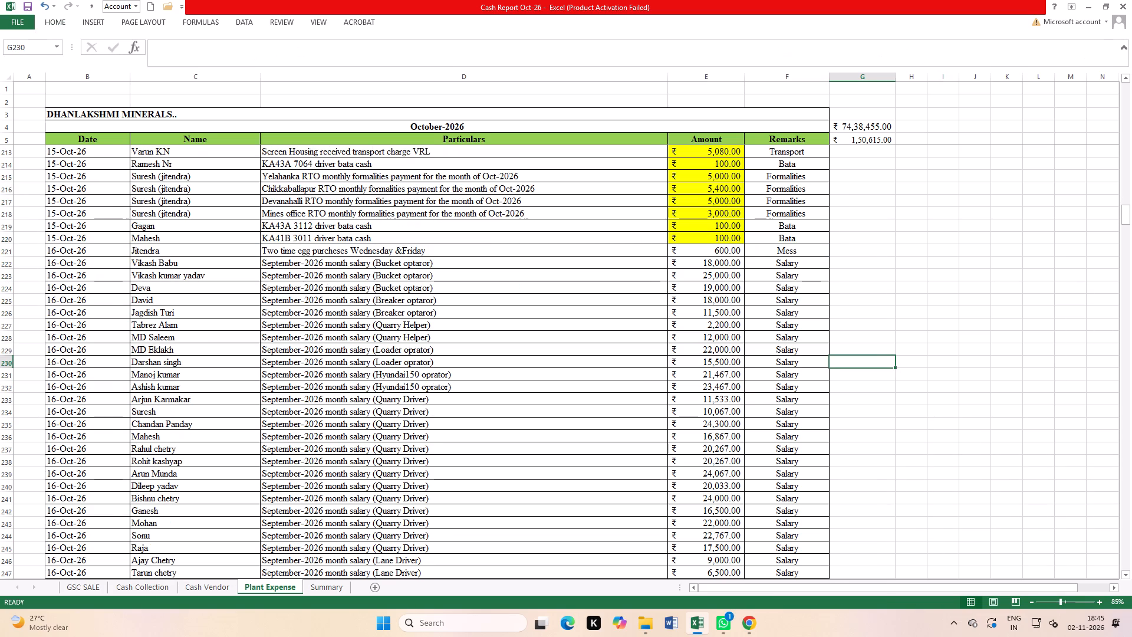
click(693, 252)
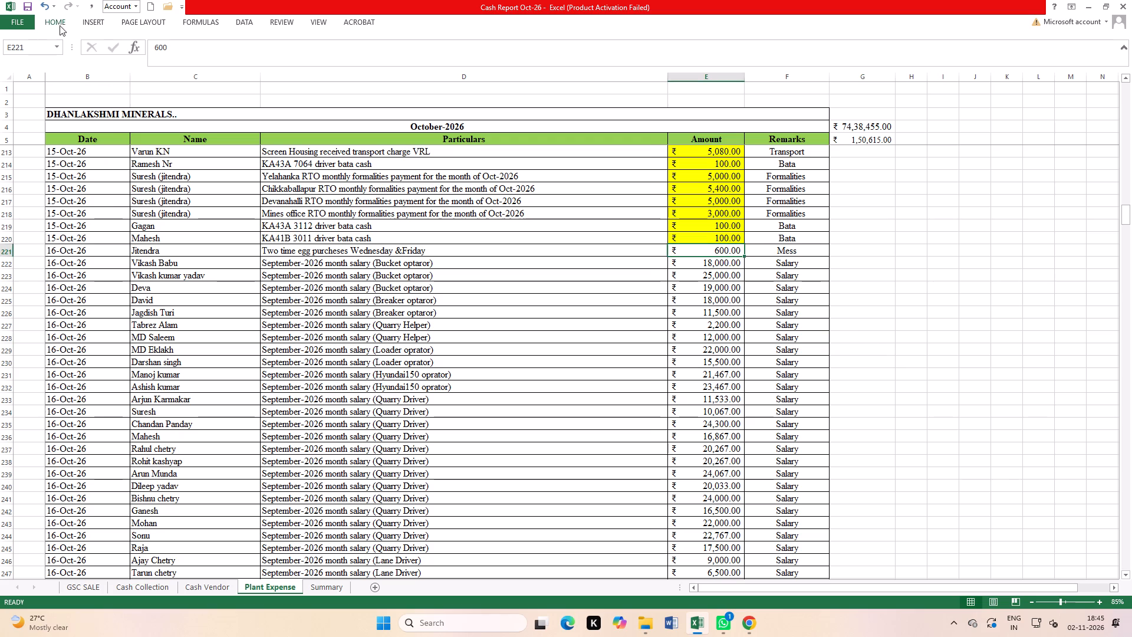
click(56, 22)
click(177, 65)
Highlight the amounts from E258 to E269 yellow, covering the 16-Oct-26 bata entries and all 17-Oct-26 entries.
scroll(506, 367, down, 12)
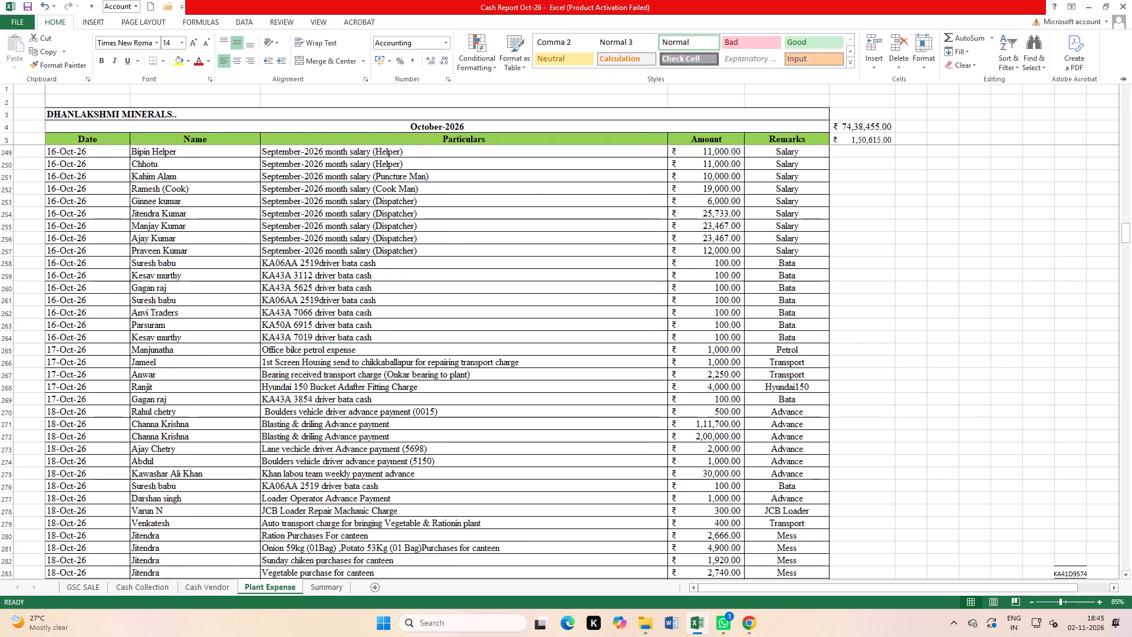
scroll(560, 375, up, 3)
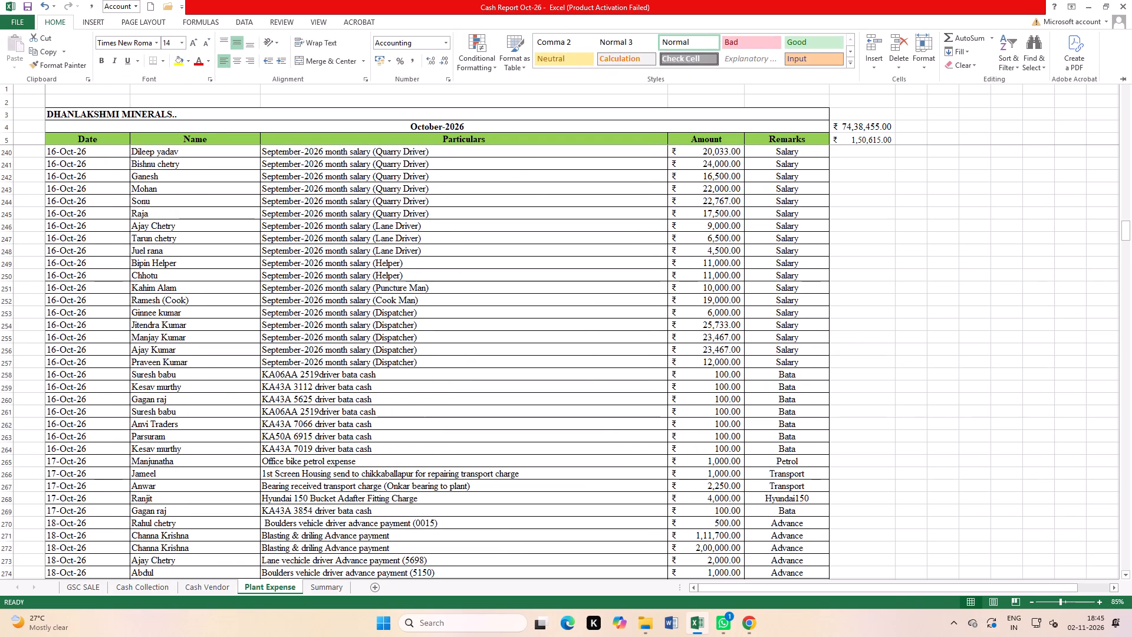
drag(719, 373, 720, 446)
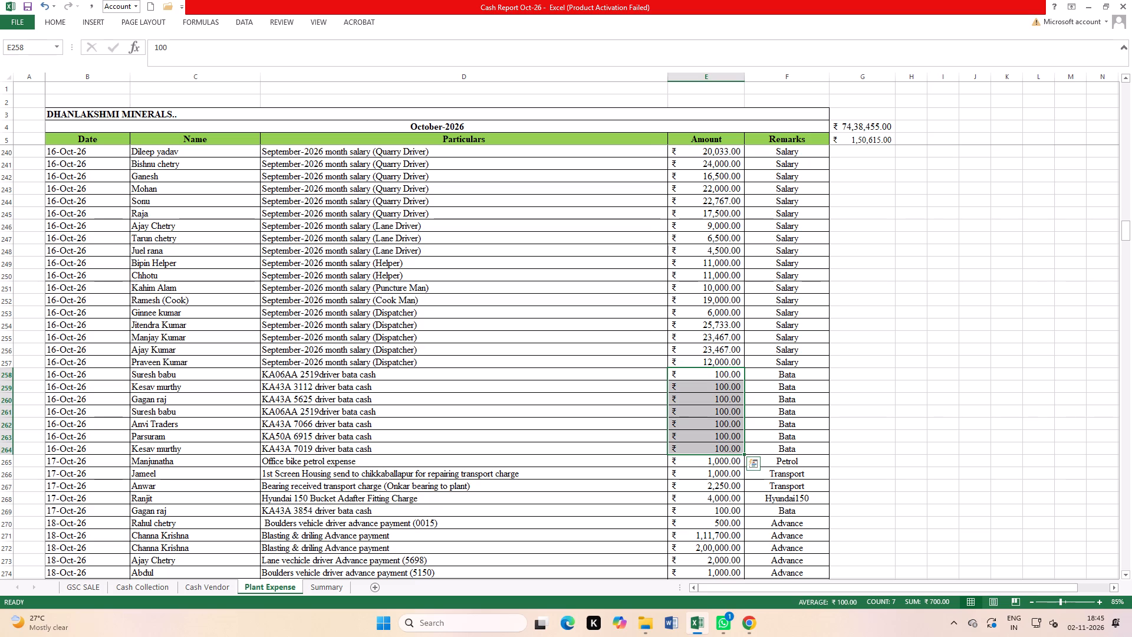
drag(723, 508, 743, 176)
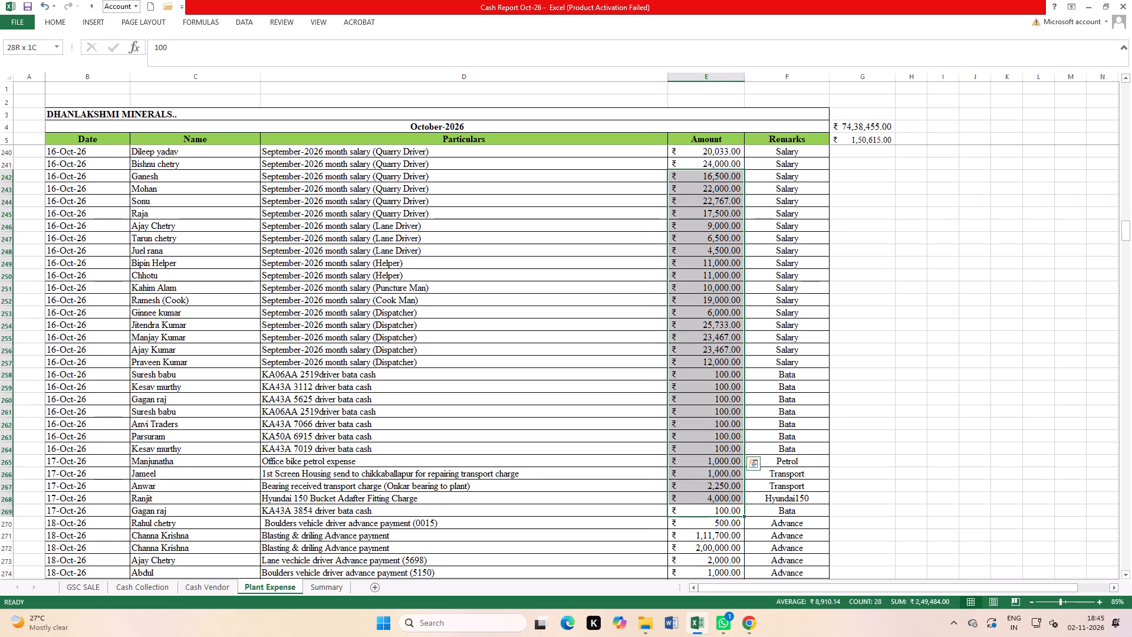
drag(743, 176, 737, 375)
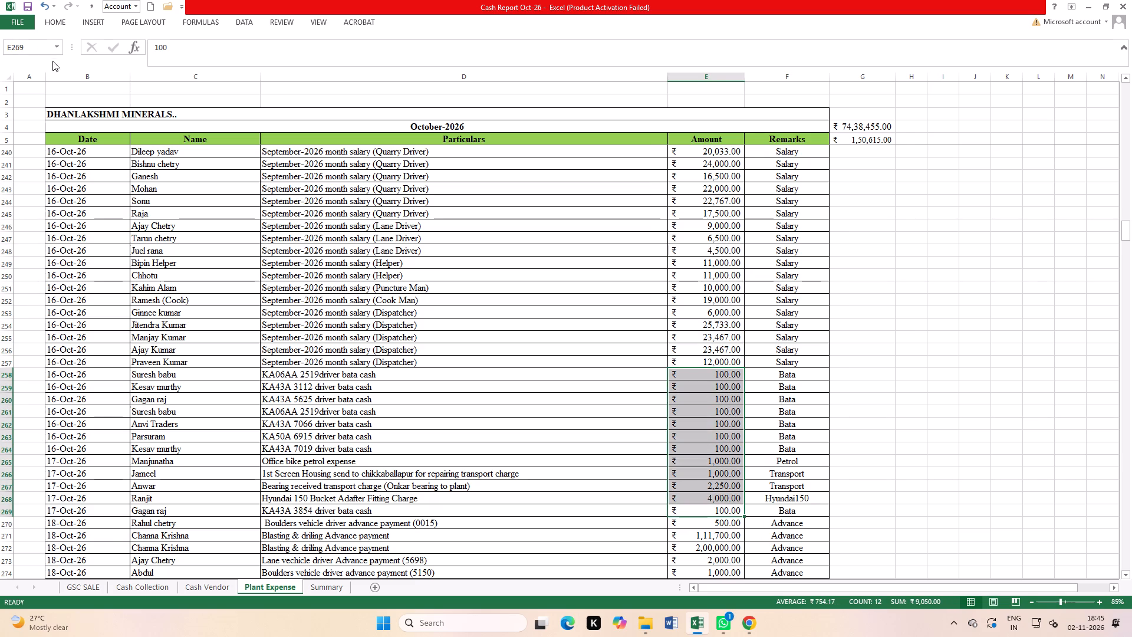
click(52, 15)
click(179, 64)
Fill the 18-Oct-26 amounts from E270 to E279 yellow, ending at the vegetable and ration auto transport charge.
scroll(843, 380, down, 8)
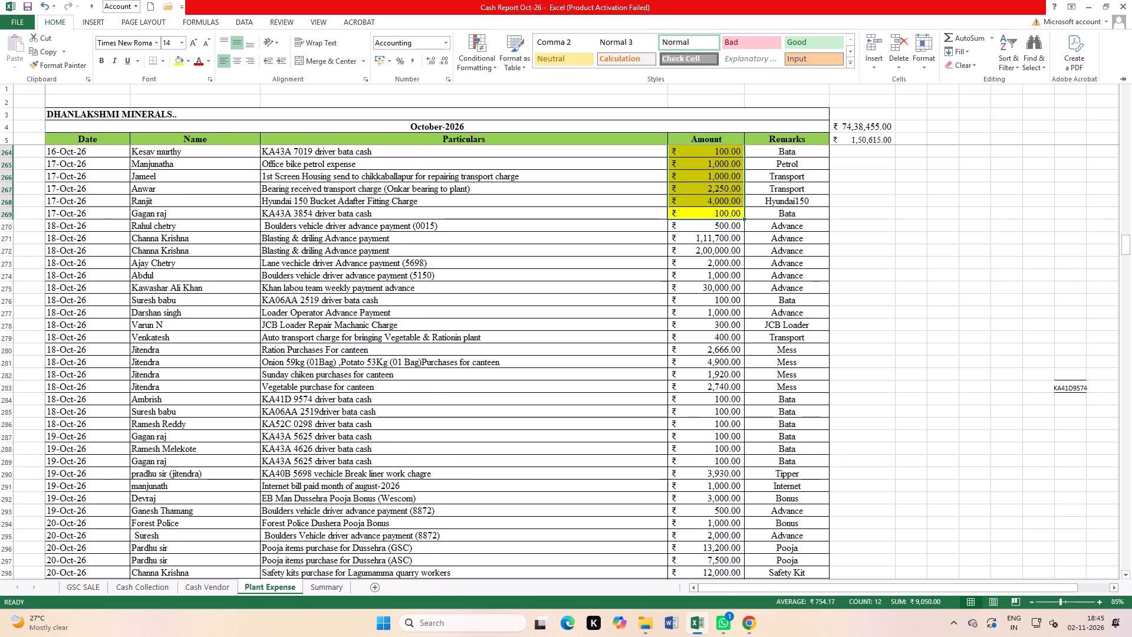
scroll(729, 426, down, 12)
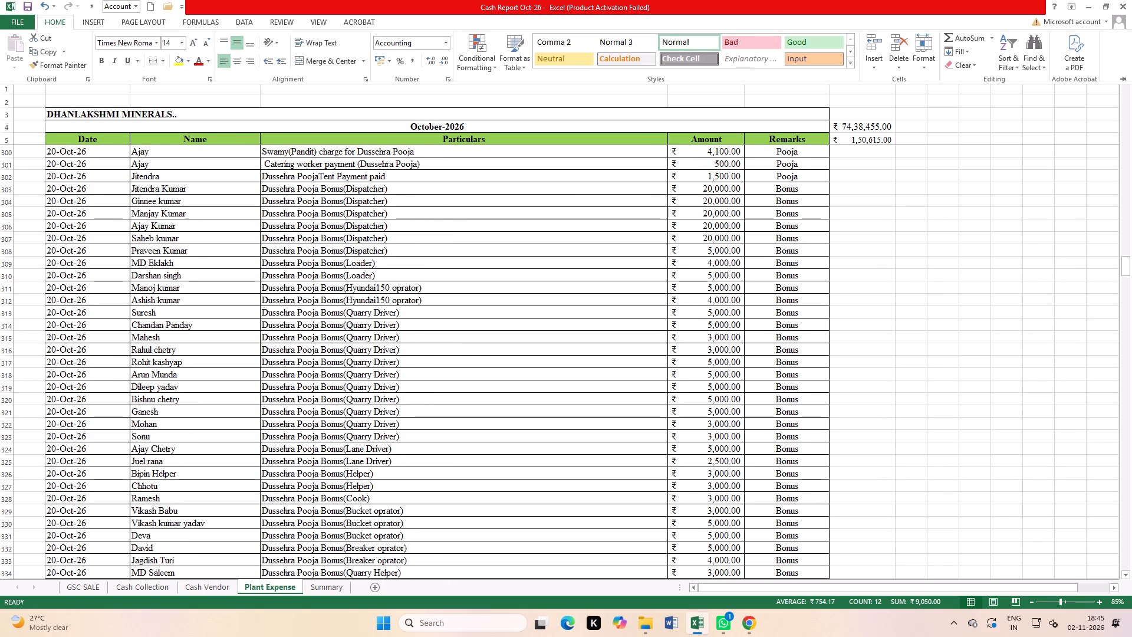
scroll(815, 481, up, 13)
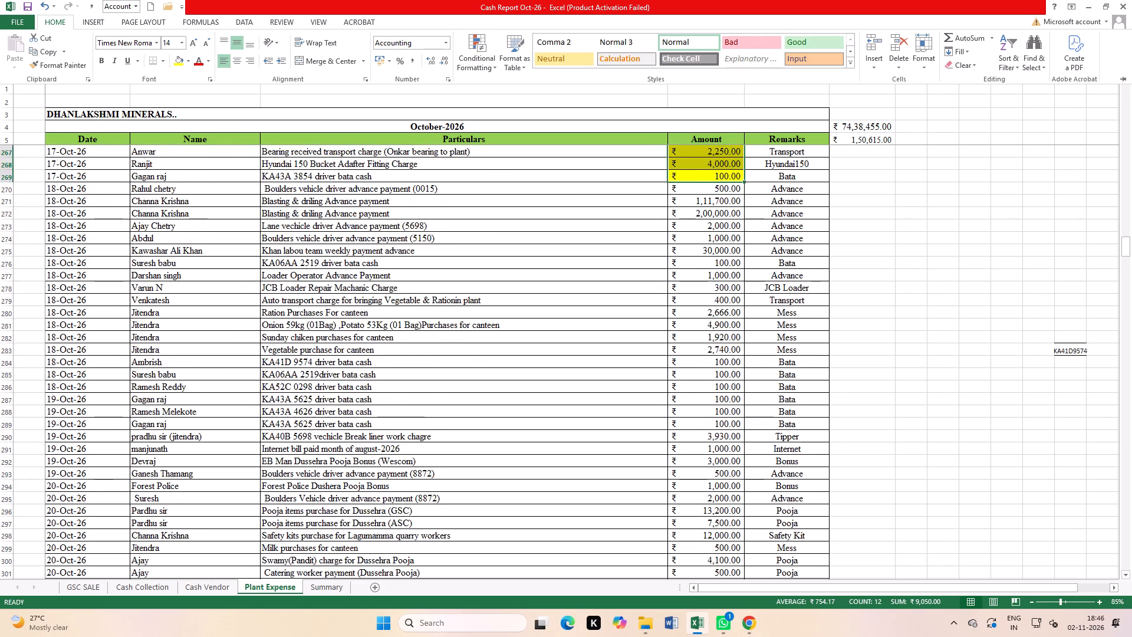
scroll(782, 467, up, 3)
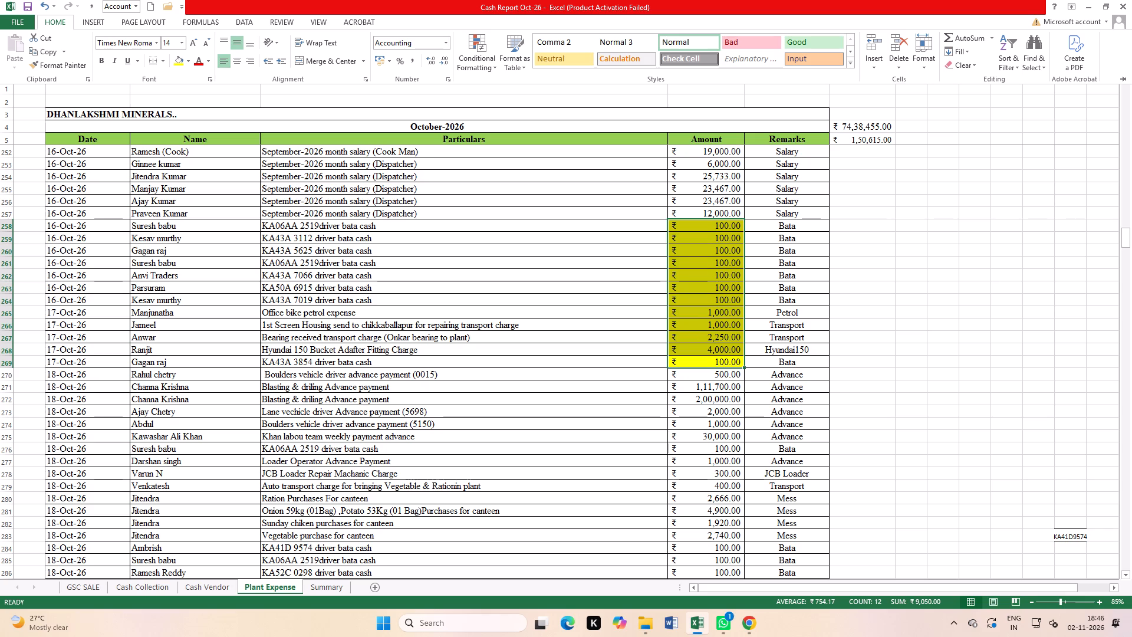
drag(729, 486, 732, 436)
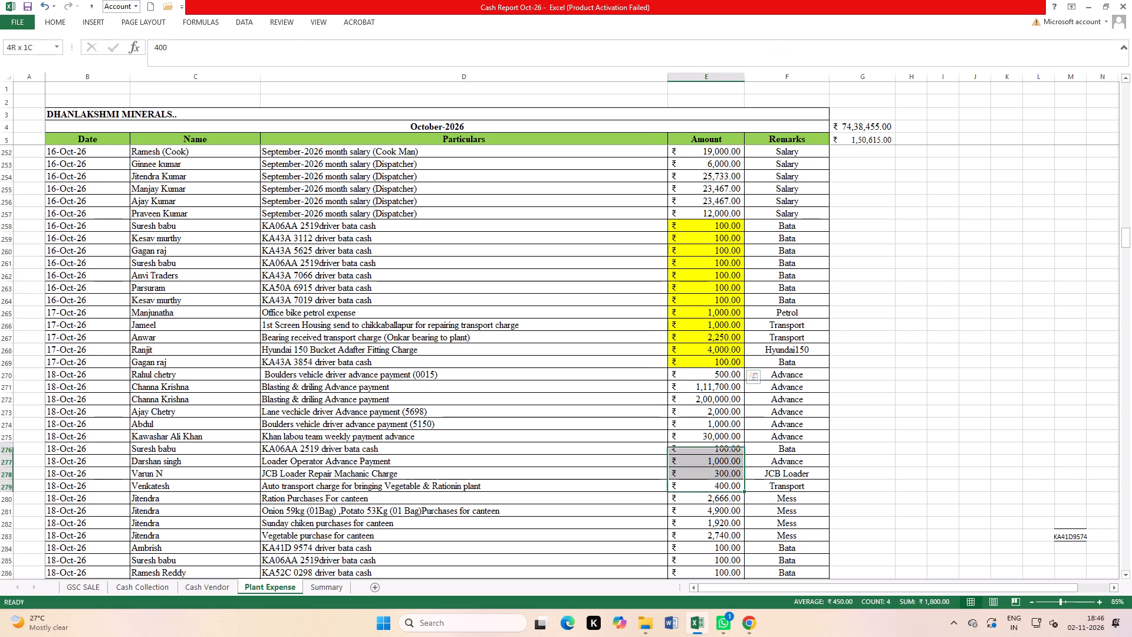
drag(732, 436, 726, 372)
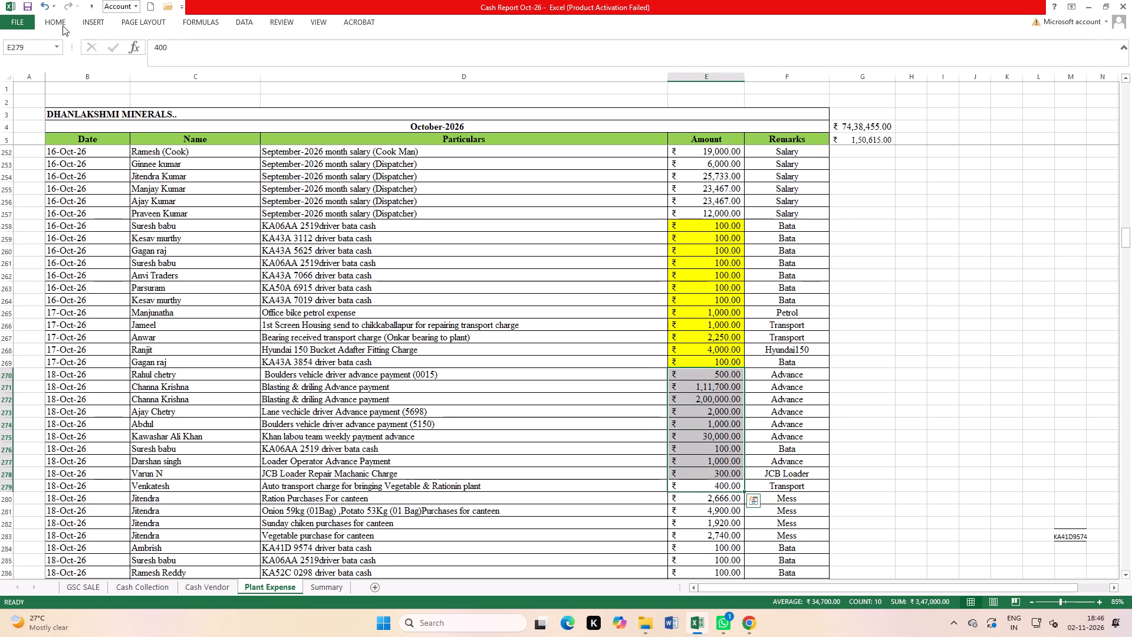
click(61, 25)
click(185, 59)
scroll(682, 284, down, 5)
click(768, 329)
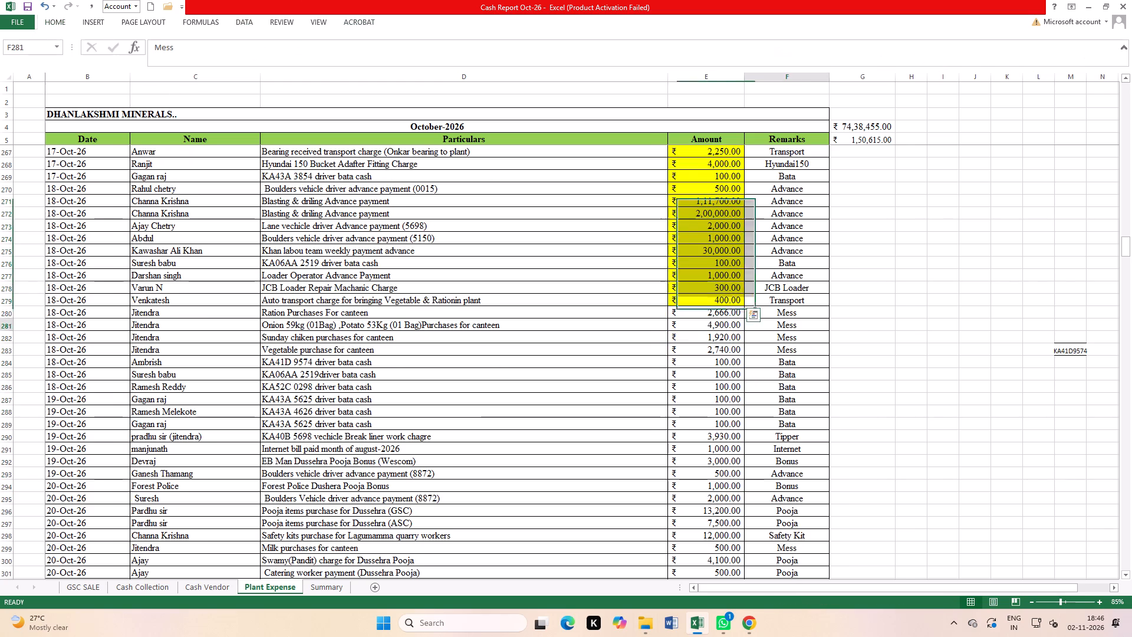
click(719, 314)
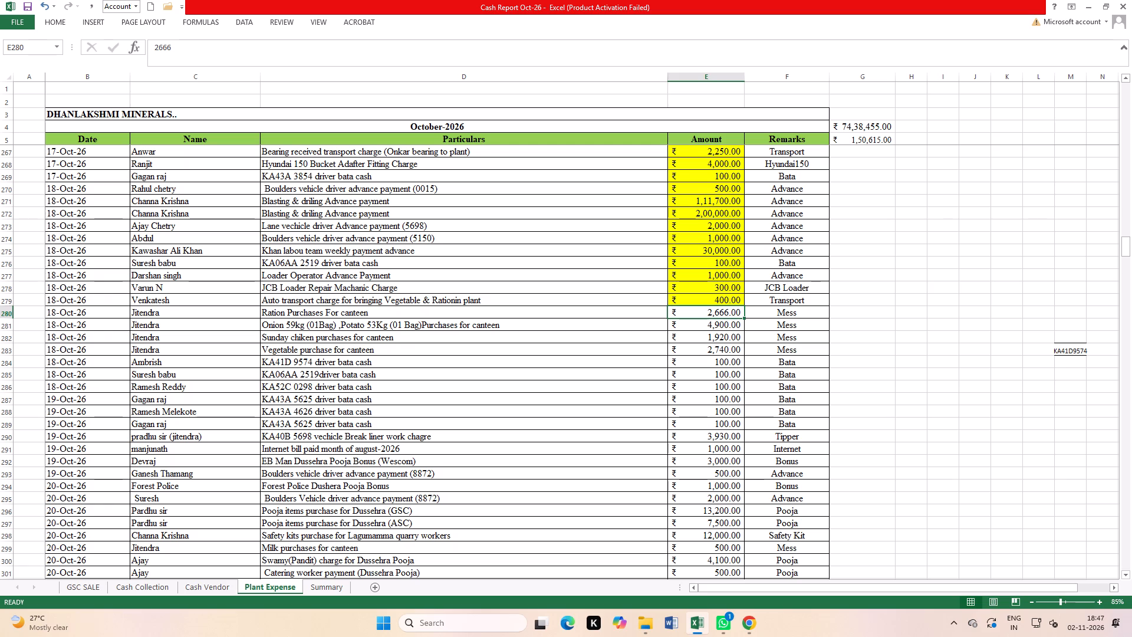
Turn on filters for the Plant Expense header row from Date to Remarks, B5 to F5.
drag(60, 137, 60, 137)
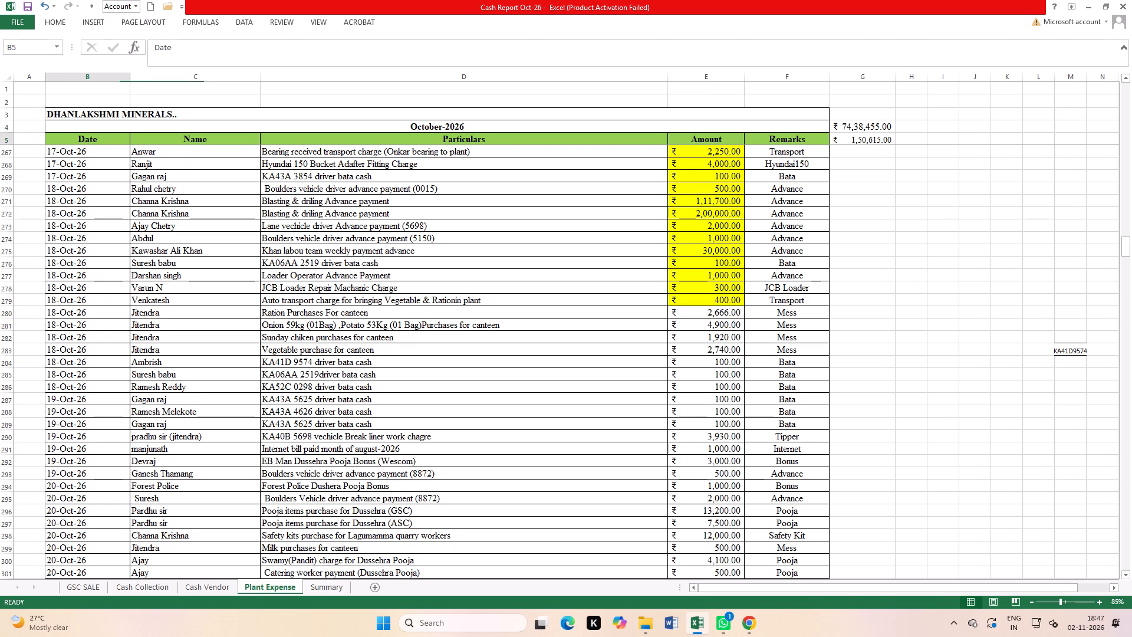
drag(60, 137, 792, 136)
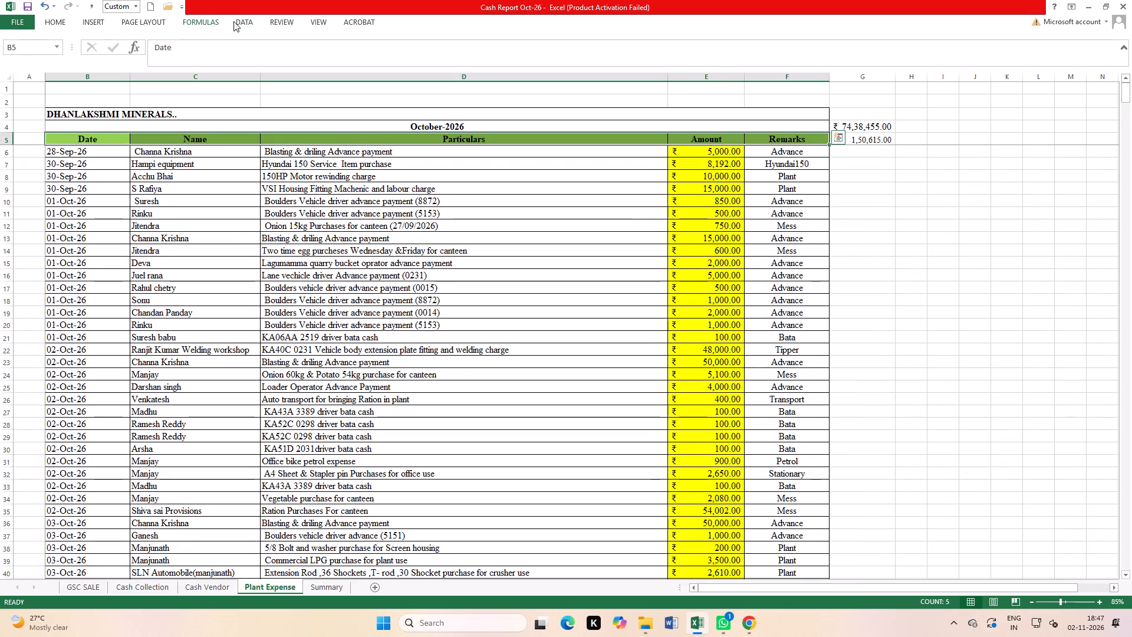
click(239, 25)
click(300, 42)
click(324, 214)
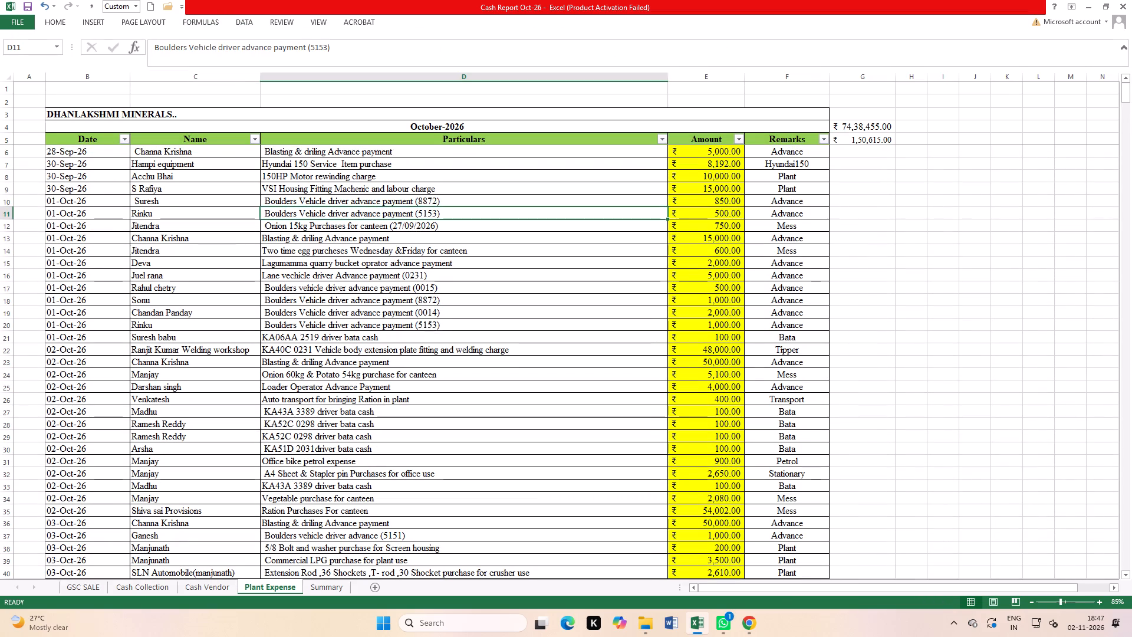
Filter the Name column to entries matching "jite" and the Remarks column to Salary only.
click(254, 138)
click(169, 245)
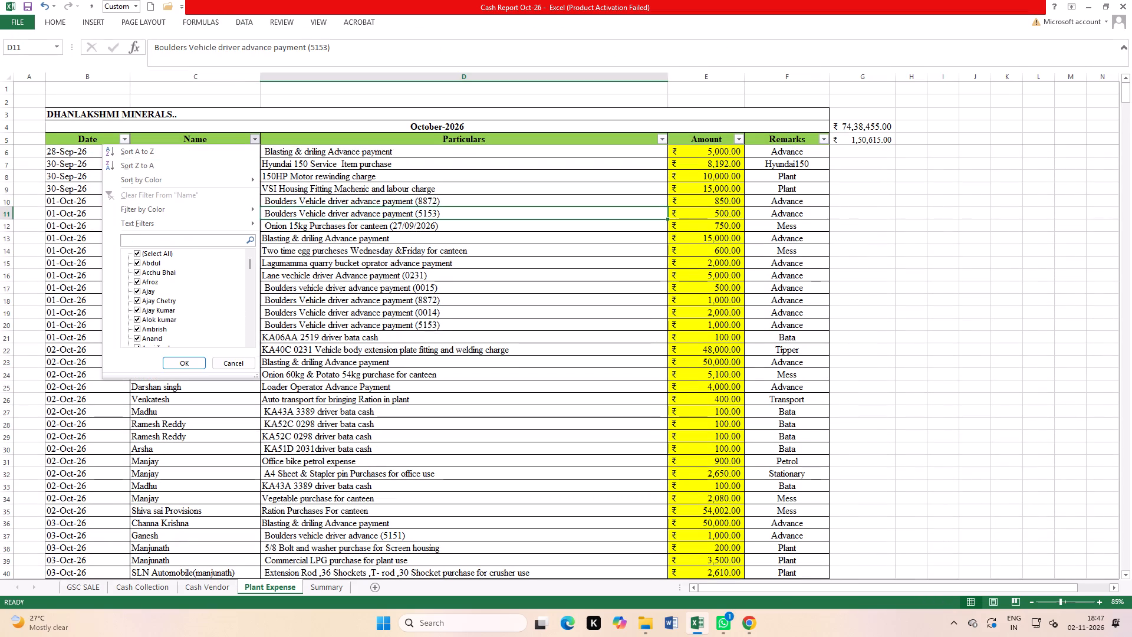
text(jite)
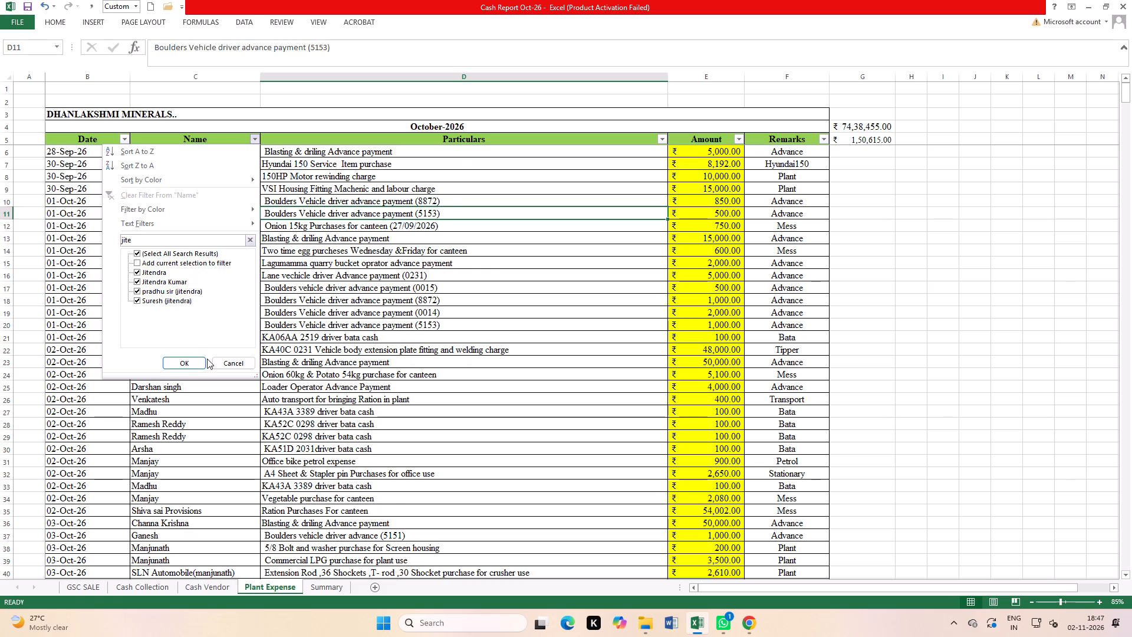
click(191, 363)
click(823, 138)
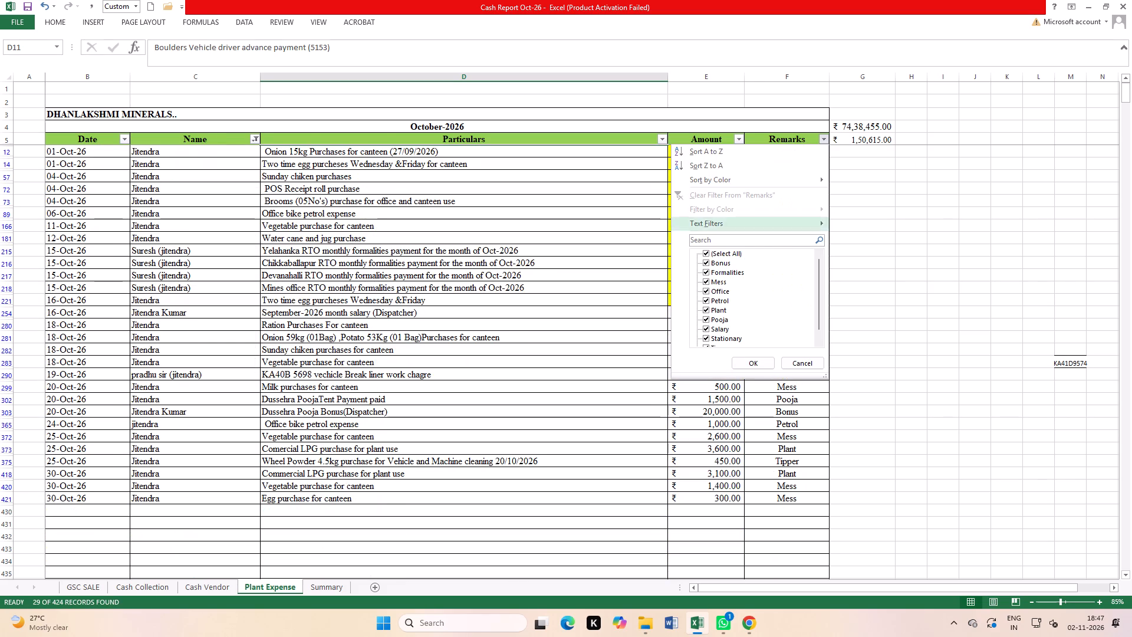
click(728, 253)
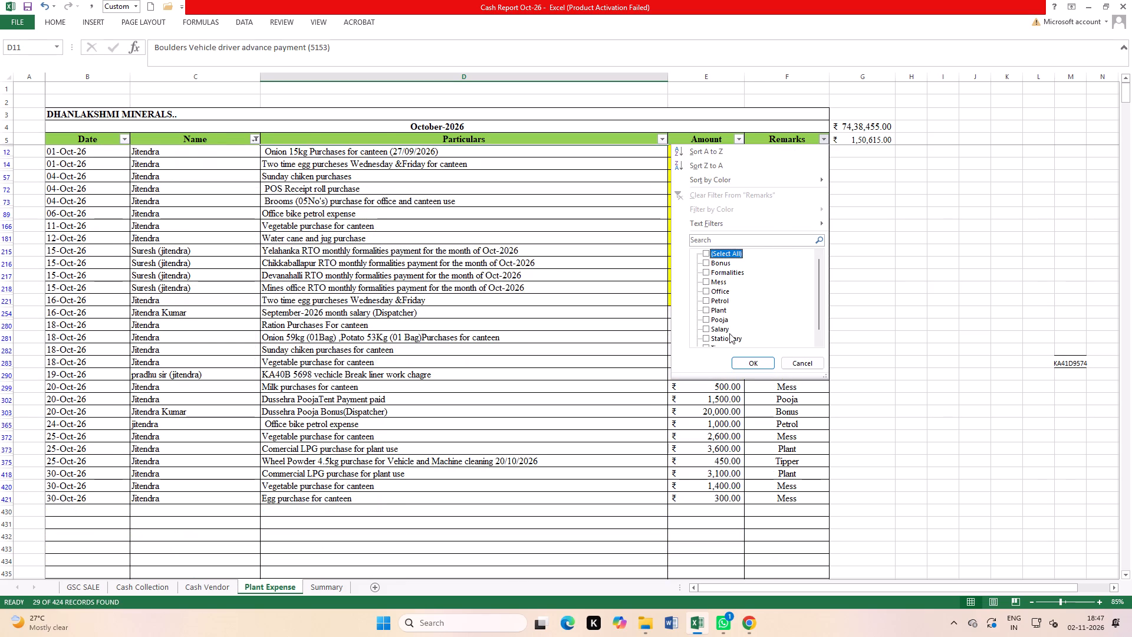
click(726, 329)
click(739, 364)
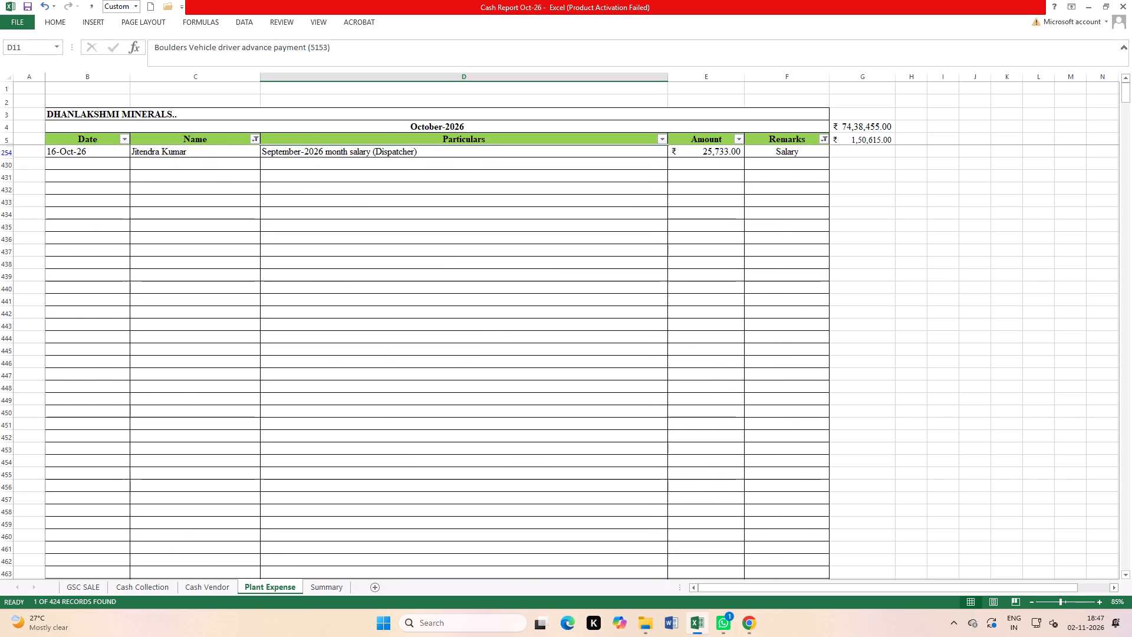
scroll(705, 196, up, 4)
click(250, 143)
click(583, 240)
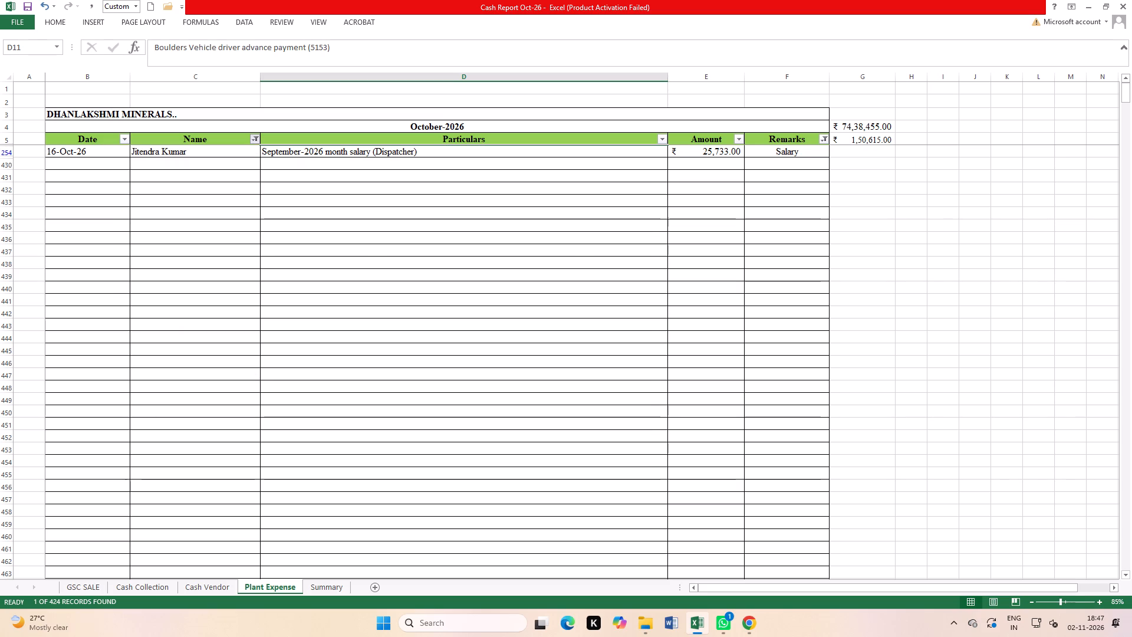
Change the filtered dispatcher's September-2026 salary amount in E254 to 23467.
click(720, 151)
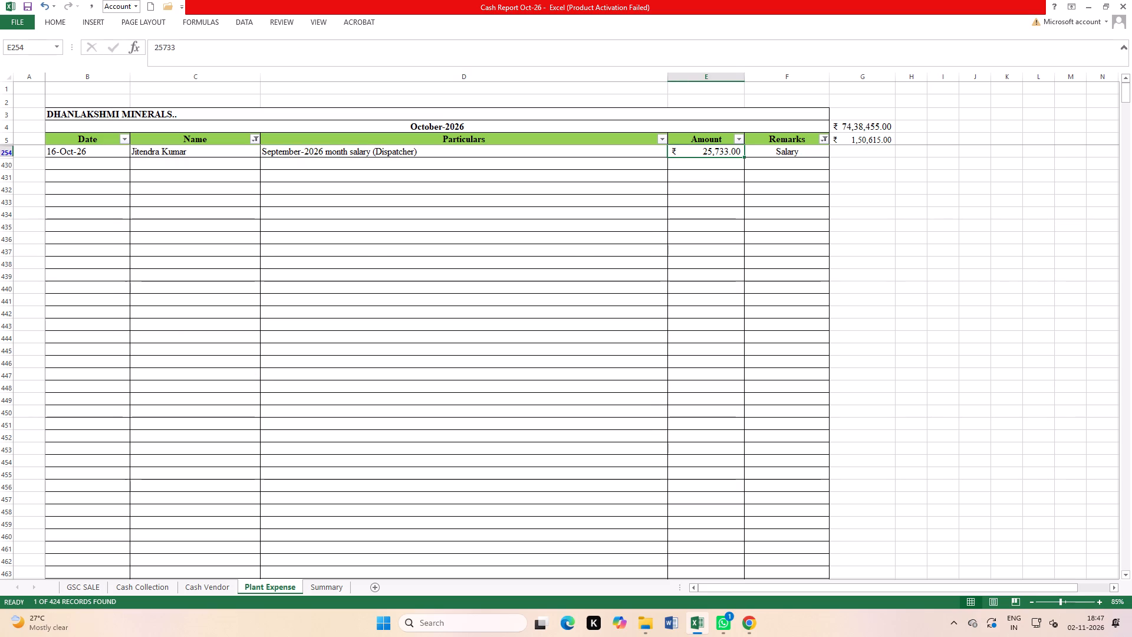
text(346)
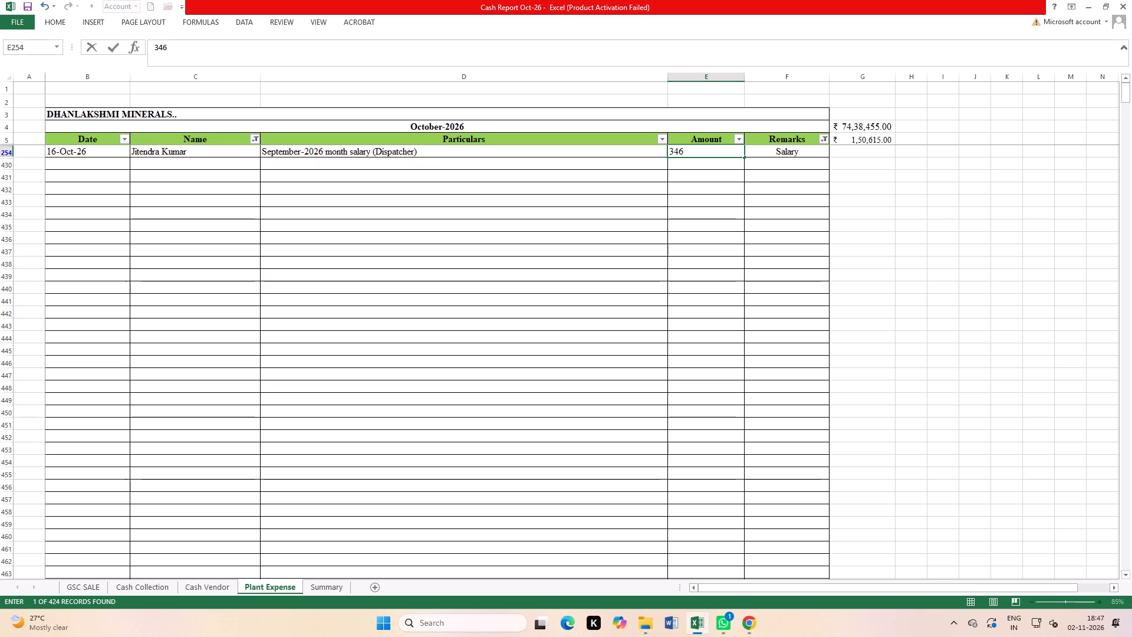
key(BackSpace)
key(BackSpace)
key(BackSpace)
text(23467)
click(631, 337)
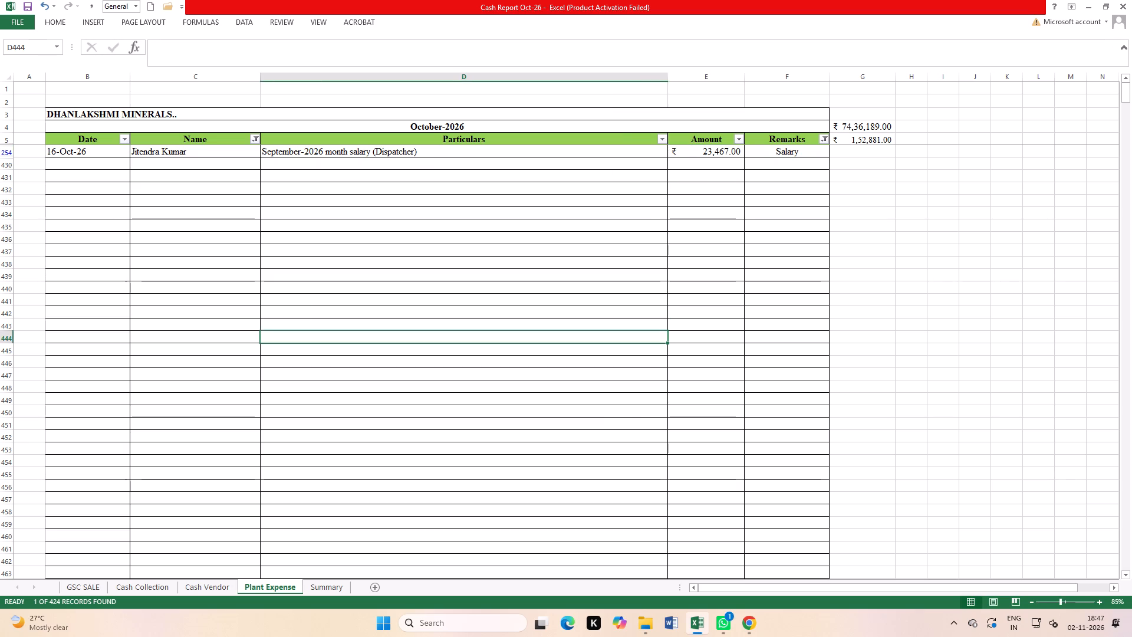
Remove the filters from the Plant Expense sheet so all entries are listed again.
click(257, 23)
click(305, 46)
Turn on filters for the Plant Expense header row from Date to Remarks, B5 to F5.
drag(96, 143, 771, 143)
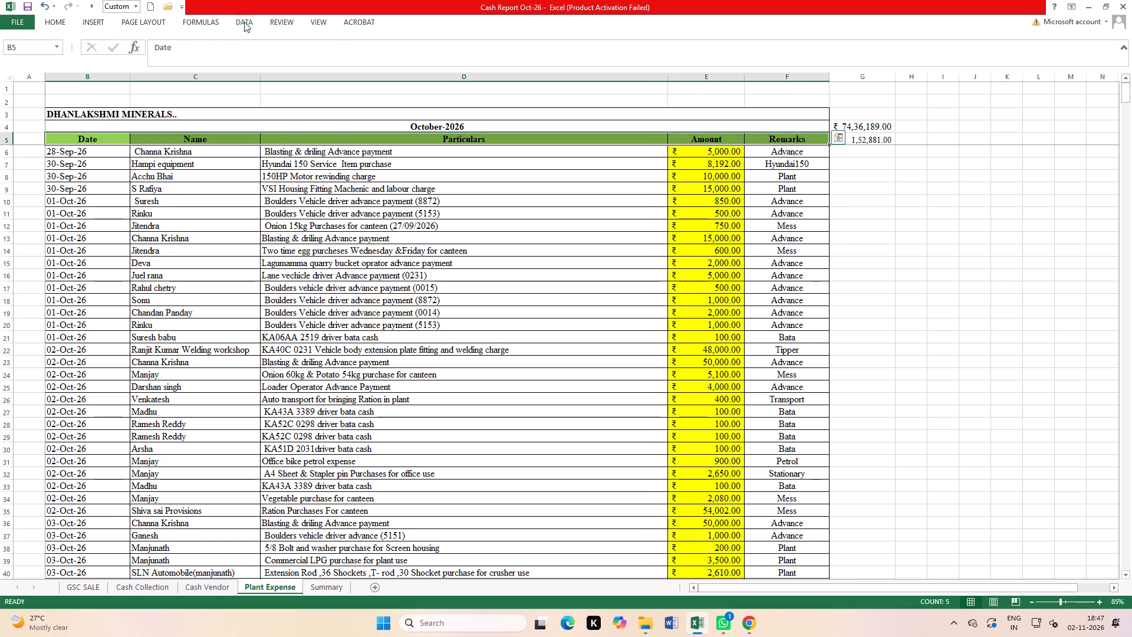
click(244, 22)
click(306, 45)
drag(252, 294, 252, 300)
Filter the Name column by searching "manj" and keeping only the first two Manjay name entries in the results.
click(256, 142)
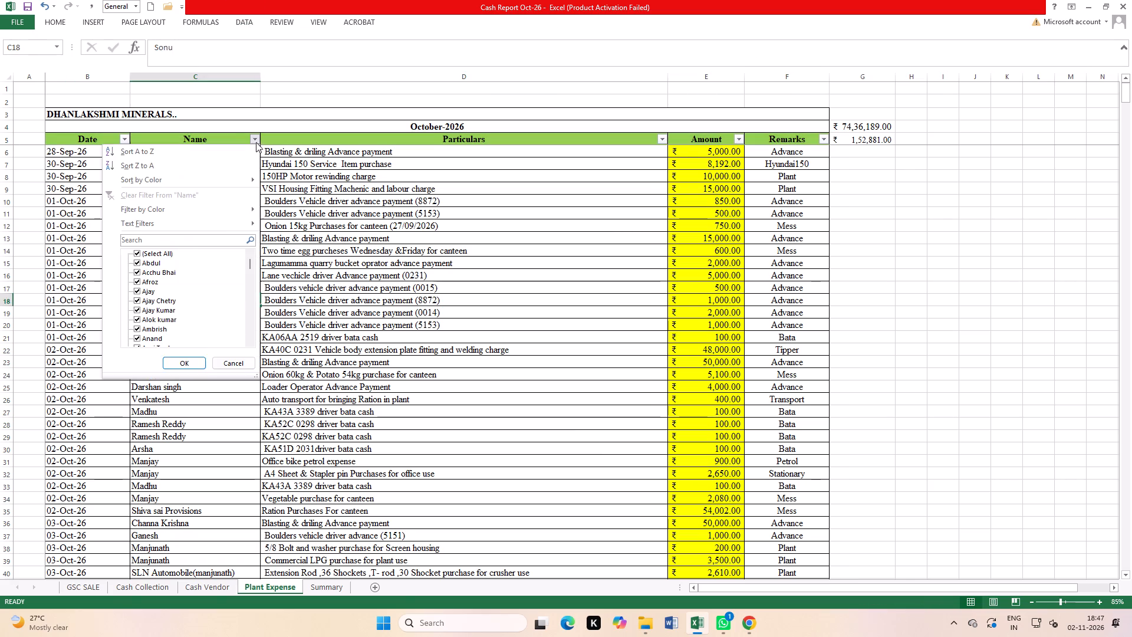
click(166, 253)
click(176, 240)
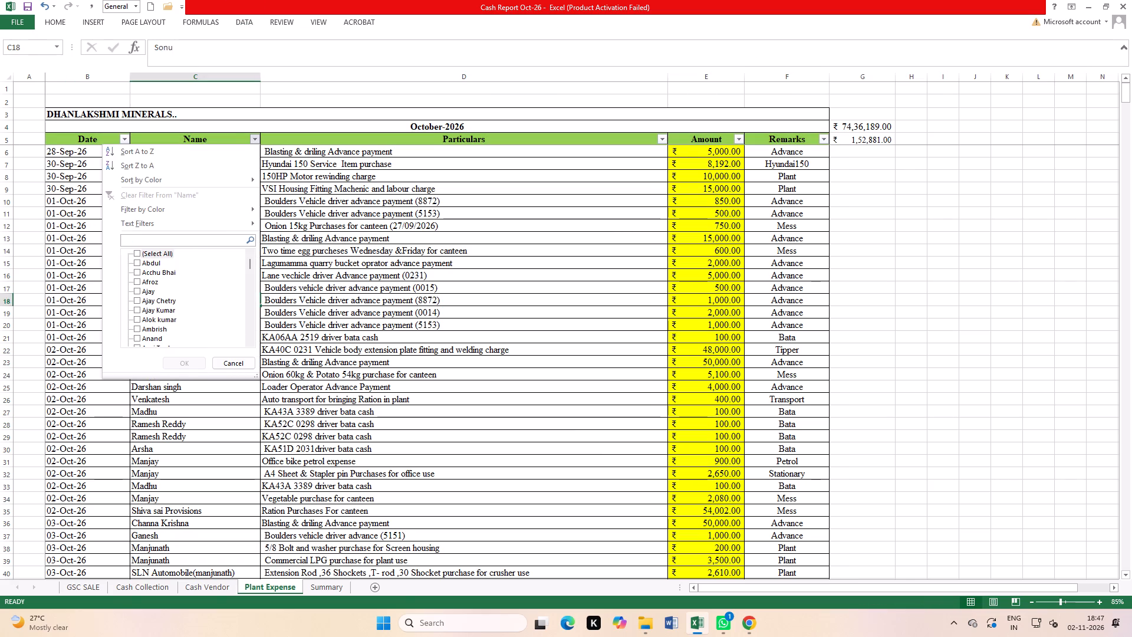
text(ma)
key(n)
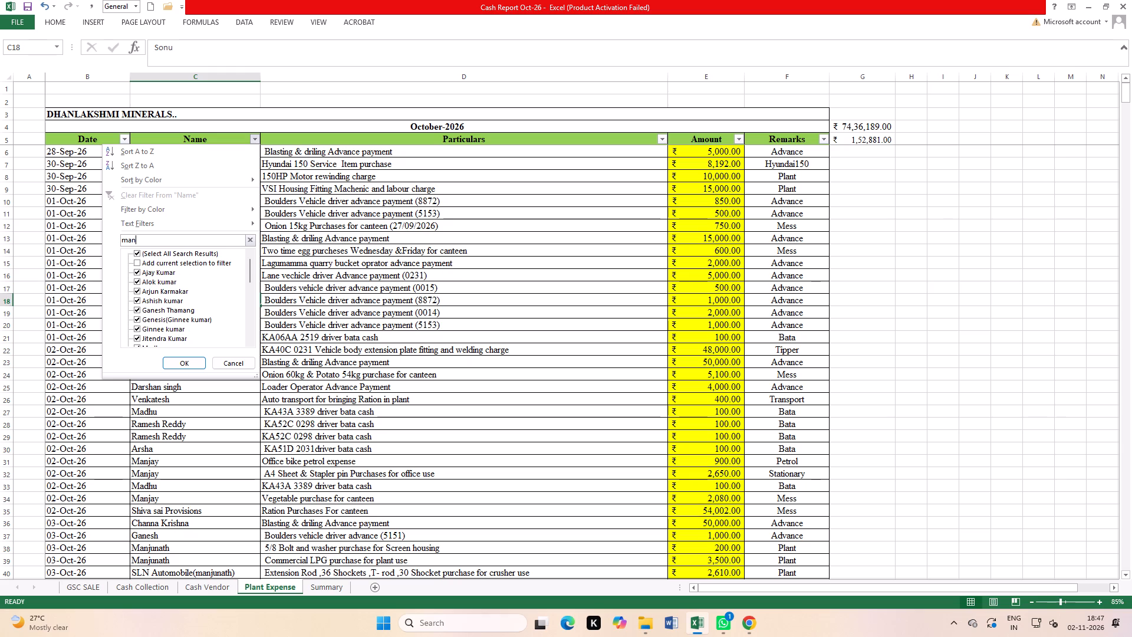
key(j)
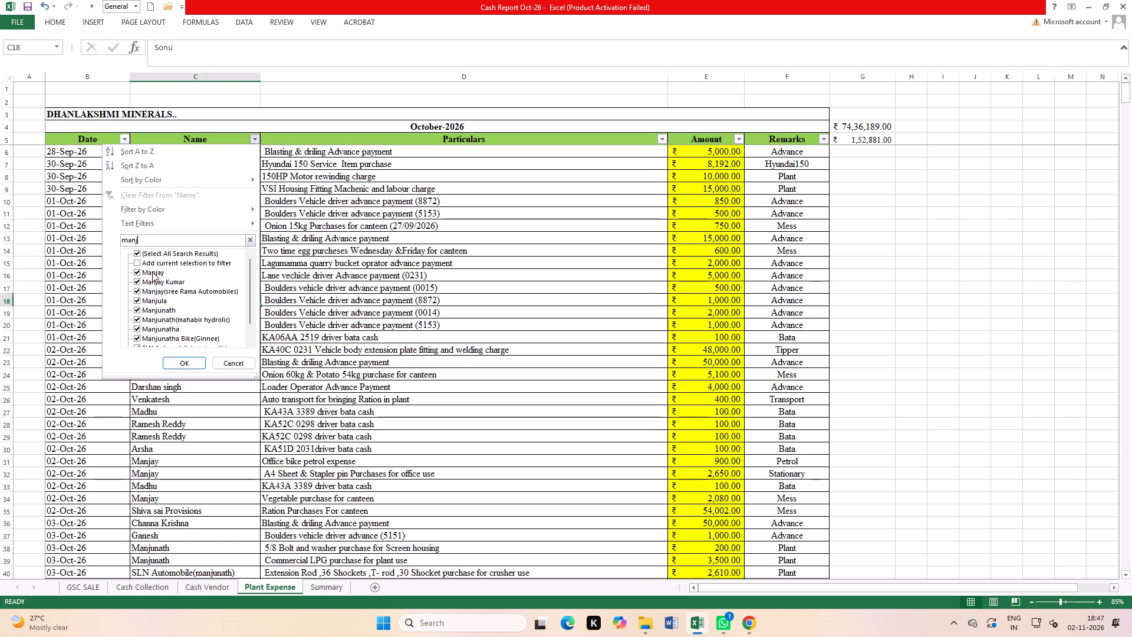
click(177, 295)
click(164, 303)
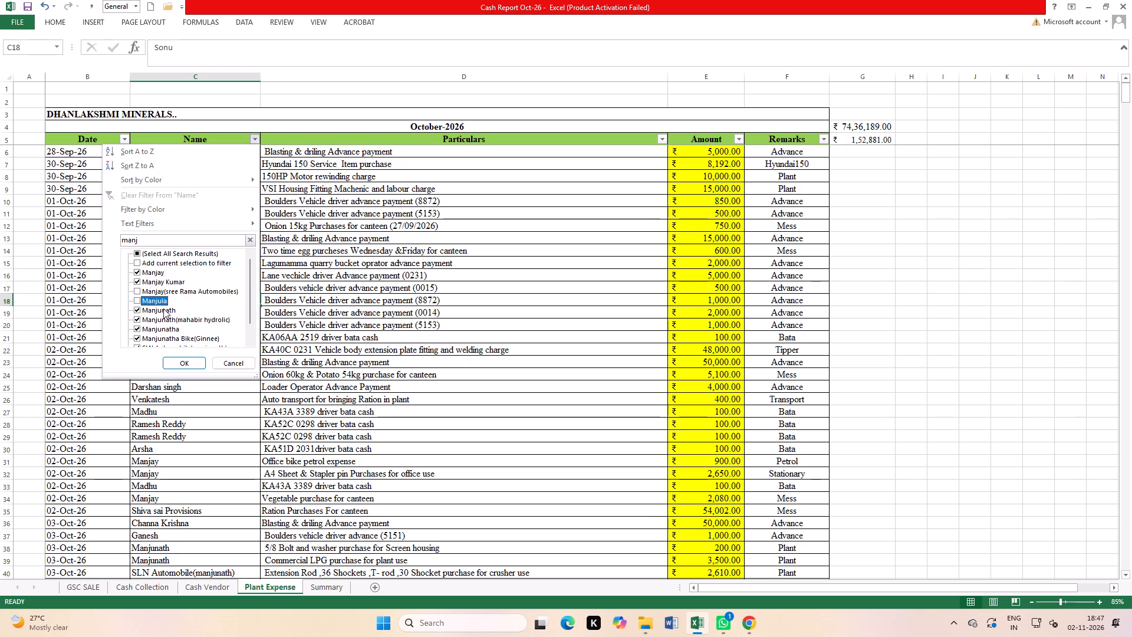
click(163, 308)
click(163, 314)
click(156, 313)
click(156, 318)
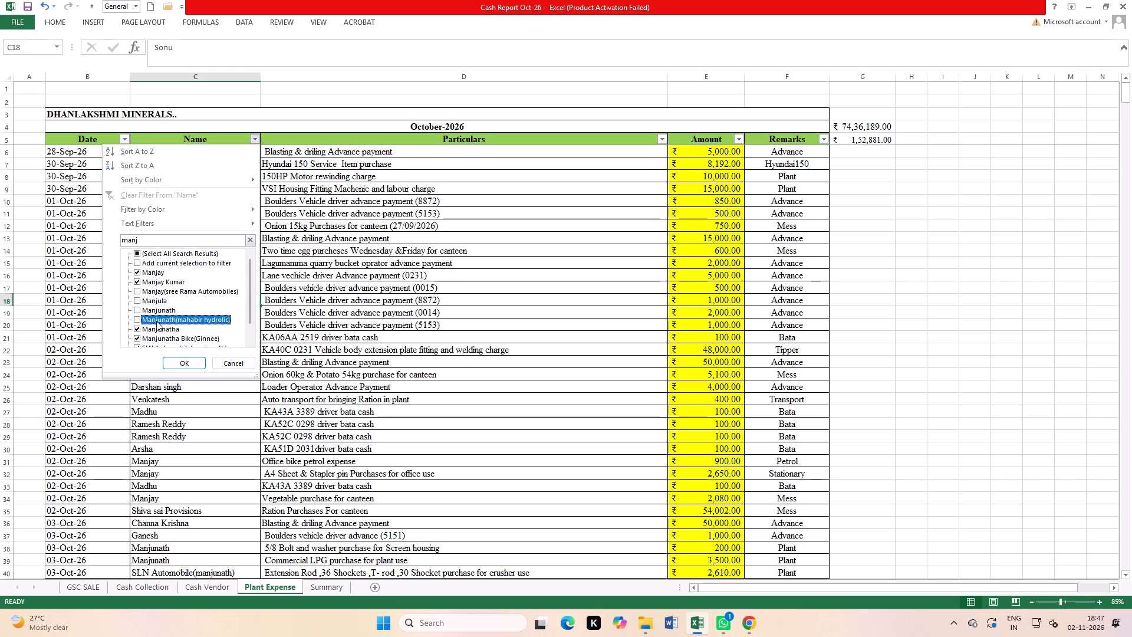
click(156, 324)
click(160, 339)
scroll(169, 327, down, 2)
click(160, 327)
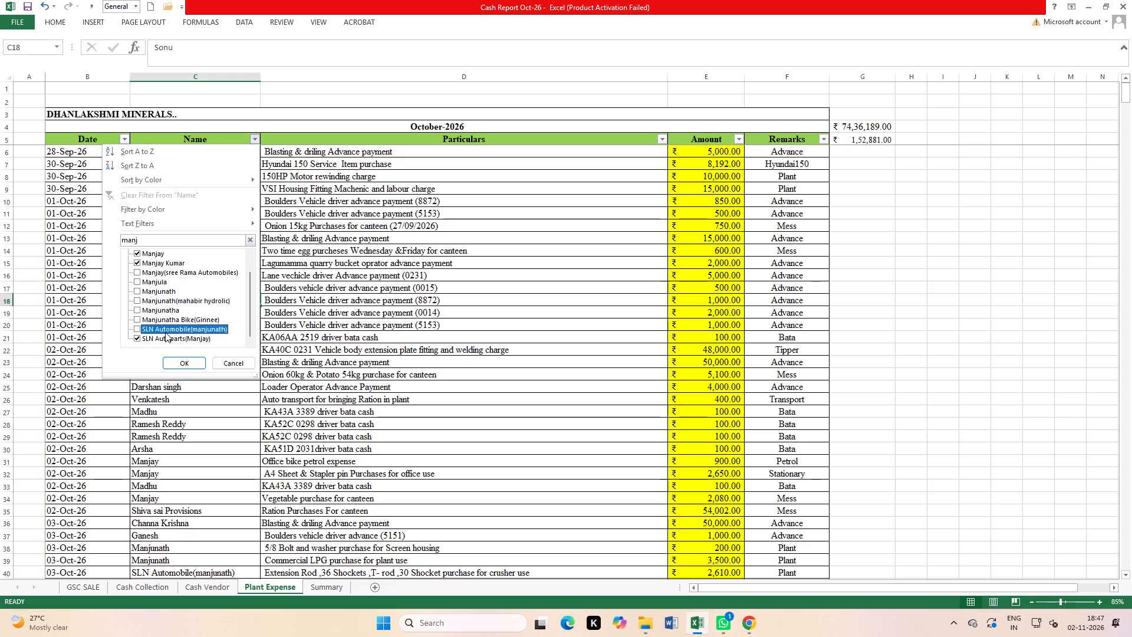
click(166, 337)
click(185, 365)
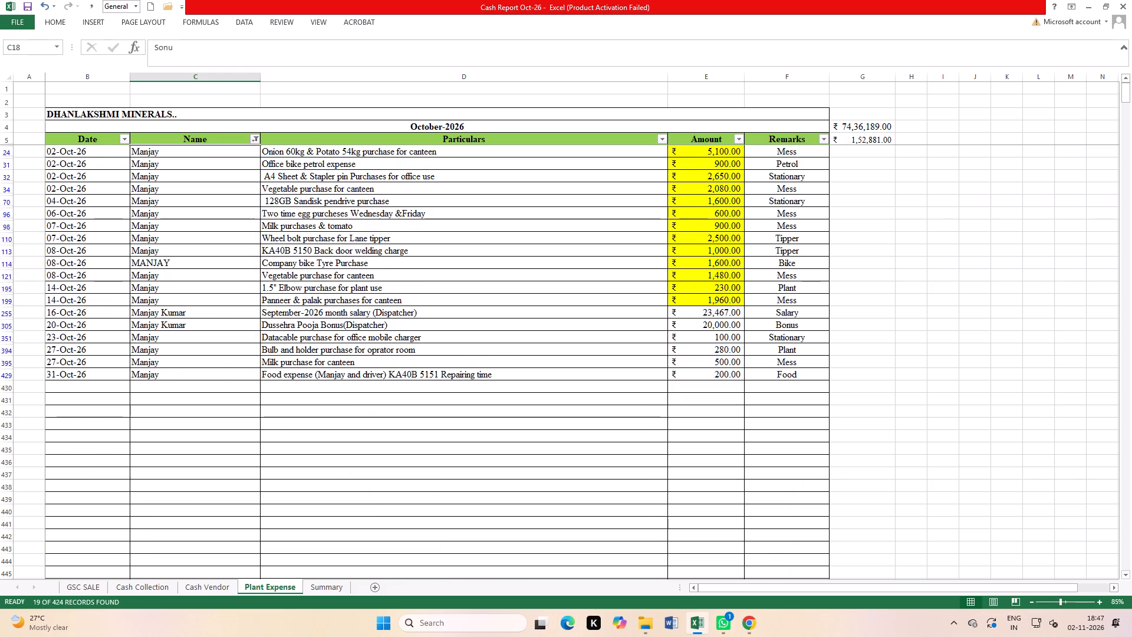
Filter the Remarks column to show Salary entries only.
click(829, 141)
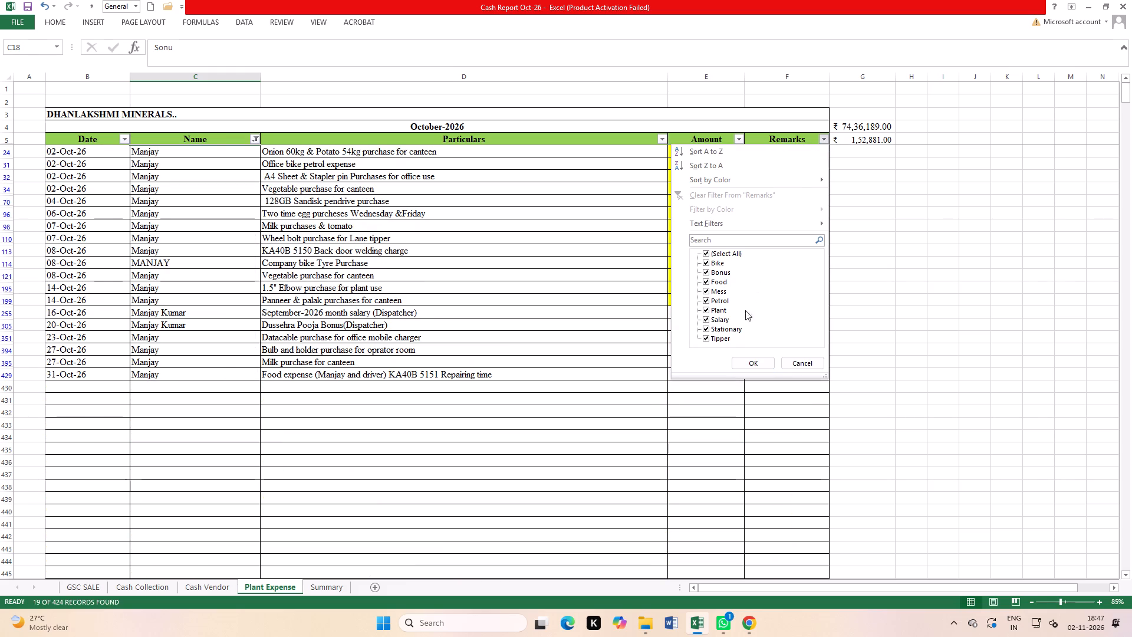
click(725, 250)
click(719, 318)
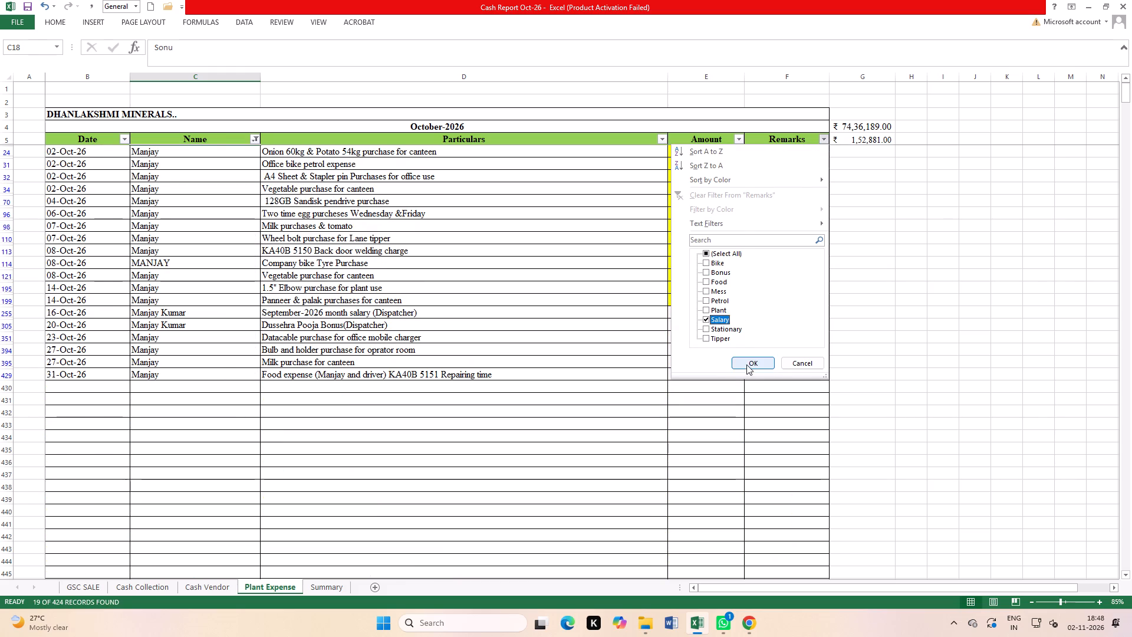
click(746, 365)
scroll(717, 231, up, 2)
Change the filtered dispatcher's September-2026 salary amount in E255 to 25733.
click(712, 155)
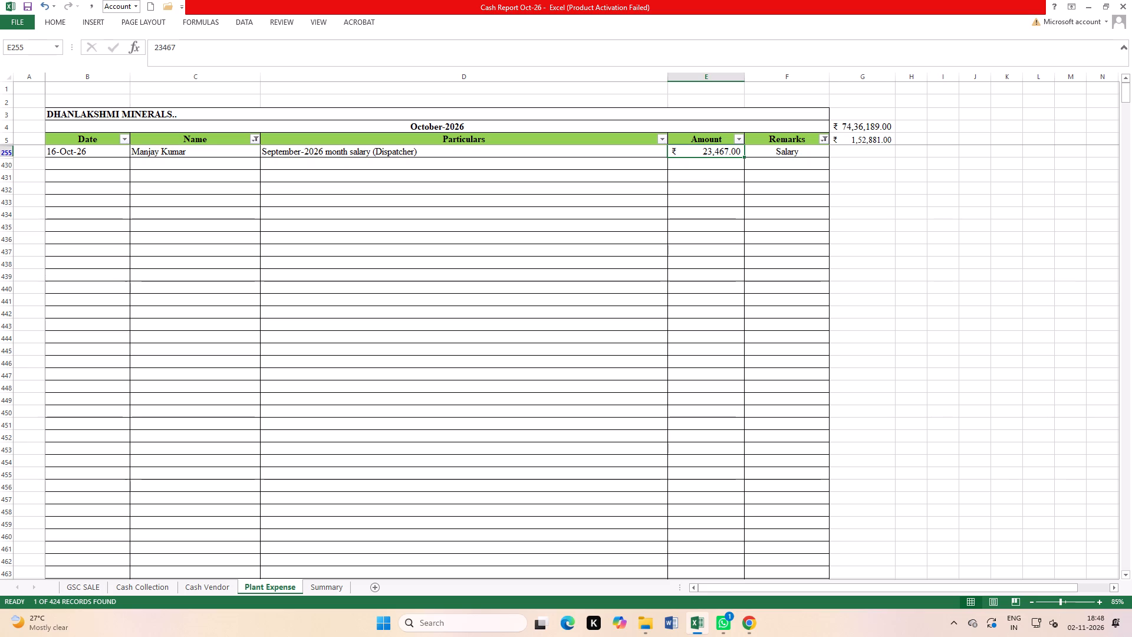
text(25)
text(733)
click(679, 267)
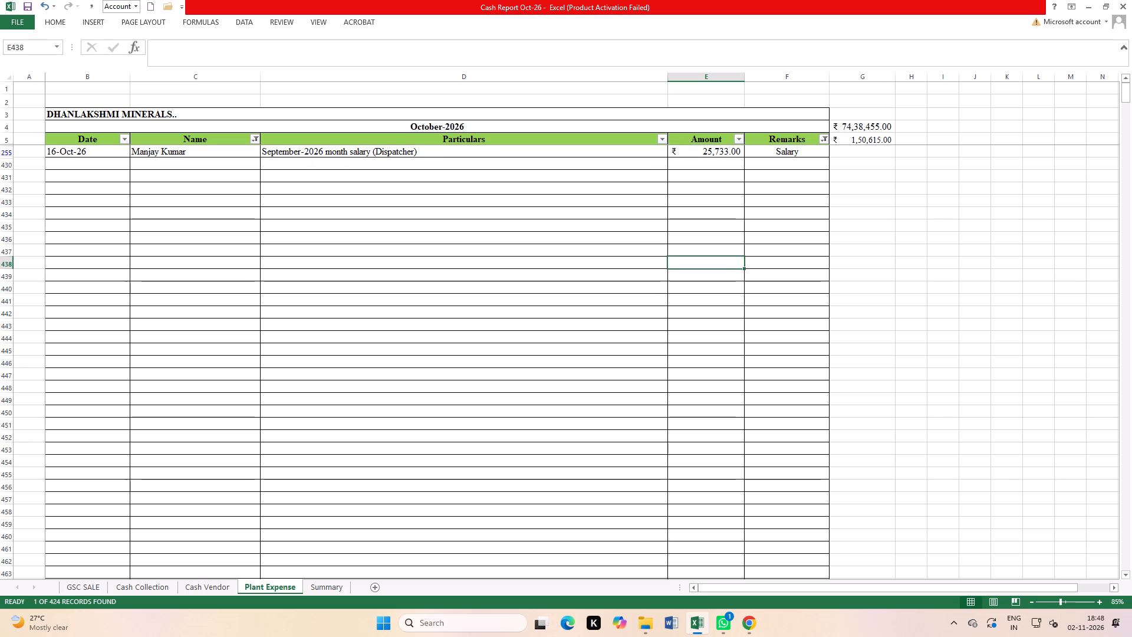
scroll(327, 250, up, 6)
Reset the Name and Remarks filters to include all values so every expense entry is listed.
click(258, 141)
click(160, 251)
click(187, 356)
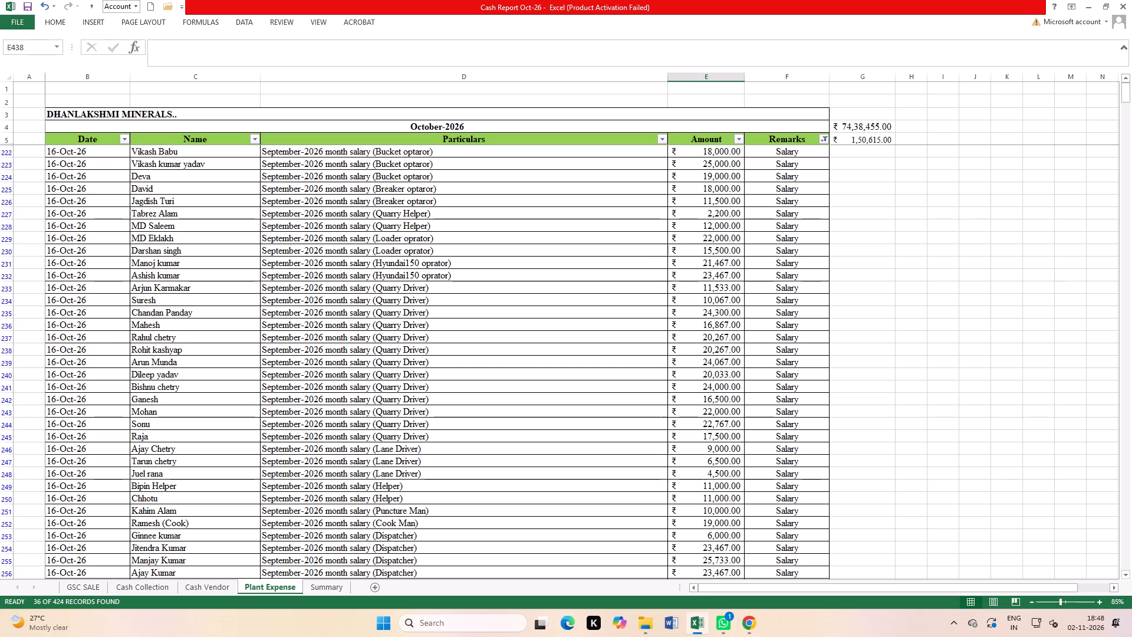
click(825, 138)
click(722, 249)
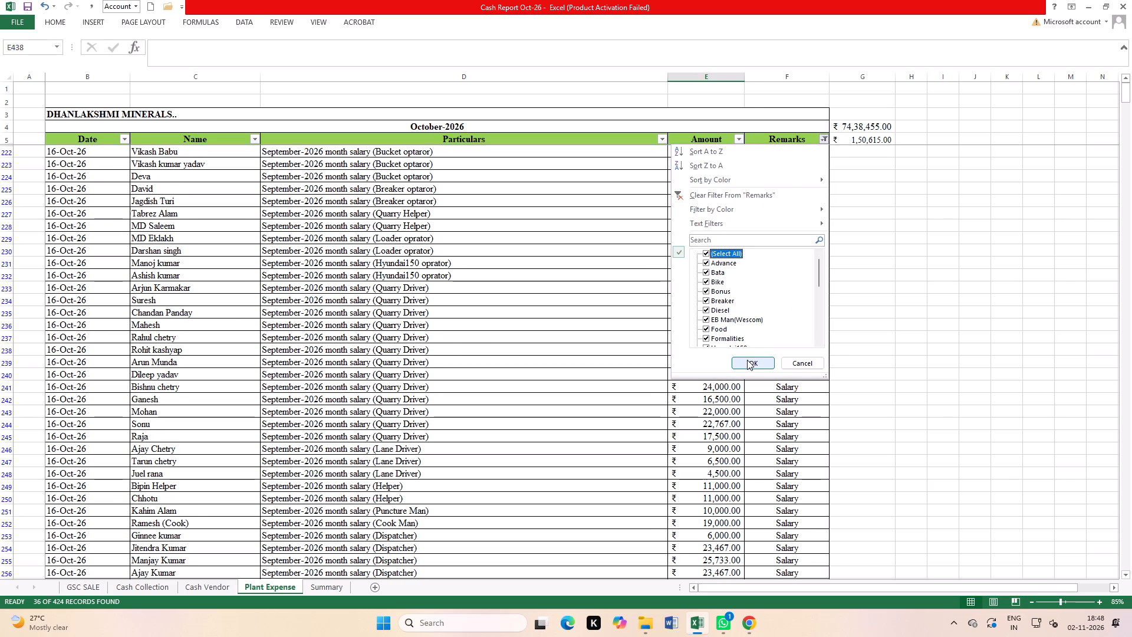
click(747, 360)
Fill the 18-Oct-26 canteen purchase amounts in E280 to E283 with yellow.
scroll(669, 287, down, 20)
scroll(669, 287, down, 19)
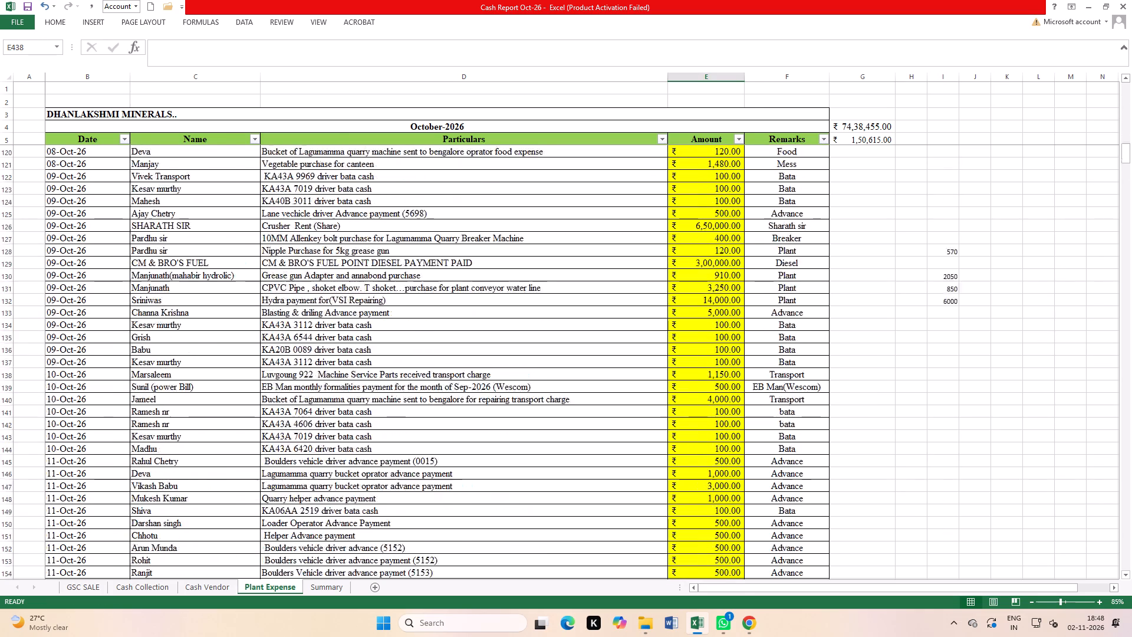
scroll(644, 400, down, 20)
scroll(644, 400, down, 14)
scroll(725, 272, up, 2)
scroll(724, 288, down, 20)
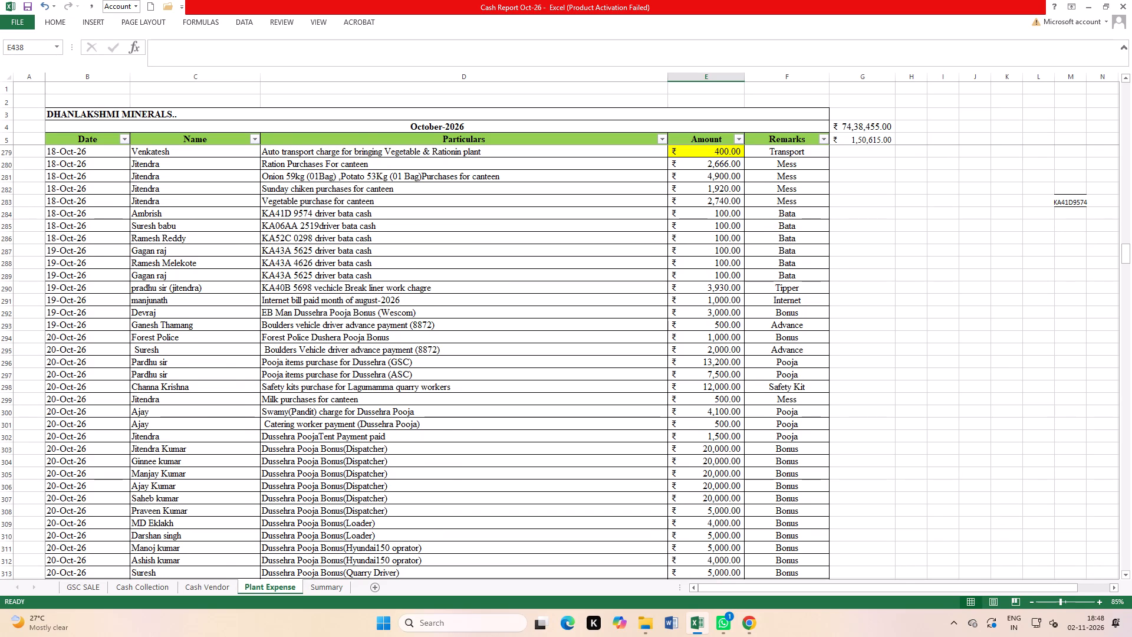
click(705, 160)
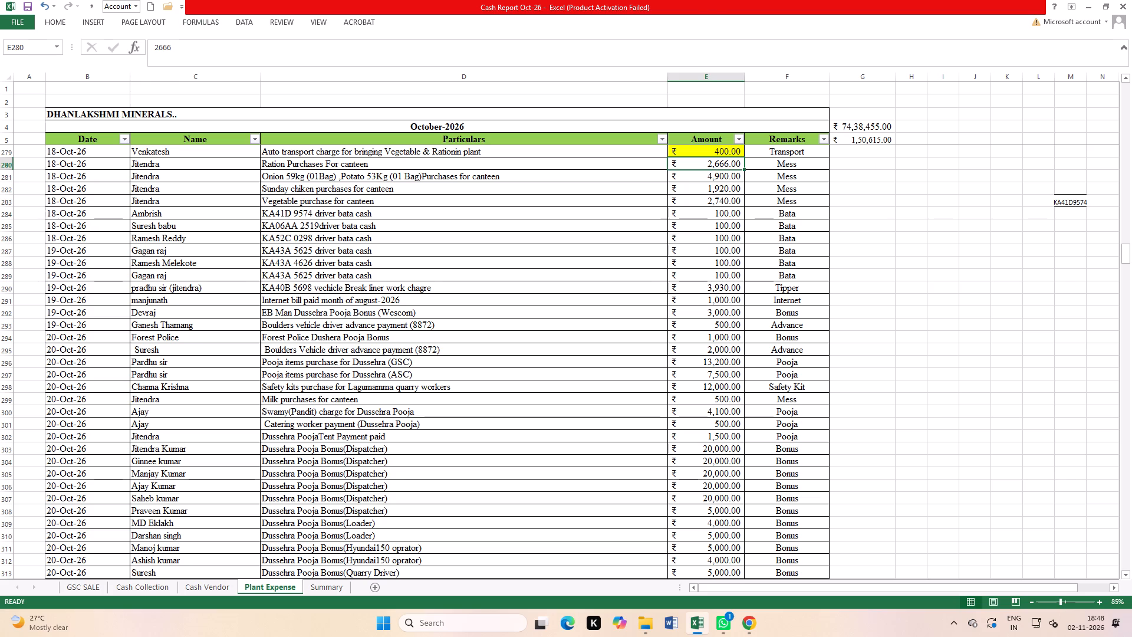
drag(711, 202, 718, 167)
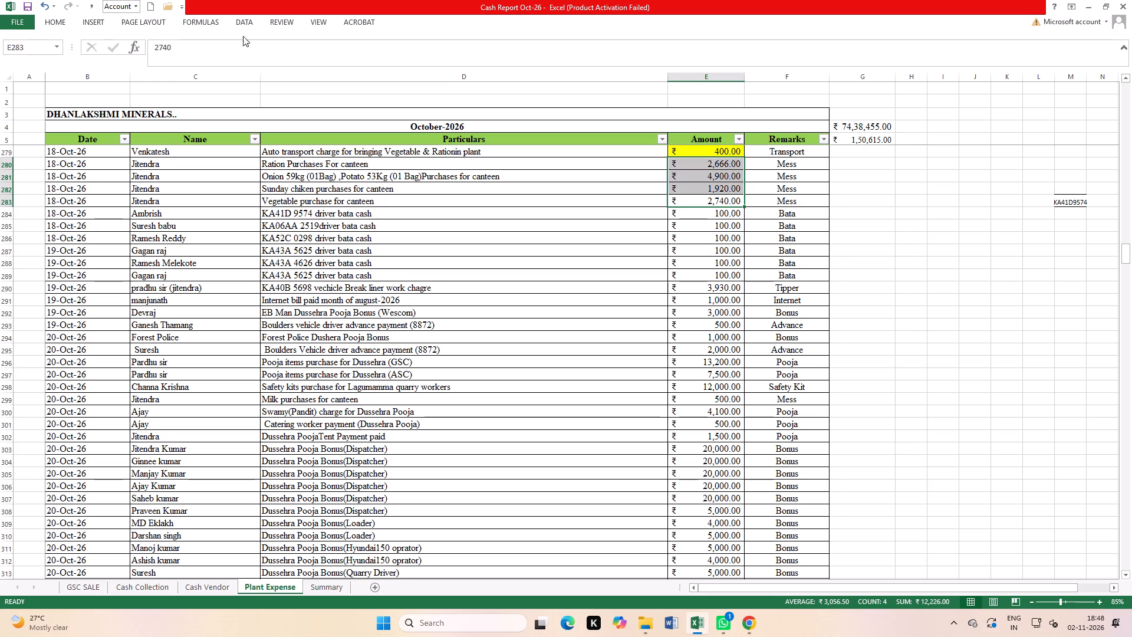
click(67, 27)
click(186, 63)
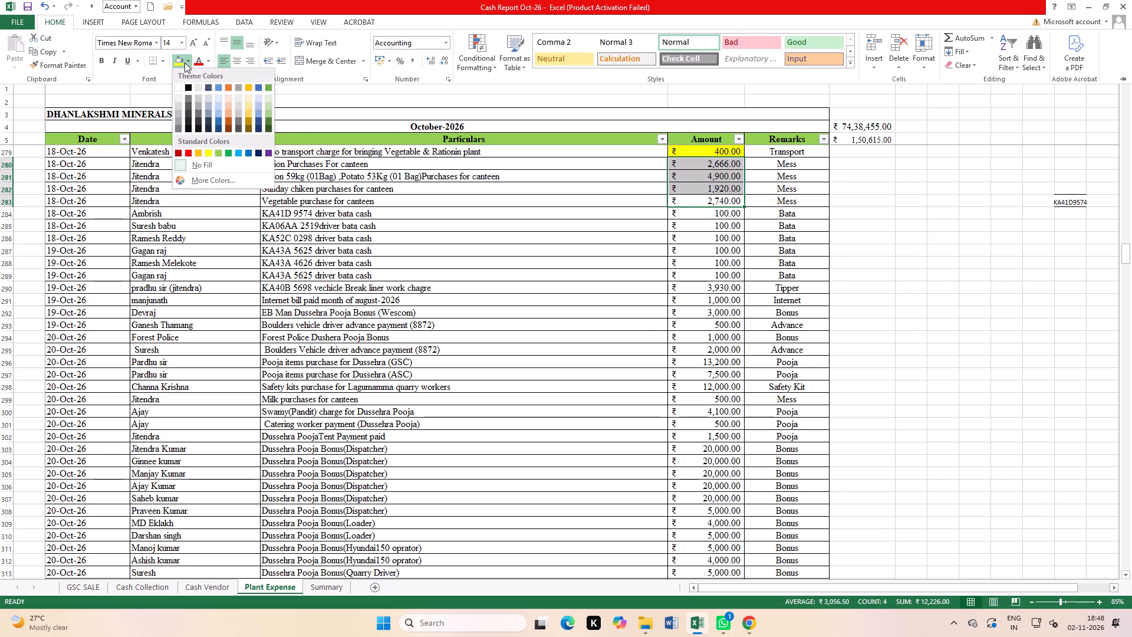
click(181, 61)
scroll(578, 334, down, 3)
click(615, 313)
scroll(616, 312, up, 2)
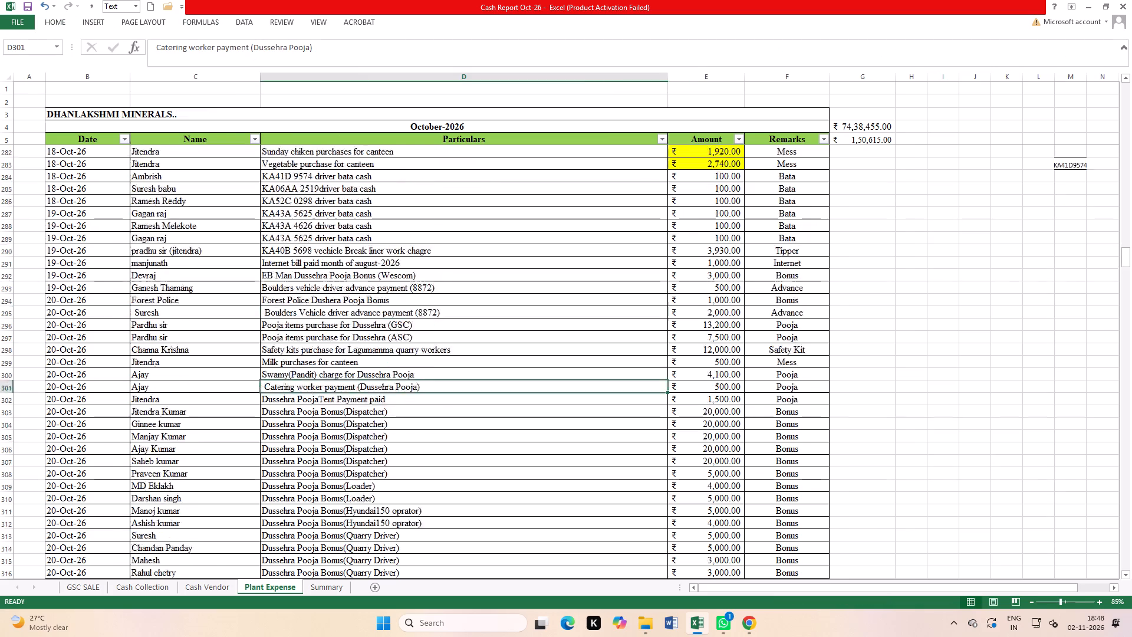
scroll(616, 312, up, 2)
click(719, 255)
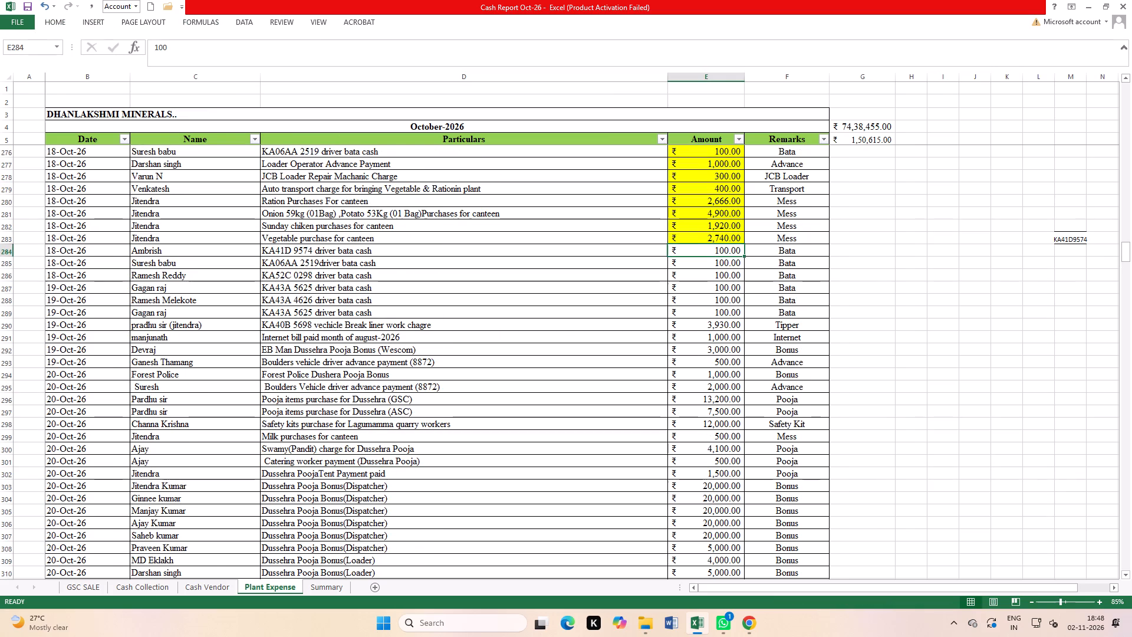
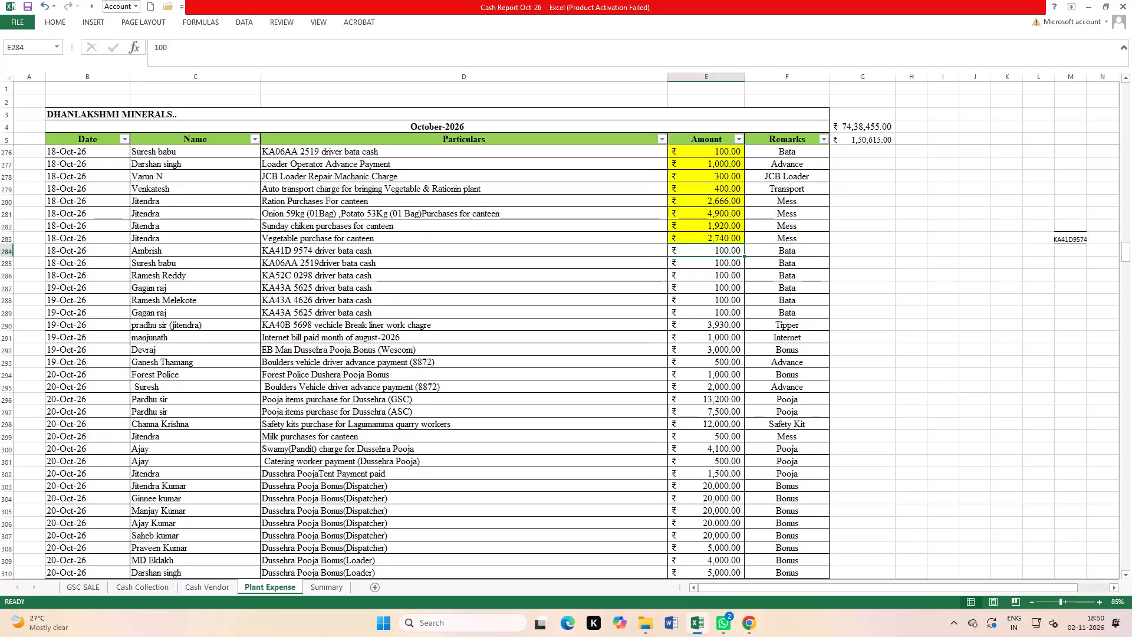
click(887, 346)
drag(732, 312, 730, 264)
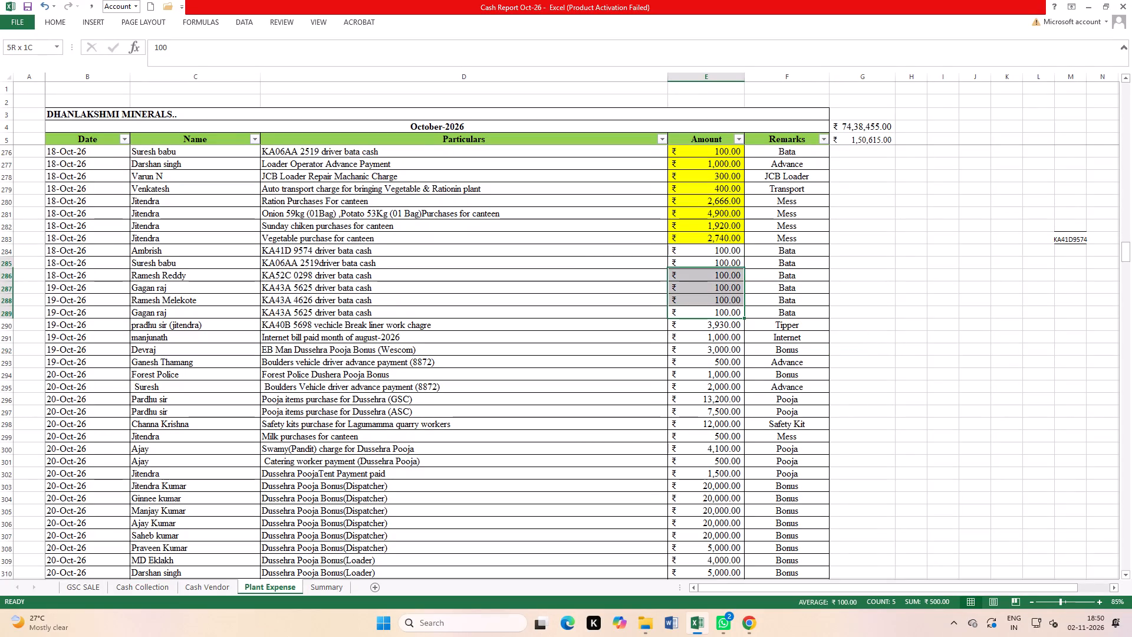
drag(730, 264, 729, 254)
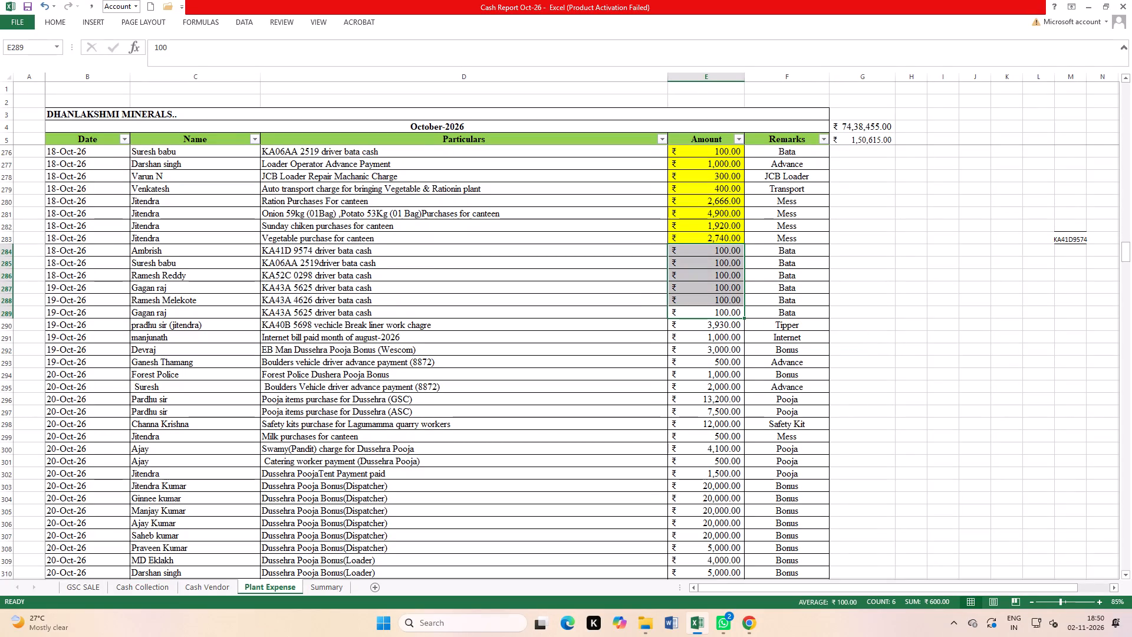
drag(729, 328, 733, 252)
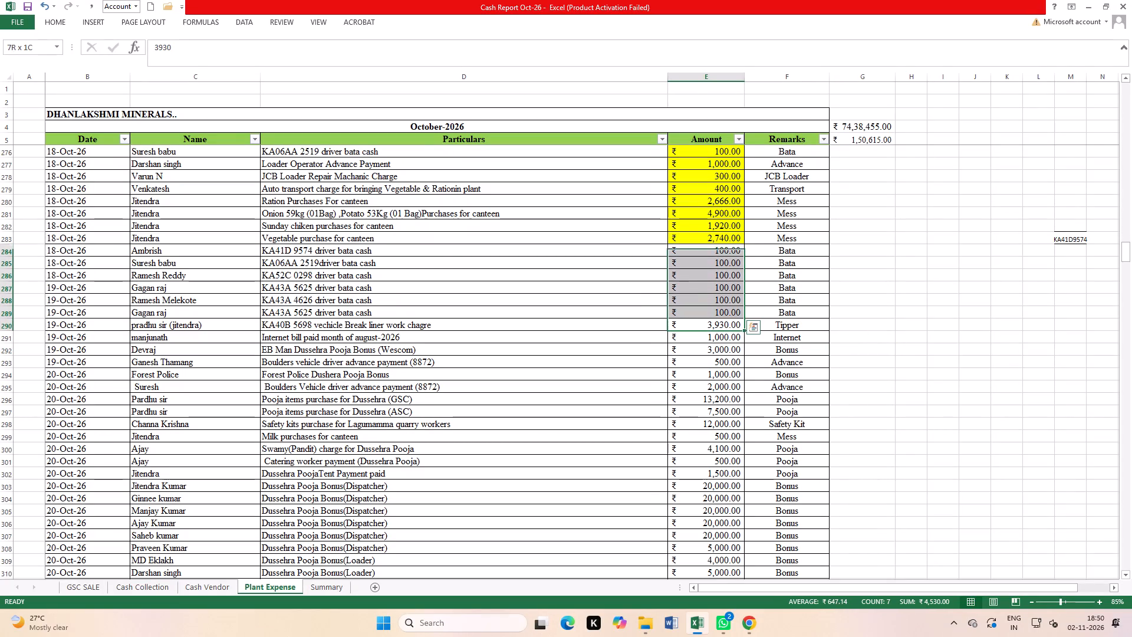
drag(733, 252, 733, 252)
click(60, 21)
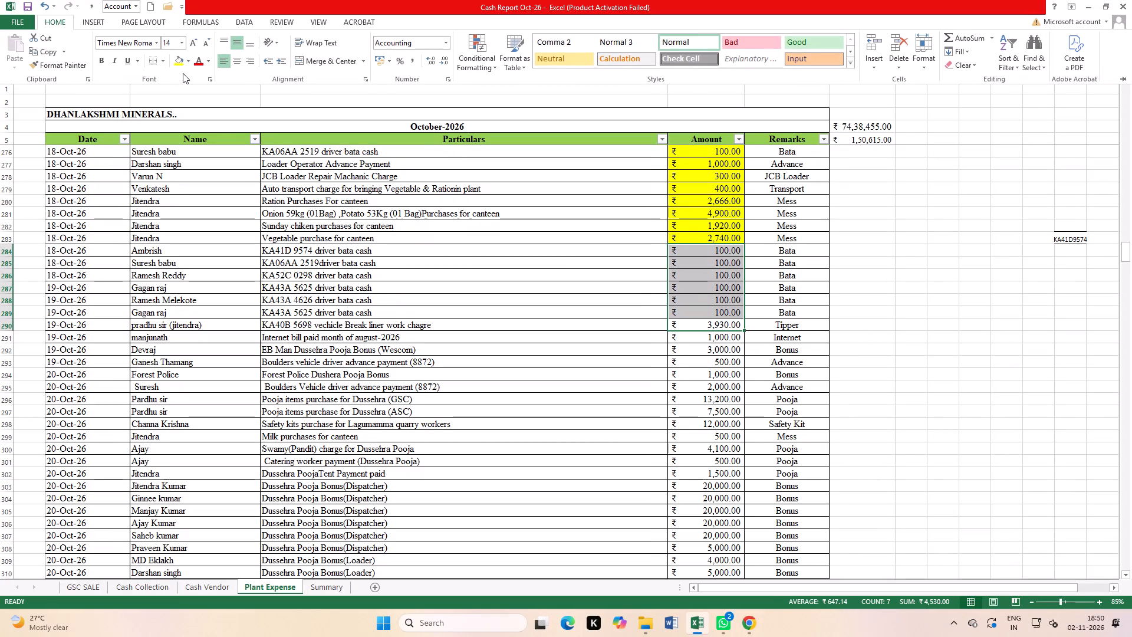
click(180, 68)
click(179, 63)
Fill the internet bill, Wescom bonus, boulders driver advance and Forest Police bonus amounts in E291 to E294 with yellow.
scroll(726, 279, down, 2)
click(860, 296)
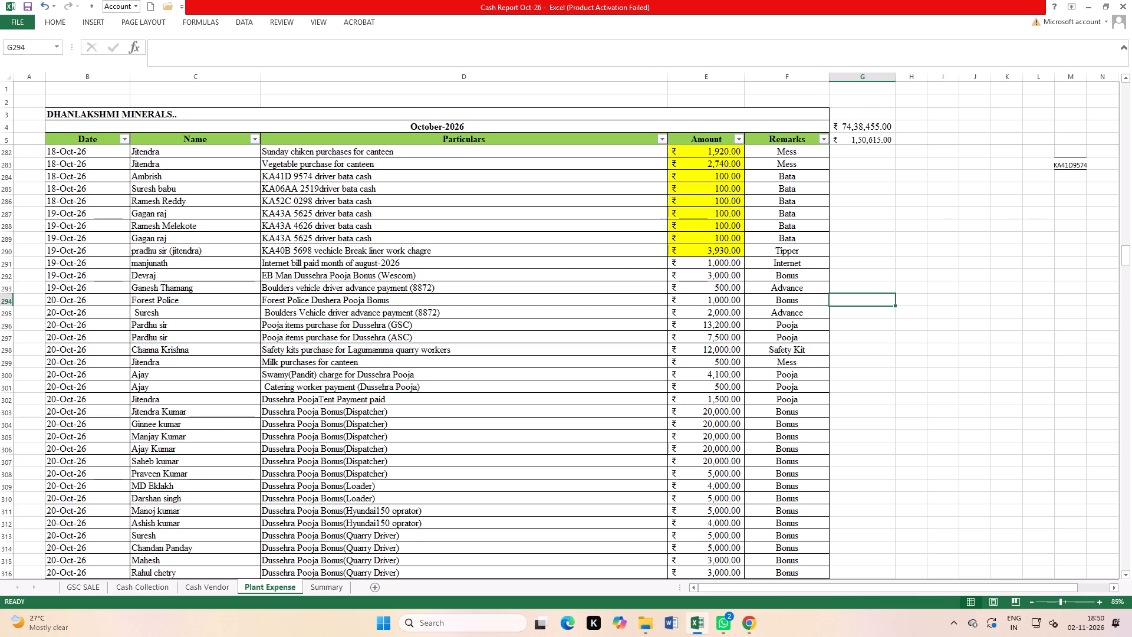
drag(730, 298, 735, 264)
click(60, 22)
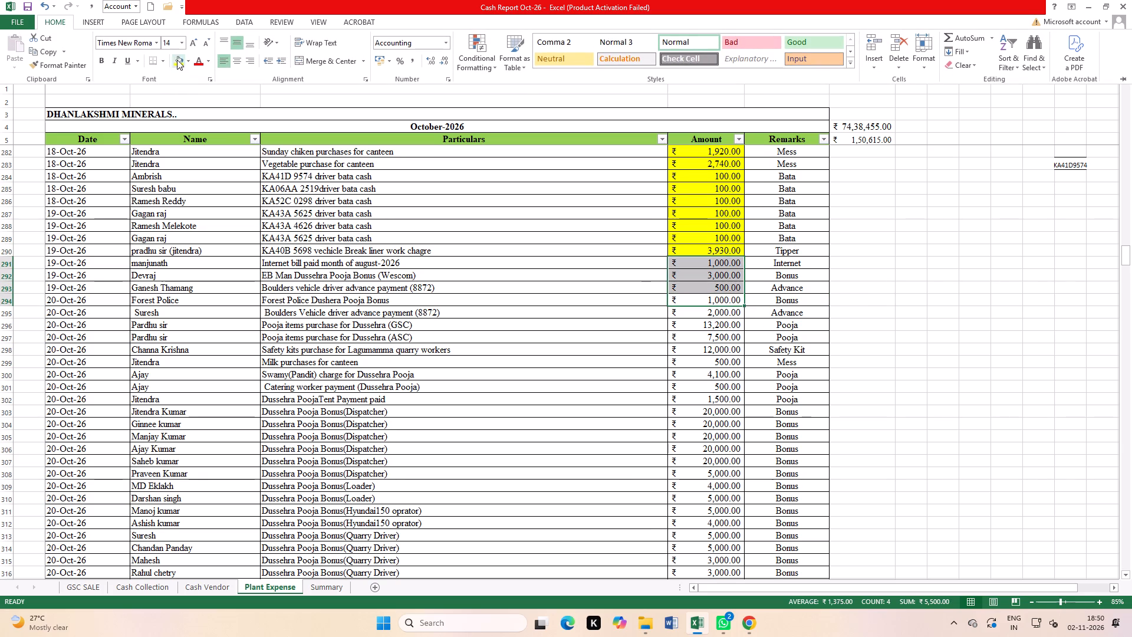
click(177, 60)
Select the whole row 295 containing the 20-Oct-26 boulders vehicle driver advance payment (8872).
scroll(594, 249, down, 3)
click(715, 204)
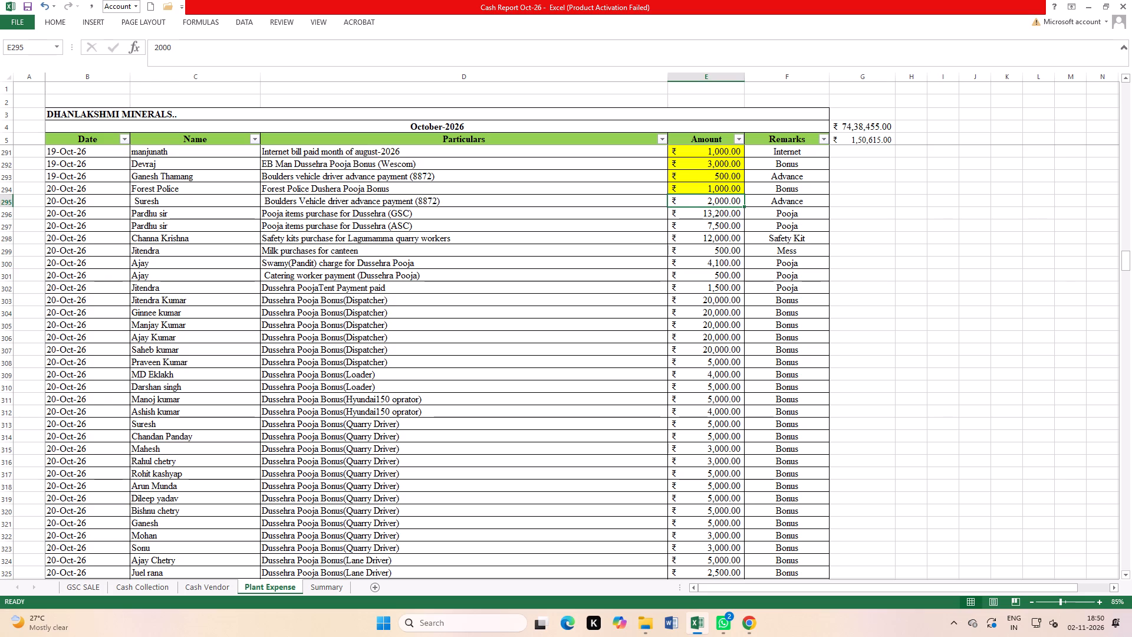
click(1, 189)
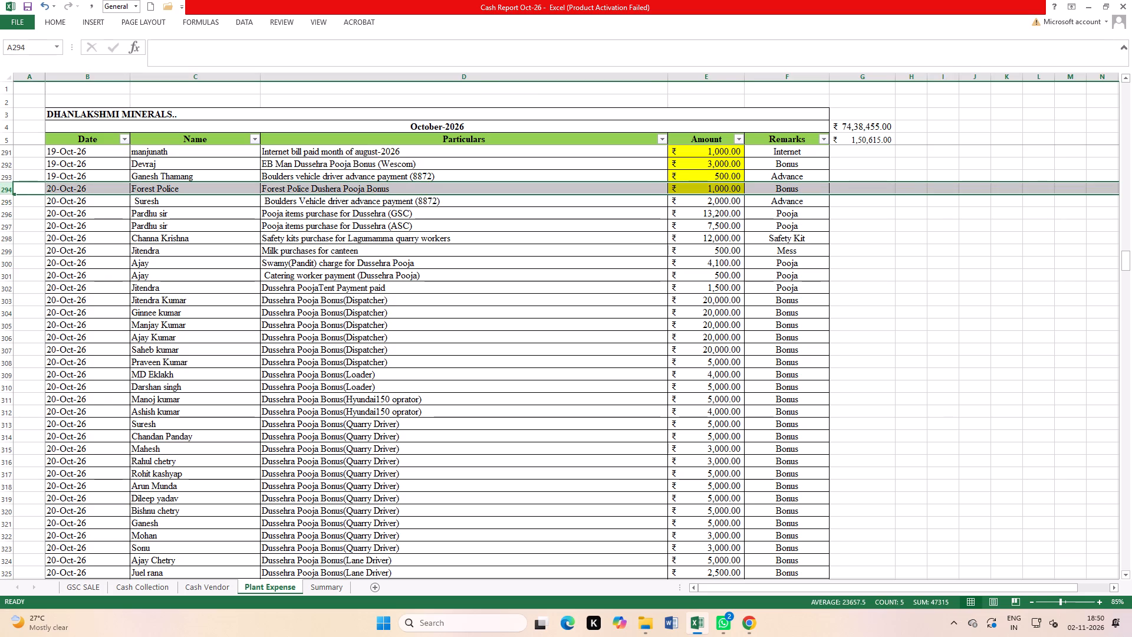
click(1, 199)
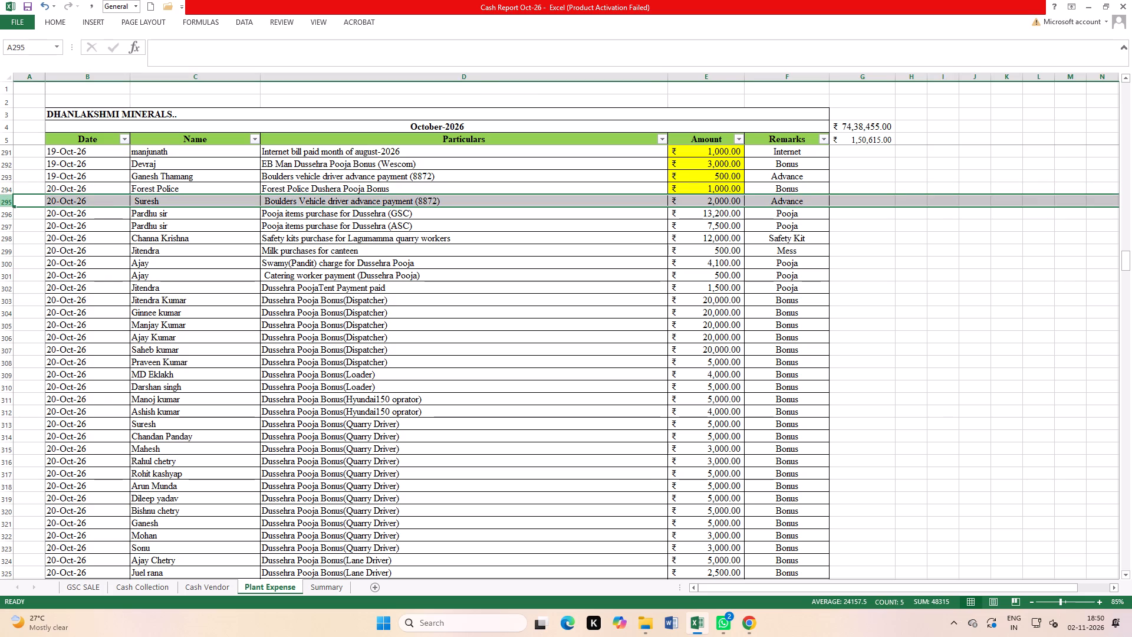
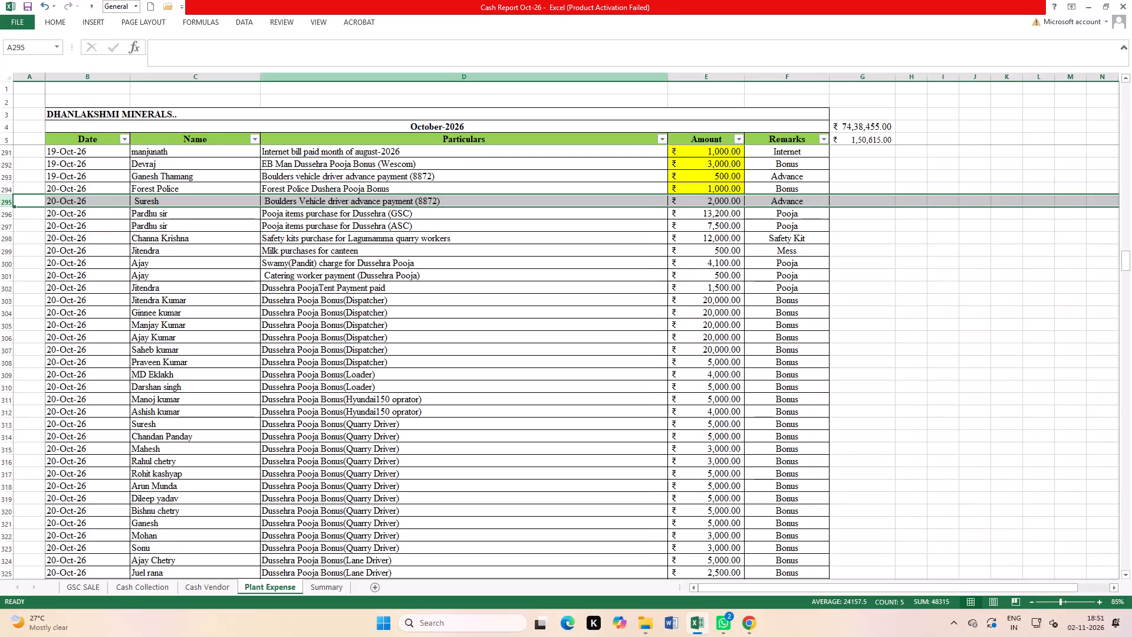
Fill the 20-Oct-26 amounts in E295 to E302, from the boulders driver advance to the Dussehra Pooja tent payment, with yellow.
click(768, 255)
drag(730, 201, 726, 269)
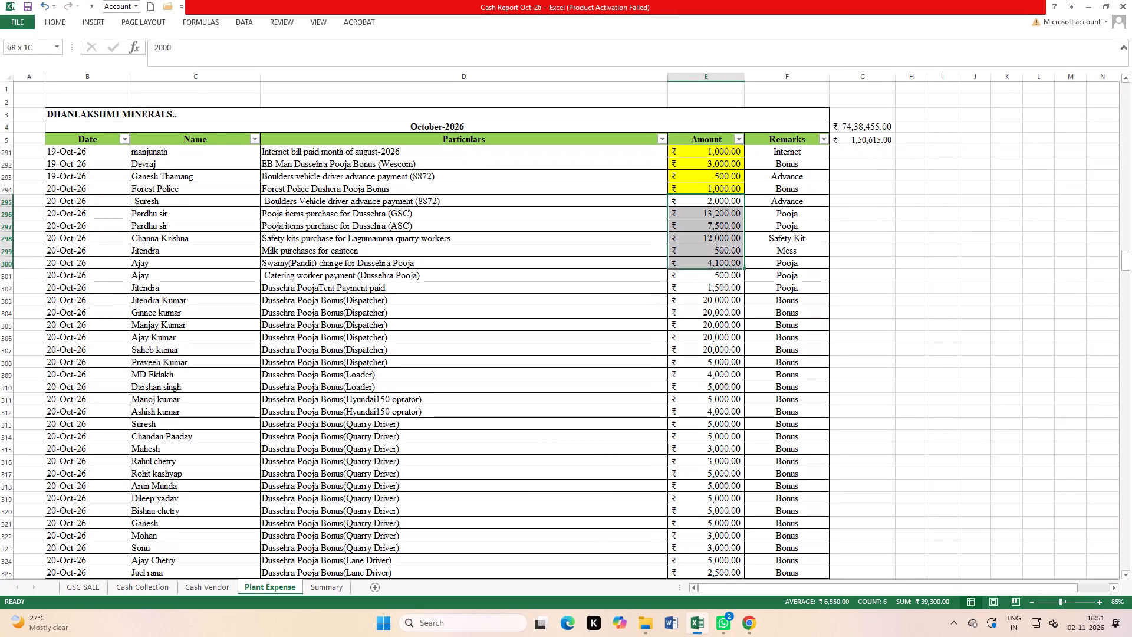
drag(726, 269, 726, 285)
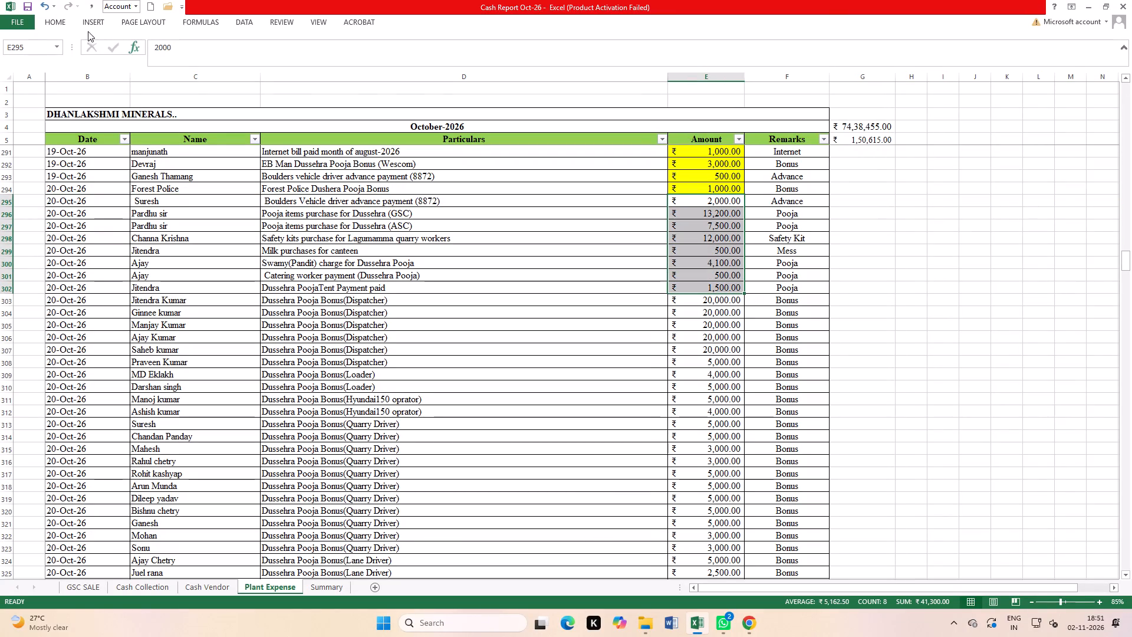
click(57, 19)
click(179, 61)
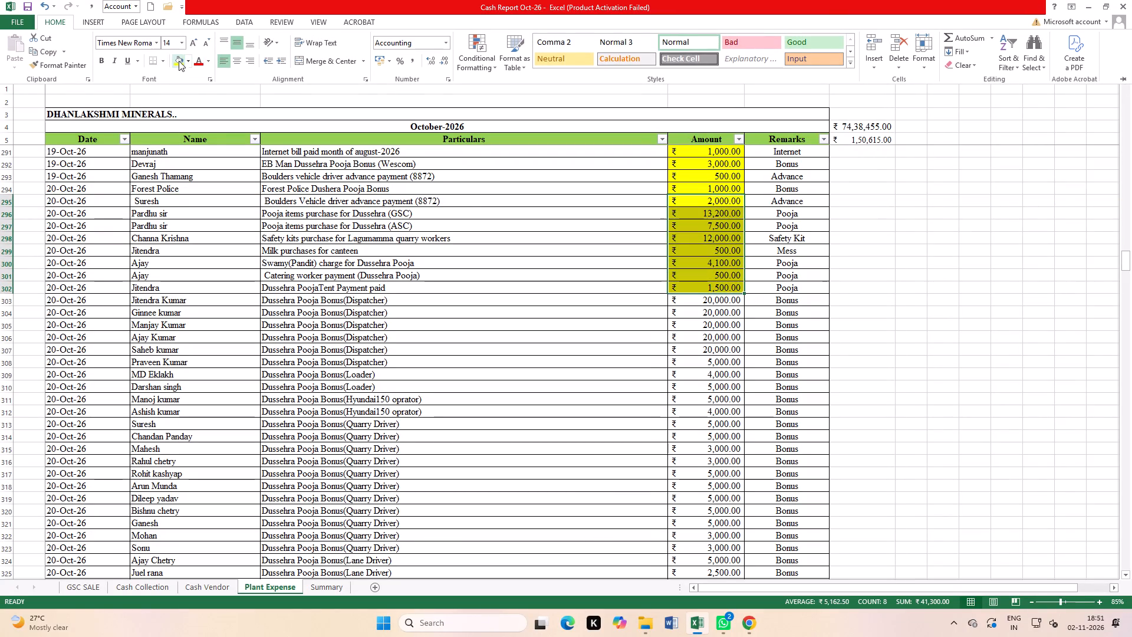
scroll(817, 303, down, 3)
scroll(750, 311, down, 1)
click(750, 311)
scroll(736, 297, down, 8)
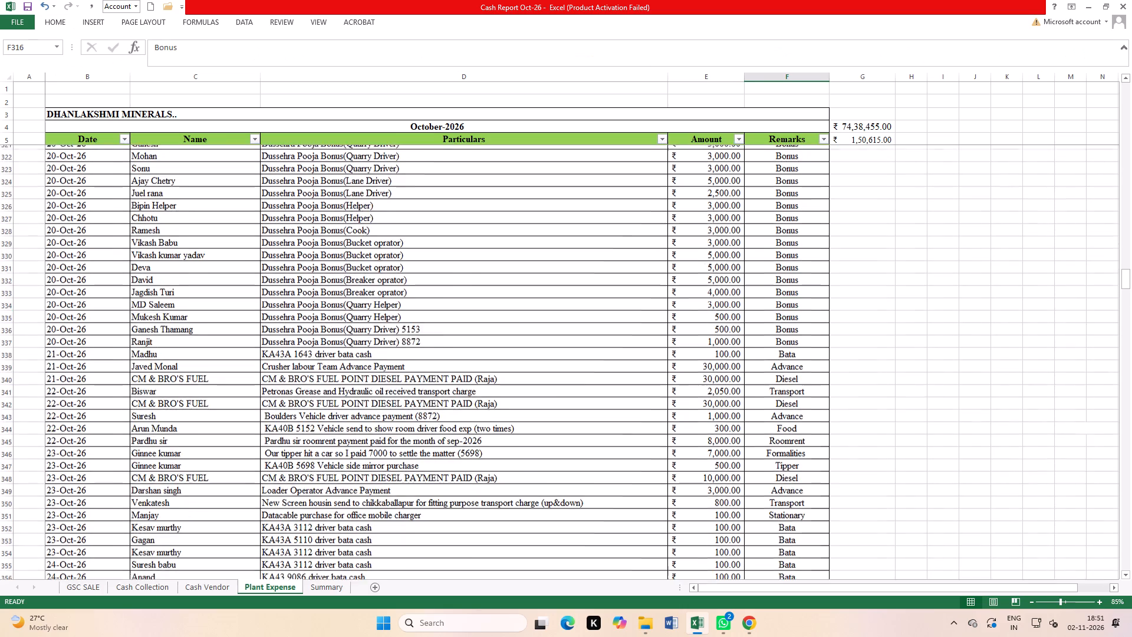
scroll(736, 297, down, 1)
click(729, 249)
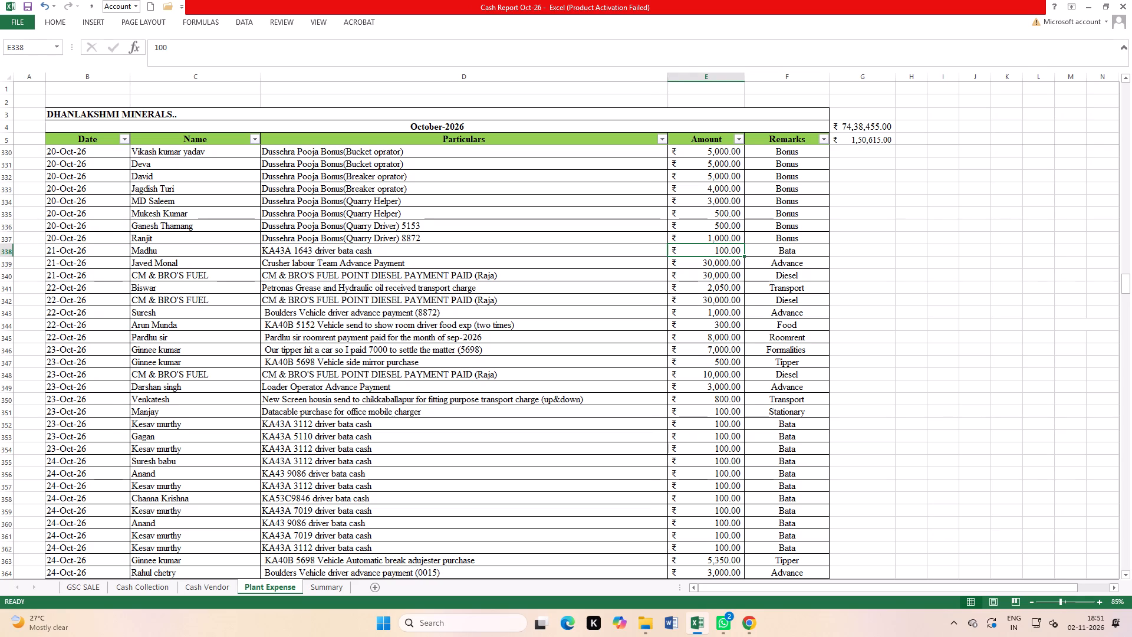
click(0, 239)
click(2, 252)
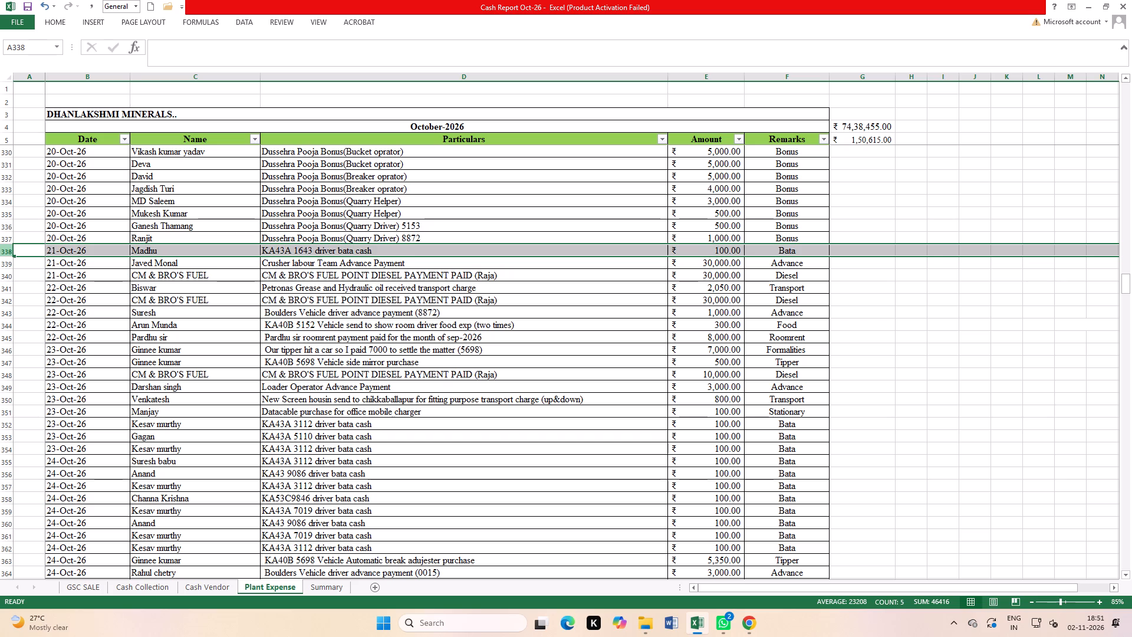
click(2, 277)
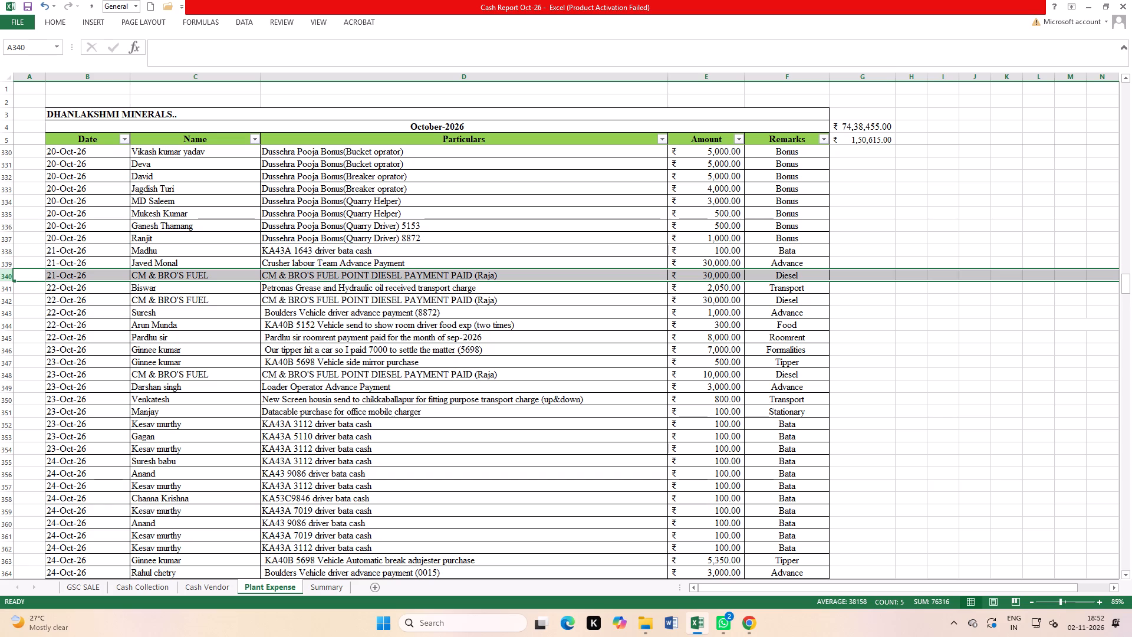
click(4, 328)
click(4, 320)
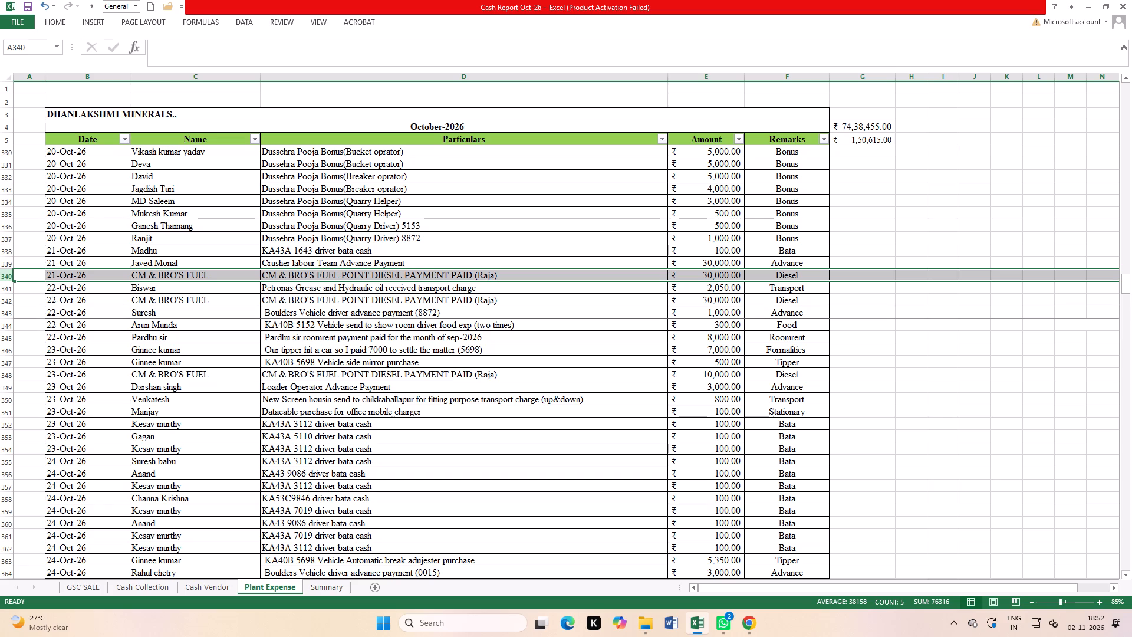
click(1, 323)
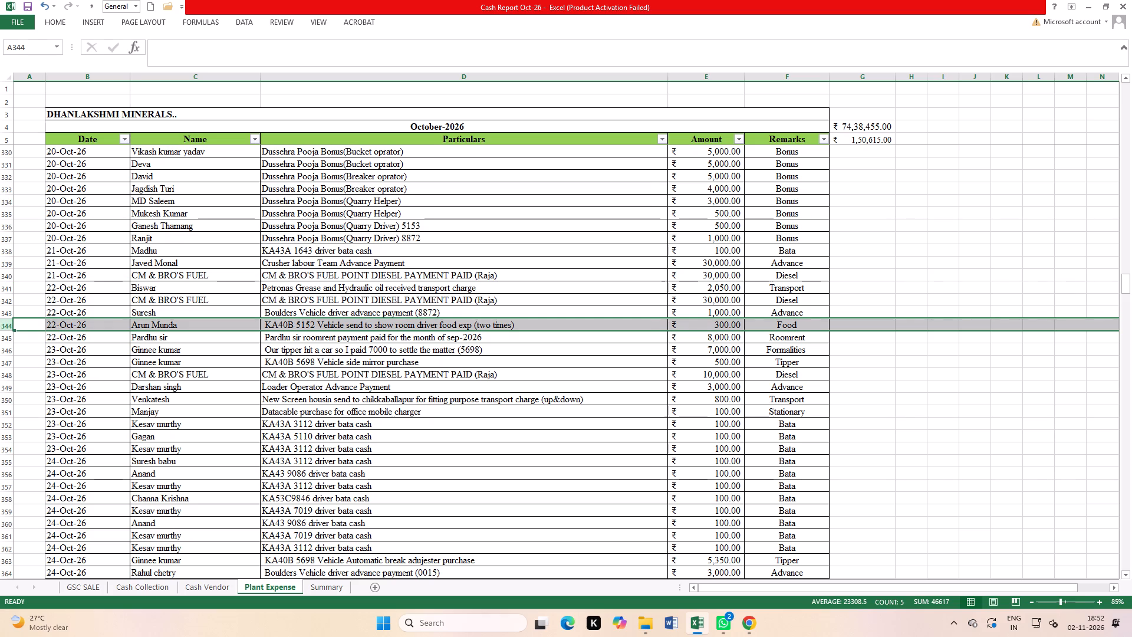
drag(722, 325, 734, 143)
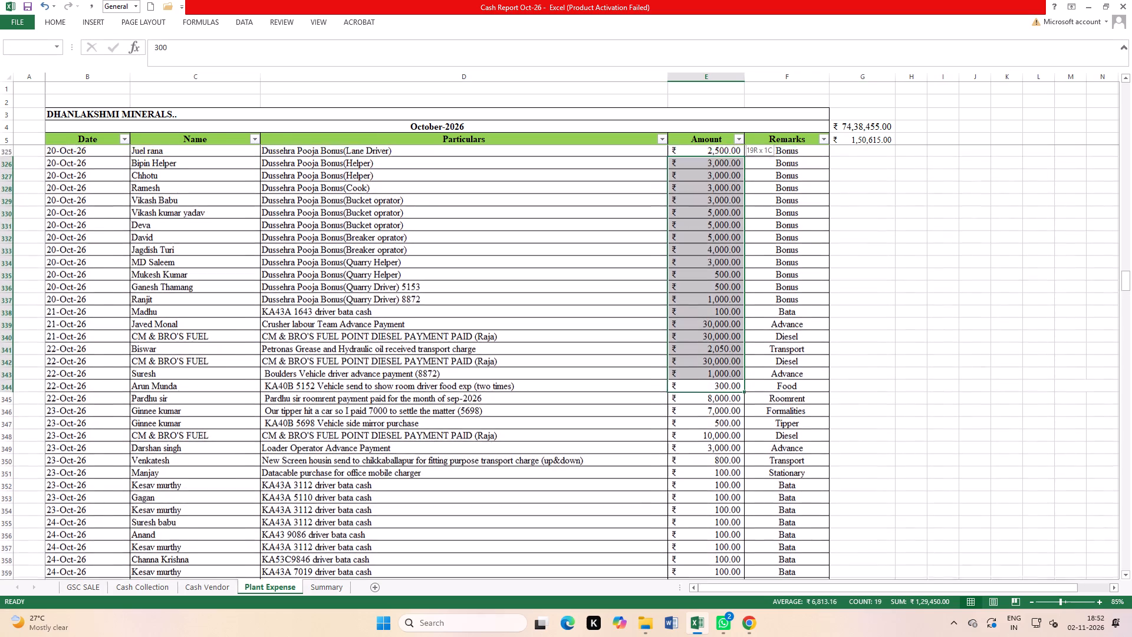
drag(734, 143, 720, 457)
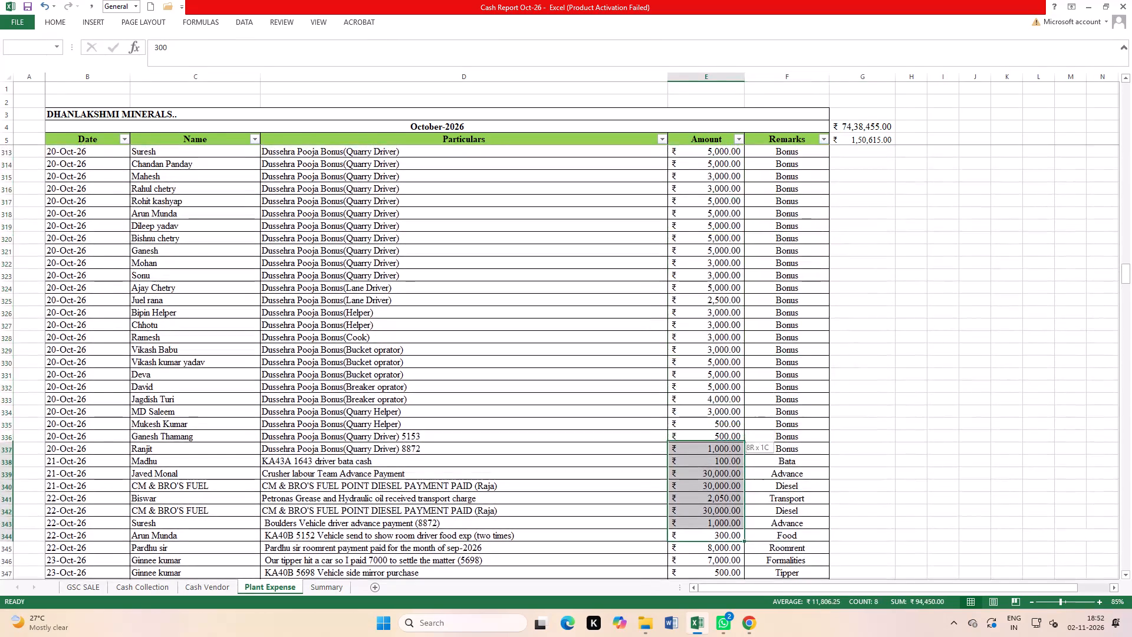
drag(720, 457, 716, 462)
click(57, 18)
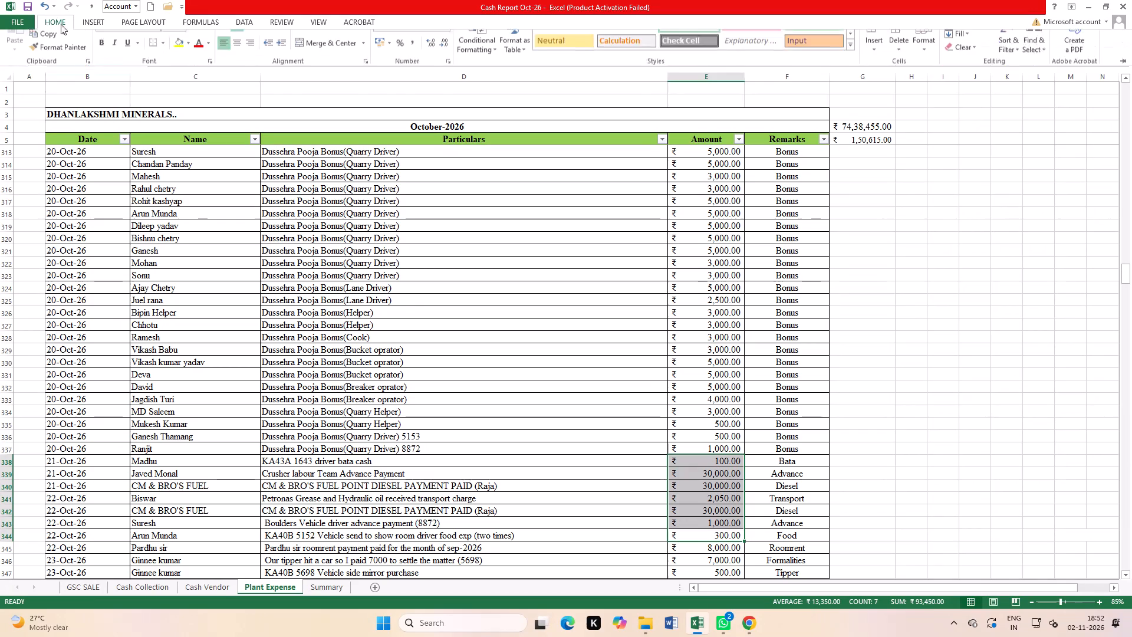
click(176, 60)
Select the 22-Oct-26 room rent amount in E345, the first unmarked amount after the yellow block.
scroll(542, 320, down, 8)
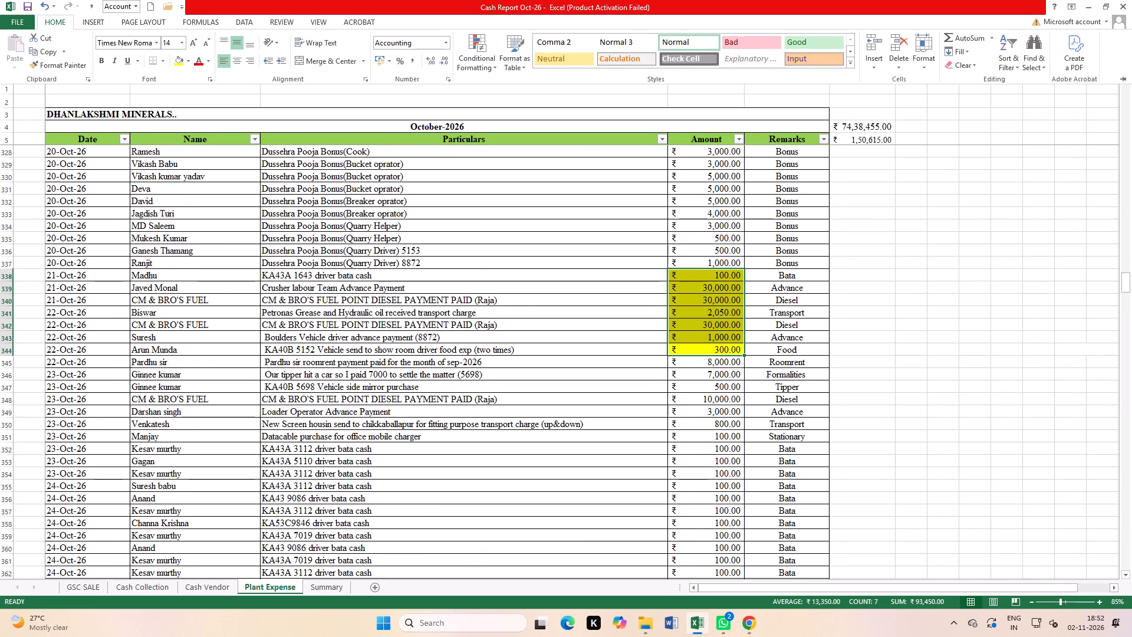
scroll(660, 354, down, 2)
click(713, 311)
click(706, 178)
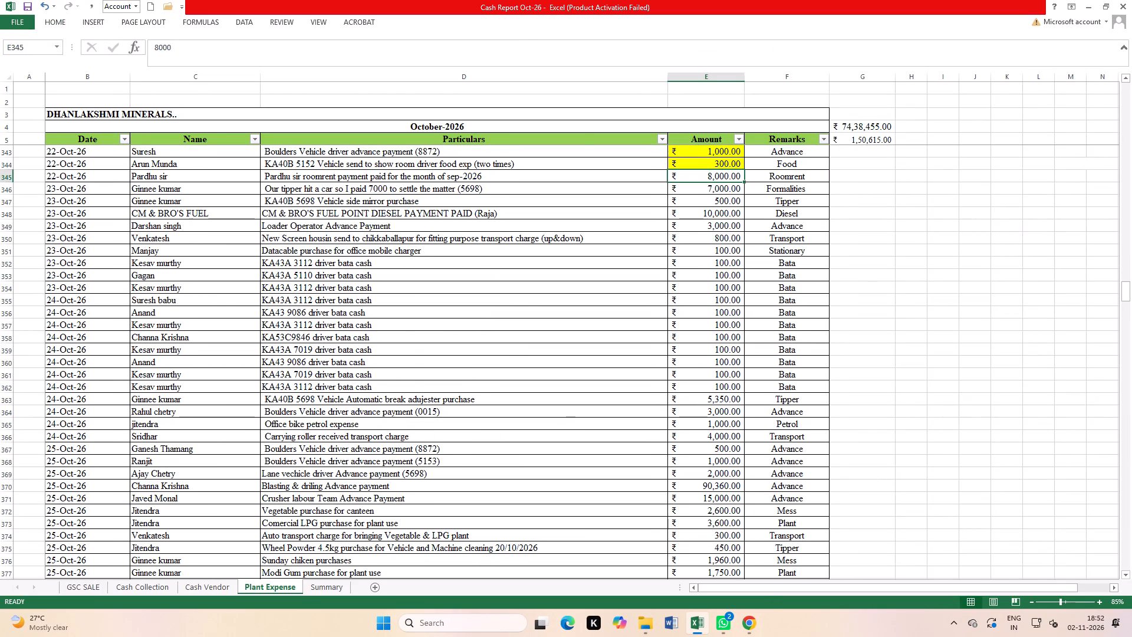
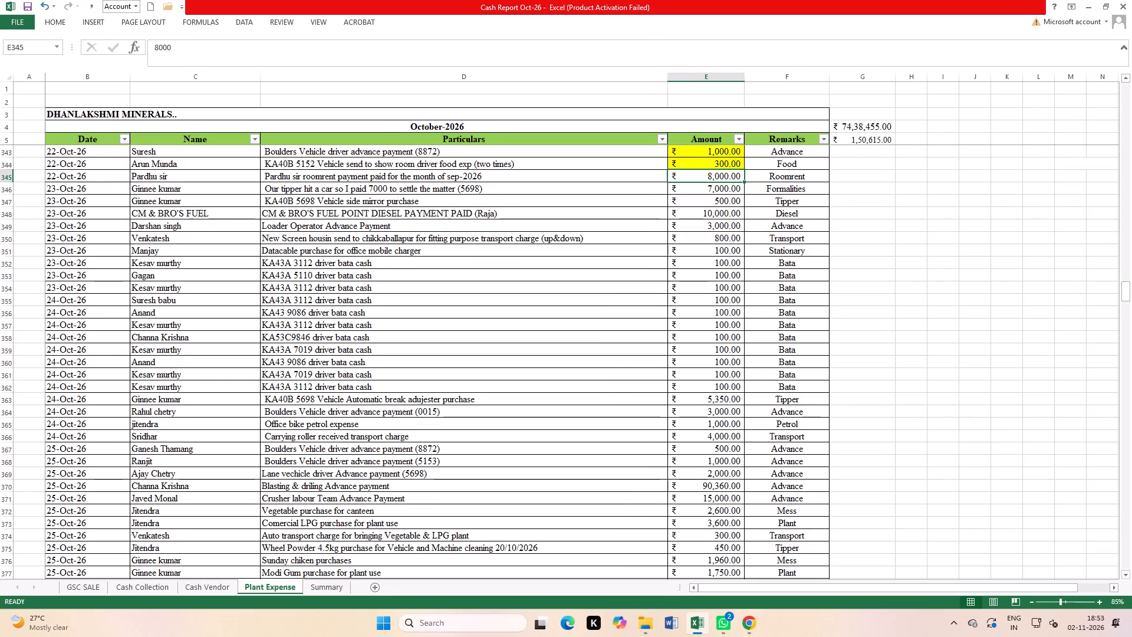
Fill the 22-Oct-26 and 23-Oct-26 amounts in E345 to E349, from the room rent to the loader operator advance, with yellow.
drag(720, 227, 567, 231)
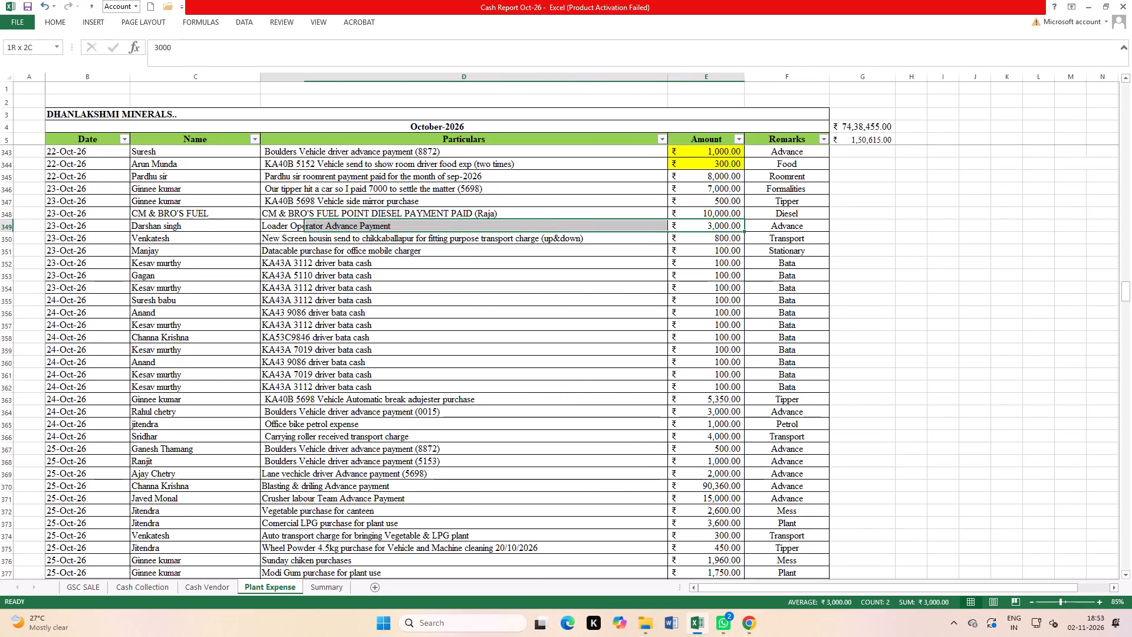
drag(567, 231, 430, 221)
click(690, 305)
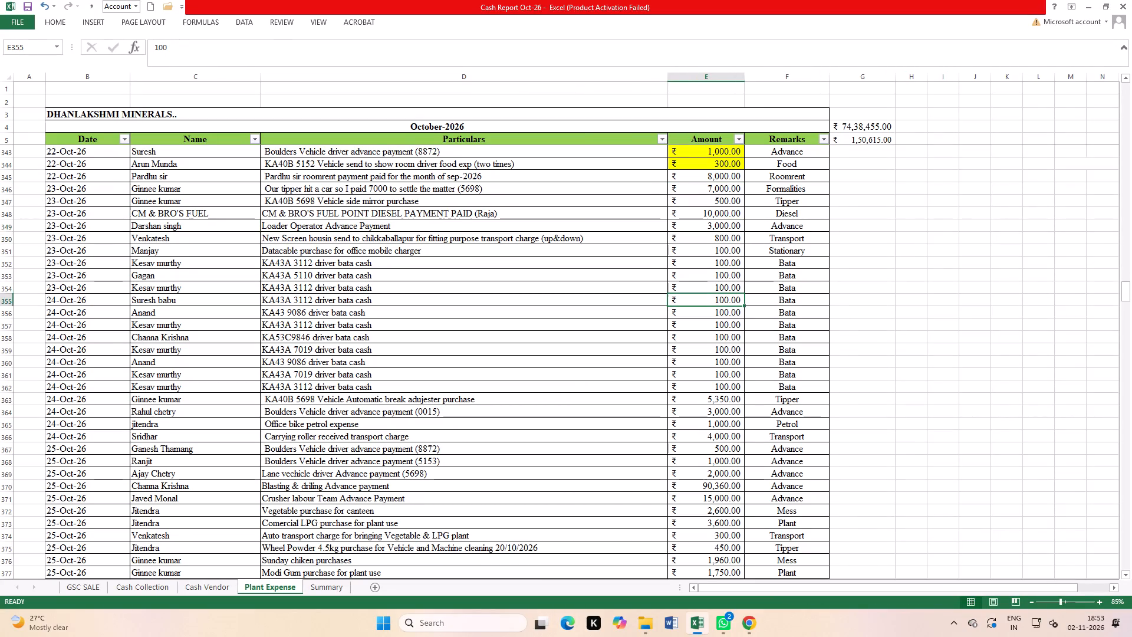
drag(710, 226, 715, 176)
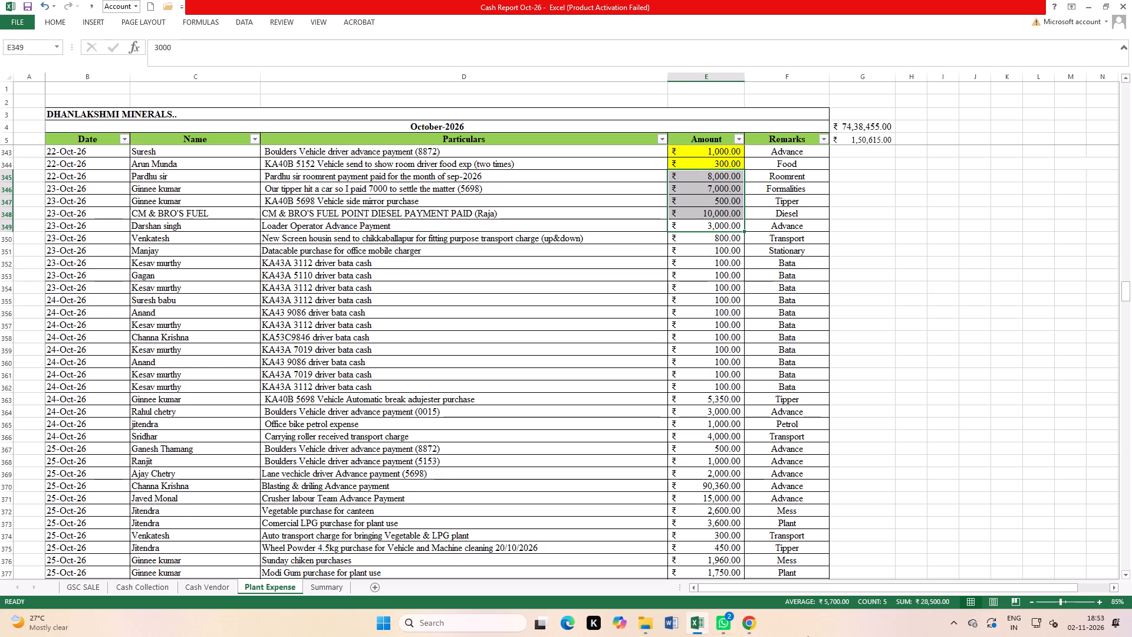
click(55, 20)
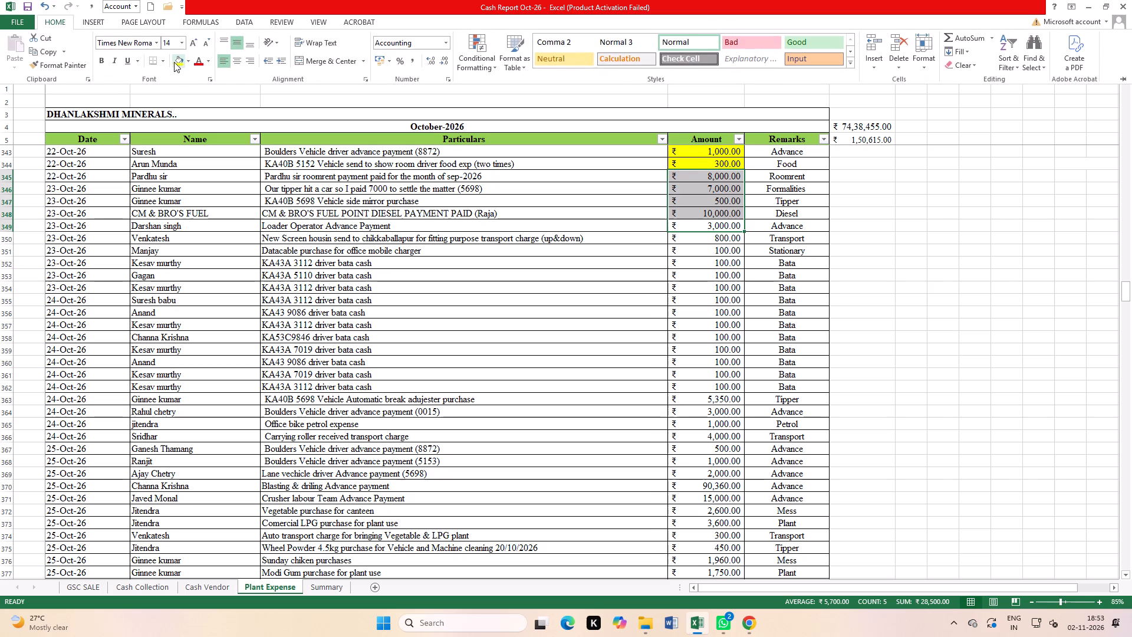
click(174, 62)
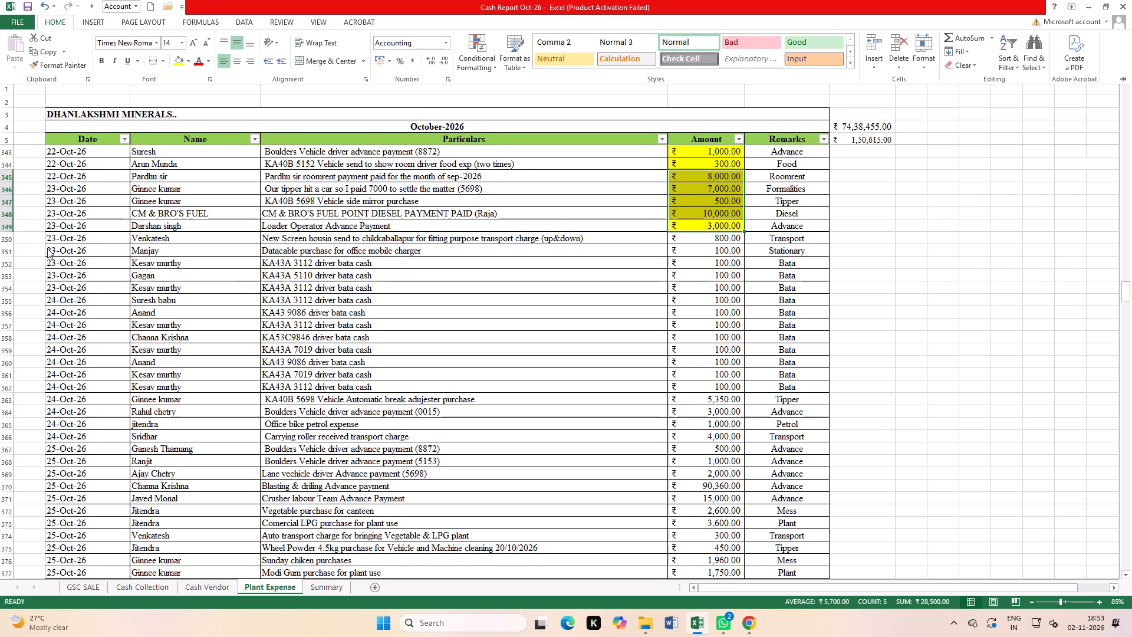
click(166, 290)
Select the entire row 350, the 23-Oct-26 transport charge entry for sending the new screen to Chikkaballapur.
click(6, 241)
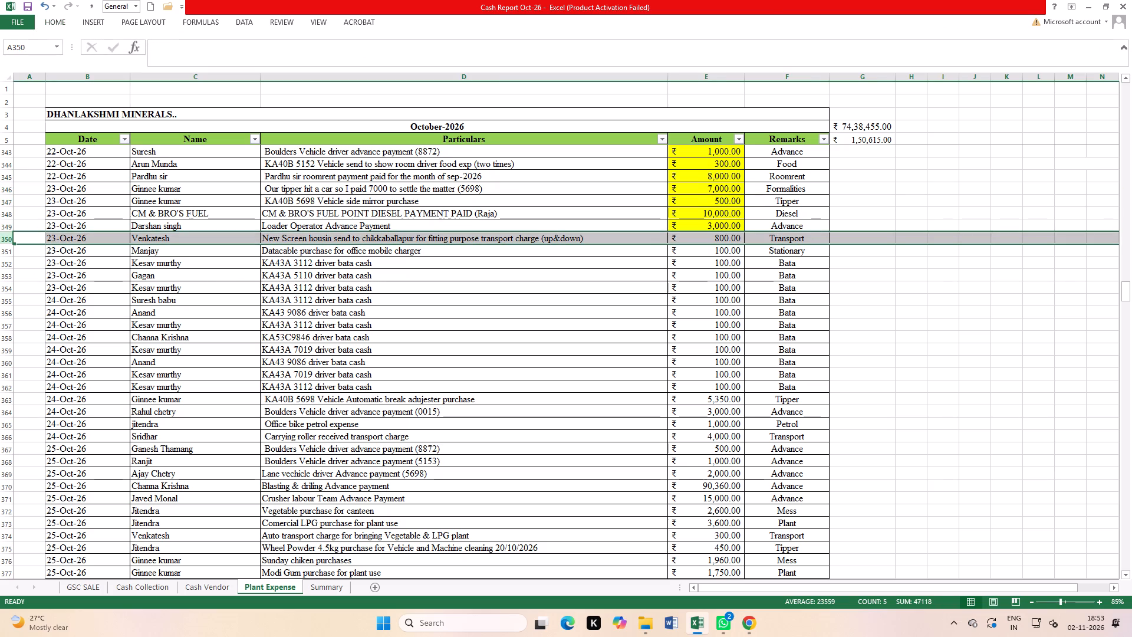
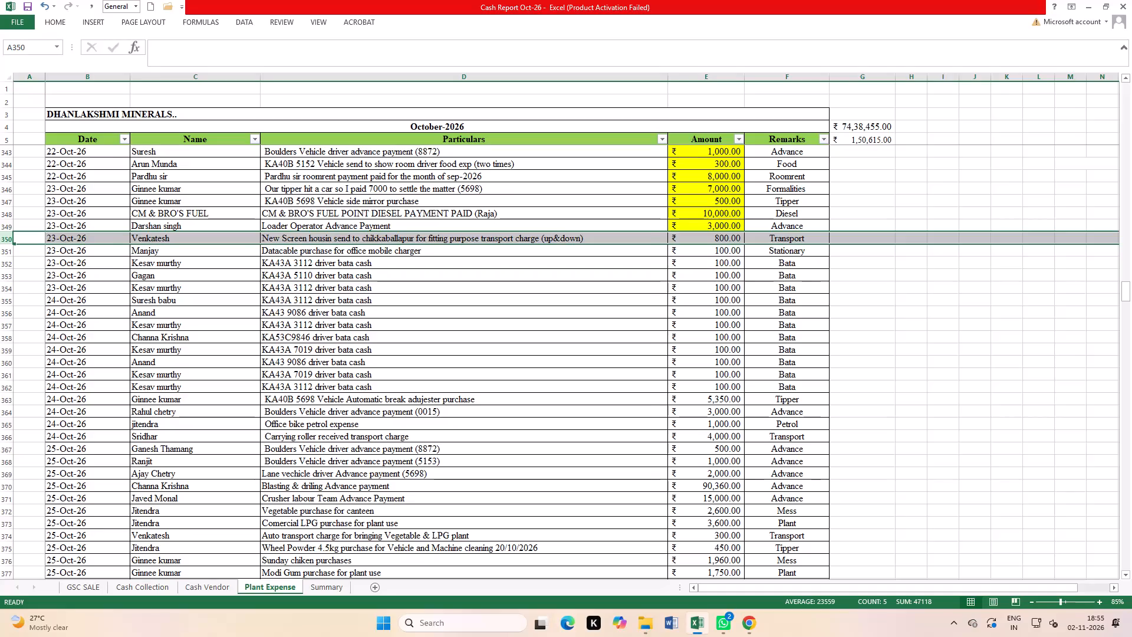
Select the amounts in E351 to E362, from the 23-Oct-26 data cable purchase to the last 24-Oct-26 driver bata entry.
click(760, 395)
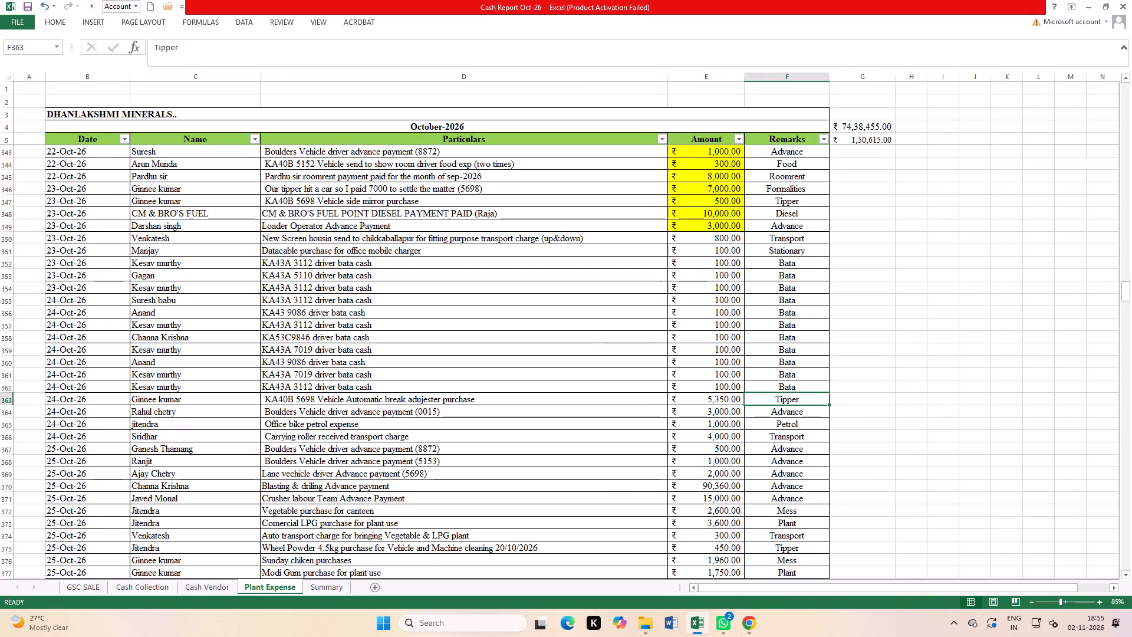
drag(718, 246, 719, 382)
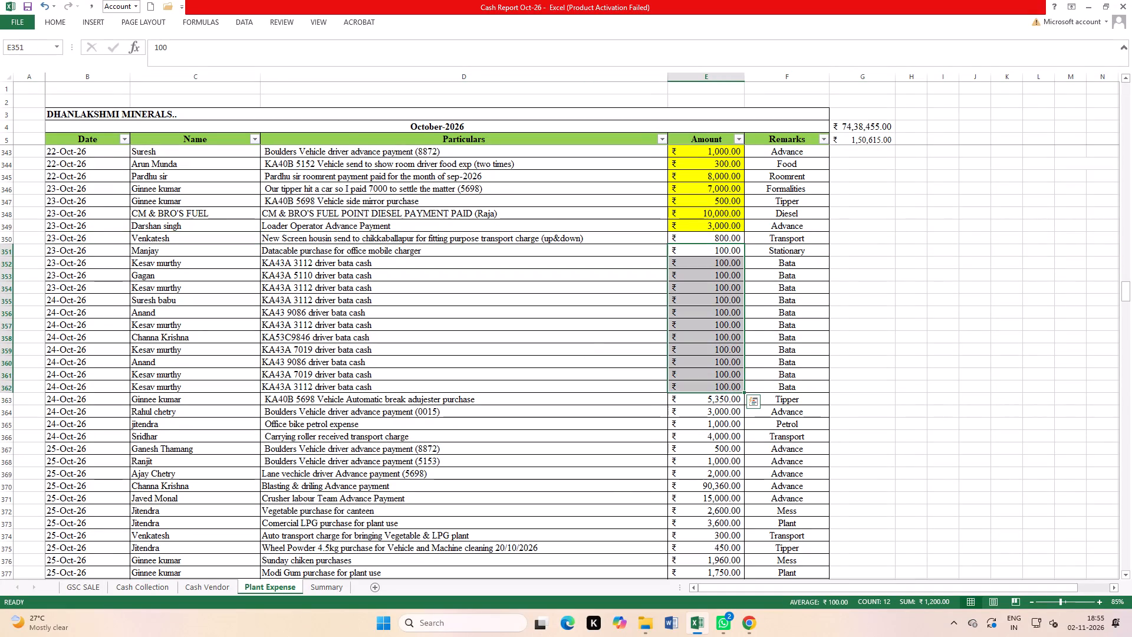
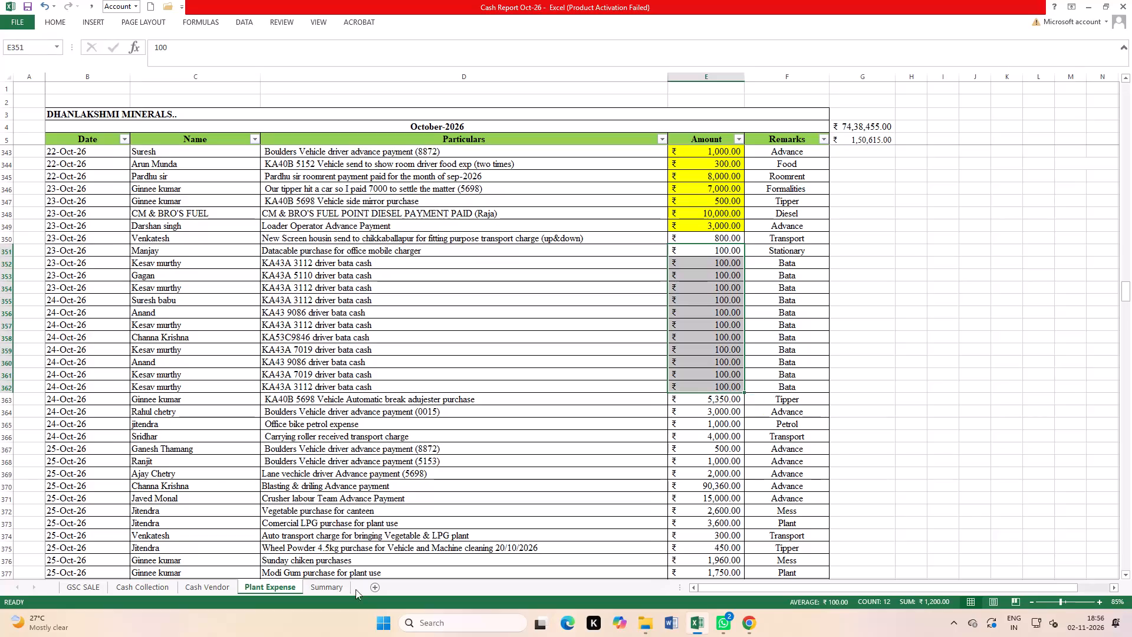
Fill the selected amounts E351 to E362, from the data cable purchase to the last 24-Oct-26 driver bata entry, with yellow.
click(47, 19)
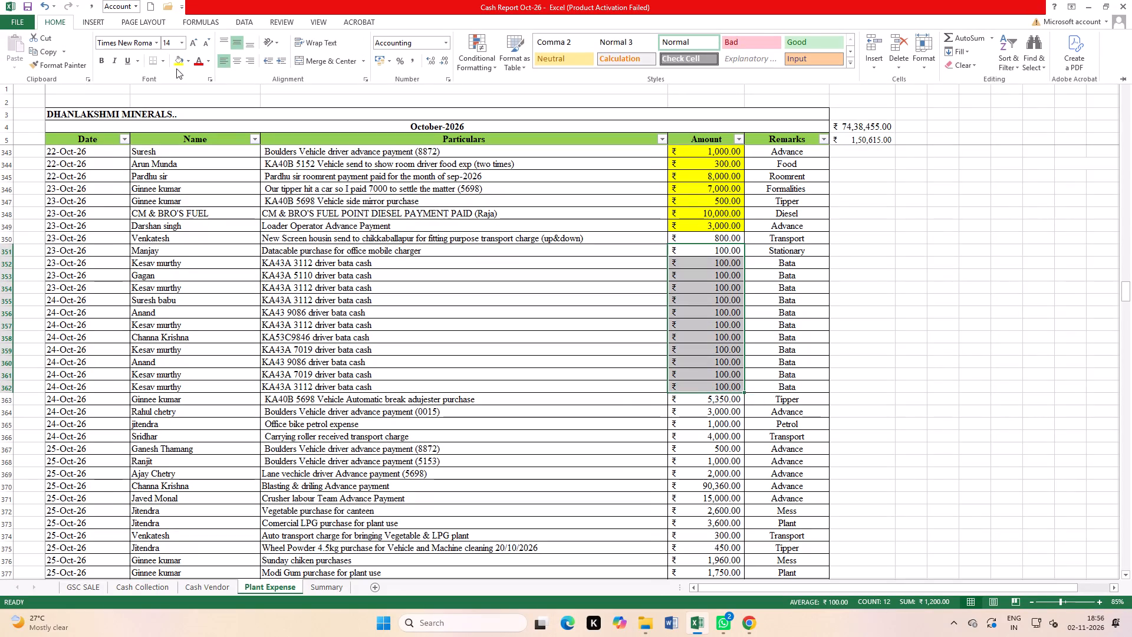
click(182, 67)
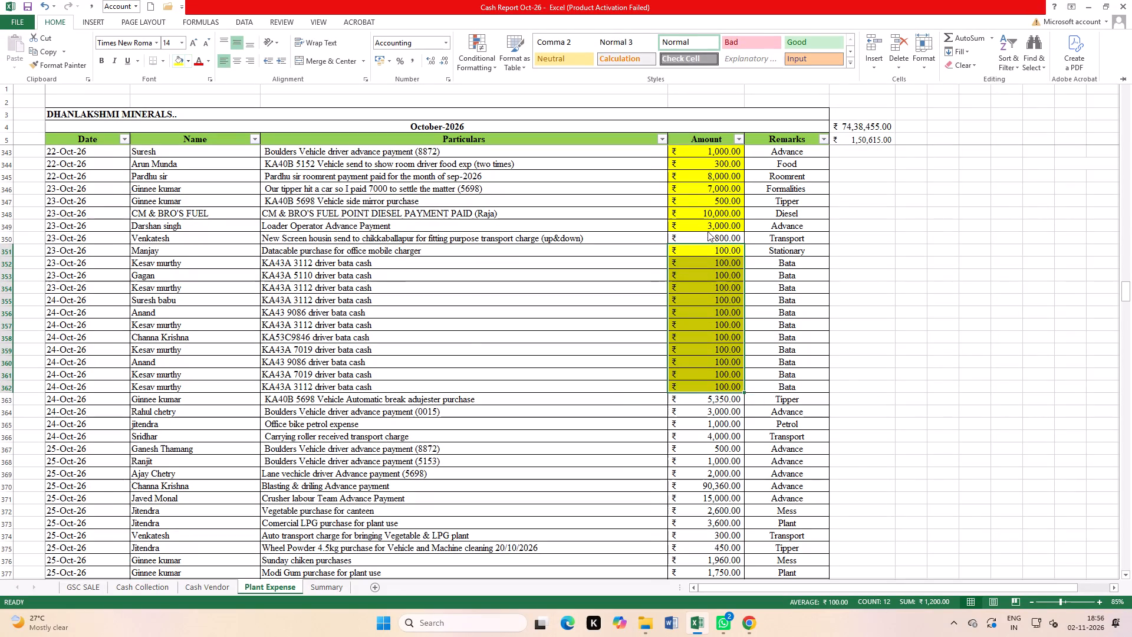
Fill the 23-Oct-26 new screen housing transport charge amount in E350 with yellow.
click(706, 223)
click(702, 235)
click(54, 19)
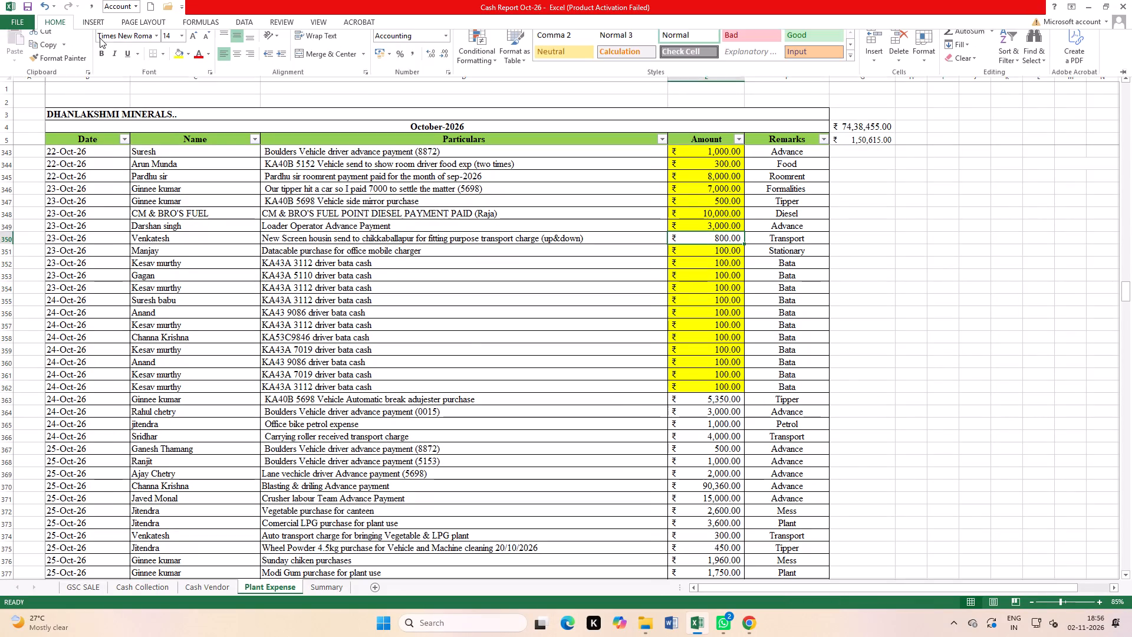
click(182, 63)
Select the whole of row 366, the 24-Oct-26 carrying roller transport charge entry.
scroll(697, 393, down, 2)
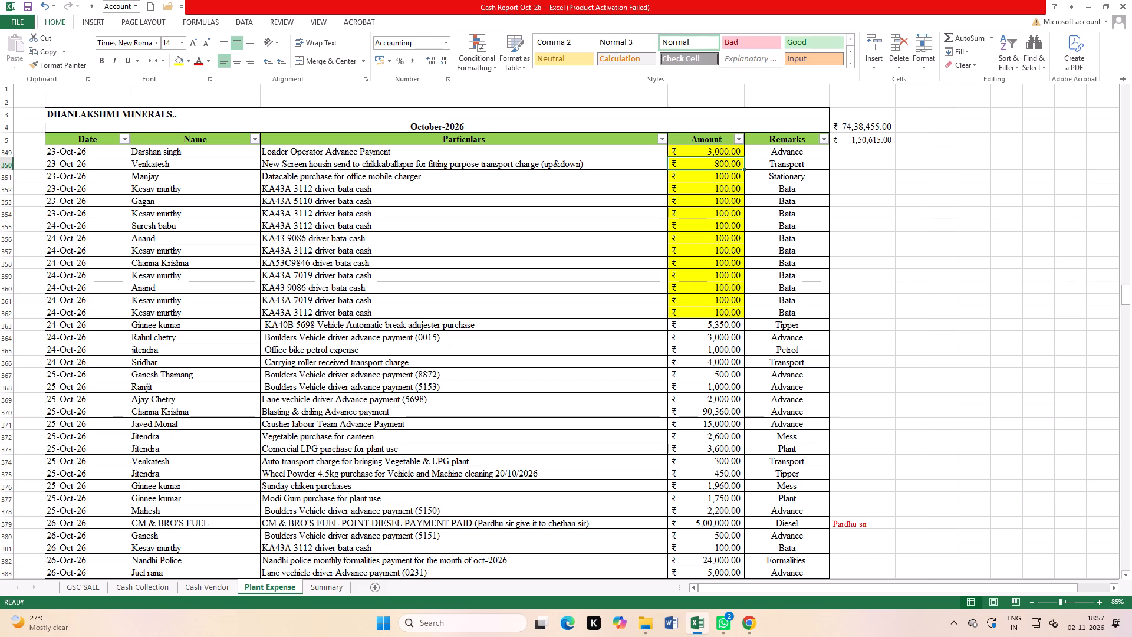
click(0, 373)
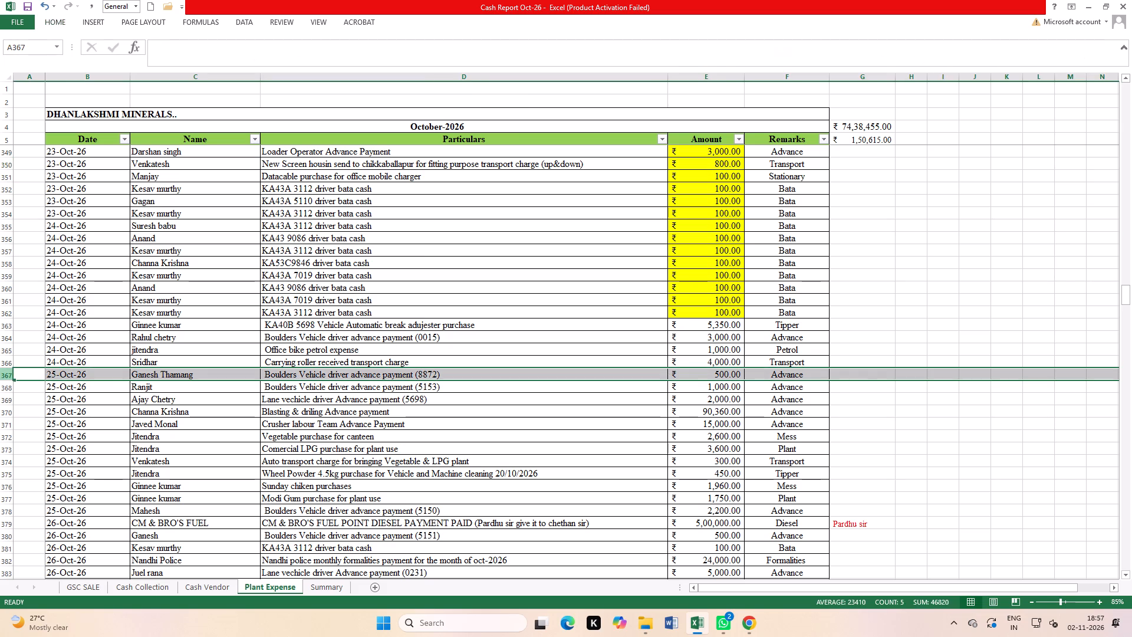
click(4, 362)
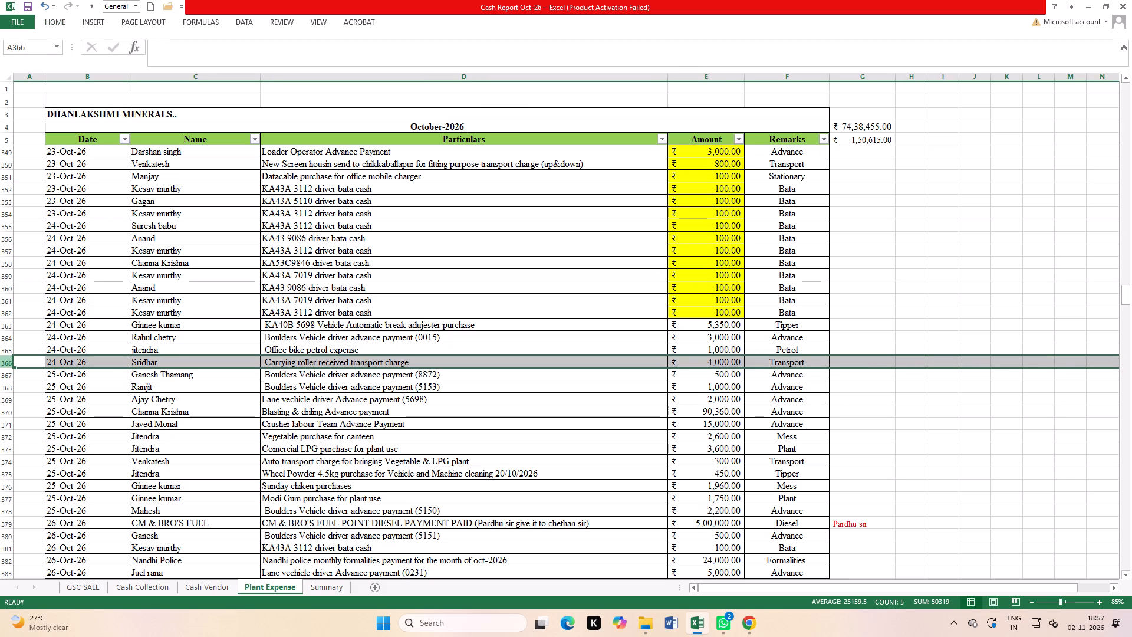
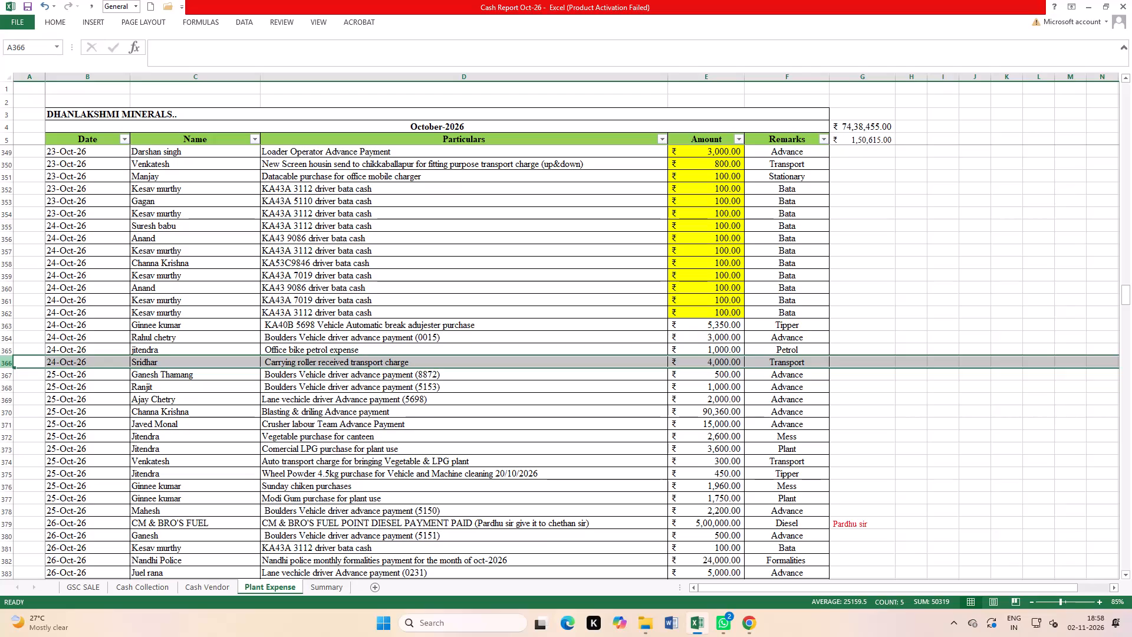
Fill amounts E363 to E371, from the automatic brake adjuster purchase to the crusher labour team advance, with yellow.
drag(709, 425, 719, 330)
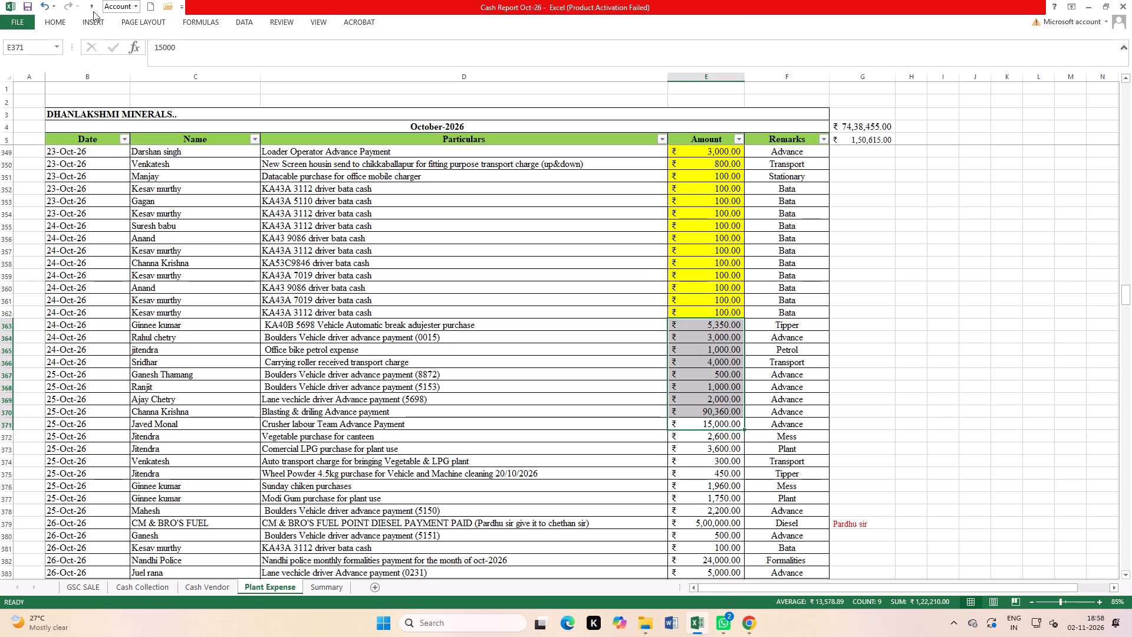
click(47, 24)
click(180, 57)
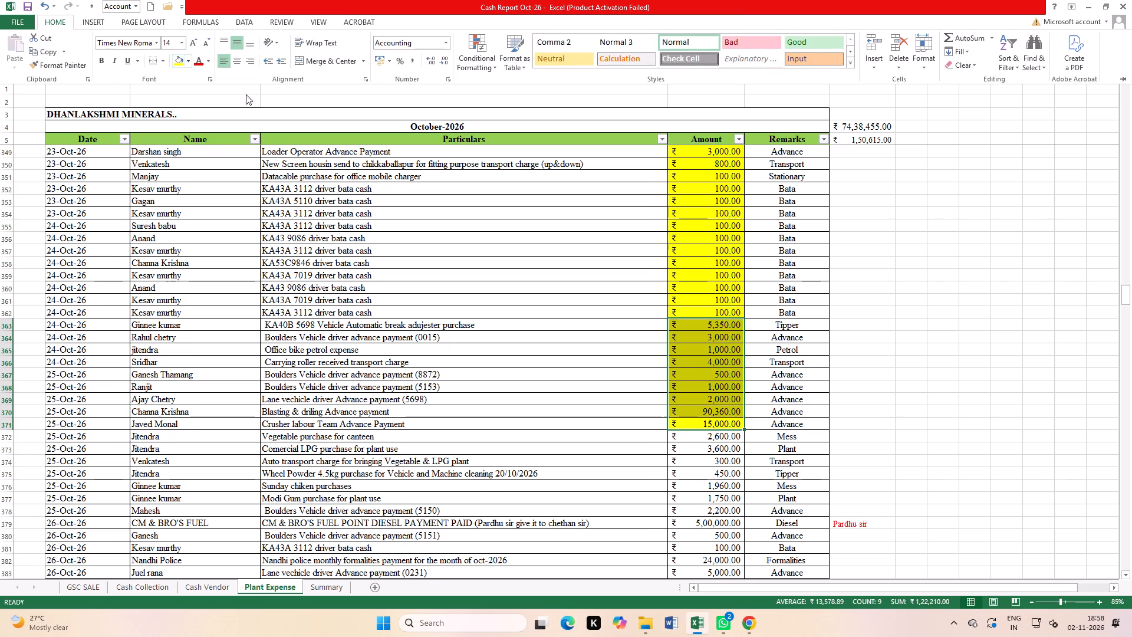
Fill the 25-Oct-26 amounts E372 to E375, from the canteen vegetable purchase to the wheel powder purchase, with yellow.
scroll(798, 305, down, 3)
click(760, 363)
scroll(824, 304, down, 2)
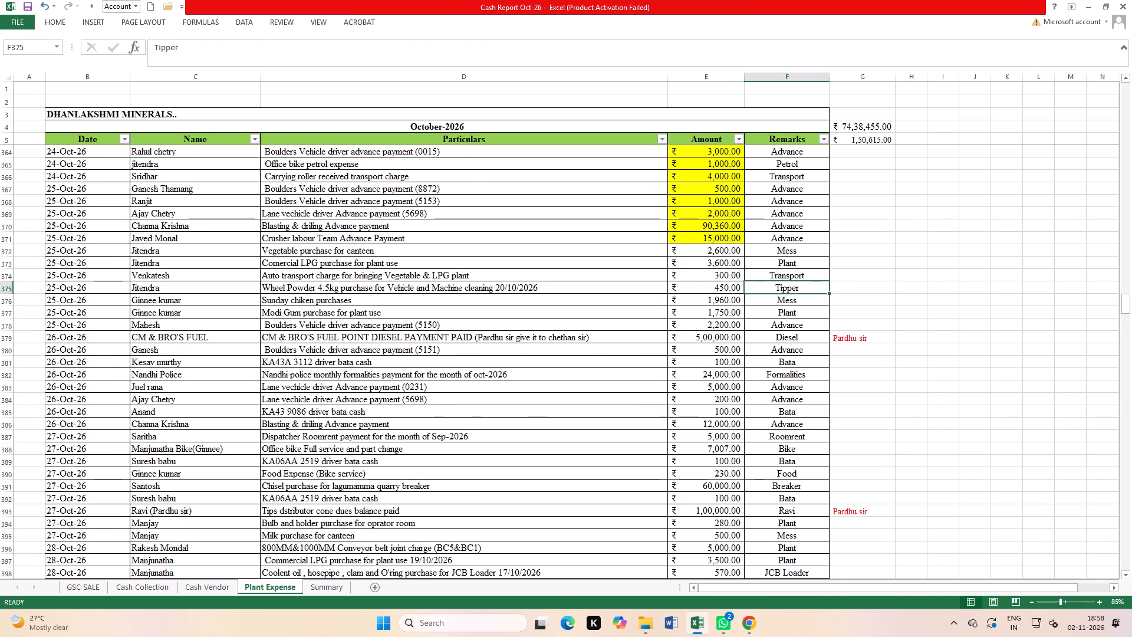
click(720, 252)
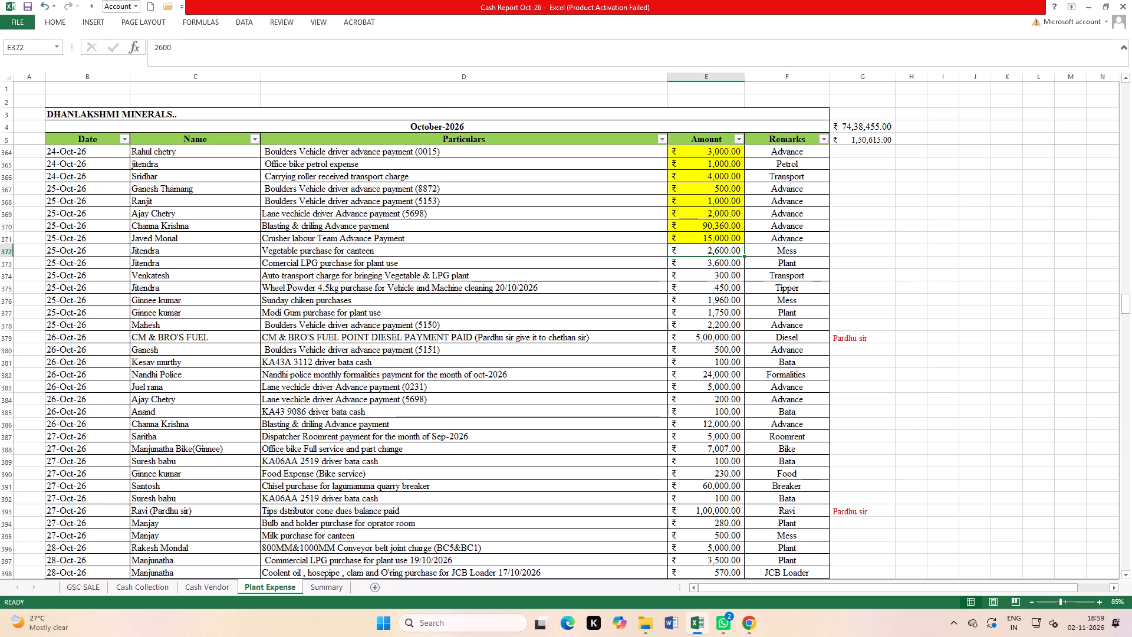
drag(729, 287, 738, 254)
click(52, 20)
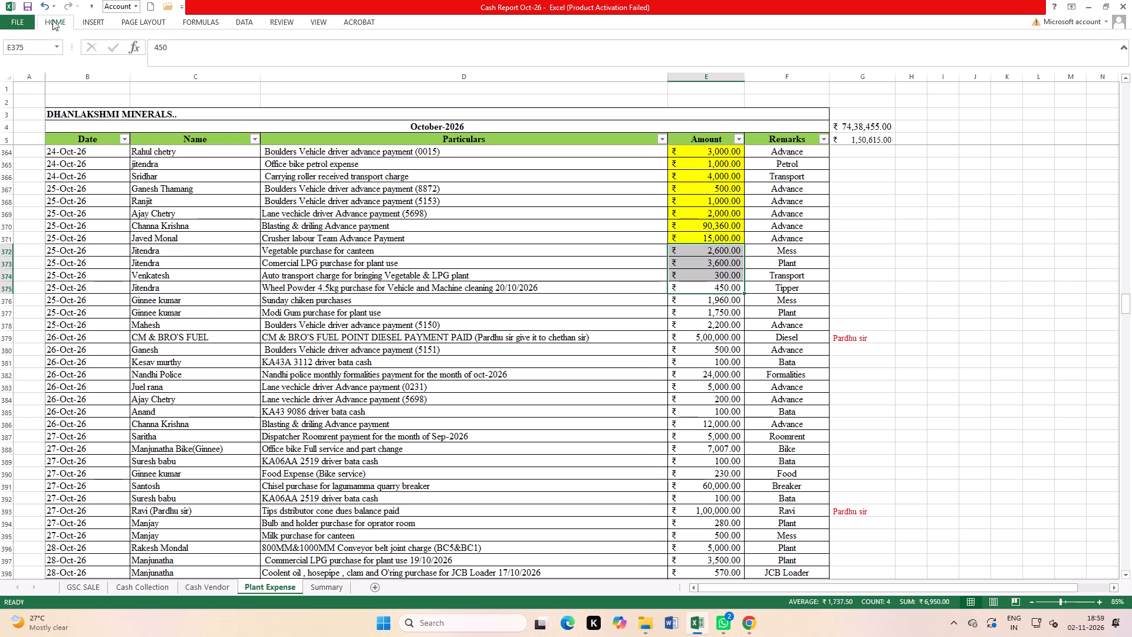
click(176, 60)
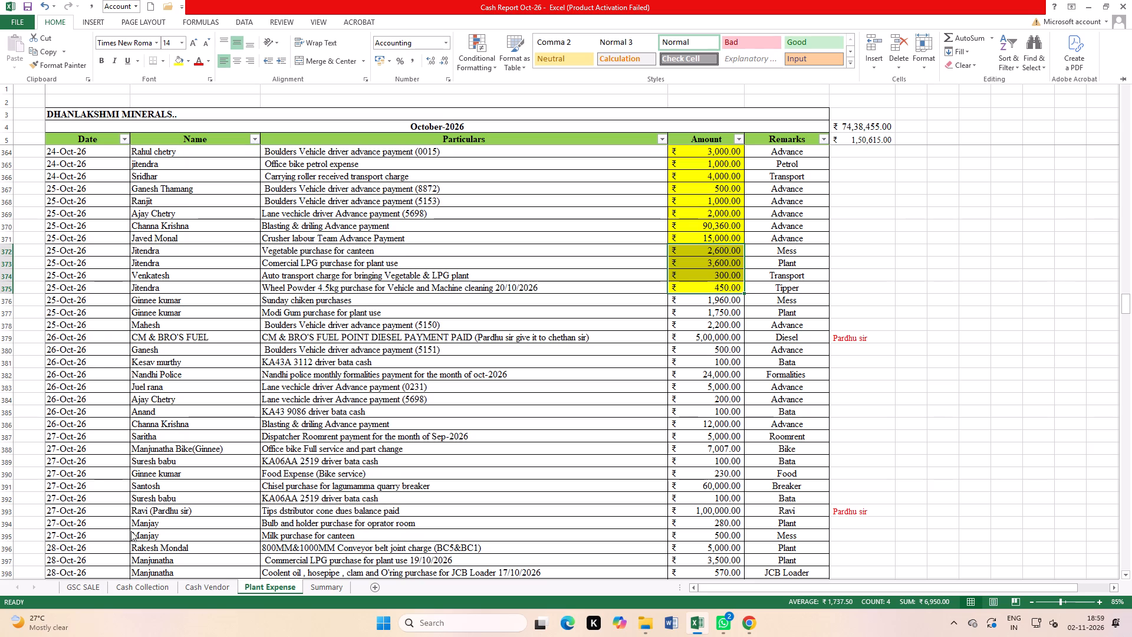
click(318, 397)
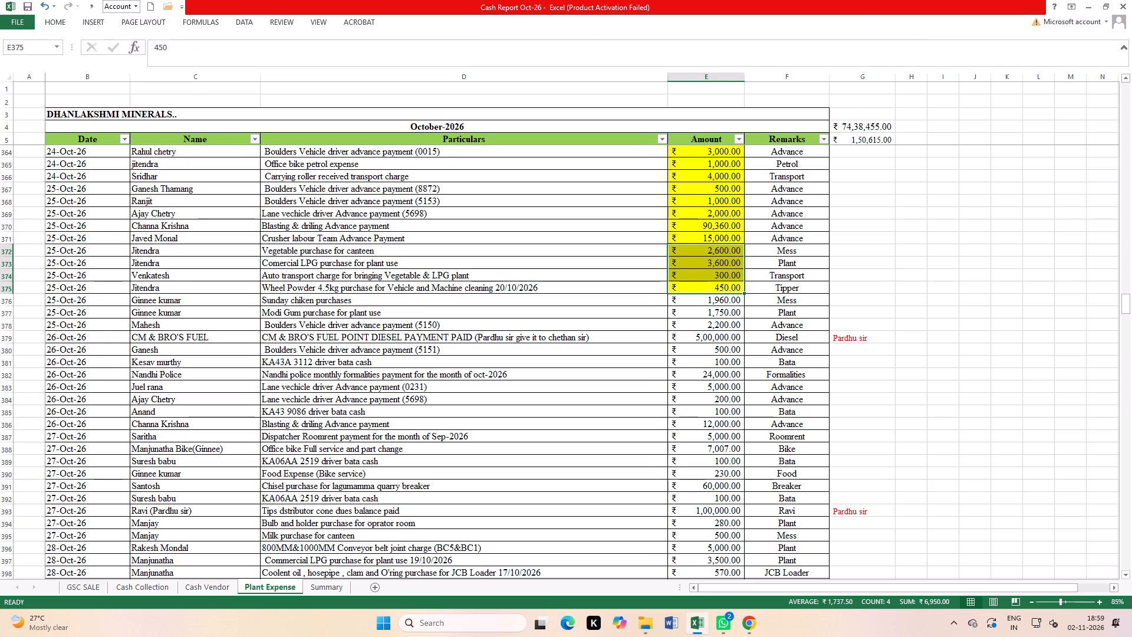
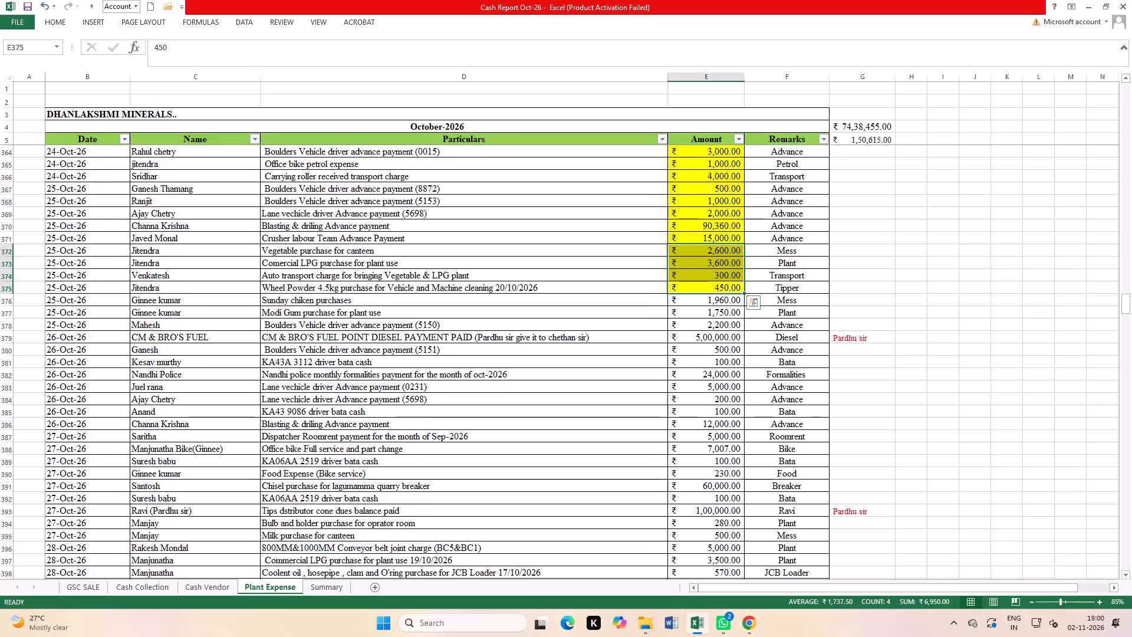
Fill amounts E376 to E382, from the Sunday chicken purchase to the police monthly formalities payment, with yellow.
drag(717, 374, 711, 304)
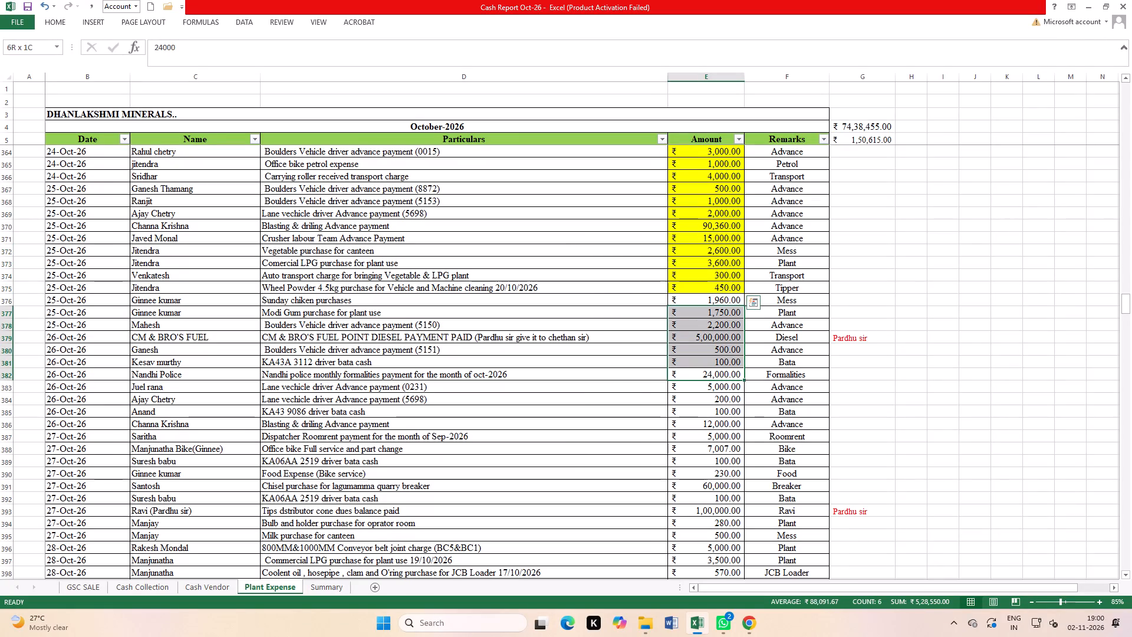
drag(711, 304, 711, 304)
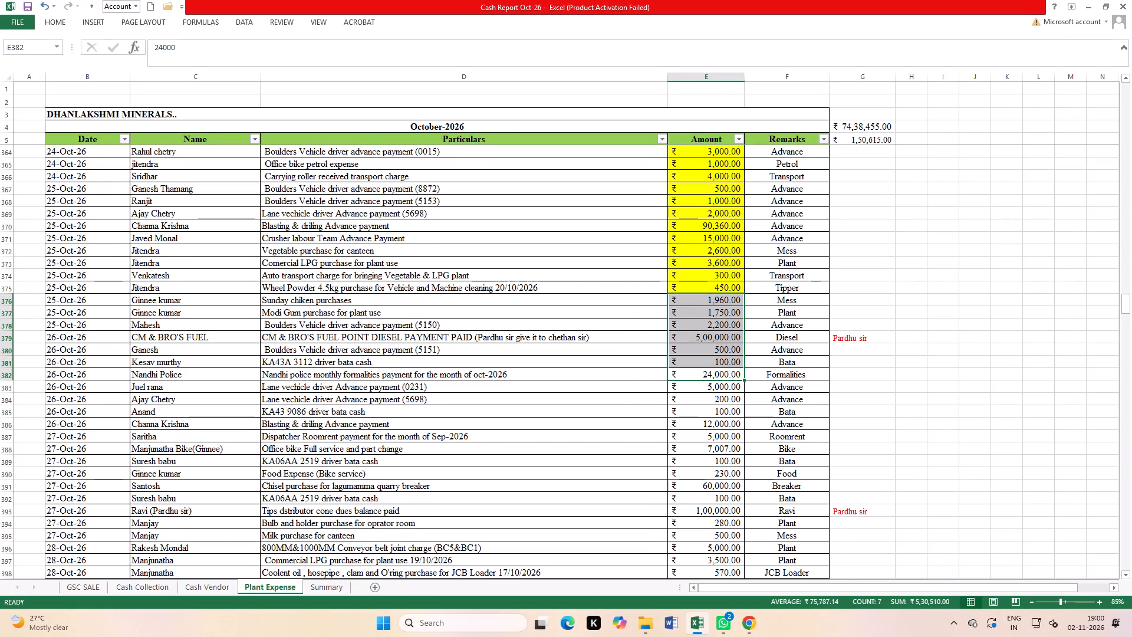
click(62, 21)
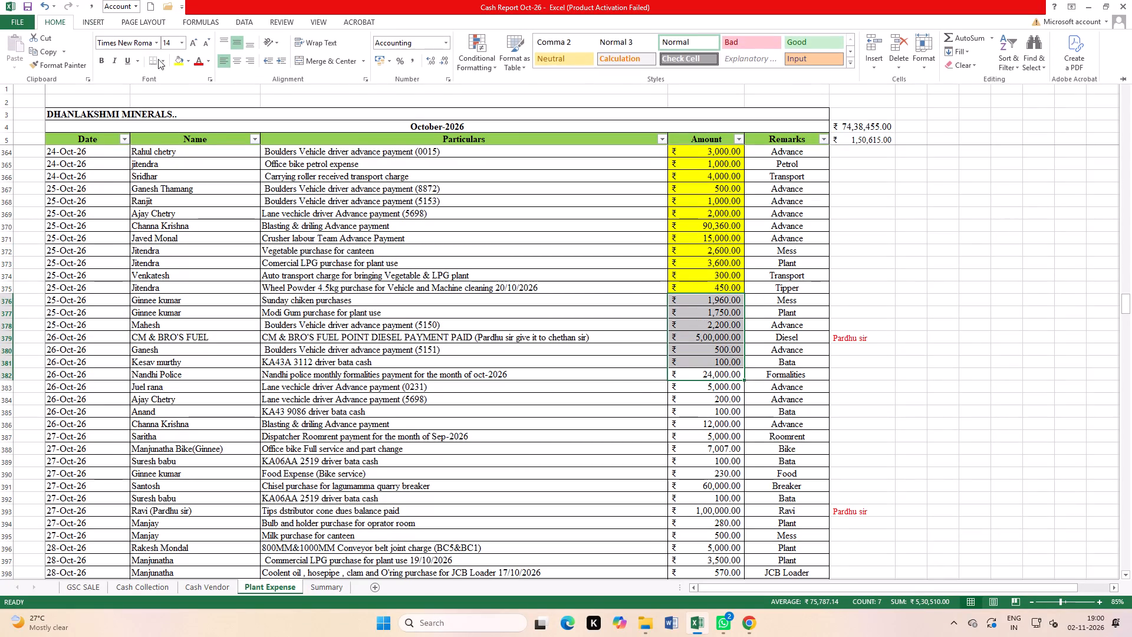
click(175, 61)
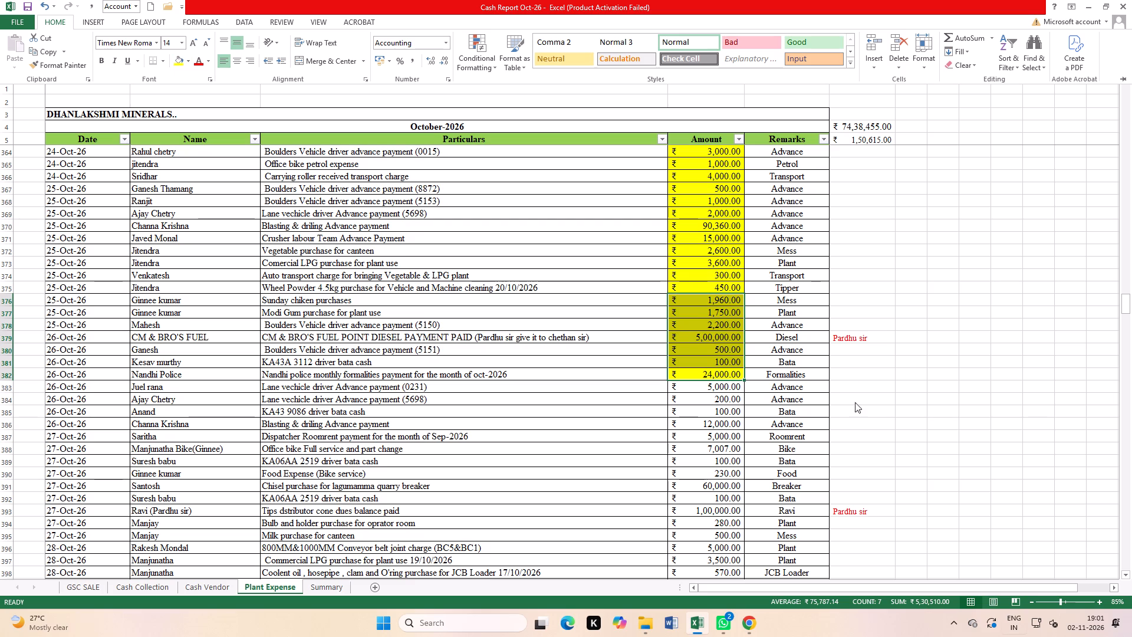
Fill amounts E383 to E388, from the lane vehicle driver advance (0231) to the office bike full service, with yellow.
click(727, 448)
click(773, 447)
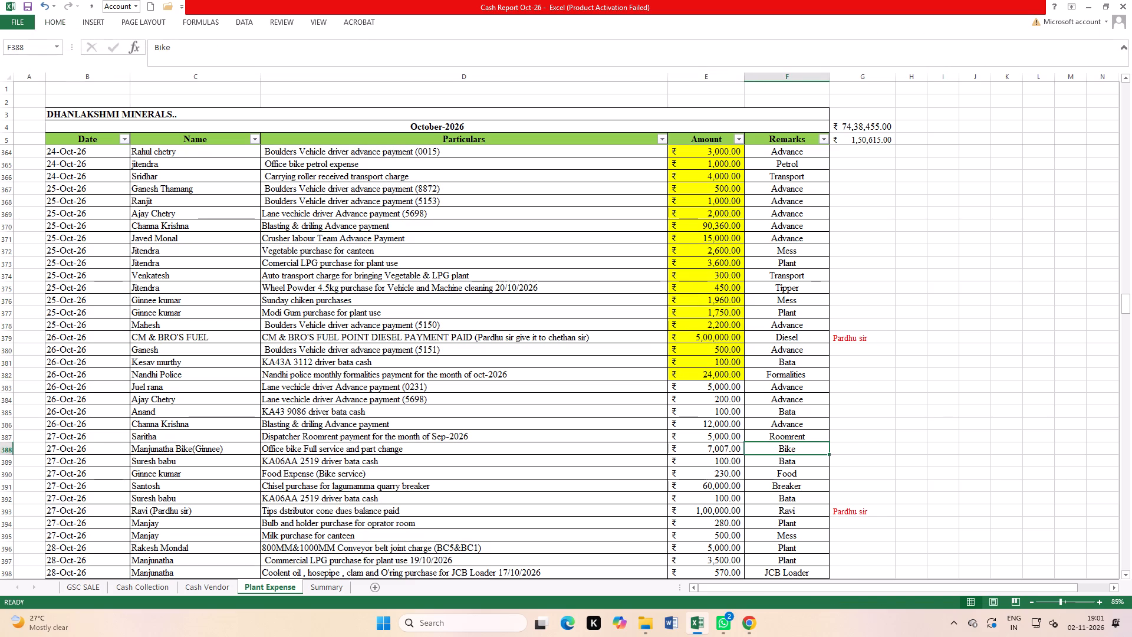
drag(715, 451, 728, 390)
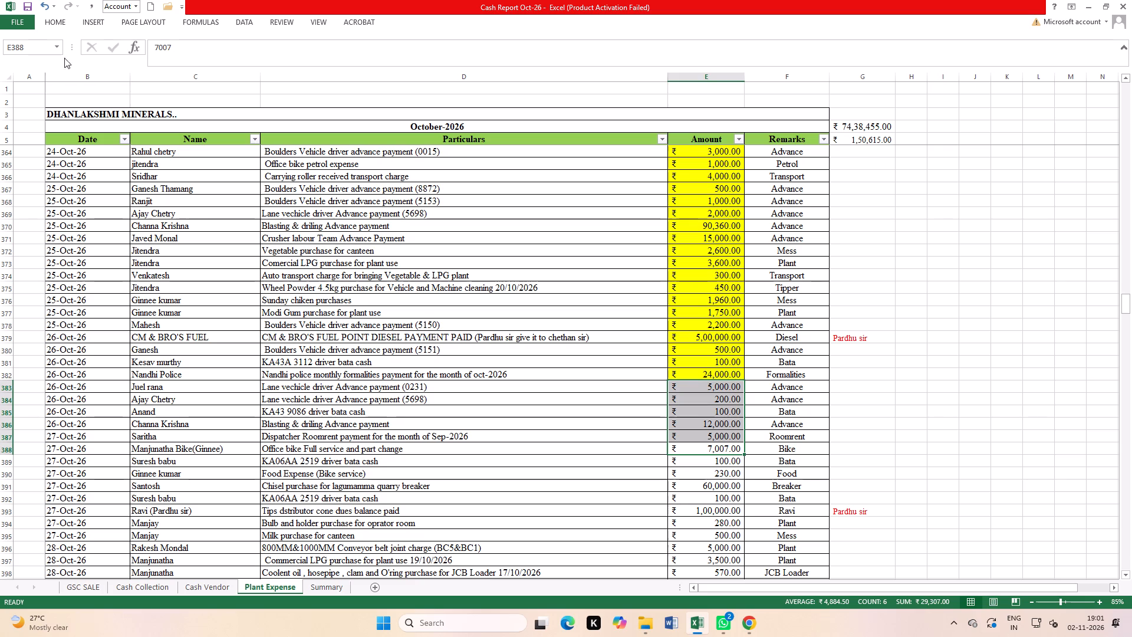
click(61, 25)
click(182, 57)
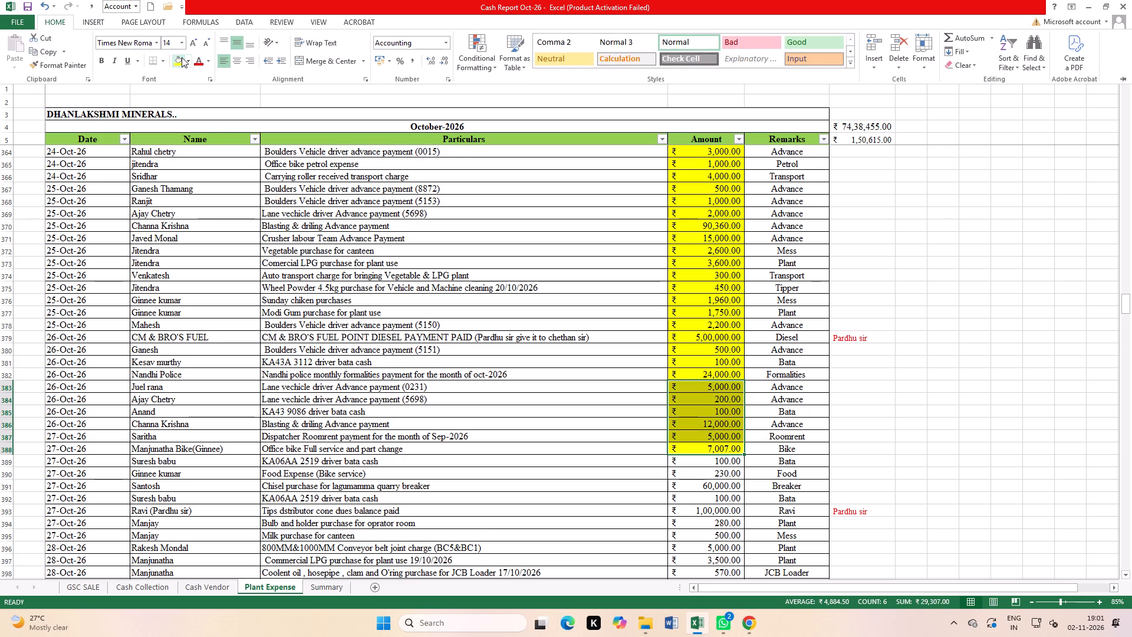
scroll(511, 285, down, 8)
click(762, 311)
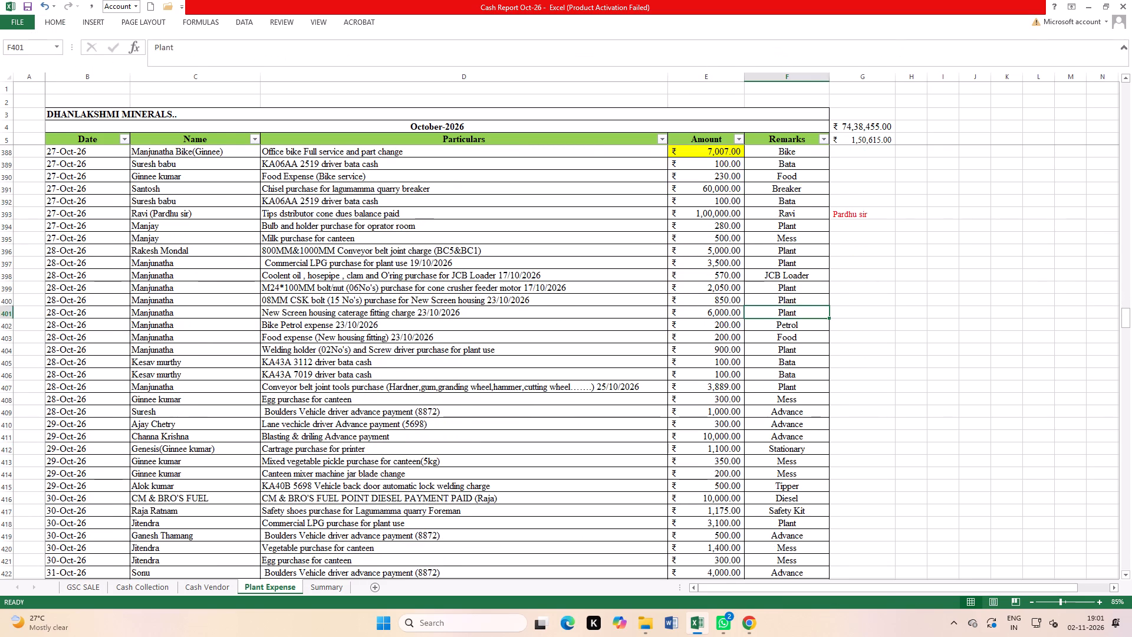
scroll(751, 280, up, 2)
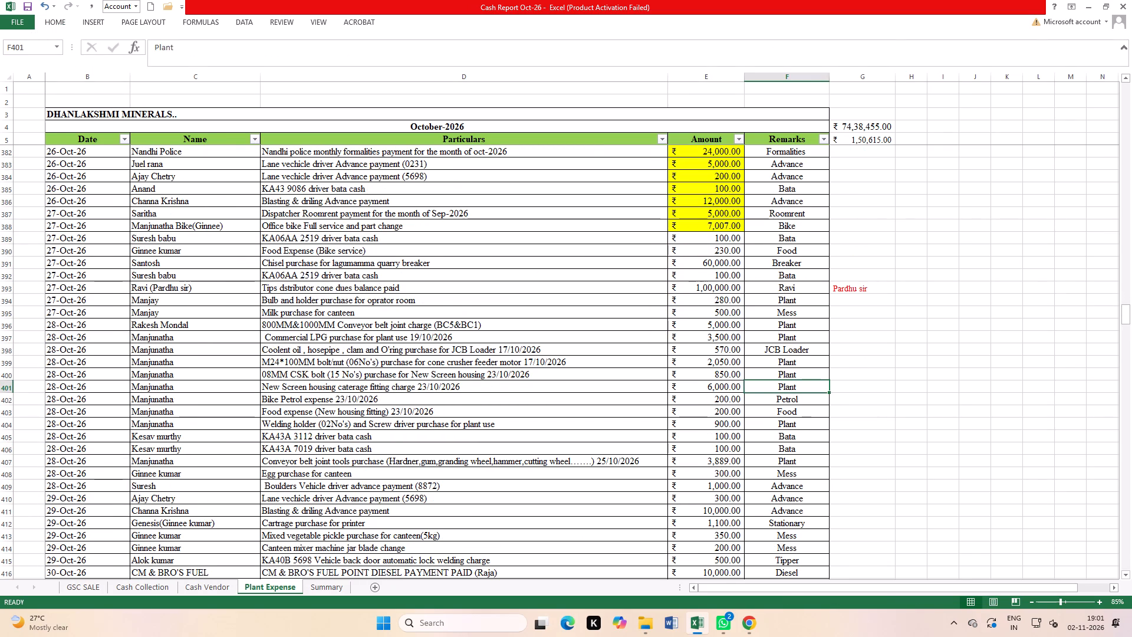
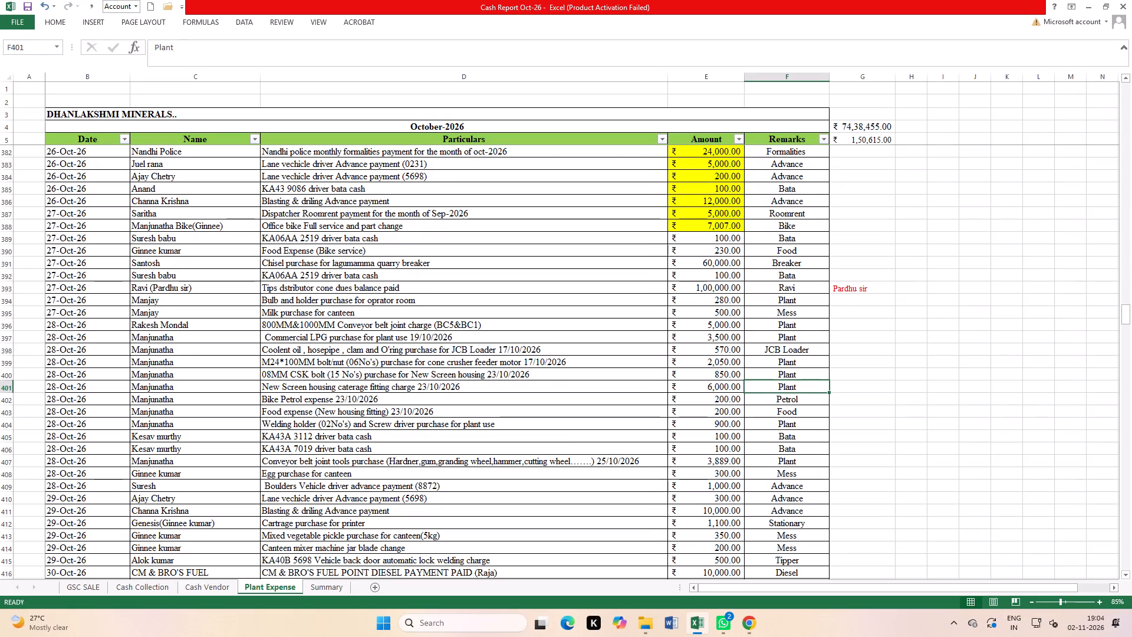
click(727, 277)
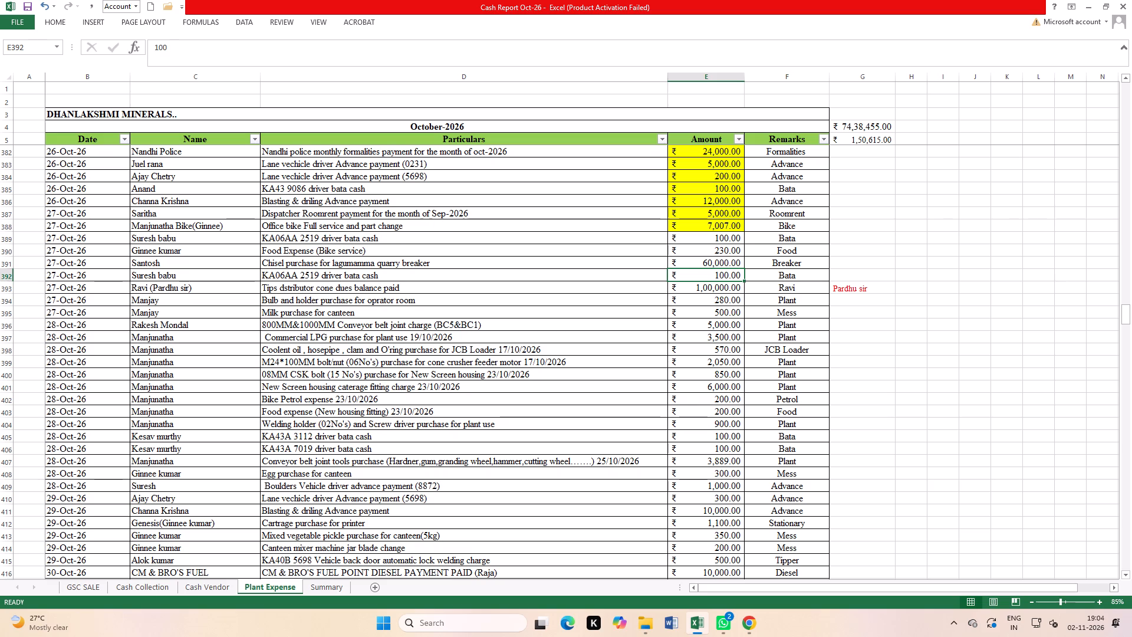
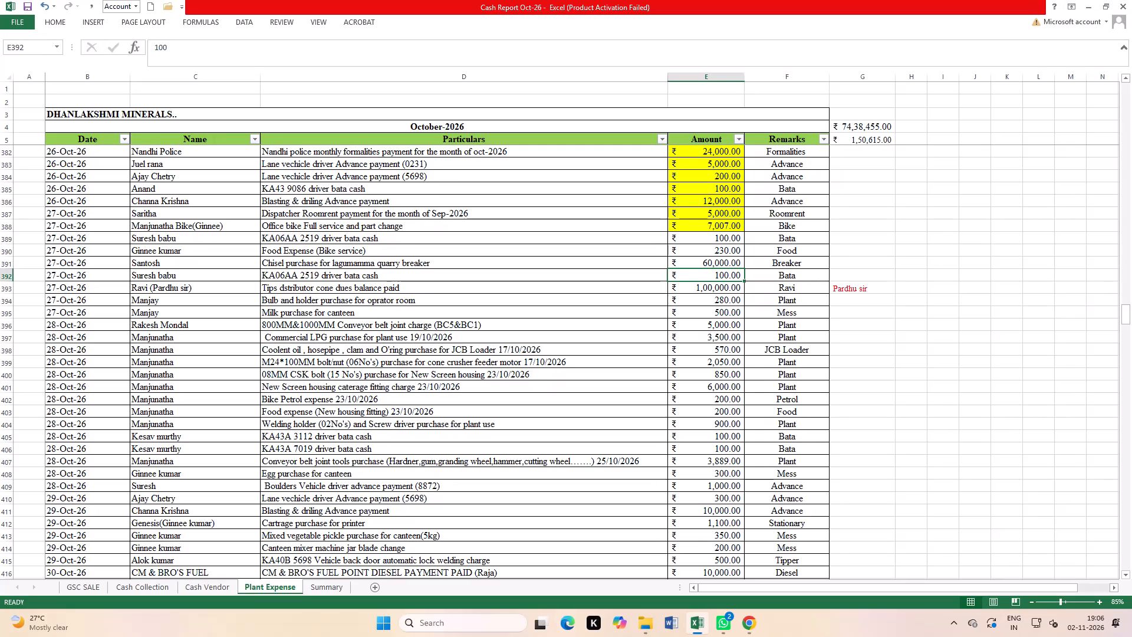
drag(732, 300, 735, 254)
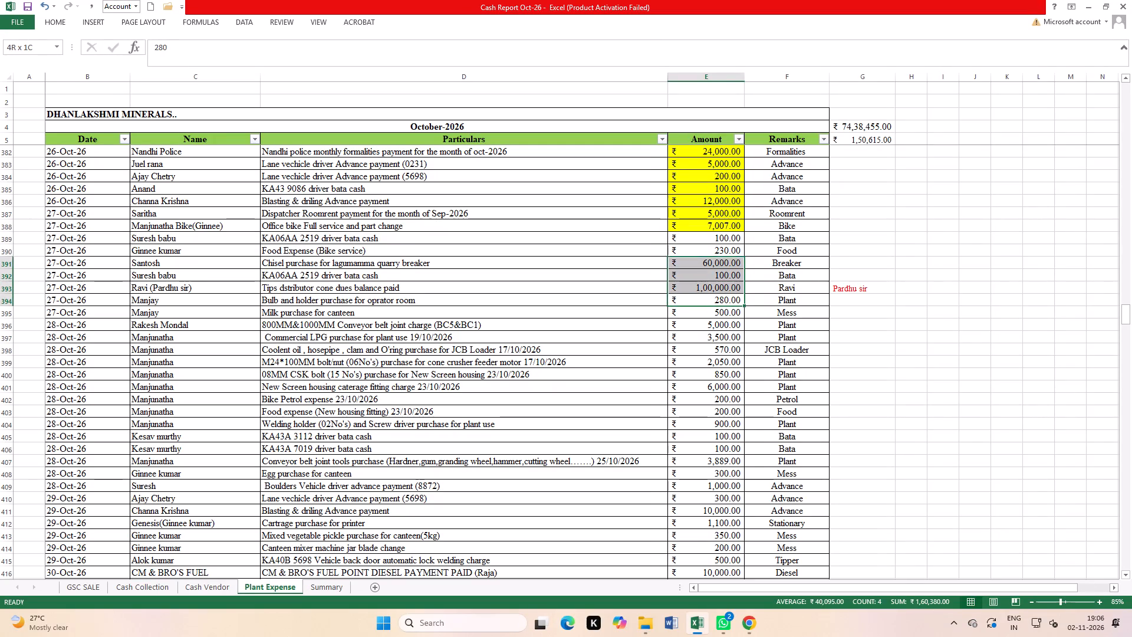
drag(735, 254, 735, 242)
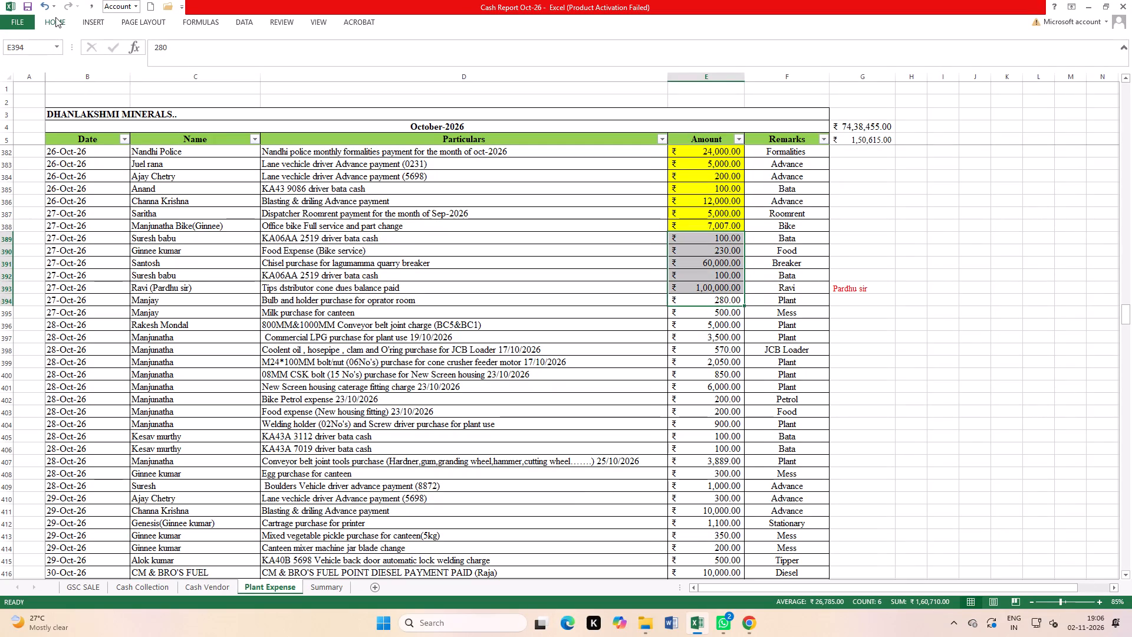
click(55, 17)
click(177, 61)
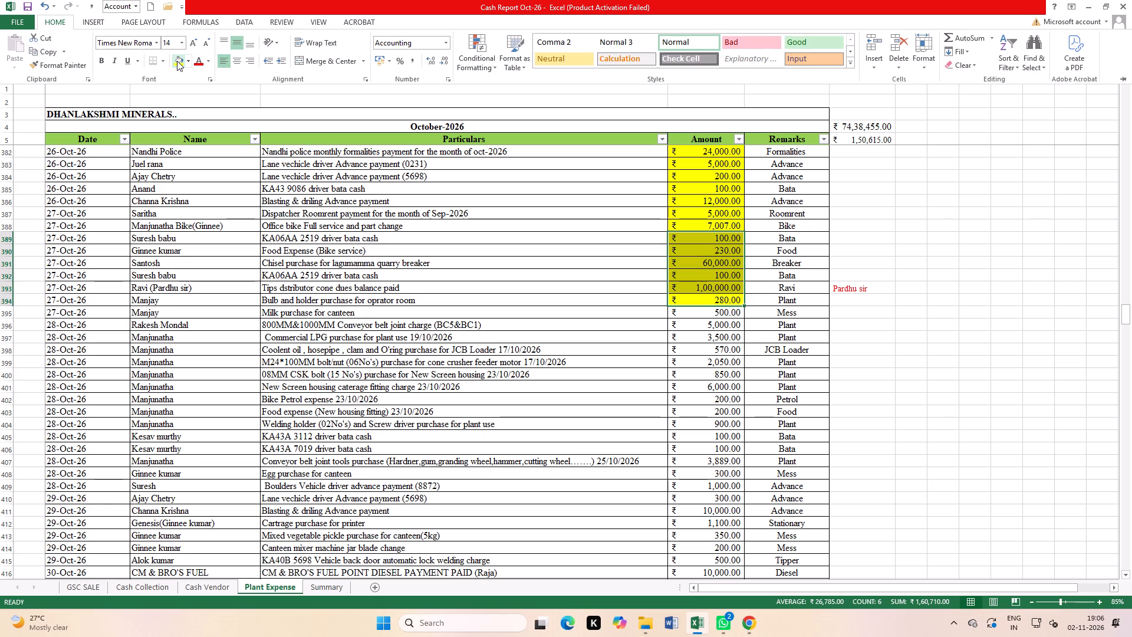
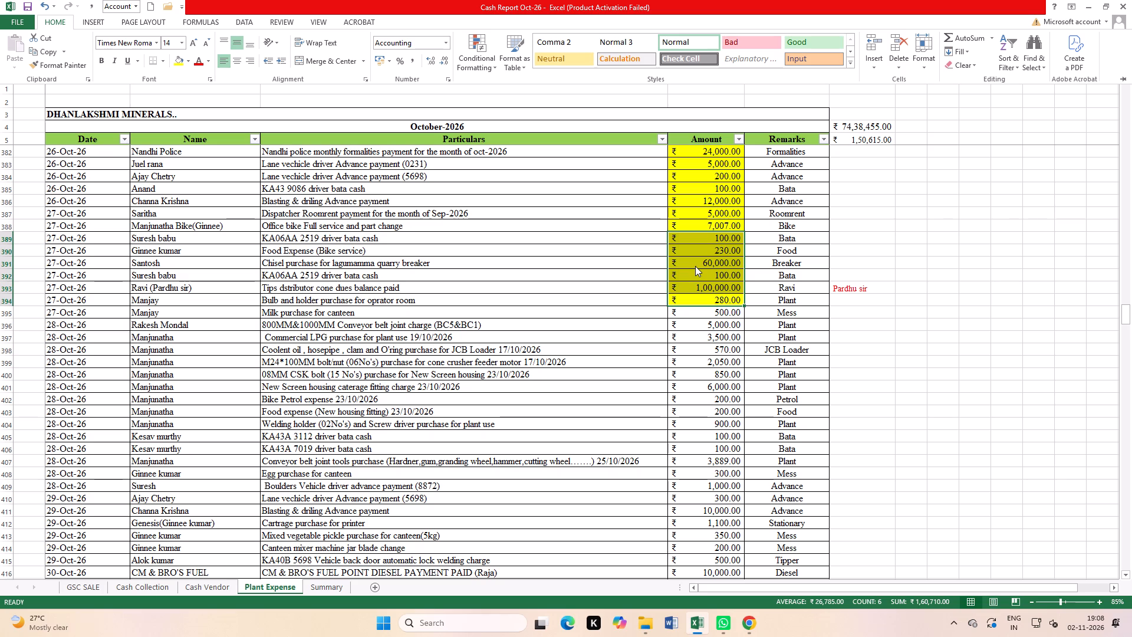
Fill amounts E394 to E407 yellow, from the bulb and holder purchase through the 28-Oct-26 conveyor belt joint tools purchase.
scroll(235, 544, down, 6)
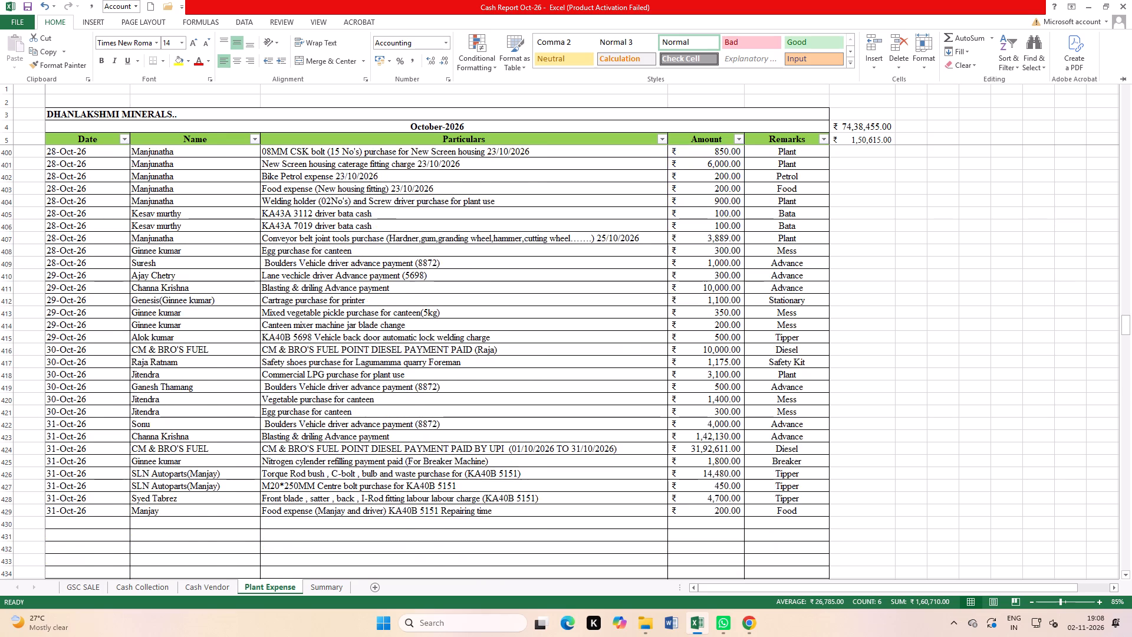
scroll(222, 464, up, 3)
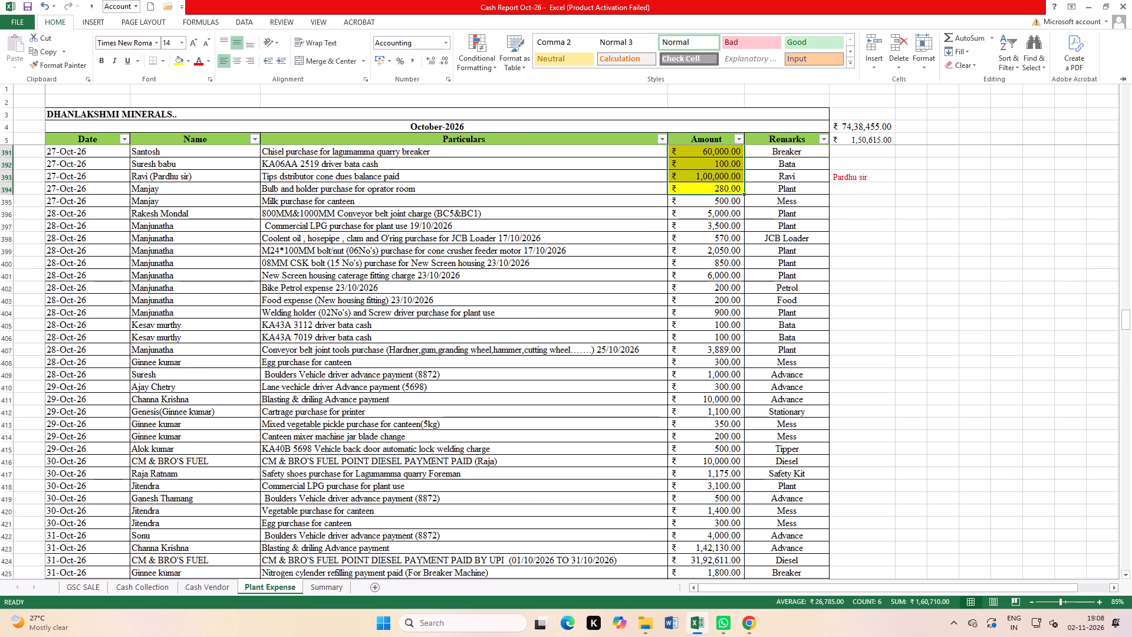
drag(711, 349, 457, 345)
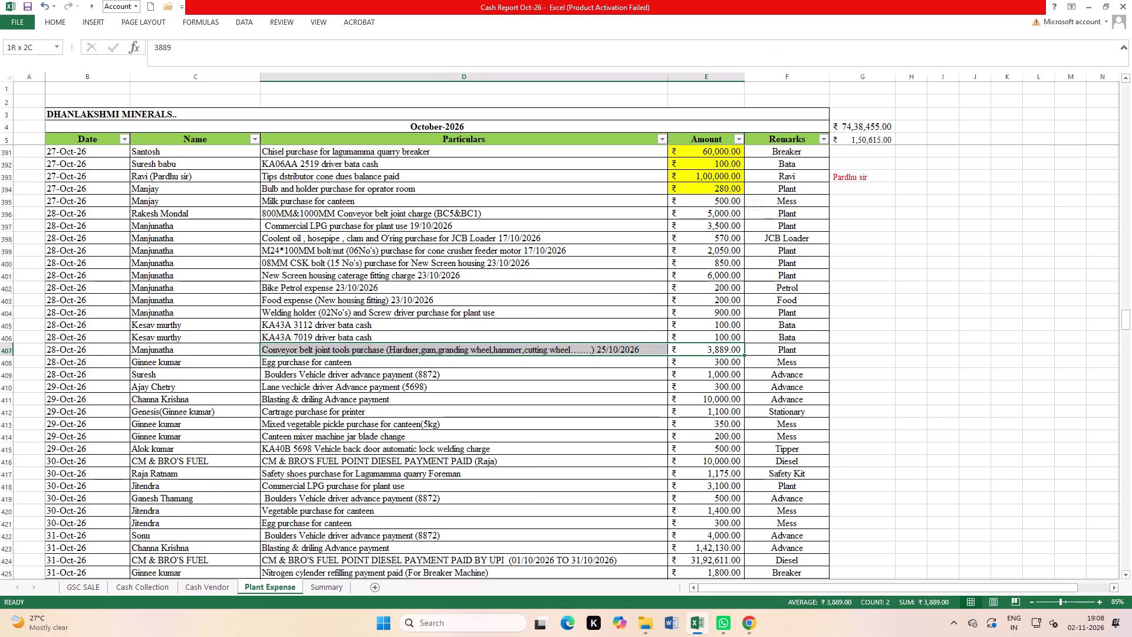
drag(457, 345, 90, 159)
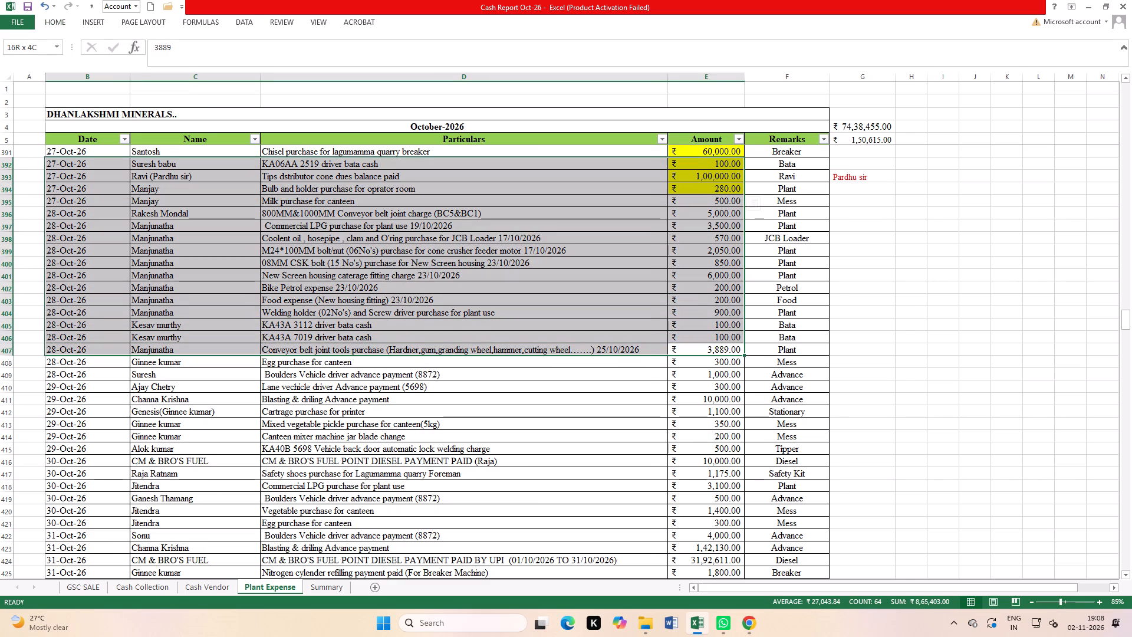
drag(90, 159, 386, 188)
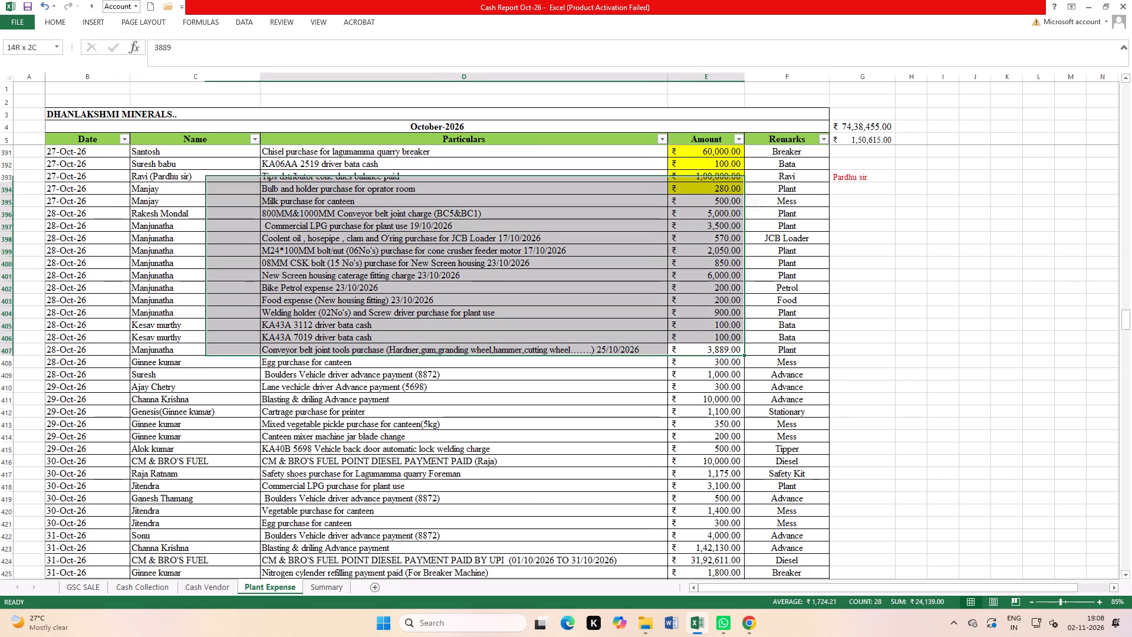
drag(386, 188, 717, 192)
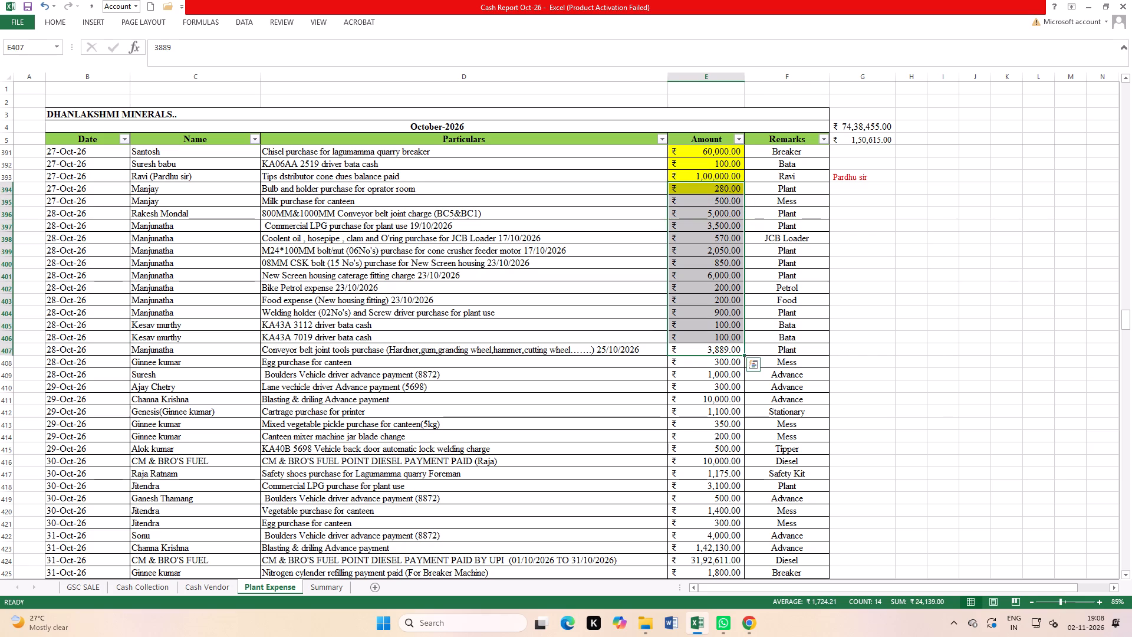
click(62, 22)
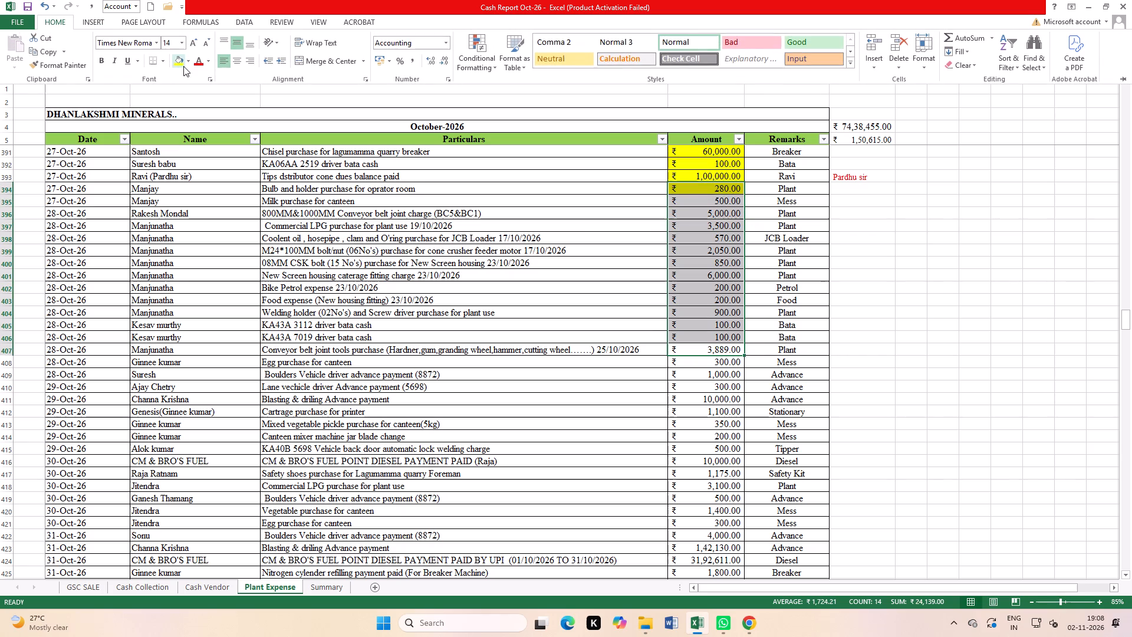
click(180, 62)
scroll(703, 275, down, 2)
click(920, 335)
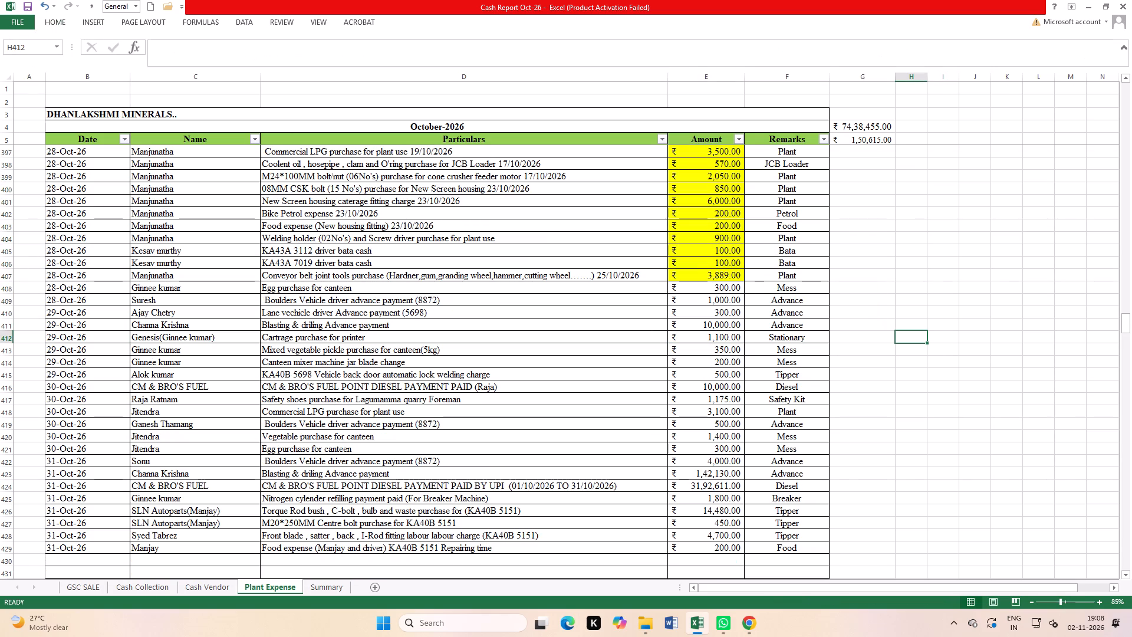
Select the remaining amounts E408 to E429 for yellow marking, from the 28-Oct-26 egg purchase through the 31-Oct-26 food expense.
click(715, 287)
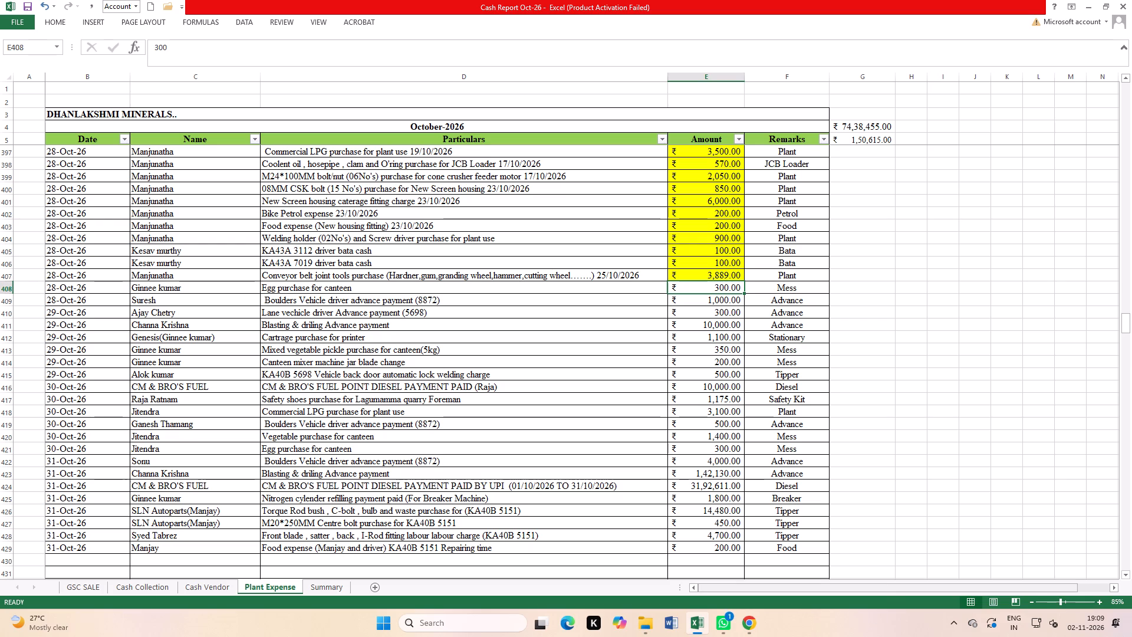
drag(719, 543, 714, 294)
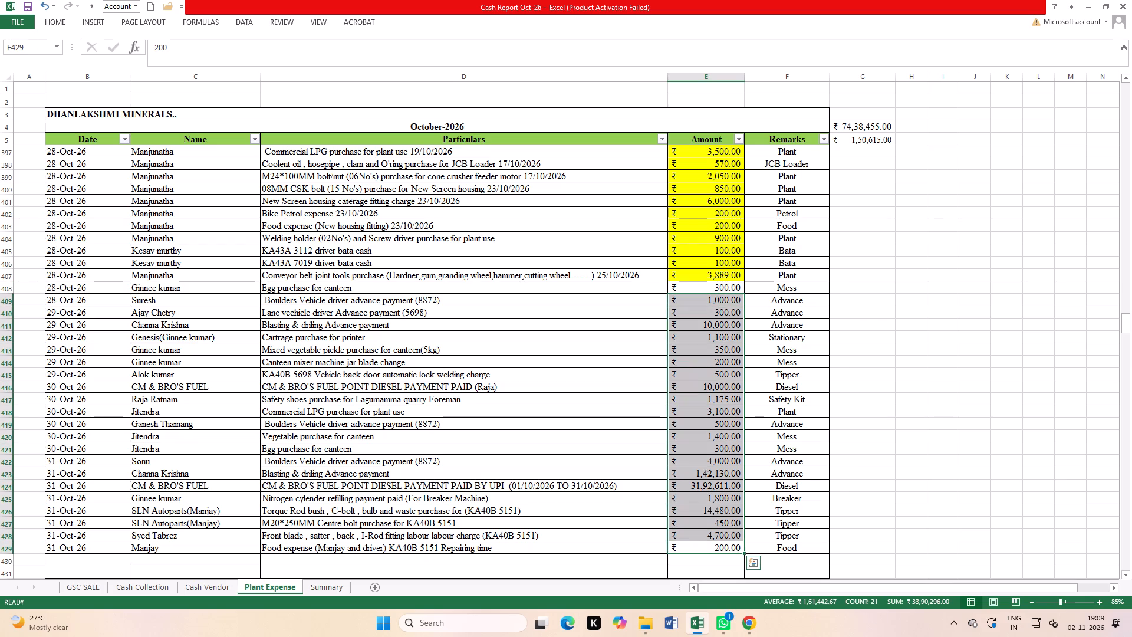
drag(715, 288, 737, 543)
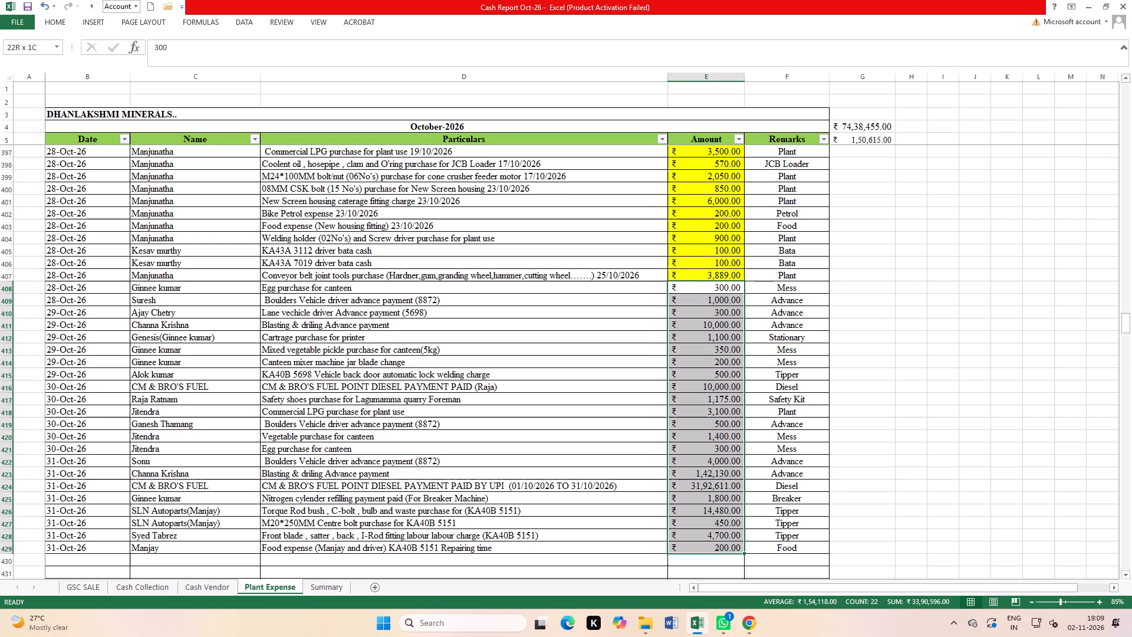
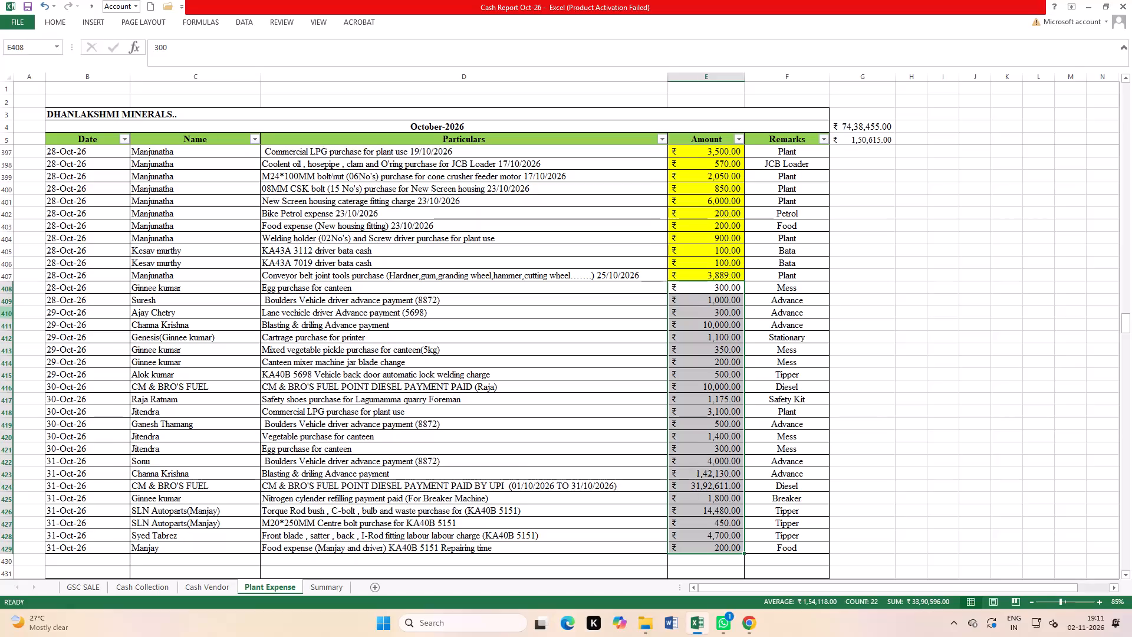
Select the entire row 409, the 28-Oct-26 boulders vehicle driver advance payment (8872).
click(4, 303)
click(2, 297)
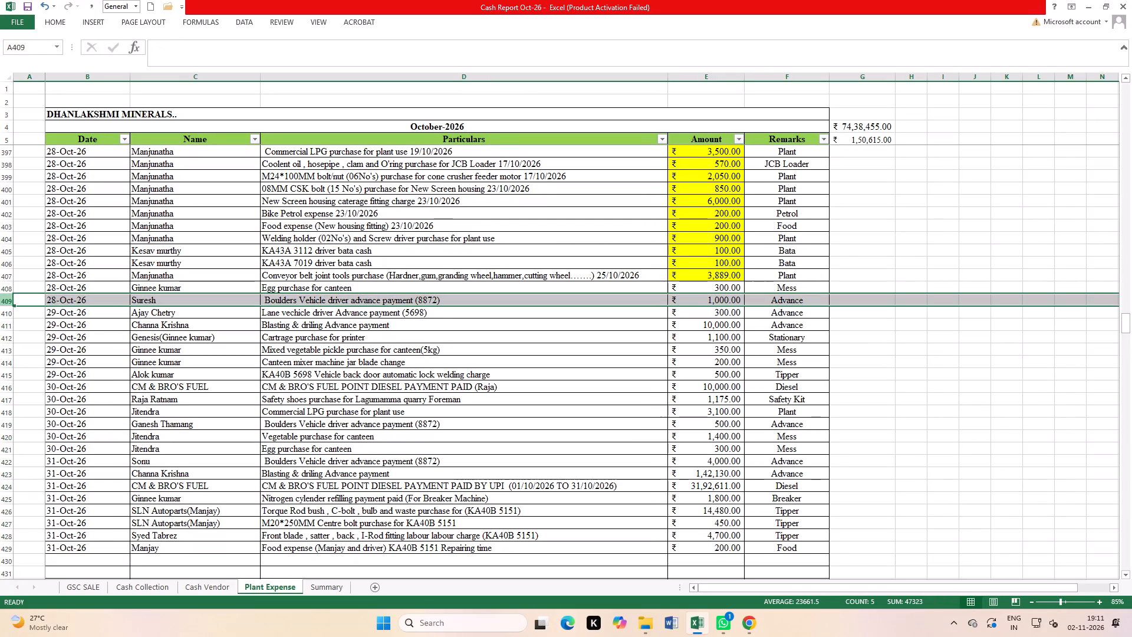
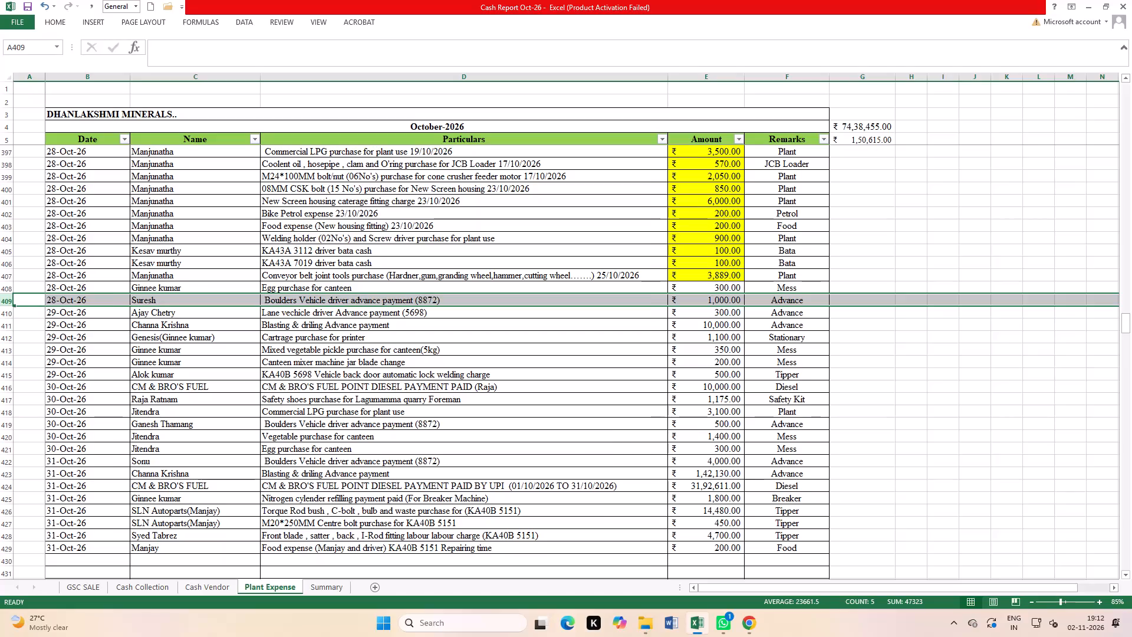
Select the entire row 411, the 29-Oct-26 blasting and drilling advance payment.
click(5, 325)
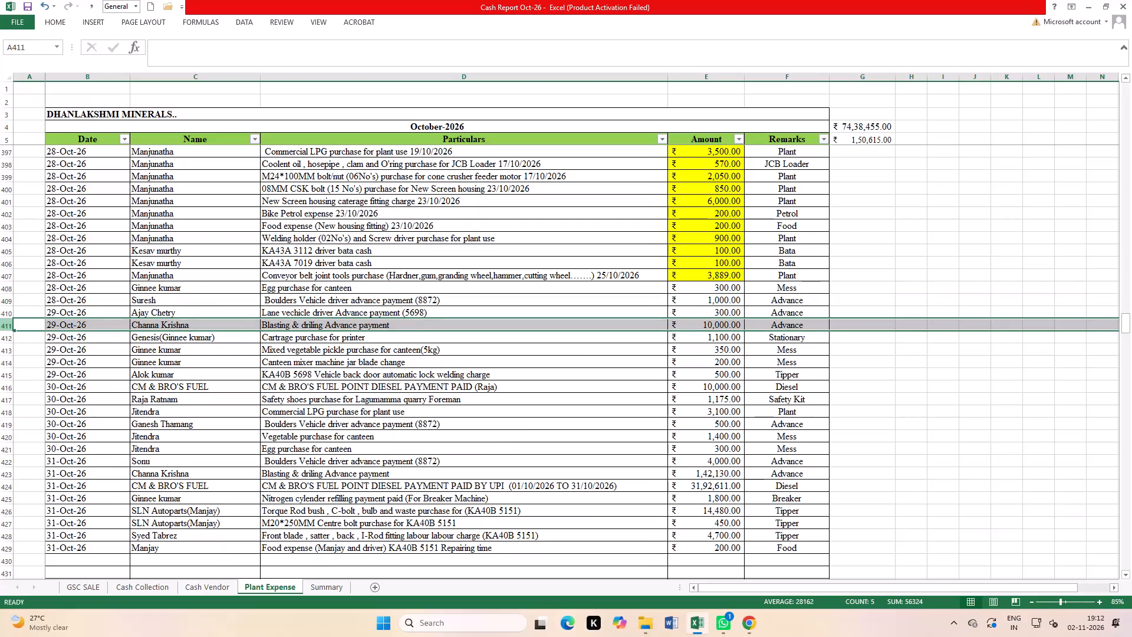
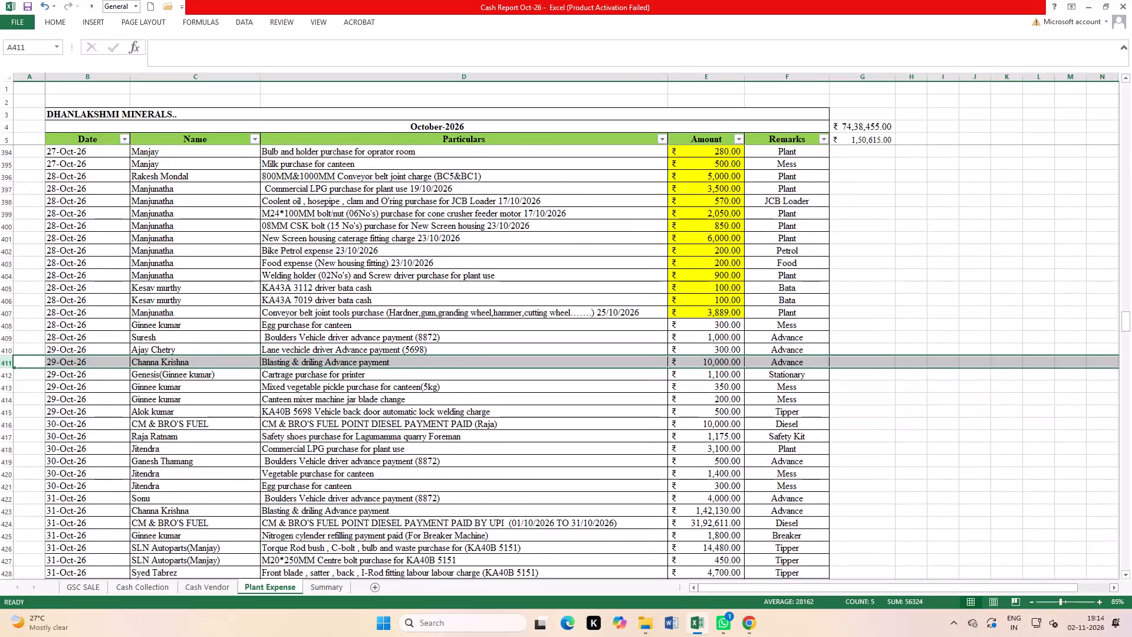
Select the entire row 413, the 29-Oct-26 mixed vegetable pickle purchase for the canteen.
scroll(177, 416, down, 2)
click(175, 353)
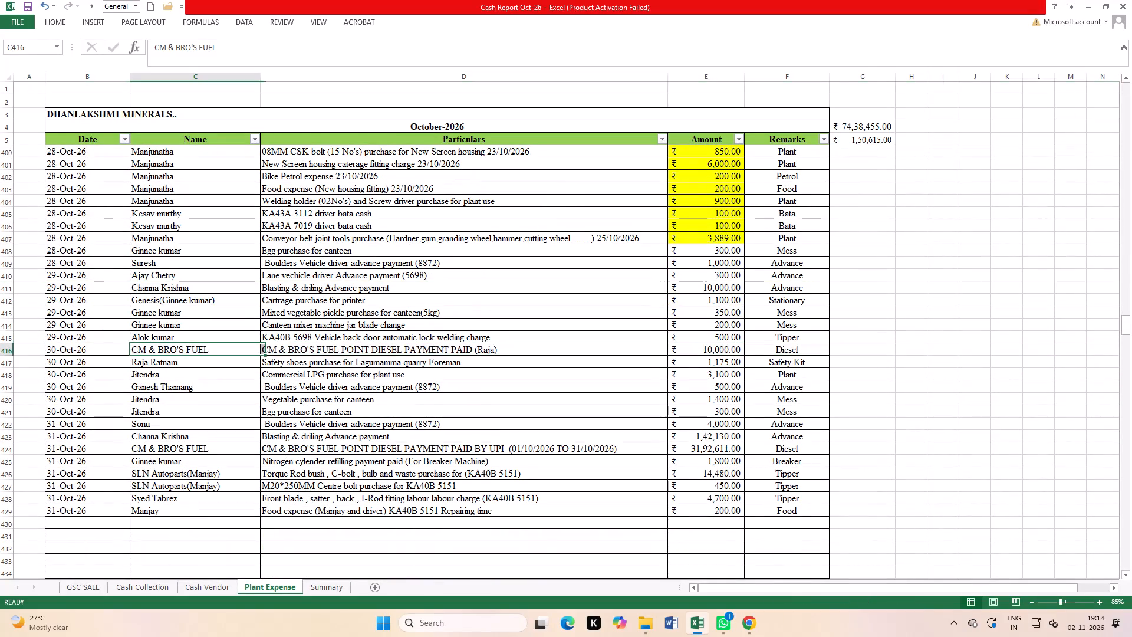
click(5, 314)
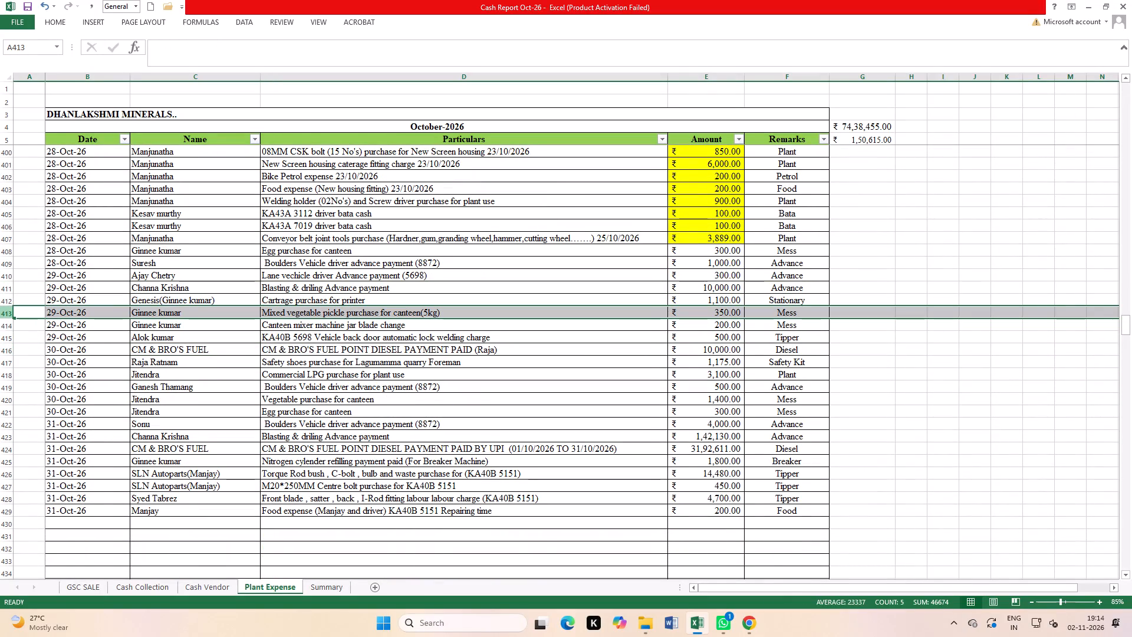
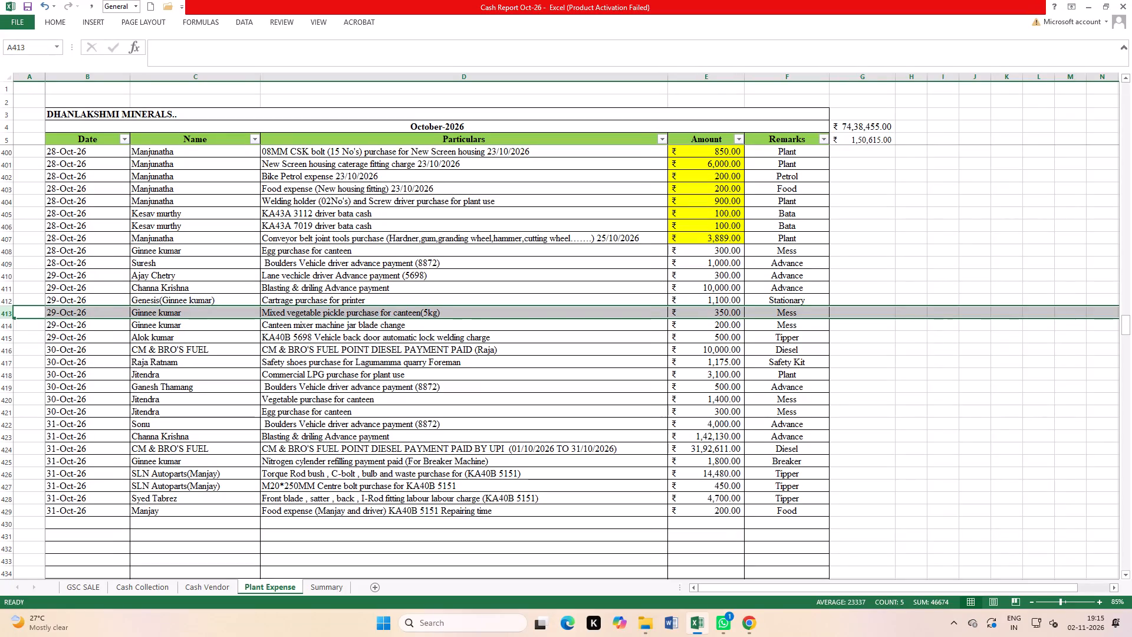
Select the entire row 414, the 29-Oct-26 canteen mixer machine jar blade change entry.
click(0, 323)
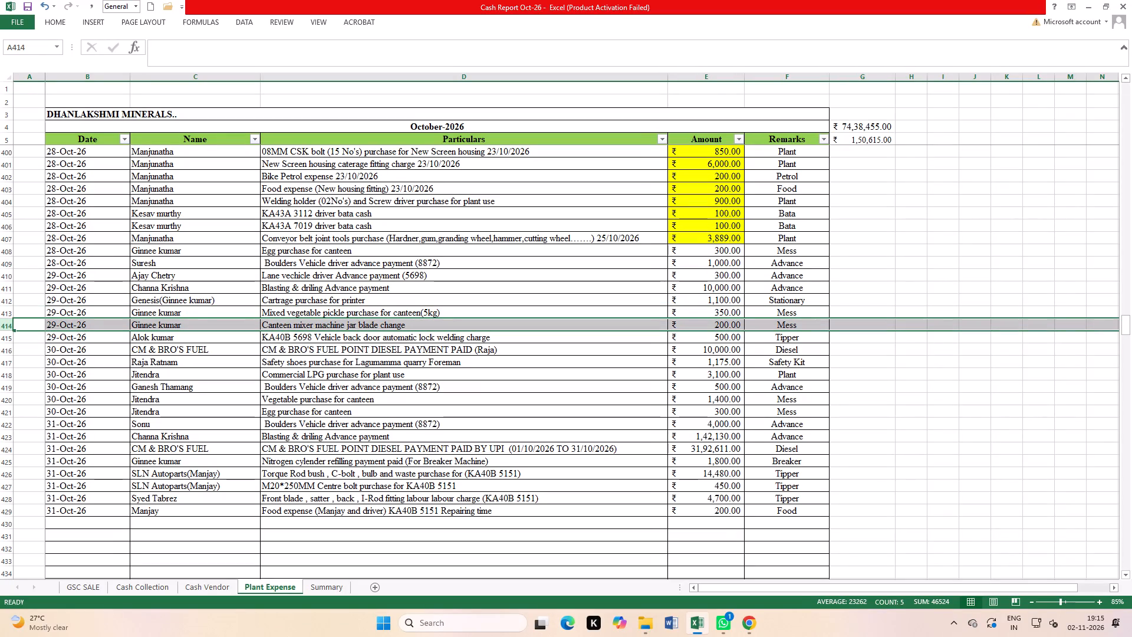
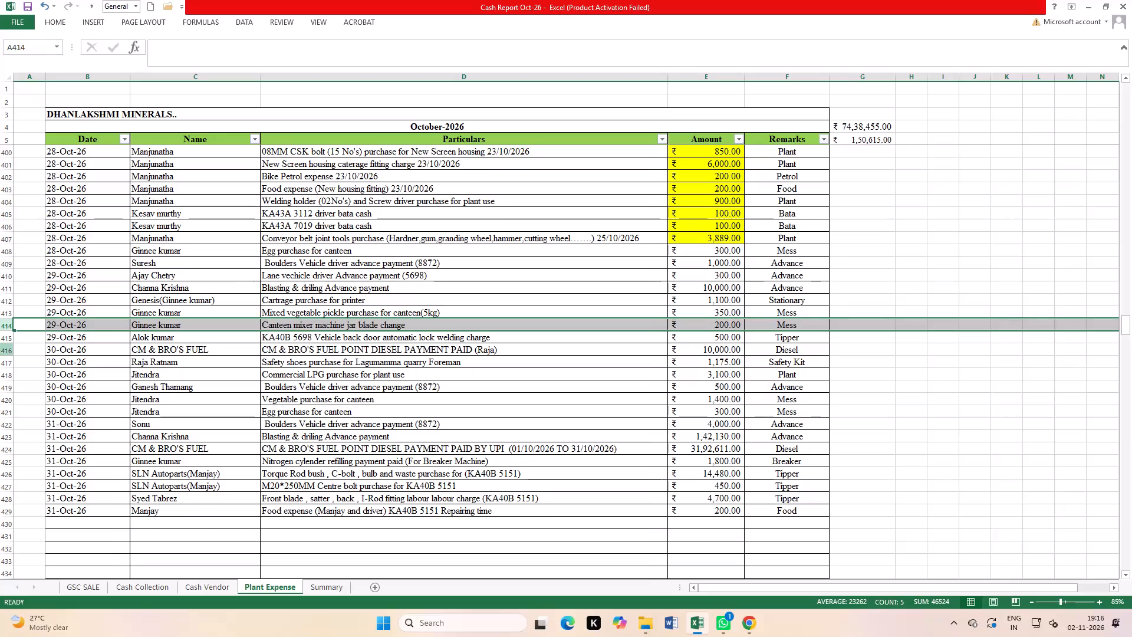
click(0, 338)
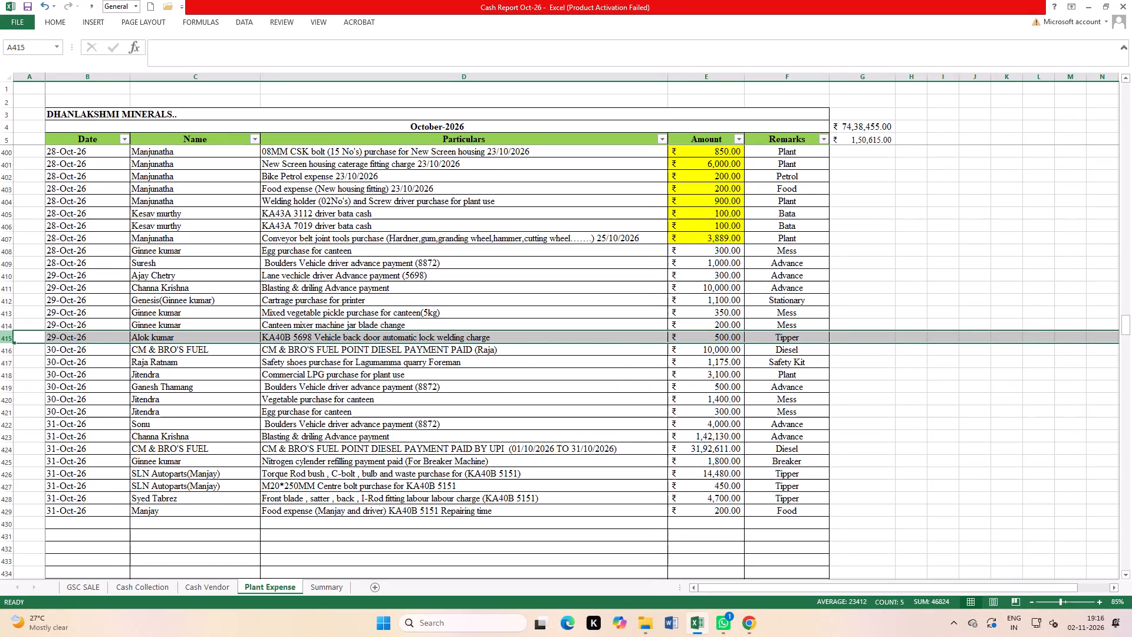
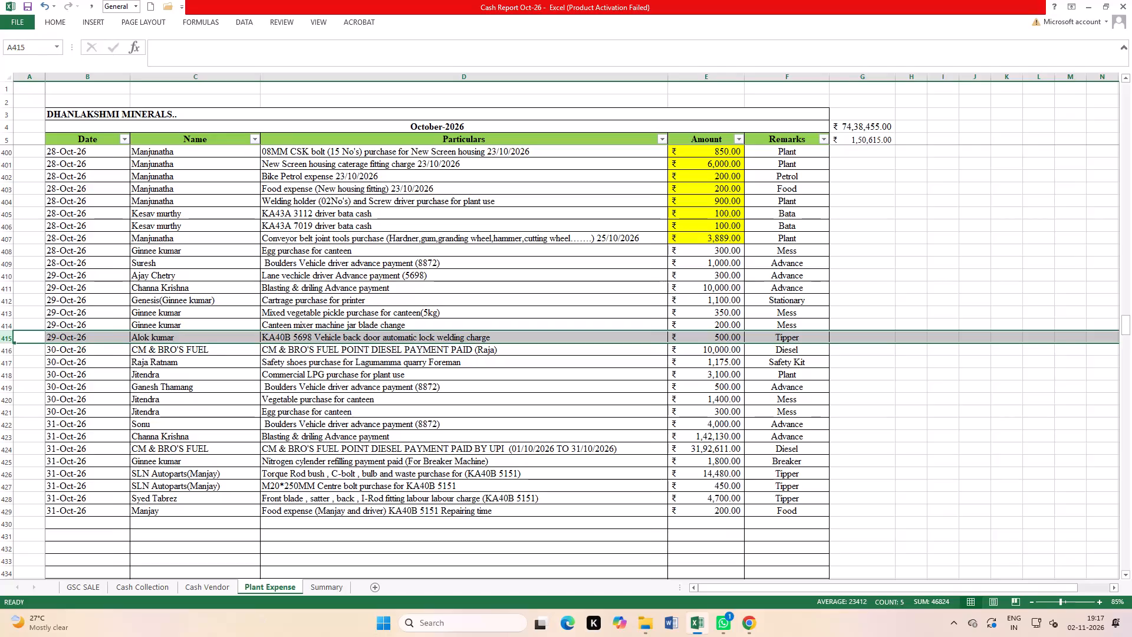
Select the entire row 417, the 30-Oct-26 safety shoes purchase entry for the Lagumamma quarry foreman.
click(0, 363)
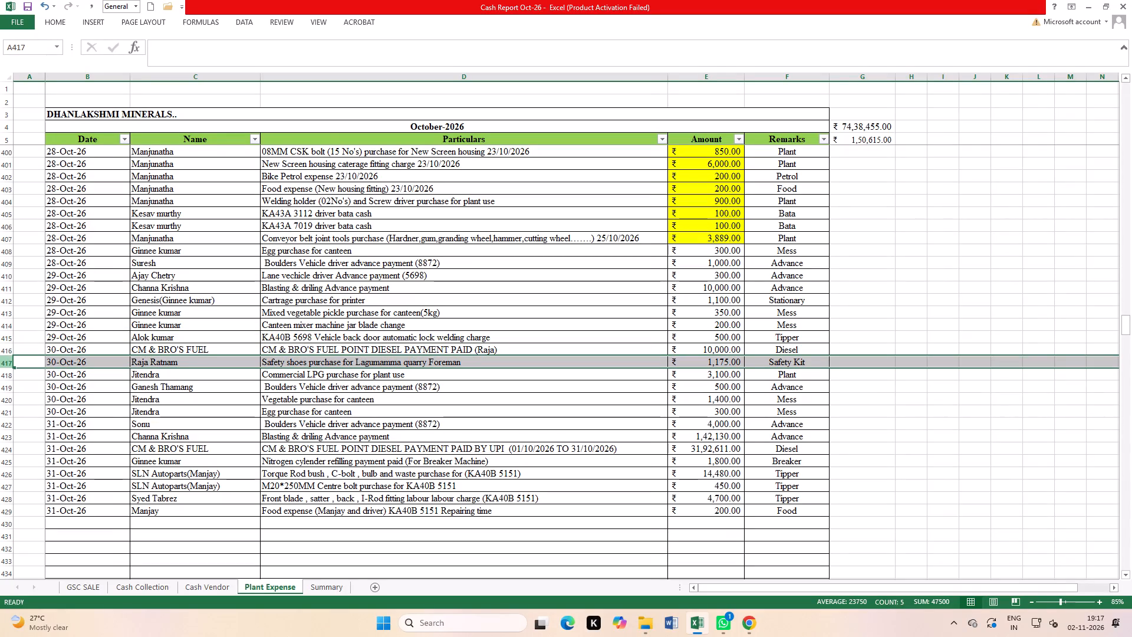
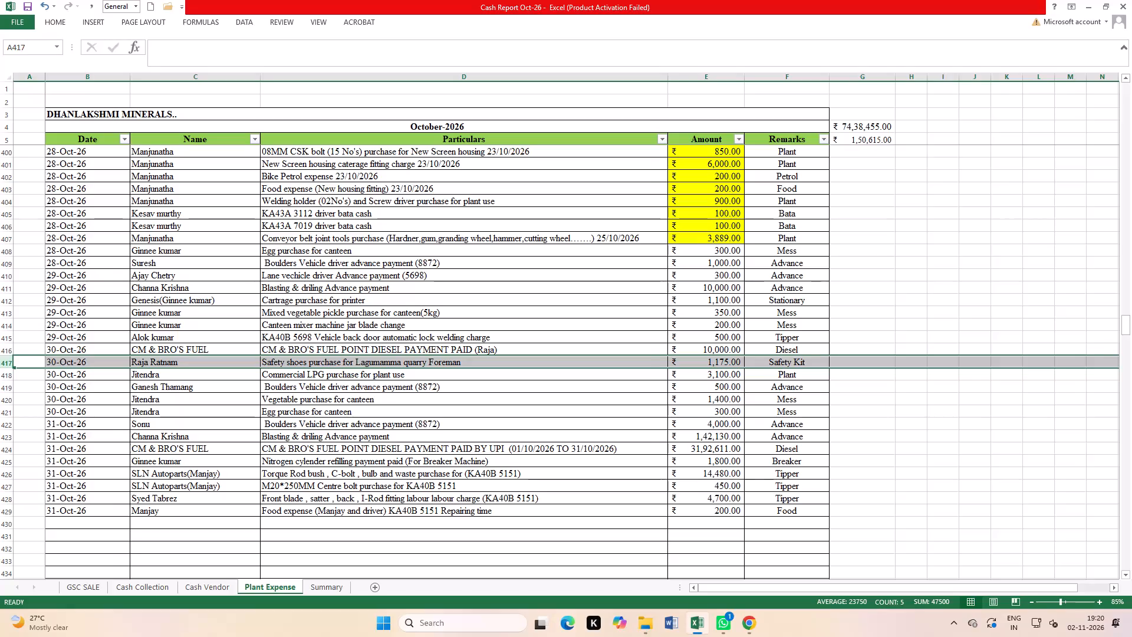
Select the entire row 419, the 30-Oct-26 boulders vehicle driver advance payment (8872) entry.
click(4, 387)
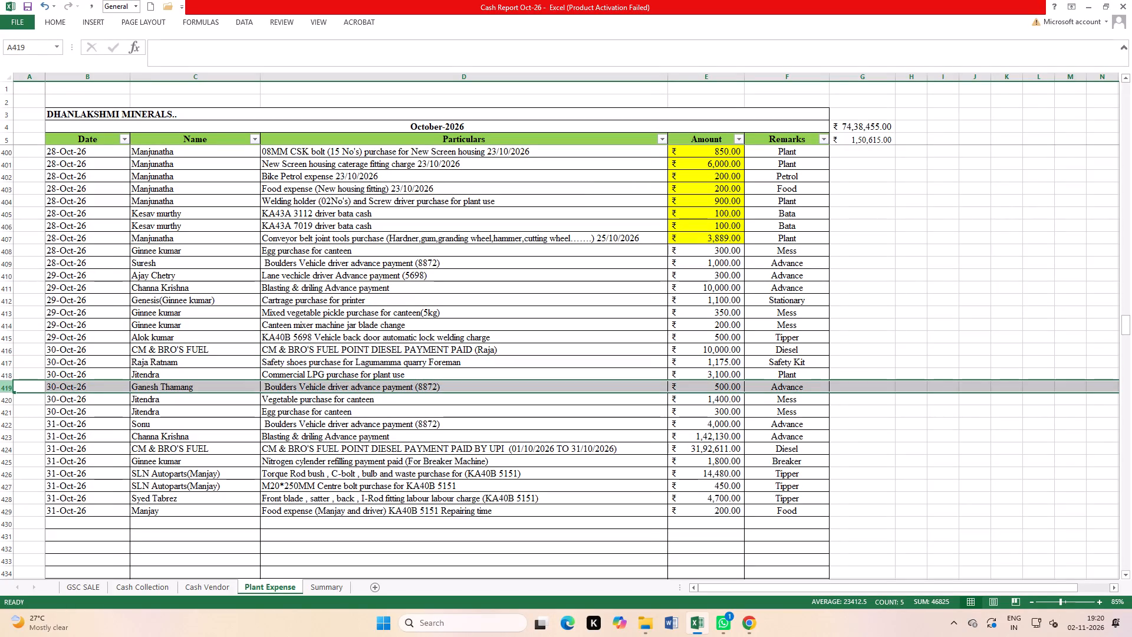
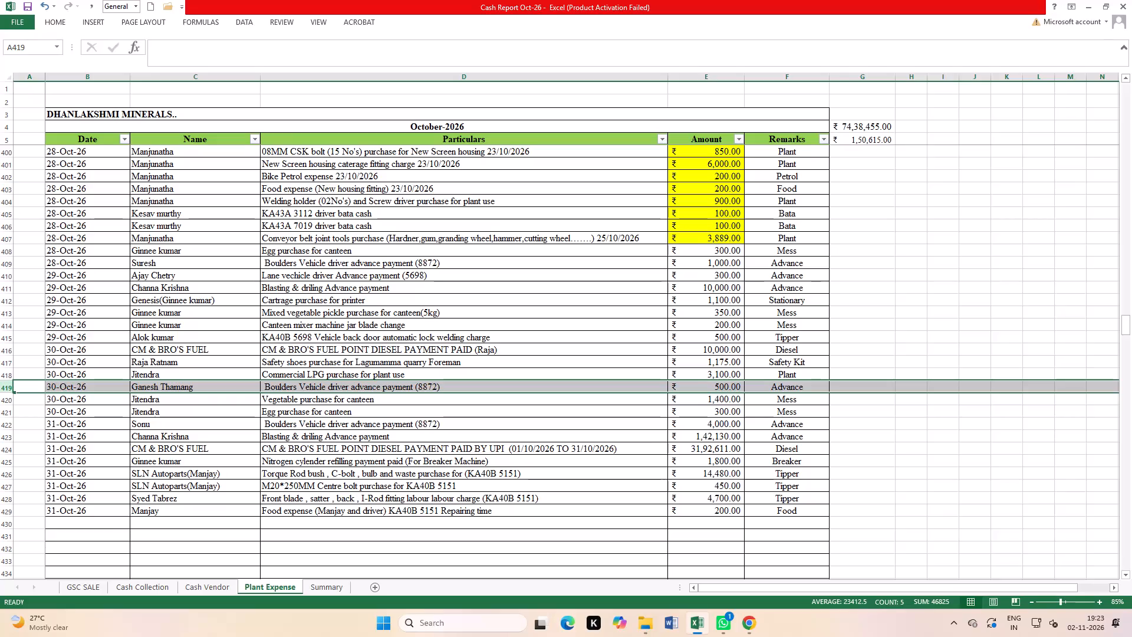
Select the entire row 422, the 31-Oct-26 boulders vehicle driver advance payment (8872) entry.
click(9, 426)
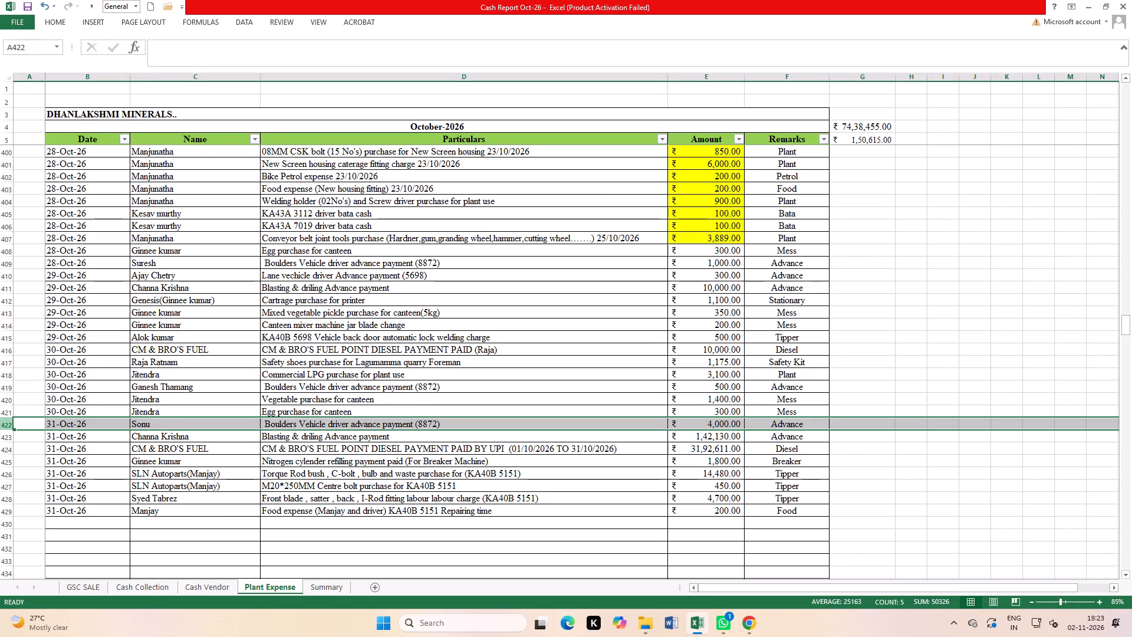
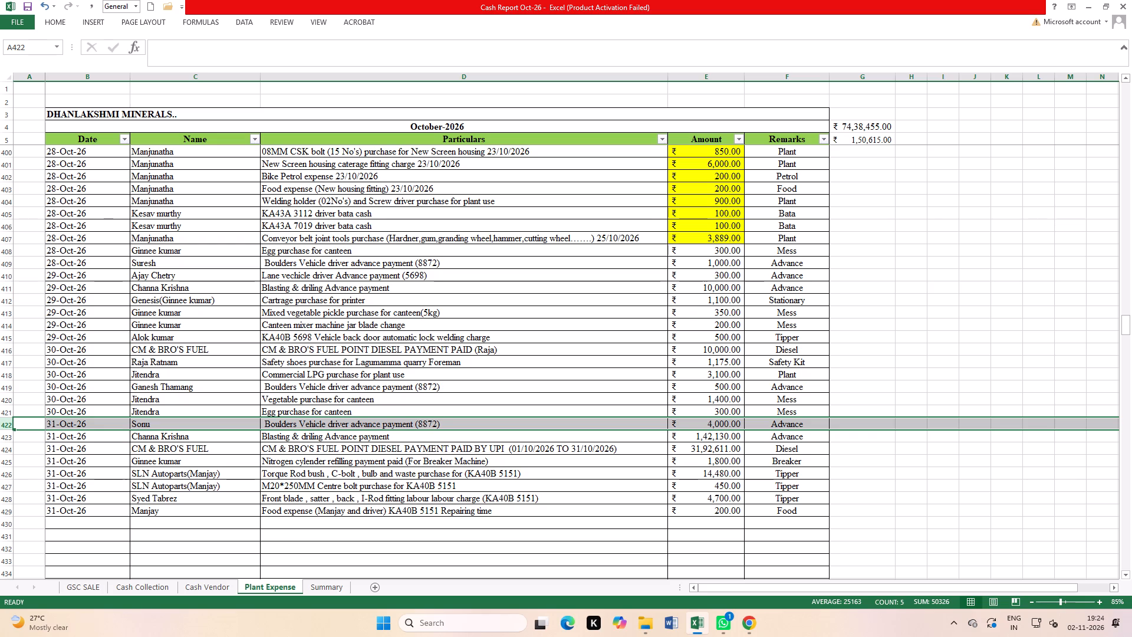
Check the 31-Oct-26 CM & BRO'S FUEL diesel payment and nitrogen cylinder refilling entries, selecting entire rows 424 and 425 in turn.
click(1, 449)
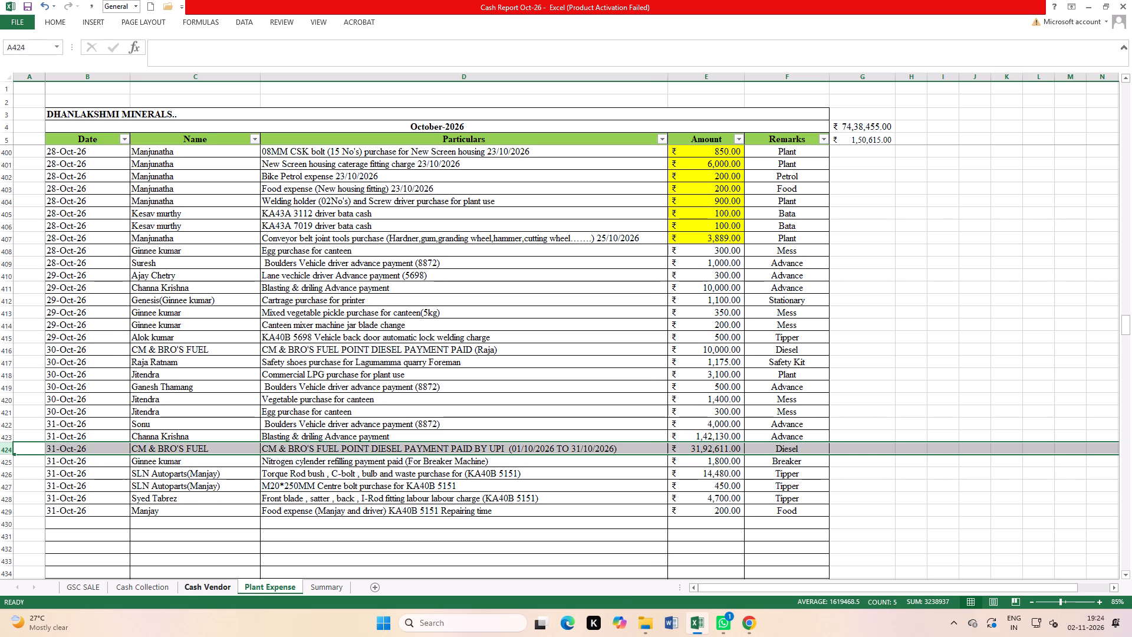
click(0, 462)
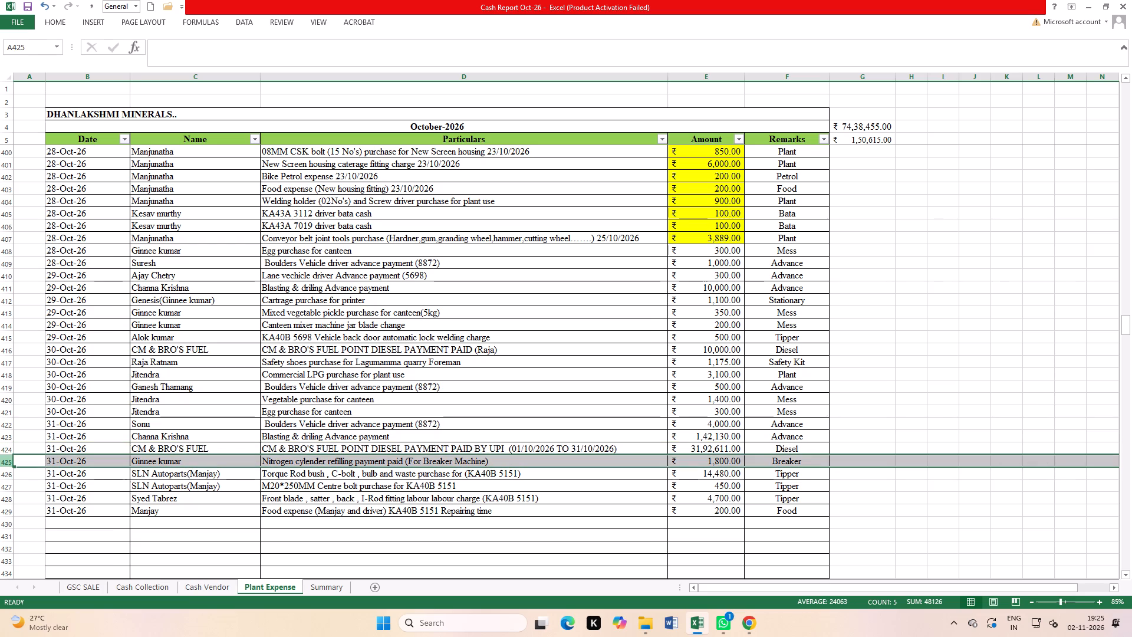
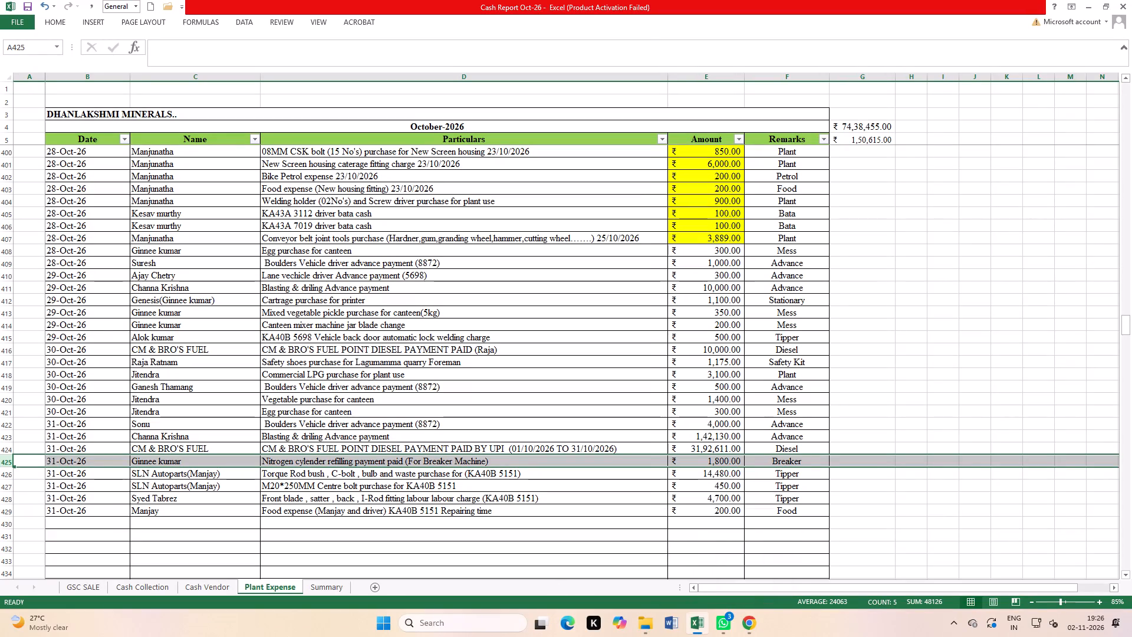
Check the 29-Oct-26 lane vehicle driver advance payment (5698) entry, selecting entire row 410.
click(0, 276)
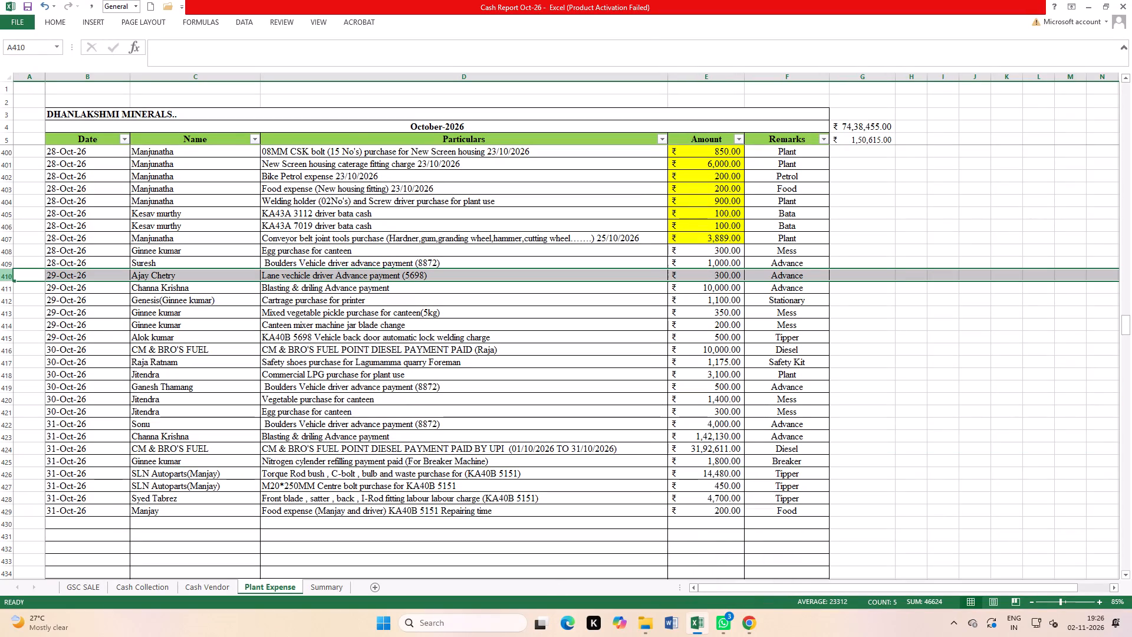
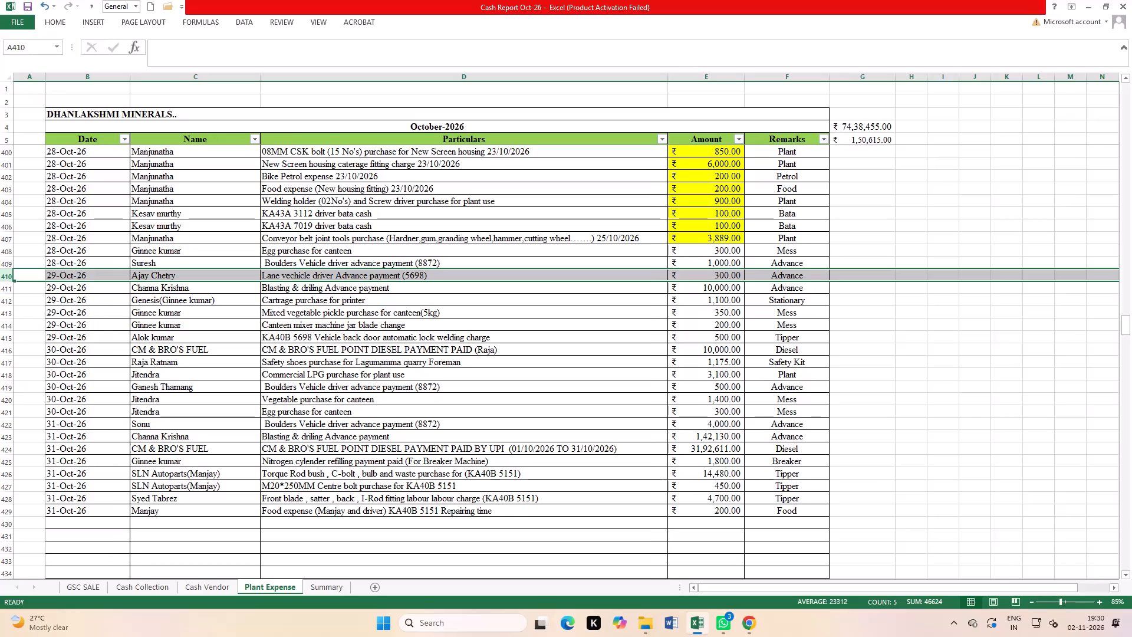
Check the 30-Oct-26 canteen egg purchase entry, selecting its amount in cell E421.
click(732, 415)
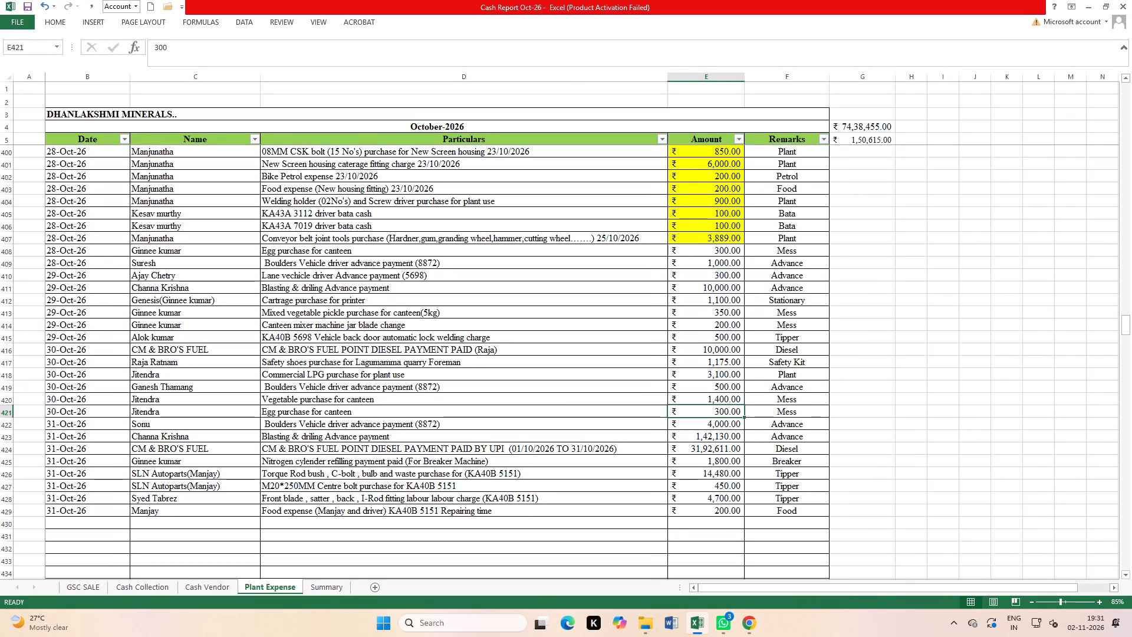
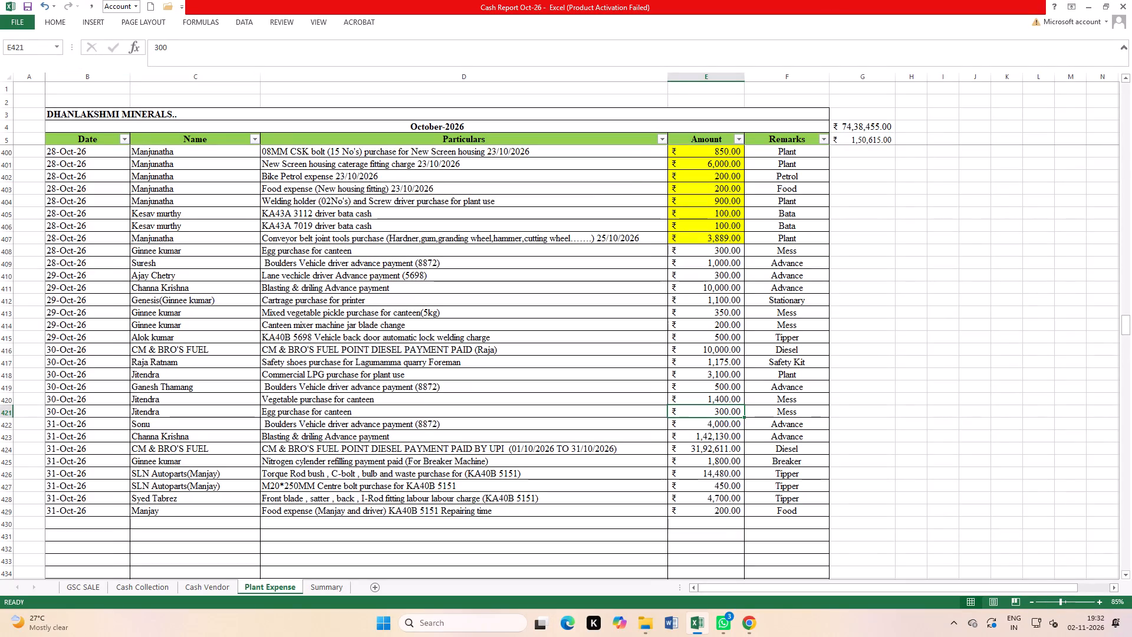
Save the Cash Report Oct-26 workbook and close it.
triple_click(24, 4)
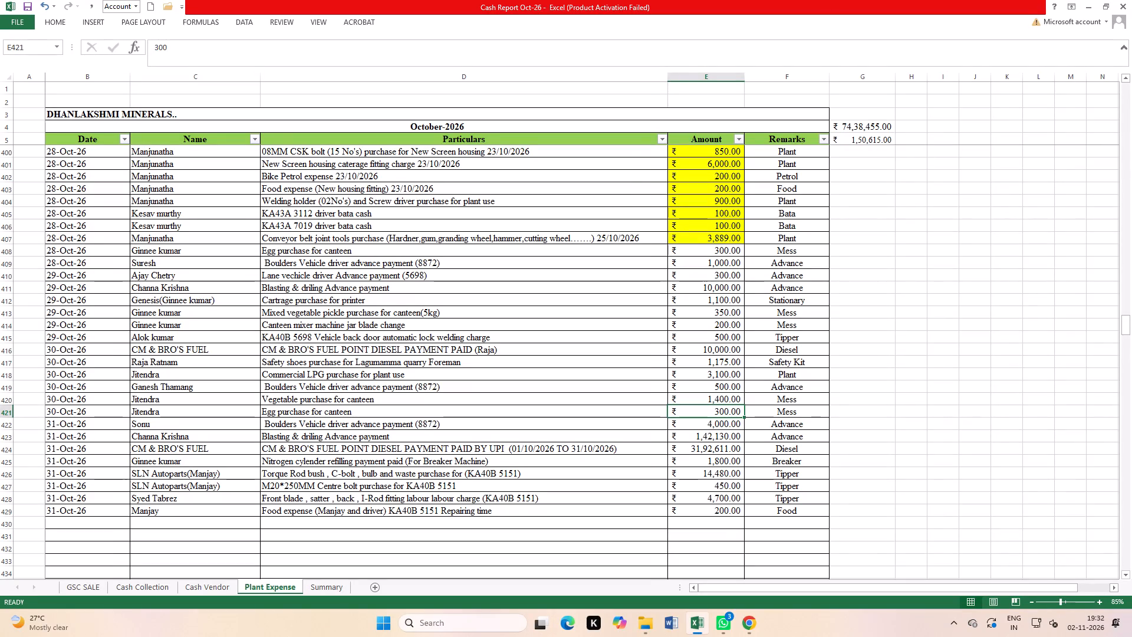
click(1131, 0)
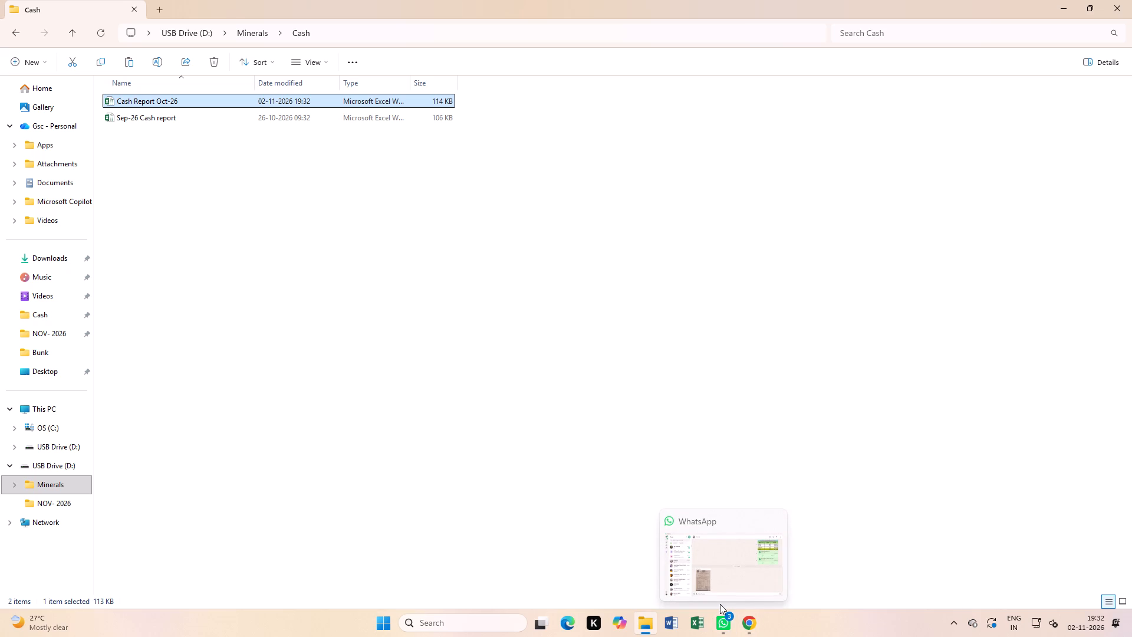
Check the Create Mineral Dispatch Permit page in Chrome, and return to the Cash folder in File Explorer.
click(755, 631)
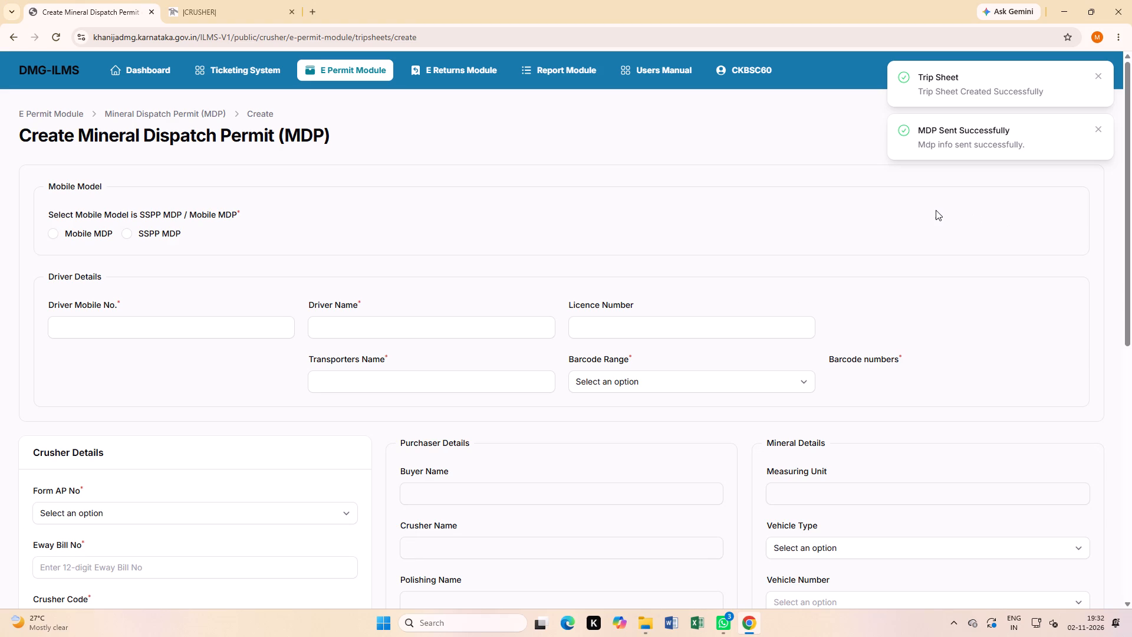
click(644, 628)
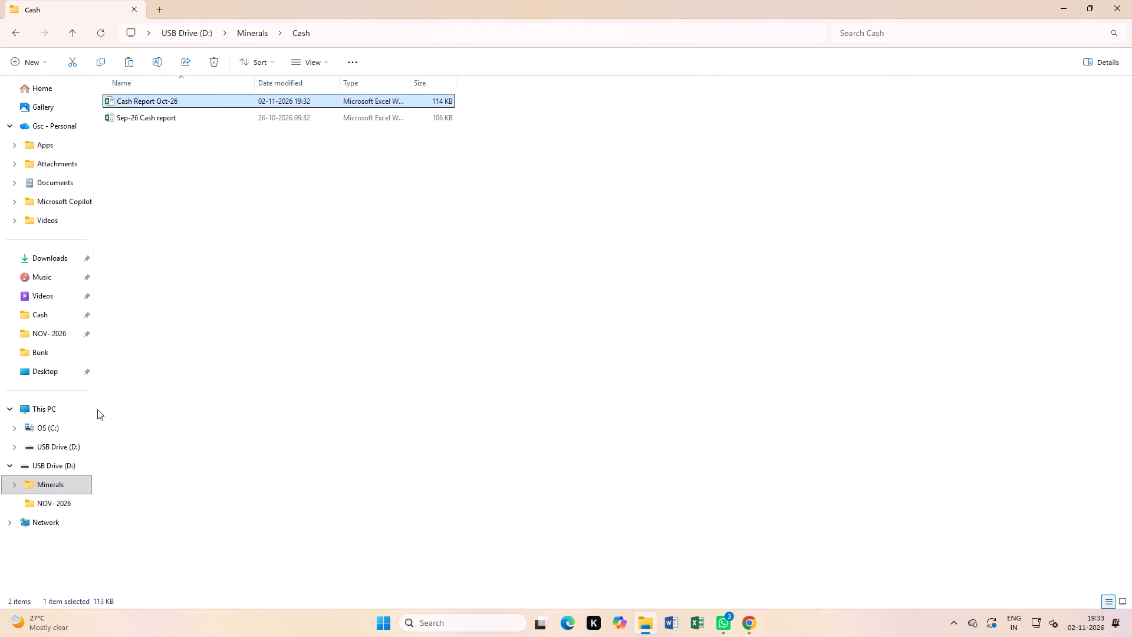
Open the Cash Report Nov-26 workbook from the NOV- 2026 folder without updating its links, and dismiss the activation notice.
drag(57, 501, 57, 496)
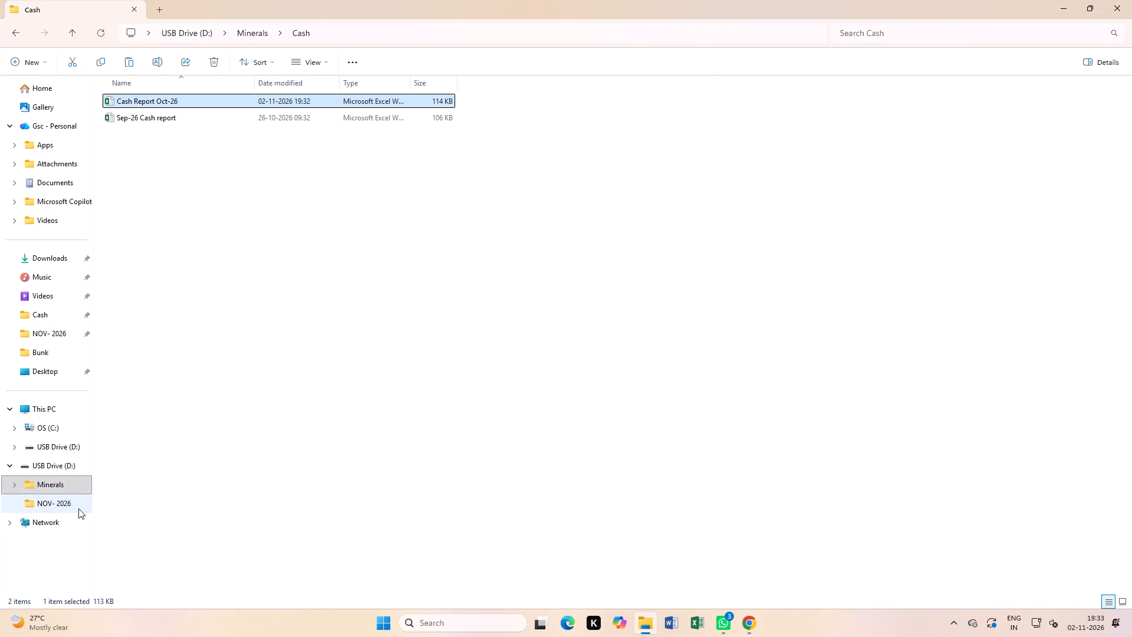
click(78, 508)
double_click(144, 103)
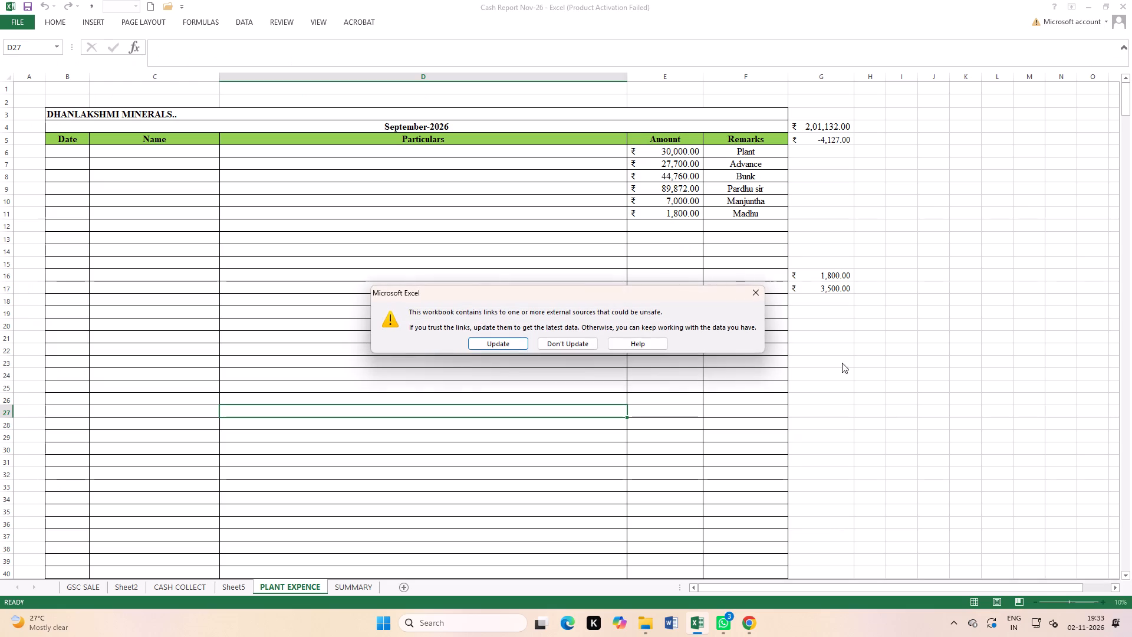
click(749, 294)
scroll(722, 251, up, 2)
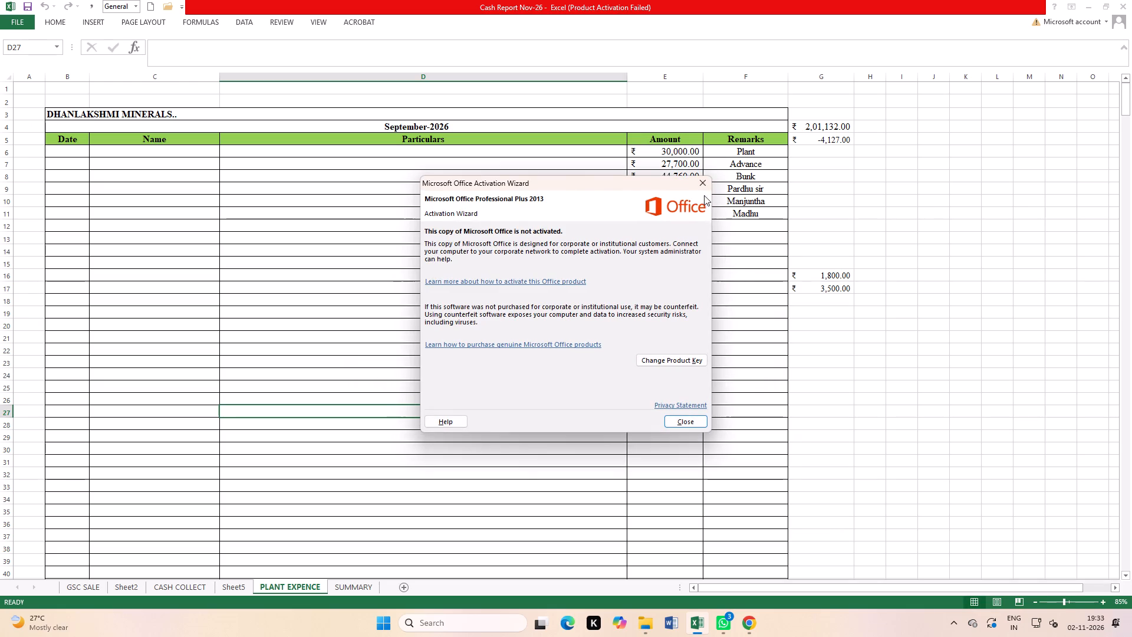
click(703, 189)
Copy the amounts and remarks in cells E6:F12 of the November workbook's PLANT EXPENCE sheet.
drag(670, 154, 749, 222)
key(ctrl+c)
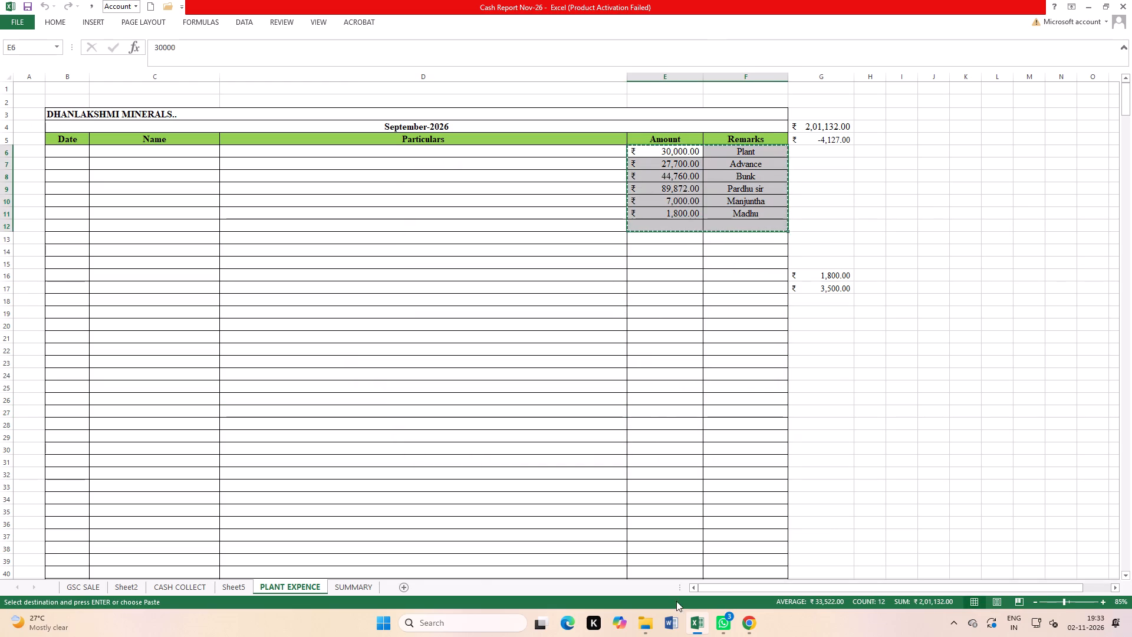
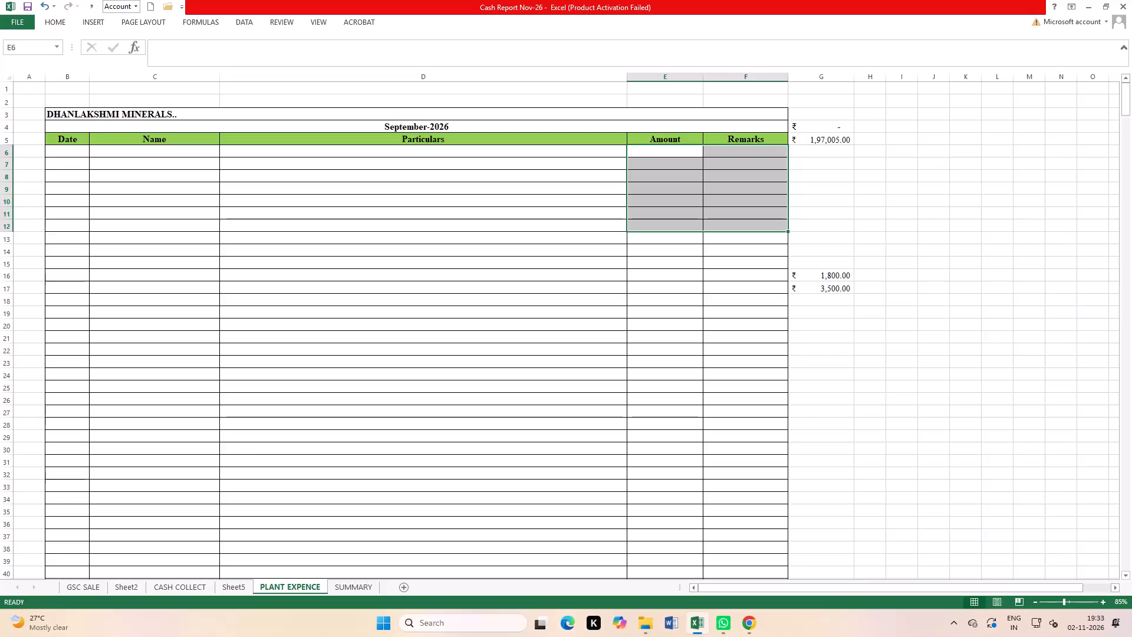
Review the SUMMARY and GSC SALE sheets of the November workbook.
click(373, 585)
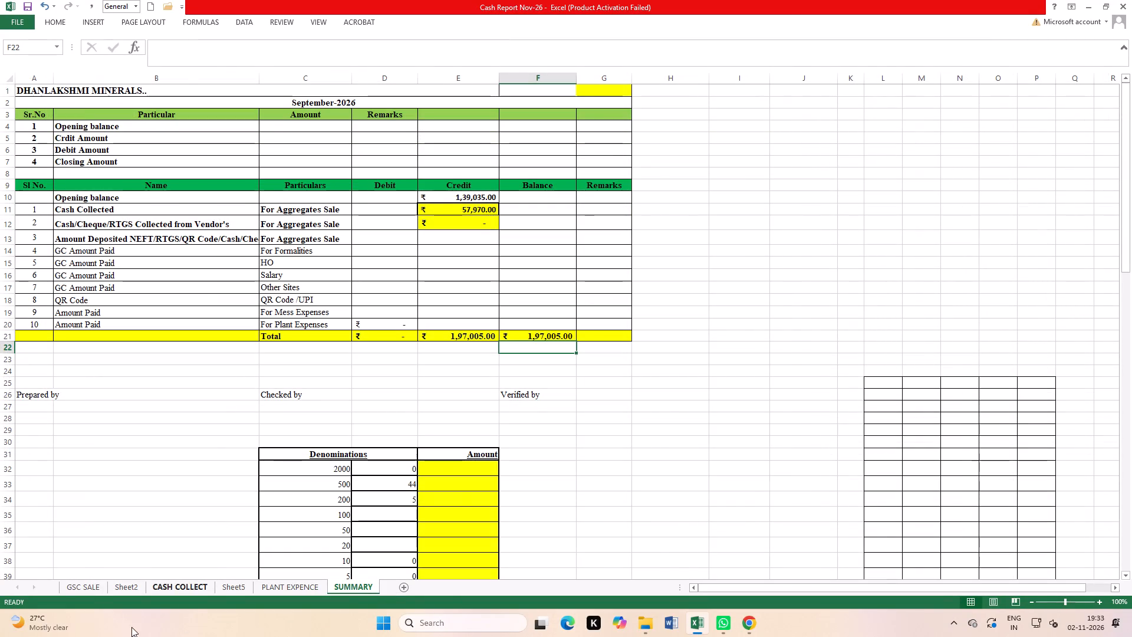
click(91, 590)
key(ctrl+Tab)
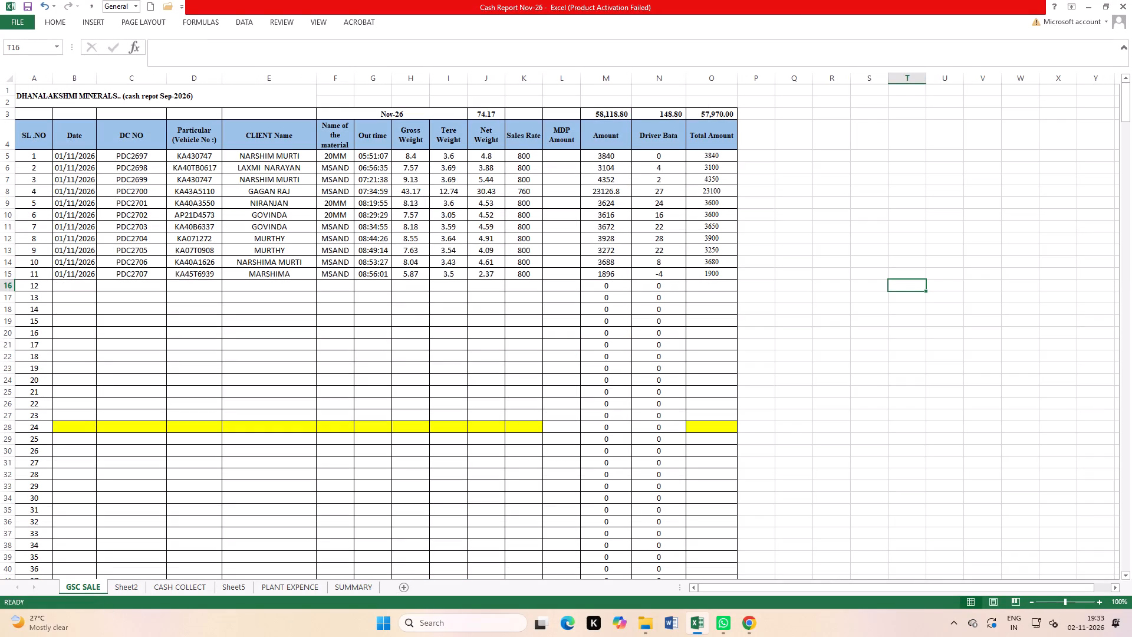
click(818, 396)
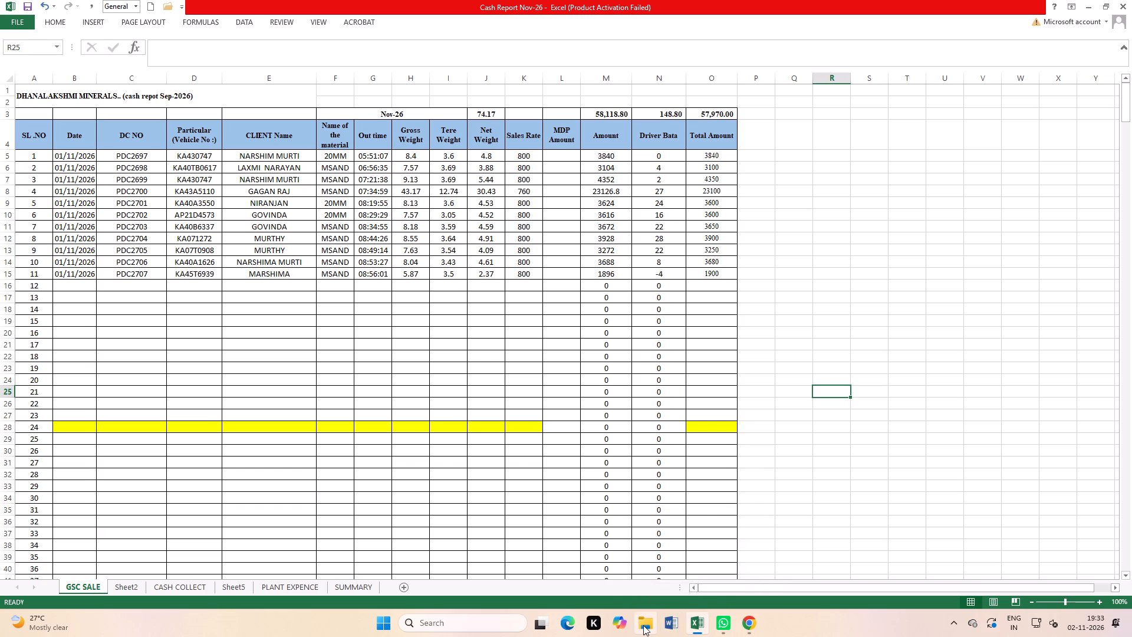
Open the Cash Report Oct-26 workbook from the Cash folder without updating its links.
click(645, 567)
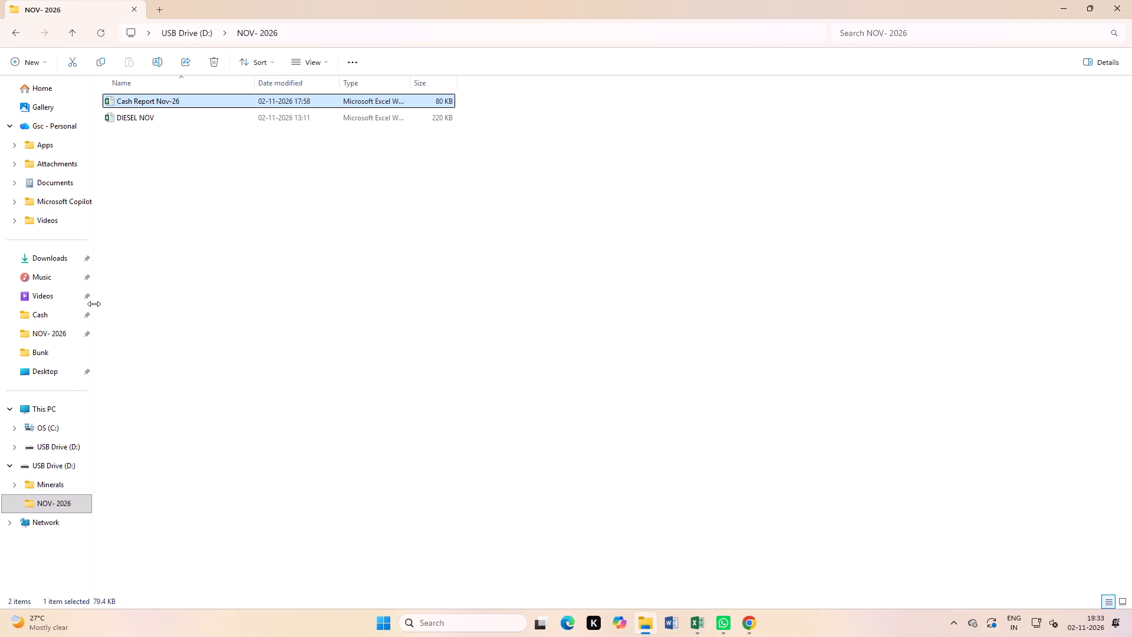
click(52, 318)
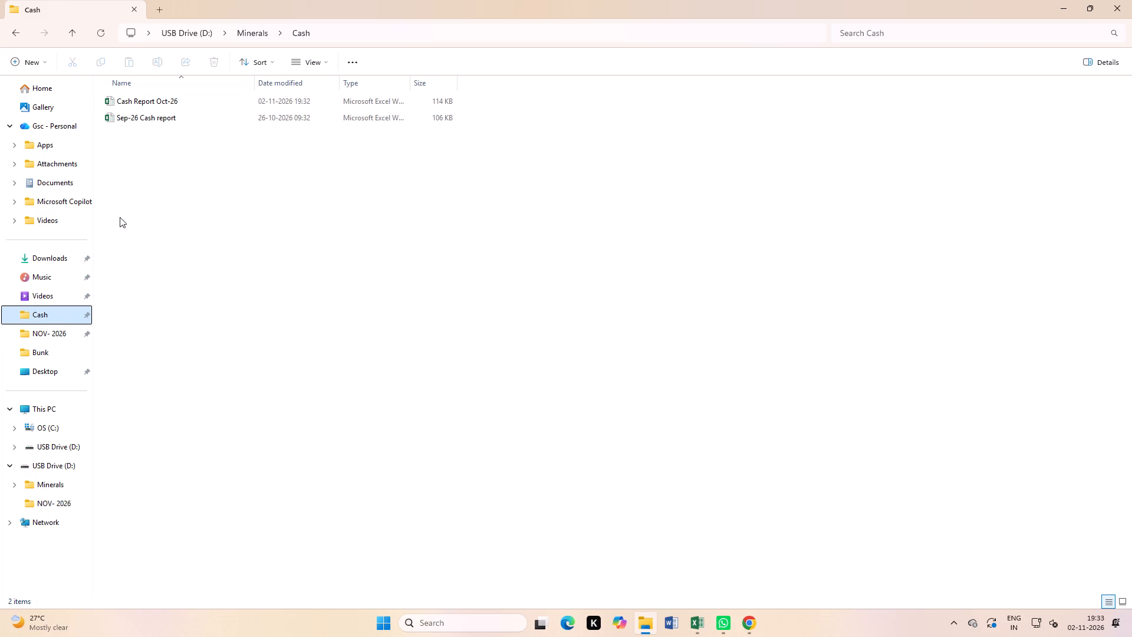
double_click(162, 100)
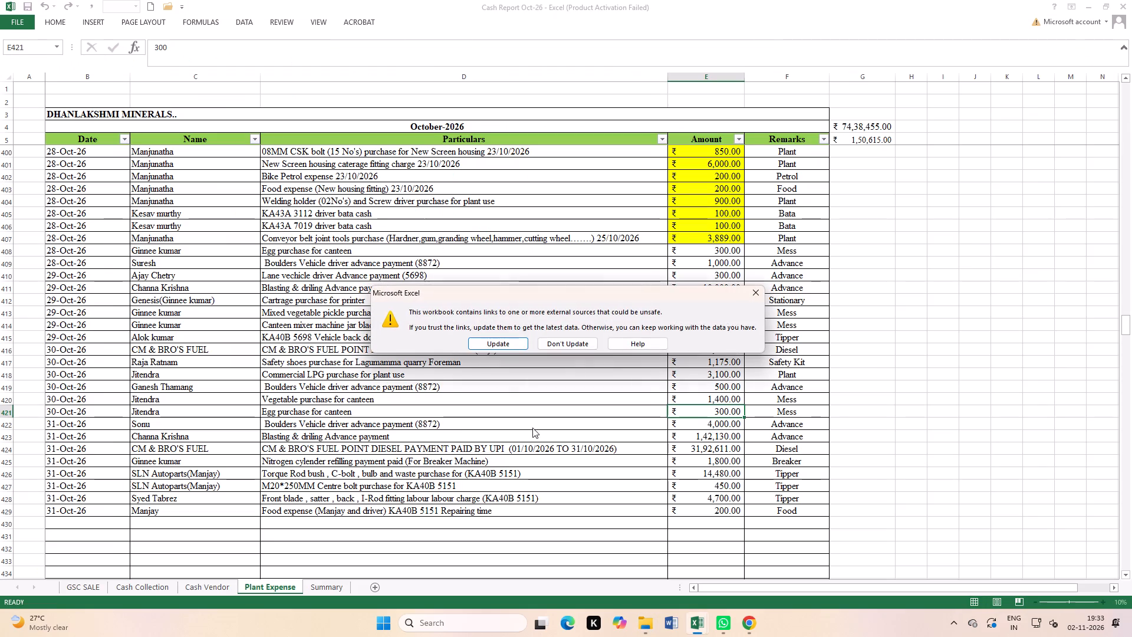
click(748, 286)
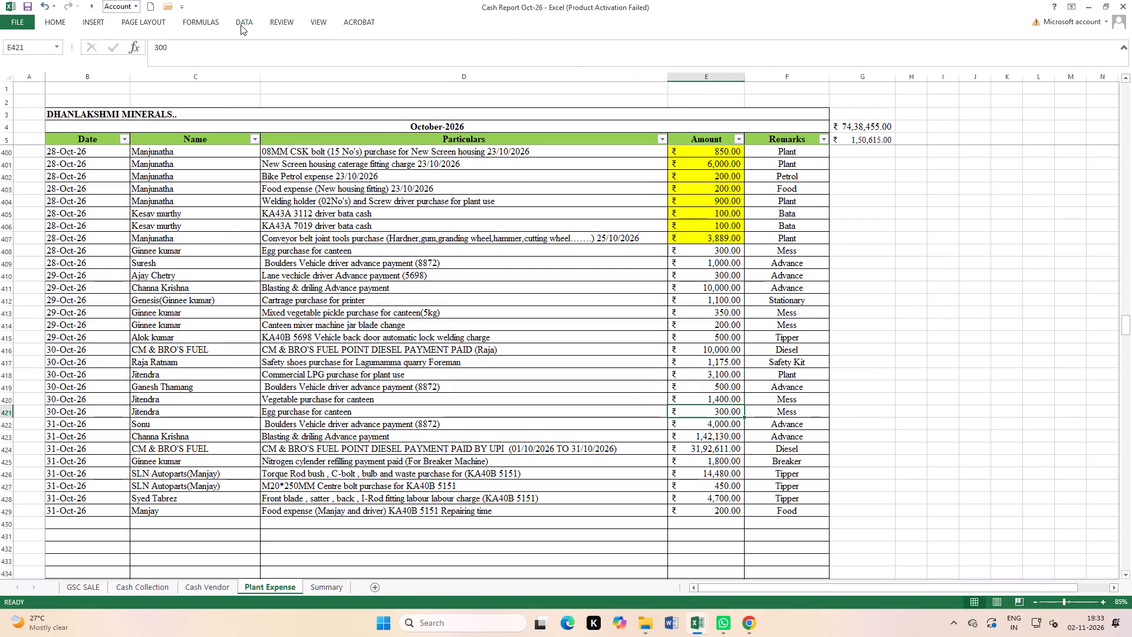
Check the balances on the October workbook's Summary sheet and close that workbook.
click(239, 21)
click(310, 47)
click(328, 585)
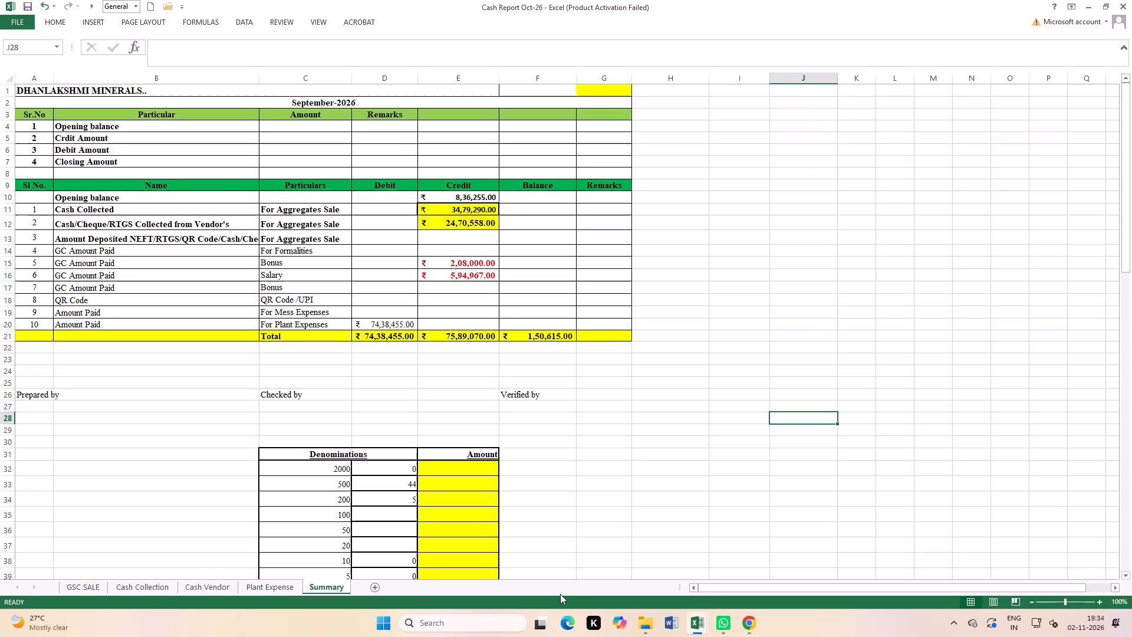
scroll(1098, 590, up, 1)
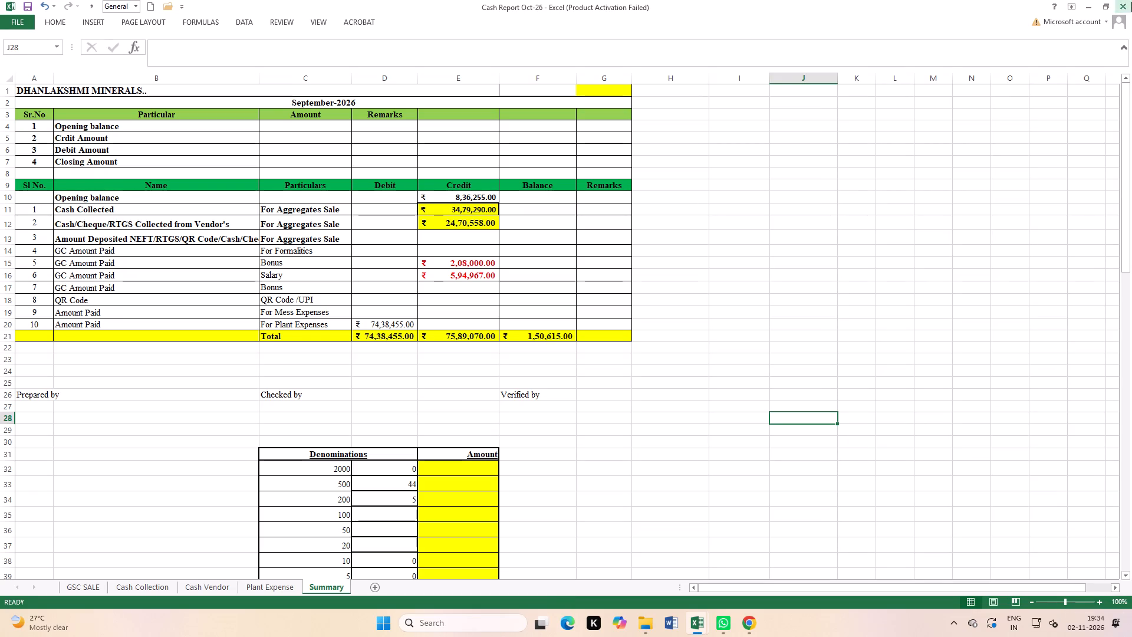
click(1131, 0)
click(570, 323)
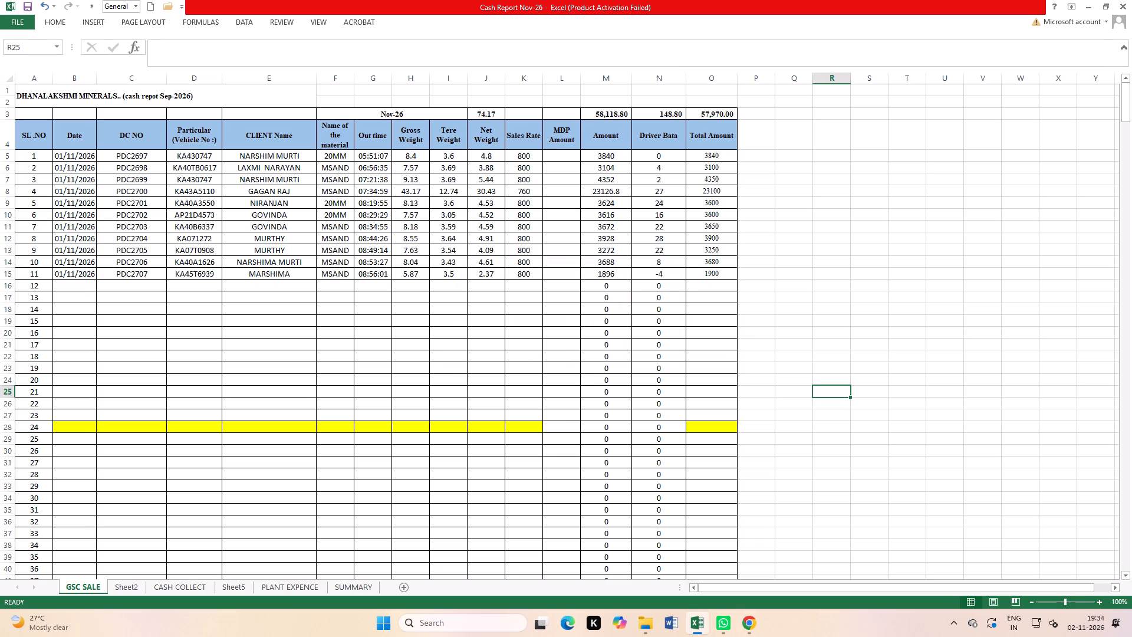
Enter 01-11-2026 as the first date on the November workbook's PLANT EXPENCE sheet and fit the Date column's width to it.
scroll(470, 367, up, 10)
scroll(368, 369, down, 6)
scroll(353, 377, up, 12)
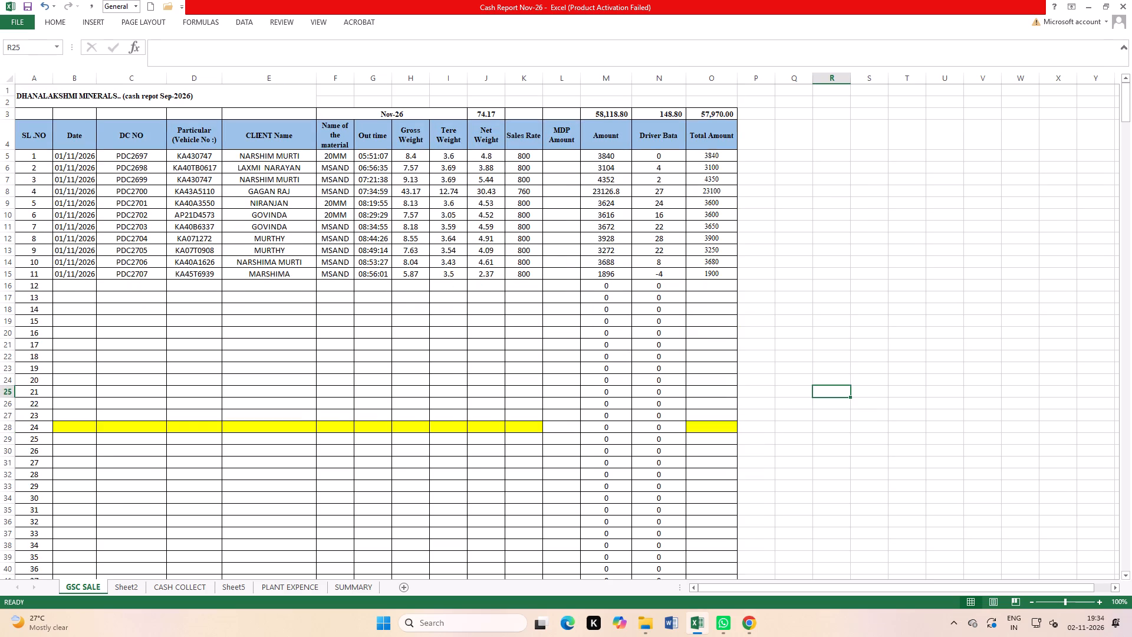
click(304, 585)
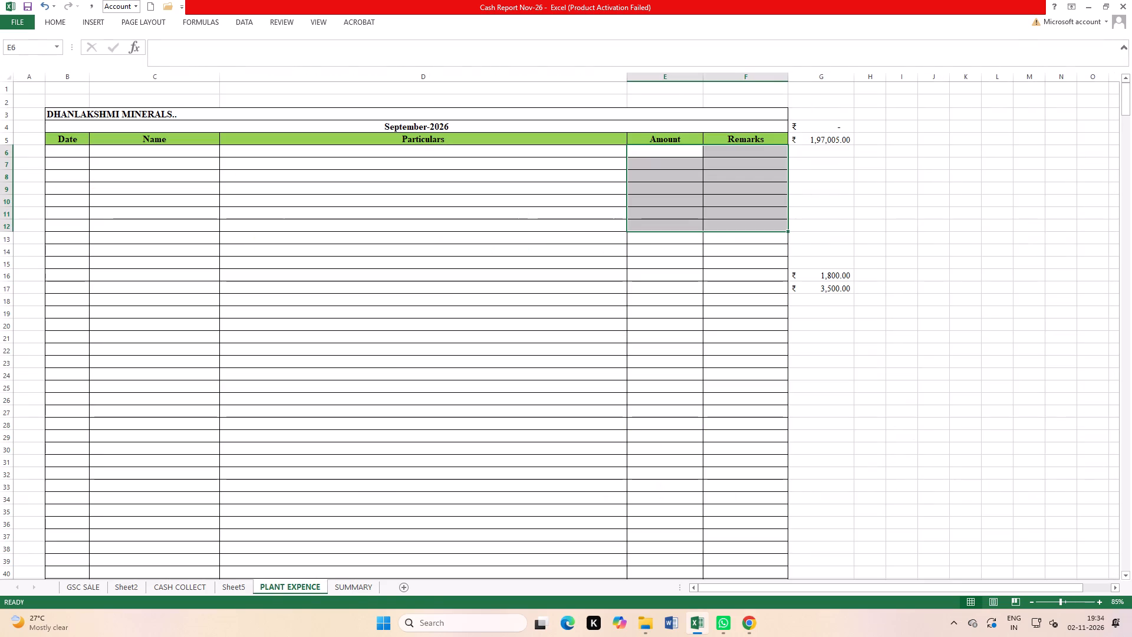
scroll(495, 265, up, 4)
click(529, 270)
click(77, 151)
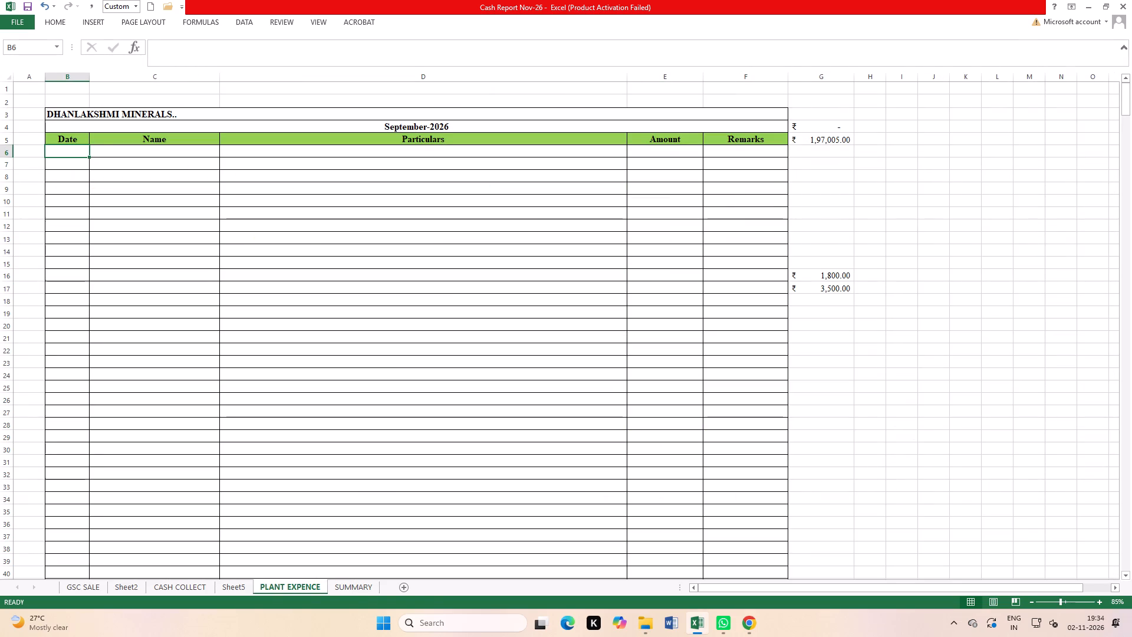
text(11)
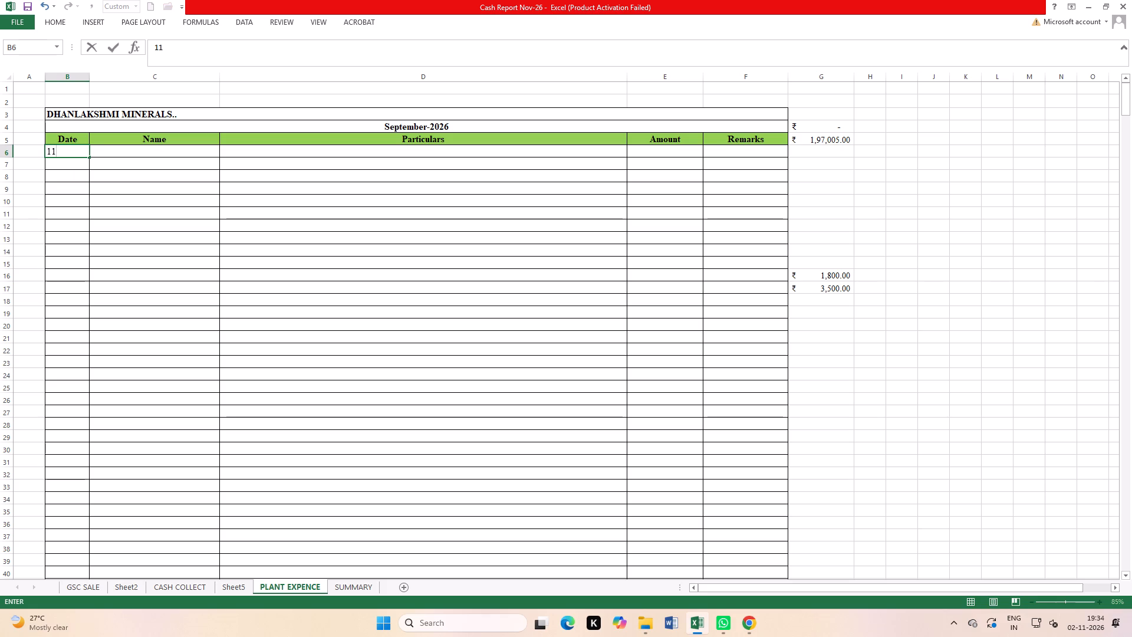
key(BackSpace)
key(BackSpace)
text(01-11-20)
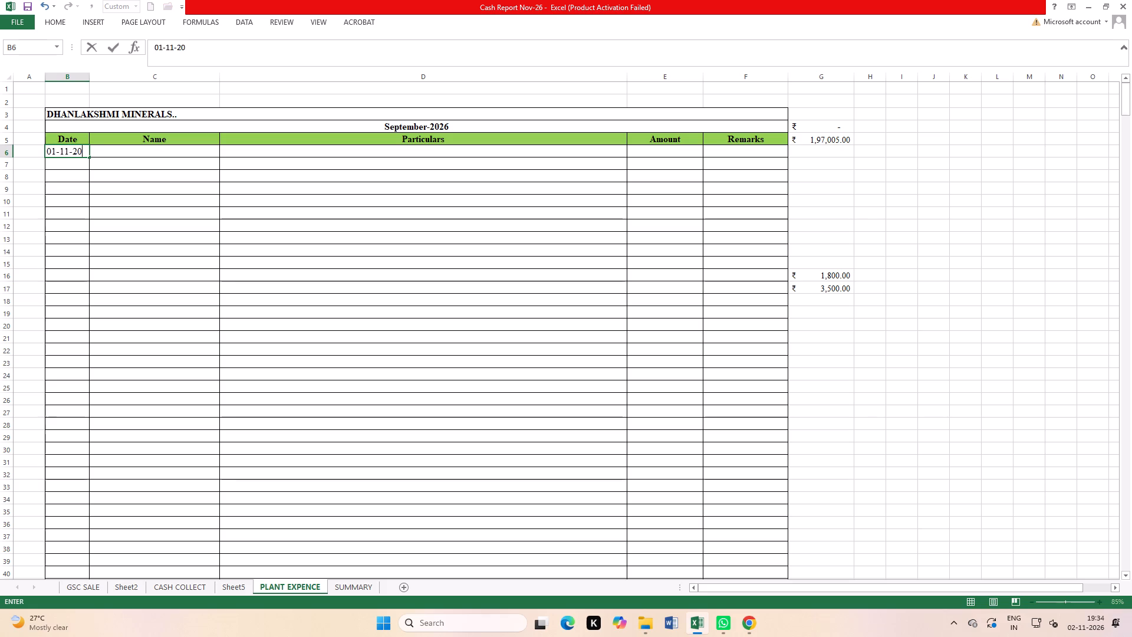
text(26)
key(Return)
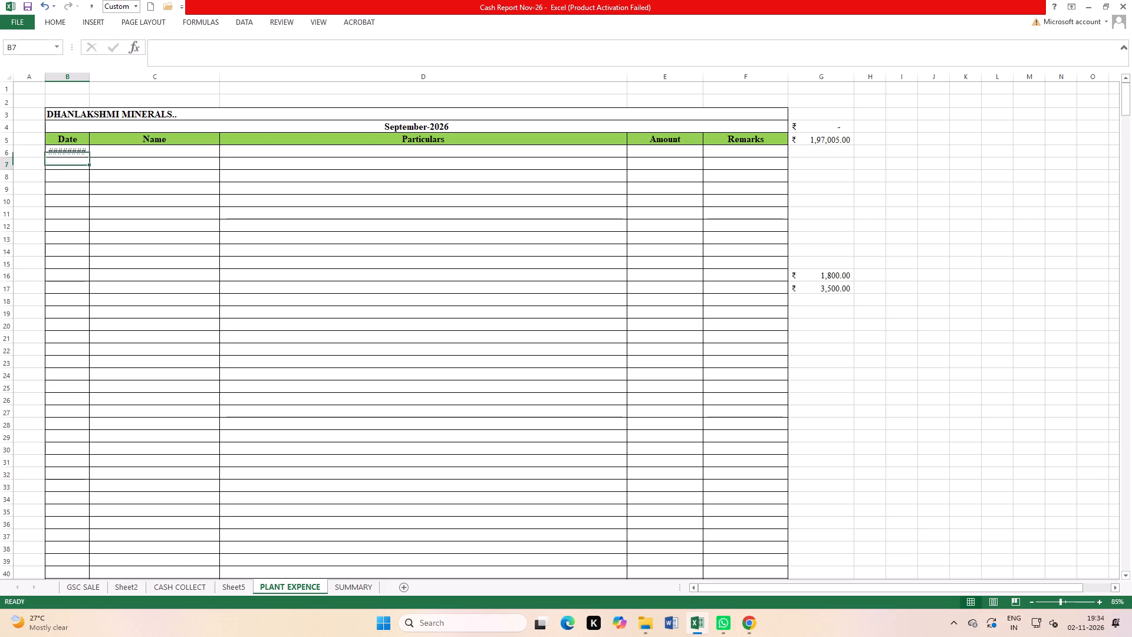
double_click(93, 75)
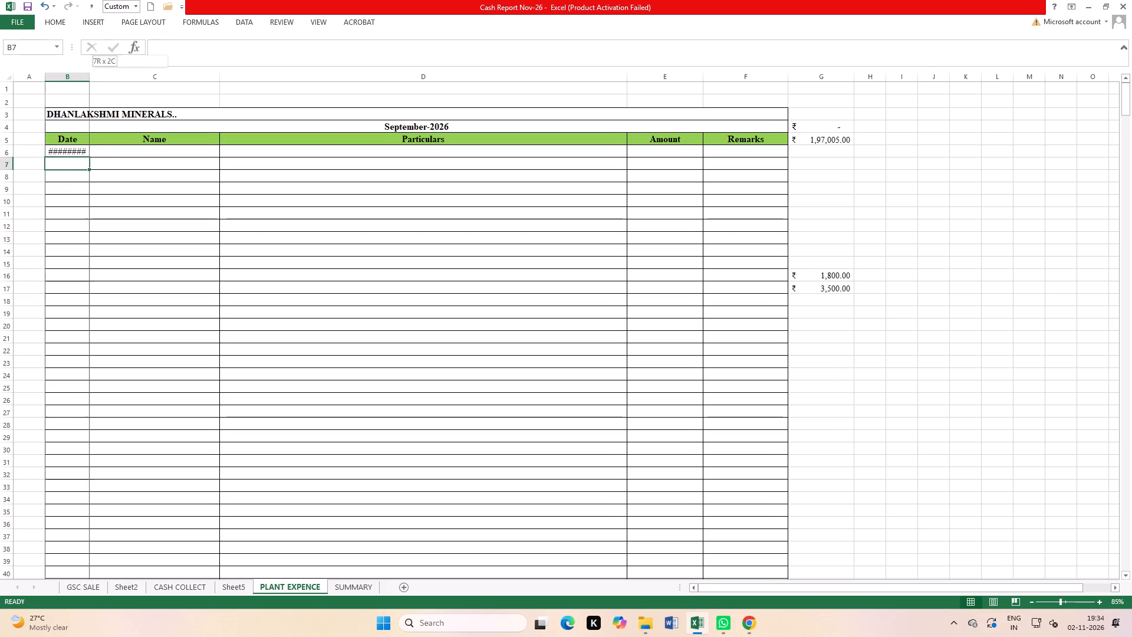
click(145, 221)
Fill the 01-Nov-26 date down the Date column from B6 through B21.
drag(71, 155, 71, 317)
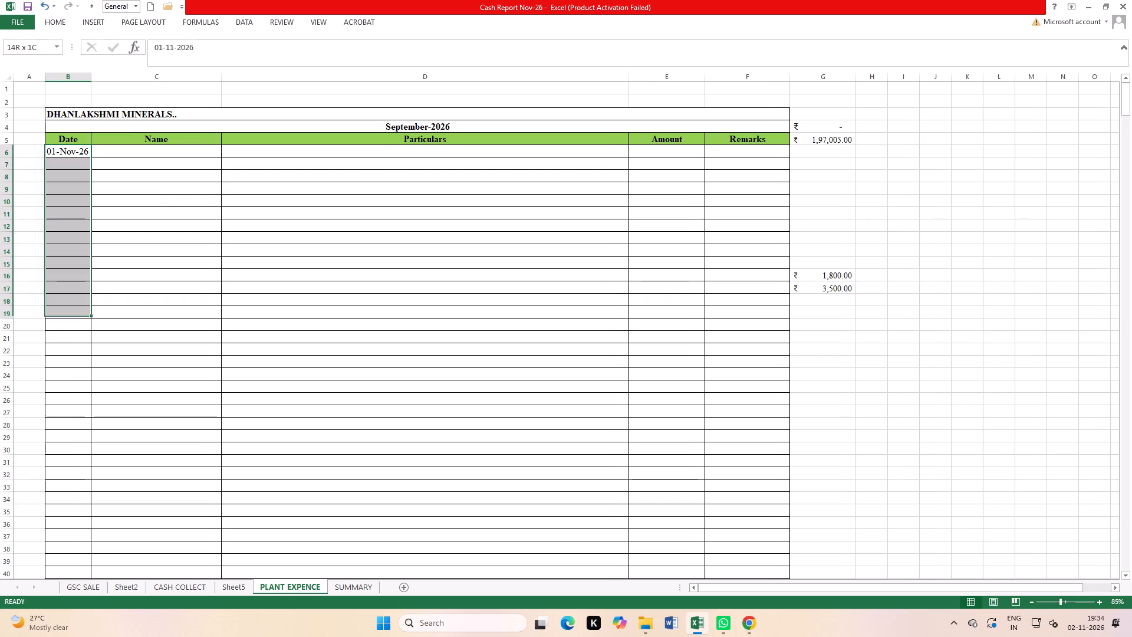
drag(71, 317, 74, 334)
key(ctrl+d)
click(393, 293)
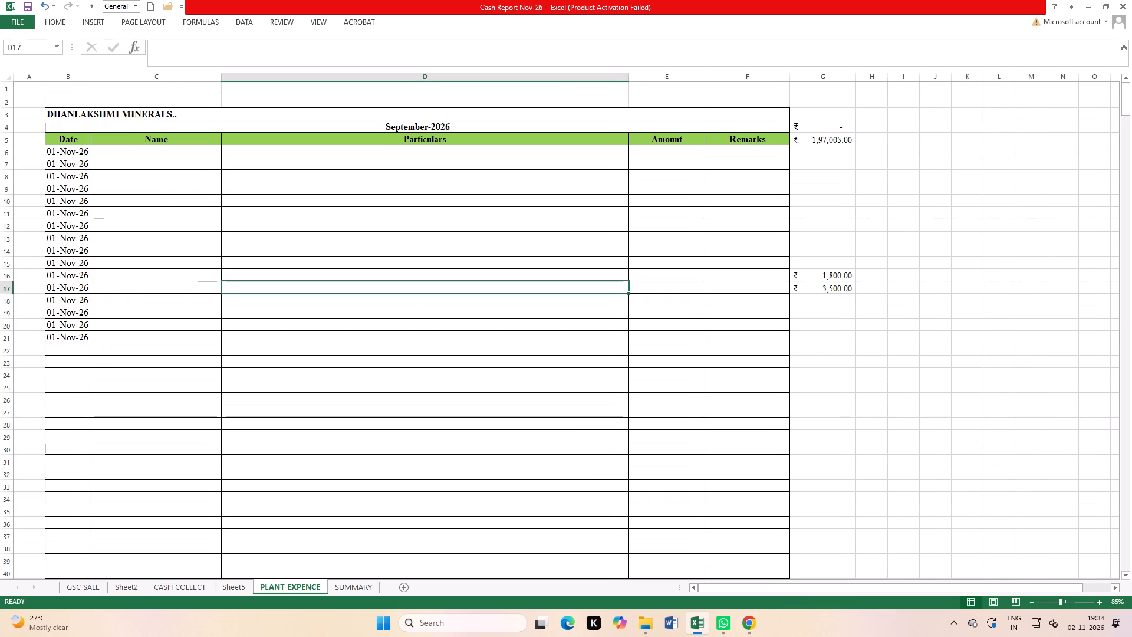
Enter Suresh as the name for the first expense entry in row 6.
click(136, 153)
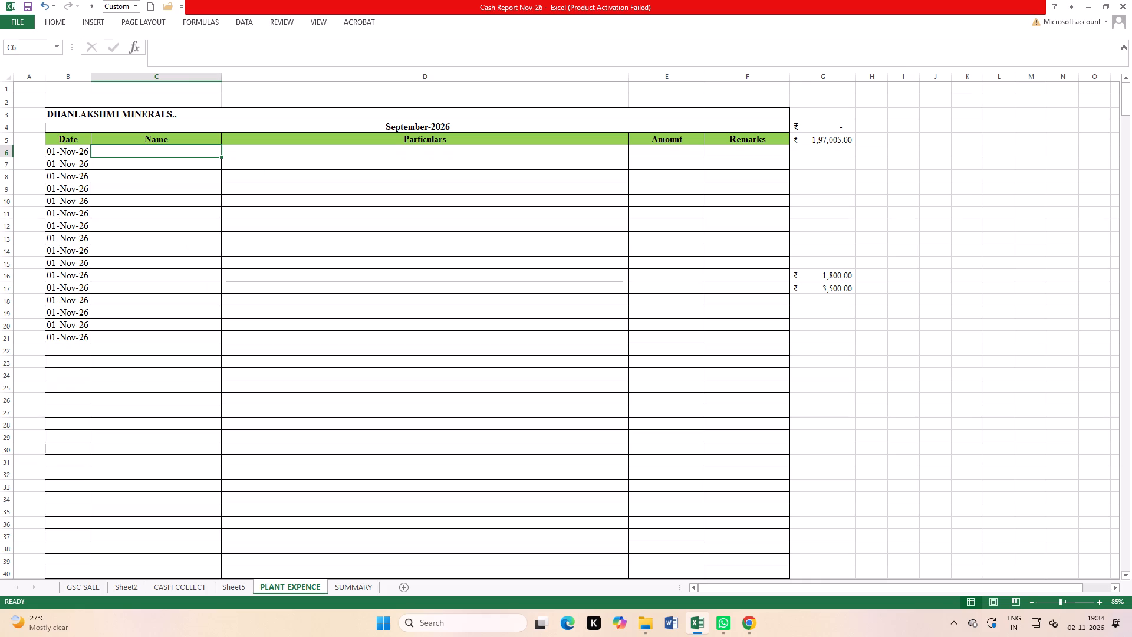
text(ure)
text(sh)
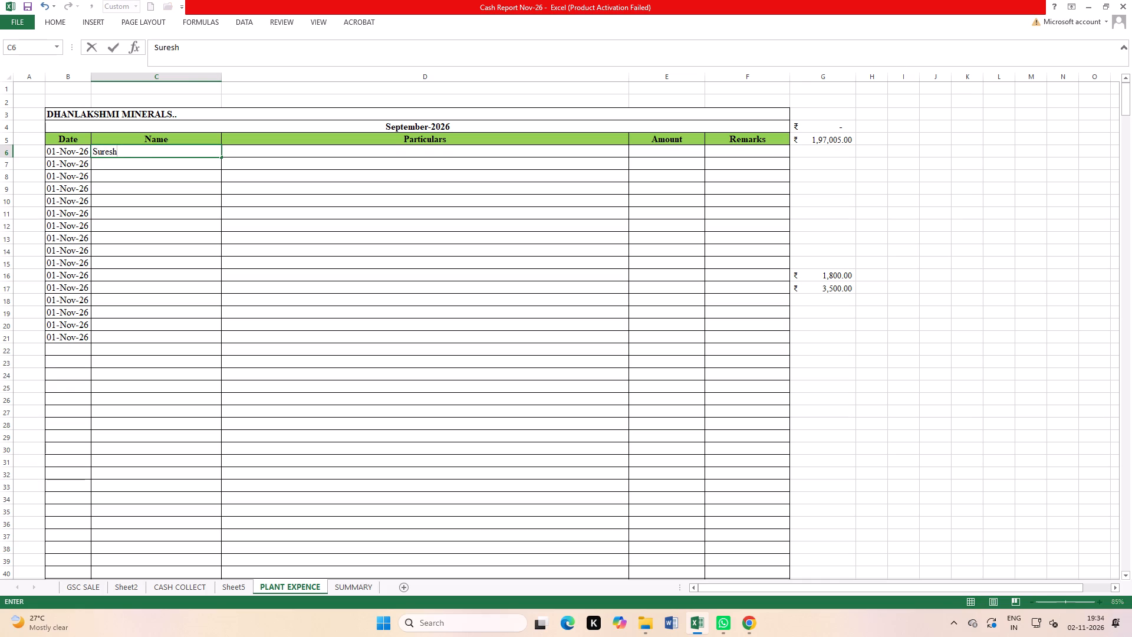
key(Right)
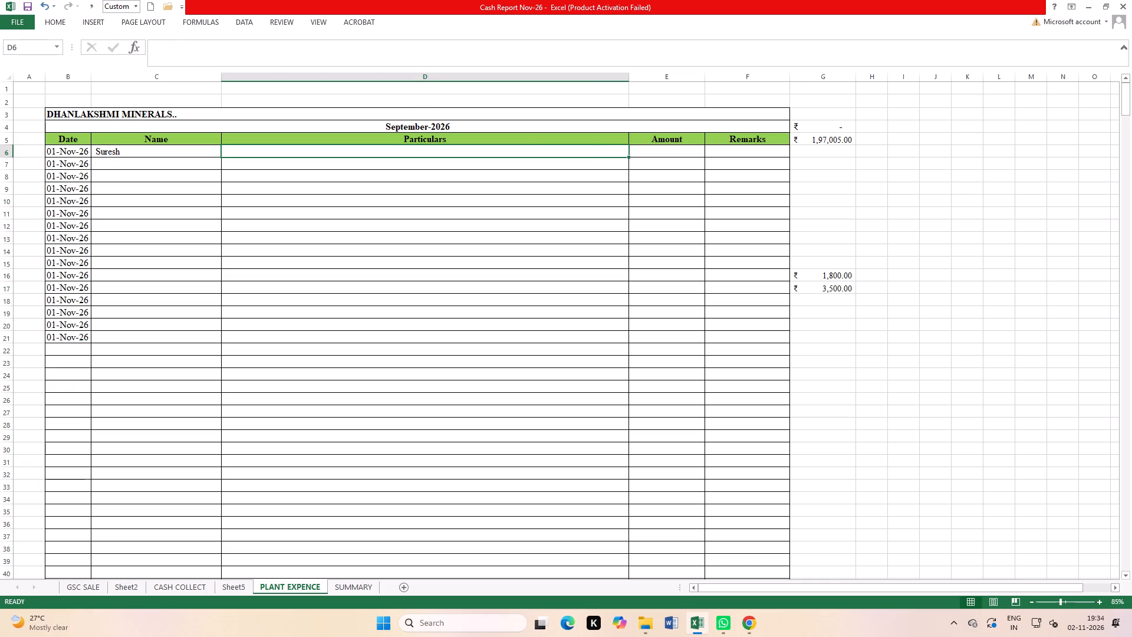
Enter "Boulders Vehicle driver advance payment (0015)" as the particulars of the row 6 expense.
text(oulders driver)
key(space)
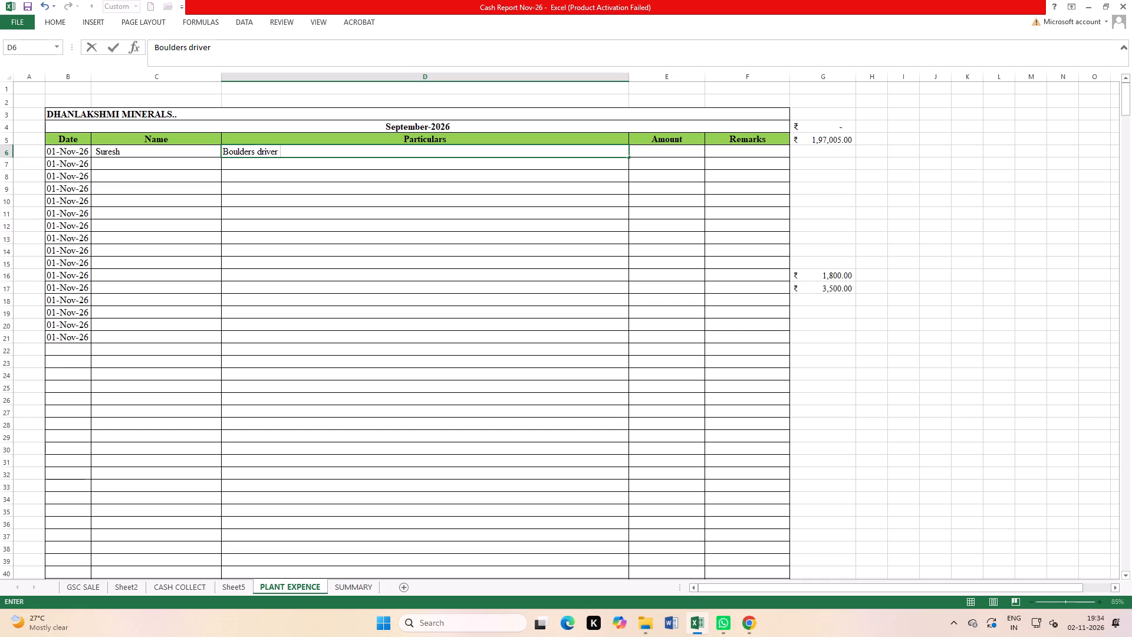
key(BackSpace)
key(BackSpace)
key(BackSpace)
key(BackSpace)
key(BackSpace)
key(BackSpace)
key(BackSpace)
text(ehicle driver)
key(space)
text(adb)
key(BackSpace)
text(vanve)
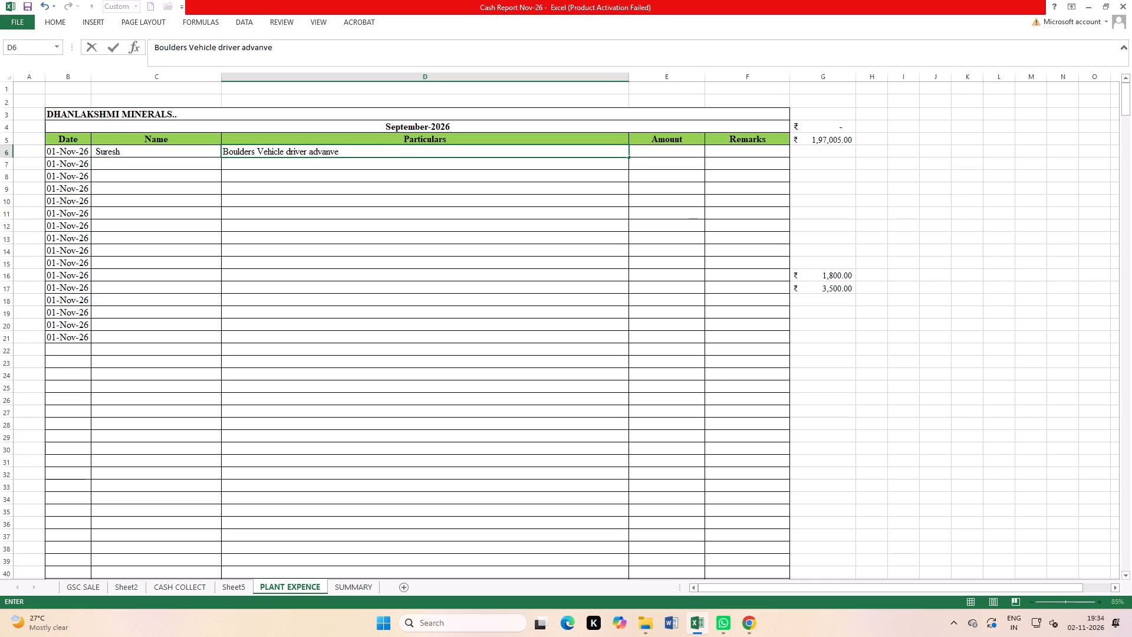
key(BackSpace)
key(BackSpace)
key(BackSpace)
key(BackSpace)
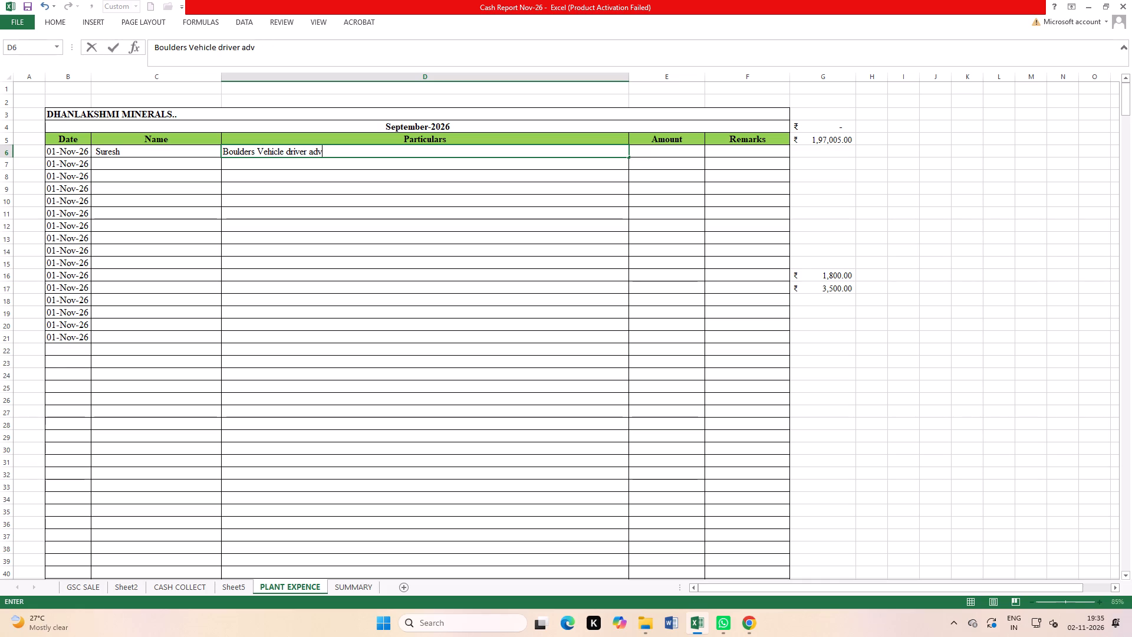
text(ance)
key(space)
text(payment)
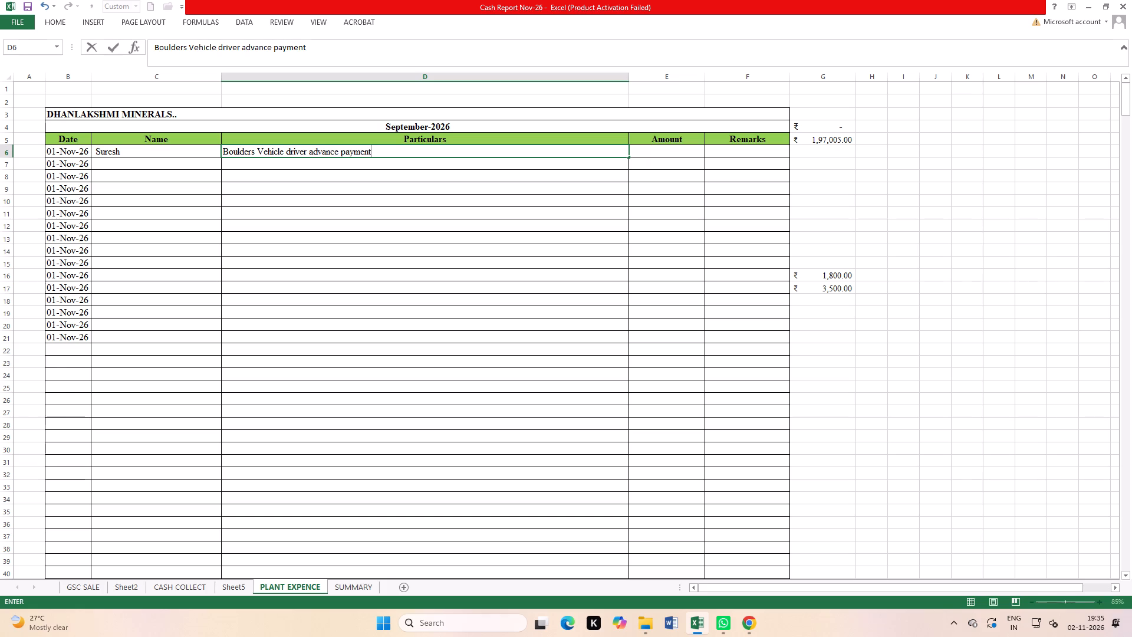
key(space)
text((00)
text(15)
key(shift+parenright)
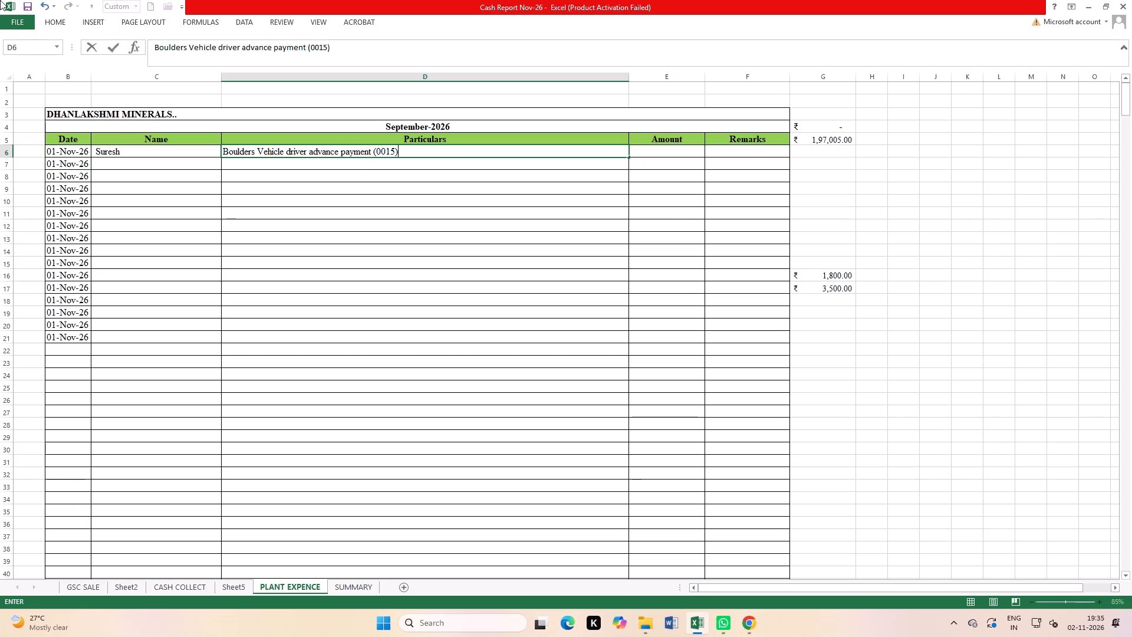
scroll(1028, 636, up, 1)
click(718, 272)
Enter 2500 as the amount of the row 6 expense and save the workbook.
click(686, 151)
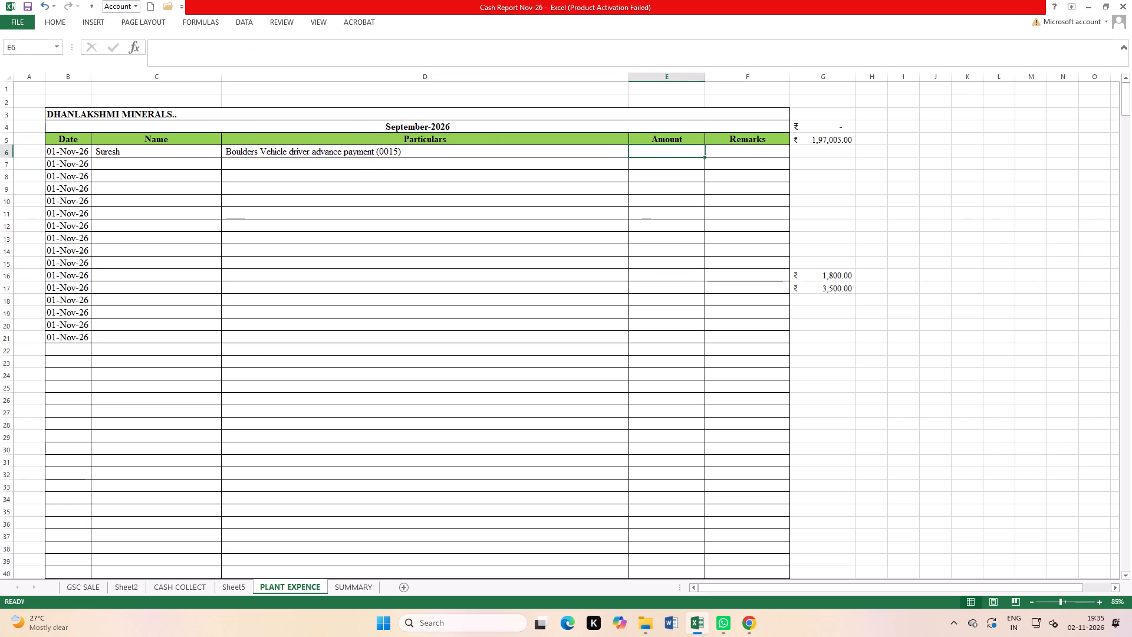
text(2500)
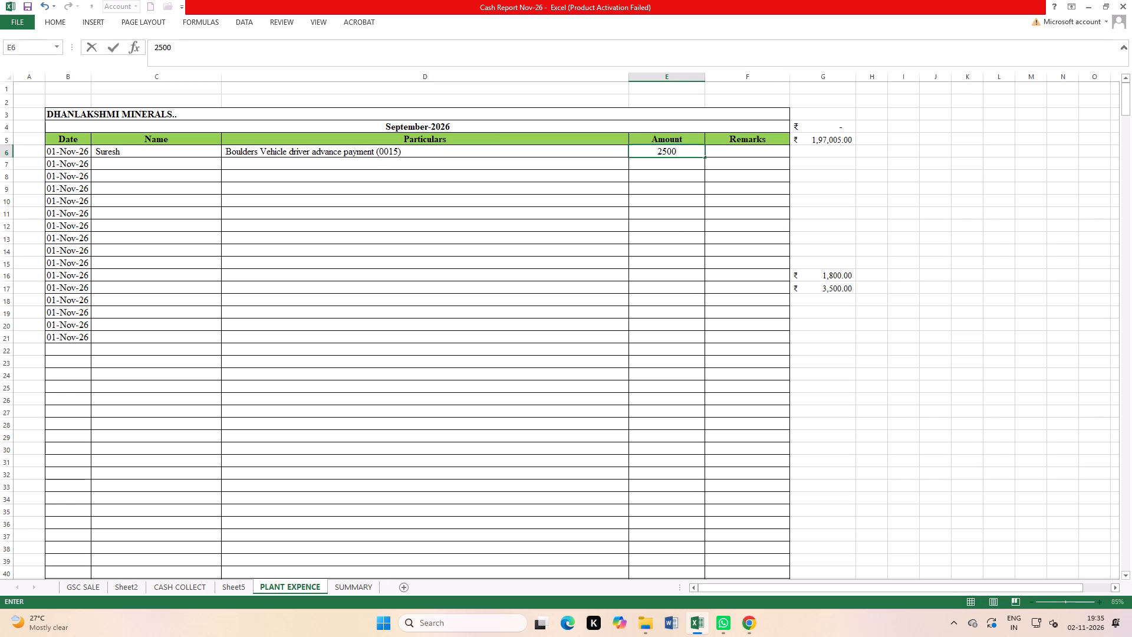
click(773, 379)
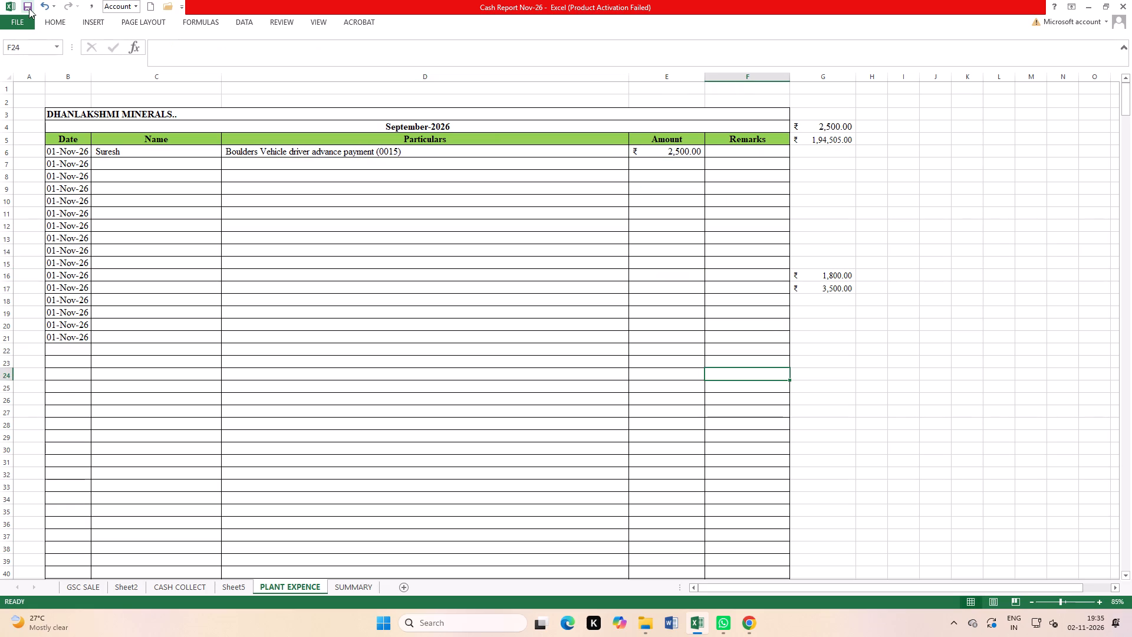
double_click(28, 7)
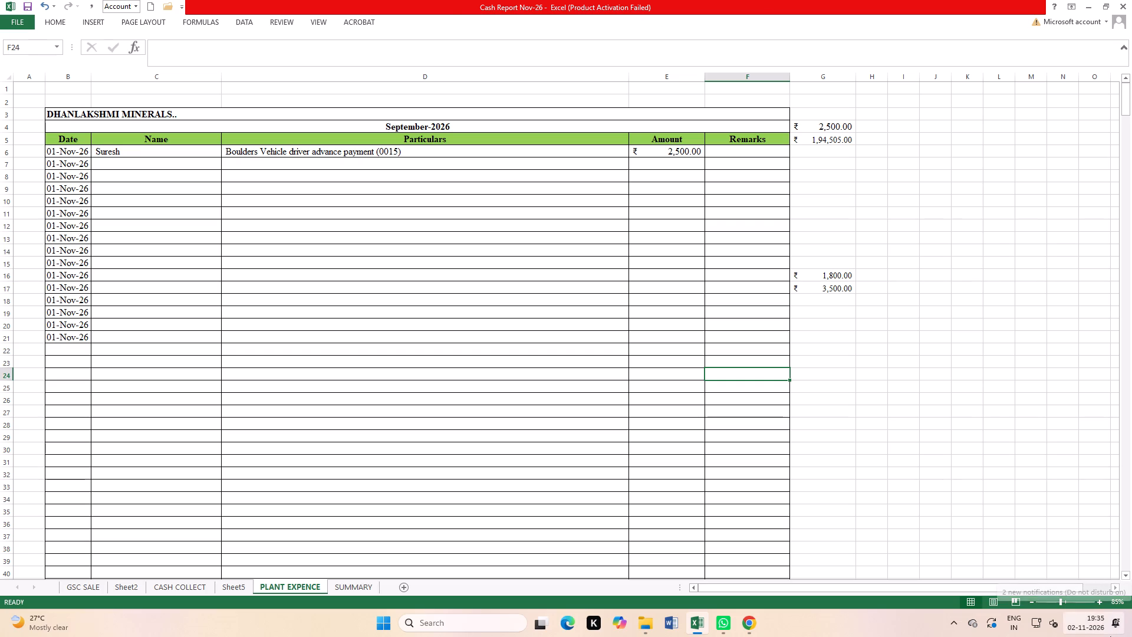
Enter the 8872 vehicle driver's full name in the Name column of row 7.
click(128, 160)
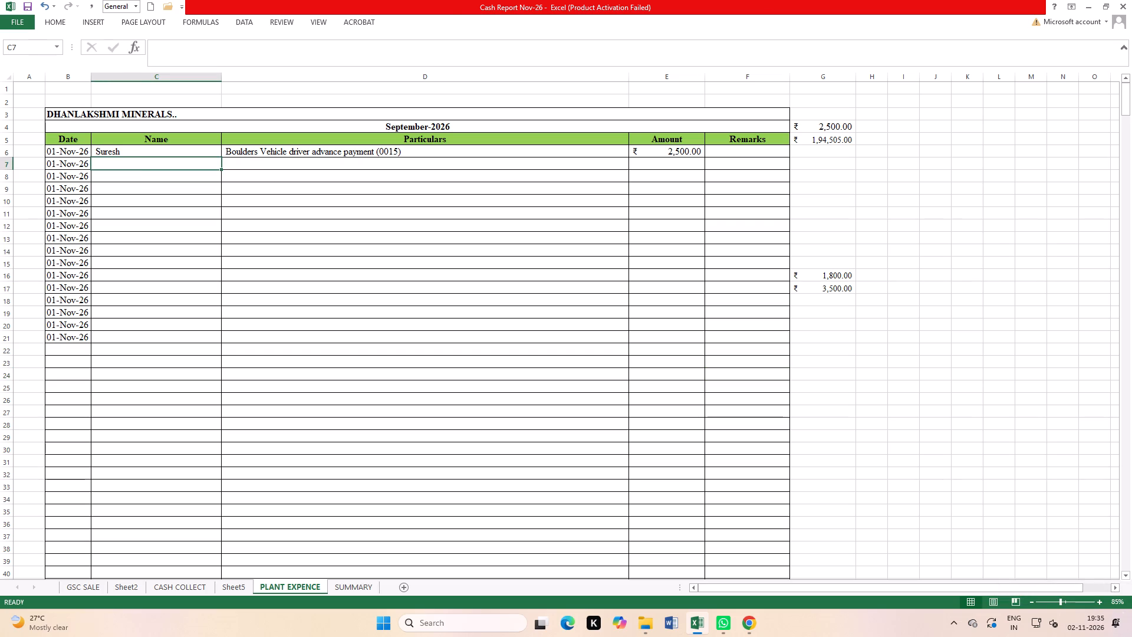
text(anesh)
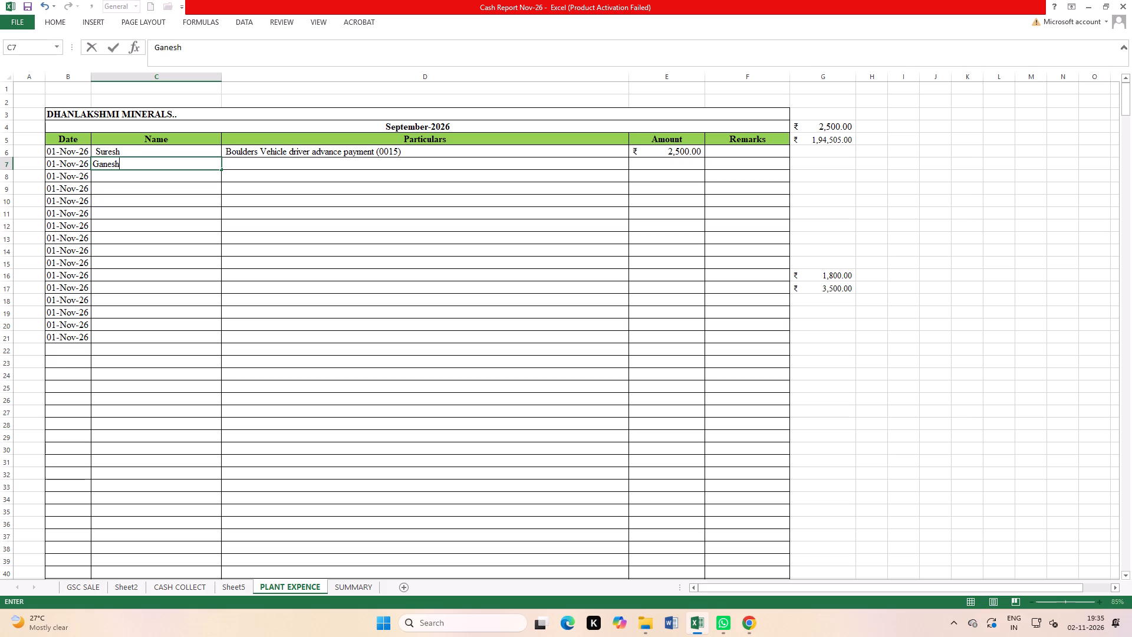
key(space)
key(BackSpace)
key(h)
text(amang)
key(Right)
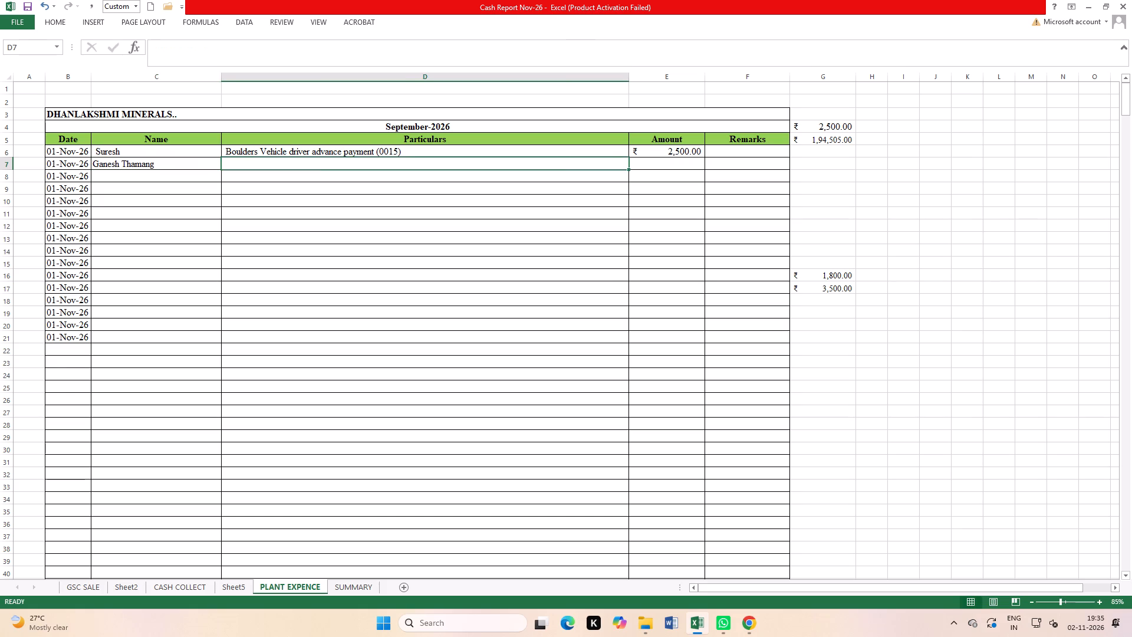
Copy the row 6 particulars into row 7 and change them to "Boulders Vehicle driver advance payment (8872)".
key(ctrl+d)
scroll(128, 160, up, 1)
double_click(399, 163)
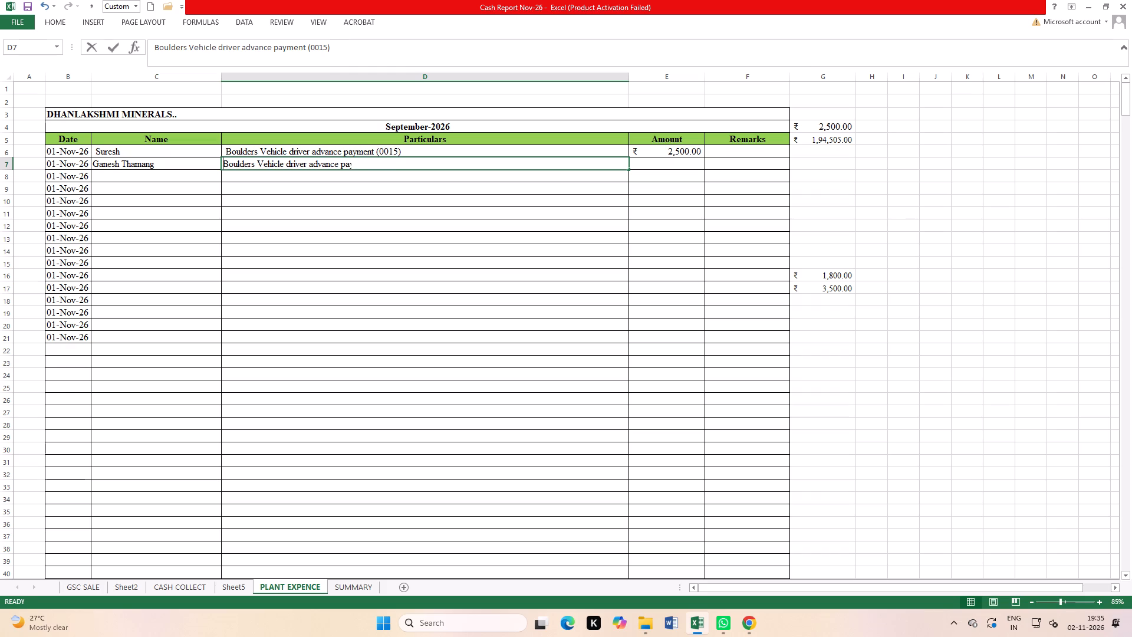
key(Left)
key(BackSpace)
key(BackSpace)
key(BackSpace)
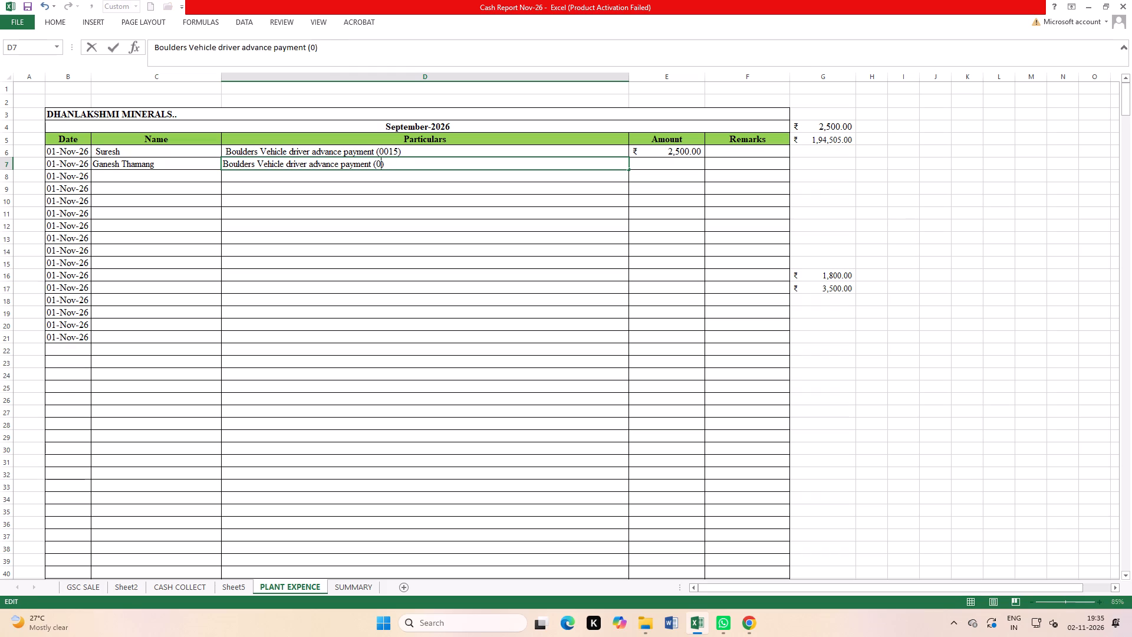
key(BackSpace)
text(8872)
click(642, 218)
Enter 1000 as the amount of the row 7 expense.
click(657, 161)
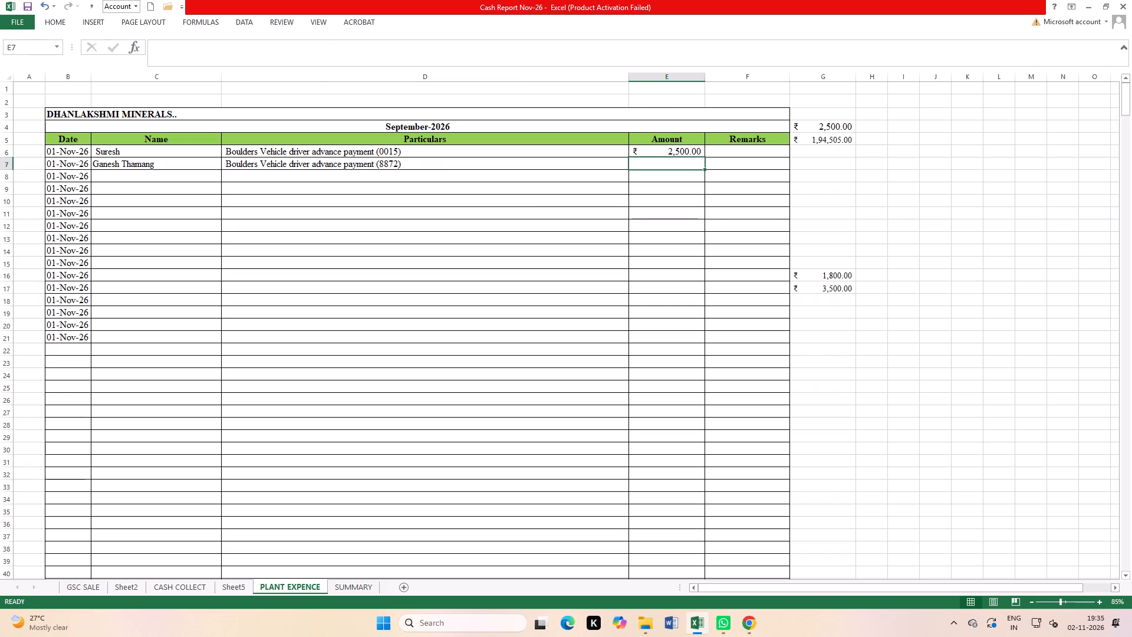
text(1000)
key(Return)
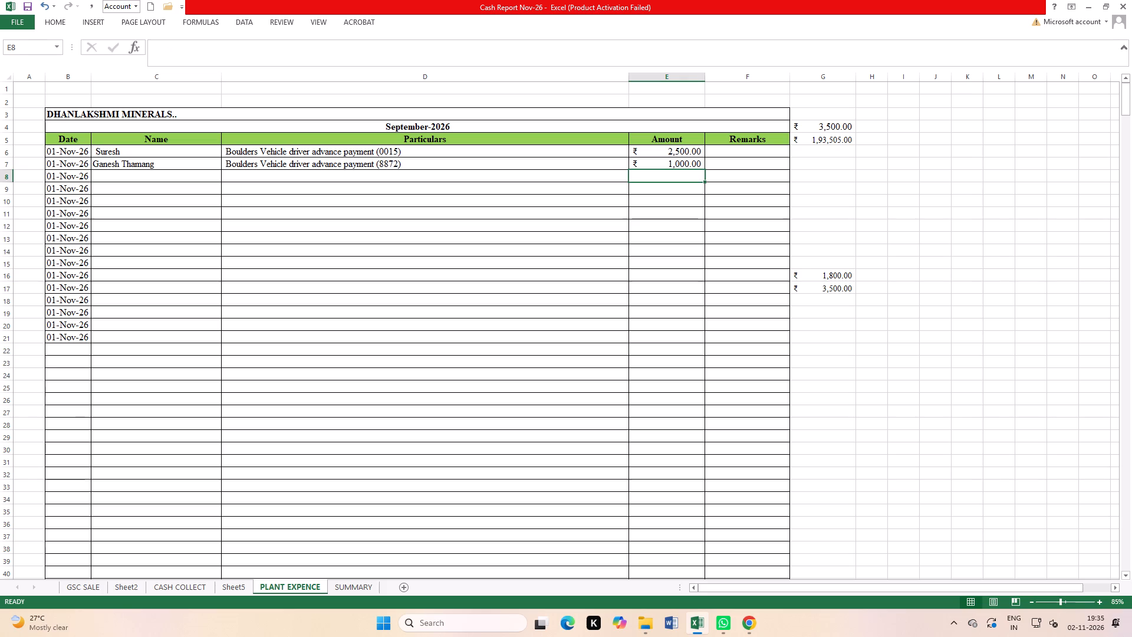
Enter Ganesh as the name for the row 8 expense, without the suggested surname.
click(168, 178)
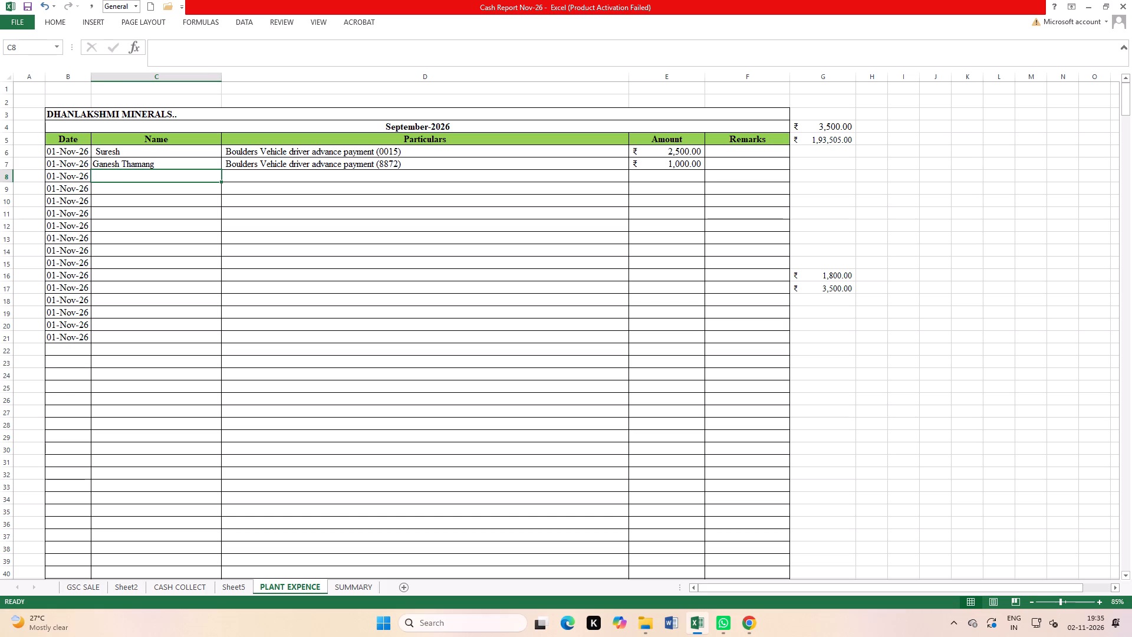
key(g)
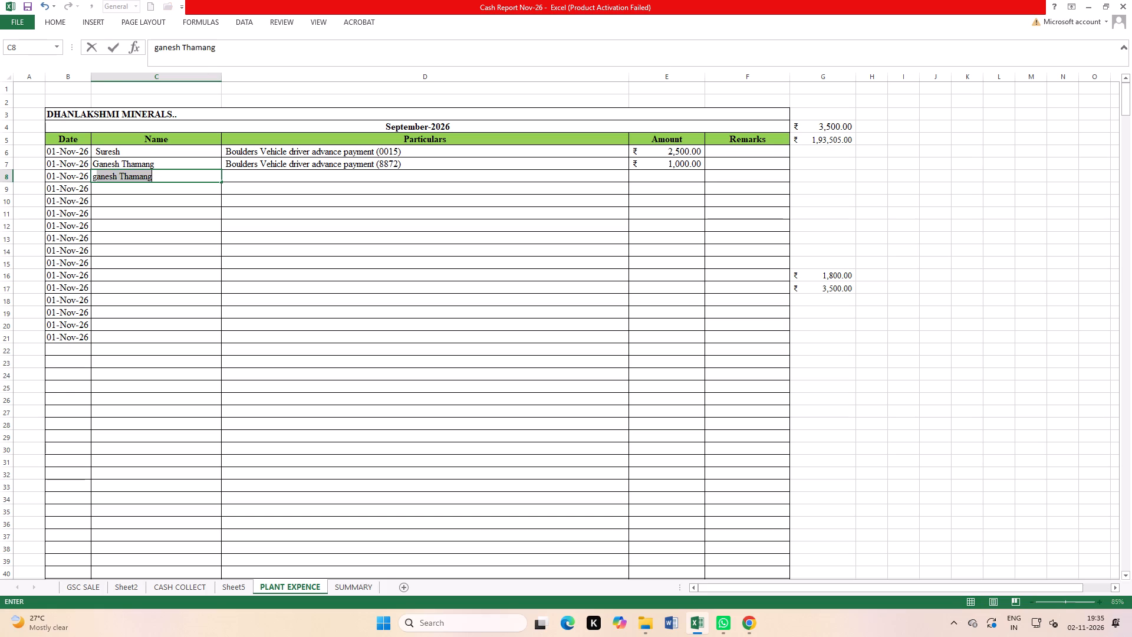
key(BackSpace)
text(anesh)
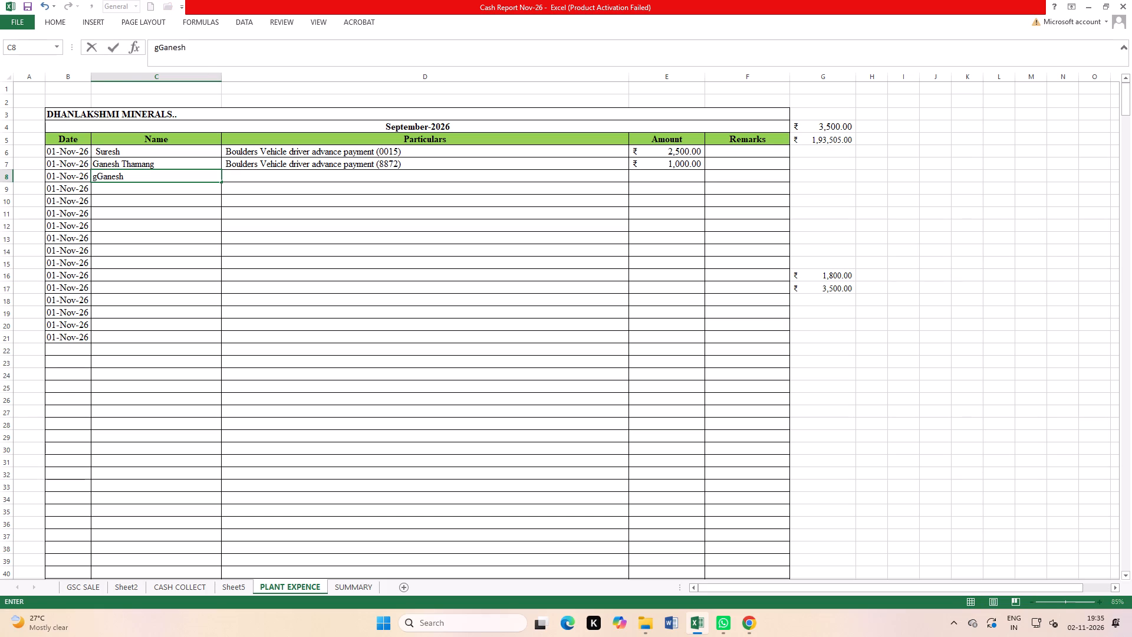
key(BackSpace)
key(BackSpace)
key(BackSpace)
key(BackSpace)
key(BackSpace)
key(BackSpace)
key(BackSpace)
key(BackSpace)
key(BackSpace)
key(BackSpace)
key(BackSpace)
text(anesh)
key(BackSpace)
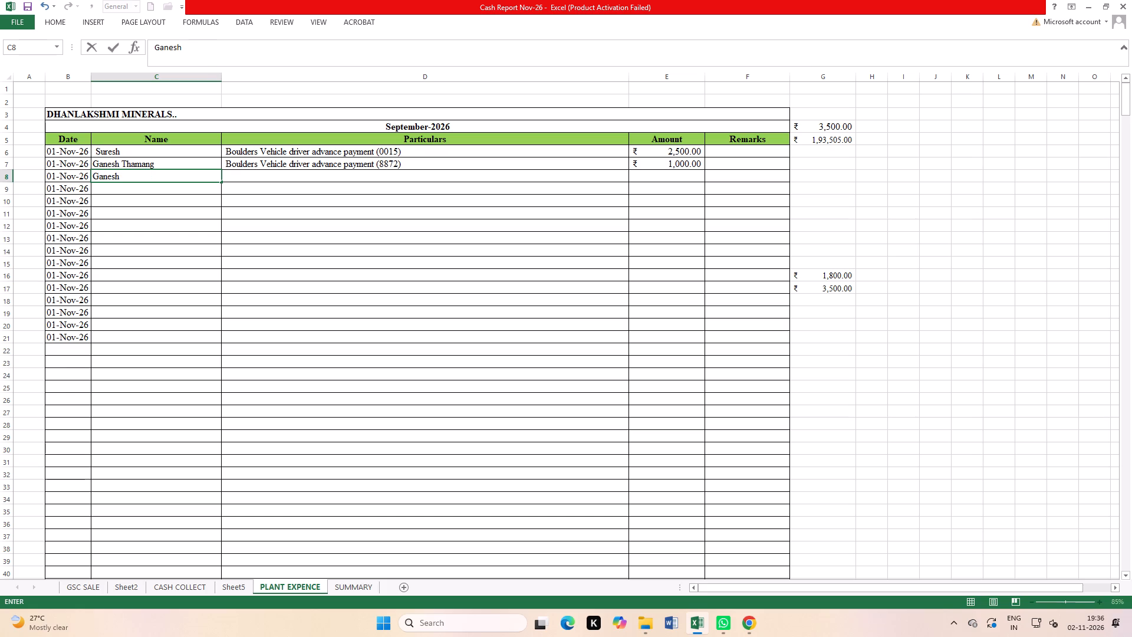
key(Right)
Copy the row 7 particulars into row 8 and change them to "Boulders Vehicle driver advance payment (5151)".
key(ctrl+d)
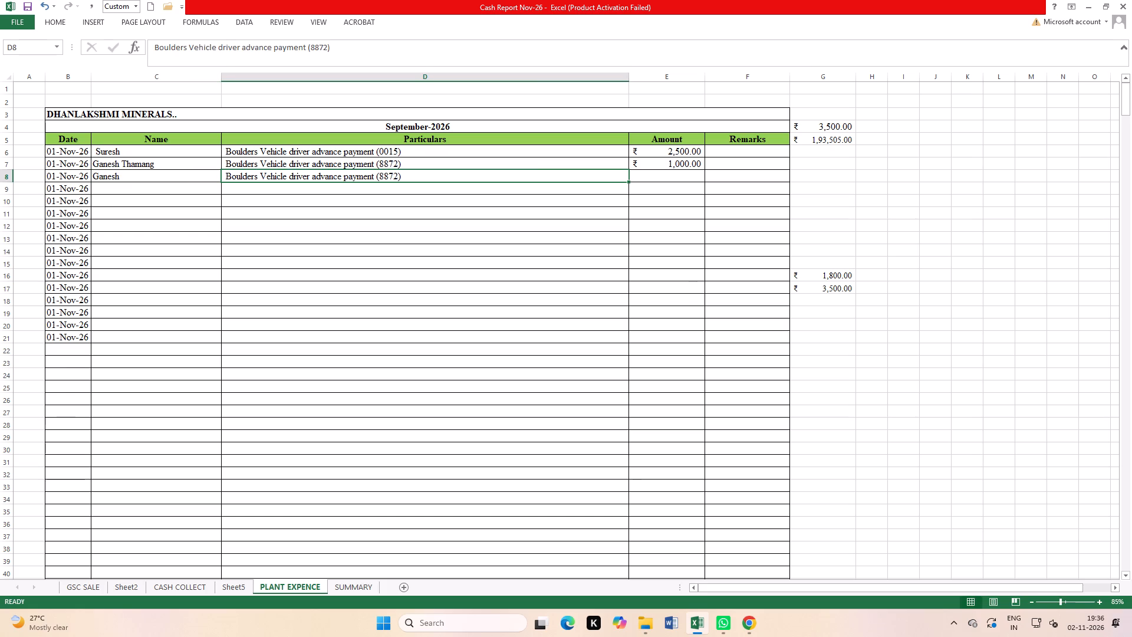
double_click(398, 173)
key(Left)
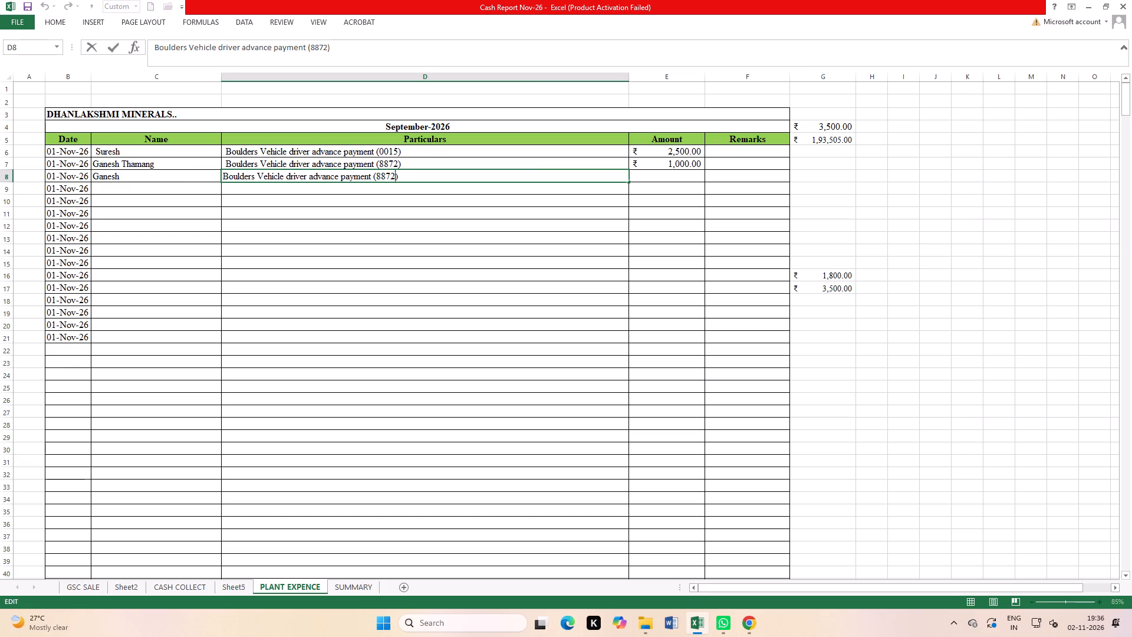
key(BackSpace)
key(BackSpace)
key(BackSpace)
key(BackSpace)
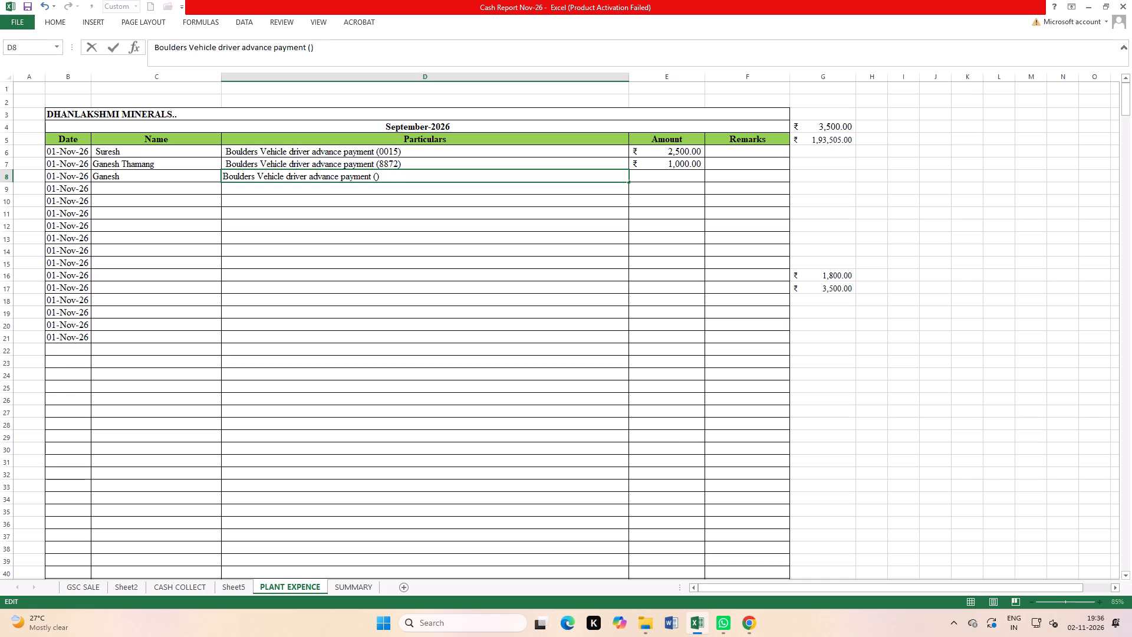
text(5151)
click(602, 276)
Enter 2000 as the amount of the row 8 expense.
click(666, 179)
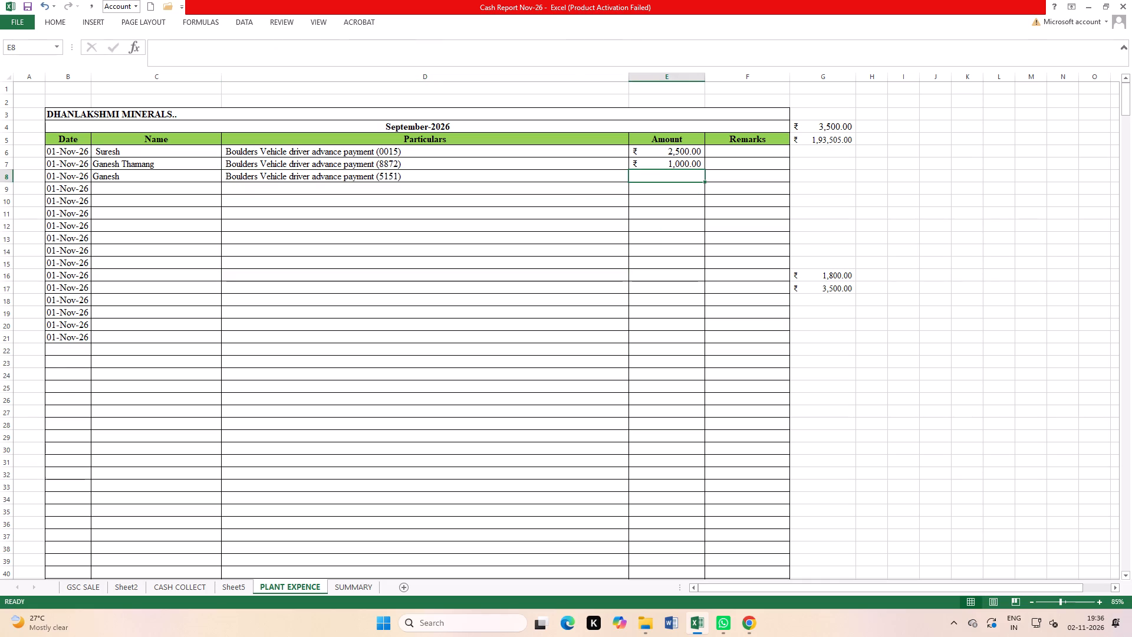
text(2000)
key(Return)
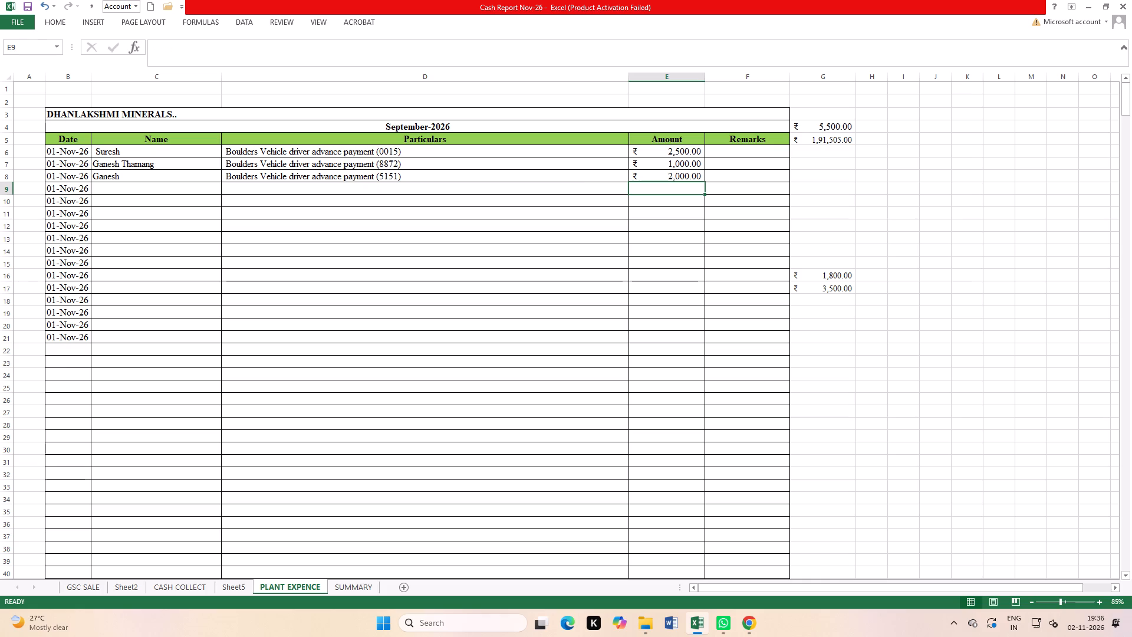
Fill in the row 9 expense for Mohan with amount 1000 and the row 8 particulars, "Boulders Vehicle driver advance payment (5151)".
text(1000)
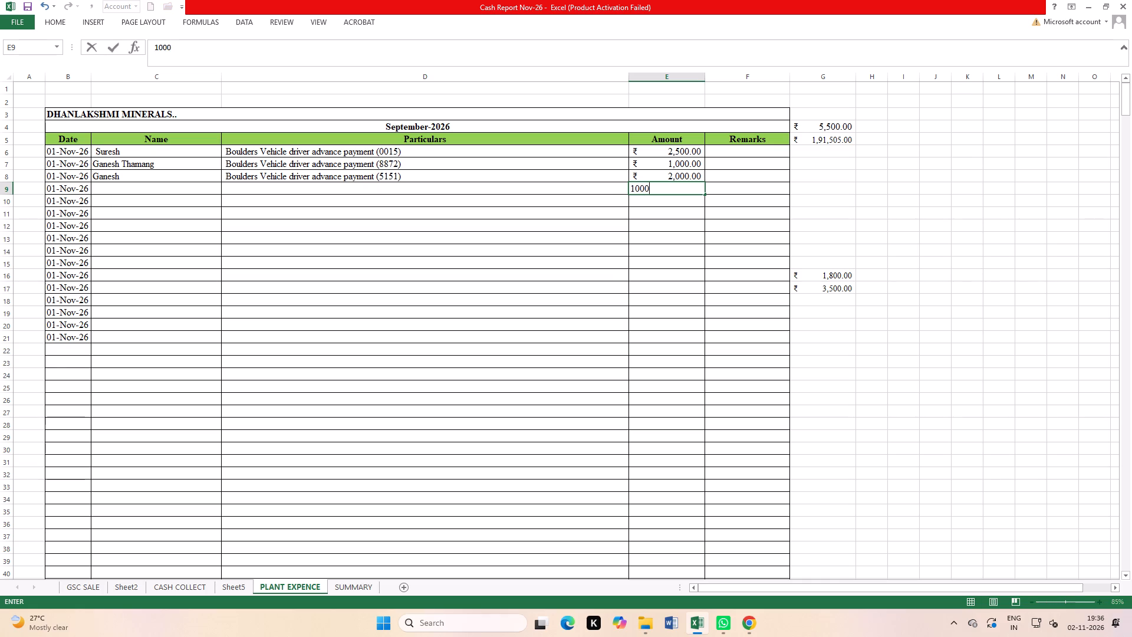
click(389, 186)
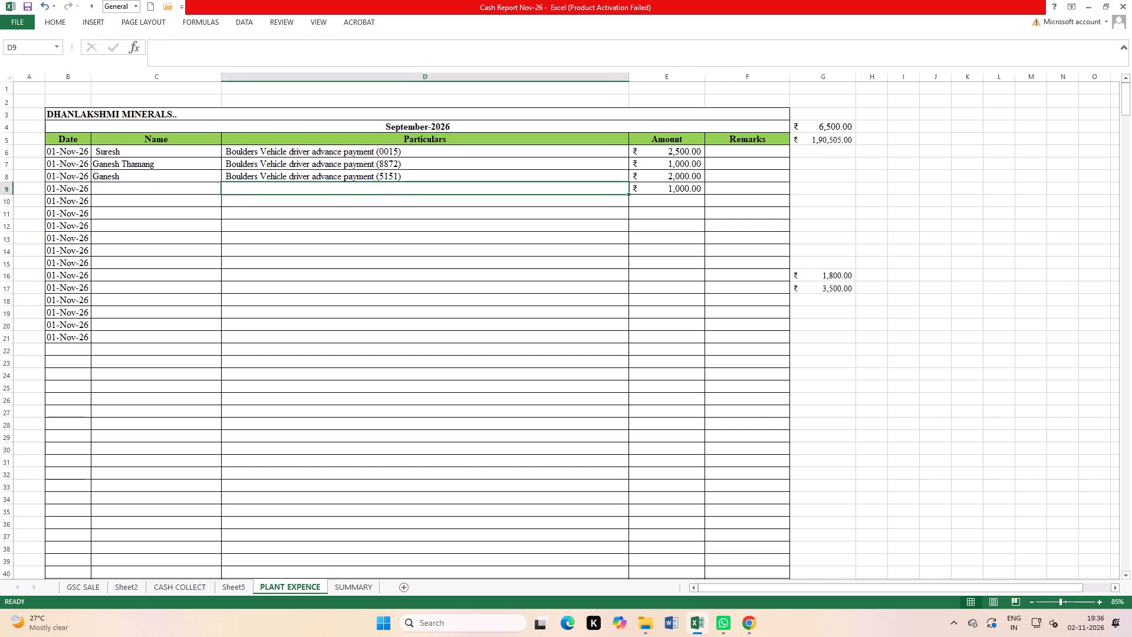
key(ctrl+d)
click(339, 265)
click(158, 189)
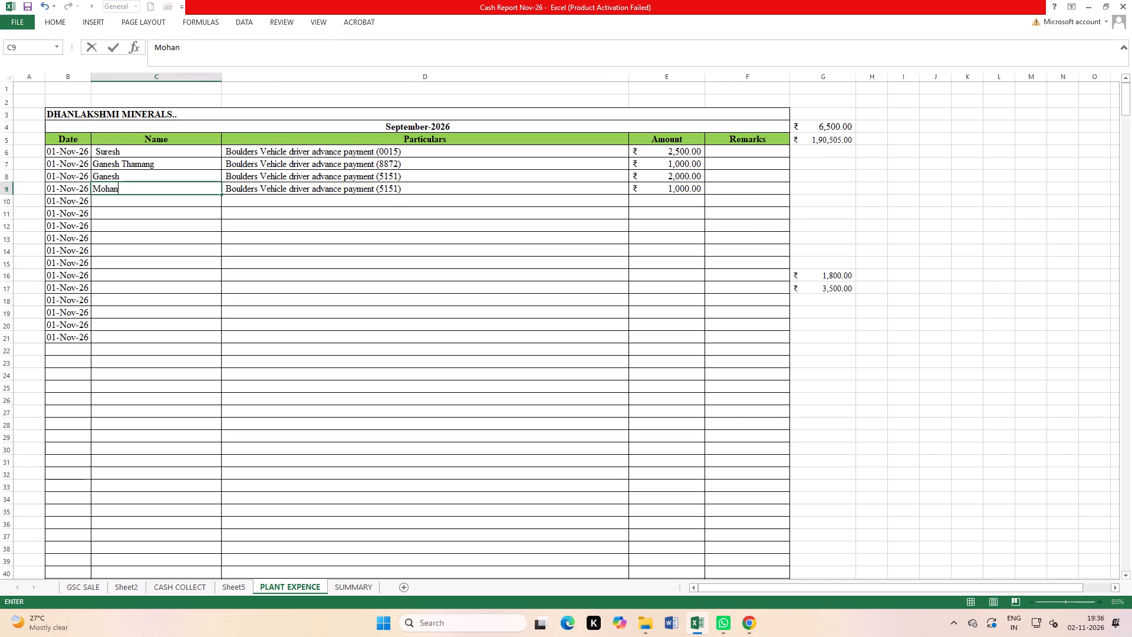
click(249, 284)
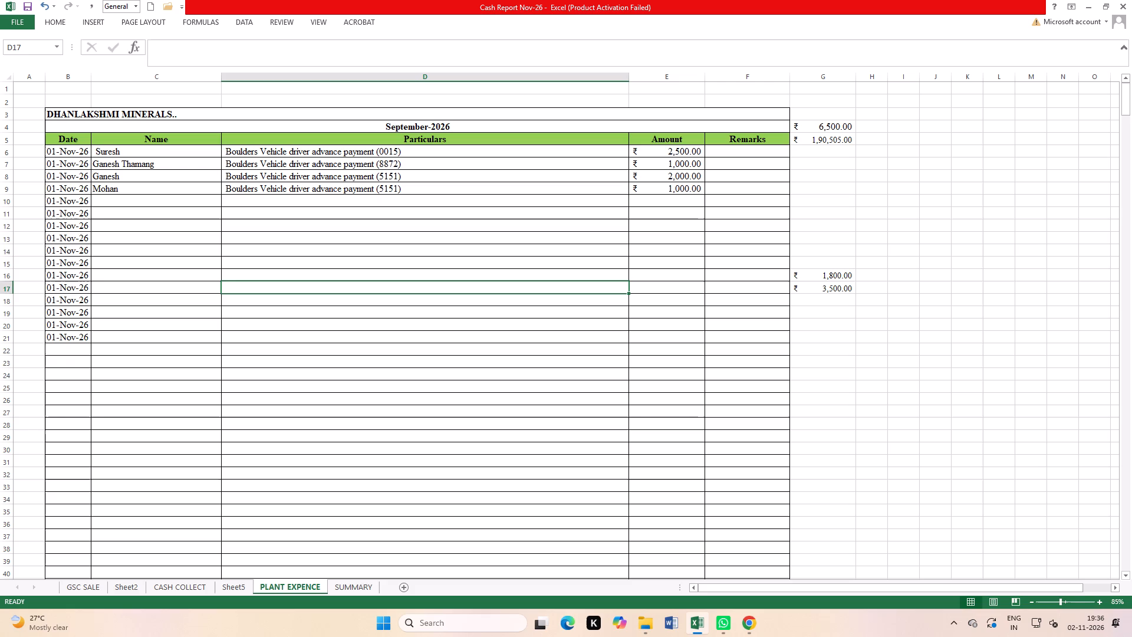
Enter the quarry bucket operator's full name in the Name column of row 10.
click(139, 198)
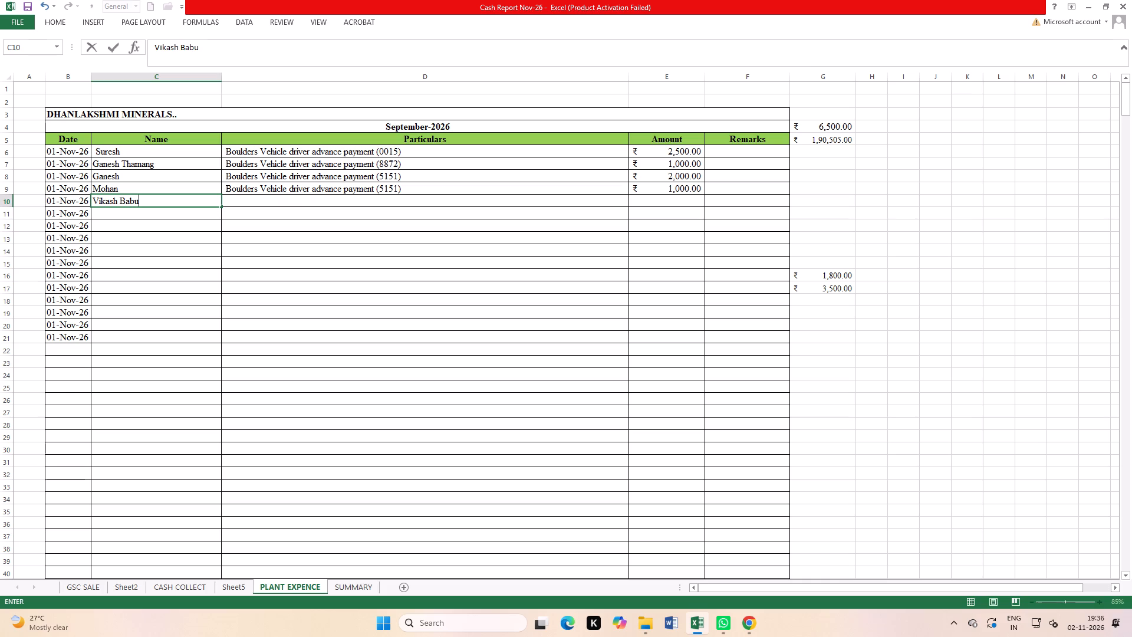
key(Right)
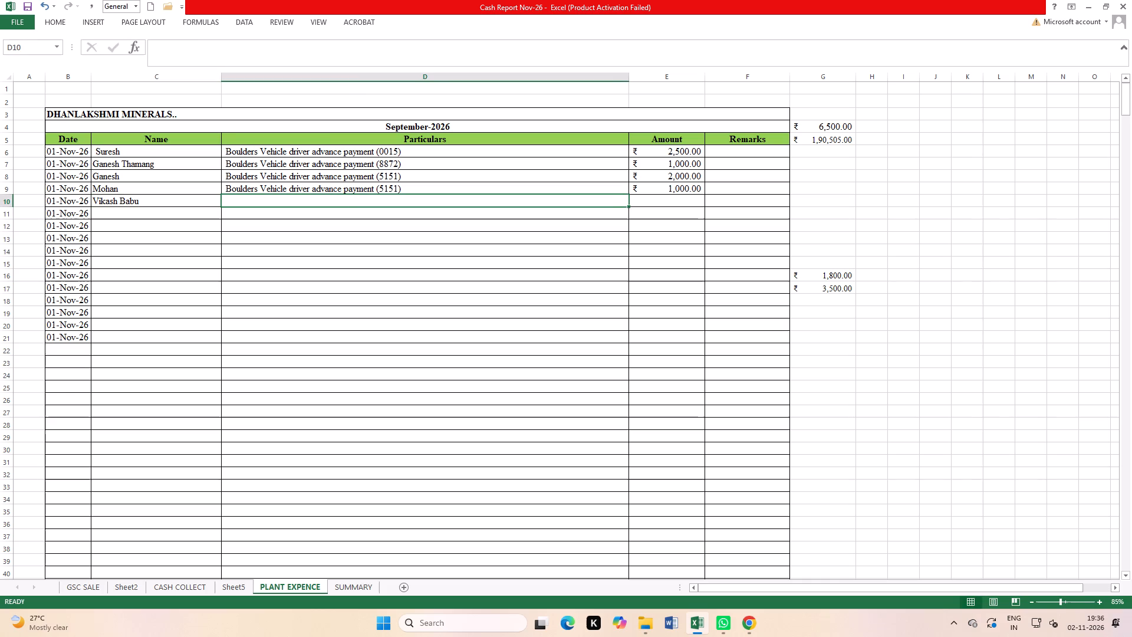
Enter "Lagumamma quarry bucket oprator advance payment" as the particulars of the row 10 expense.
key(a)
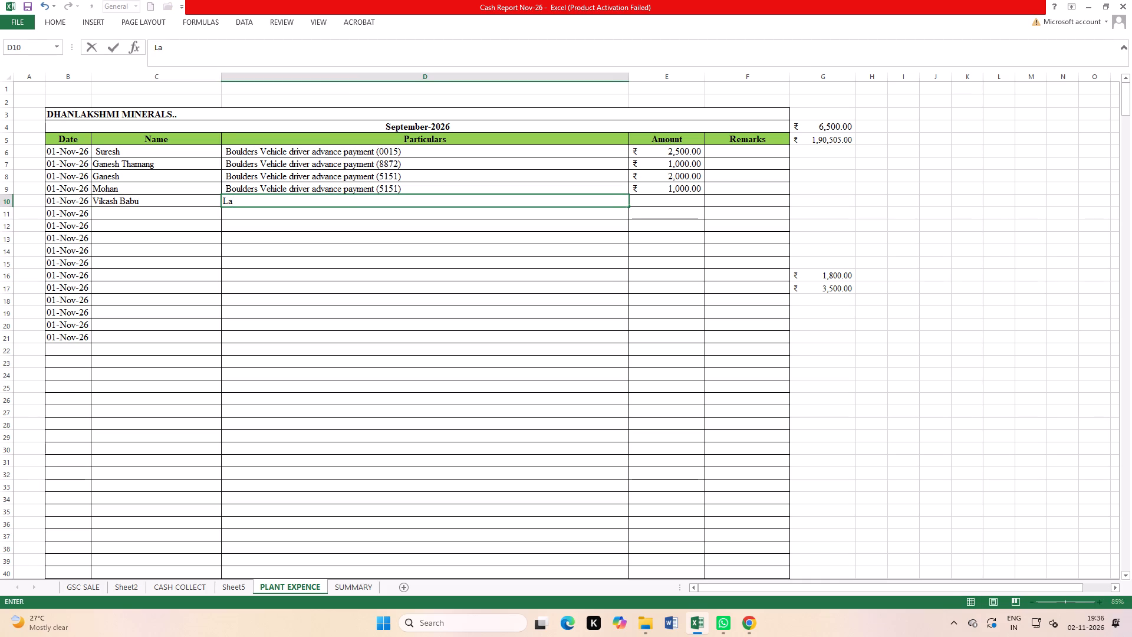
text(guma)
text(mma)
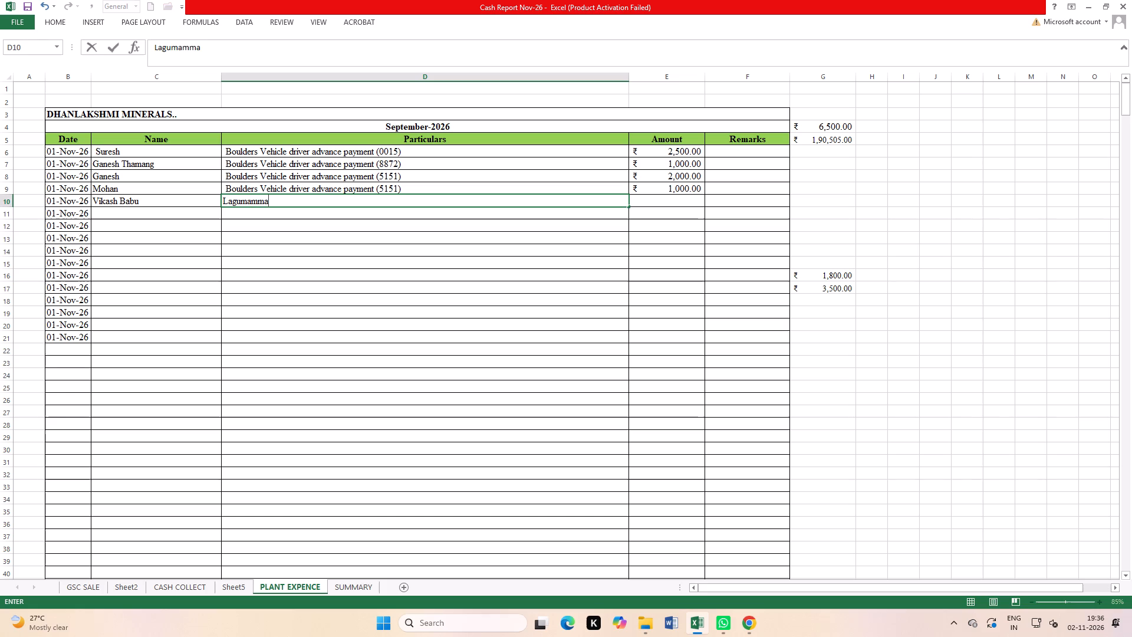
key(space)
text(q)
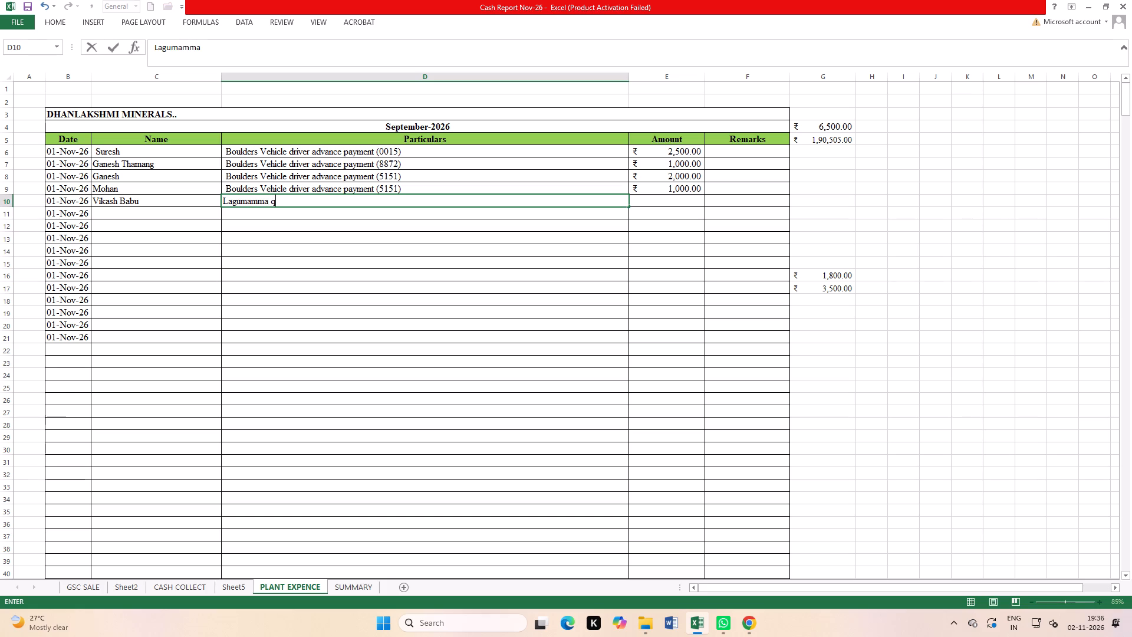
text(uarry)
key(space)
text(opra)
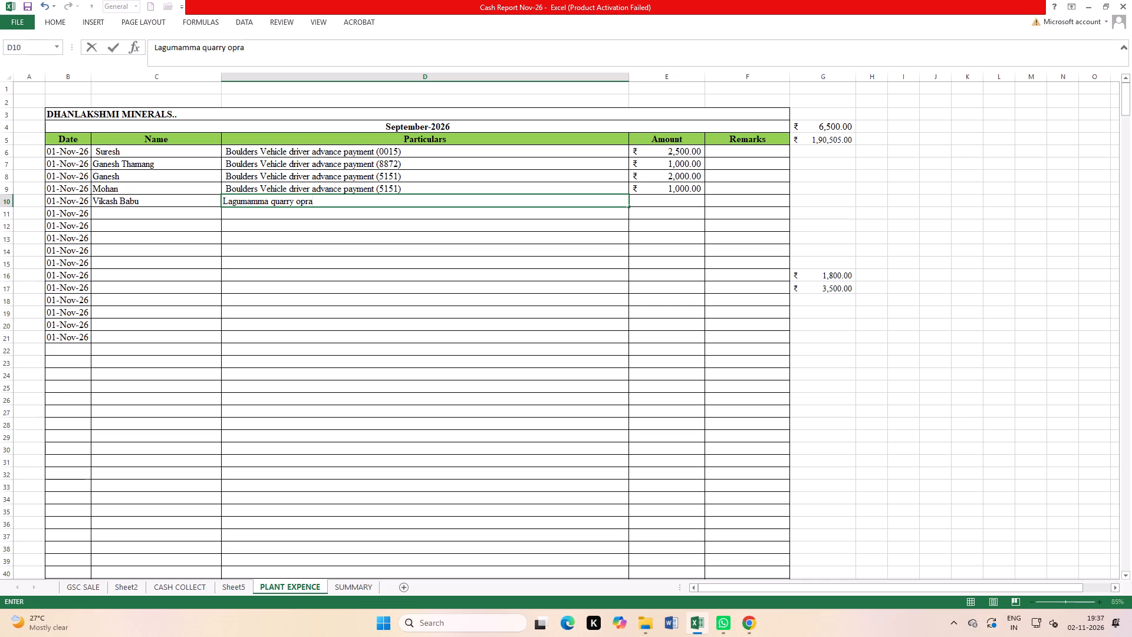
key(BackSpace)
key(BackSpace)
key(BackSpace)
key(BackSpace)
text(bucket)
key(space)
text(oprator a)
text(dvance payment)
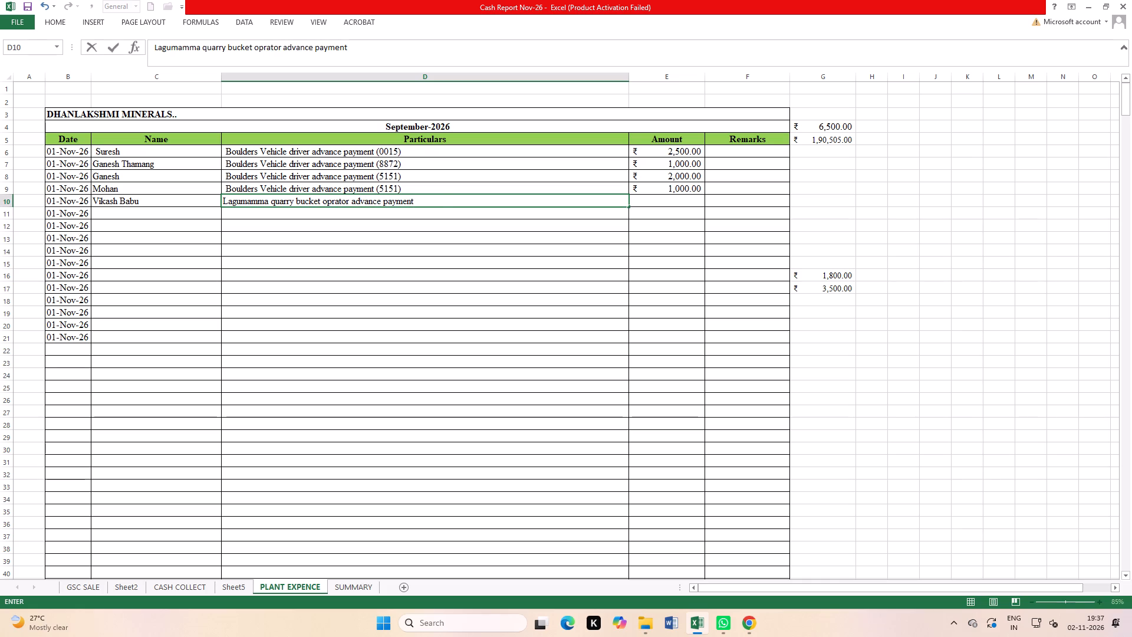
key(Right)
Enter 2000 as the amount of the row 10 expense.
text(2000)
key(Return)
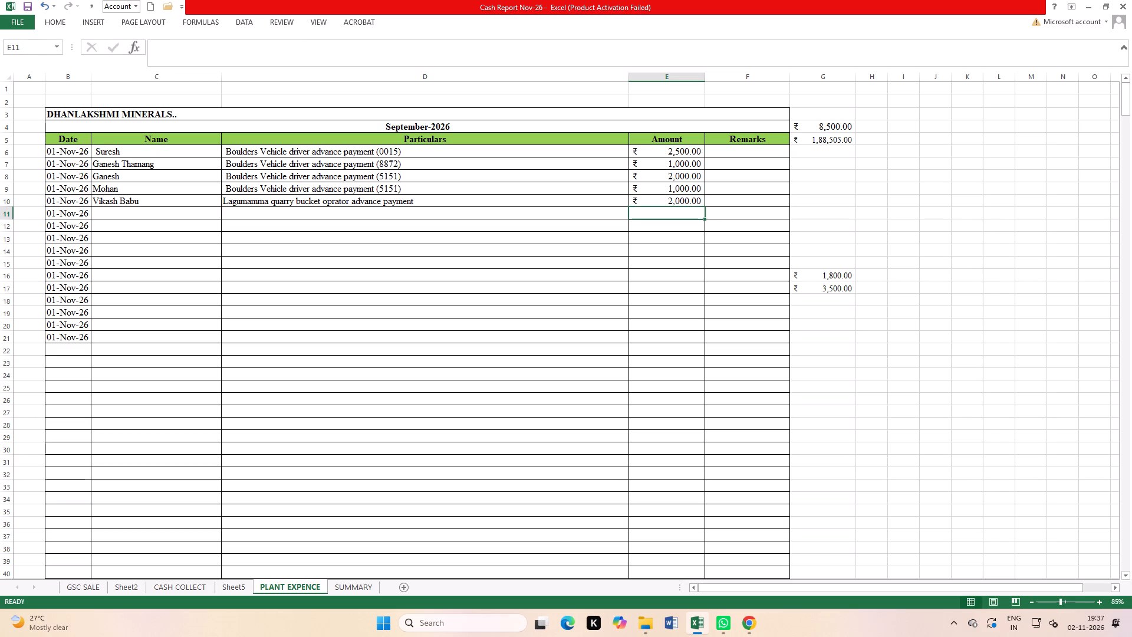
Enter the crusher labour team payee's full name in the Name column of row 11.
click(157, 208)
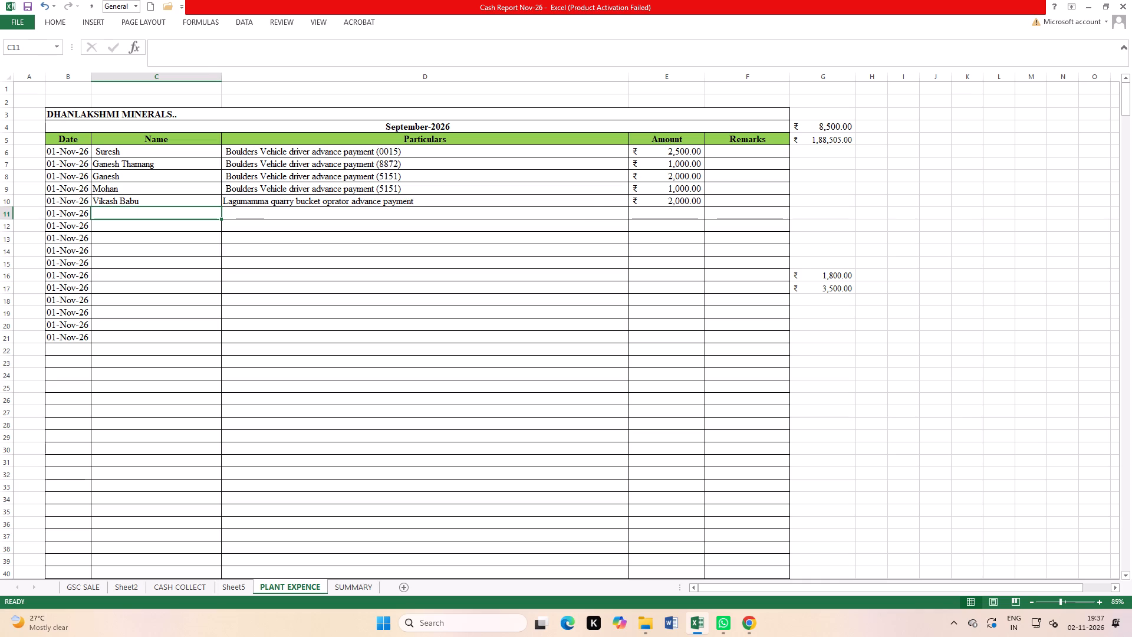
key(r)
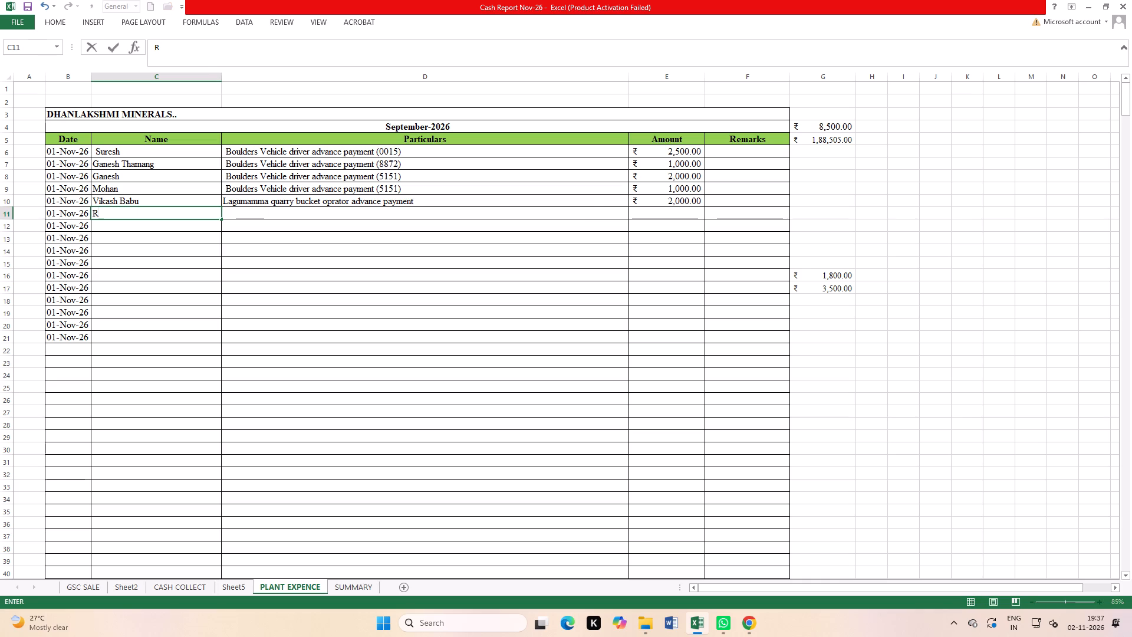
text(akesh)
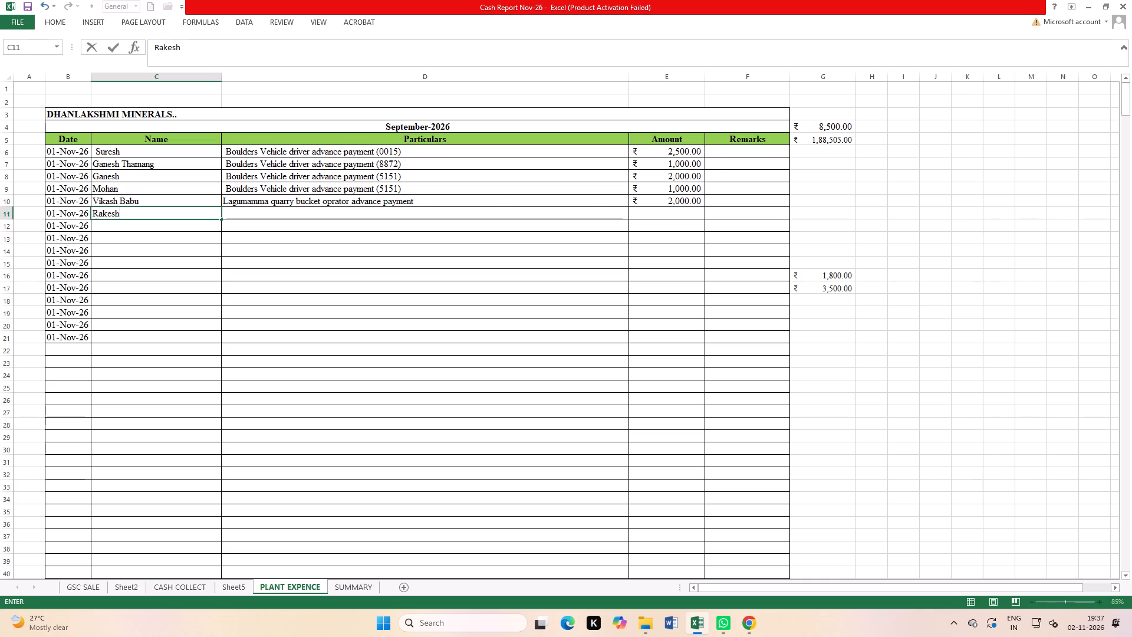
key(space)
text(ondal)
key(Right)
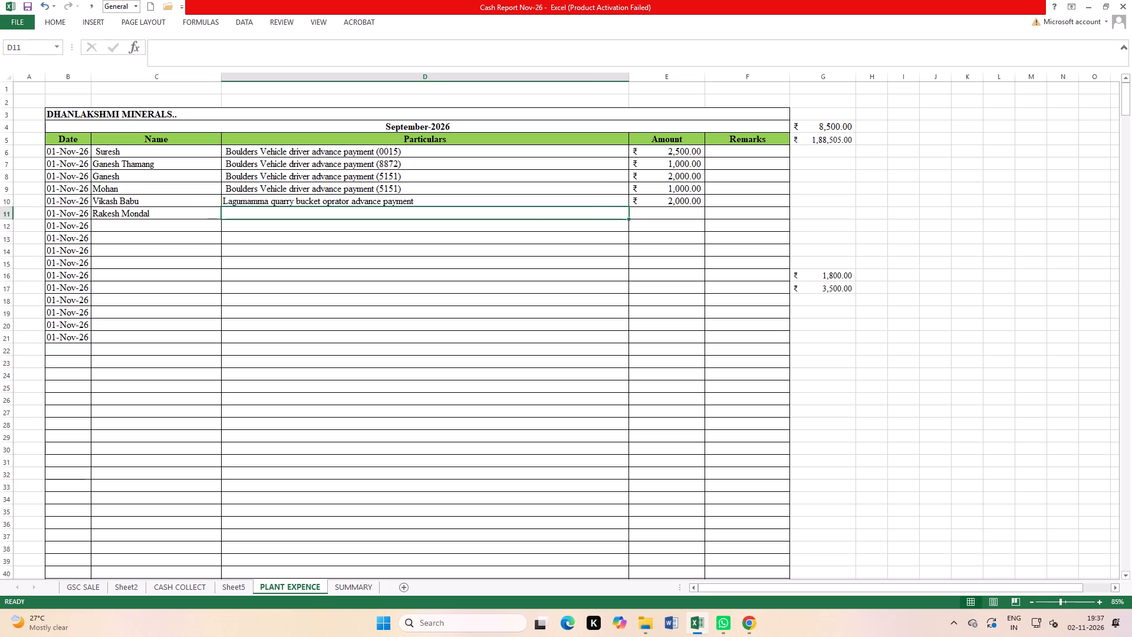
Enter "Crusher labour team advance payment" as the particulars of the row 11 expense.
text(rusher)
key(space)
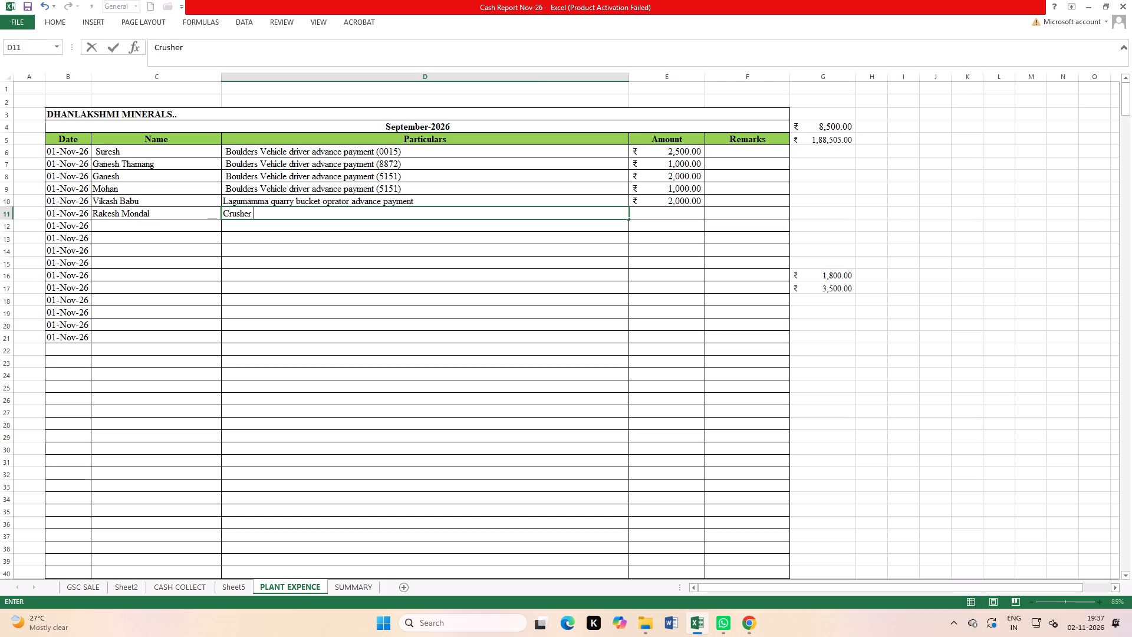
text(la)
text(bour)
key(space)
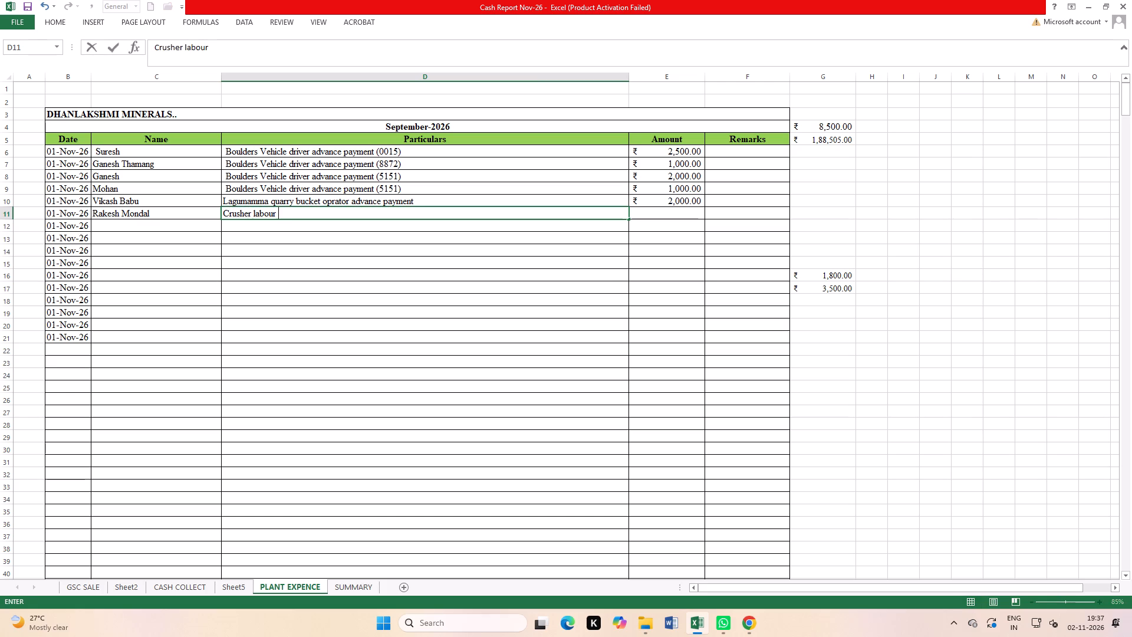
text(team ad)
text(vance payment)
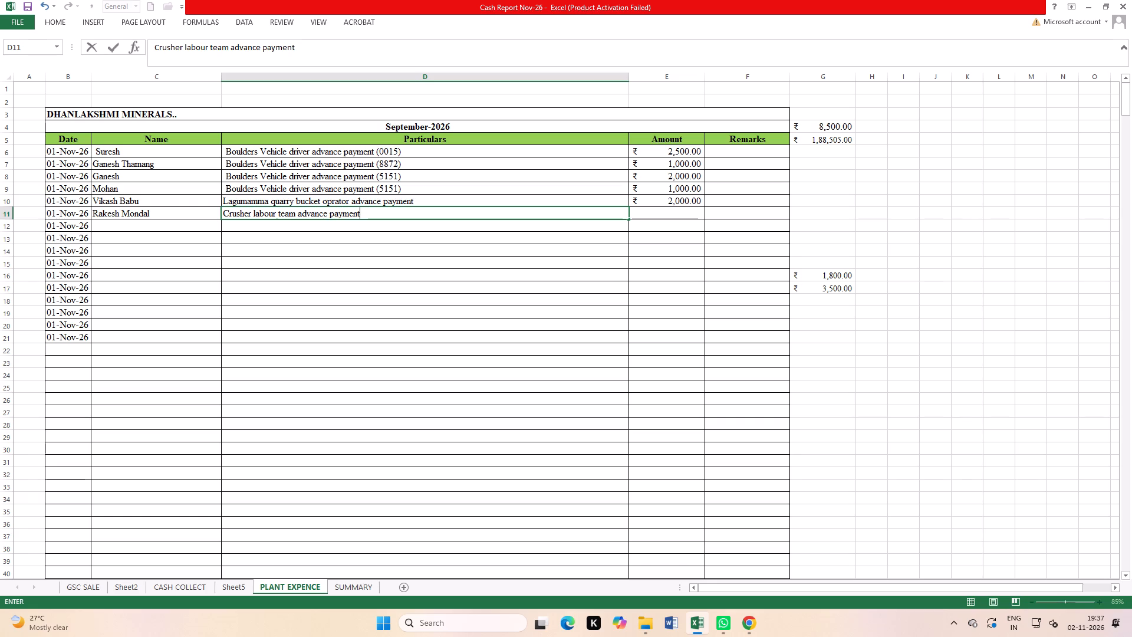
click(467, 283)
Enter 30000 as the amount of the row 11 expense and 3000 as the amount of the row 12 expense.
click(686, 212)
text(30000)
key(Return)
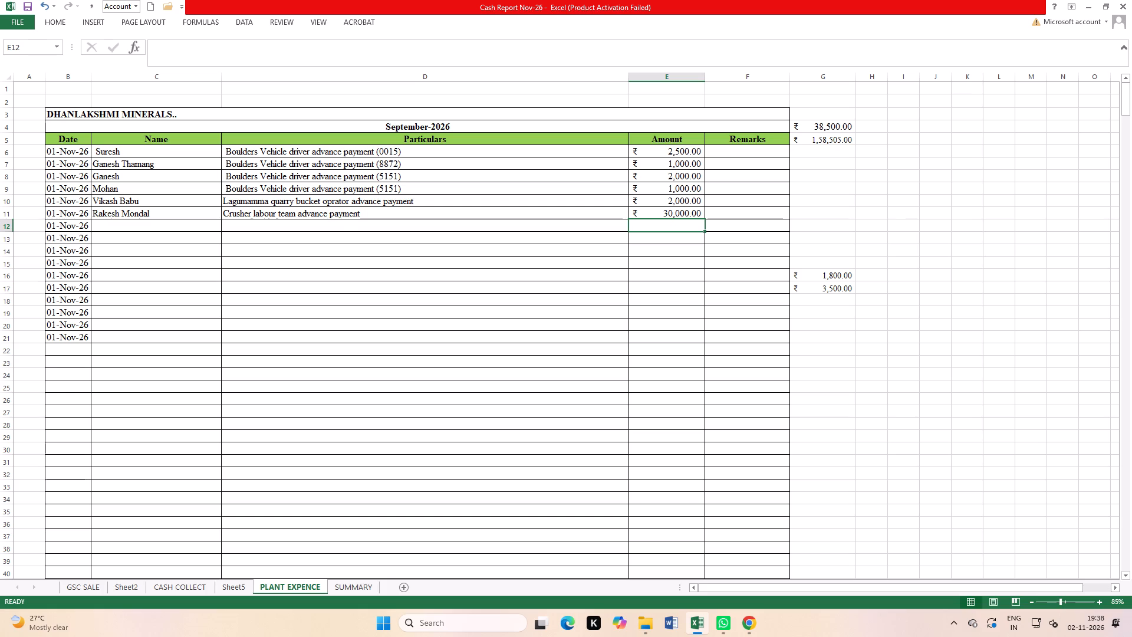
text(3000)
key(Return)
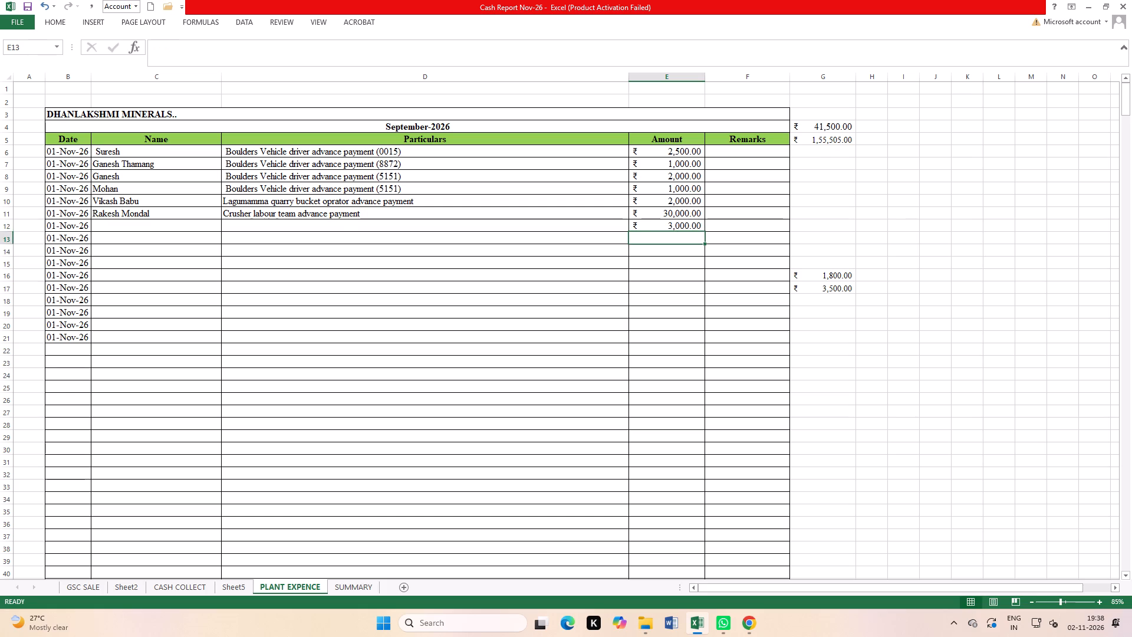
Enter the loader operator's full name in the Name column of row 12.
click(161, 226)
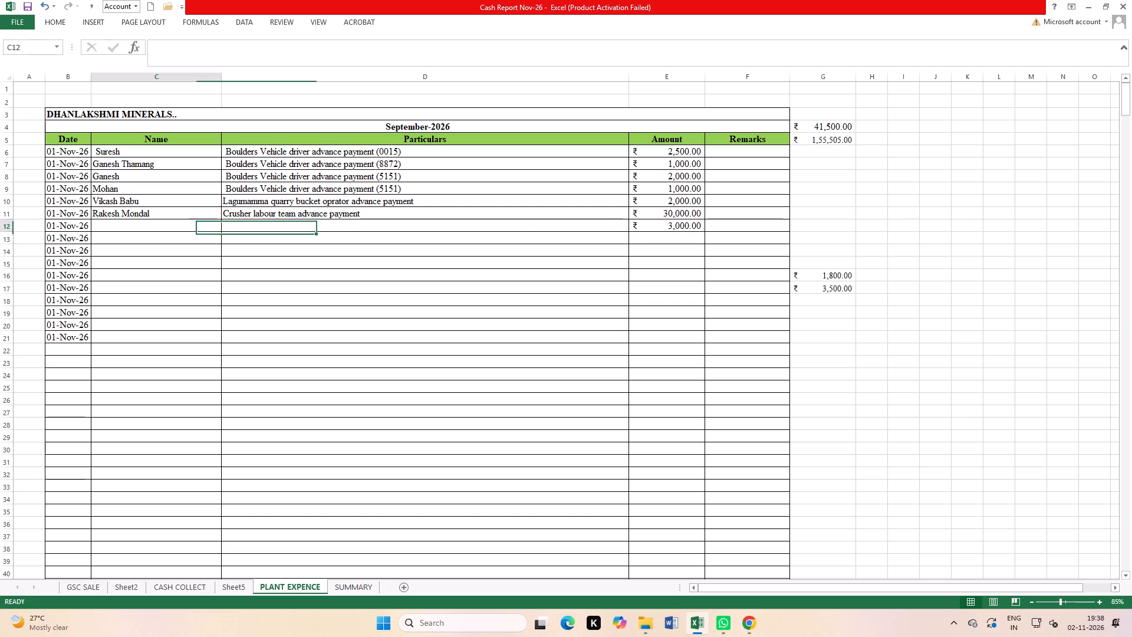
key(BackSpace)
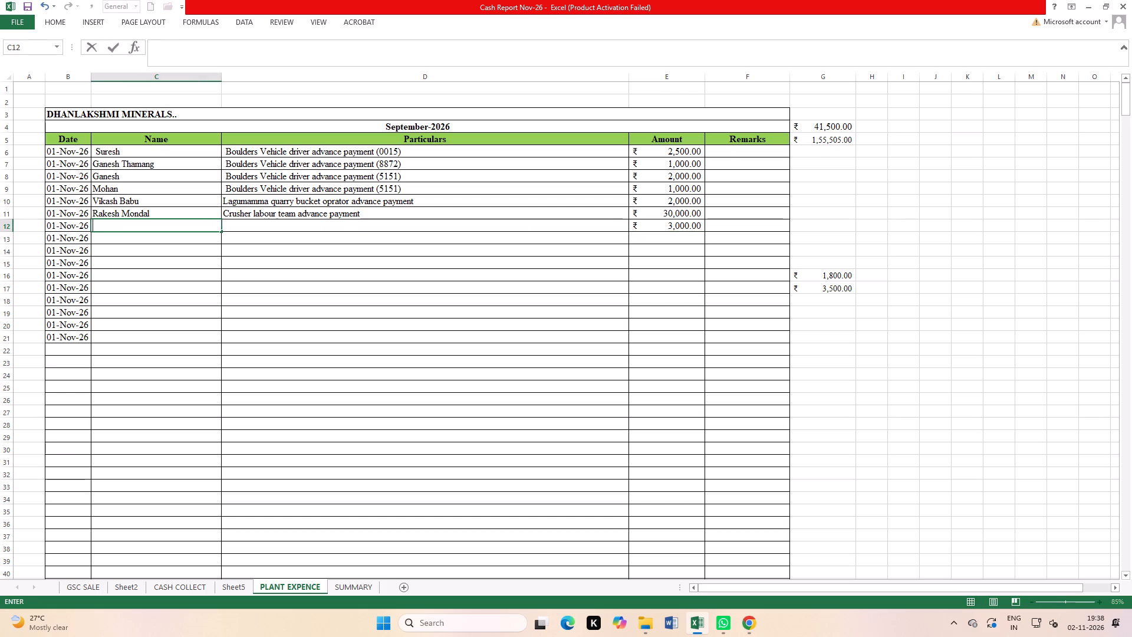
key(BackSpace)
key(BackSpace)
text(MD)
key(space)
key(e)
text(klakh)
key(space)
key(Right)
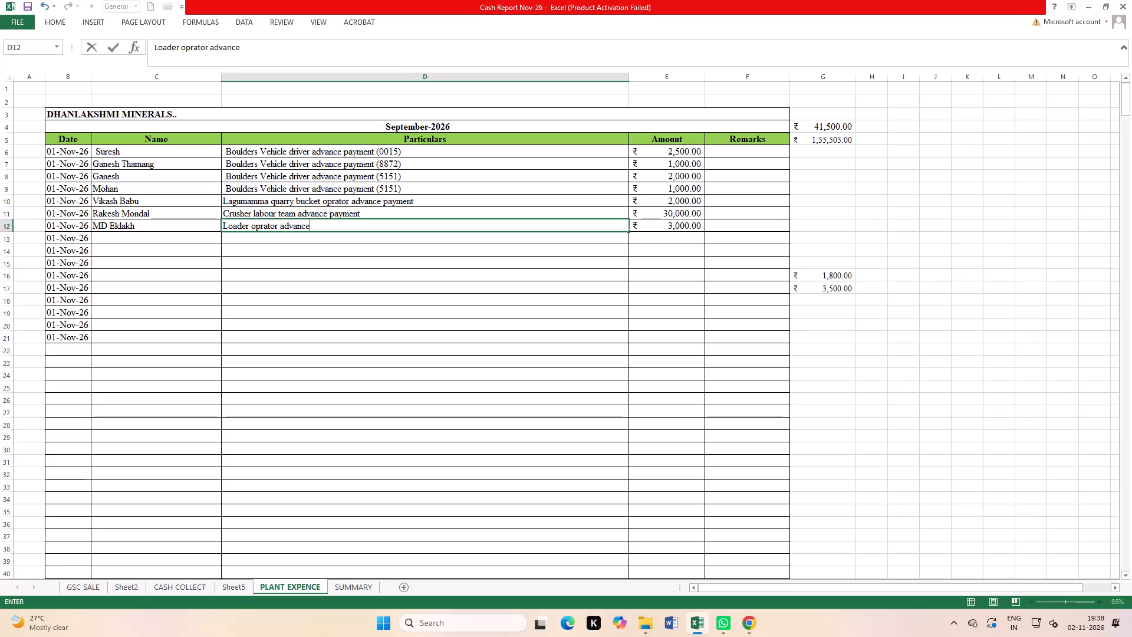
Fill in the row 12 particulars as "Loader oprator advance payment".
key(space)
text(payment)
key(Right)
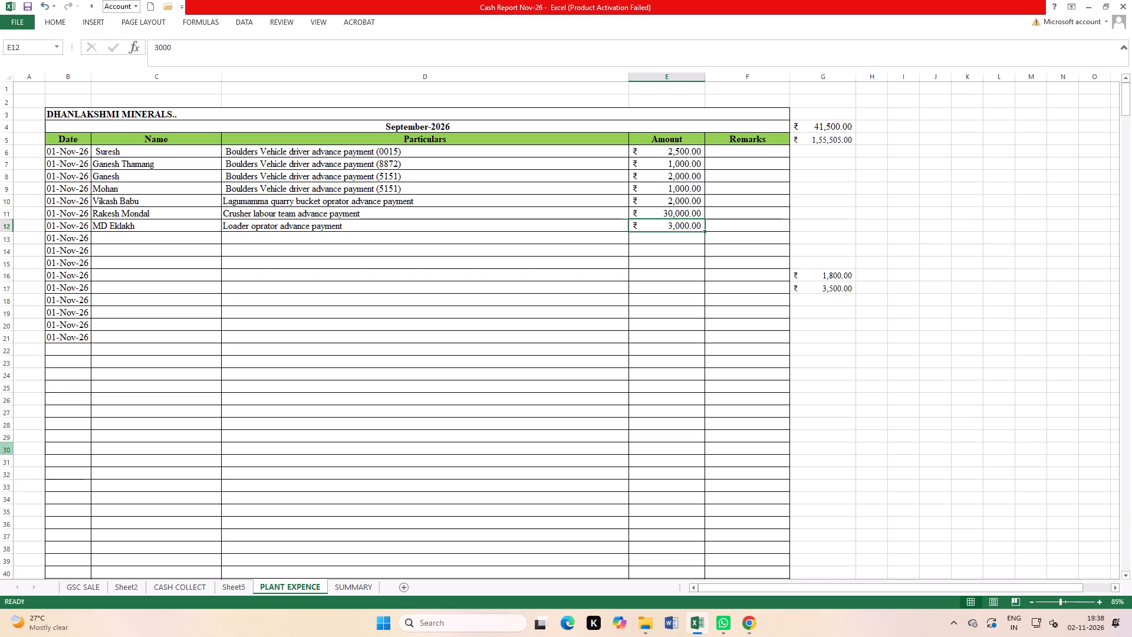
click(188, 324)
Enter the lane vehicle driver's full name in the Name column of row 13.
click(178, 240)
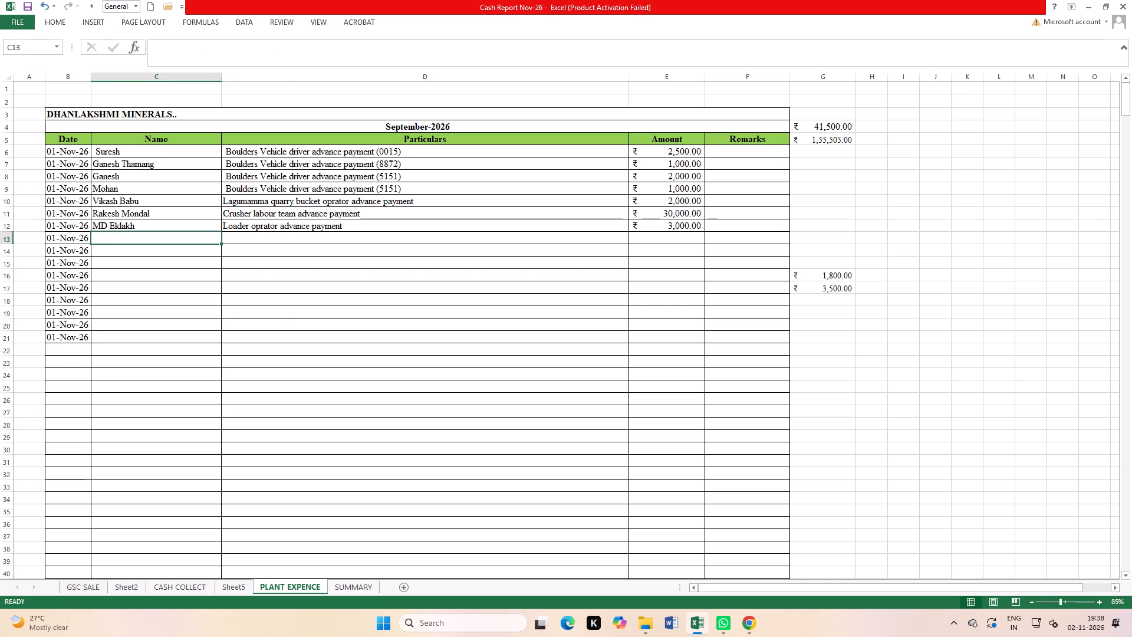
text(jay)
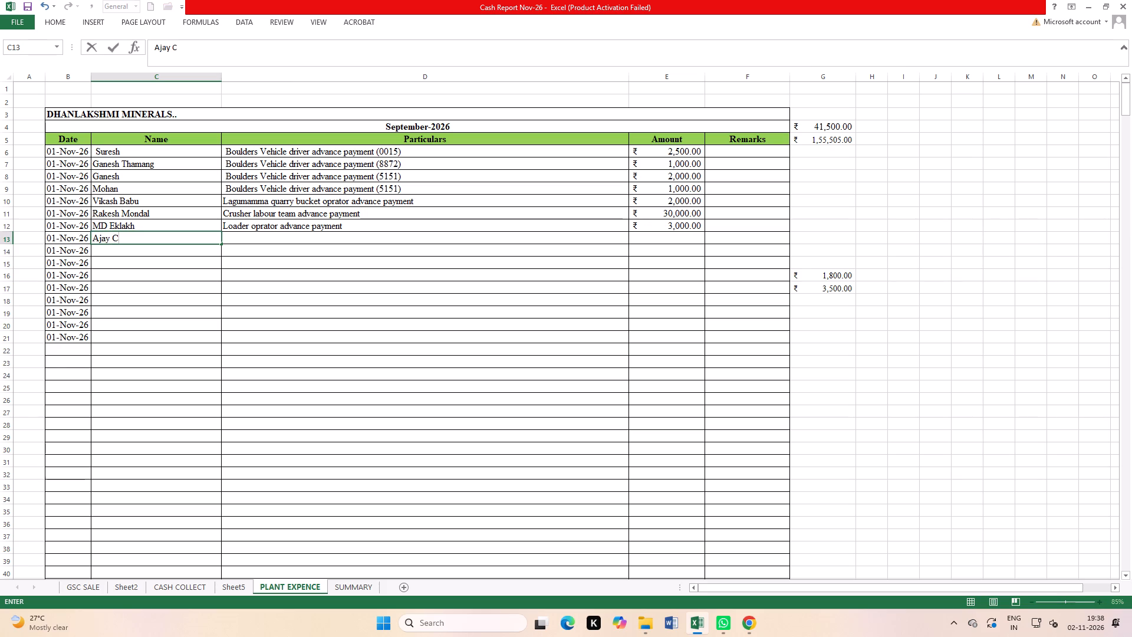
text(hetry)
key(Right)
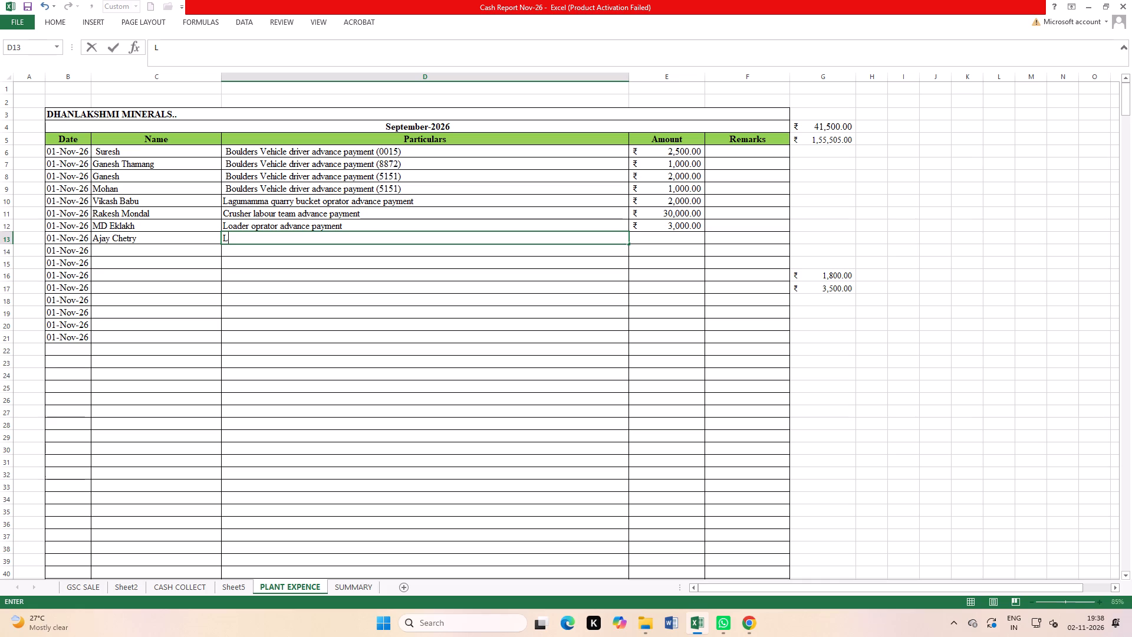
Enter "Lane vehicle driver advance payment" as the particulars of the row 13 expense.
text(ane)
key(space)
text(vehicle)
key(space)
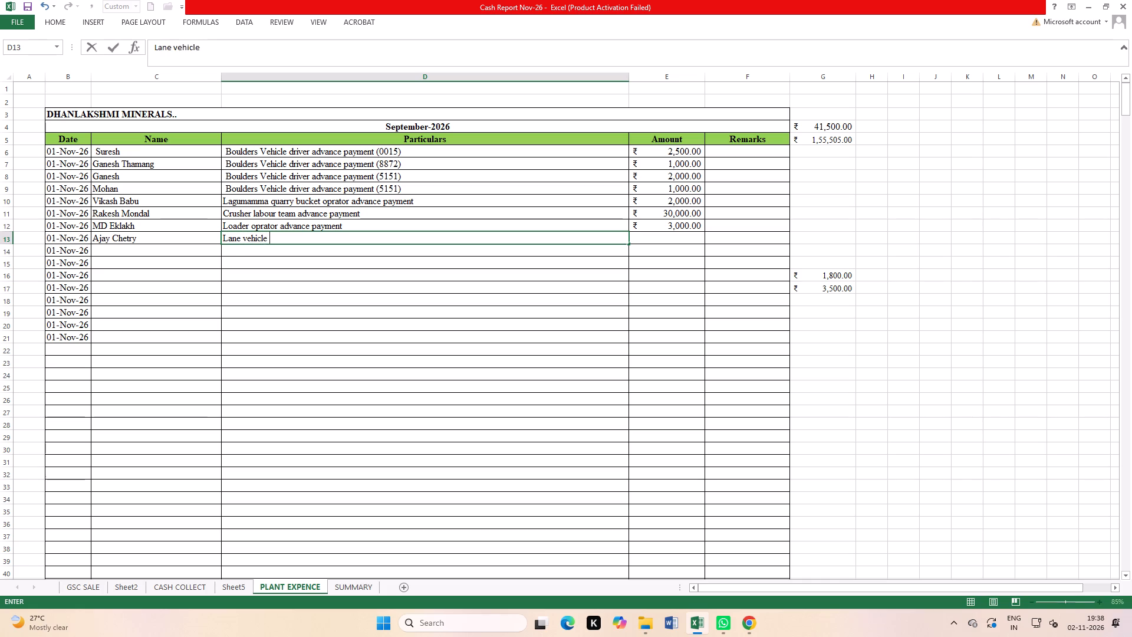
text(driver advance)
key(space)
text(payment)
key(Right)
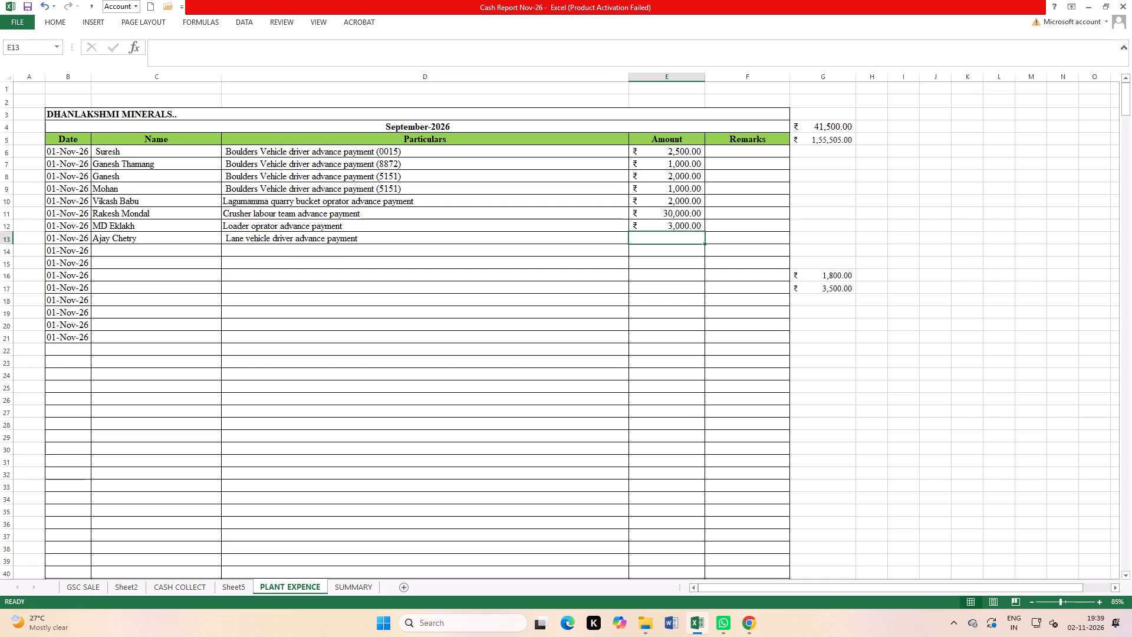
Append the vehicle number "(0231)" to the end of the row 13 particulars.
double_click(382, 241)
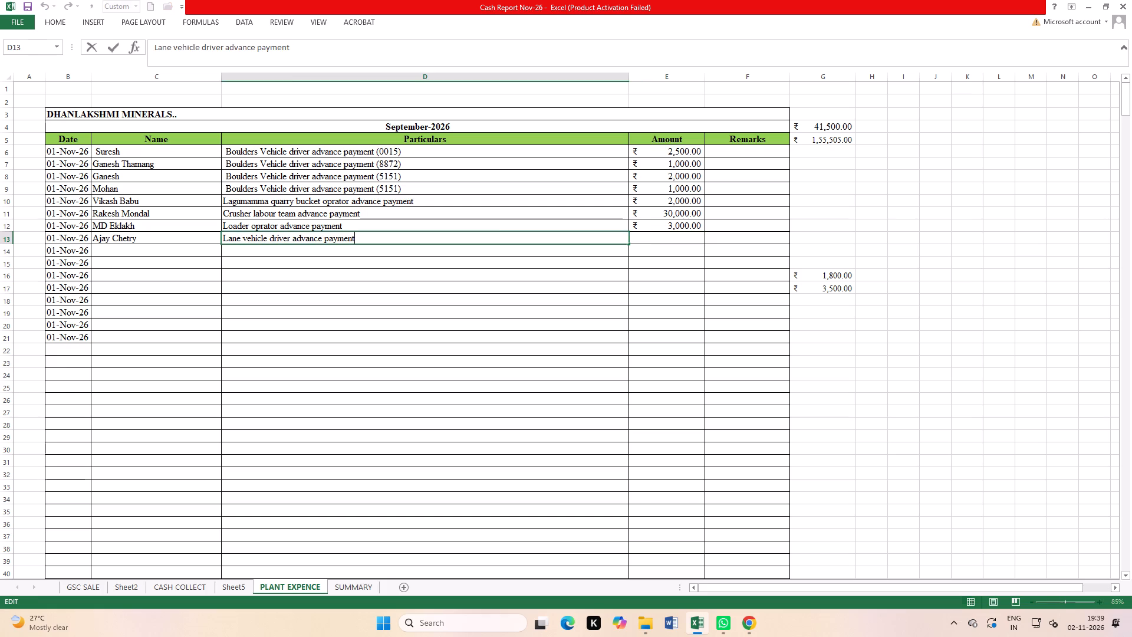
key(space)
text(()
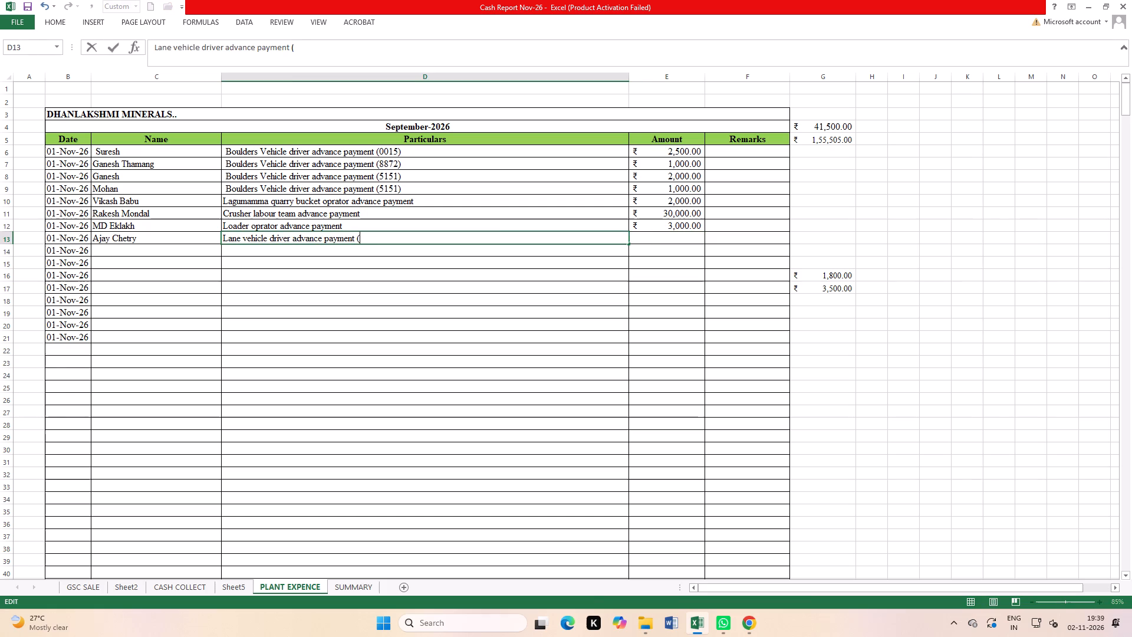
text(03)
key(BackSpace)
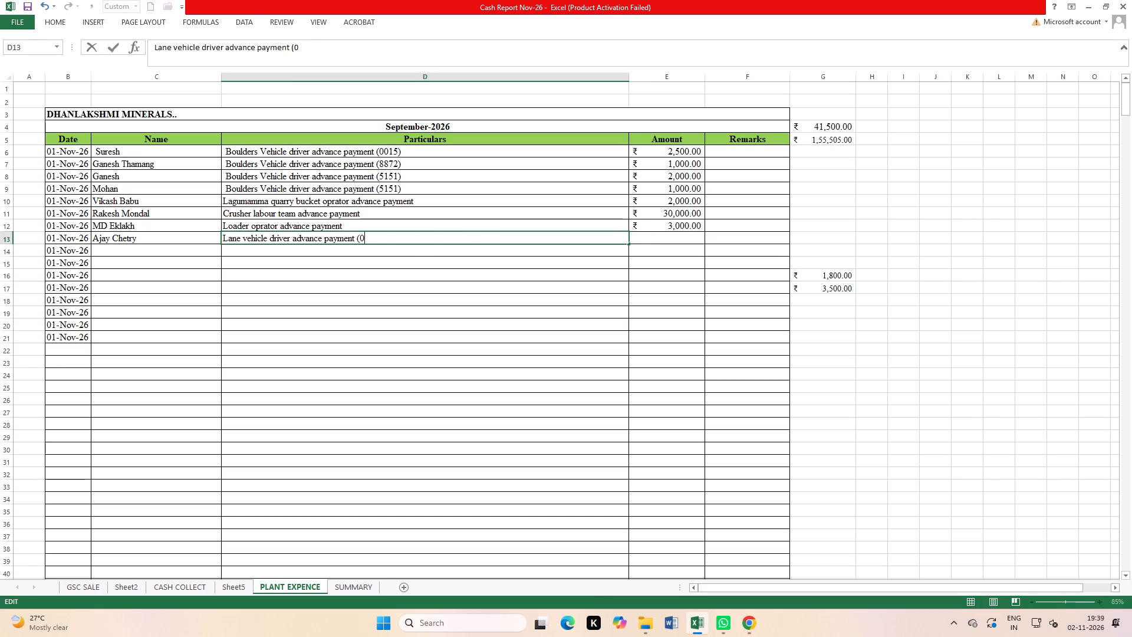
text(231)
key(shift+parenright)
click(639, 277)
click(682, 237)
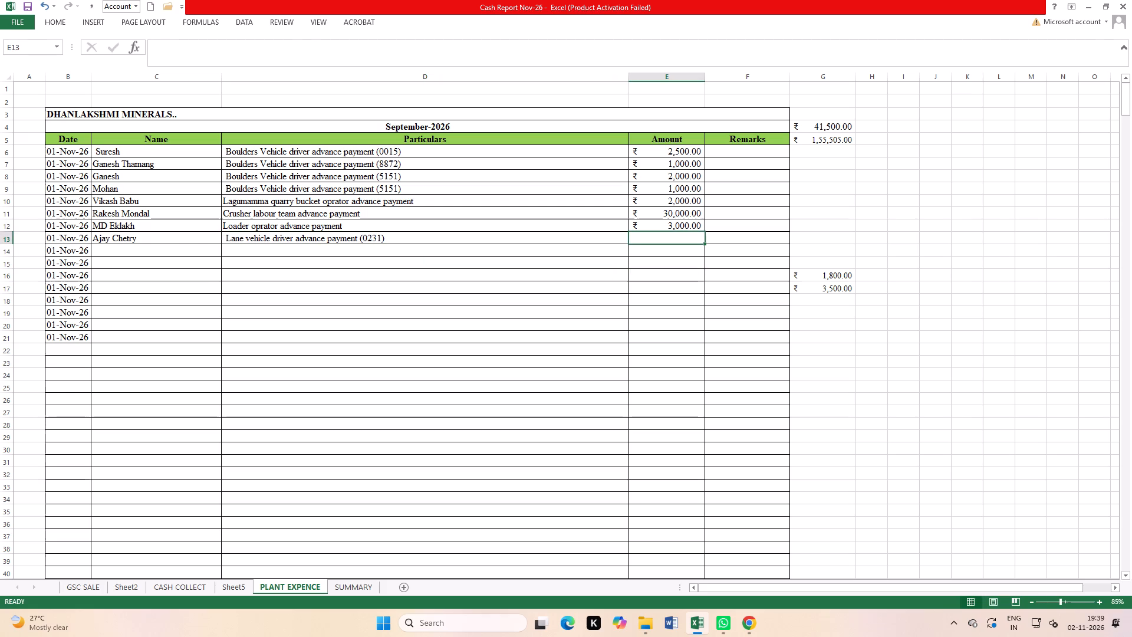
Change the vehicle number inside the parentheses of the row 13 particulars to 5698.
double_click(383, 238)
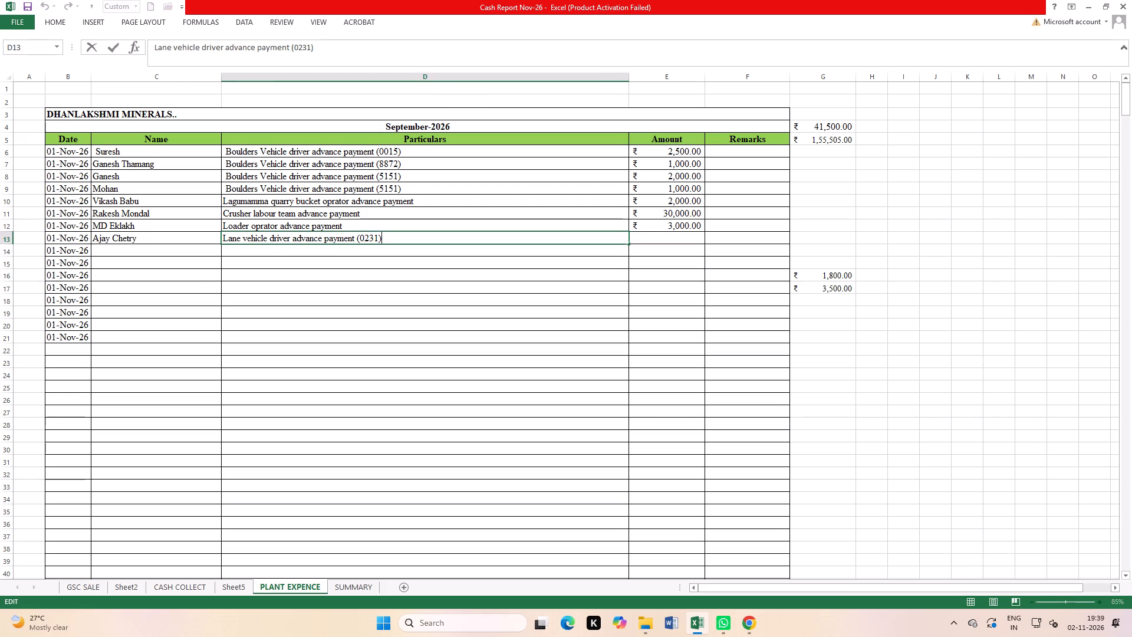
key(Left)
key(BackSpace)
key(BackSpace)
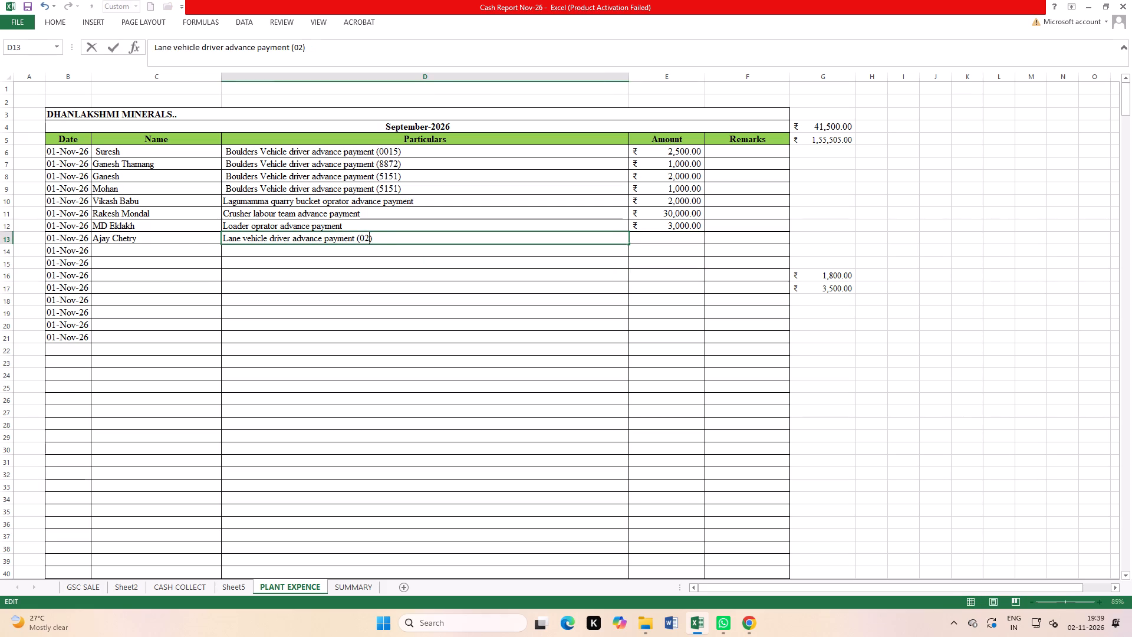
key(BackSpace)
key(BackSpace)
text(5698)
Enter 5000 as the amount of the row 13 expense.
click(655, 239)
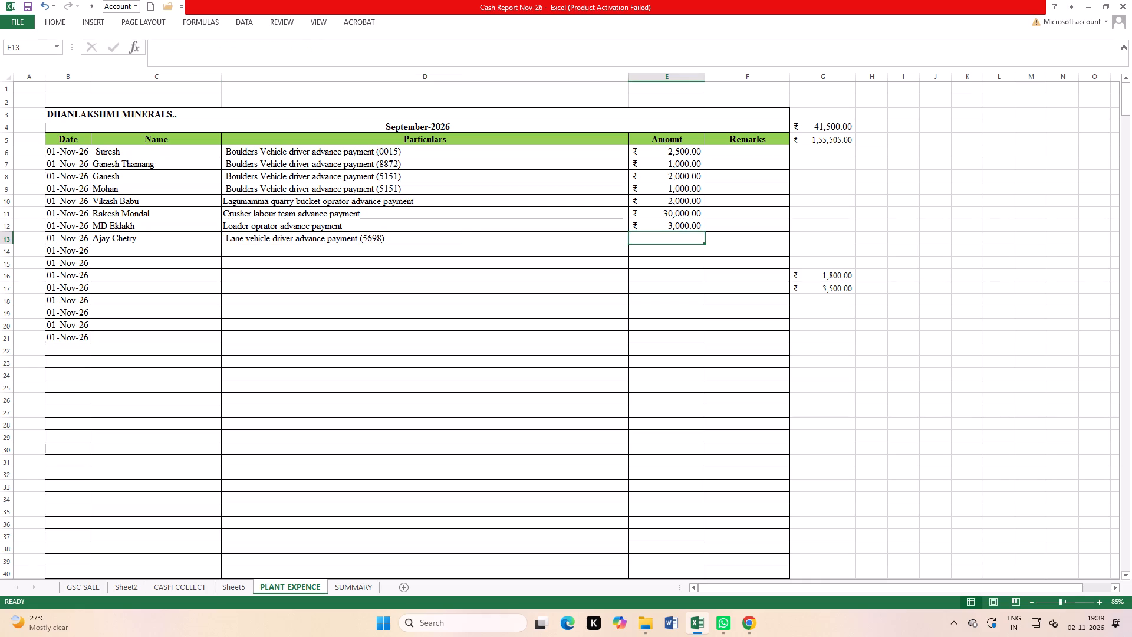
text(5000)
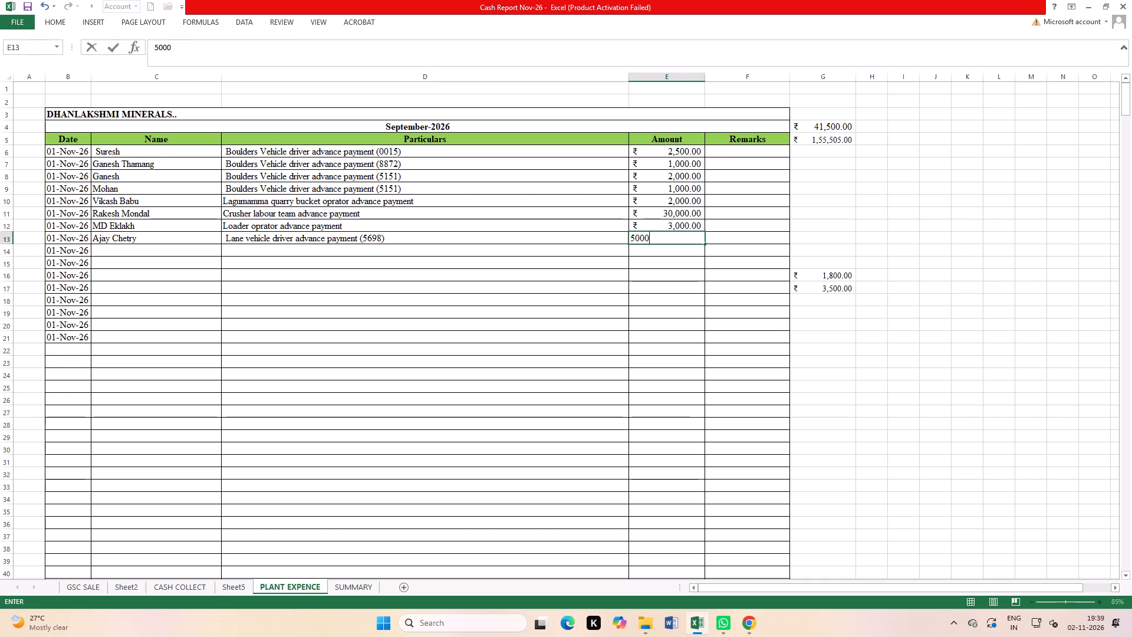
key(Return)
Fill the name, particulars and amount of row 14 down from the row 13 expense.
drag(187, 250, 506, 250)
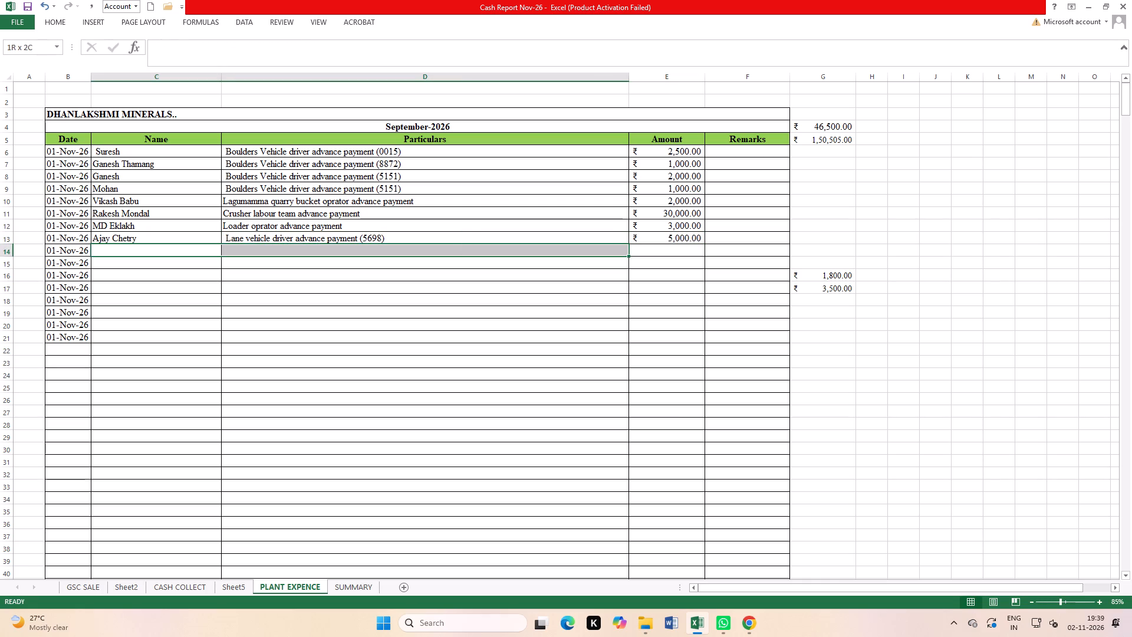
drag(506, 250, 651, 247)
key(ctrl+d)
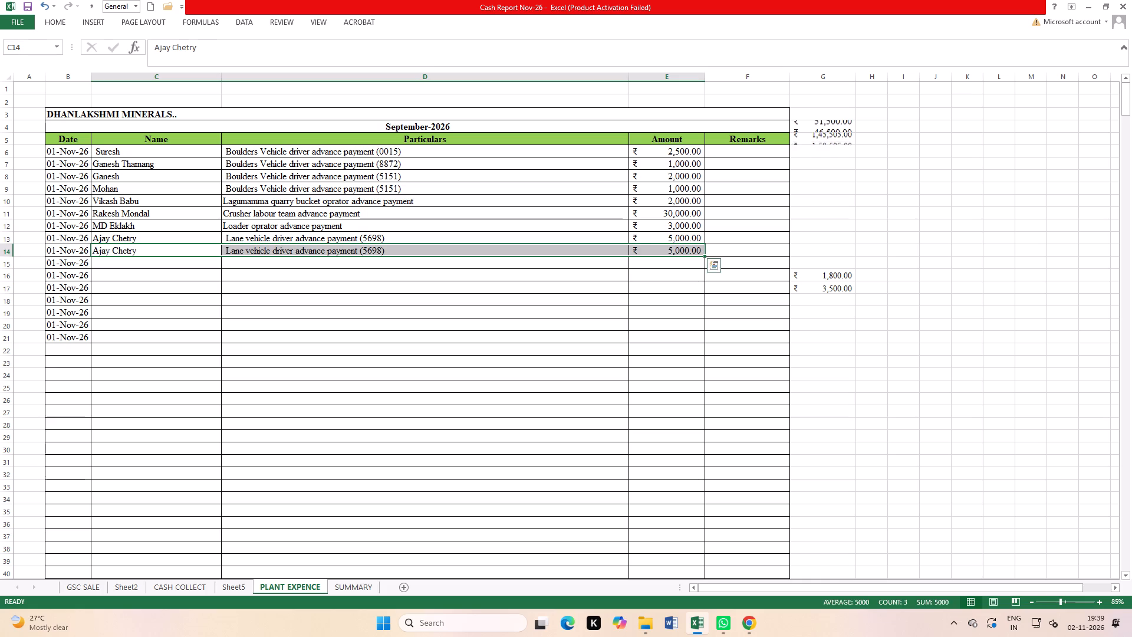
Change the vehicle number inside the parentheses of the row 14 particulars to 0231 and save the workbook.
double_click(380, 246)
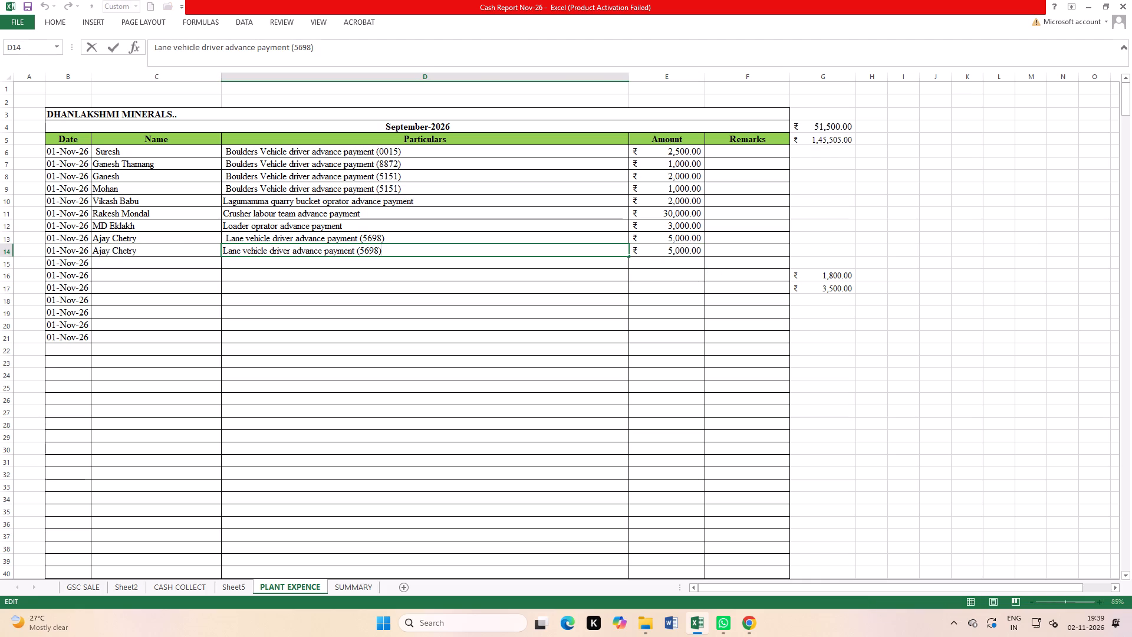
key(Left)
key(BackSpace)
key(BackSpace)
key(BackSpace)
key(BackSpace)
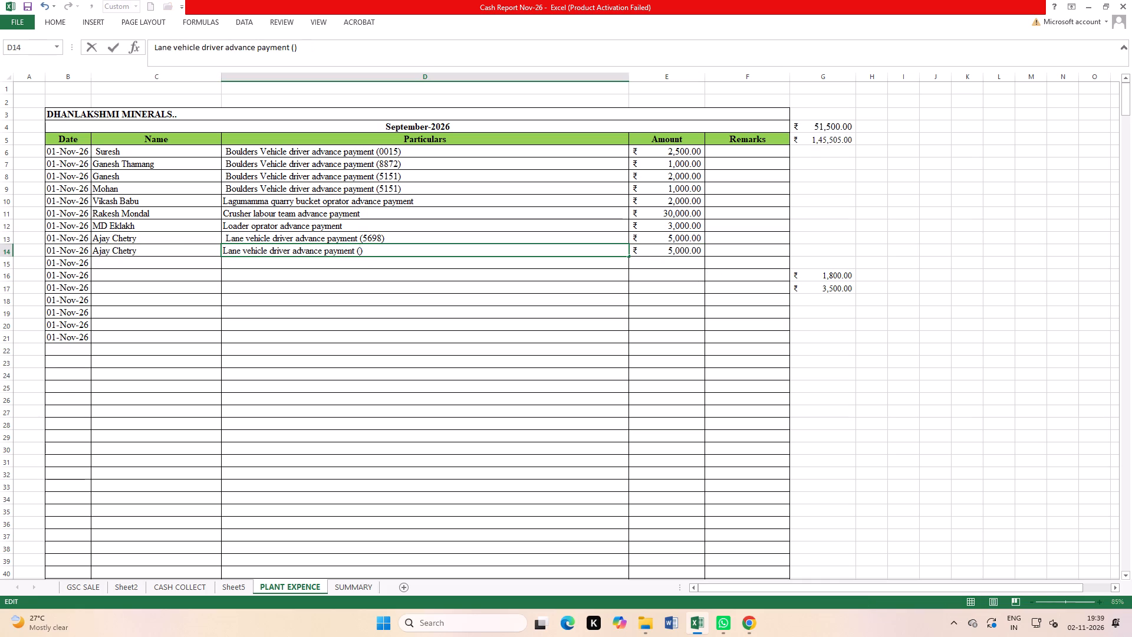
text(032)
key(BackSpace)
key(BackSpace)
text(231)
click(443, 356)
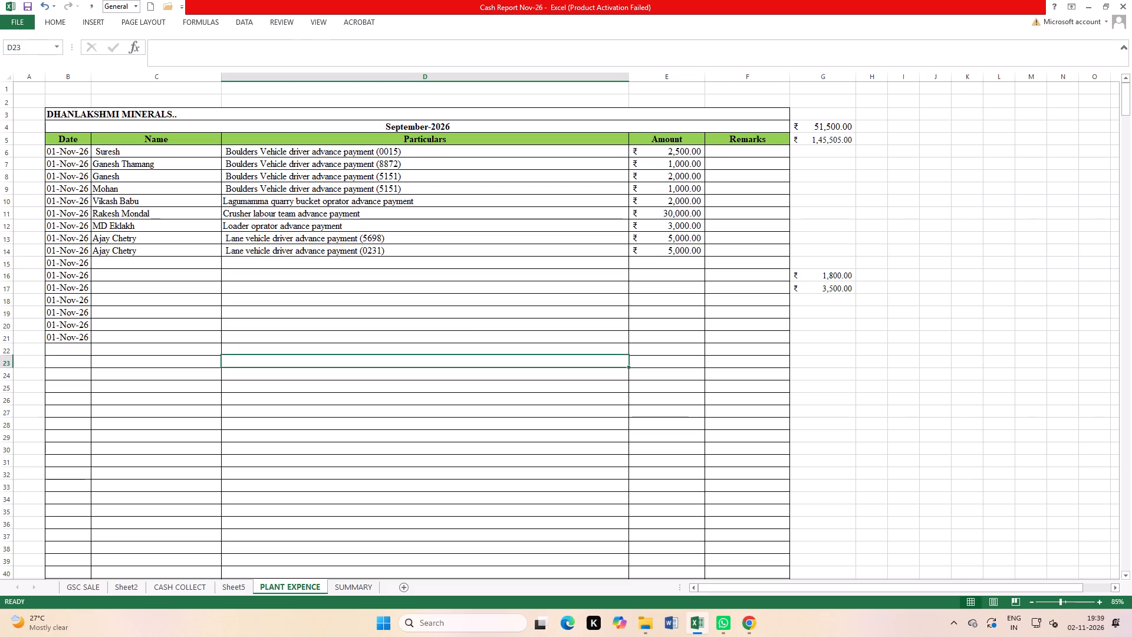
click(29, 5)
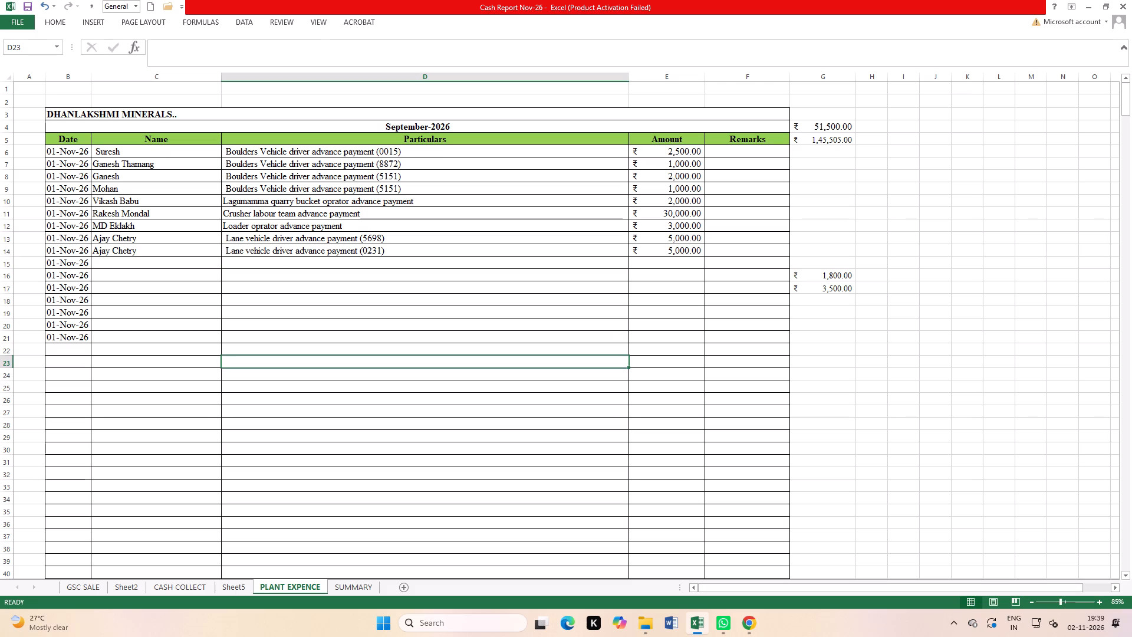
Replace the name of the row 14 expense with the name of the lane vehicle 0231 driver.
click(154, 265)
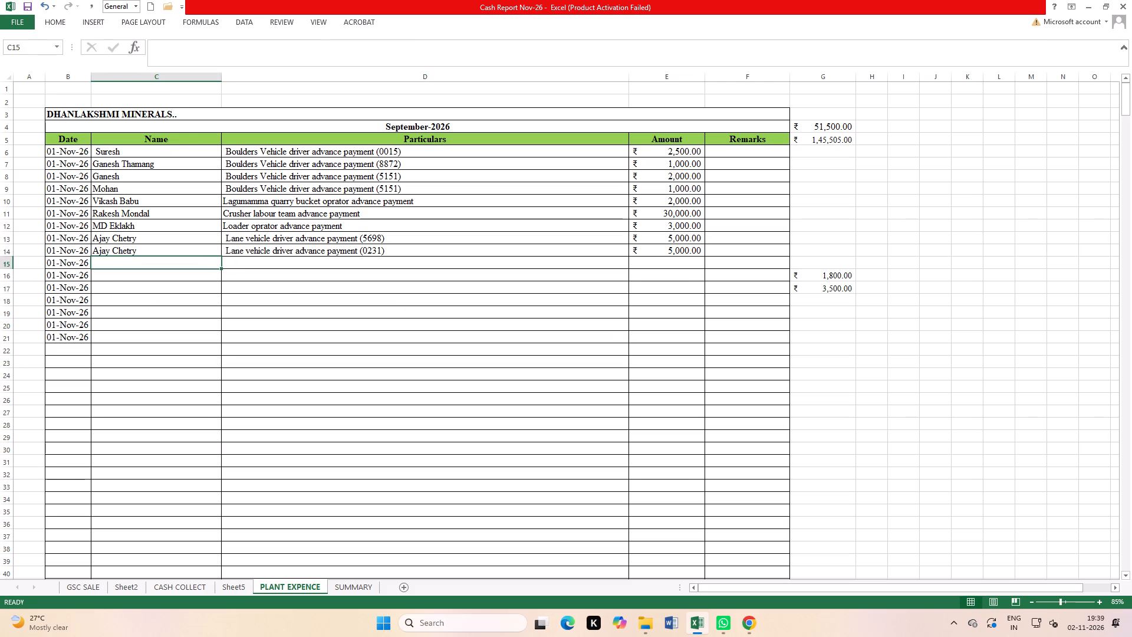
click(161, 249)
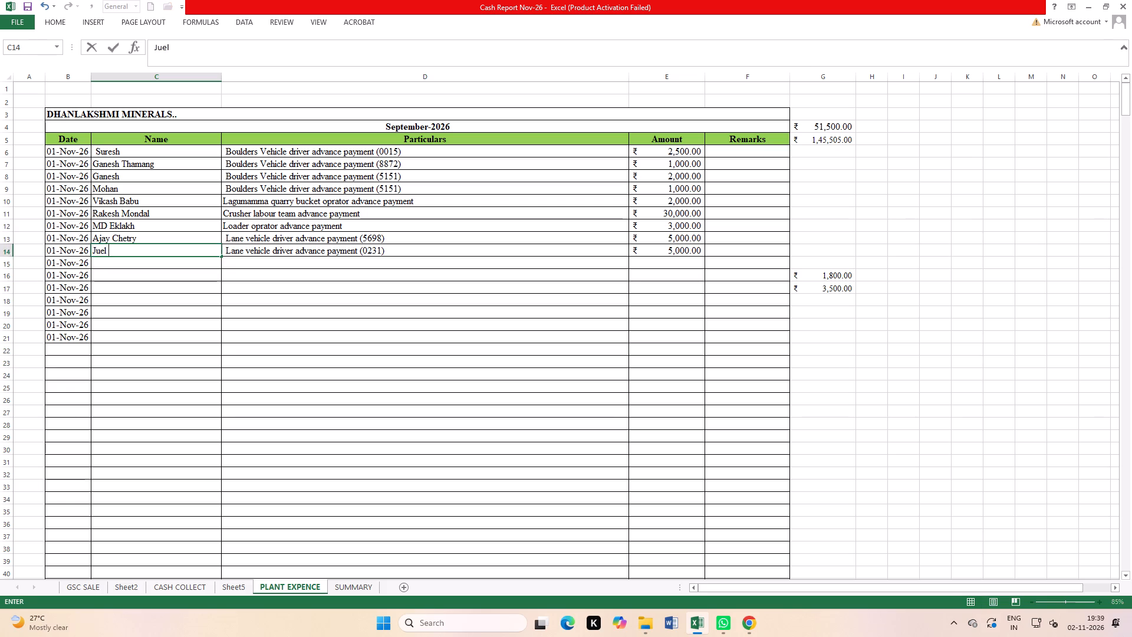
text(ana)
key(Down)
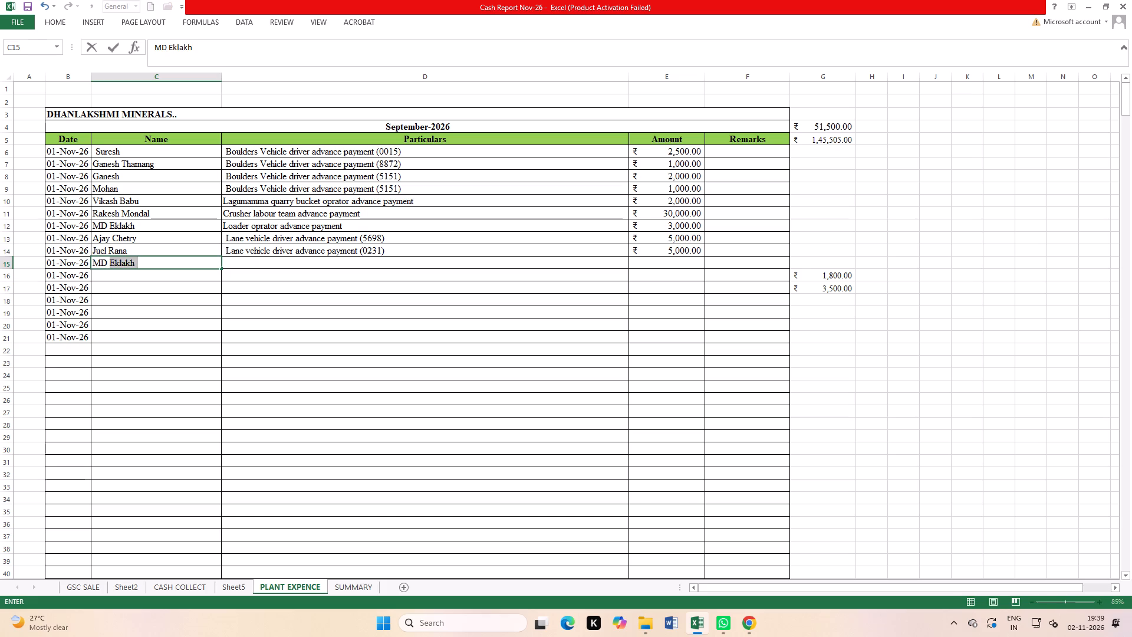
Enter the quarry helper's name as the name of the row 15 expense.
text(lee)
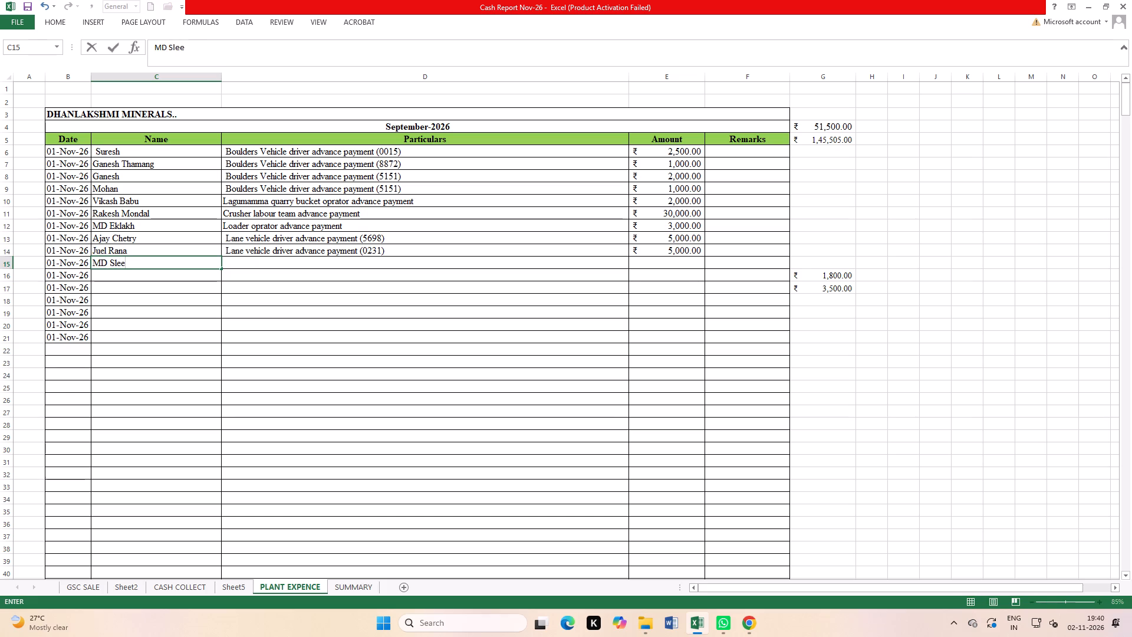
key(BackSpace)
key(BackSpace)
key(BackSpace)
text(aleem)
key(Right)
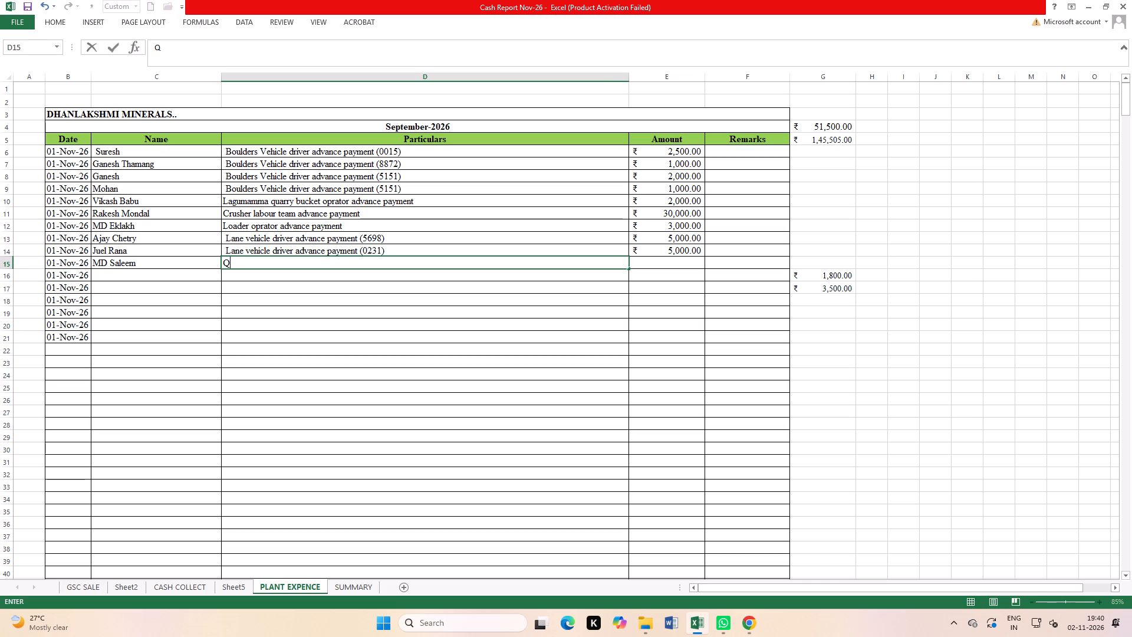
Enter "Quarry helper advance payment" as the particulars of the row 15 expense.
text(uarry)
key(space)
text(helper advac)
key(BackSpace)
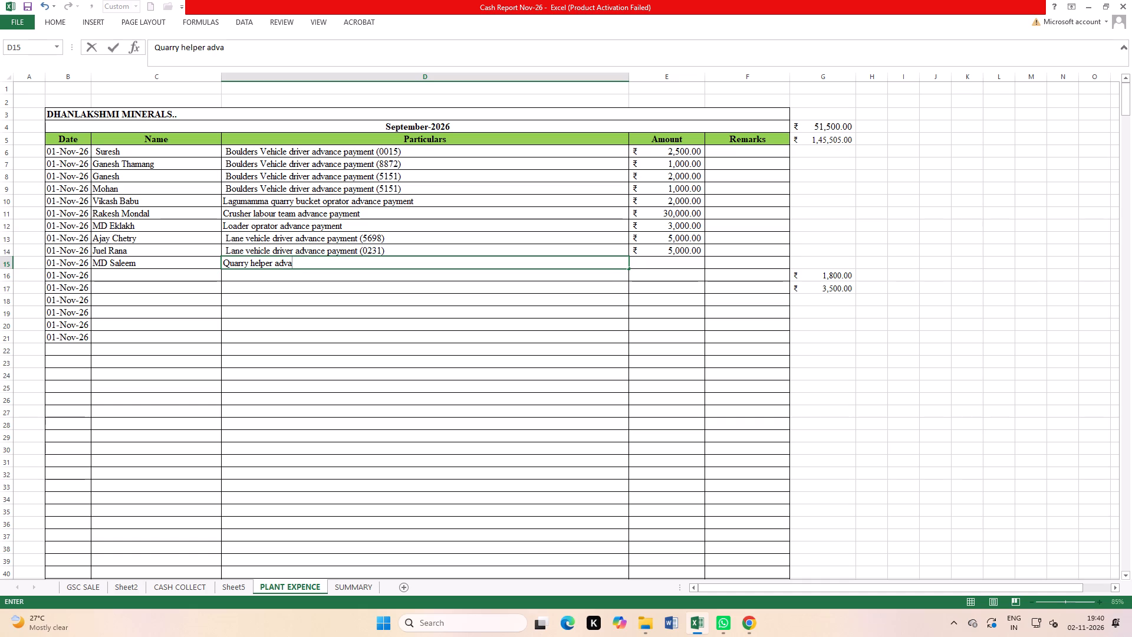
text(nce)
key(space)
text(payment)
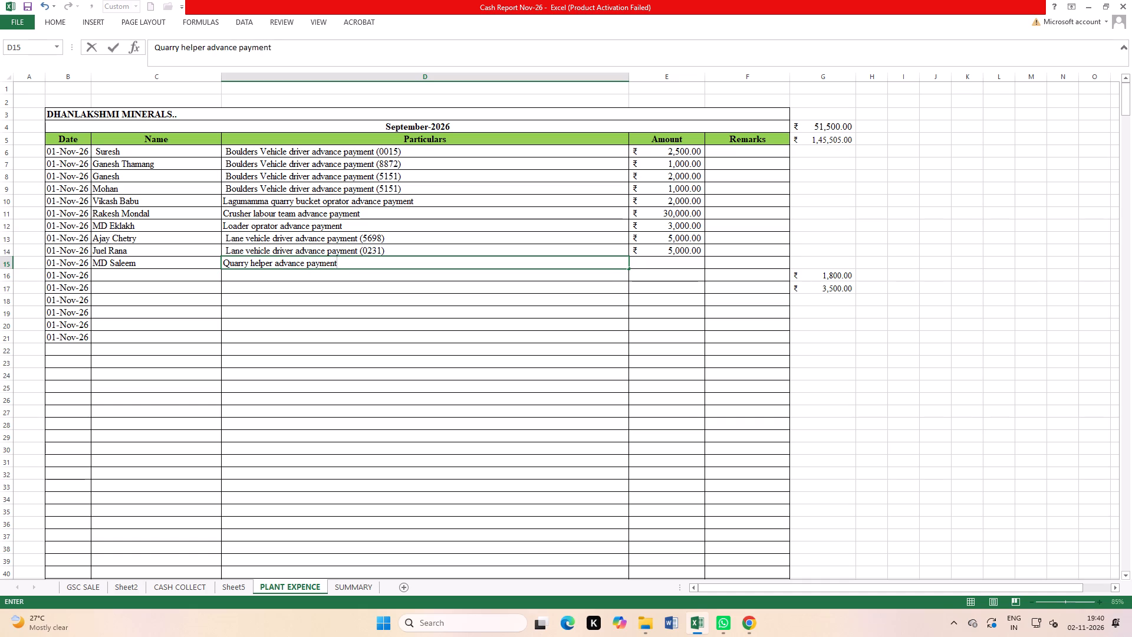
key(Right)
Enter 1500 as the amount of the row 15 expense and save the workbook.
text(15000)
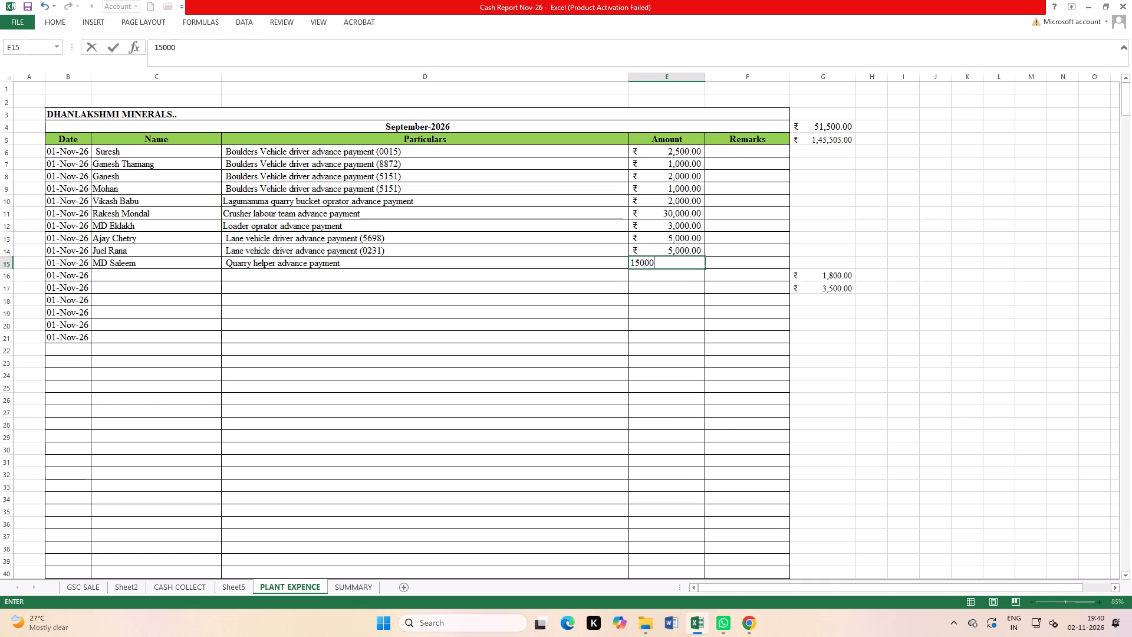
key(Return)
double_click(686, 262)
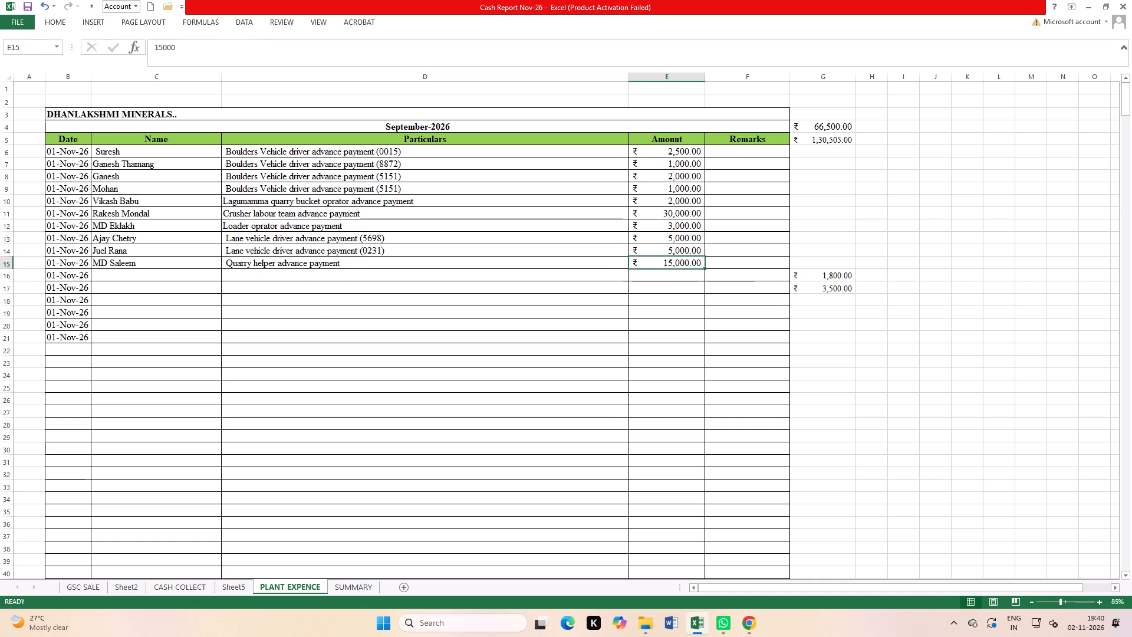
key(BackSpace)
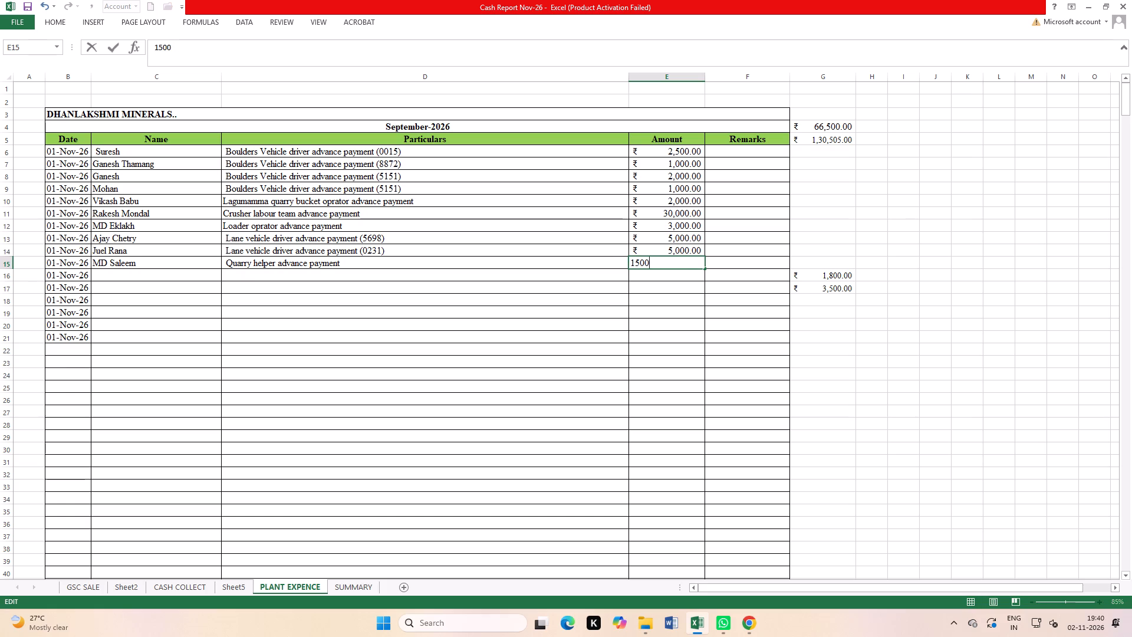
click(685, 378)
click(28, 2)
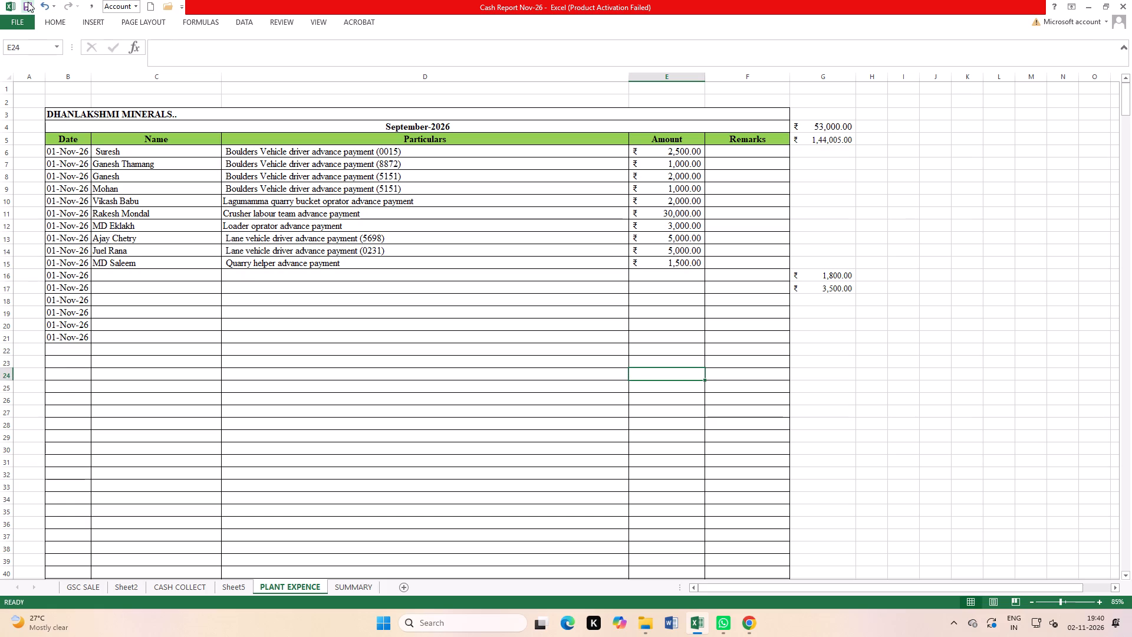
Enter "Mahesh" as the name of the row 16 expense.
click(152, 277)
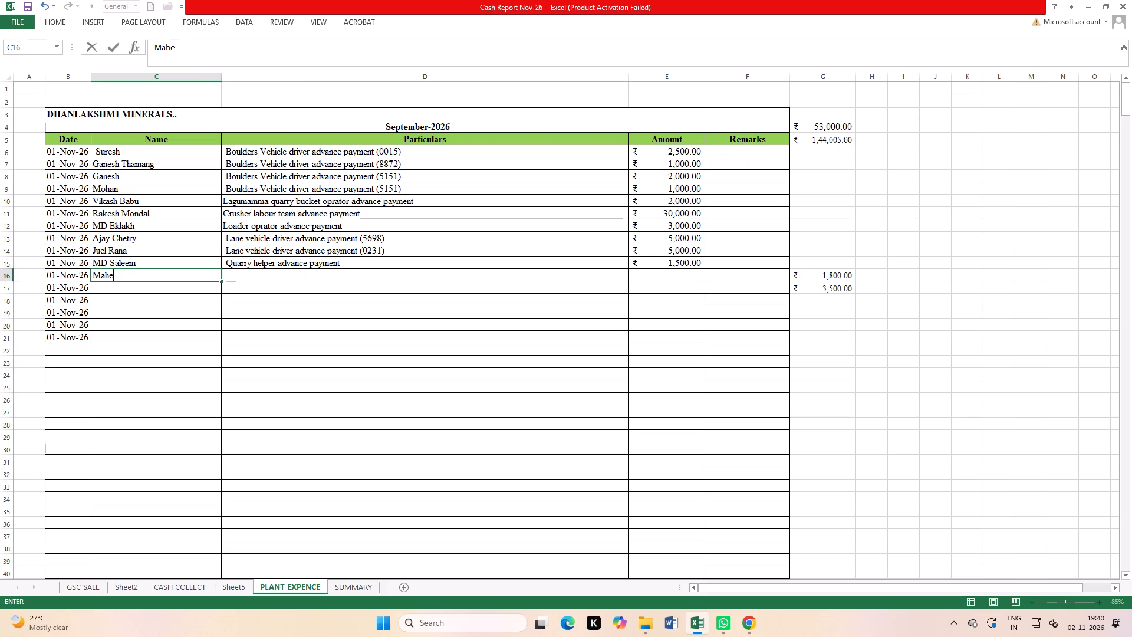
key(Right)
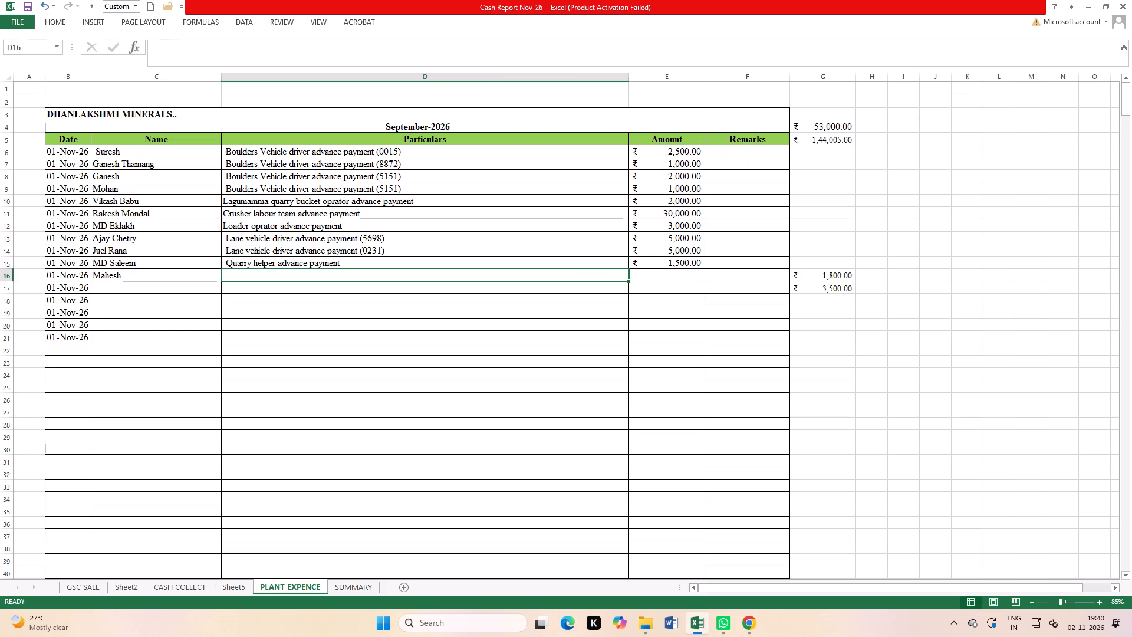
Copy the row 9 particulars, "Boulders Vehicle driver advance payment (5151)", into the row 16 particulars.
click(435, 191)
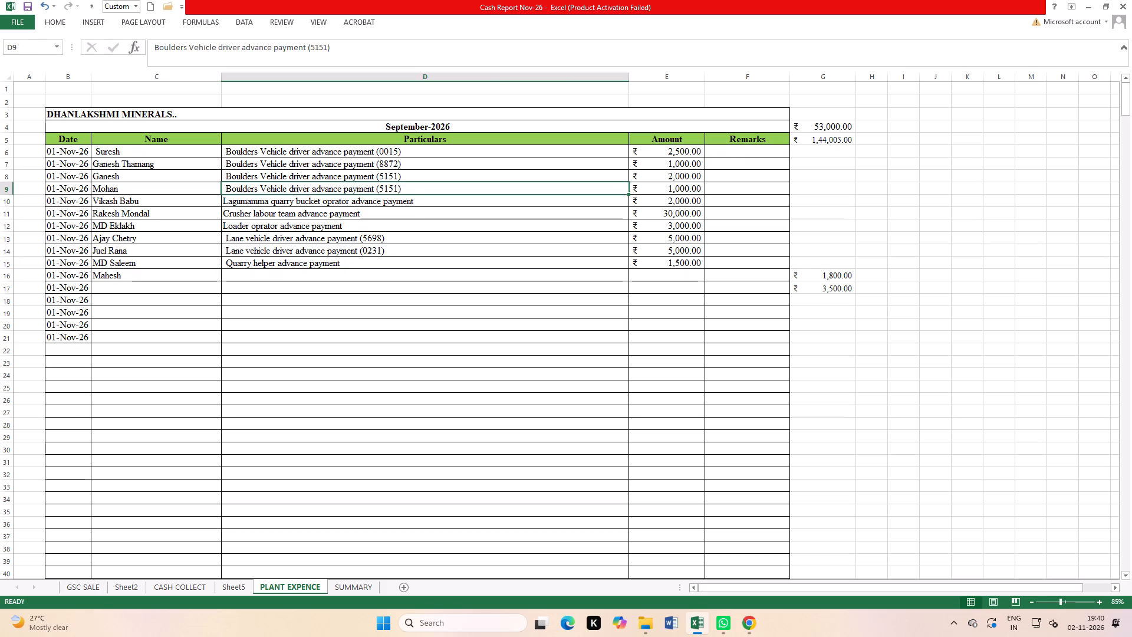
key(ctrl+c)
click(330, 271)
key(ctrl+v)
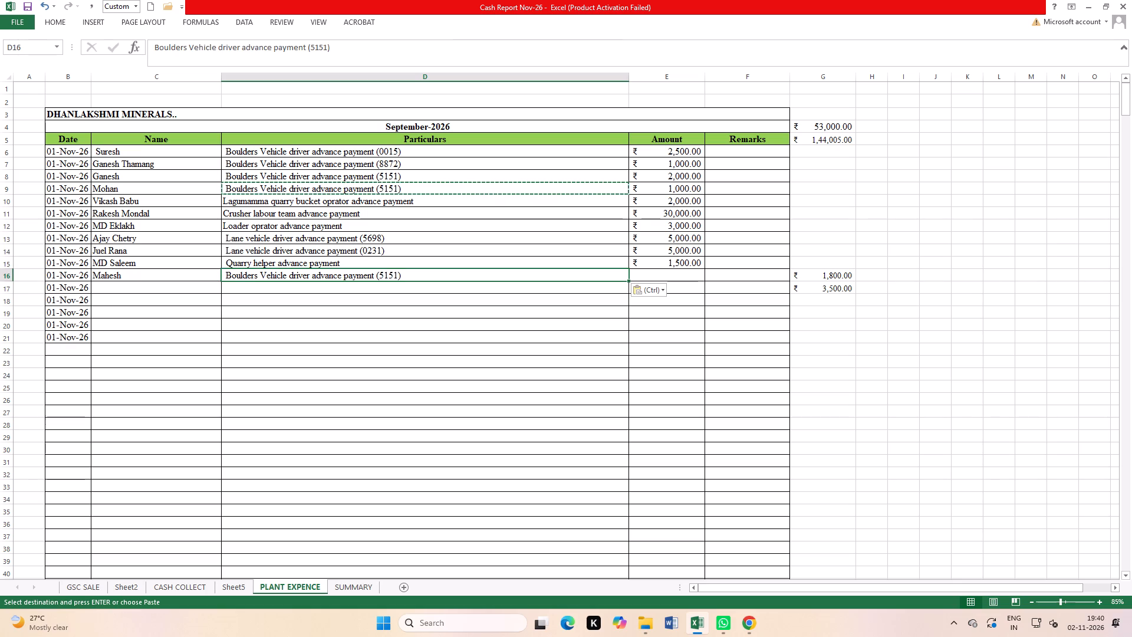
Change the vehicle number inside the parentheses of the row 16 particulars to 5150.
click(396, 275)
double_click(399, 274)
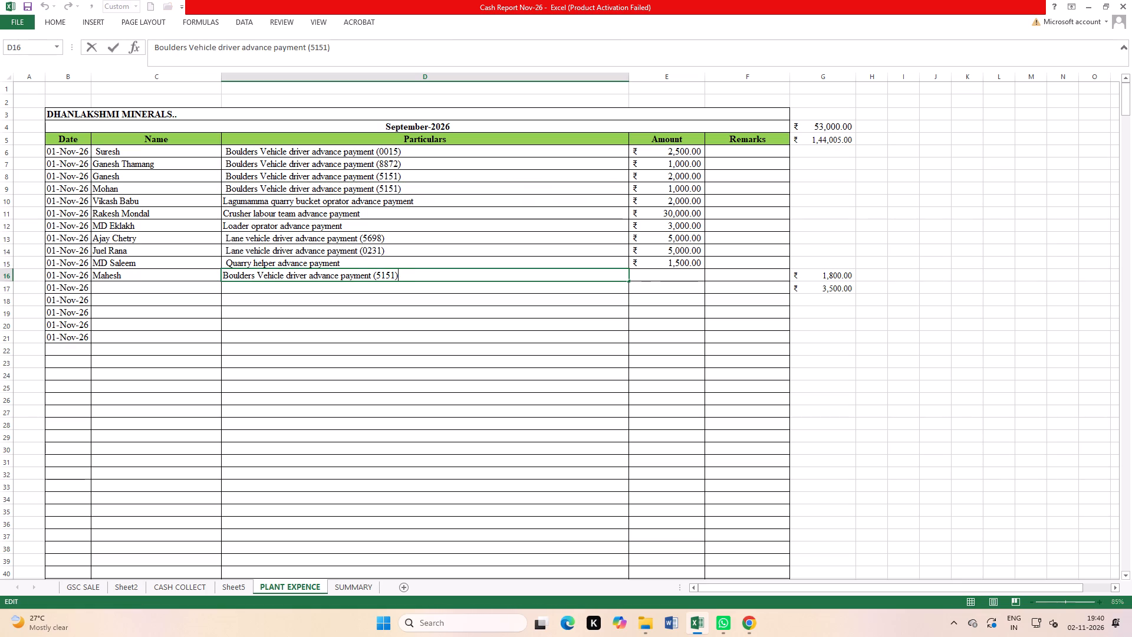
key(Left)
key(BackSpace)
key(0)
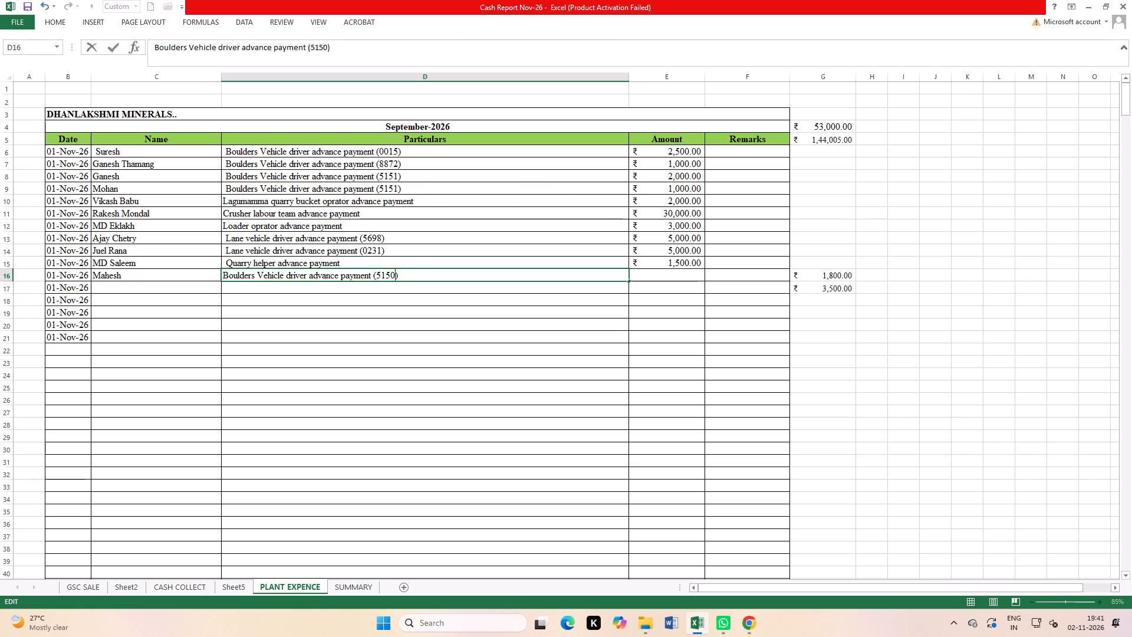
click(643, 365)
Enter 2200 as the amount of the row 16 expense and save the workbook.
click(660, 271)
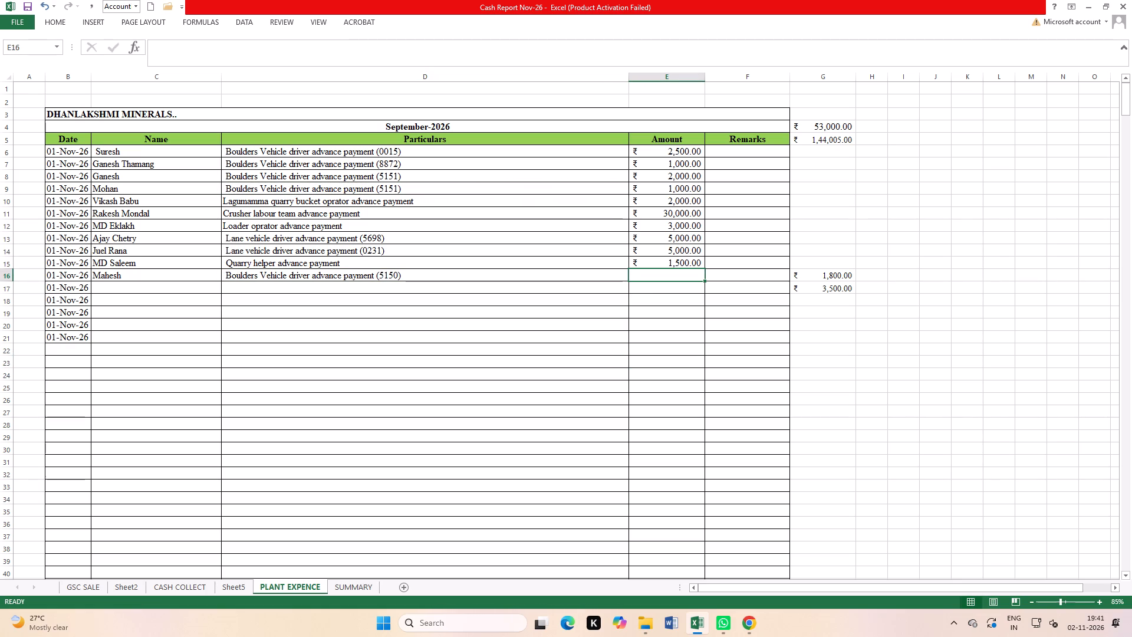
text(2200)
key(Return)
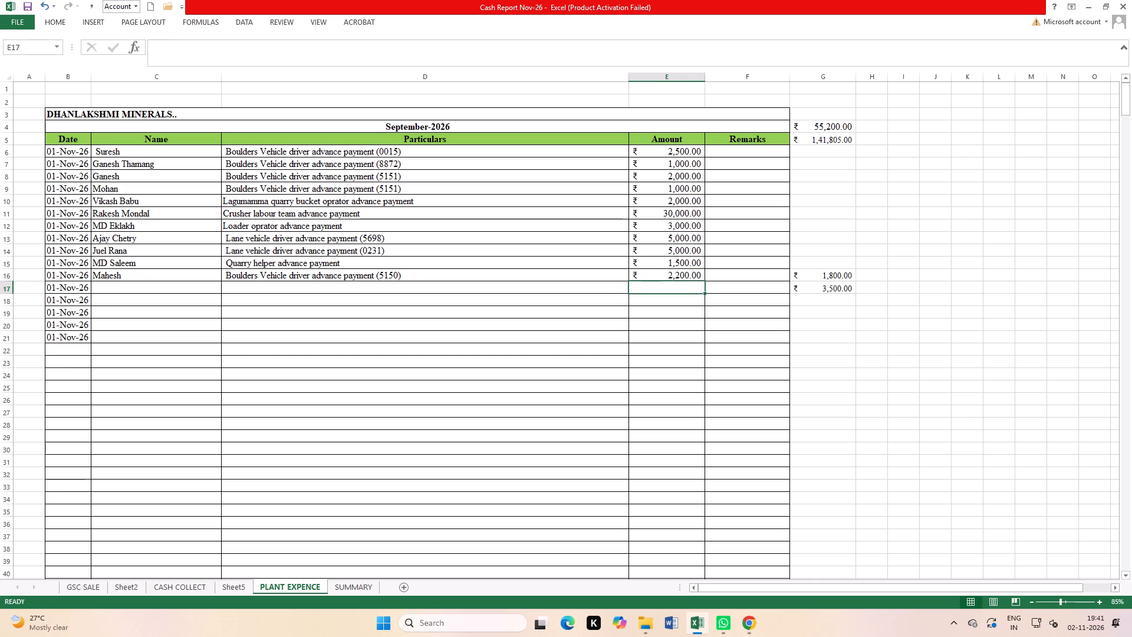
click(651, 353)
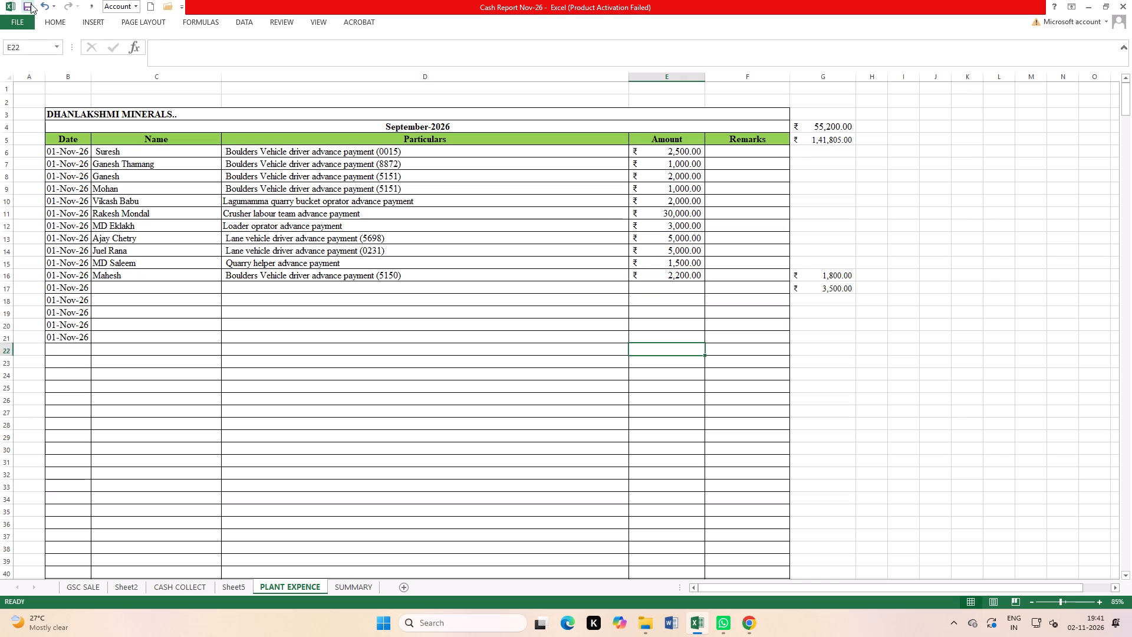
click(31, 4)
Enter "Rohit" as the name of the row 17 expense.
click(141, 287)
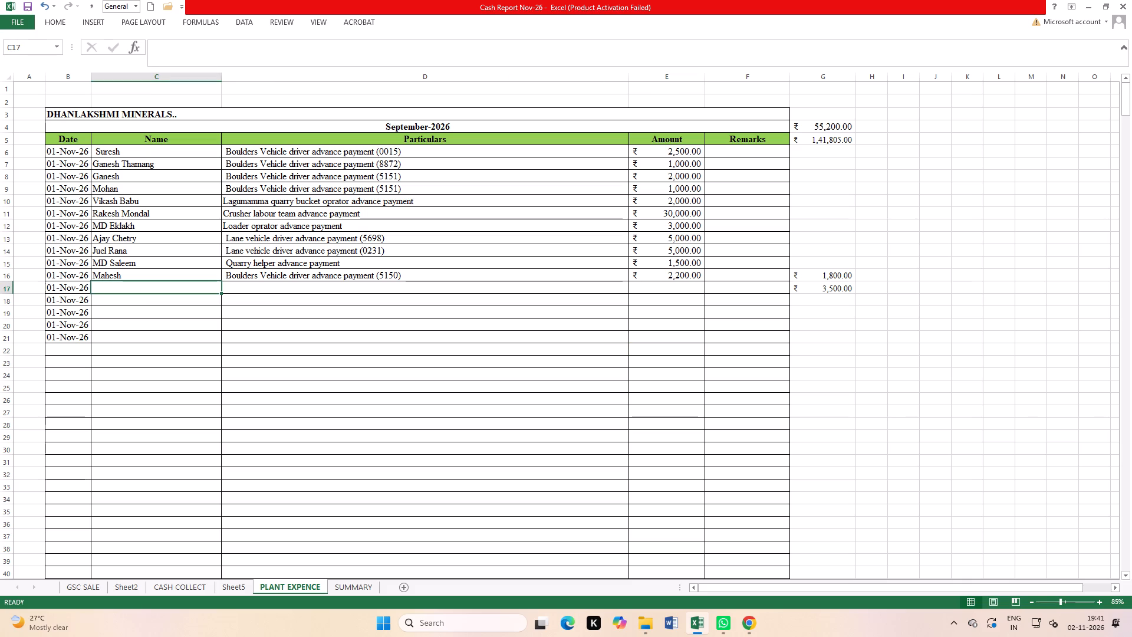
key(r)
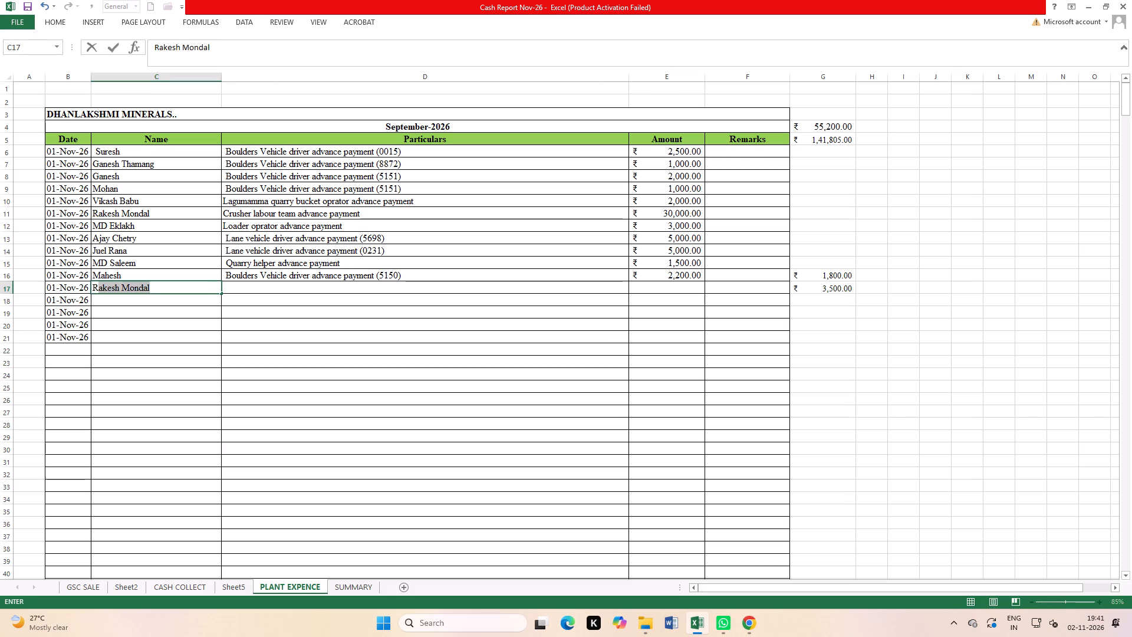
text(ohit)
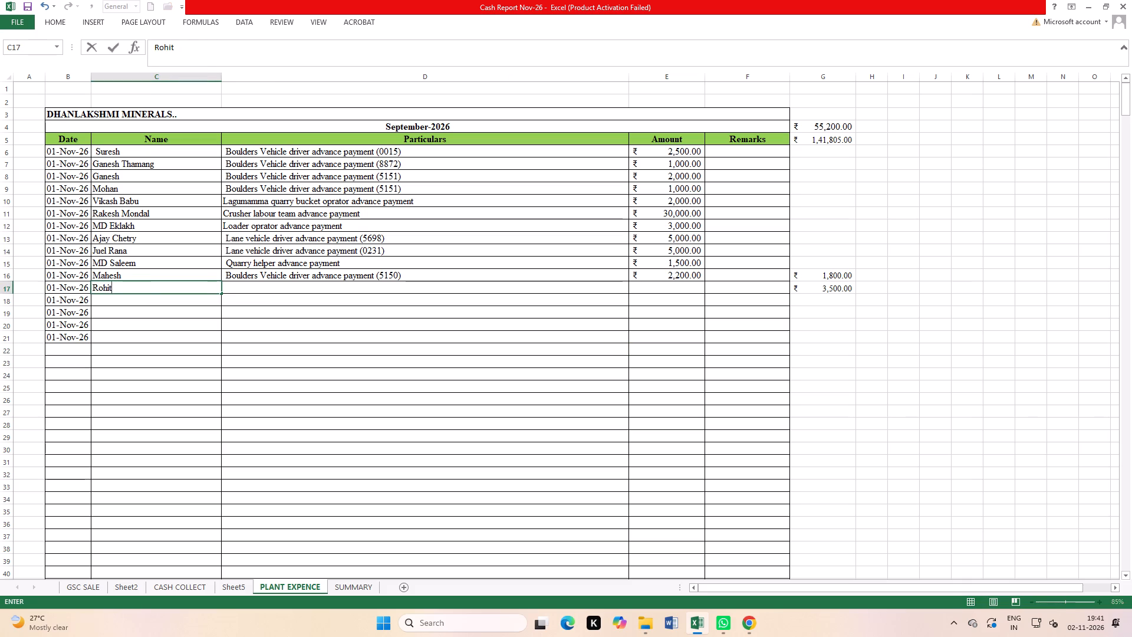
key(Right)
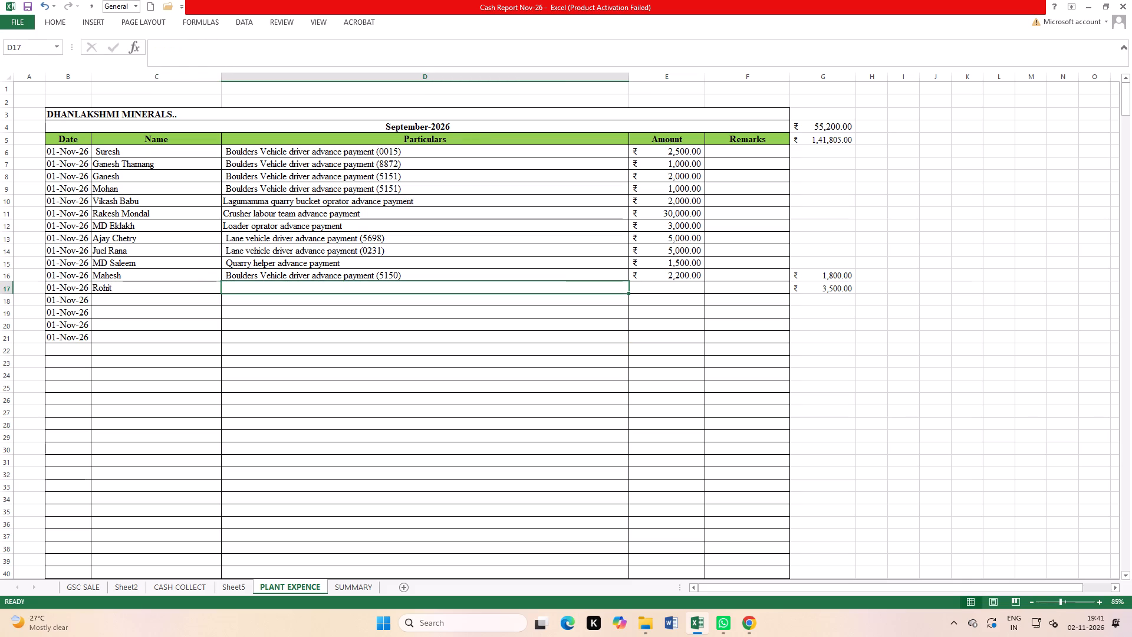
Fill the row 17 particulars from the row above and change the vehicle number in parentheses to 5152.
click(393, 195)
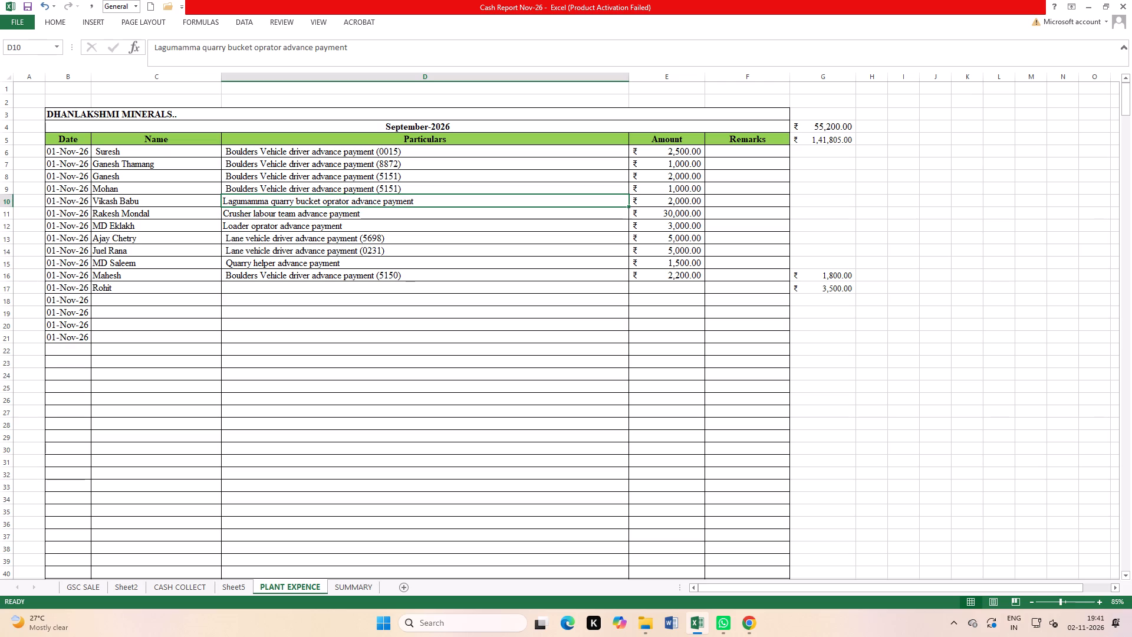
click(386, 287)
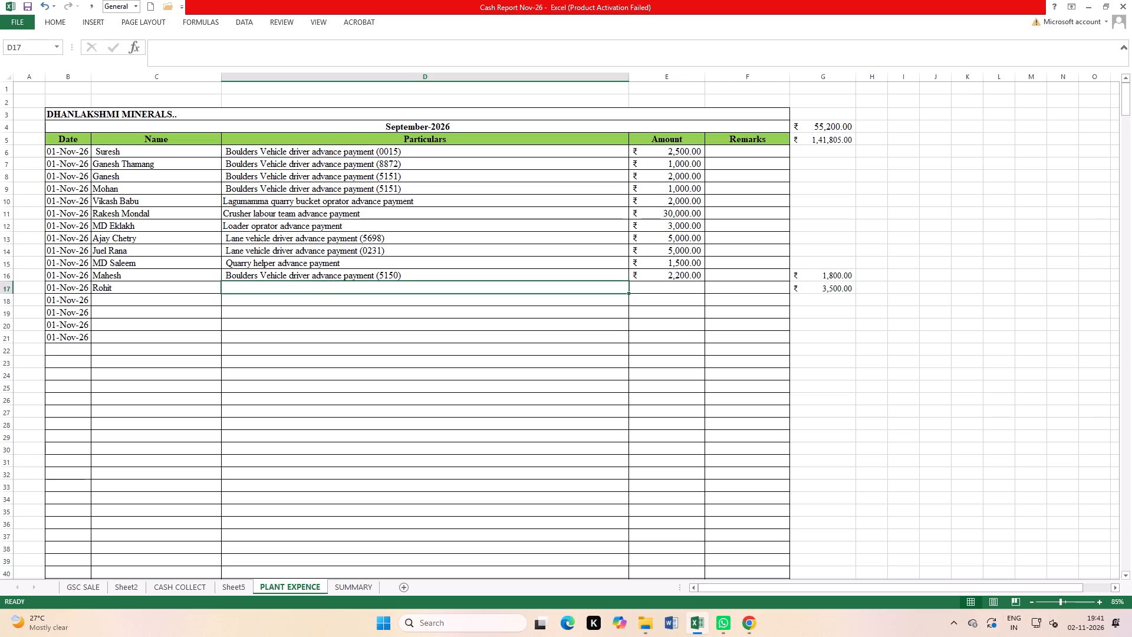
key(ctrl+d)
double_click(395, 286)
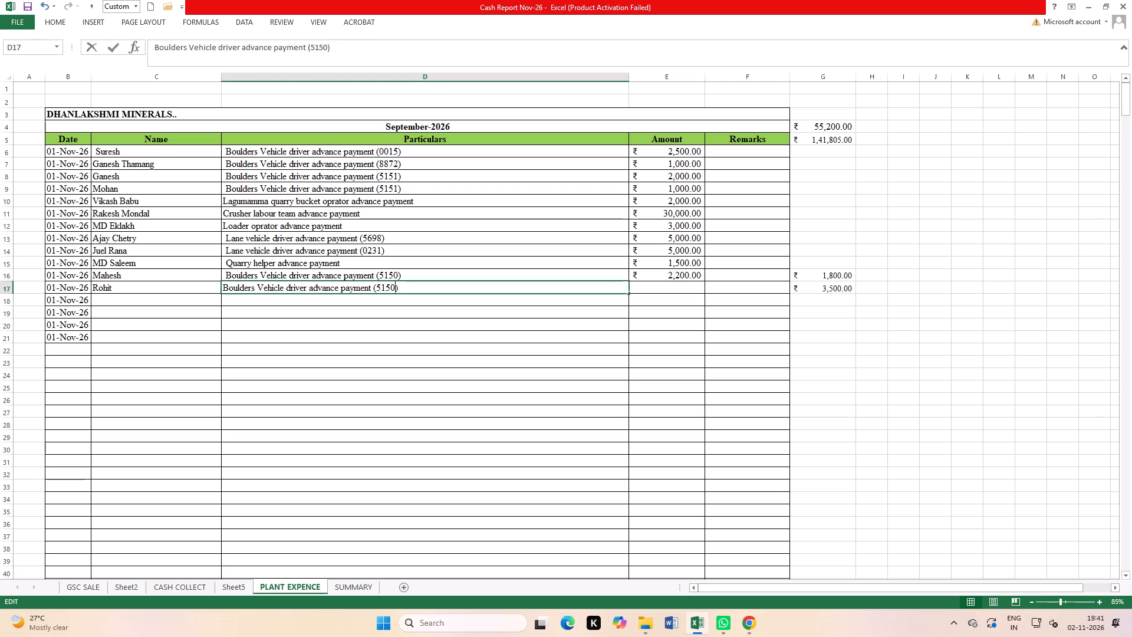
key(Right)
key(Left)
key(BackSpace)
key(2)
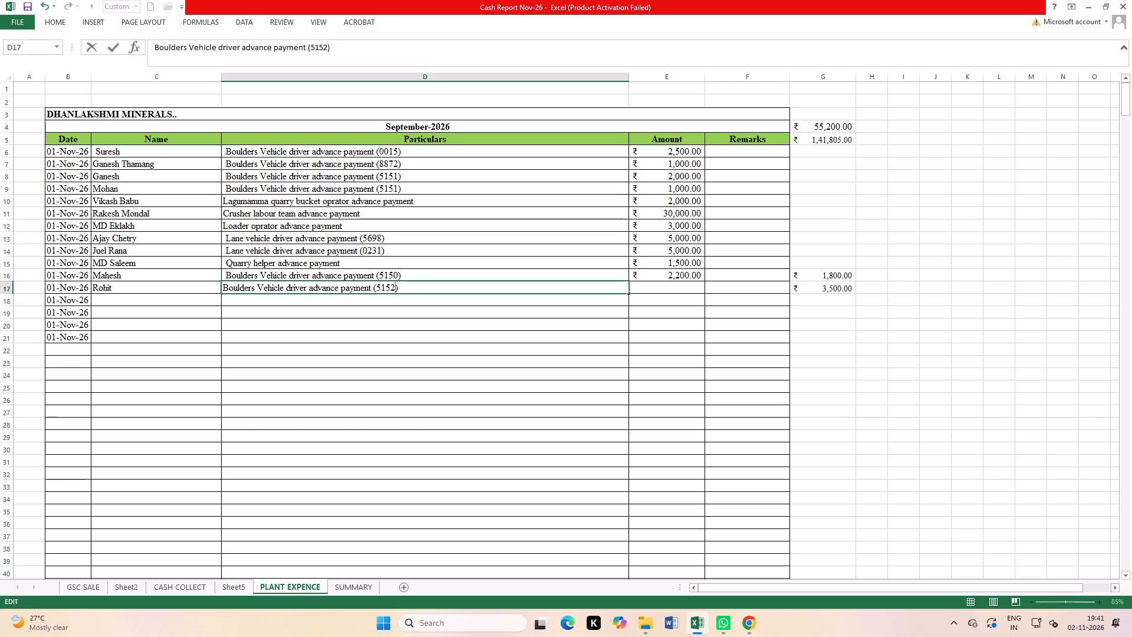
click(552, 340)
Enter 3500 as the amount of the row 17 expense.
click(674, 285)
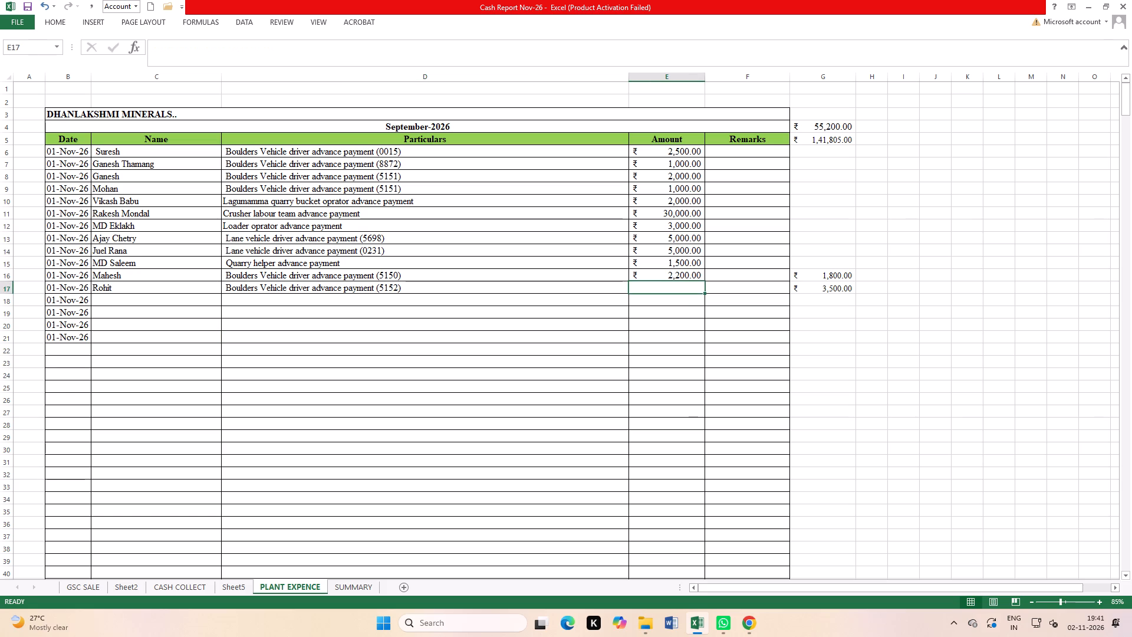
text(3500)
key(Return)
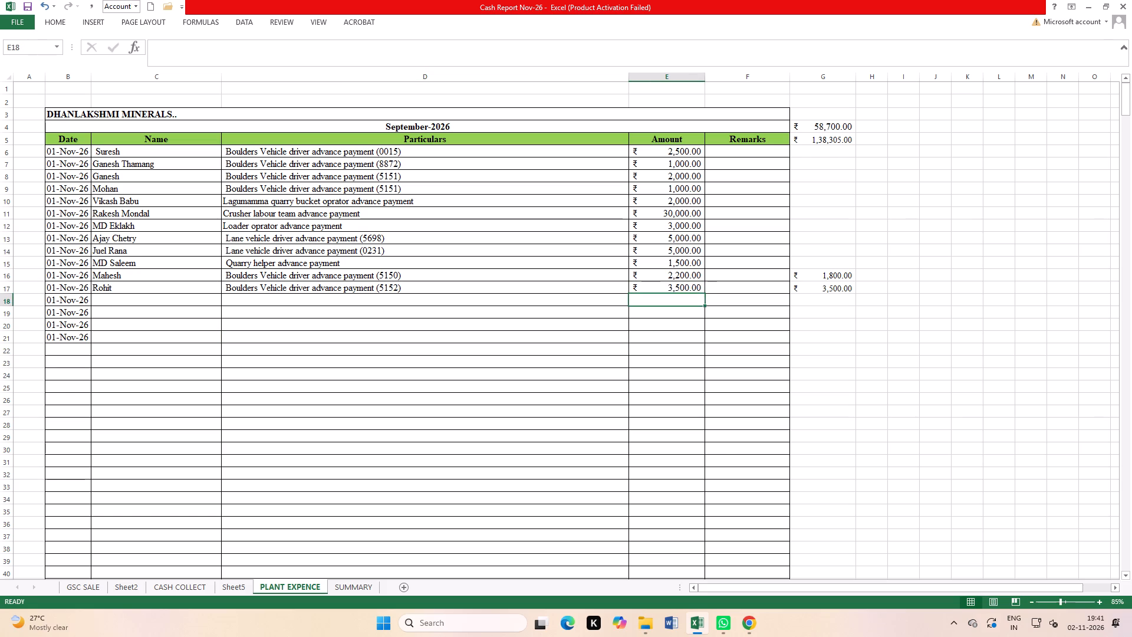
Check the sum of the row 6 to row 17 amounts and save the workbook.
click(731, 306)
drag(670, 151, 668, 274)
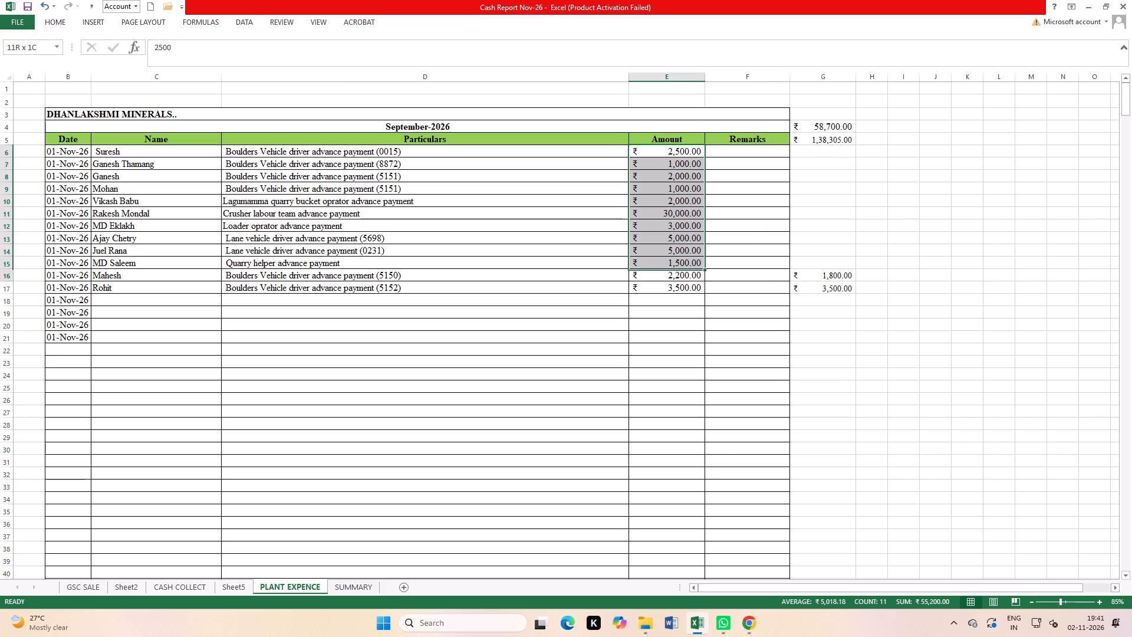
drag(668, 274, 669, 286)
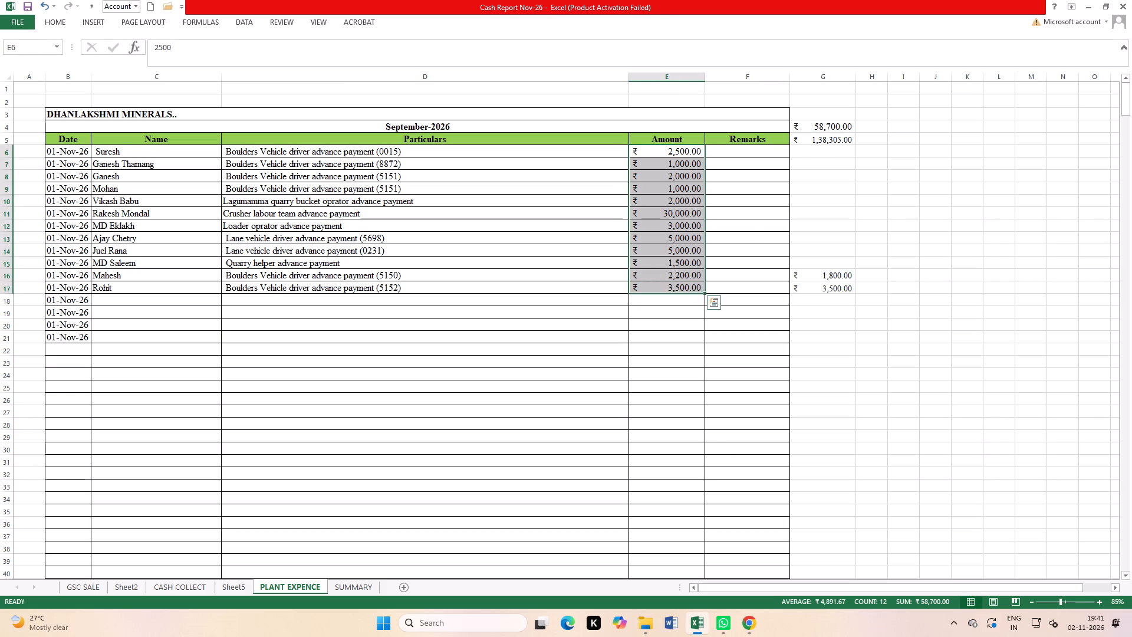
click(713, 372)
double_click(25, 3)
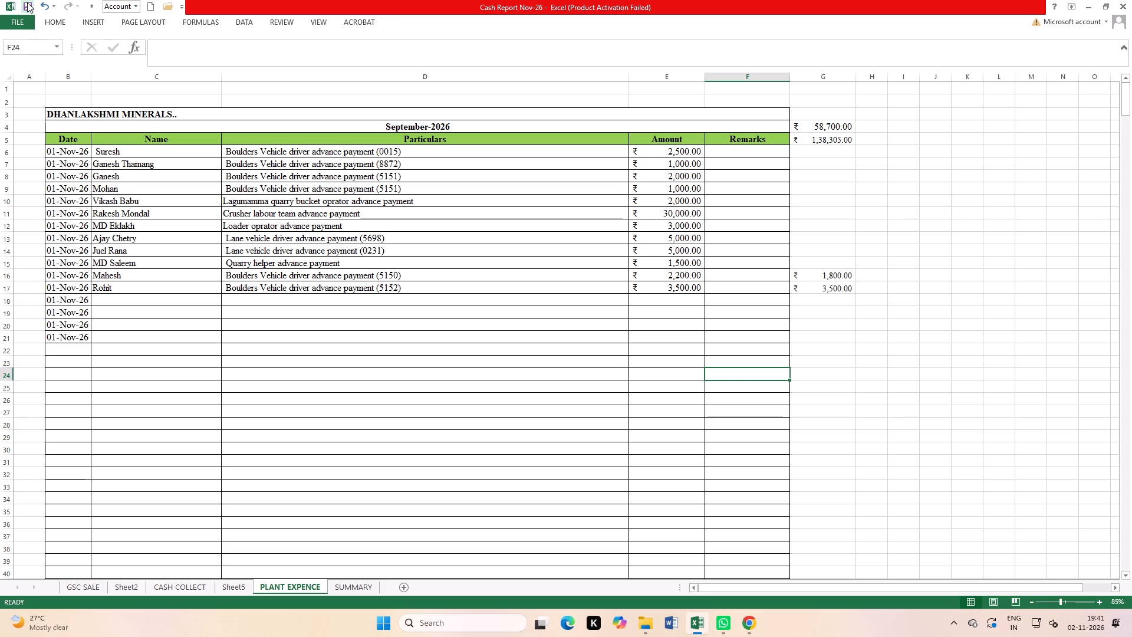
Enter "Chhotu Helper" as the row 18 name and "Helper advance payment" as its particulars.
click(157, 301)
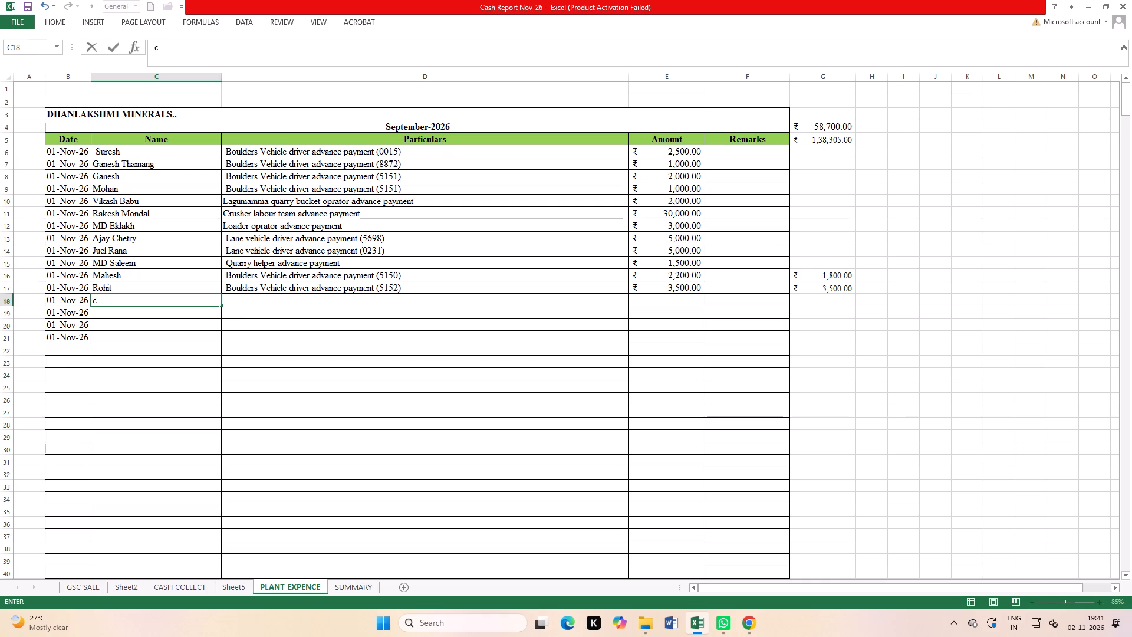
key(BackSpace)
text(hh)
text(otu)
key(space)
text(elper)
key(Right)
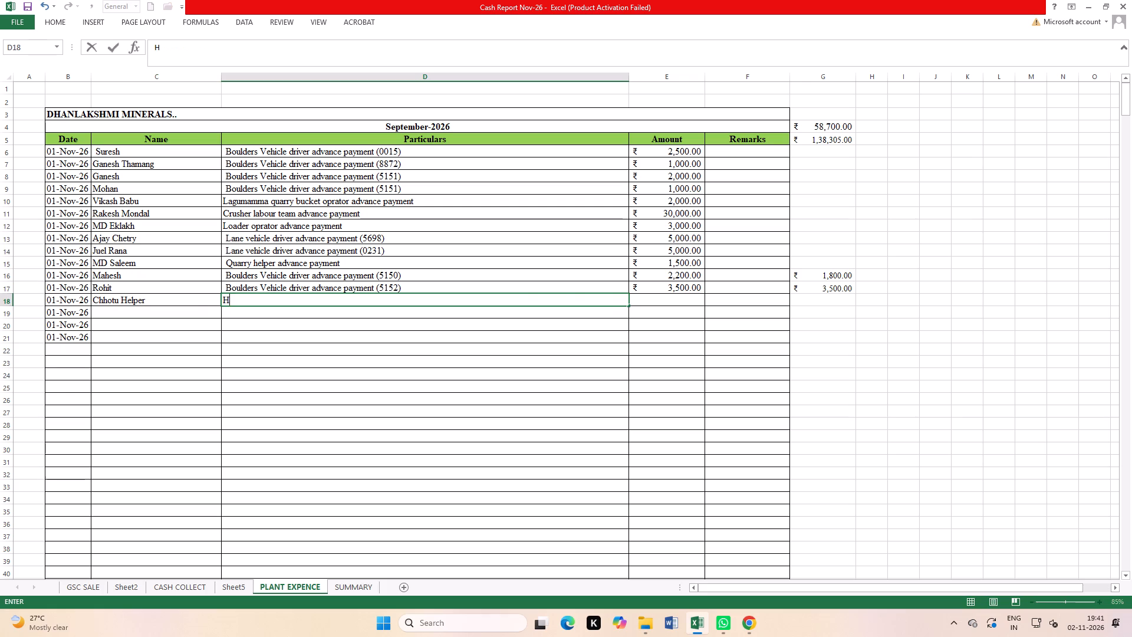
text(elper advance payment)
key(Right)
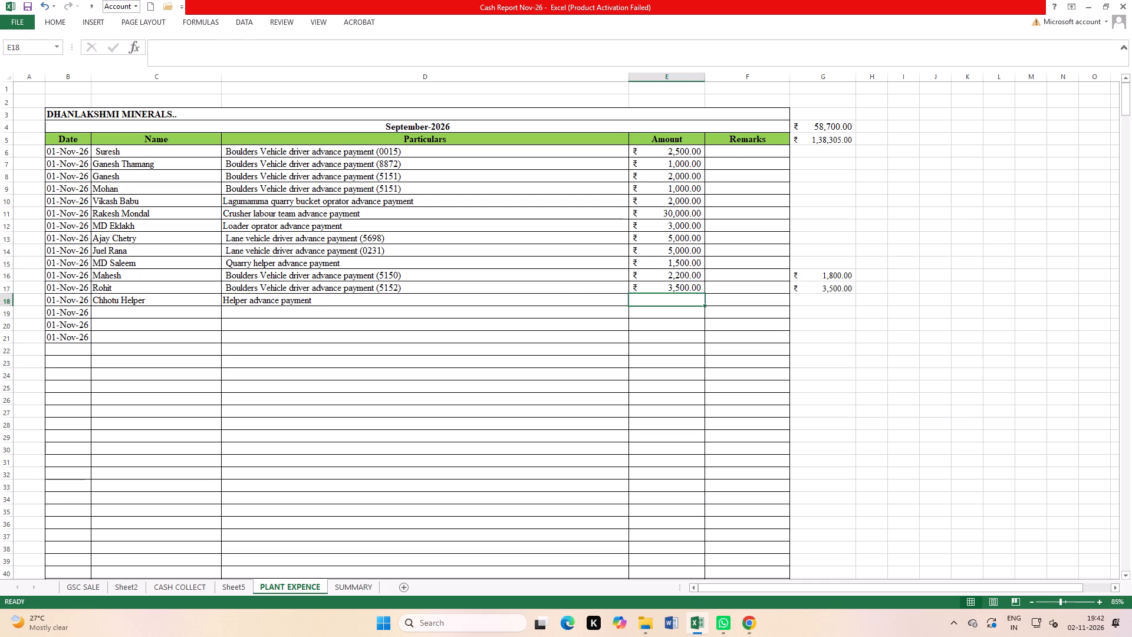
Enter 500 as the amount of the row 18 expense and save the workbook.
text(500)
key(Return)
click(588, 396)
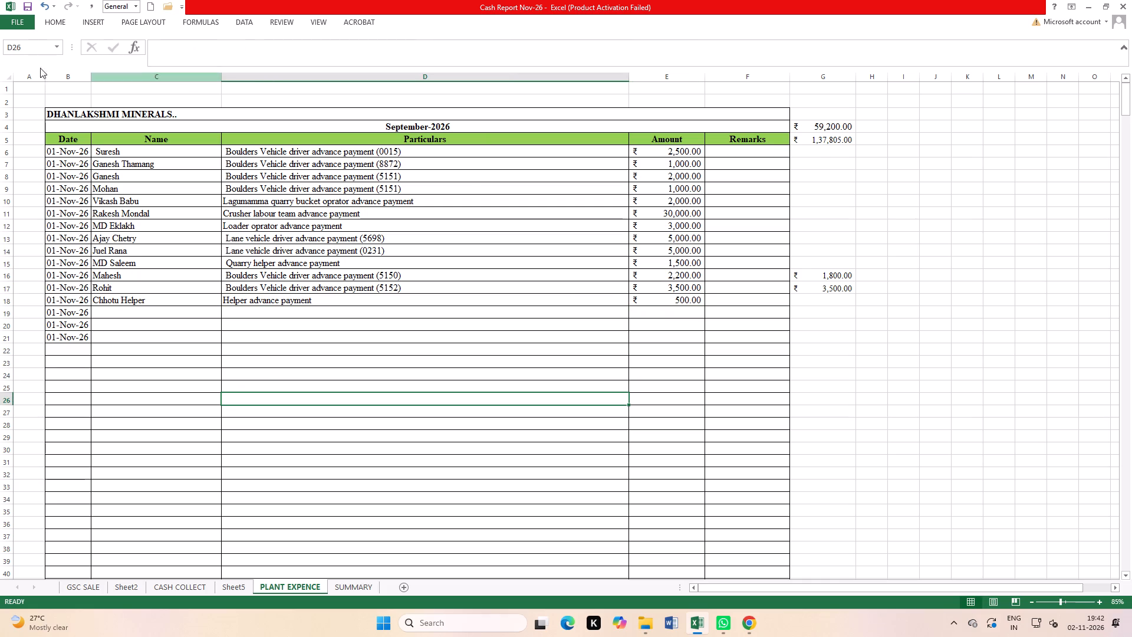
click(25, 4)
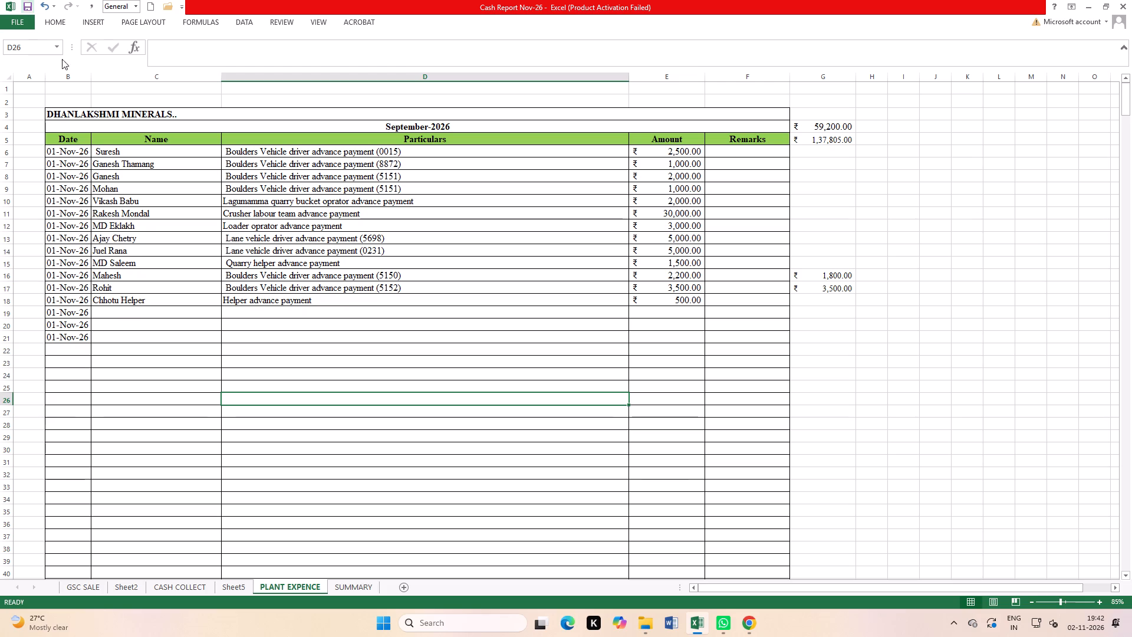
Enter the payee's name for the row 19 expense.
click(122, 311)
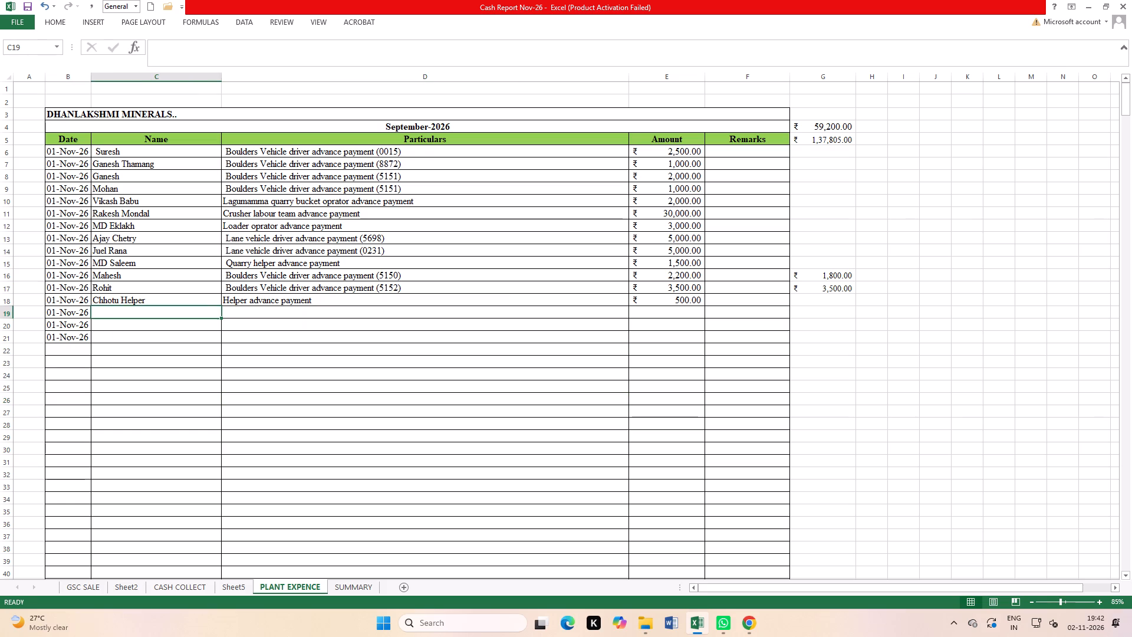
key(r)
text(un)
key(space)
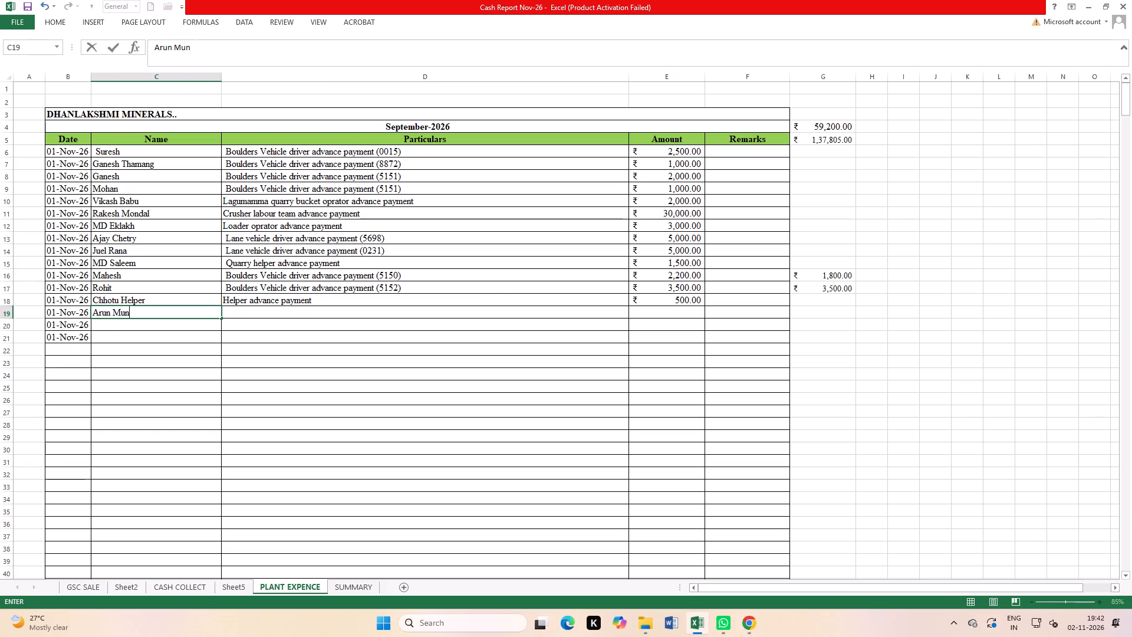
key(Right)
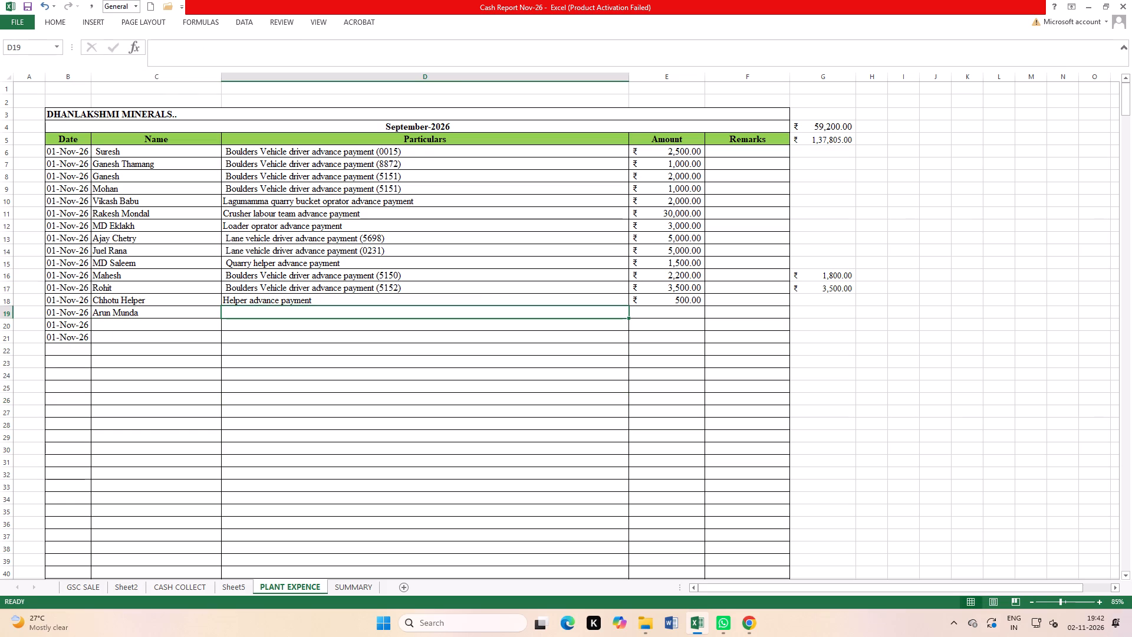
Copy the row 17 particulars, "Boulders Vehicle driver advance payment (5152)", into the row 19 particulars.
click(305, 289)
key(ctrl+c)
click(295, 312)
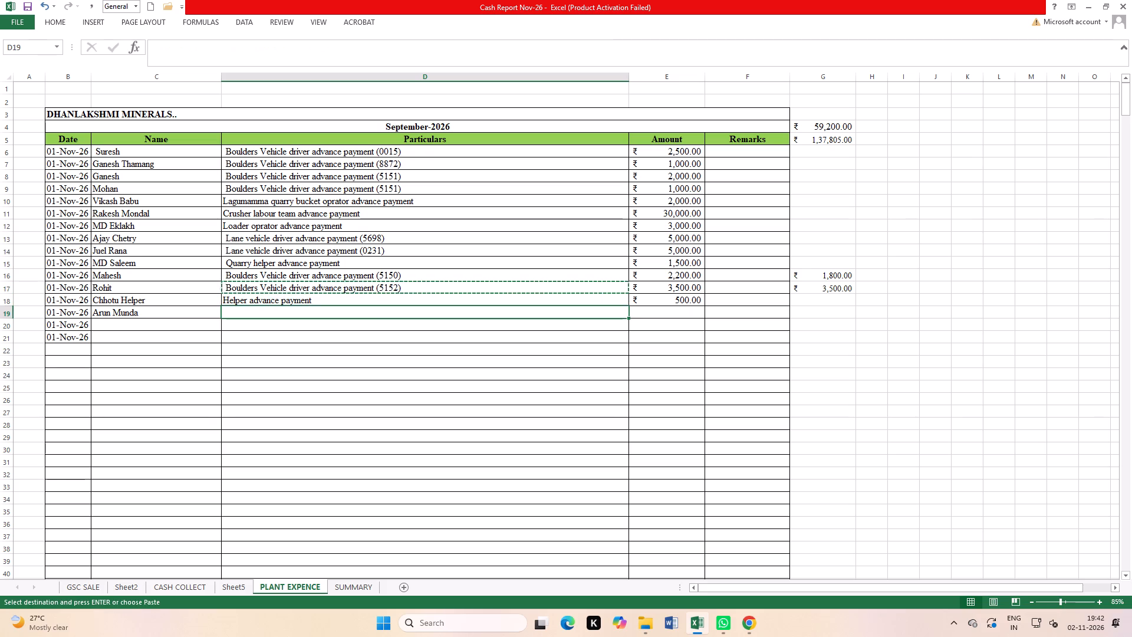
key(ctrl+v)
Enter 500 as the amount of the row 19 expense and save the workbook.
click(673, 308)
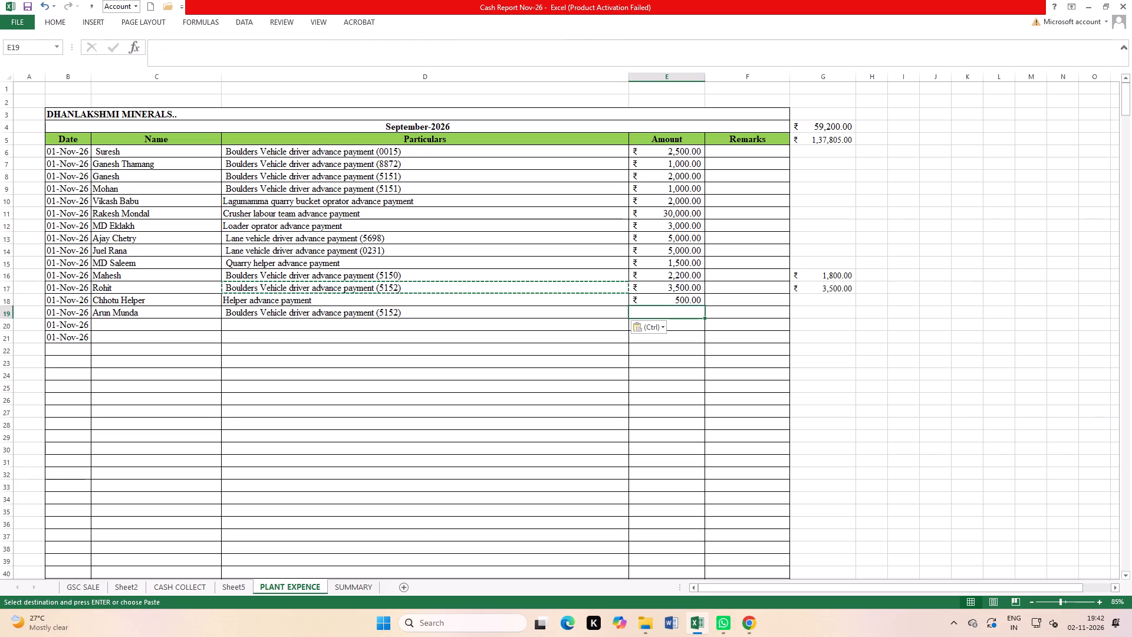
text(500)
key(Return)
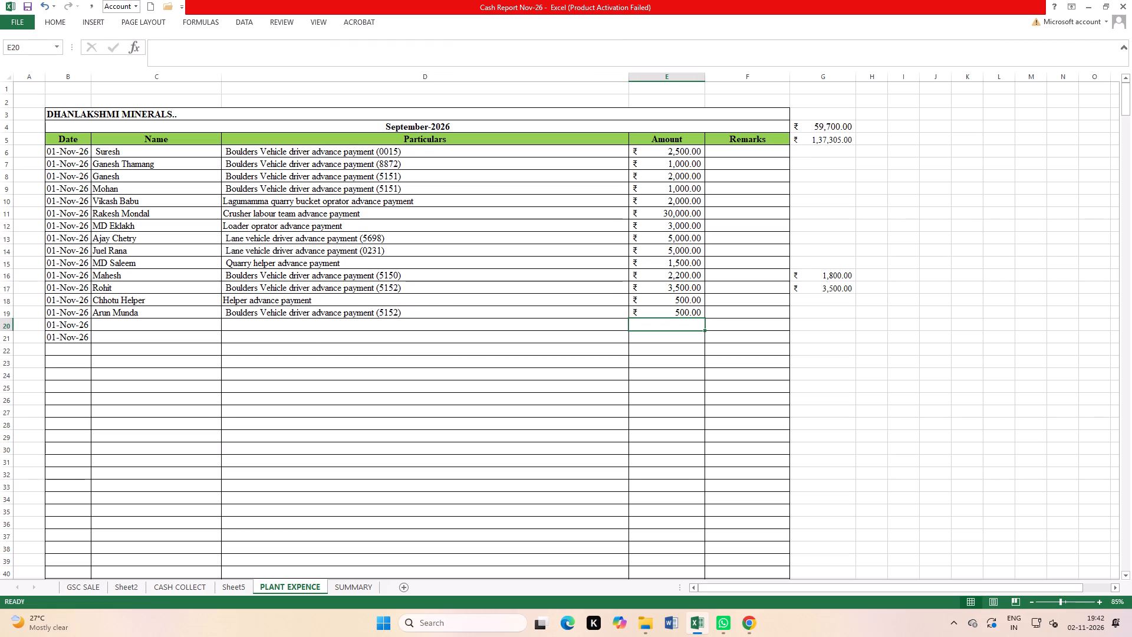
click(640, 491)
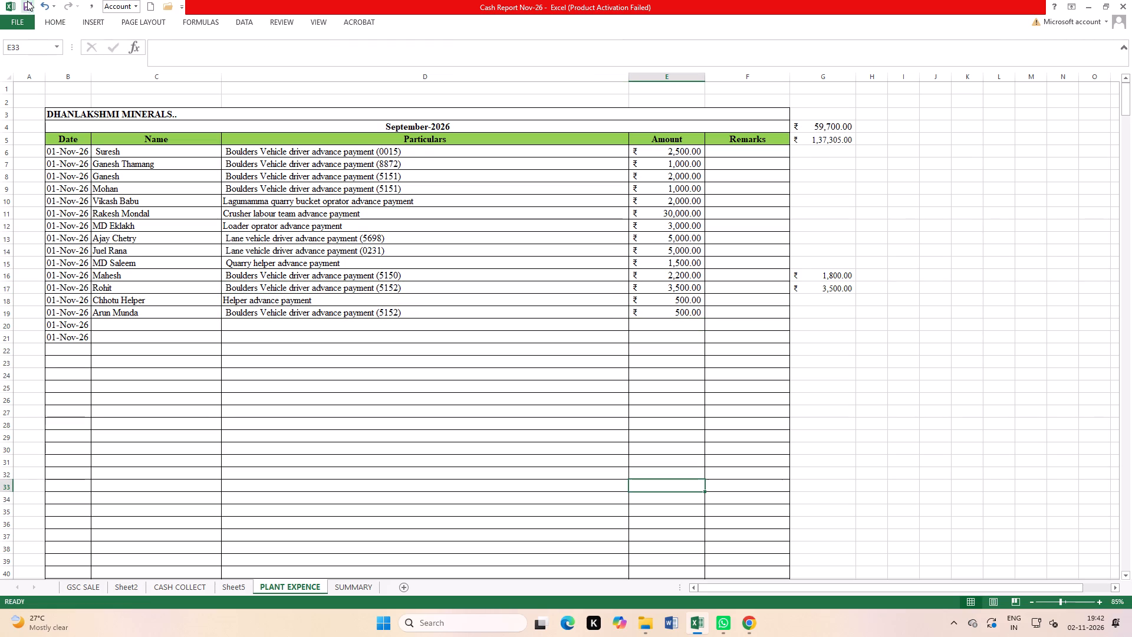
double_click(27, 8)
Check the sum of the row 6 to row 19 amounts.
scroll(371, 13, up, 5)
drag(676, 150, 687, 313)
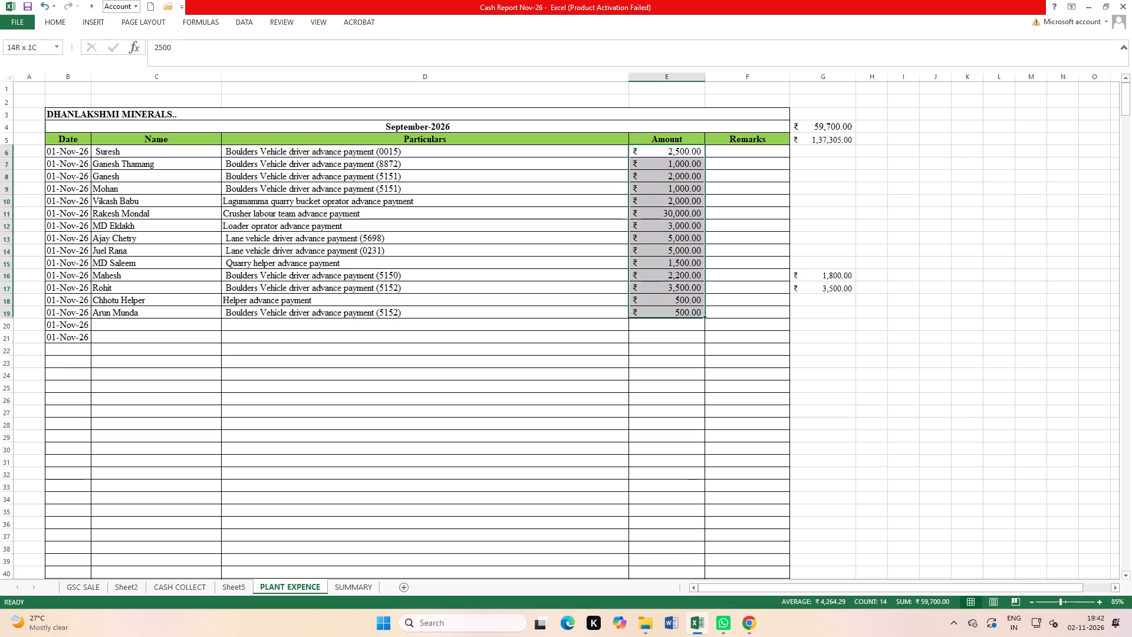
drag(687, 313, 689, 313)
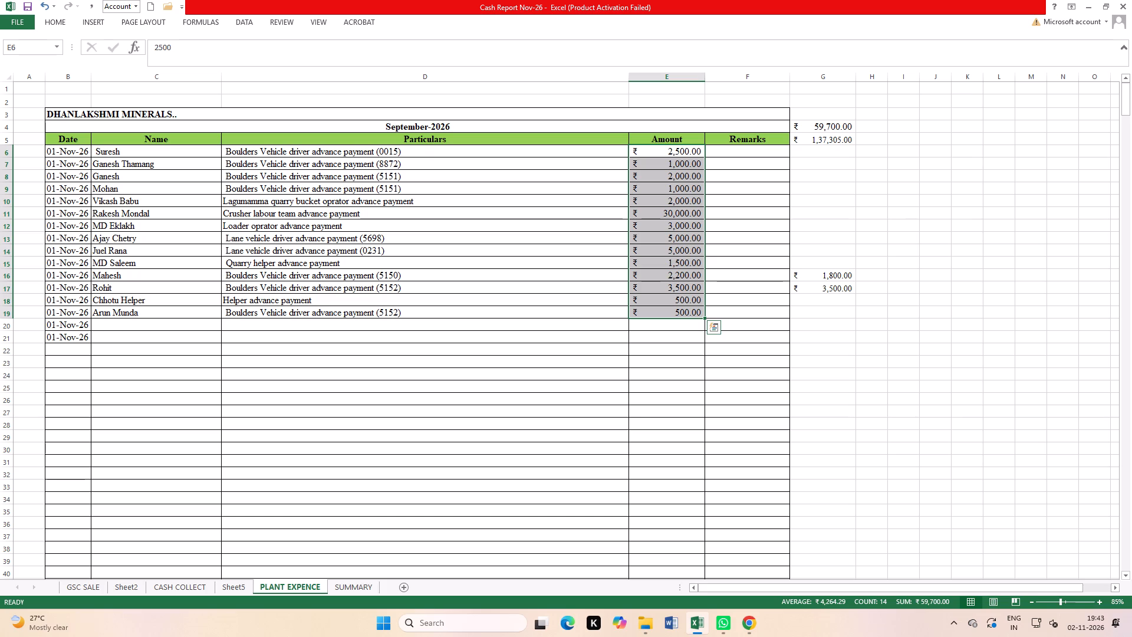
click(755, 208)
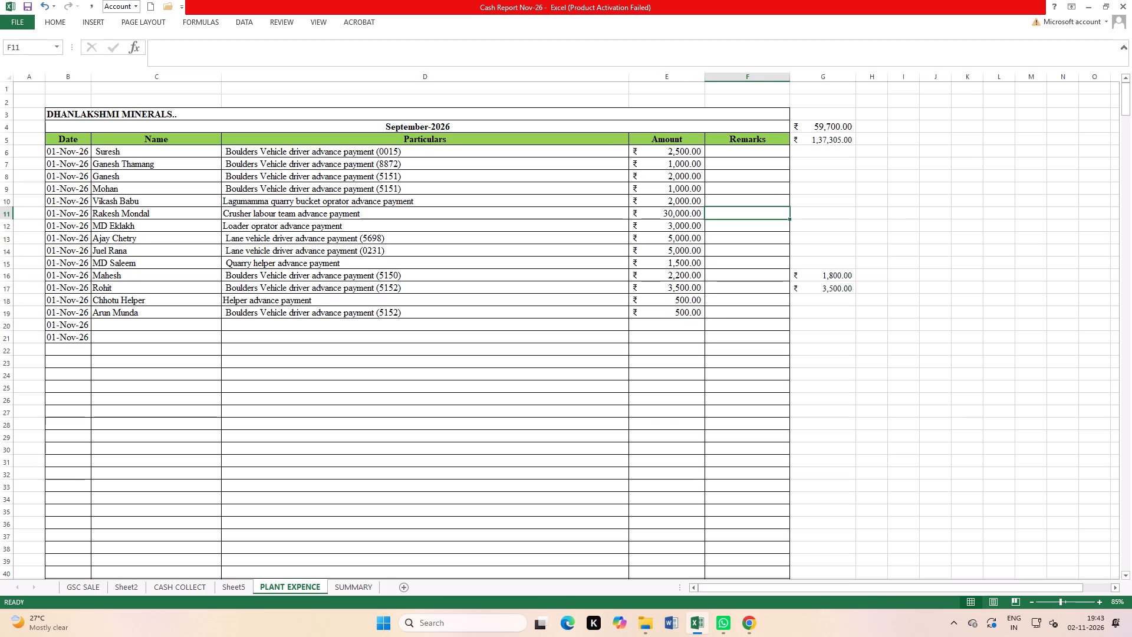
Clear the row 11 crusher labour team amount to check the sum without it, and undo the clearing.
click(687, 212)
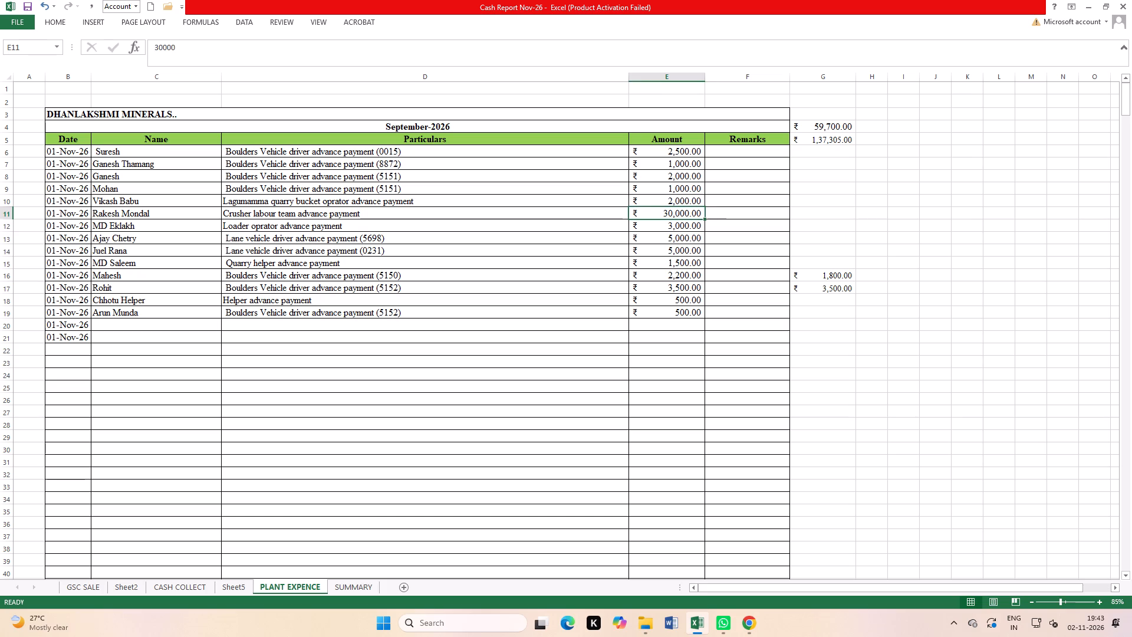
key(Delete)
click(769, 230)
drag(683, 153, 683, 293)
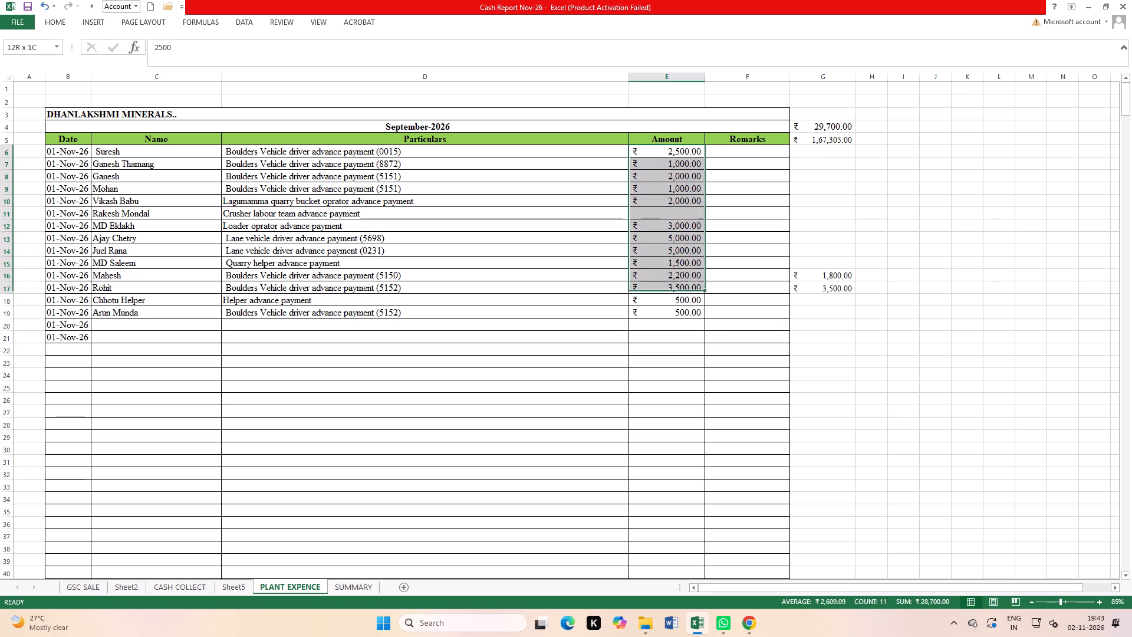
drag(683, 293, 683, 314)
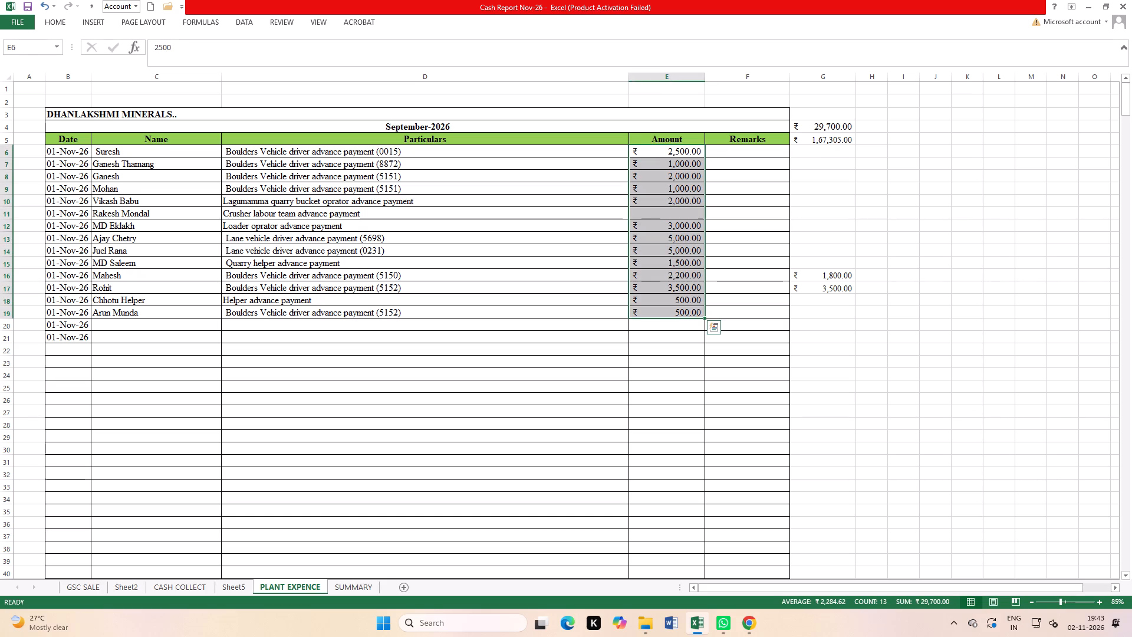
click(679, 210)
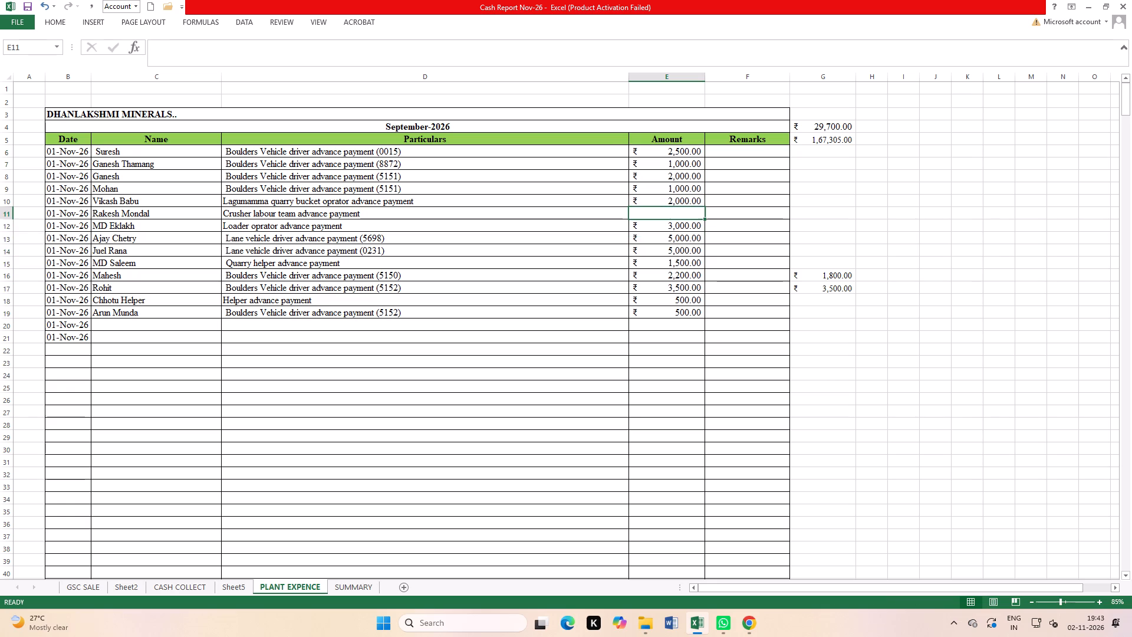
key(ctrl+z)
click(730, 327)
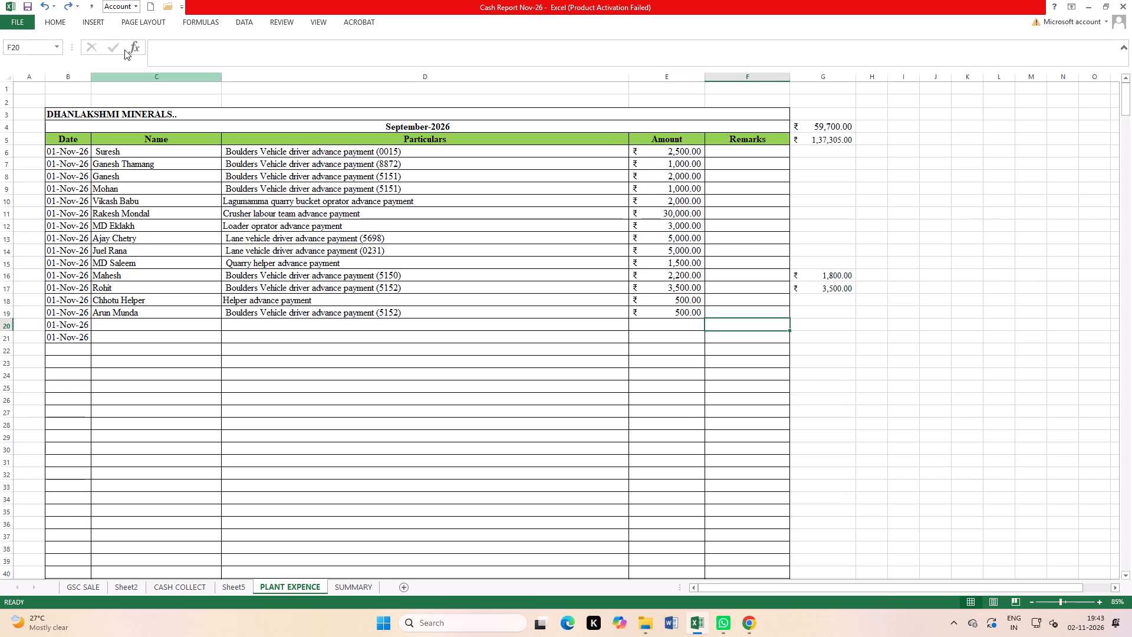
Save the workbook.
double_click(25, 6)
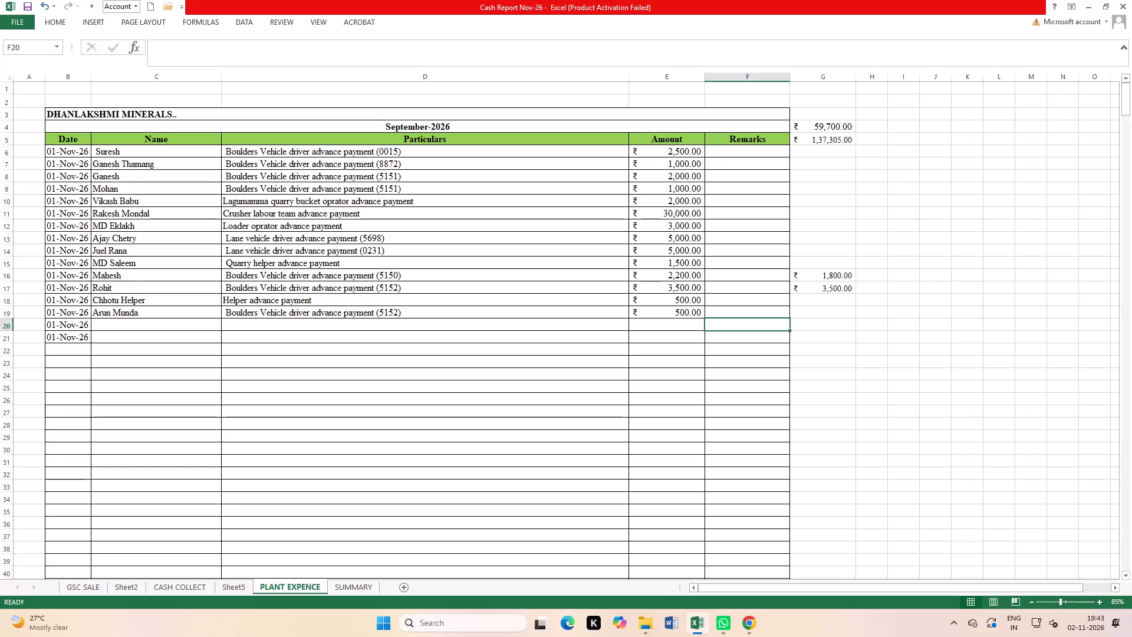
Enter the boulders vehicle driver's name in the Name column of row 20.
click(110, 325)
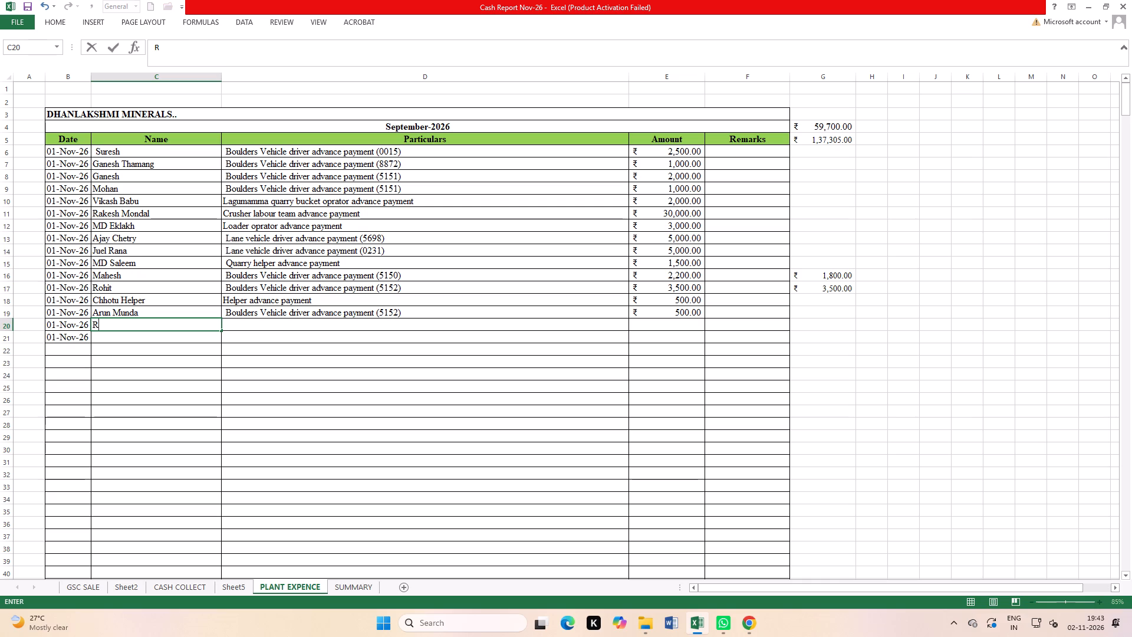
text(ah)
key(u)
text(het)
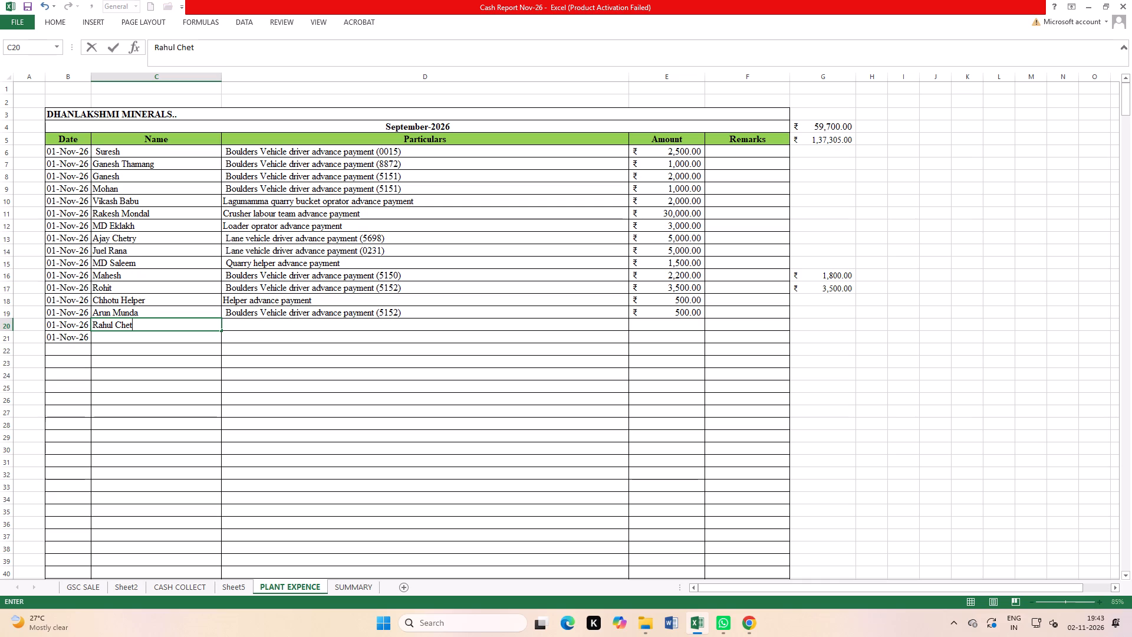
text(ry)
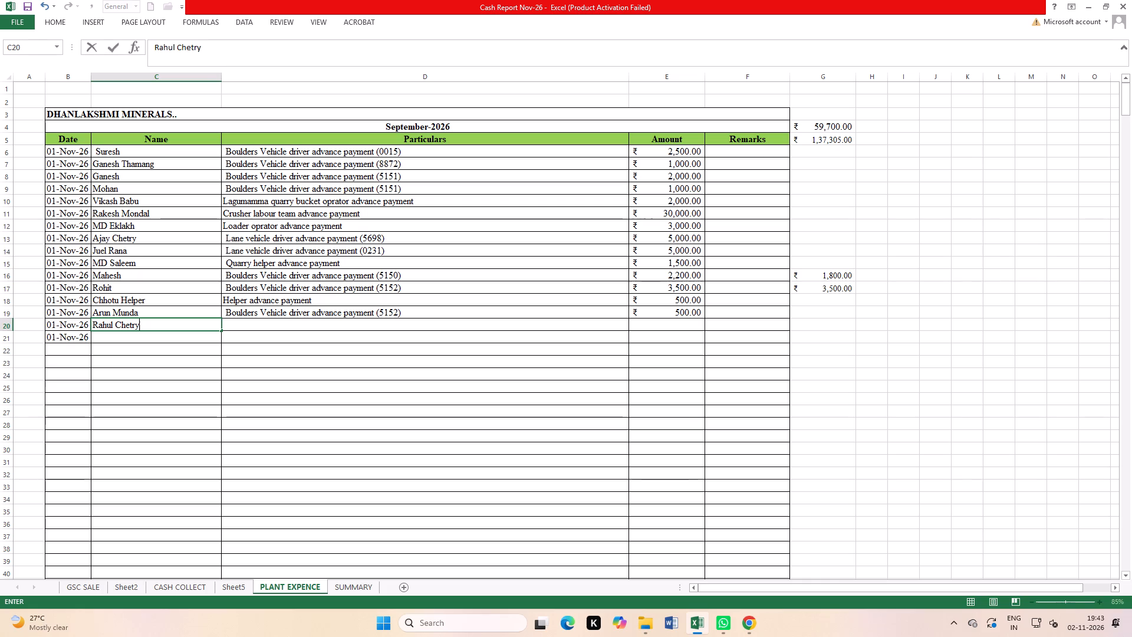
click(302, 369)
Copy the row 6 particulars "Boulders Vehicle driver advance payment (0015)" into the row 20 particulars.
click(366, 325)
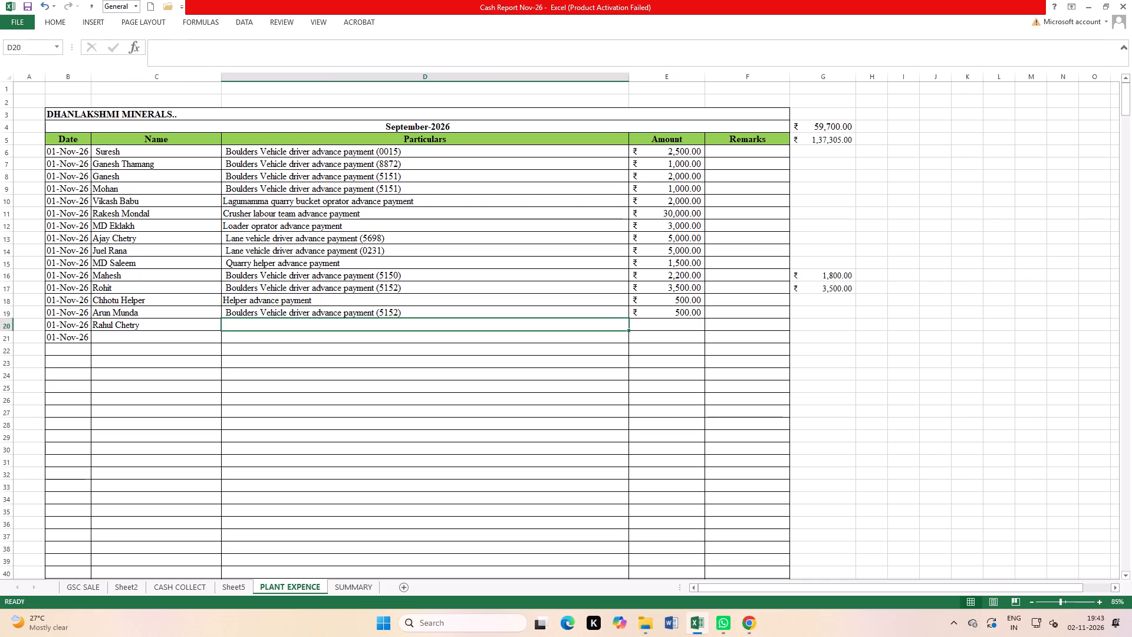
click(393, 152)
key(ctrl+c)
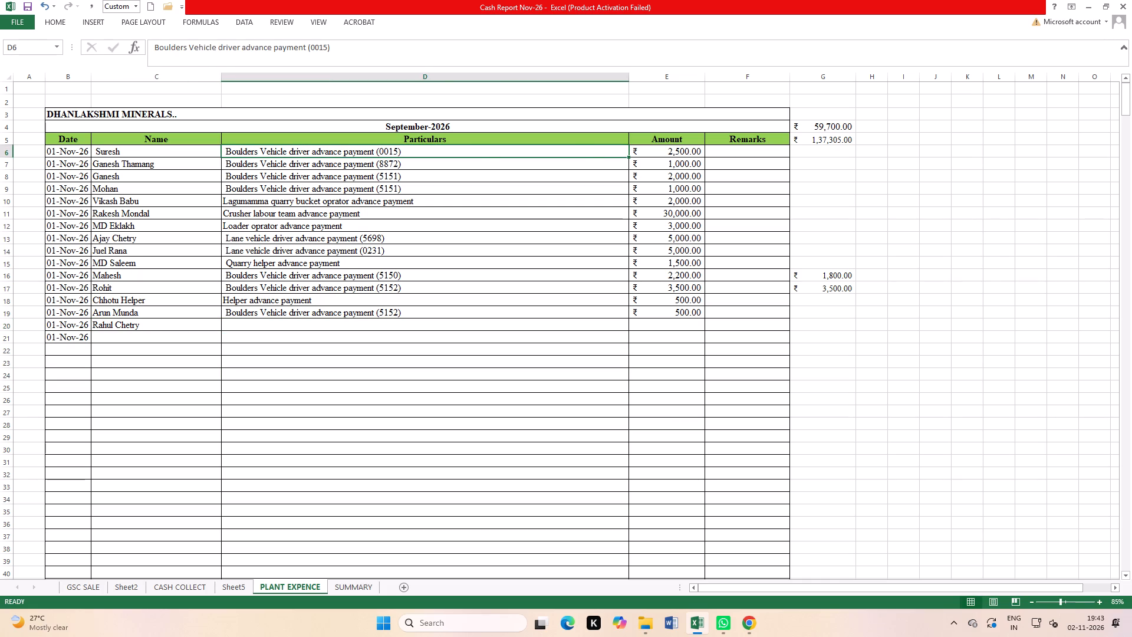
click(348, 326)
key(ctrl+v)
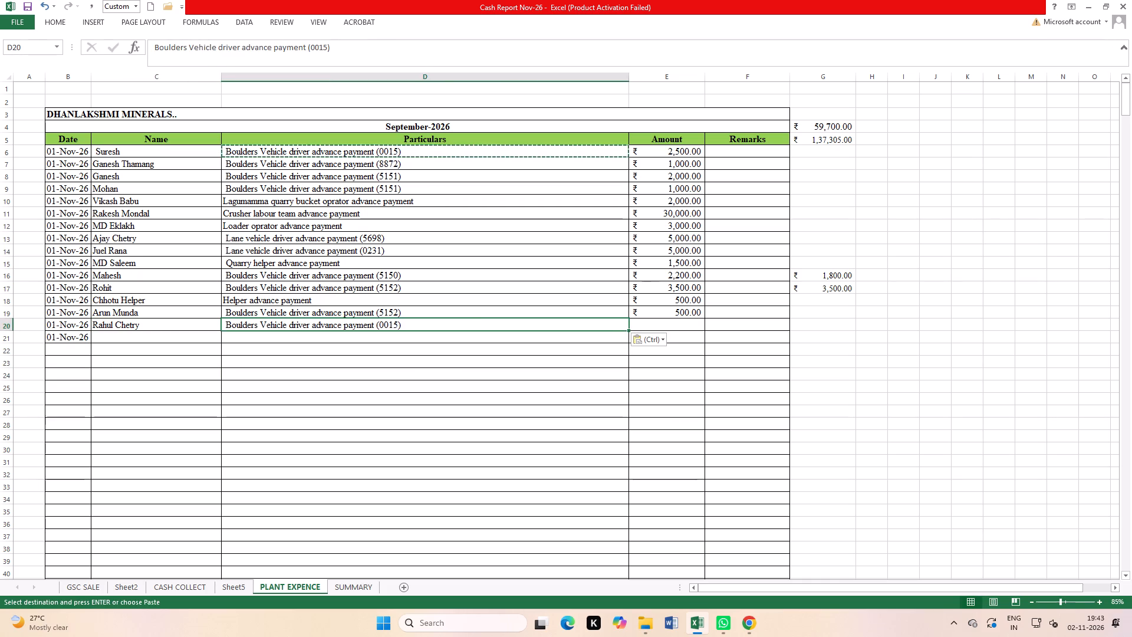
Enter 500 as the amount of the row 20 expense.
click(658, 308)
click(664, 326)
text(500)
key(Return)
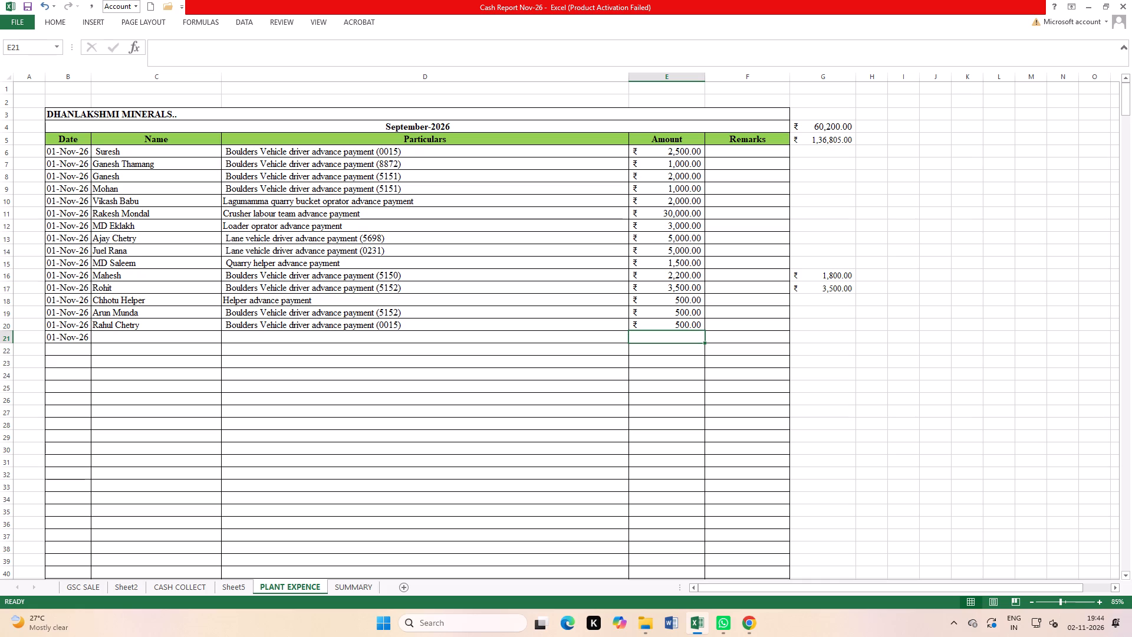
Check the sum of the row 6 to row 20 amounts.
click(137, 335)
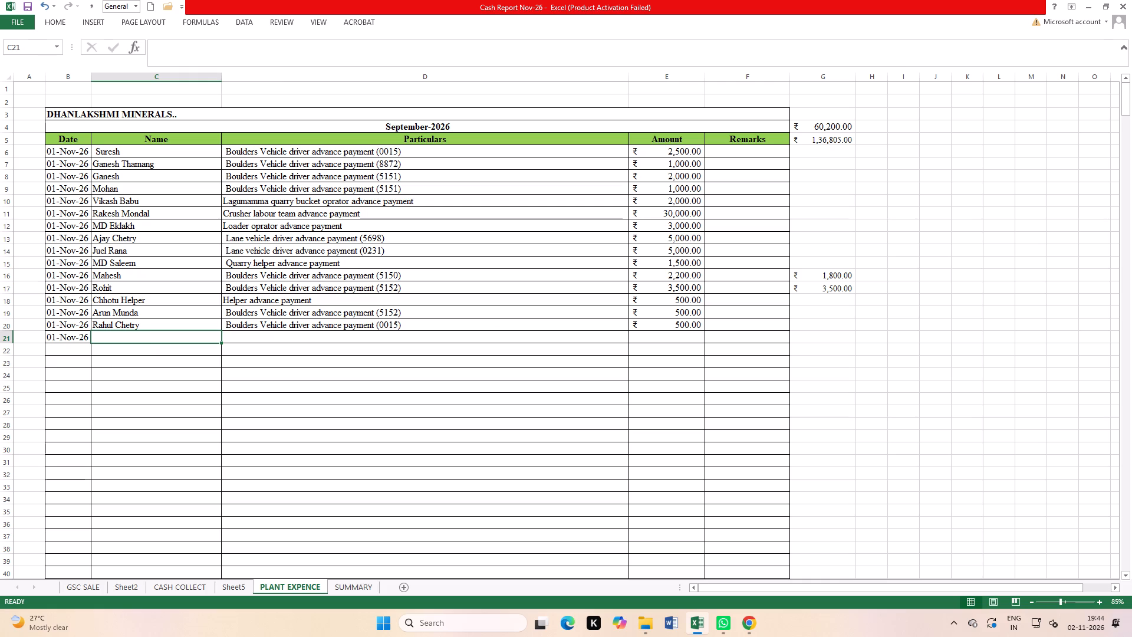
click(750, 369)
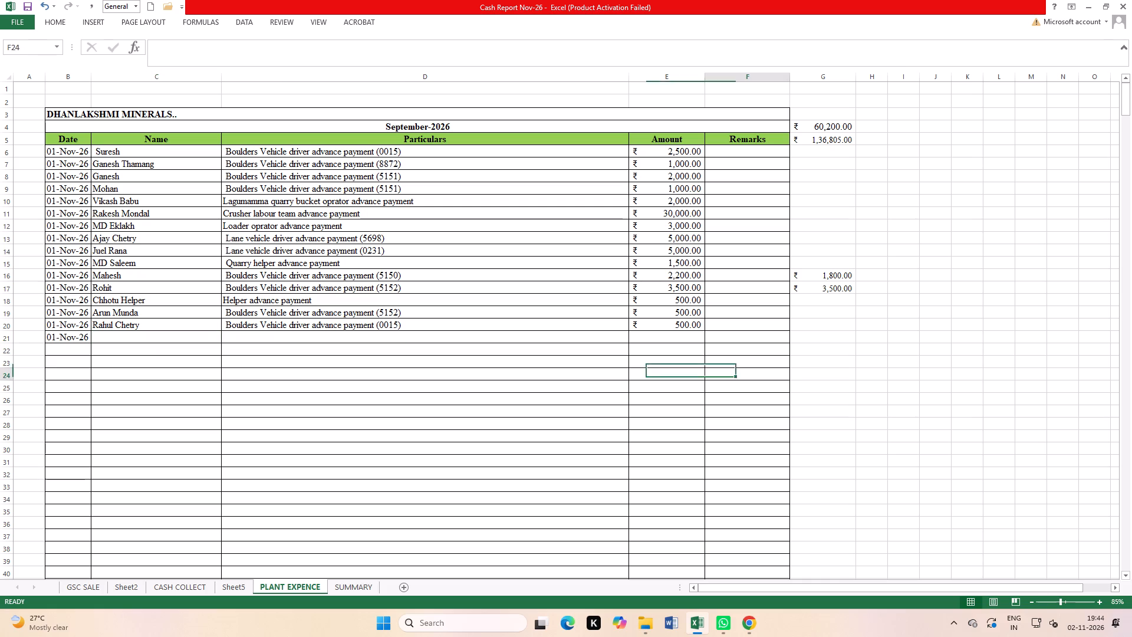
drag(677, 147, 669, 320)
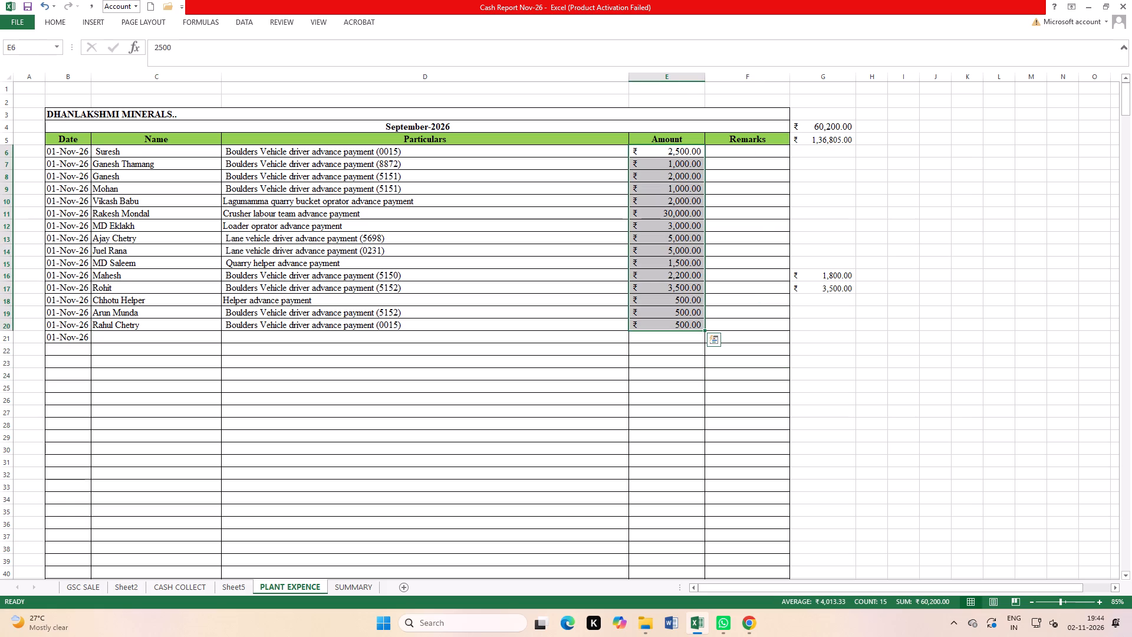
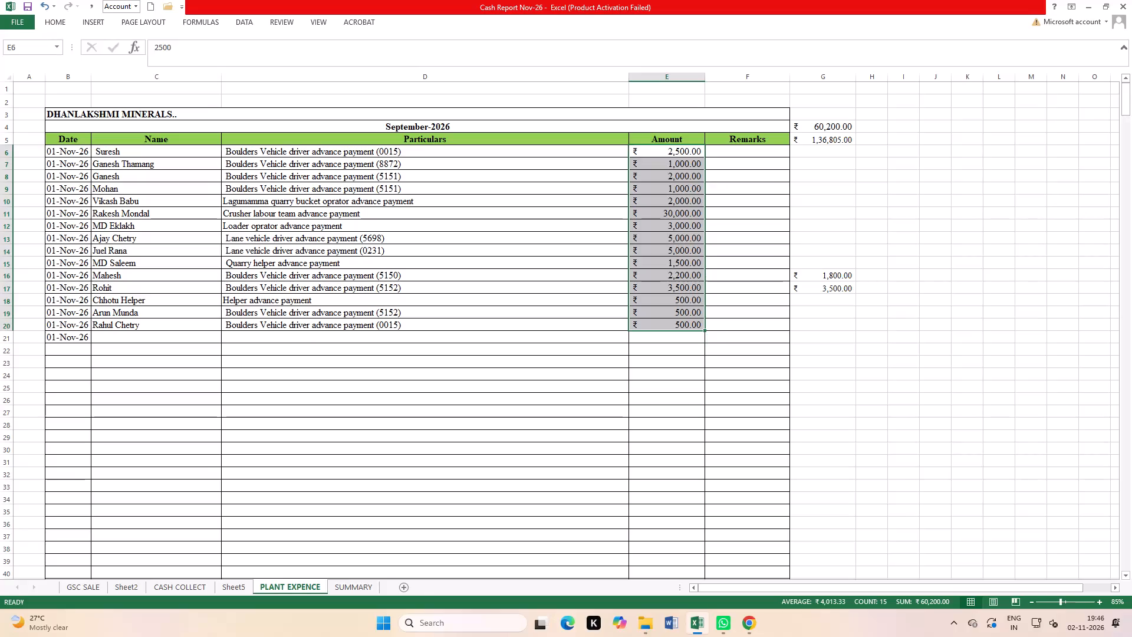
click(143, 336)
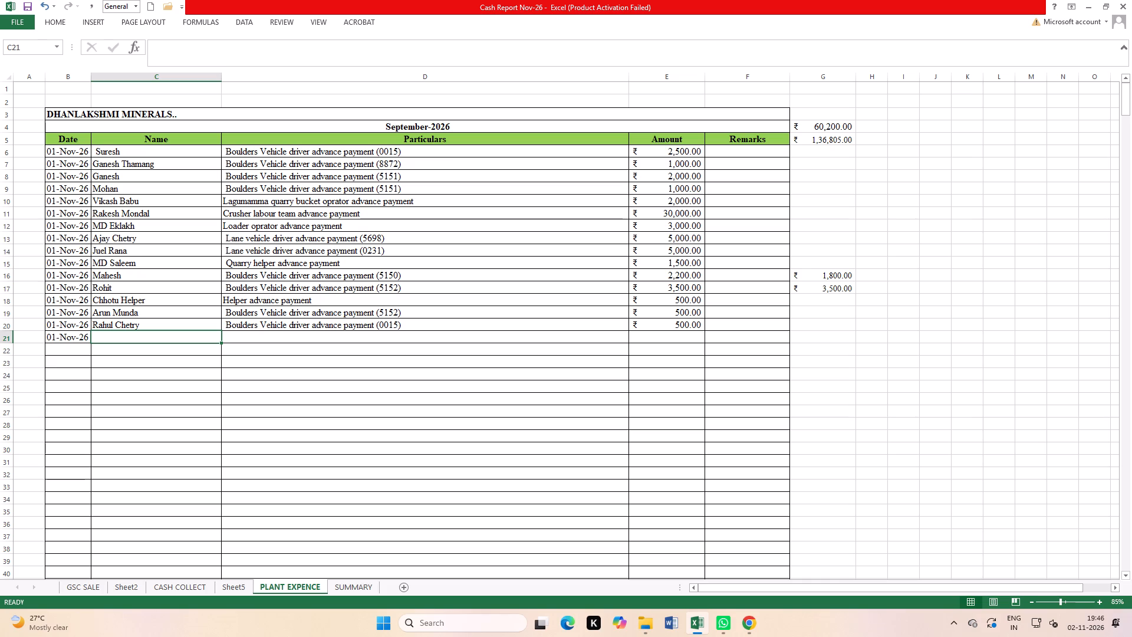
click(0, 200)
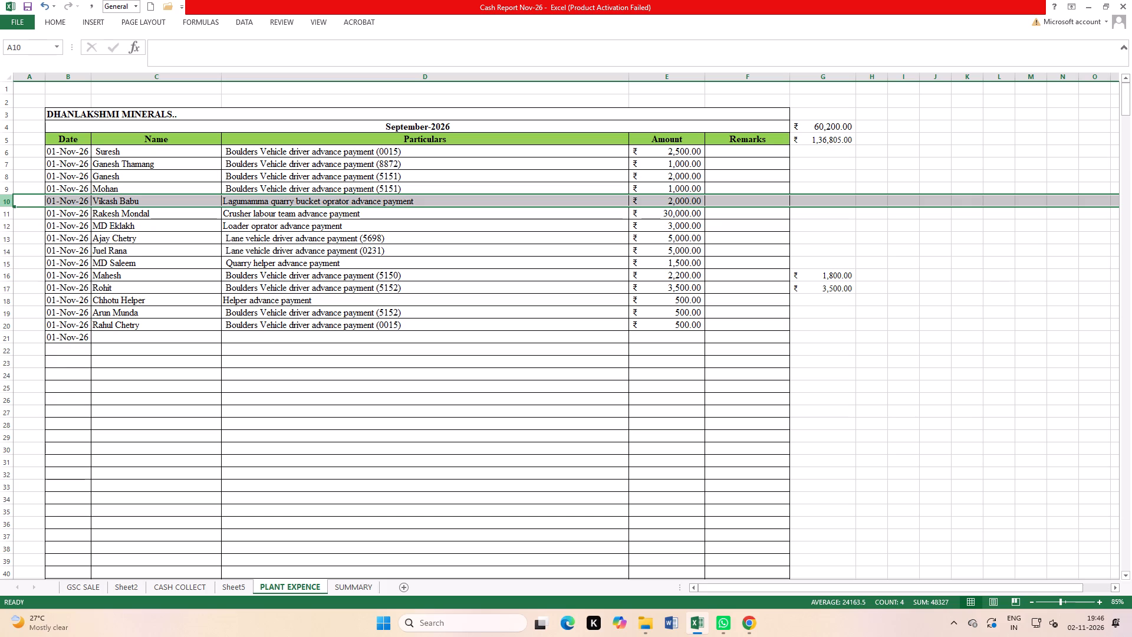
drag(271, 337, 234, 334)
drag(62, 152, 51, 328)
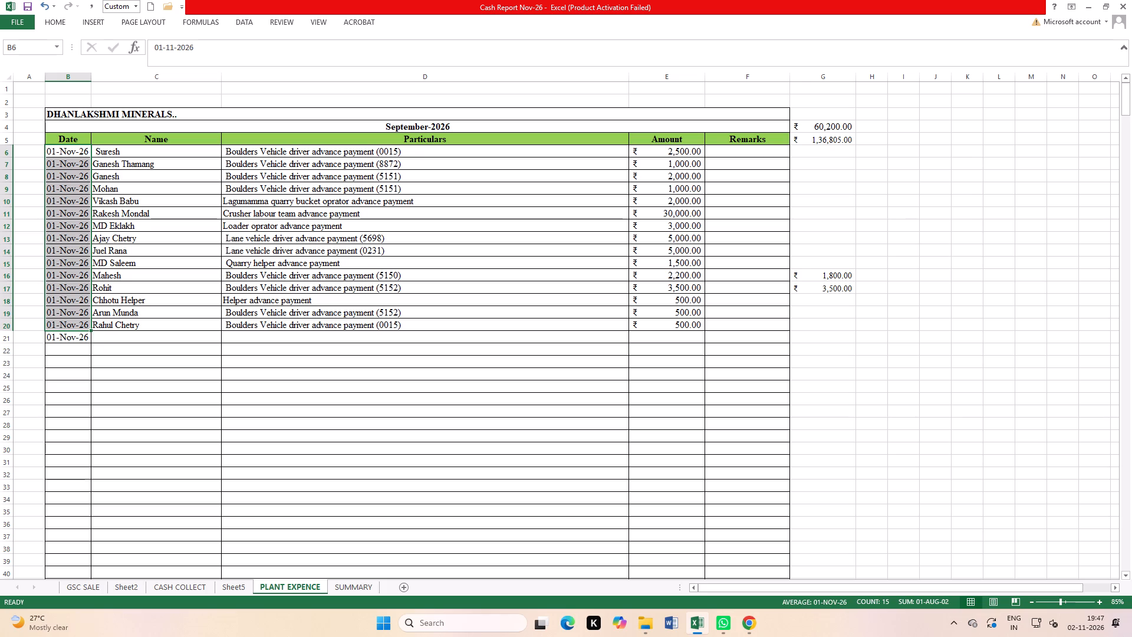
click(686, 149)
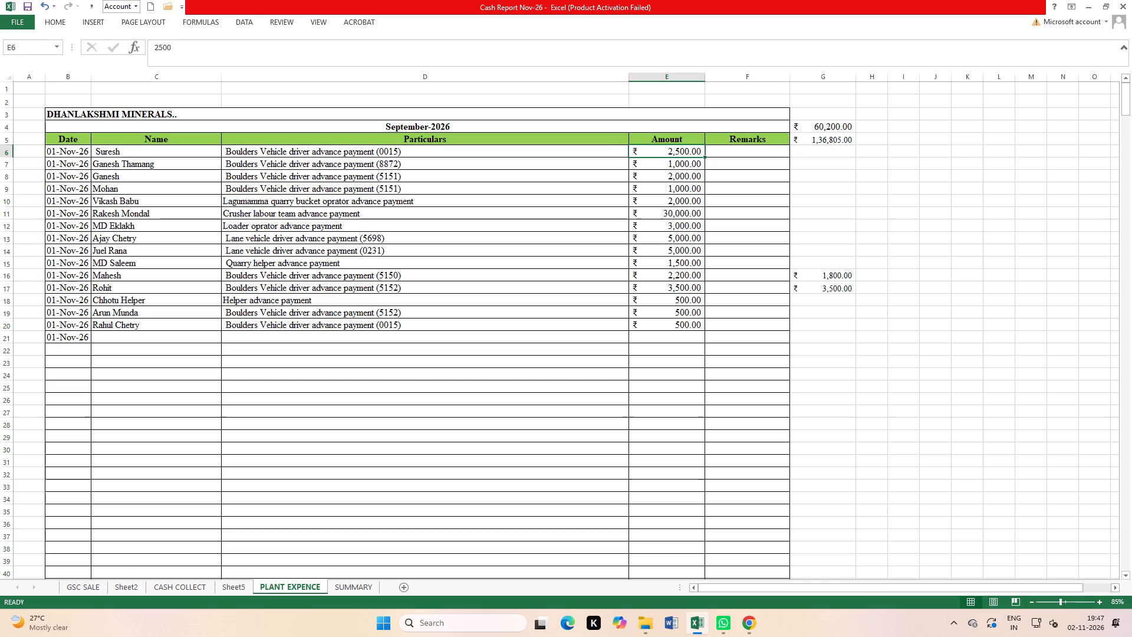
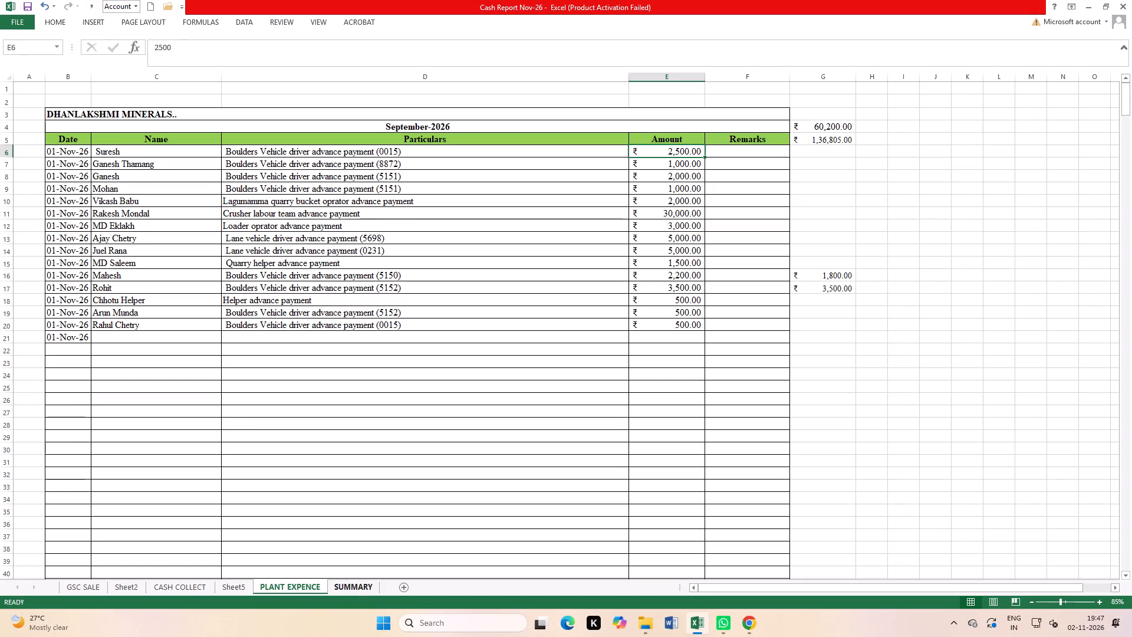
Save the Cash Report Nov-26 workbook with the PLANT EXPENCE sheet's advance payment entries.
scroll(419, 429, up, 3)
click(456, 388)
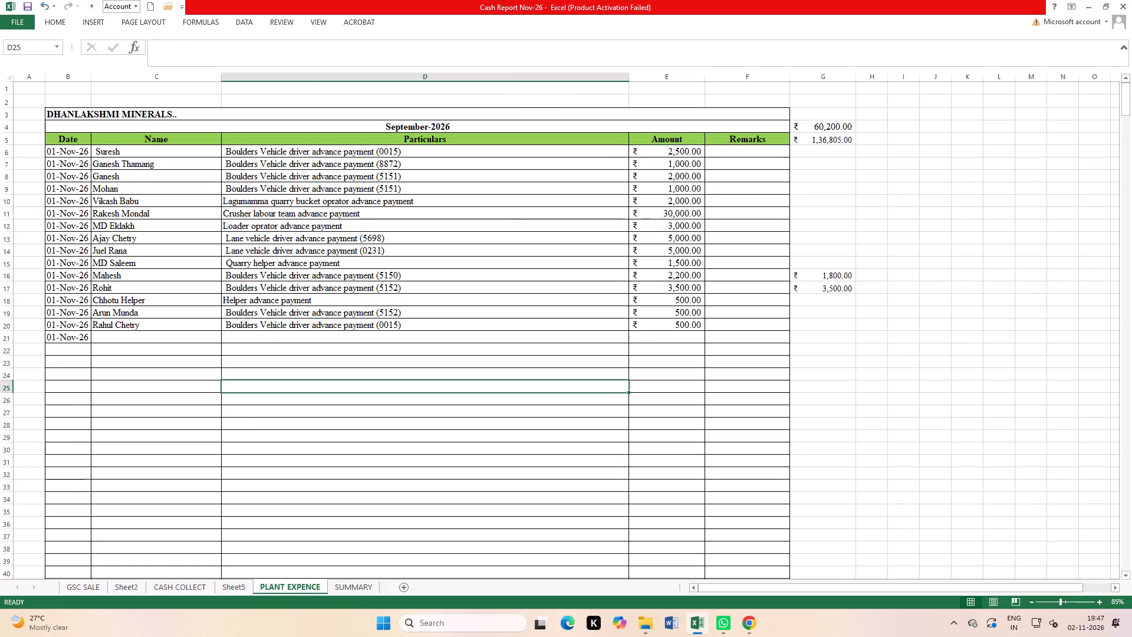
click(841, 356)
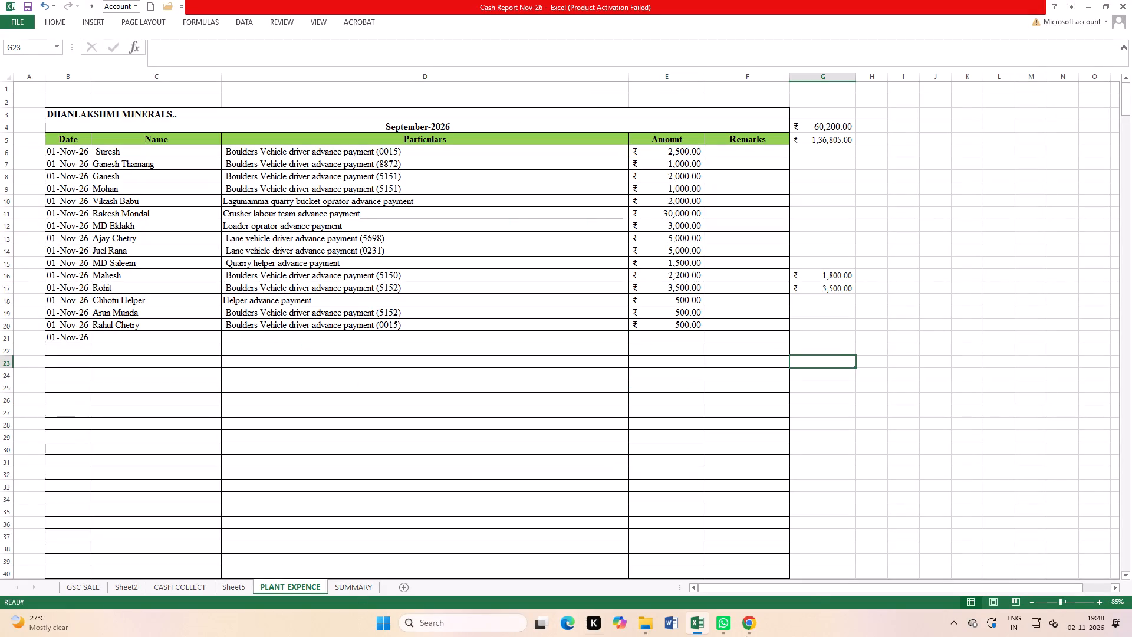
double_click(27, 5)
Switch to Chrome, sign out of the Dhanalakshmi Minerals CRUSHER site showing the Spot Sale DC Report, and close its page.
click(746, 623)
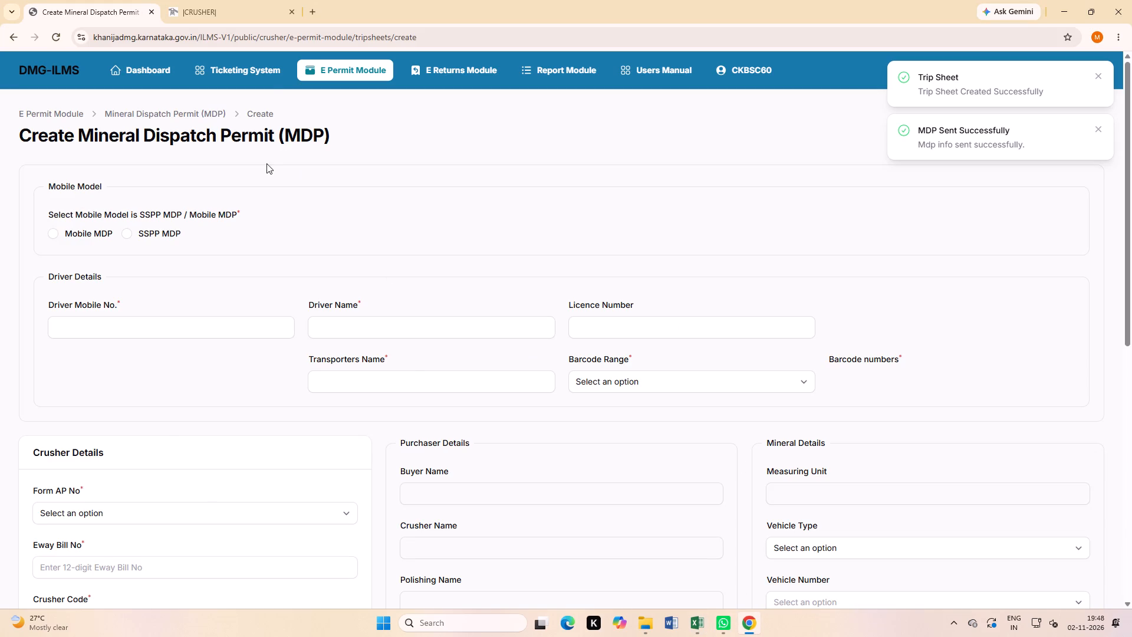
click(247, 2)
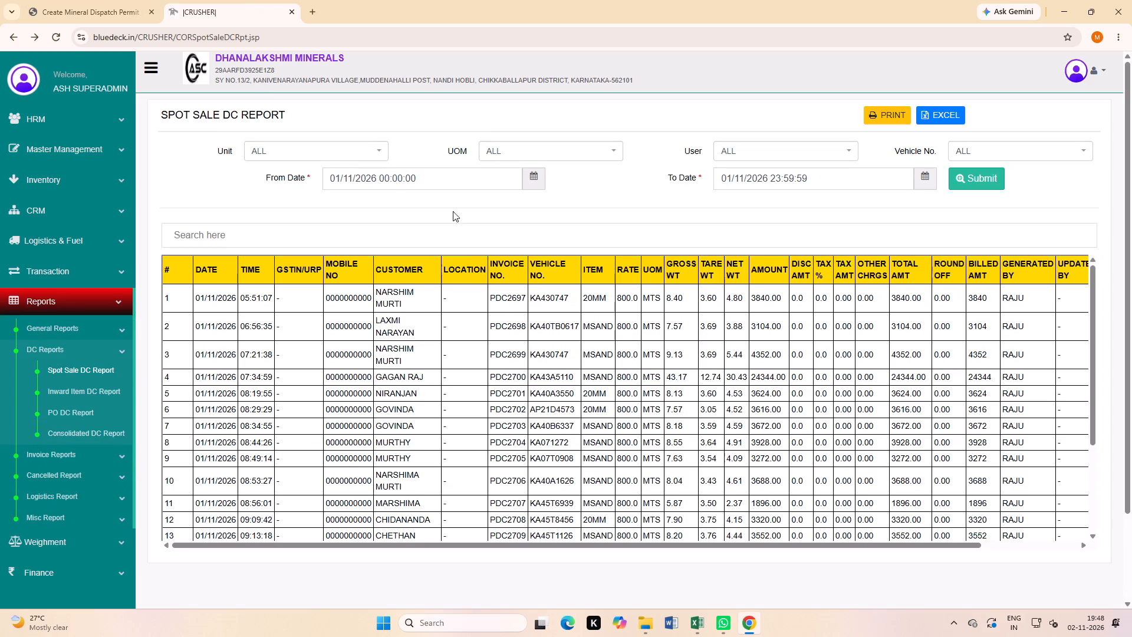
click(526, 173)
click(653, 222)
click(1097, 70)
click(1101, 117)
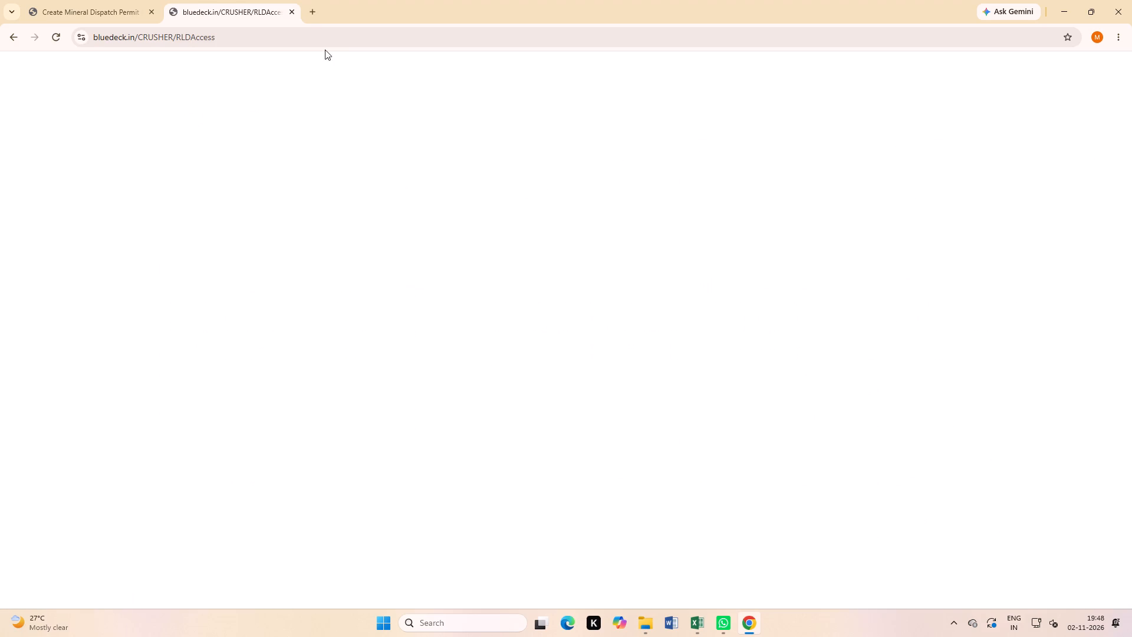
click(293, 11)
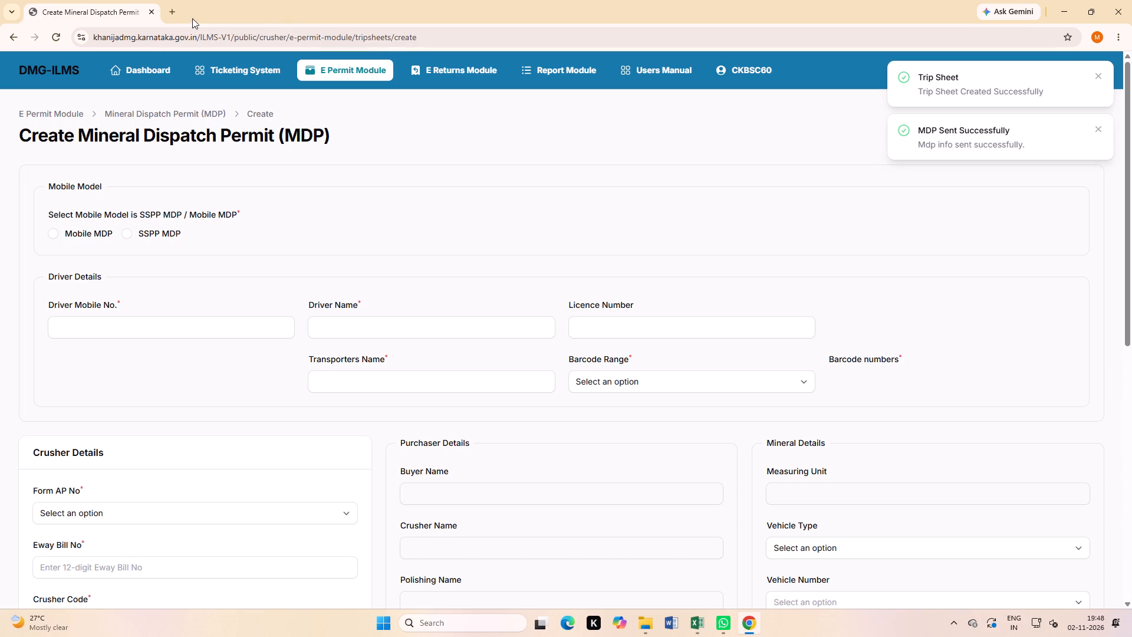
Open a new blank browser page alongside the Mineral Dispatch Permit page.
click(179, 11)
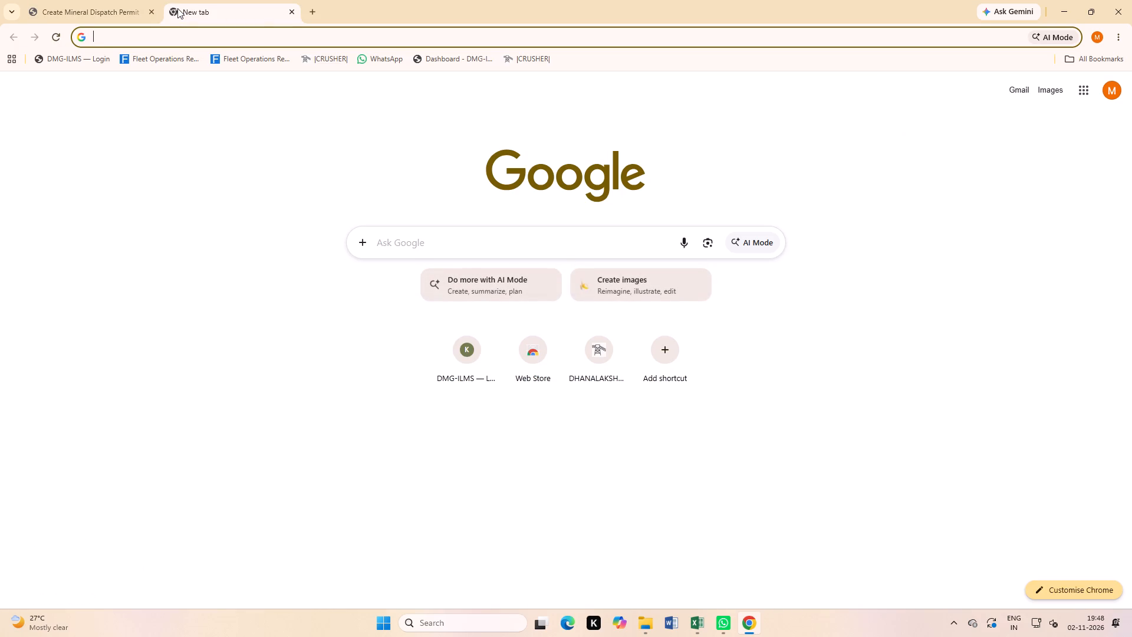
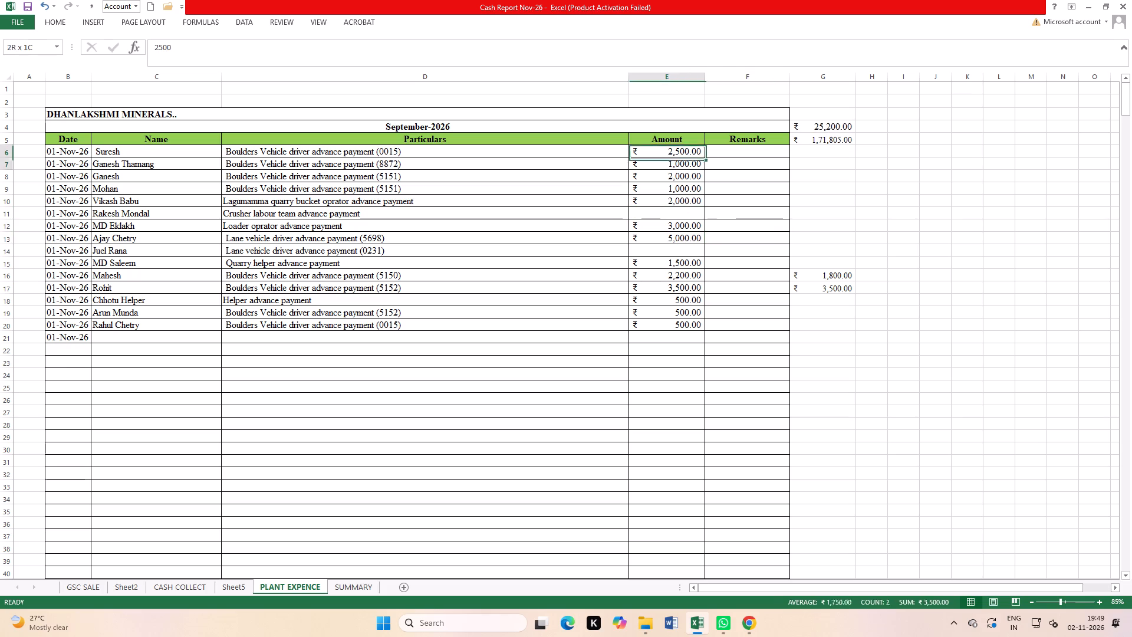
Select all the 01-Nov-26 Amount cells, E6 to E21, on the PLANT EXPENCE sheet to check their sum.
drag(687, 180, 702, 333)
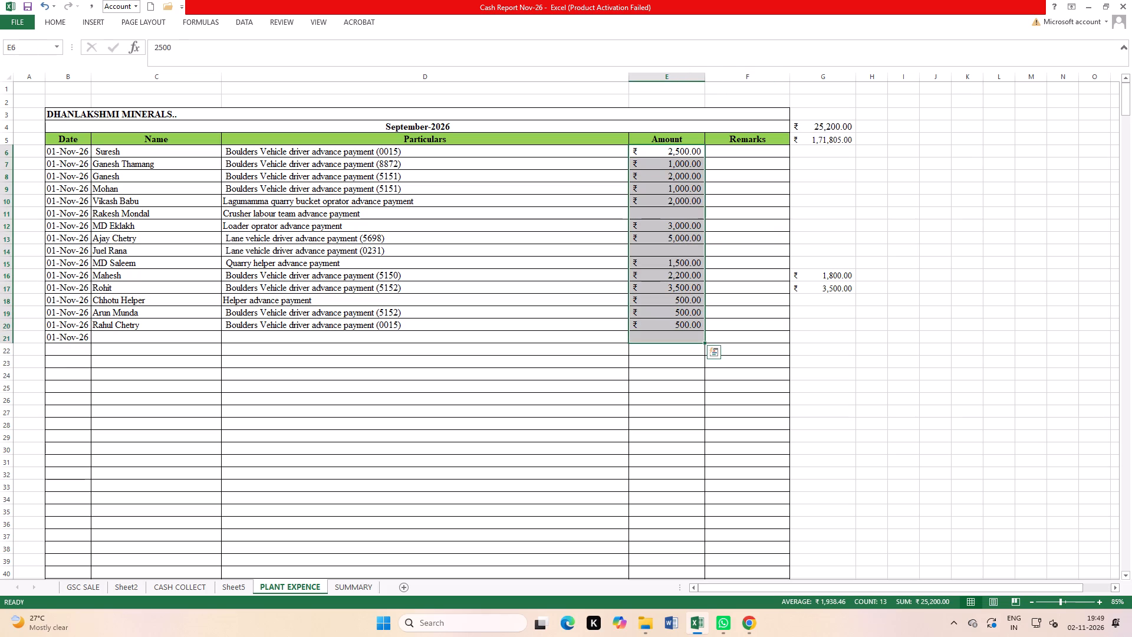
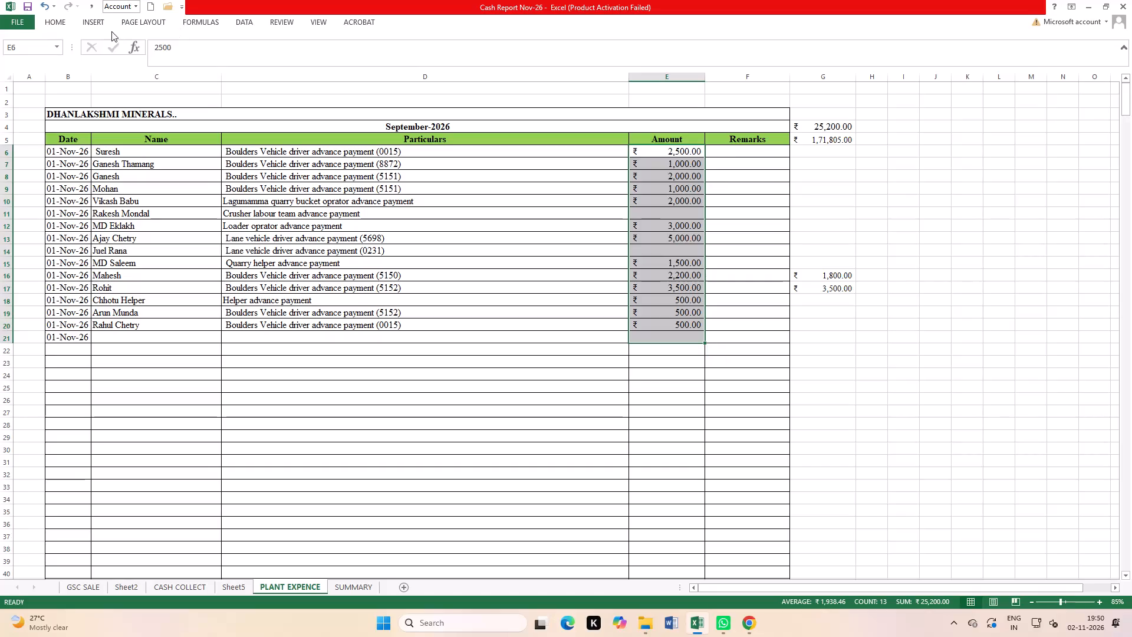
click(42, 3)
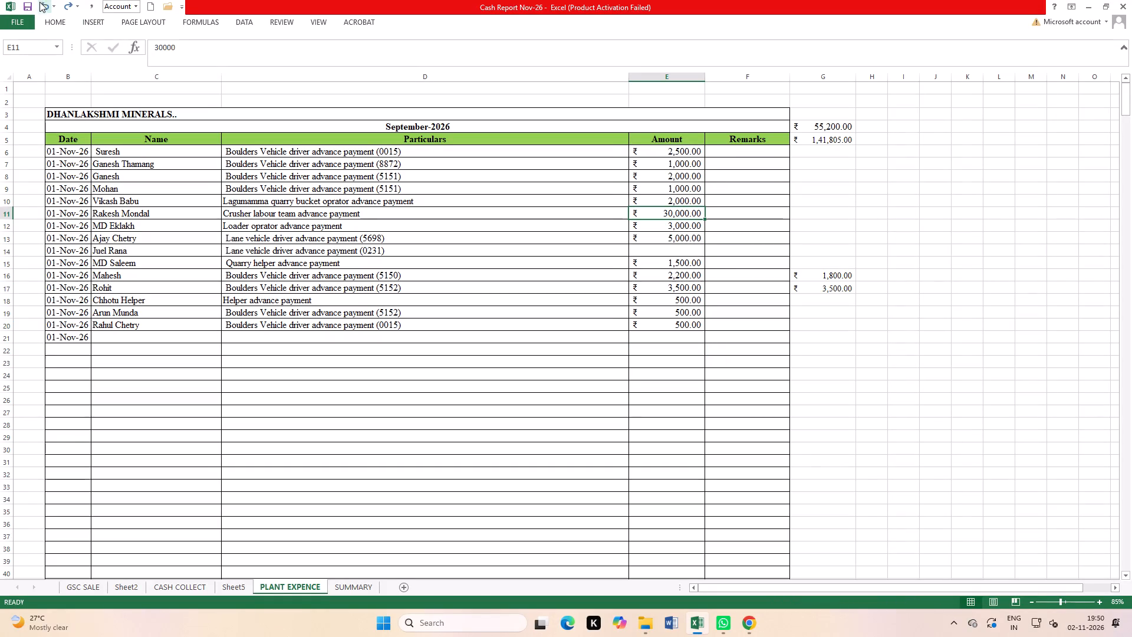
click(40, 3)
click(500, 278)
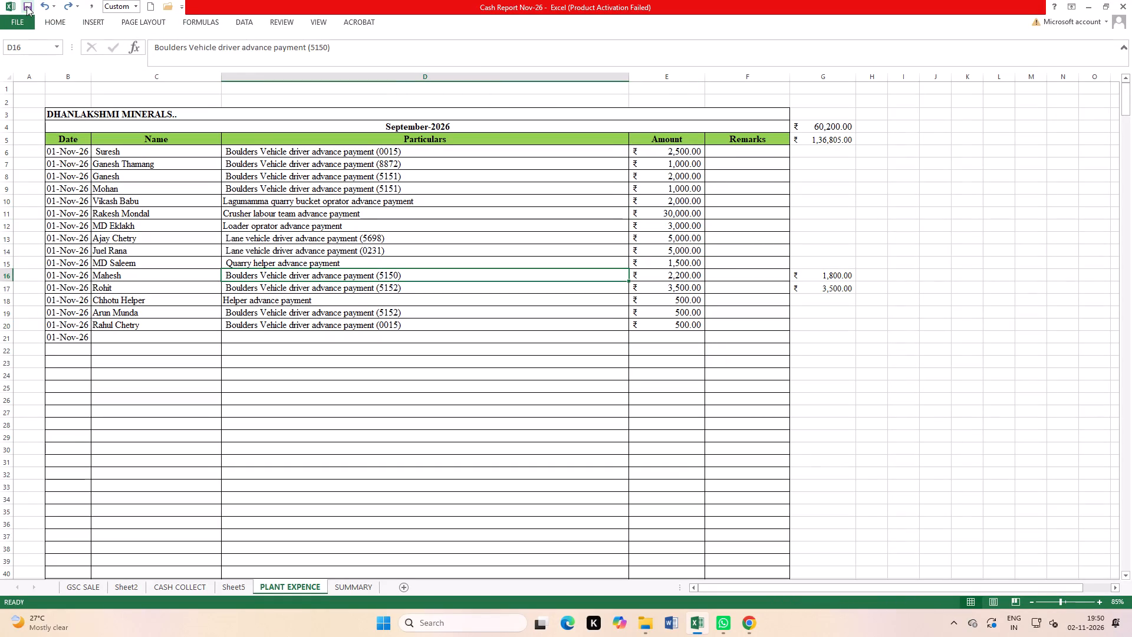
double_click(27, 6)
Switch to Chrome and log in to the crusher web system with the already filled-in credentials.
click(746, 625)
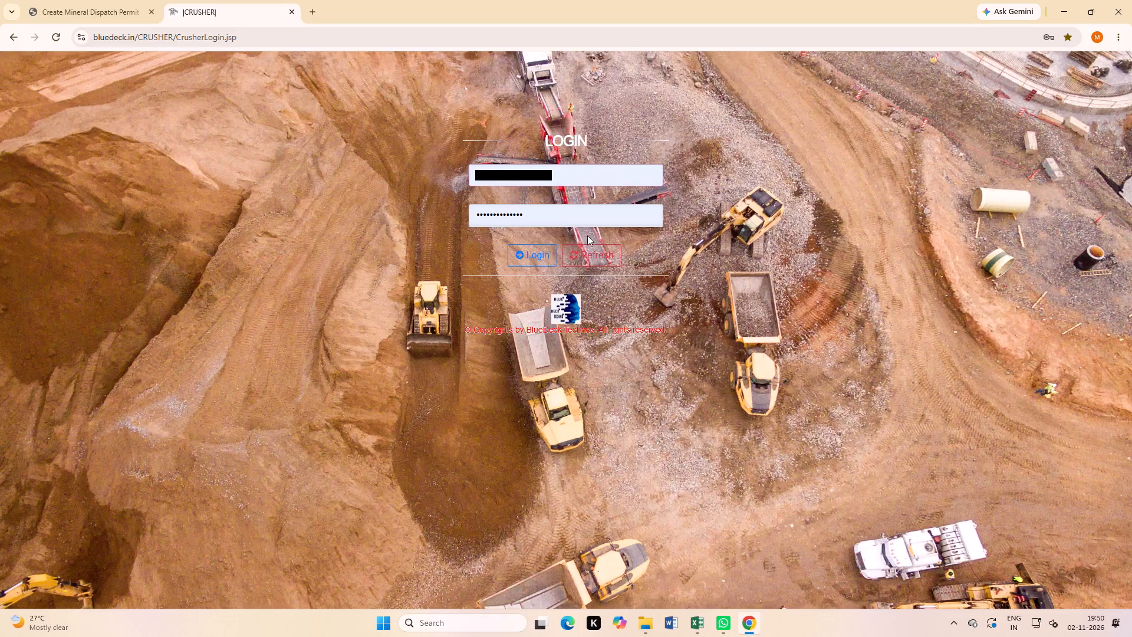
click(561, 254)
click(532, 254)
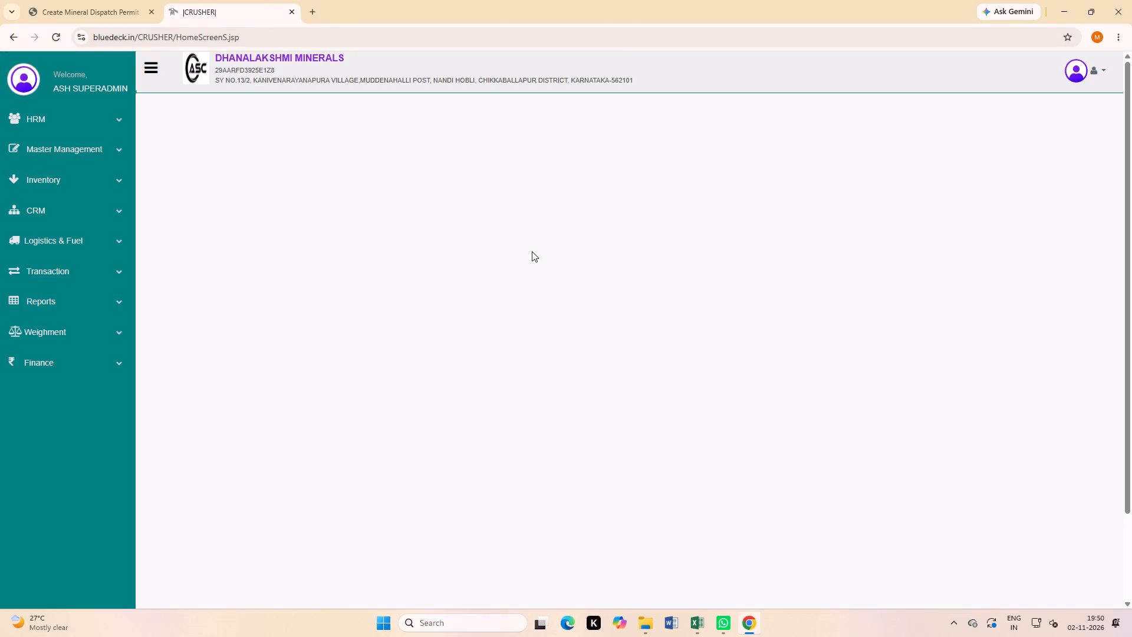
Expand the Reports section of the crusher system.
click(68, 297)
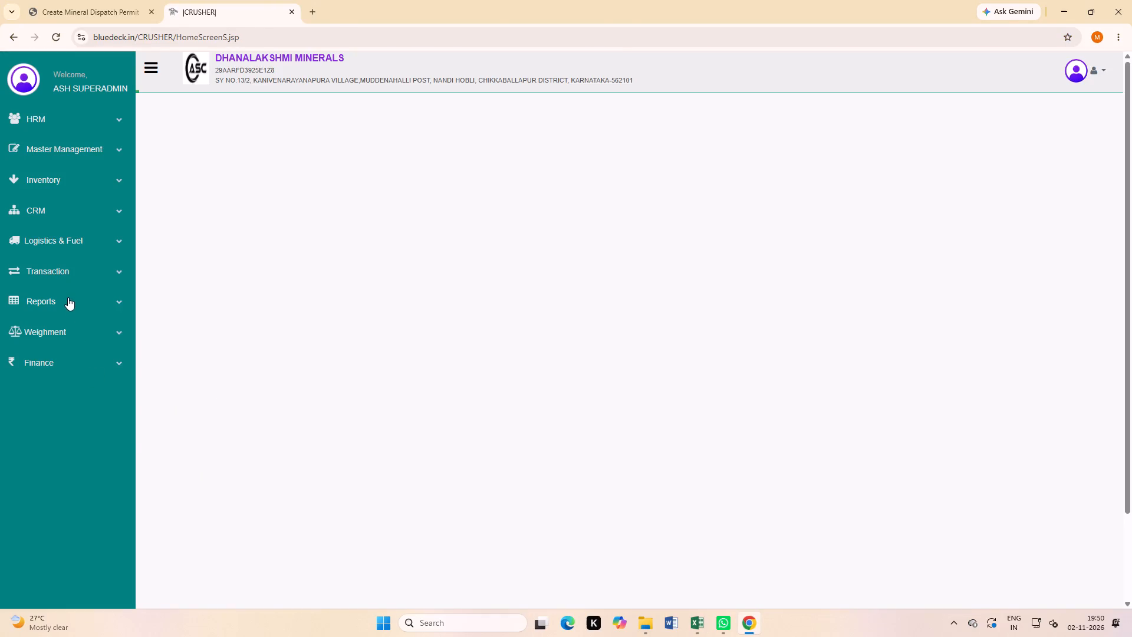
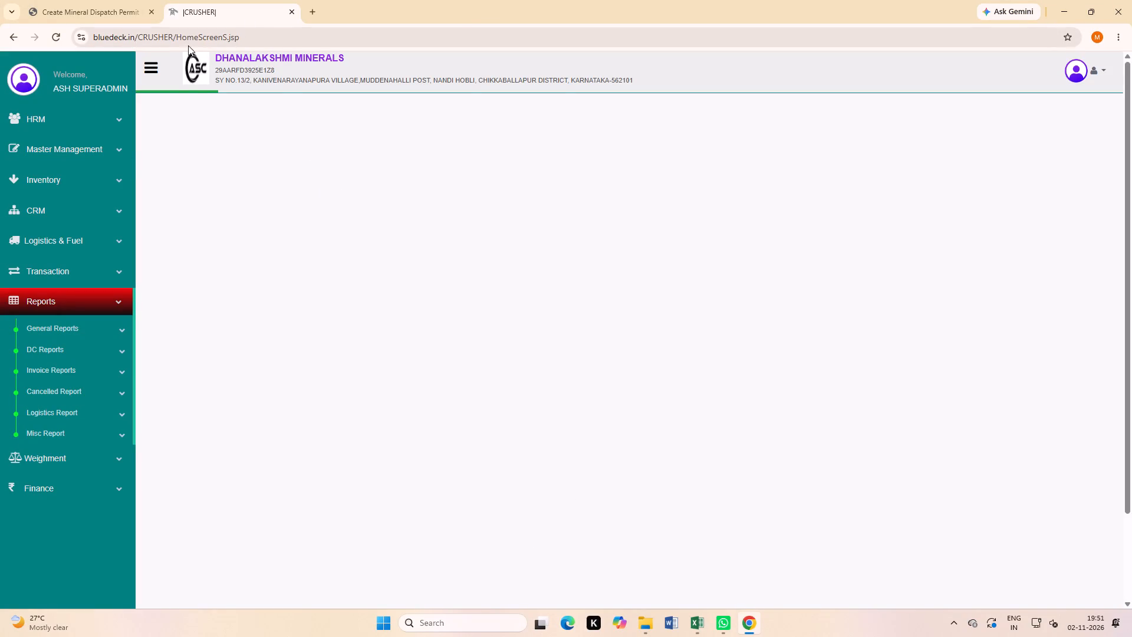
Run the Spot Sale DC Report with the From Date set to 01/11/2026.
click(51, 344)
click(74, 371)
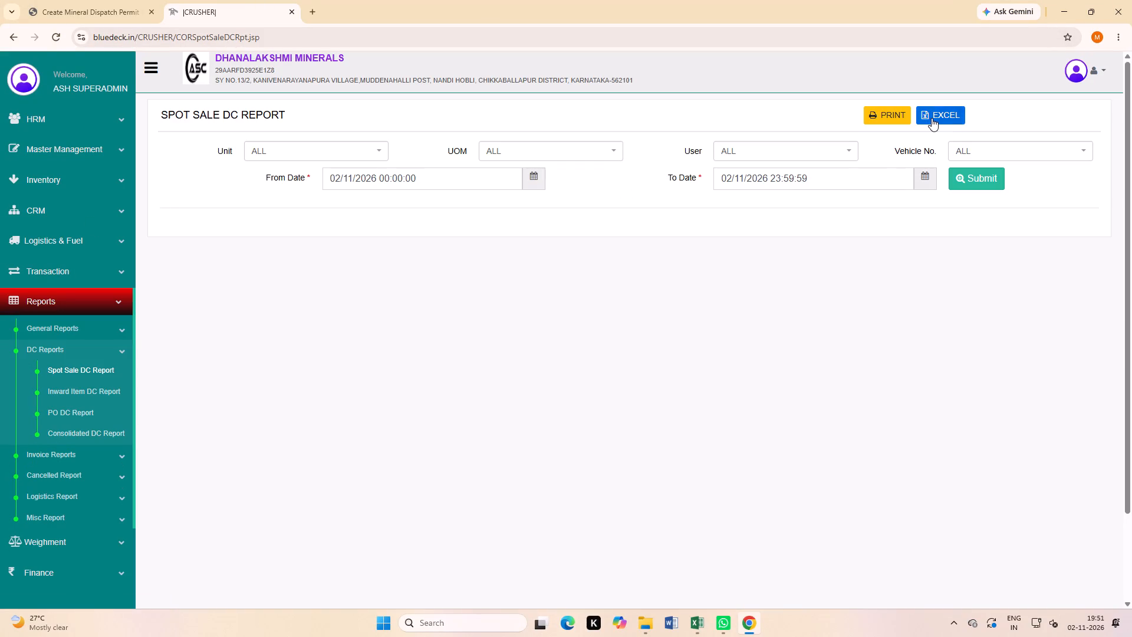
click(932, 118)
click(538, 176)
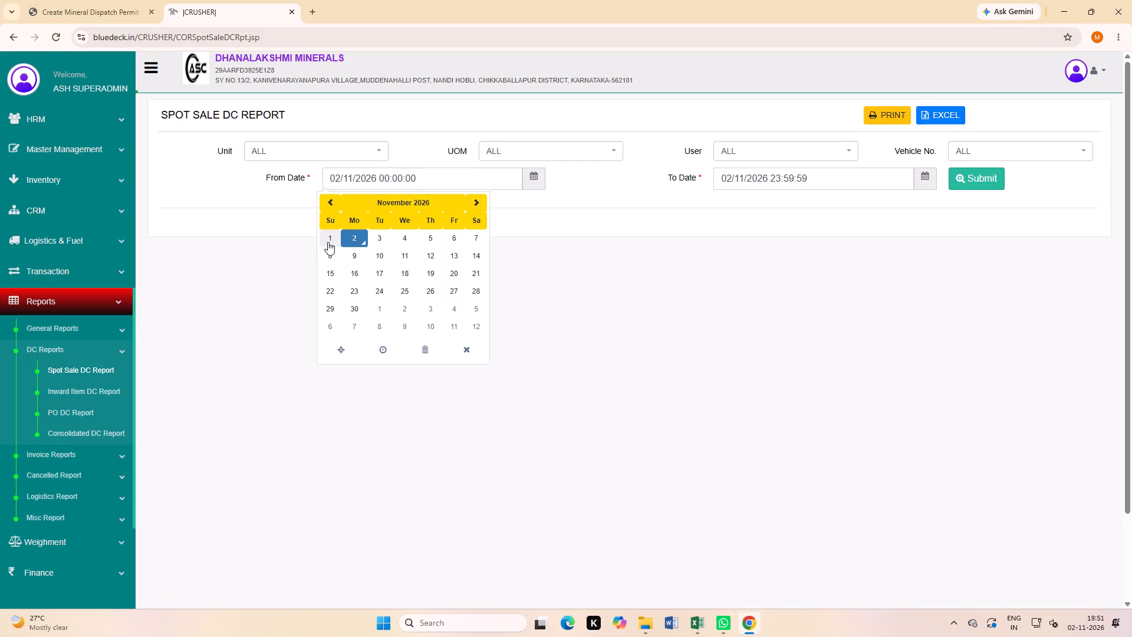
click(328, 242)
click(692, 286)
click(976, 177)
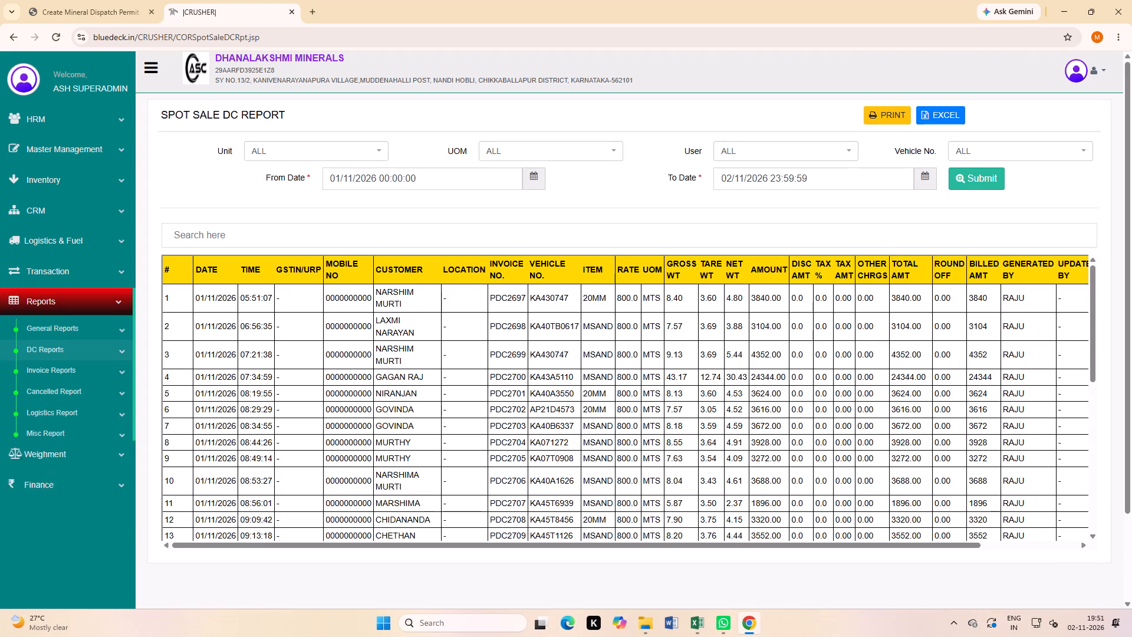
Export the Spot Sale DC Report to Excel and open the downloaded file for editing.
click(943, 115)
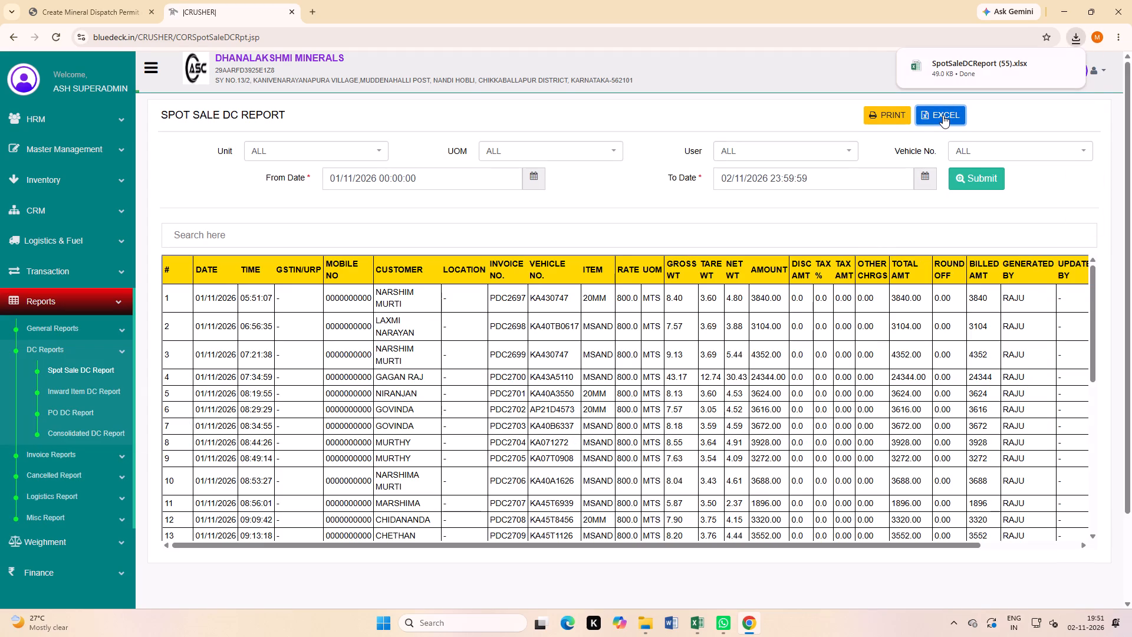
click(973, 61)
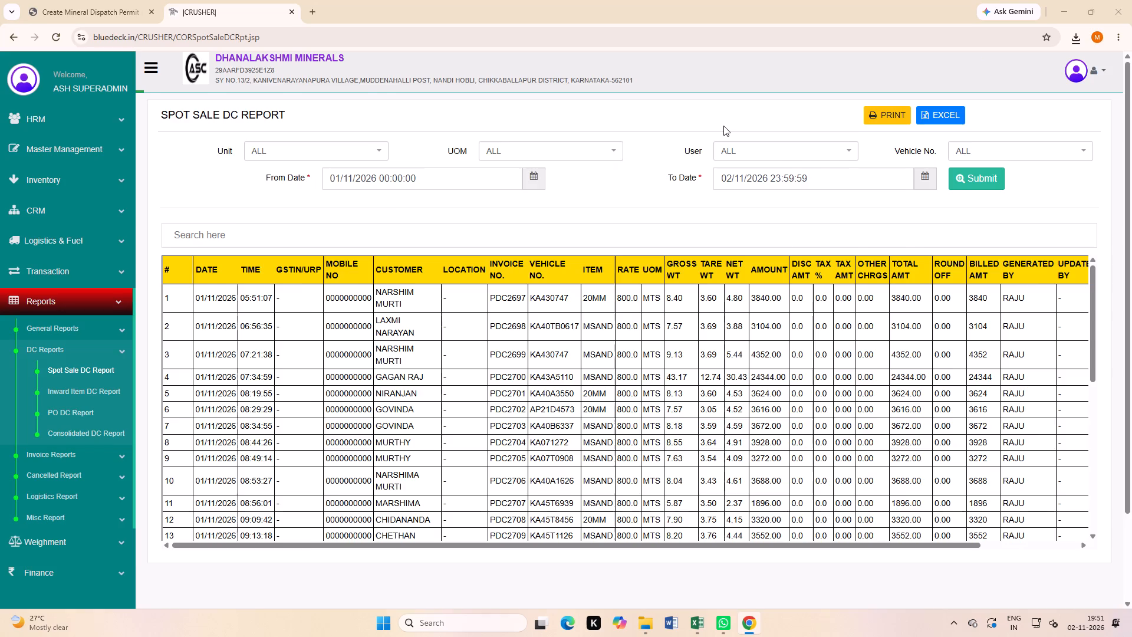
click(476, 45)
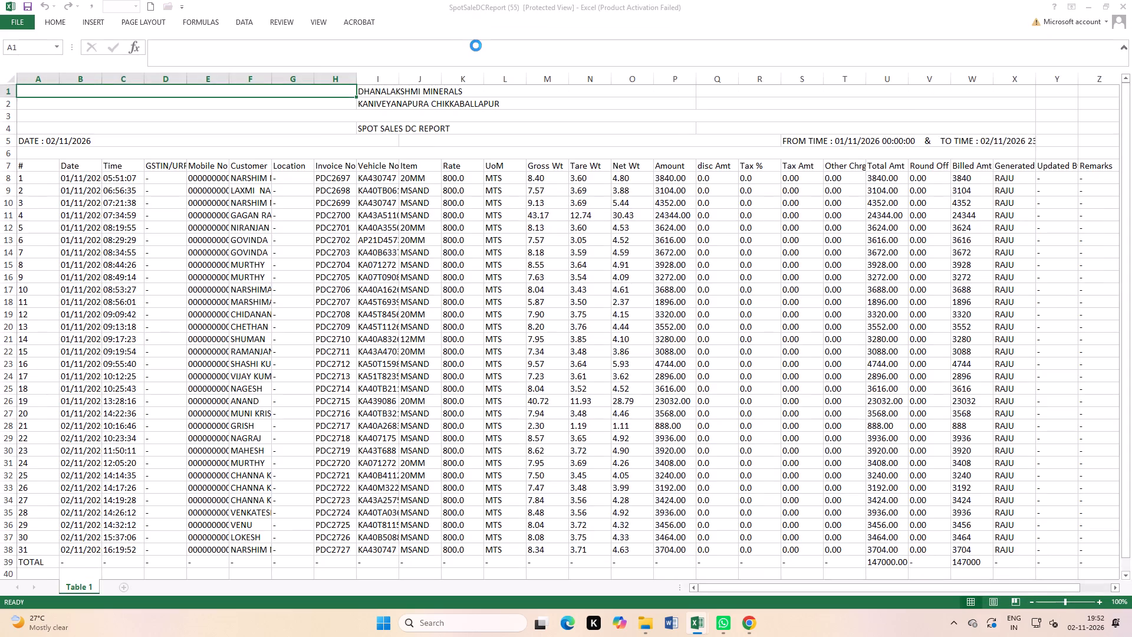
click(538, 156)
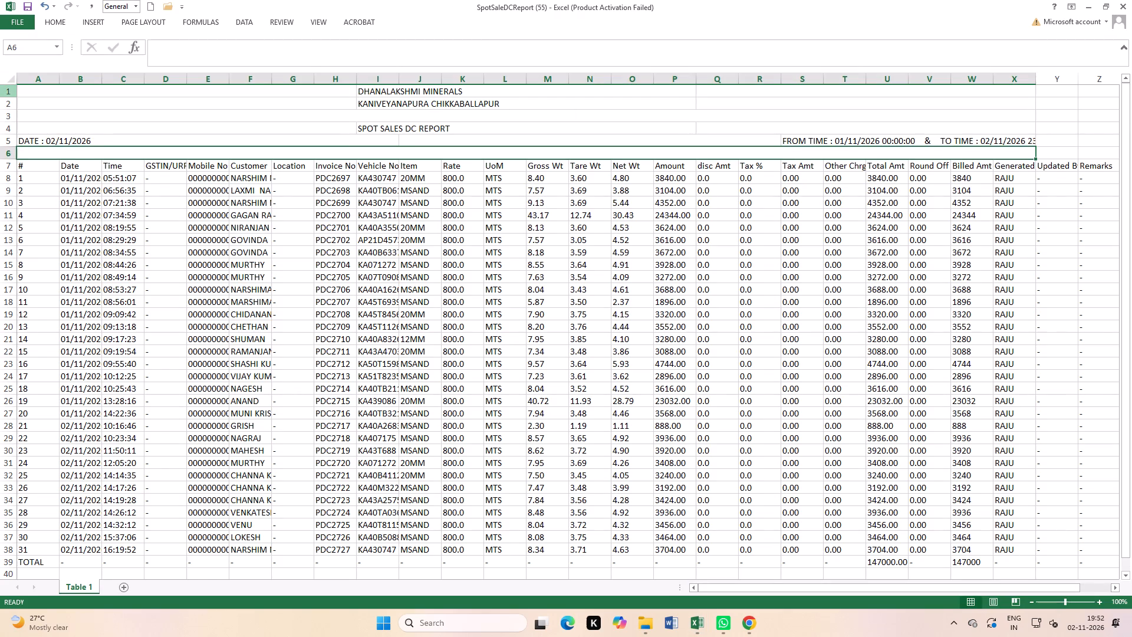
Delete the six title rows above the report's column headings.
drag(2, 92, 7, 154)
right_click(101, 116)
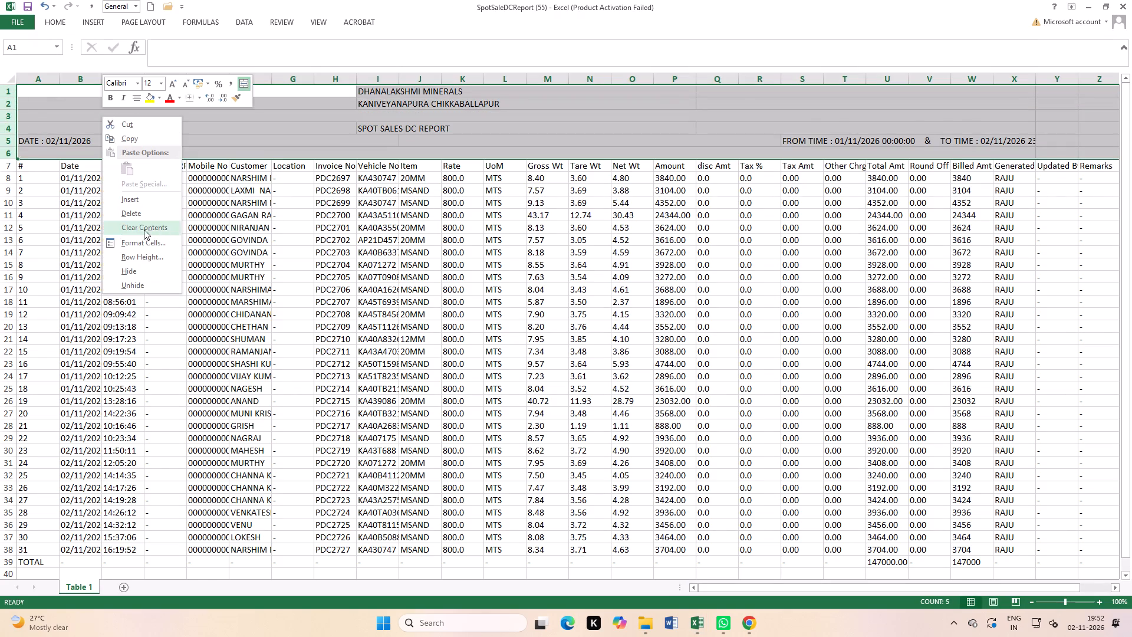
click(142, 215)
click(300, 212)
Delete the GSTIN/URP and Location columns from the report sheet.
click(172, 82)
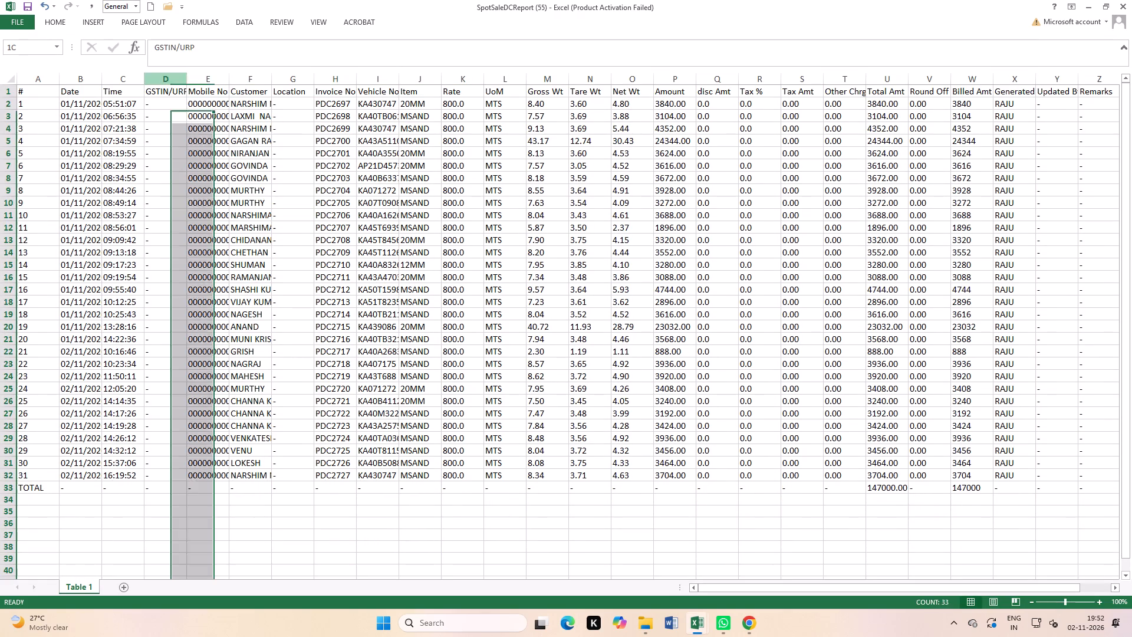
right_click(159, 176)
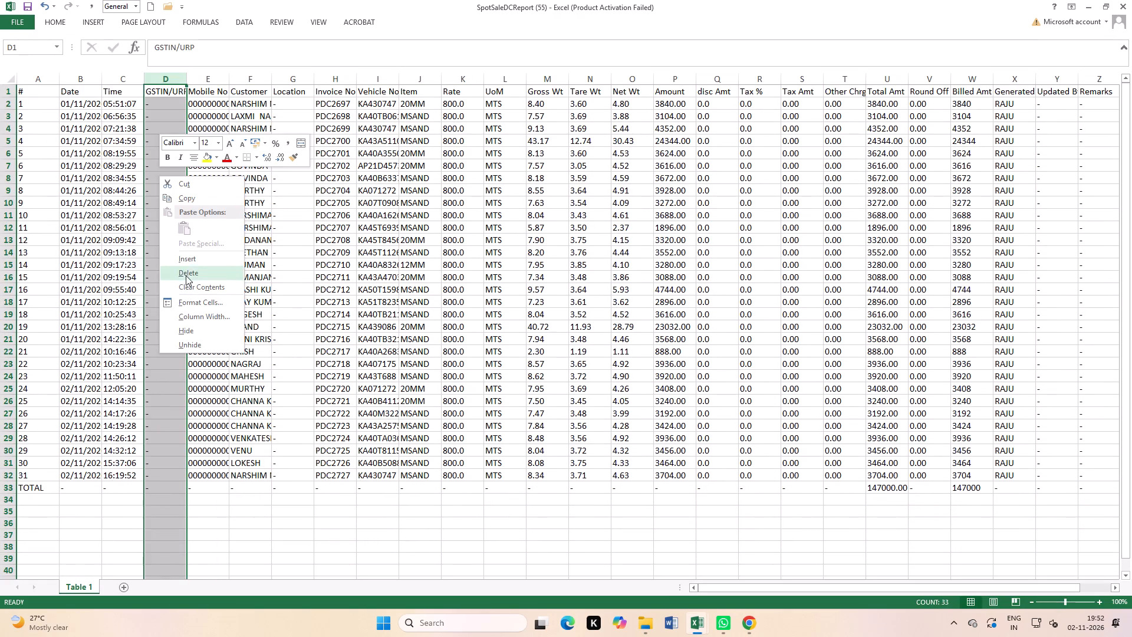
click(185, 272)
click(303, 253)
click(251, 80)
right_click(247, 192)
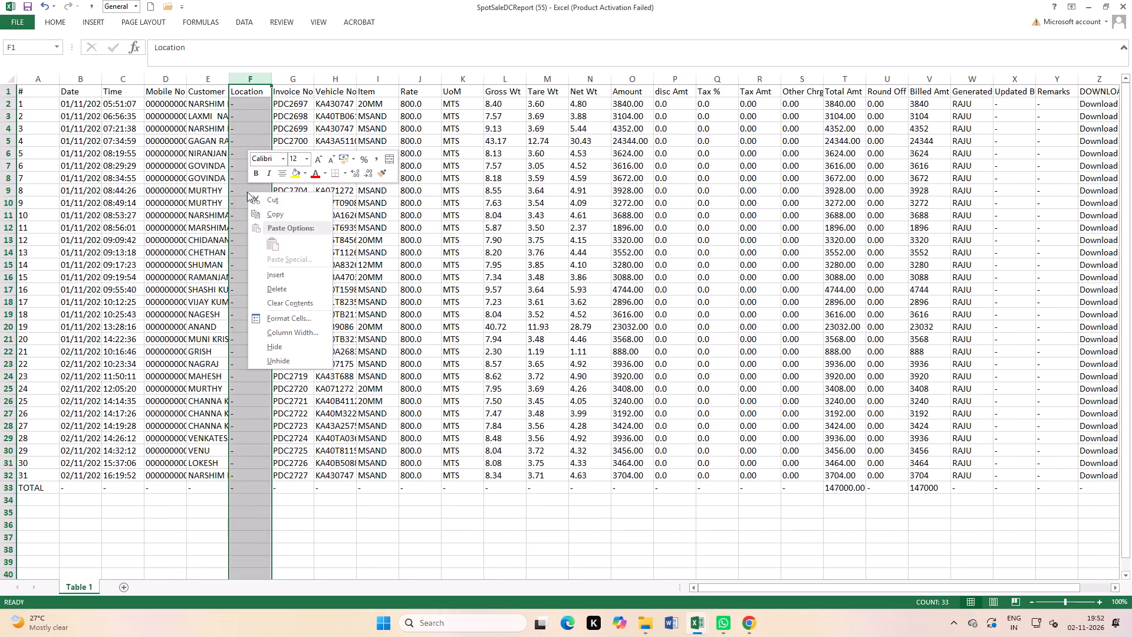
click(264, 286)
click(420, 251)
Cut the Rate values in rows 2 to 32 and paste them over the Amount column's values.
drag(383, 80, 412, 105)
click(455, 186)
drag(383, 105, 380, 474)
right_click(374, 468)
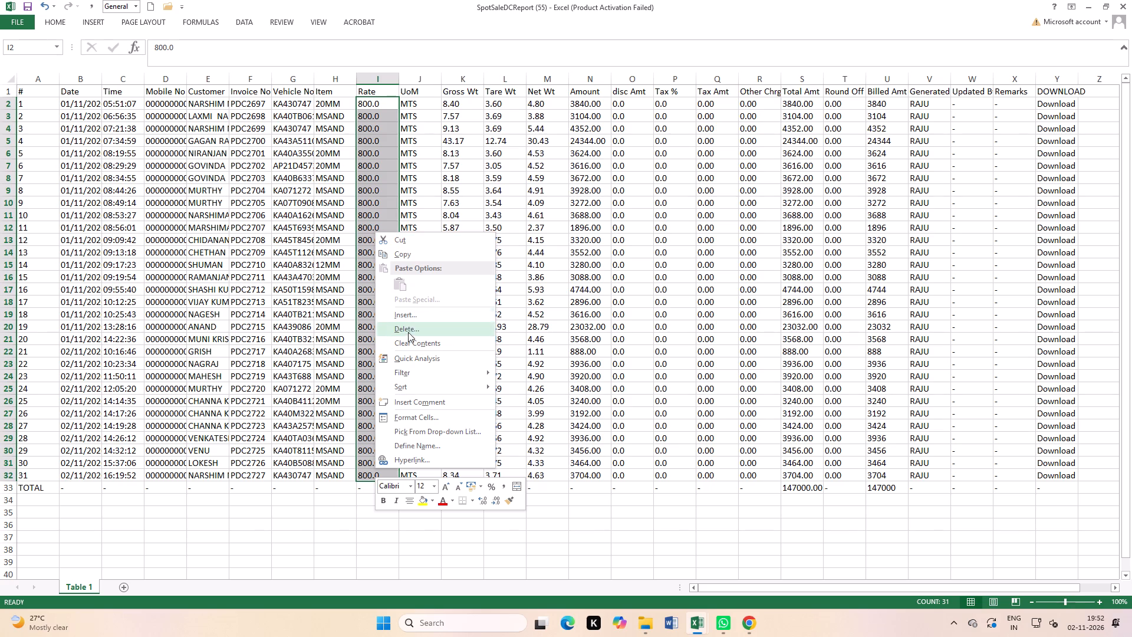
click(409, 244)
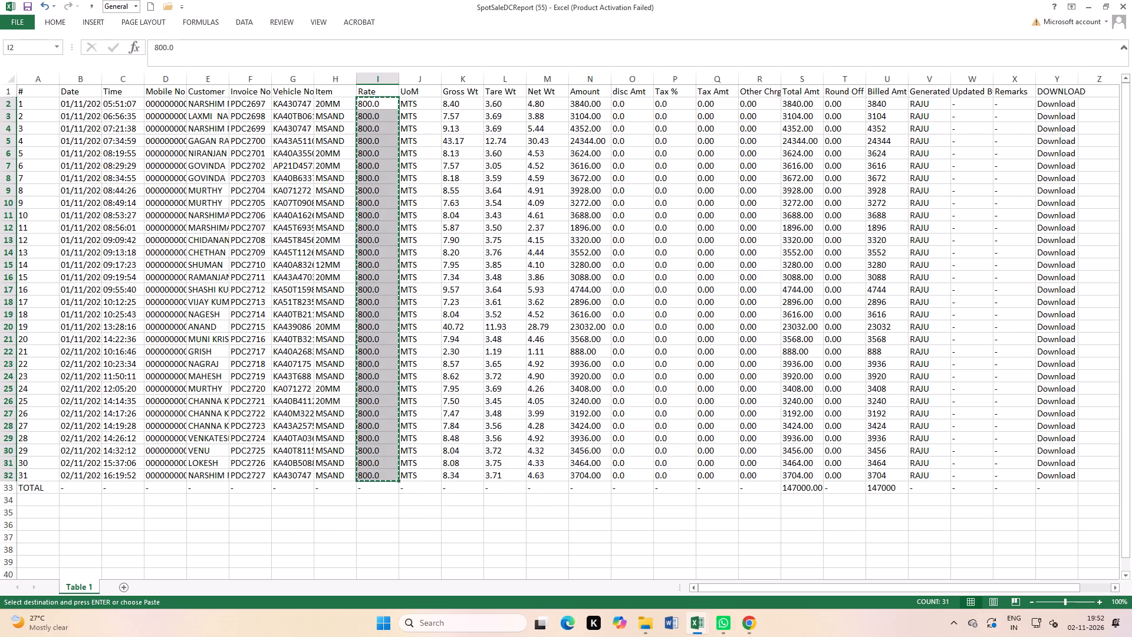
click(583, 100)
right_click(583, 100)
click(612, 150)
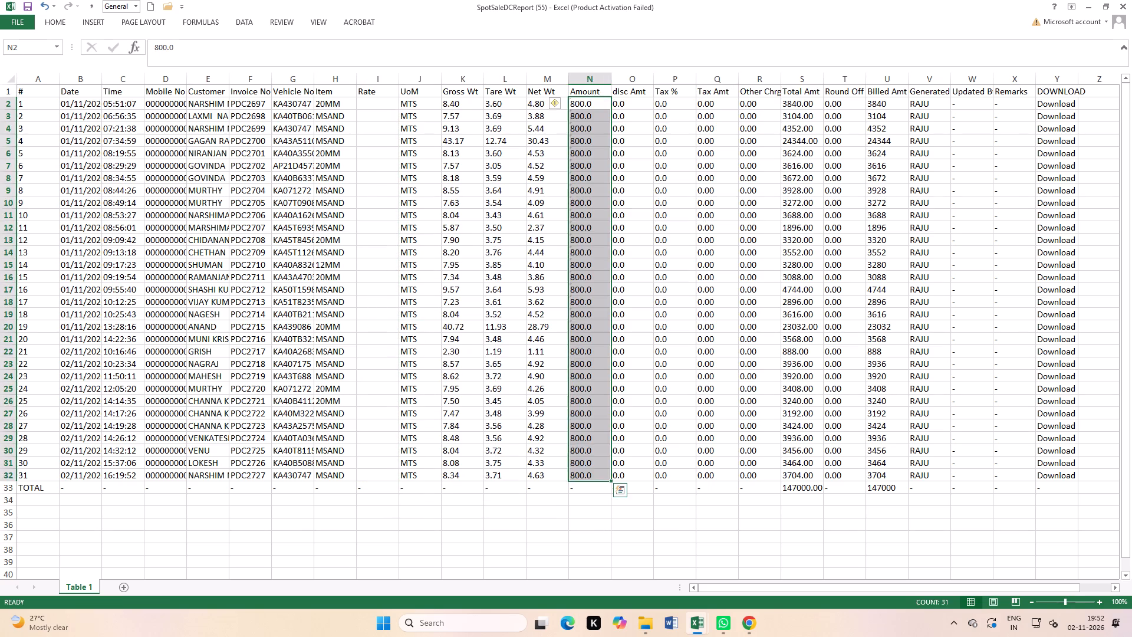
Cut the Time values in rows 2 to 32 and paste them over the MTS entries in the UoM column.
click(506, 171)
drag(121, 104, 133, 337)
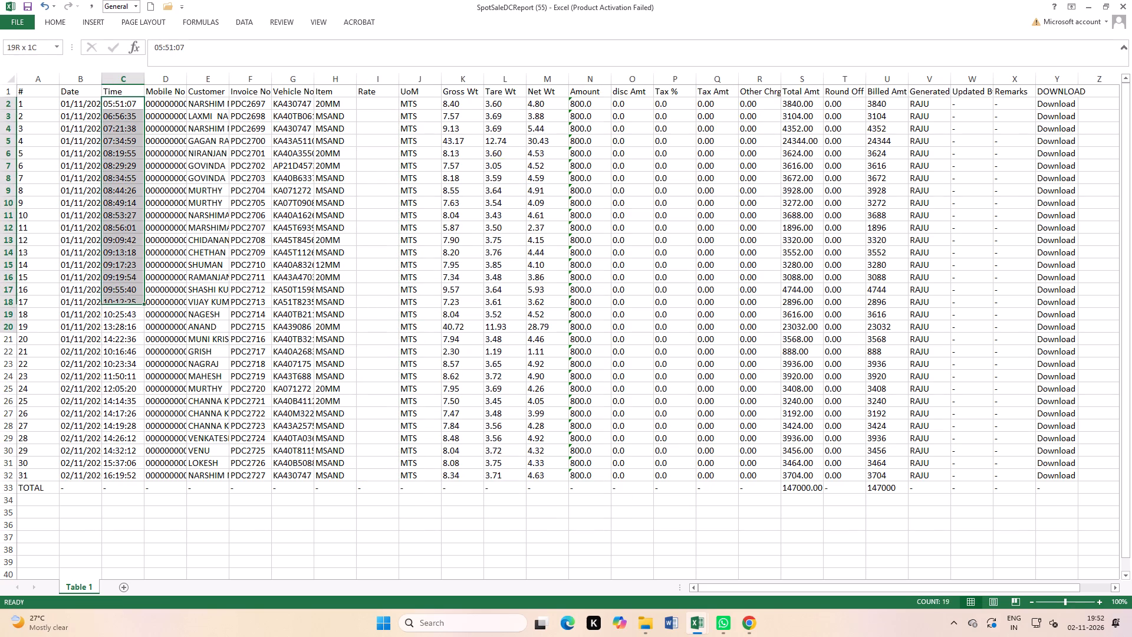
drag(133, 337, 130, 478)
right_click(120, 419)
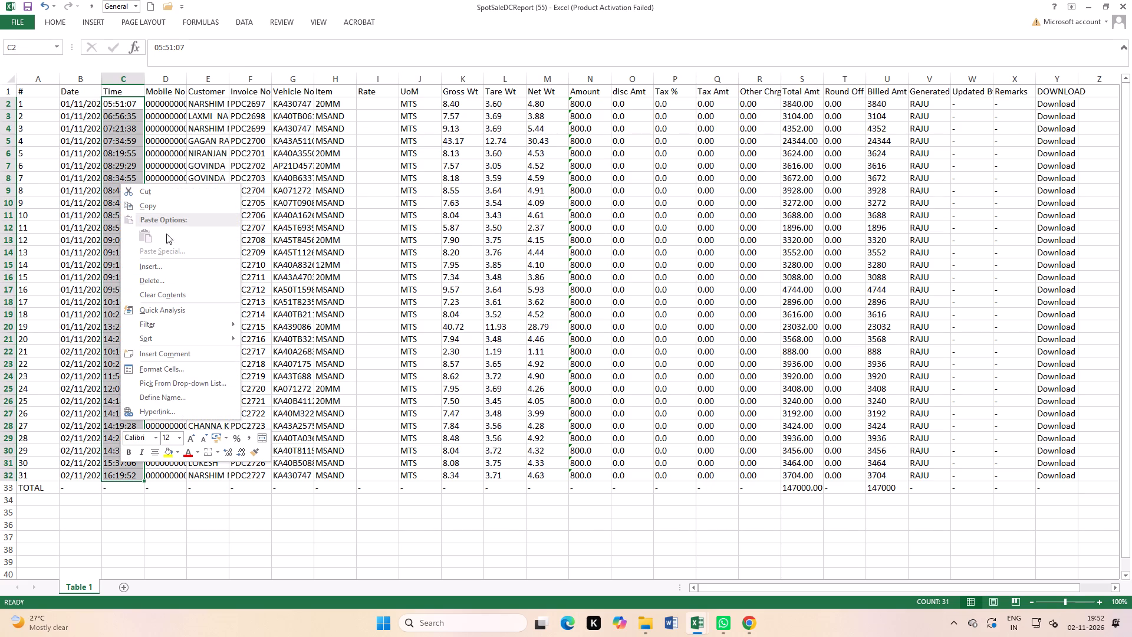
click(155, 194)
click(419, 103)
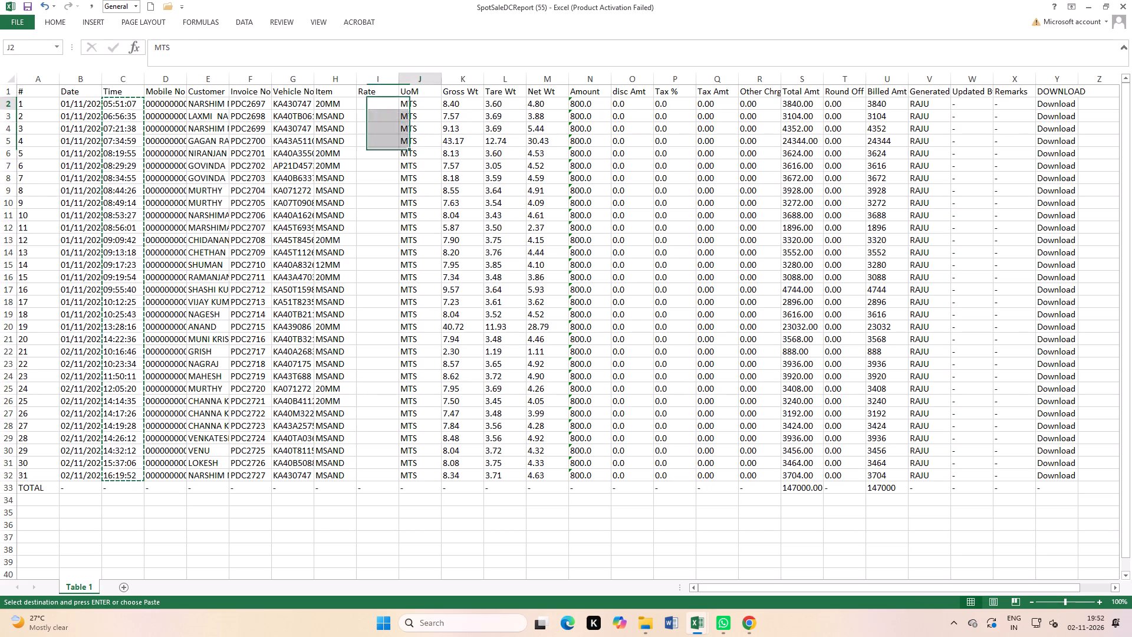
right_click(419, 103)
click(444, 156)
click(594, 204)
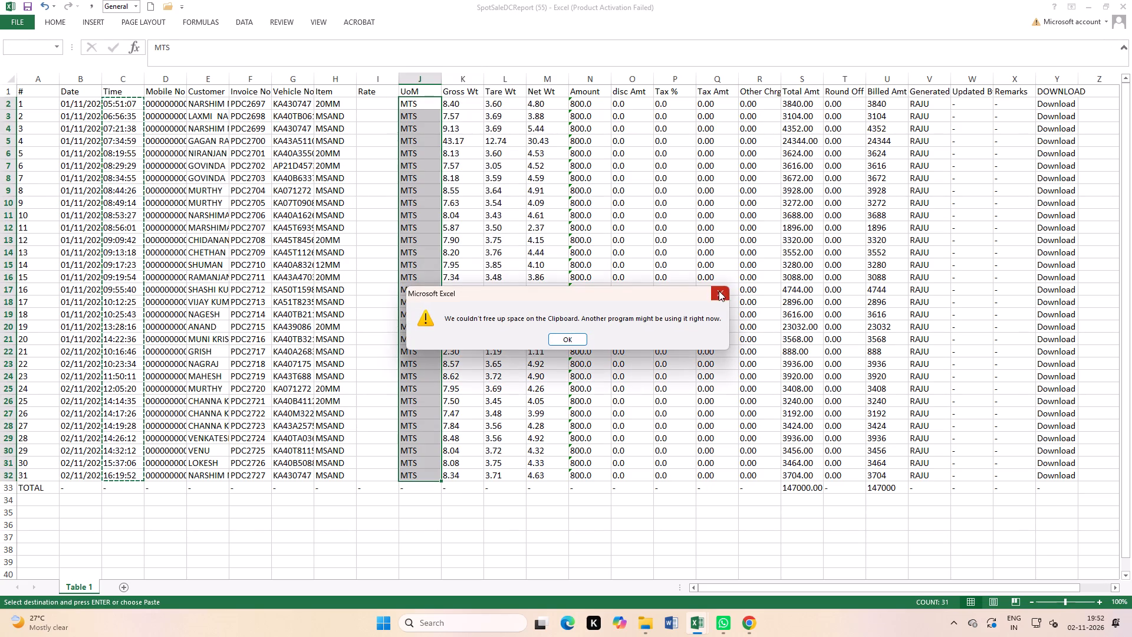
click(719, 291)
click(528, 229)
Auto-fit the width of the Date column.
double_click(100, 77)
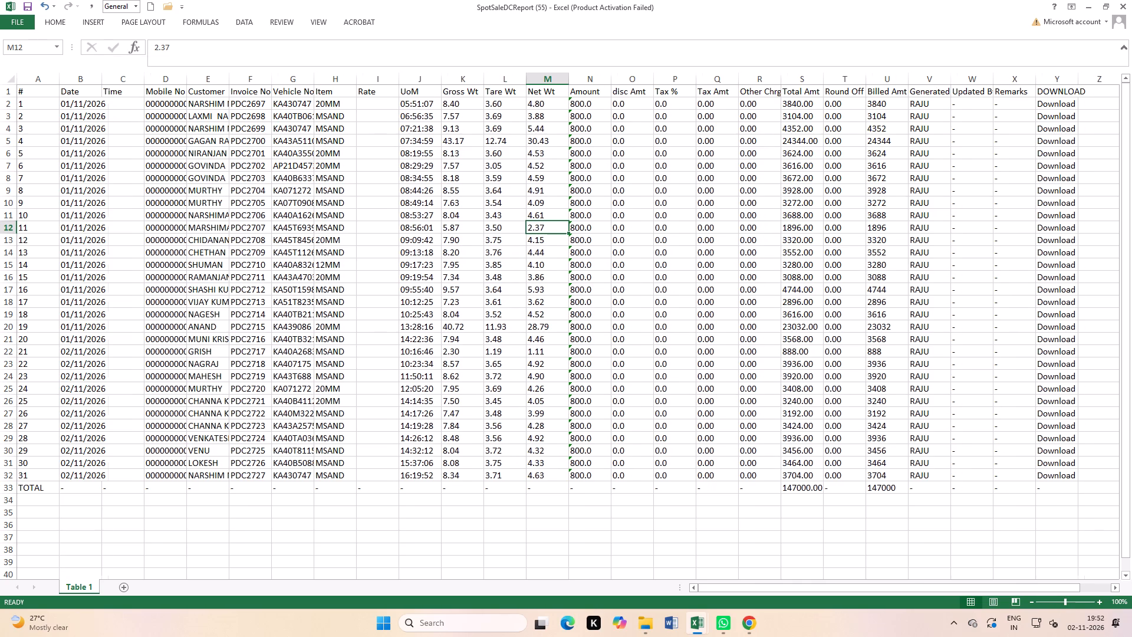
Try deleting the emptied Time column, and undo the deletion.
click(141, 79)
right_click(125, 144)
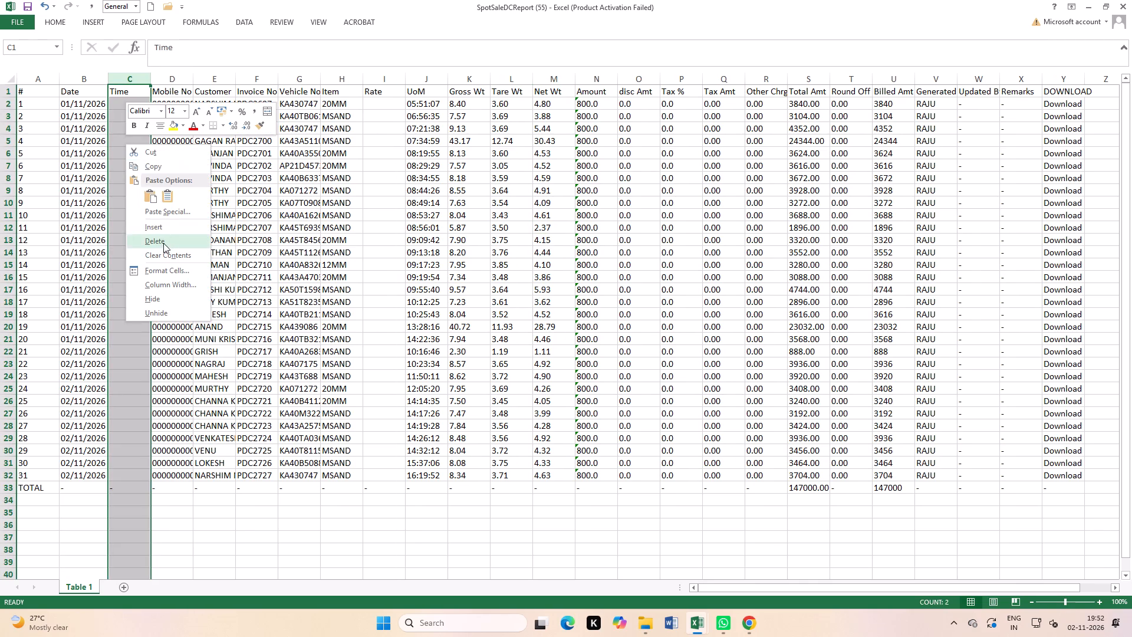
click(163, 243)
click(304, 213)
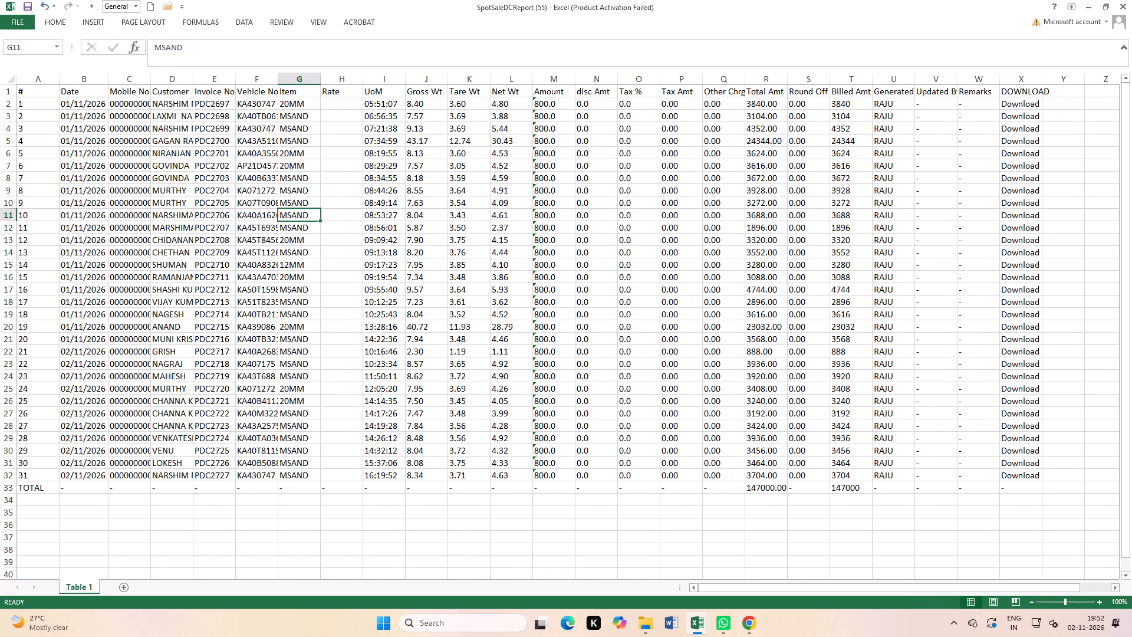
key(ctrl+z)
Move the invoice and vehicle numbers in rows 2 to 32 into the Time and Mobile No columns.
click(272, 244)
drag(258, 103, 271, 130)
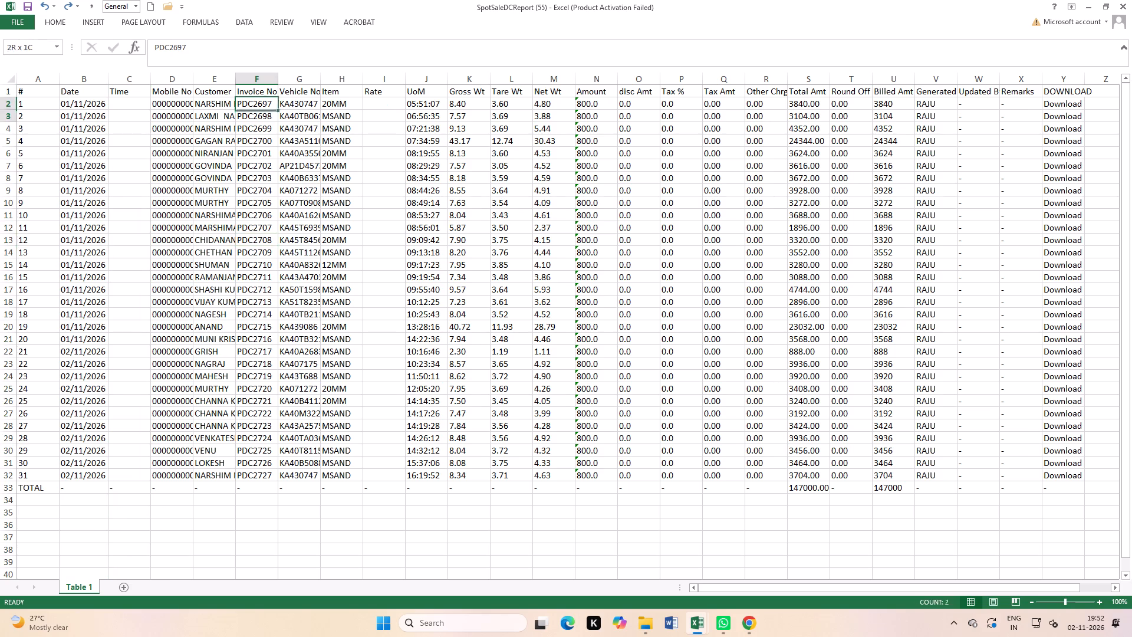
drag(271, 130, 285, 471)
right_click(284, 468)
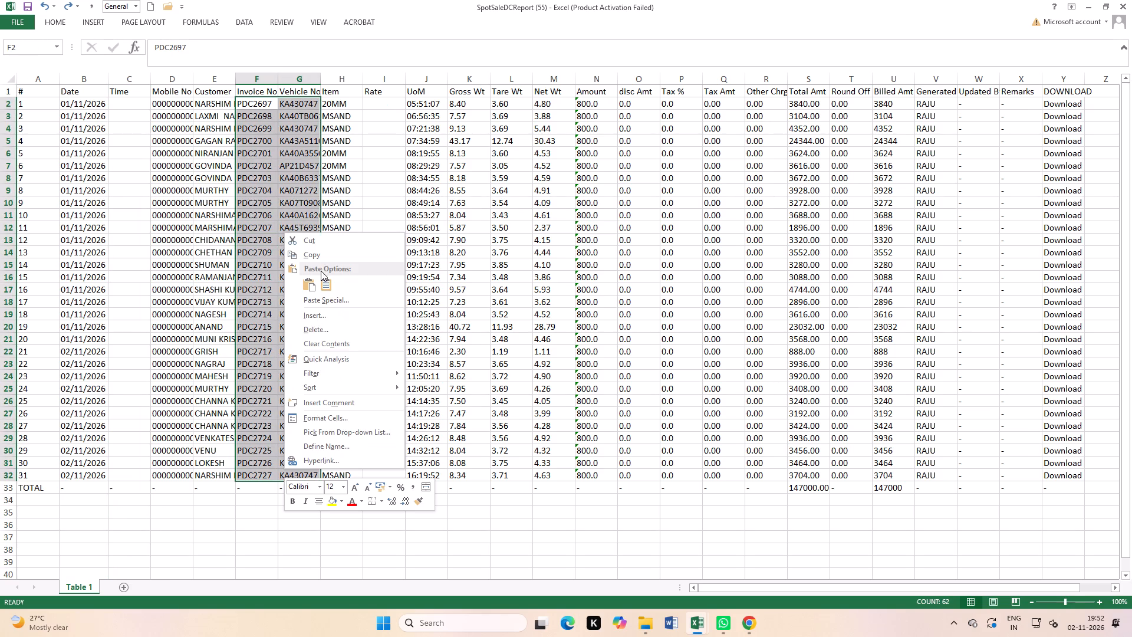
click(317, 239)
click(130, 104)
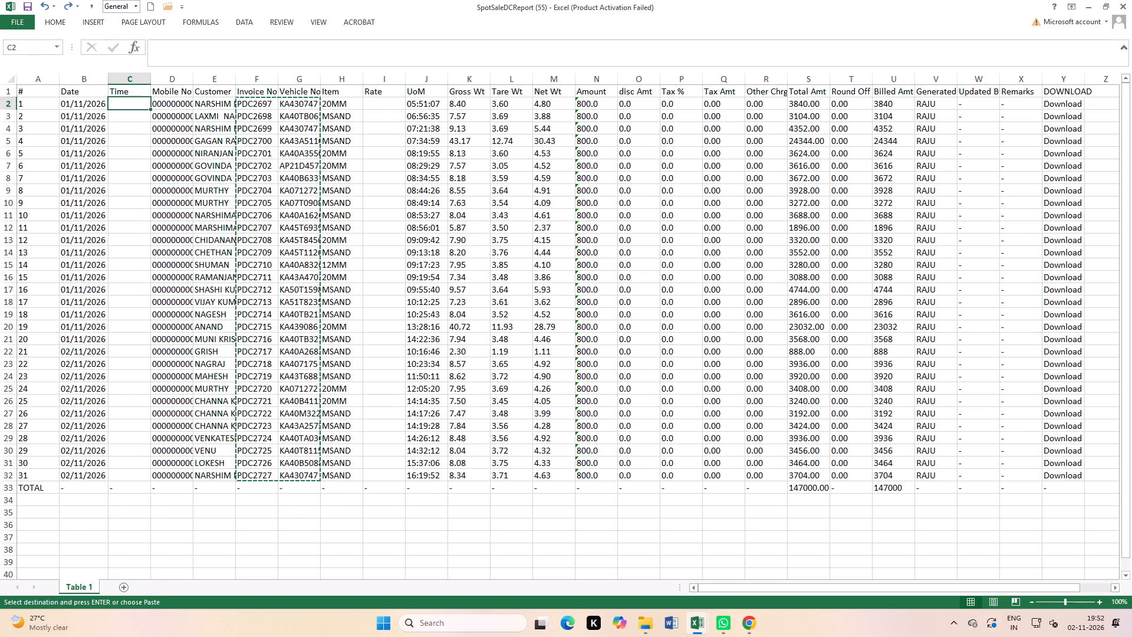
key(ctrl+v)
click(279, 211)
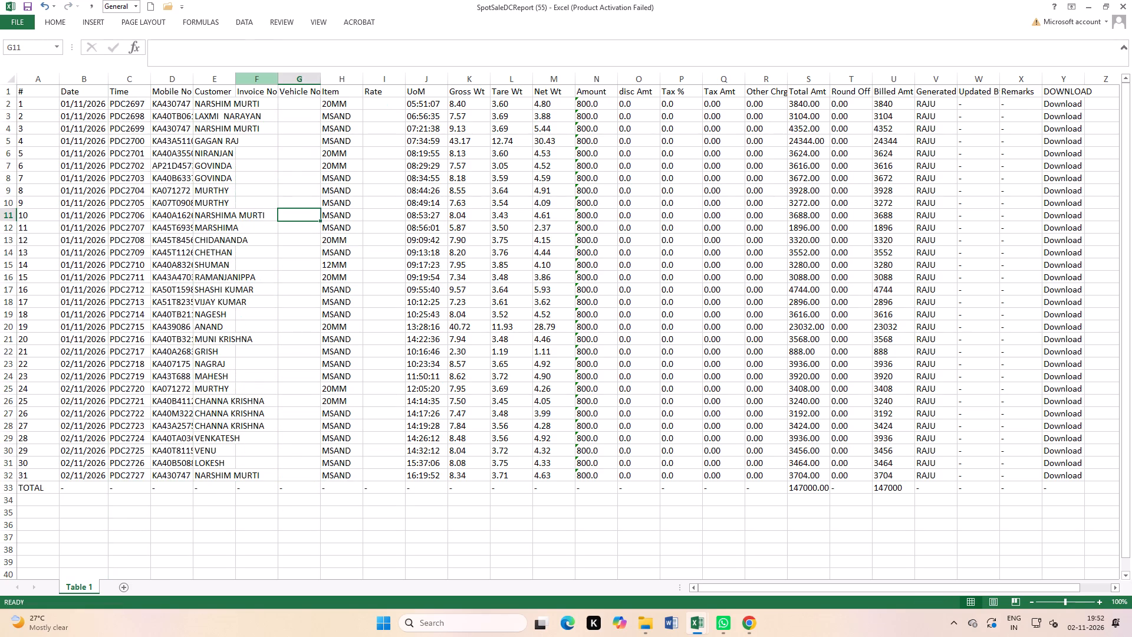
Auto-fit the width of the Customer column.
double_click(238, 83)
Delete the emptied Invoice No, Vehicle No and Rate columns.
drag(286, 80, 317, 88)
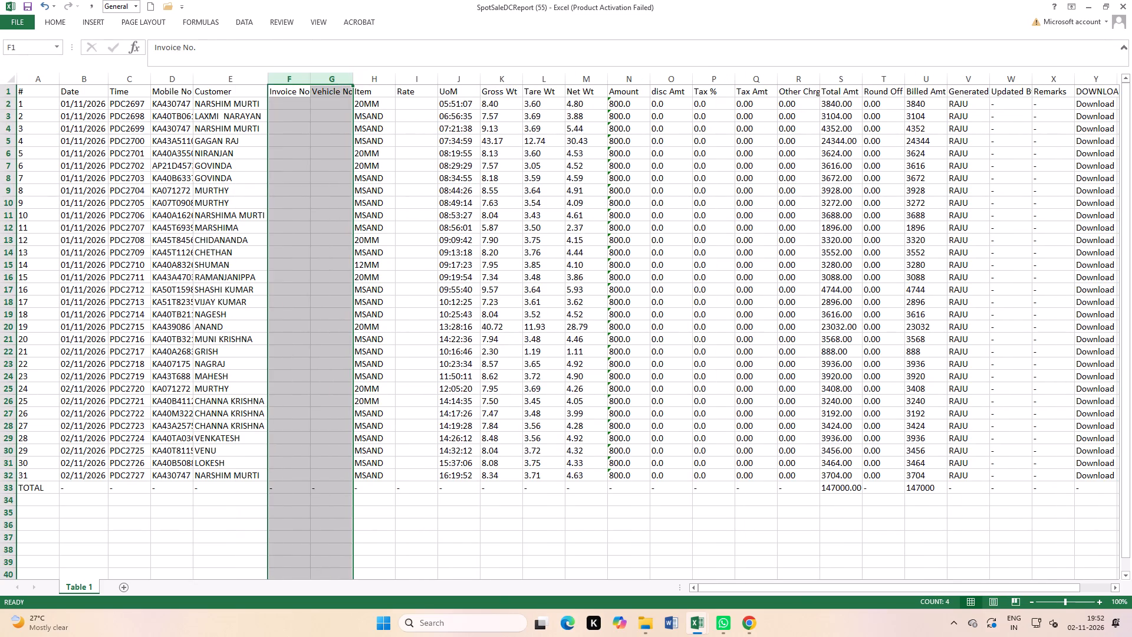
right_click(281, 150)
click(313, 251)
click(389, 219)
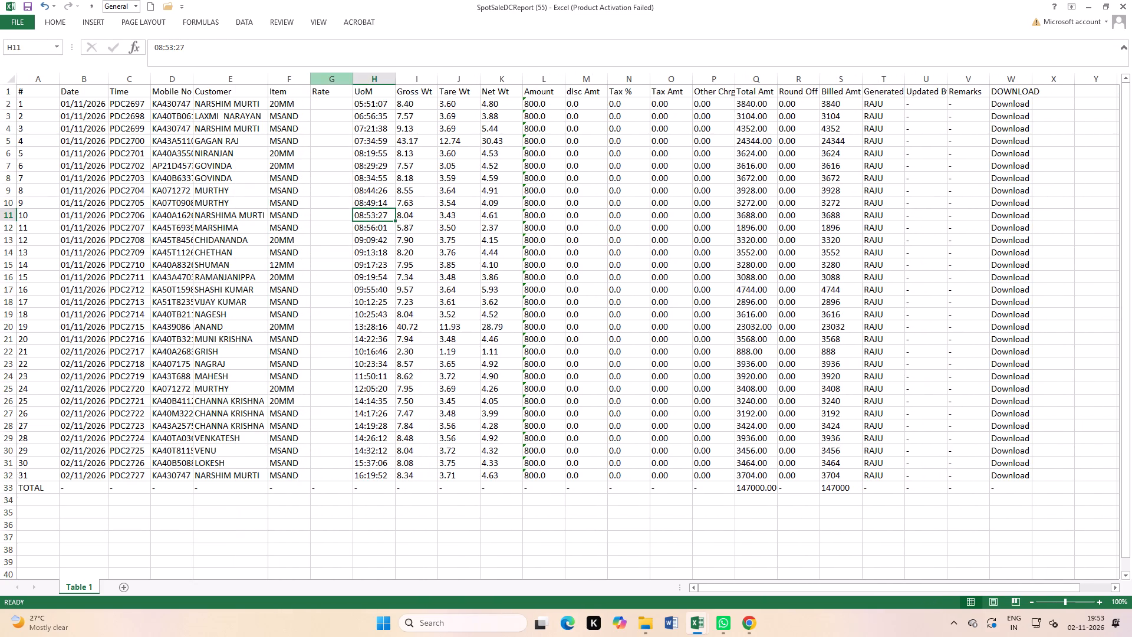
click(331, 77)
right_click(318, 142)
click(356, 238)
click(479, 226)
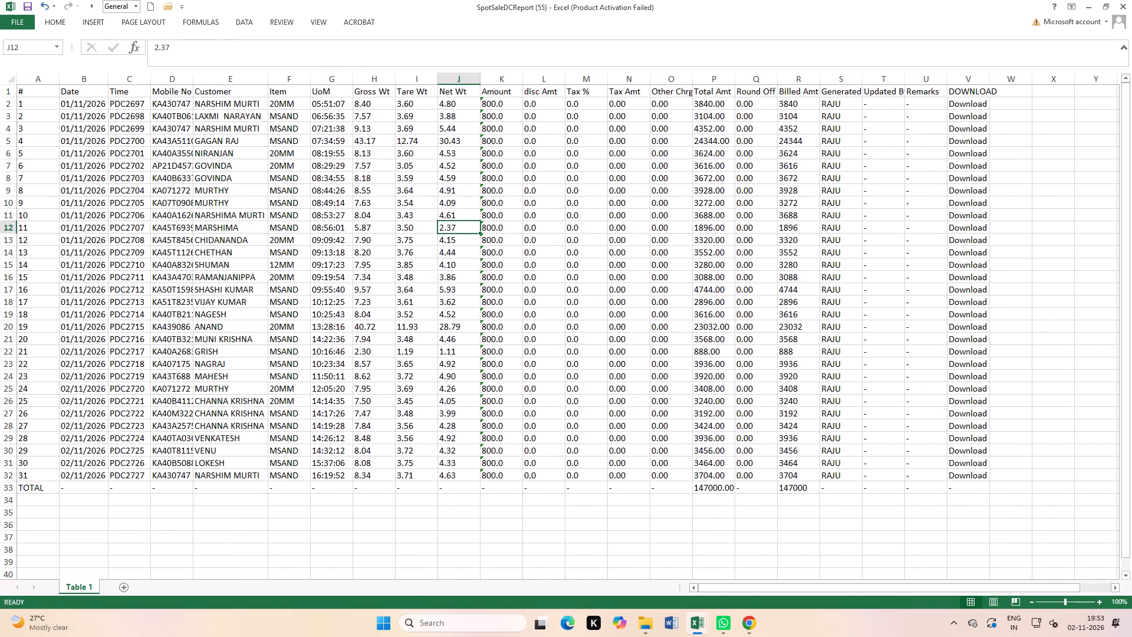
Centre the data in B2:K32, from Date to Amount, horizontally and vertically, and apply all borders.
drag(83, 106, 451, 468)
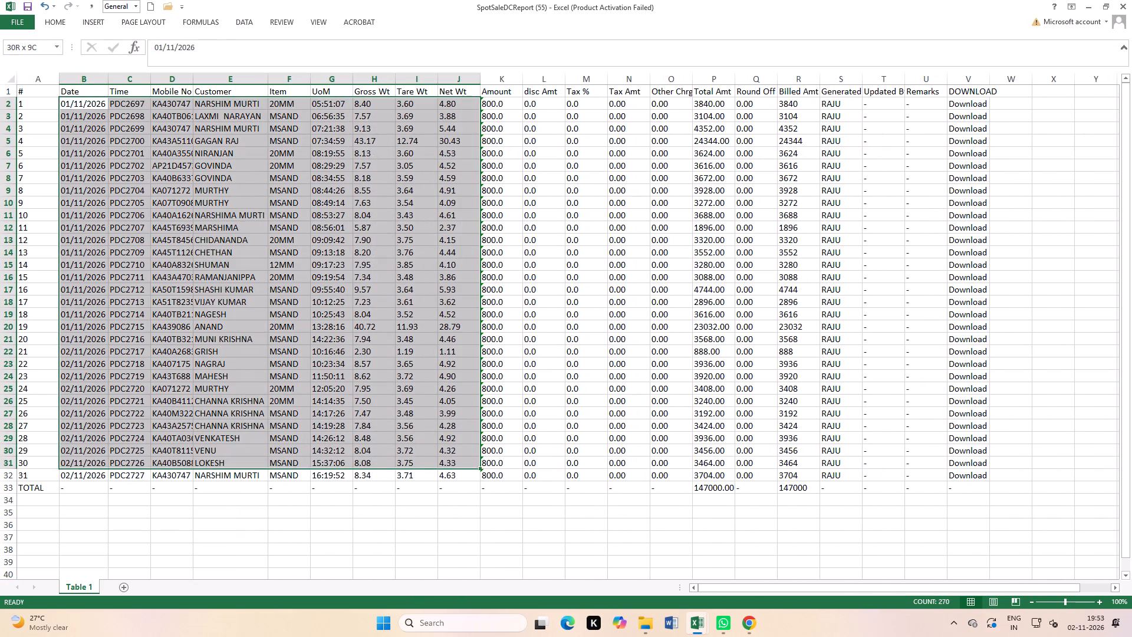
drag(451, 468, 486, 469)
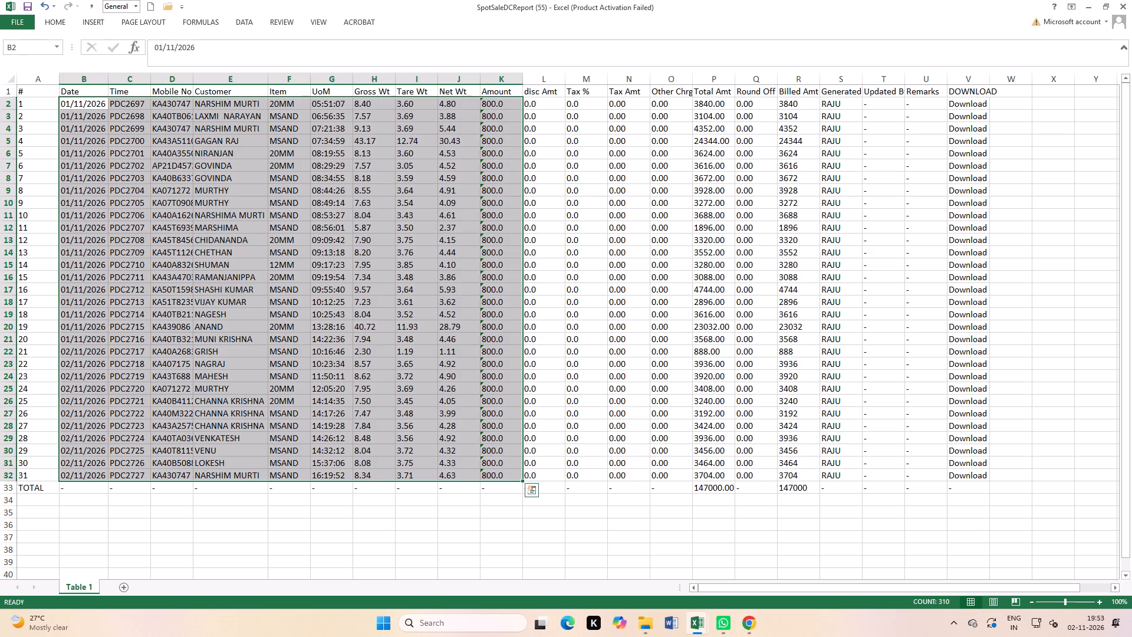
click(54, 18)
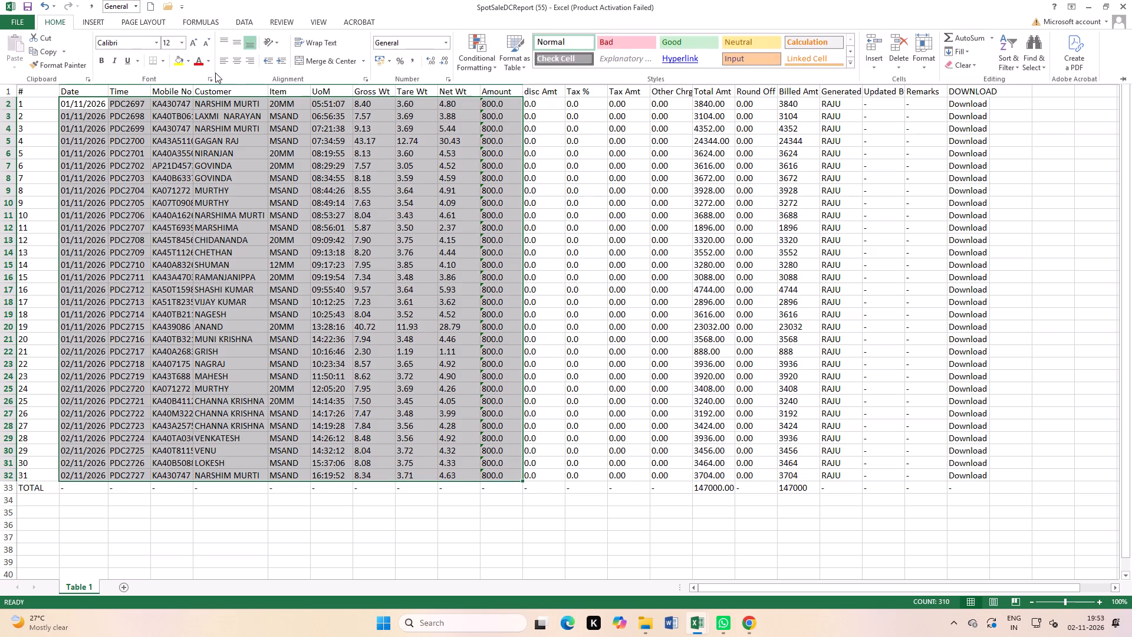
click(236, 63)
click(237, 37)
click(163, 57)
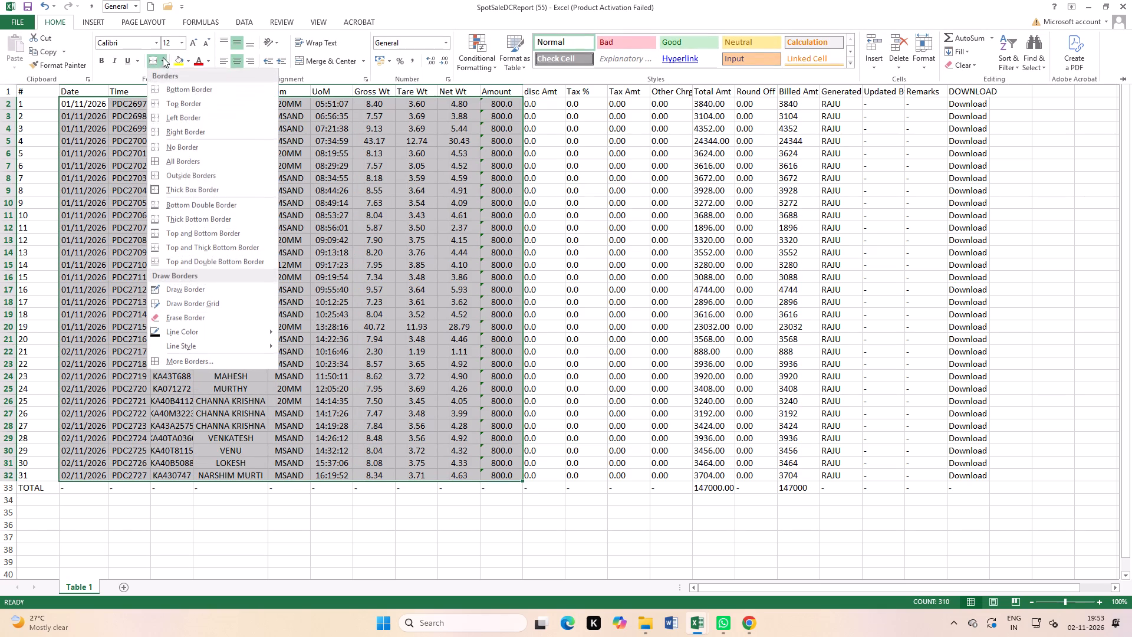
click(176, 164)
click(389, 248)
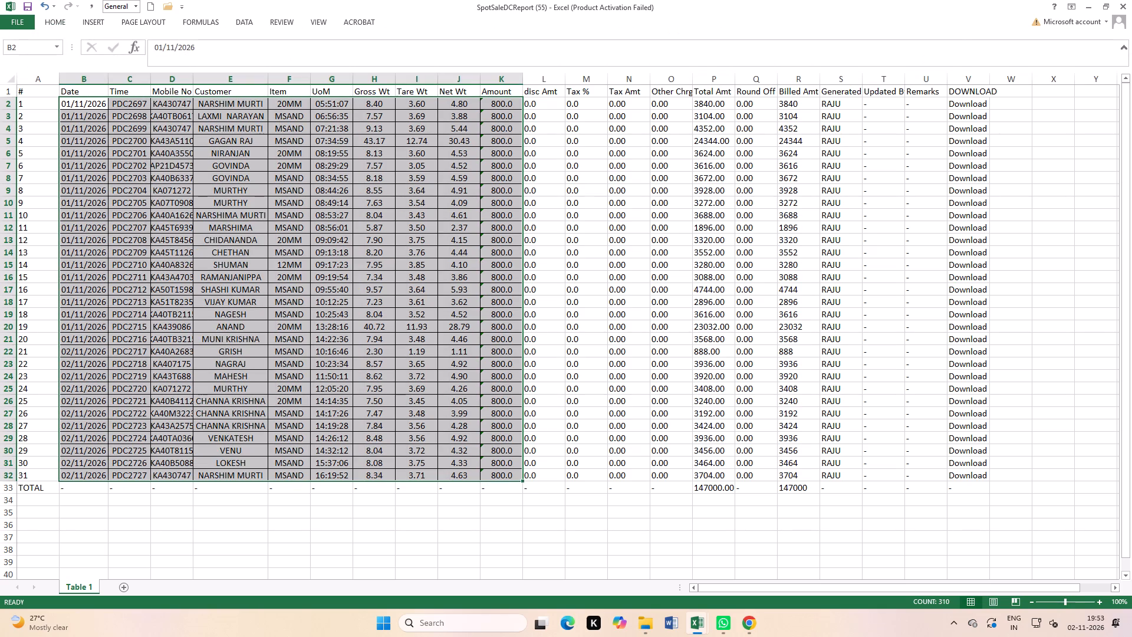
Auto-fit the Mobile No column to the vehicle numbers.
double_click(197, 78)
click(288, 208)
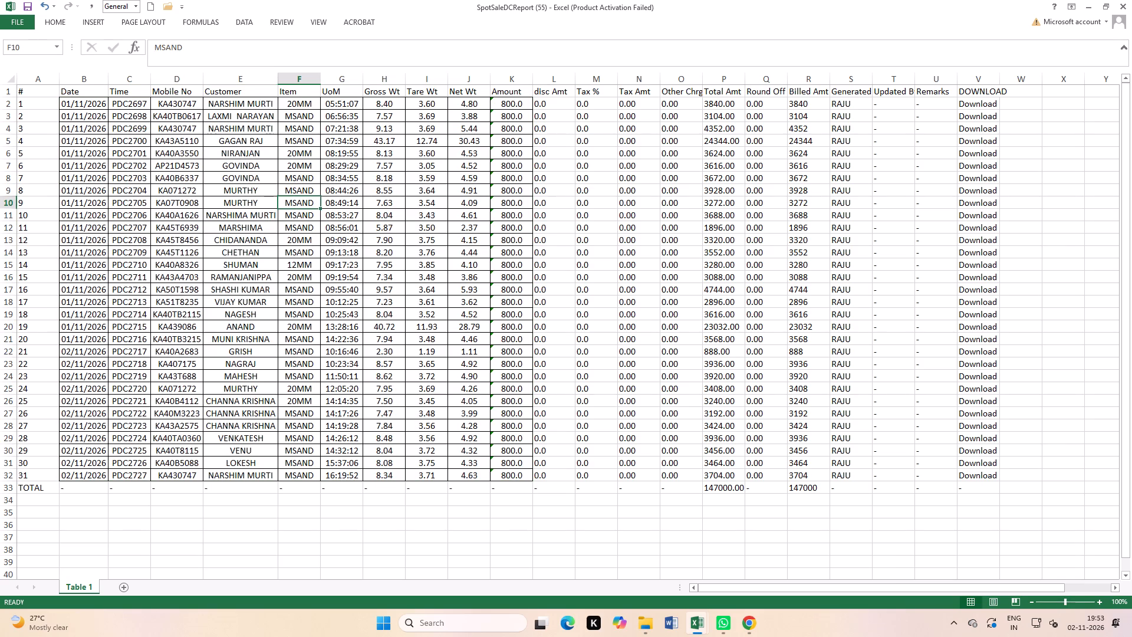
Switch to the Cash Report Nov-26 workbook and open its GSC SALE sheet.
drag(84, 106, 469, 395)
click(496, 298)
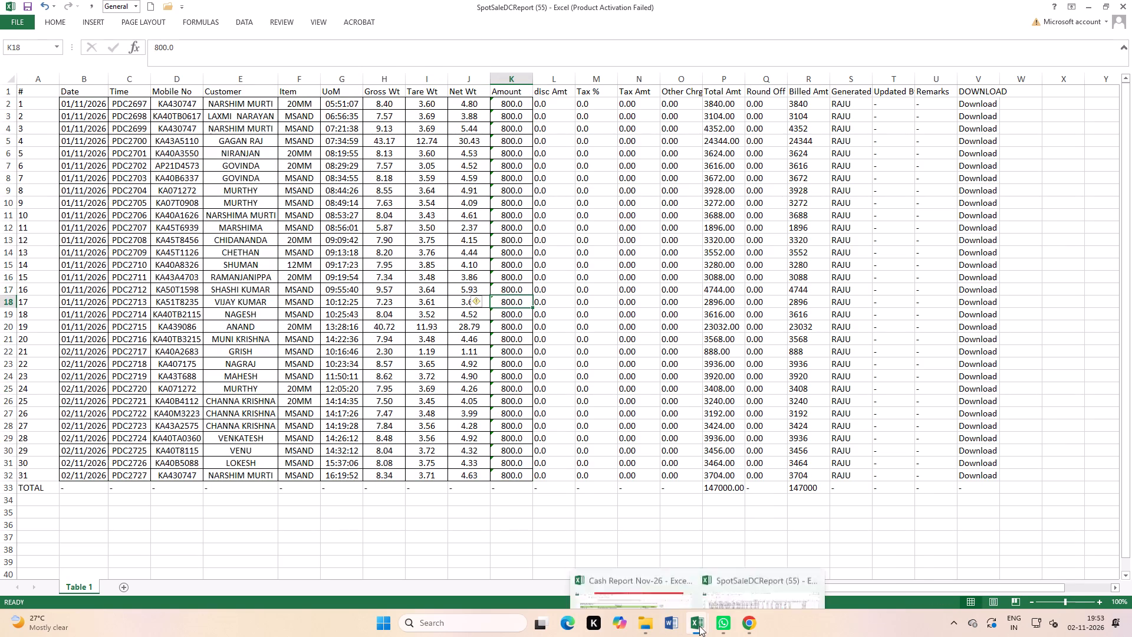
click(617, 574)
click(68, 585)
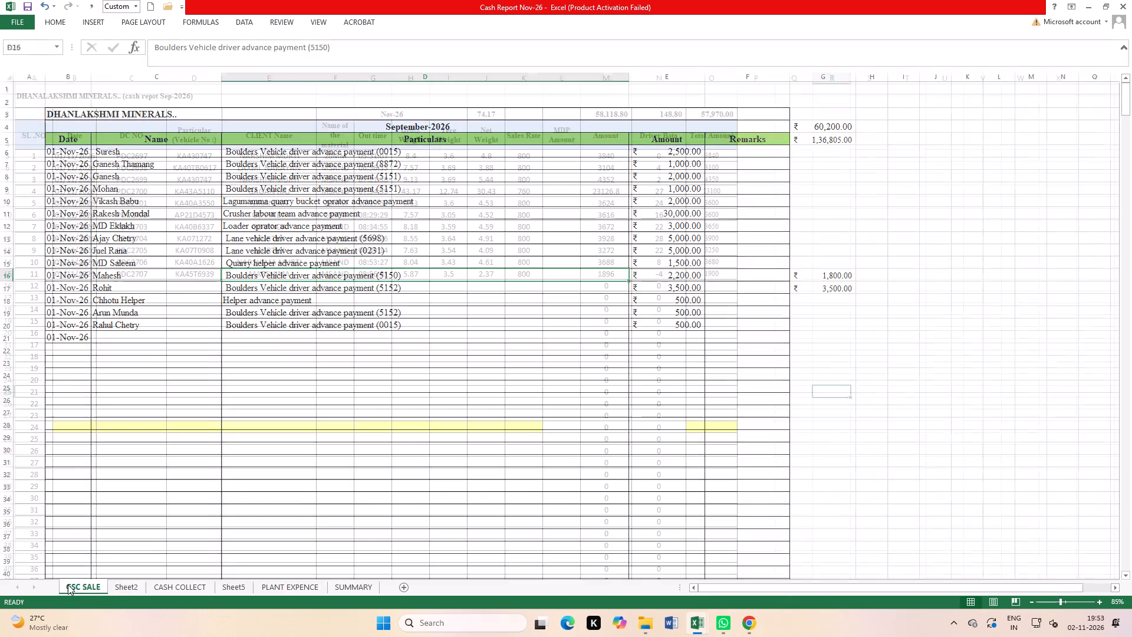
scroll(228, 441, up, 1)
click(455, 359)
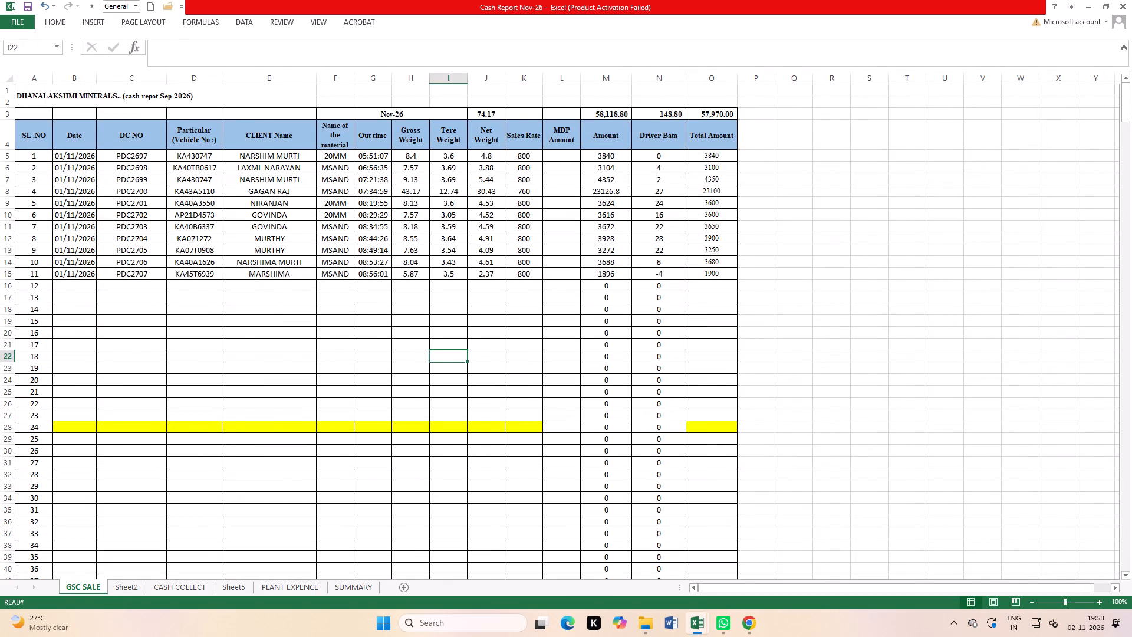
In the Spot Sale DC Report, delete the header row and the rows for PDC2697 to PDC2707.
key(ctrl+Tab)
scroll(200, 386, up, 4)
drag(5, 92, 34, 229)
right_click(196, 183)
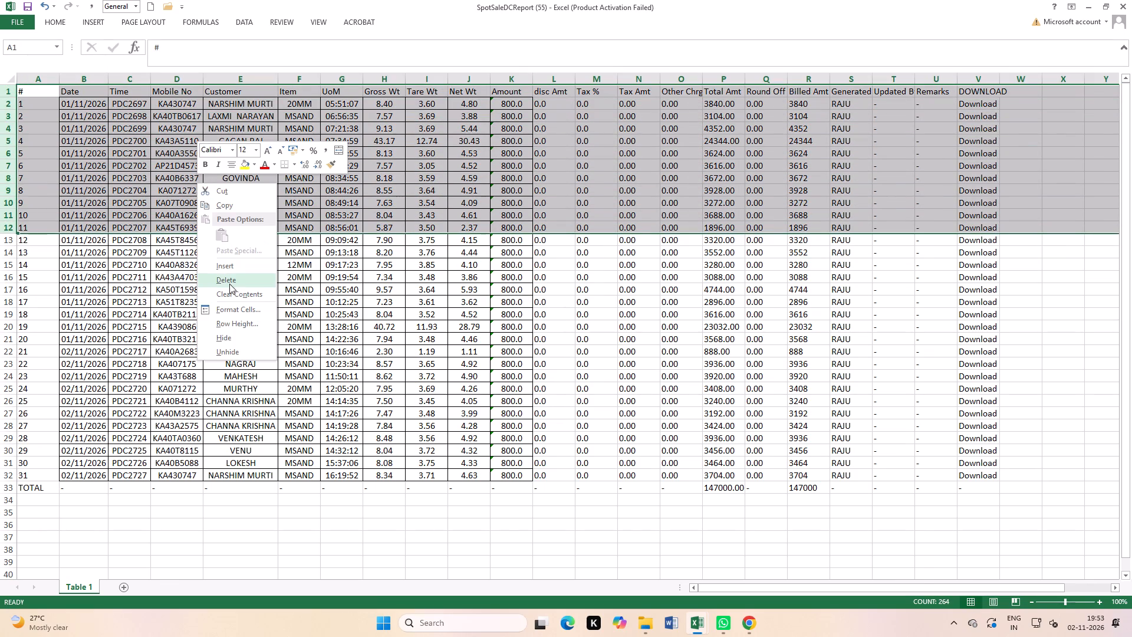
click(229, 274)
click(357, 261)
Copy the report data for PDC2708 to PDC2727, from date to rate, into the GSC SALE sheet starting at cell B16.
drag(84, 90, 88, 93)
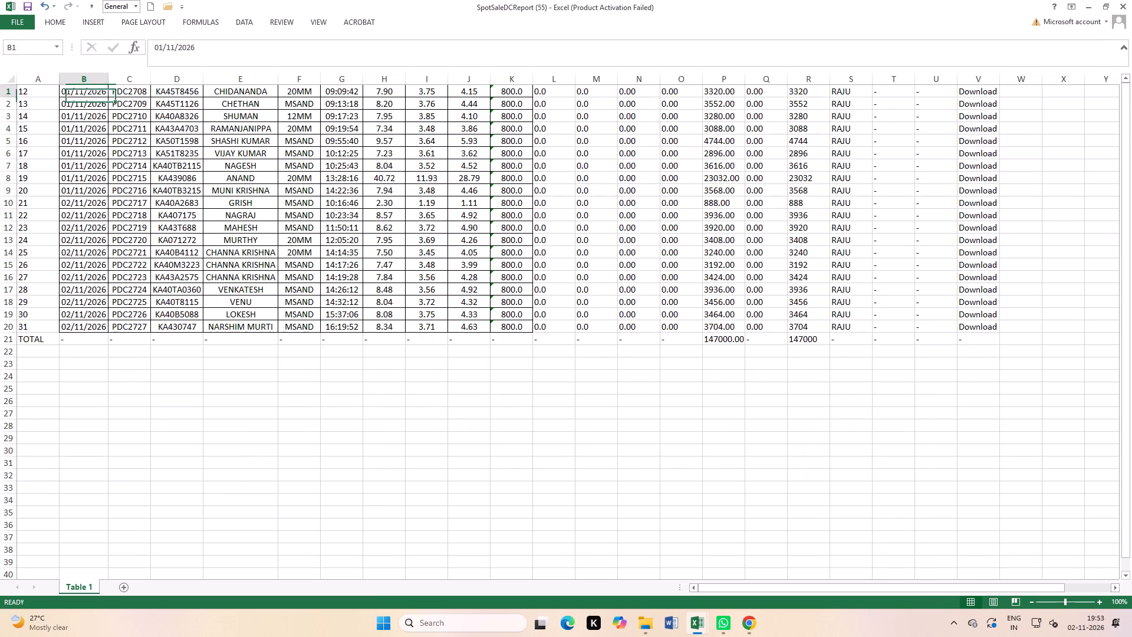
drag(88, 93, 500, 328)
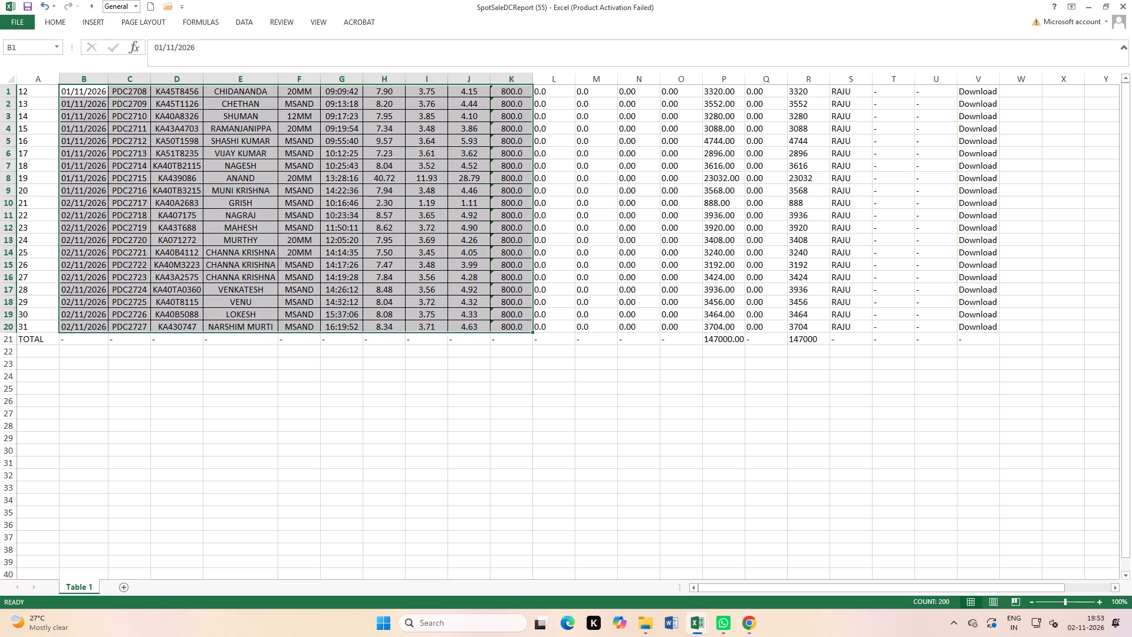
key(ctrl+c)
key(ctrl+Tab)
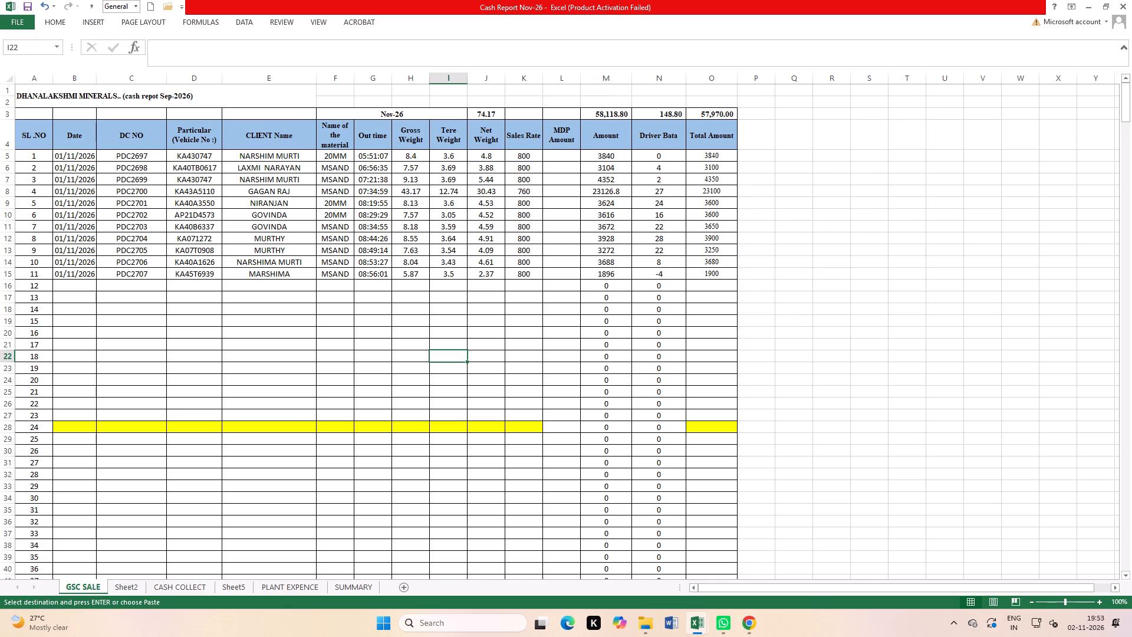
click(71, 286)
key(ctrl+v)
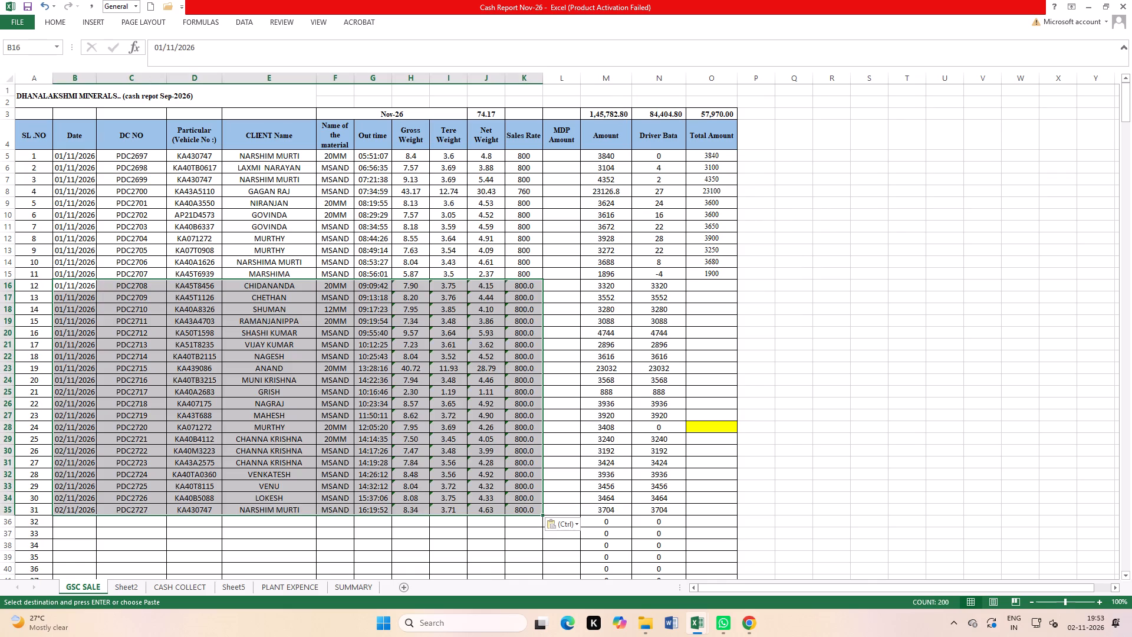
Convert the text values in H16:K35, from Gross Weight to Sales Rate, to numbers.
click(425, 370)
drag(400, 285, 475, 348)
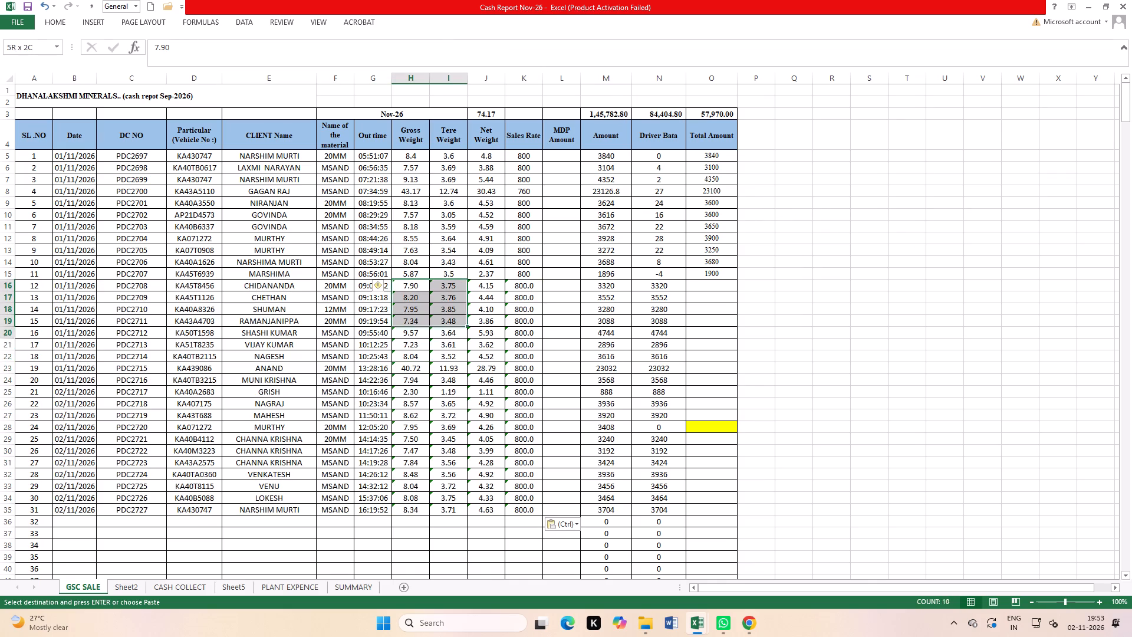
drag(475, 348, 508, 513)
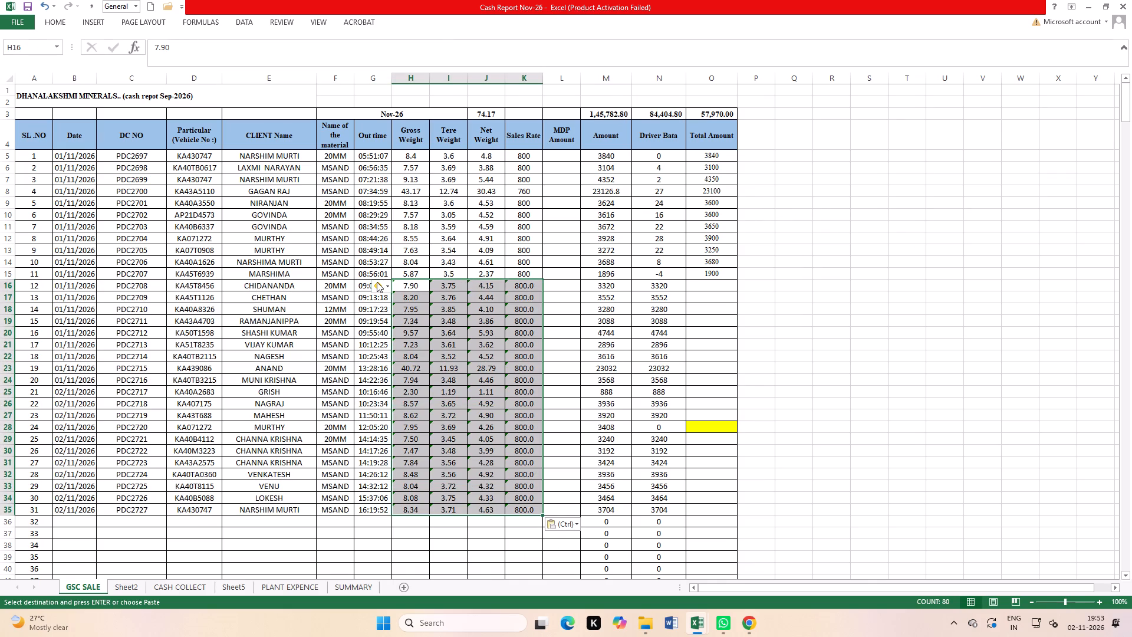
click(380, 284)
click(412, 318)
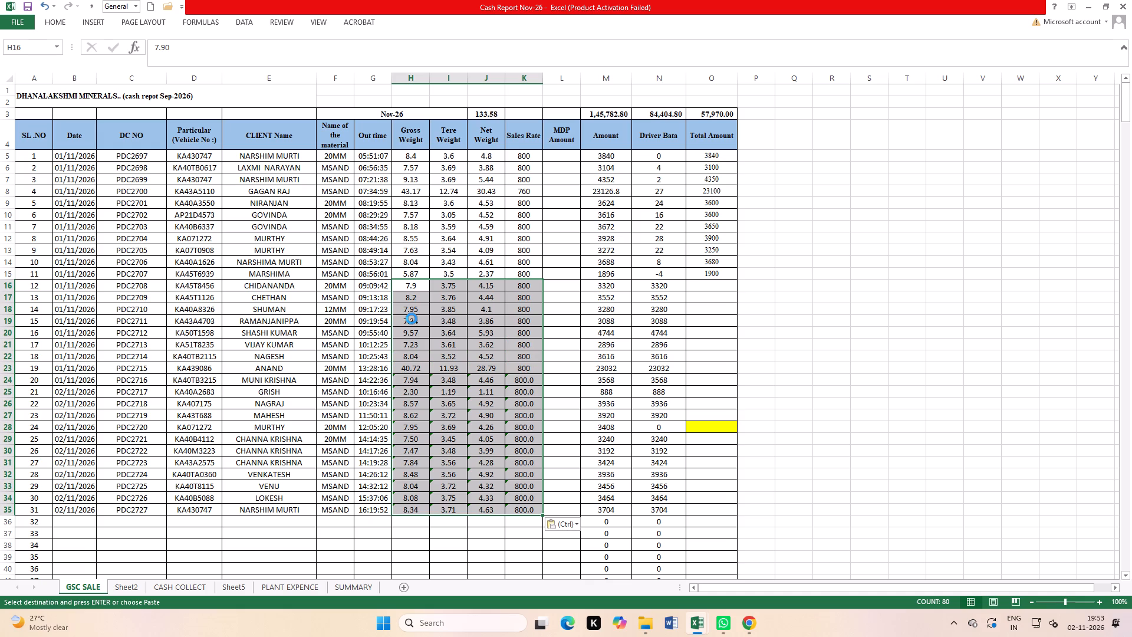
click(639, 385)
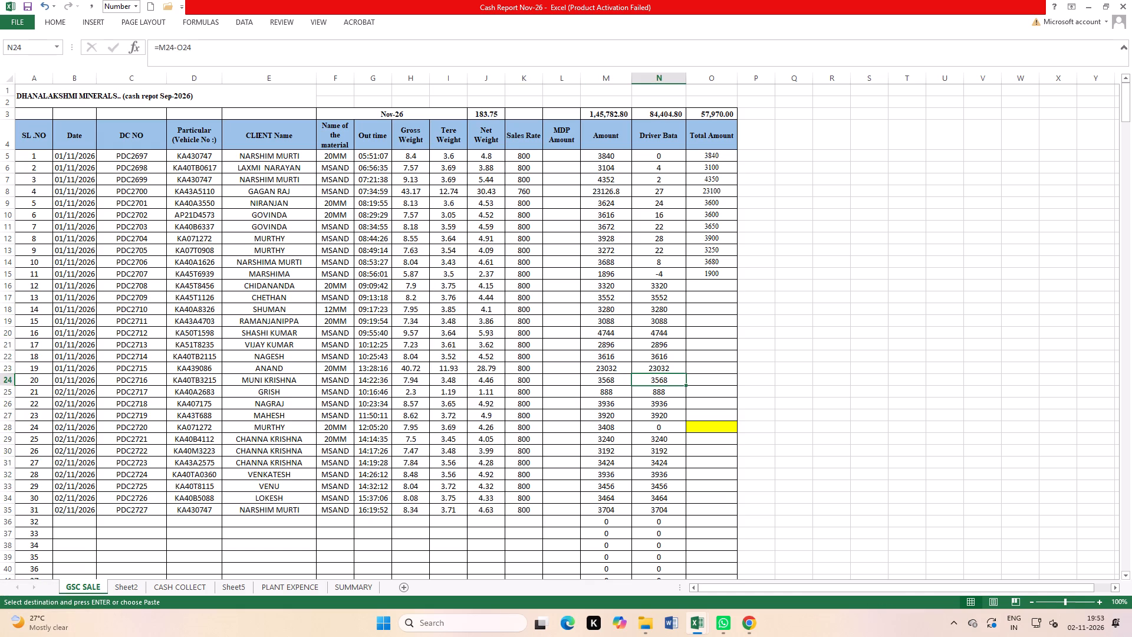
Fill cells B16:O24, the 01/11/2026 entries PDC2708 to PDC2716, with yellow.
click(0, 285)
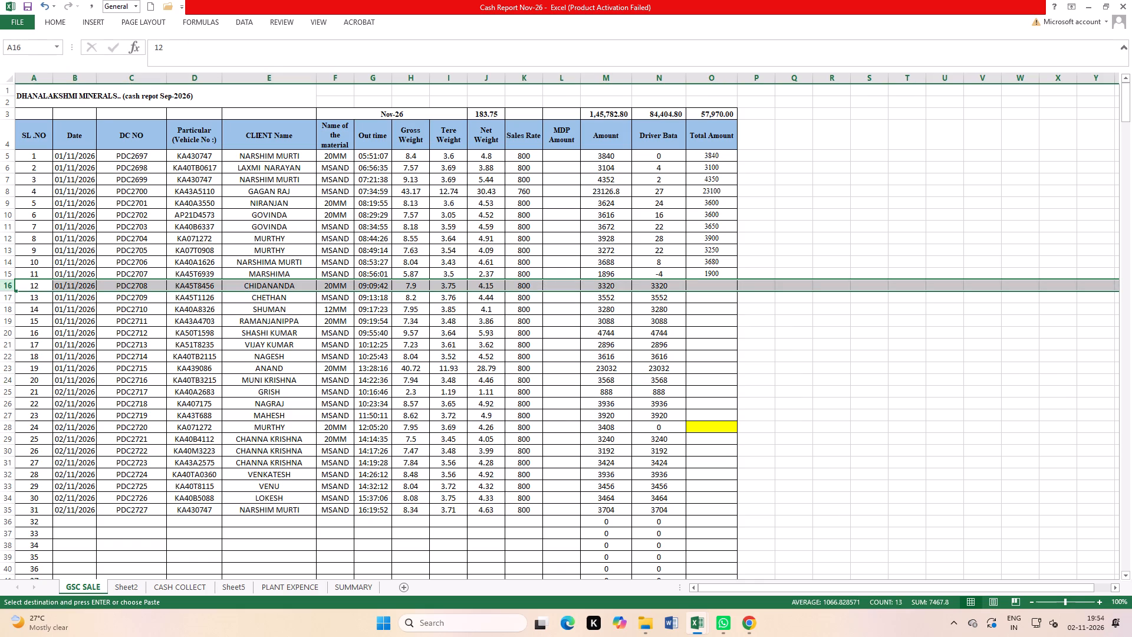
click(232, 337)
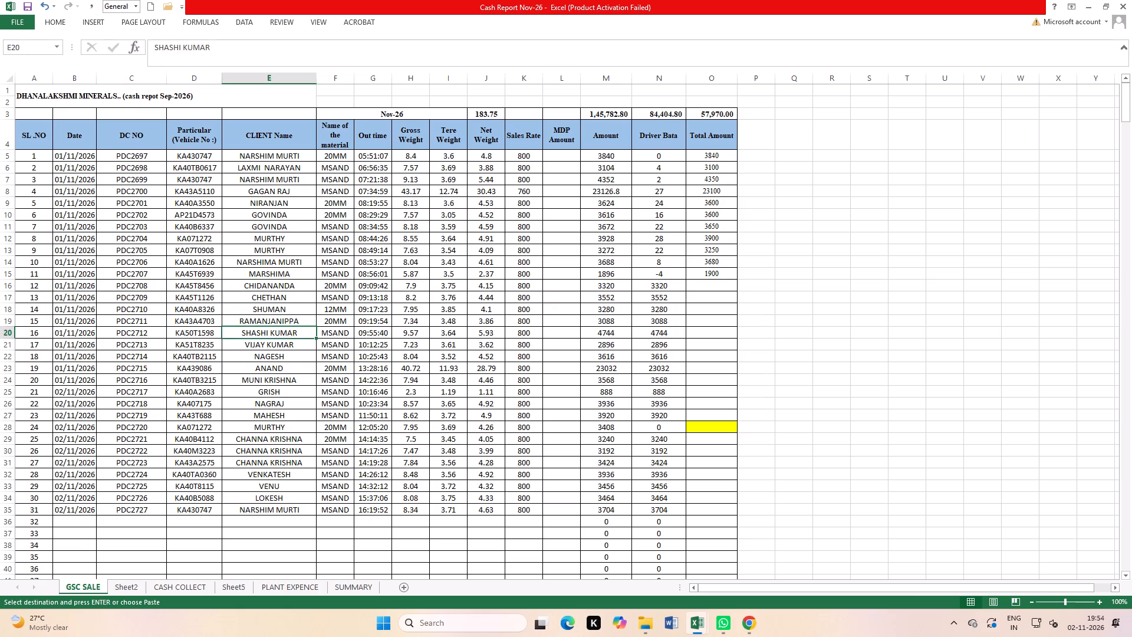
drag(75, 287, 681, 390)
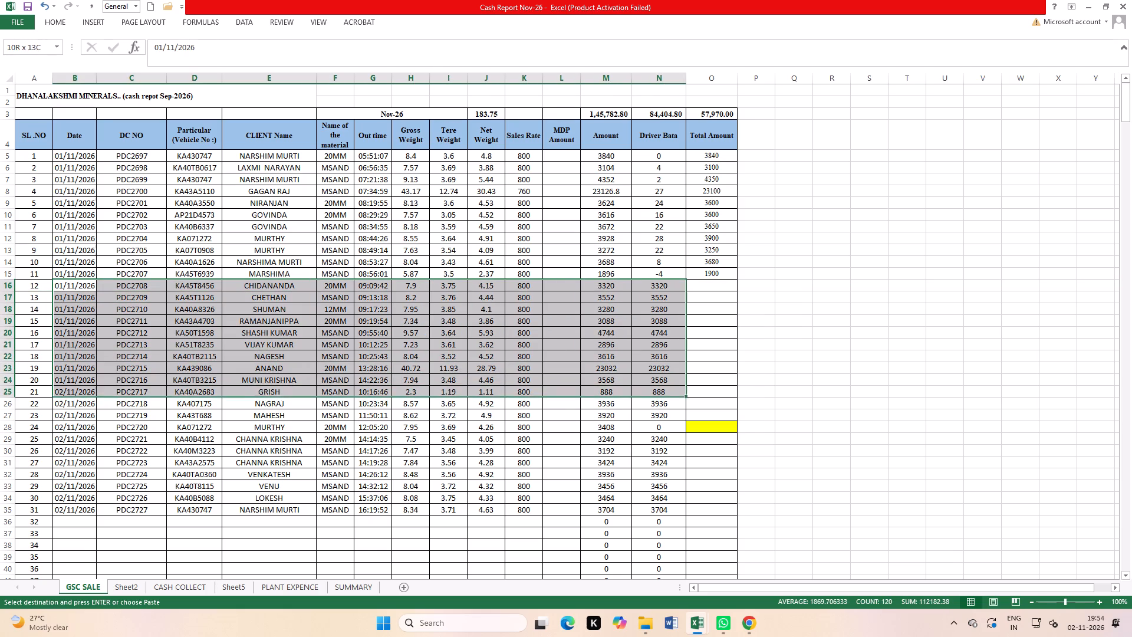
drag(681, 390, 713, 381)
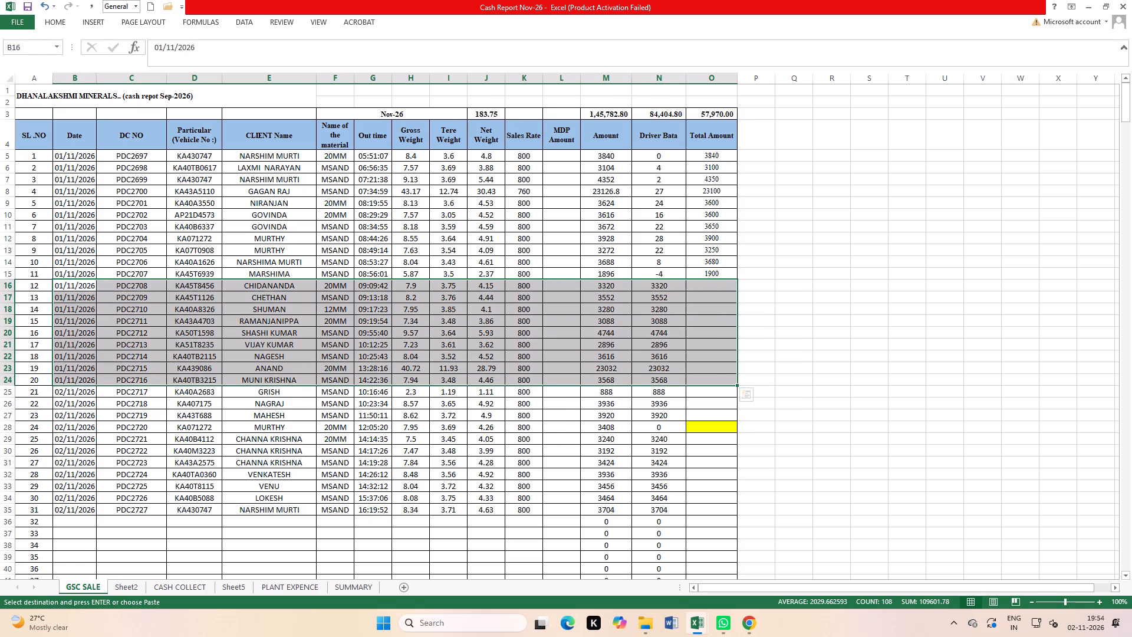
click(57, 21)
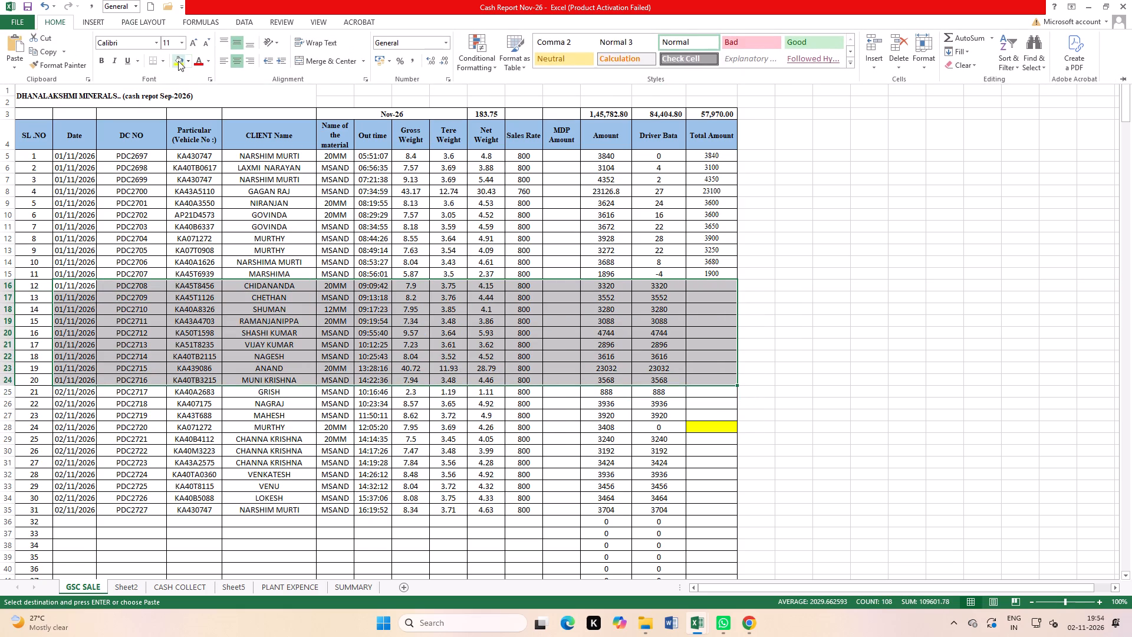
click(178, 61)
click(329, 448)
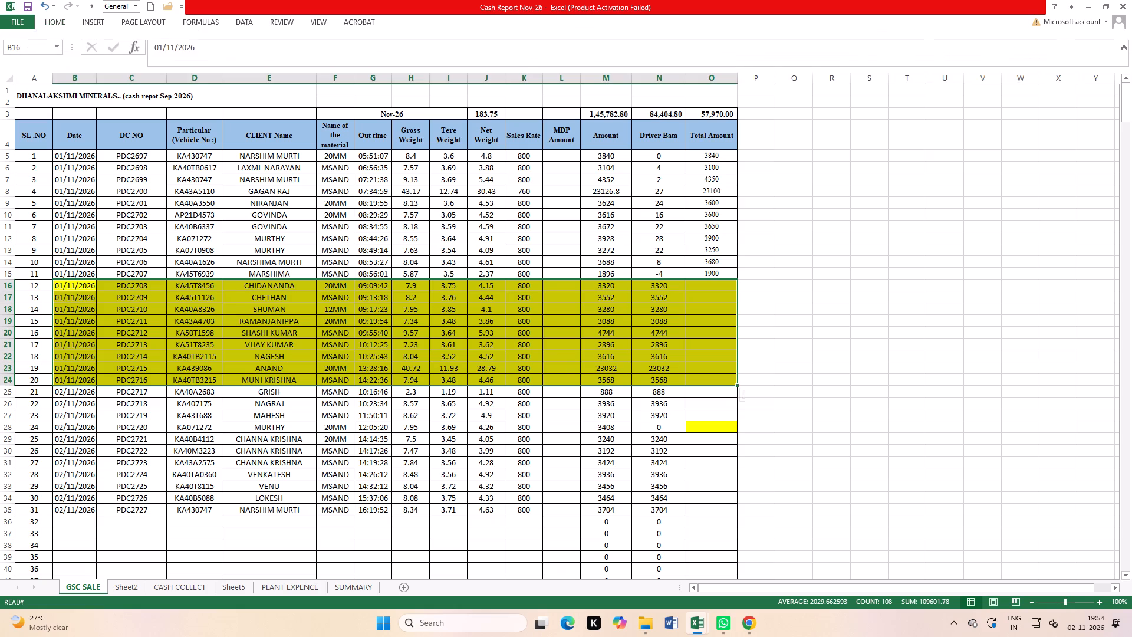
click(522, 399)
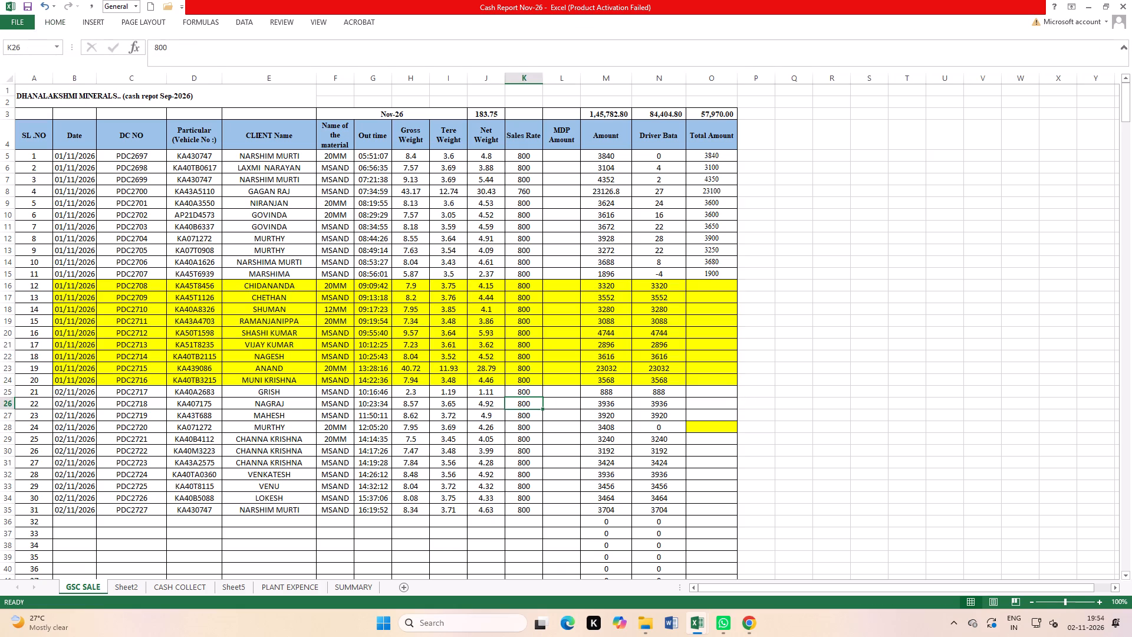
Set the Sales Rate of entry PDC2714 to 760.
click(528, 357)
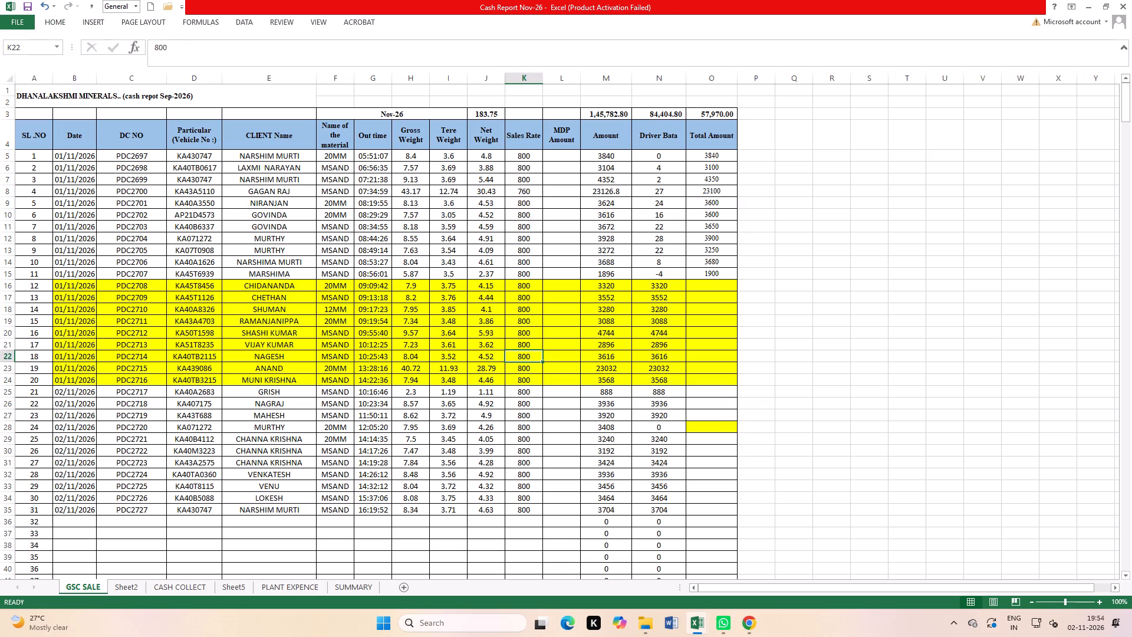
text(760)
key(Return)
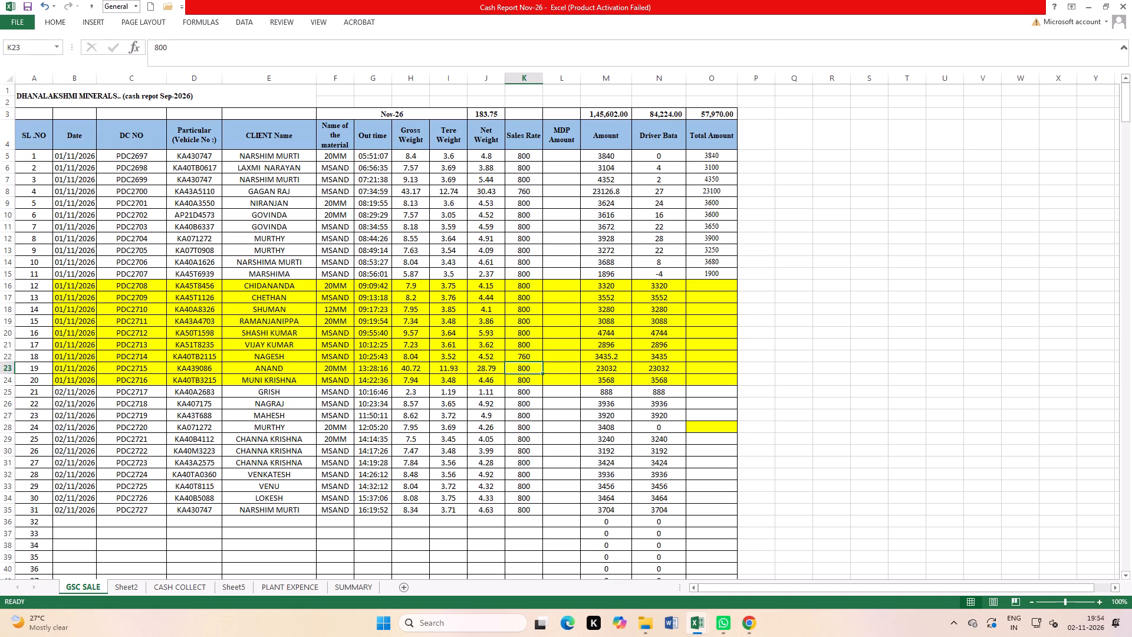
click(820, 337)
Enter the Total Amounts 3300, 3550, 3280 and 3080 for PDC2708 to PDC2711.
click(717, 287)
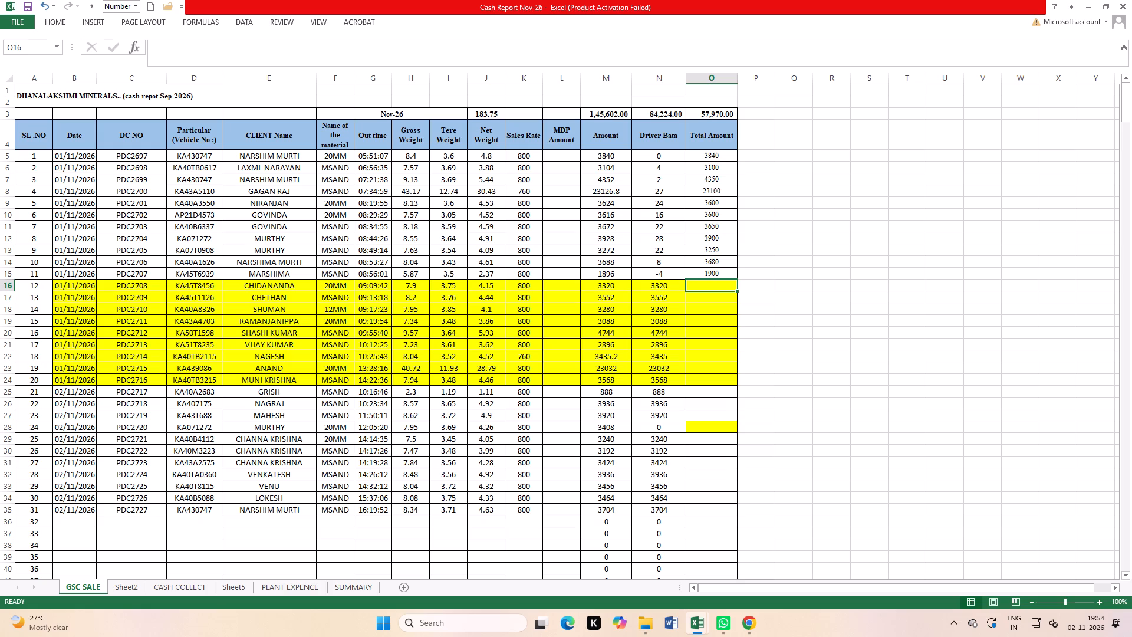
text(33)
text(00)
key(Return)
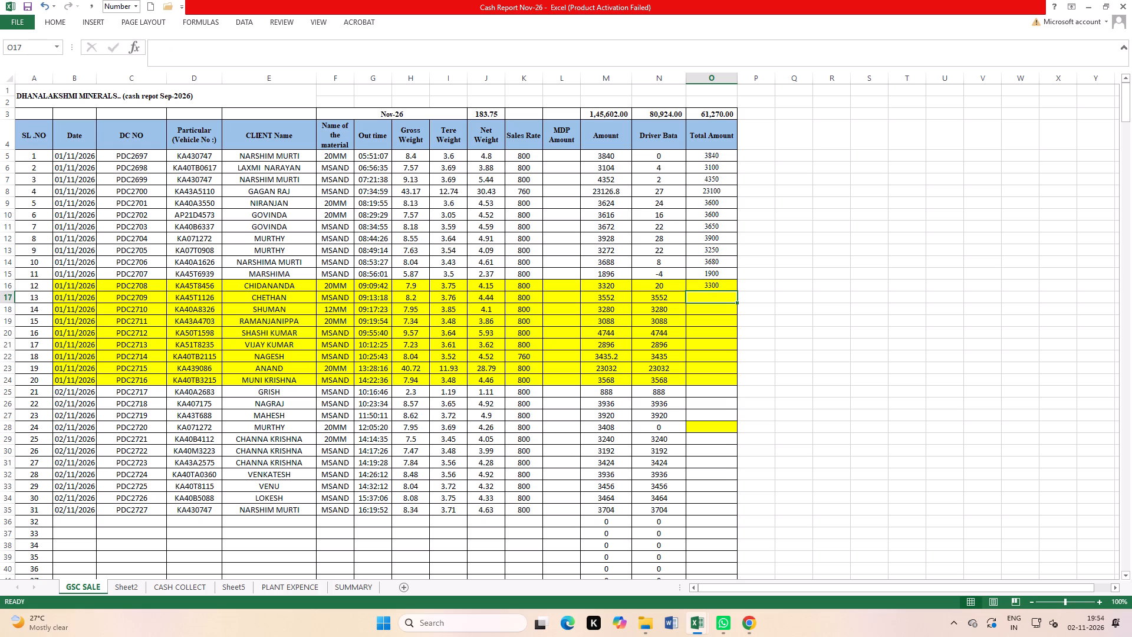
text(3550)
key(Return)
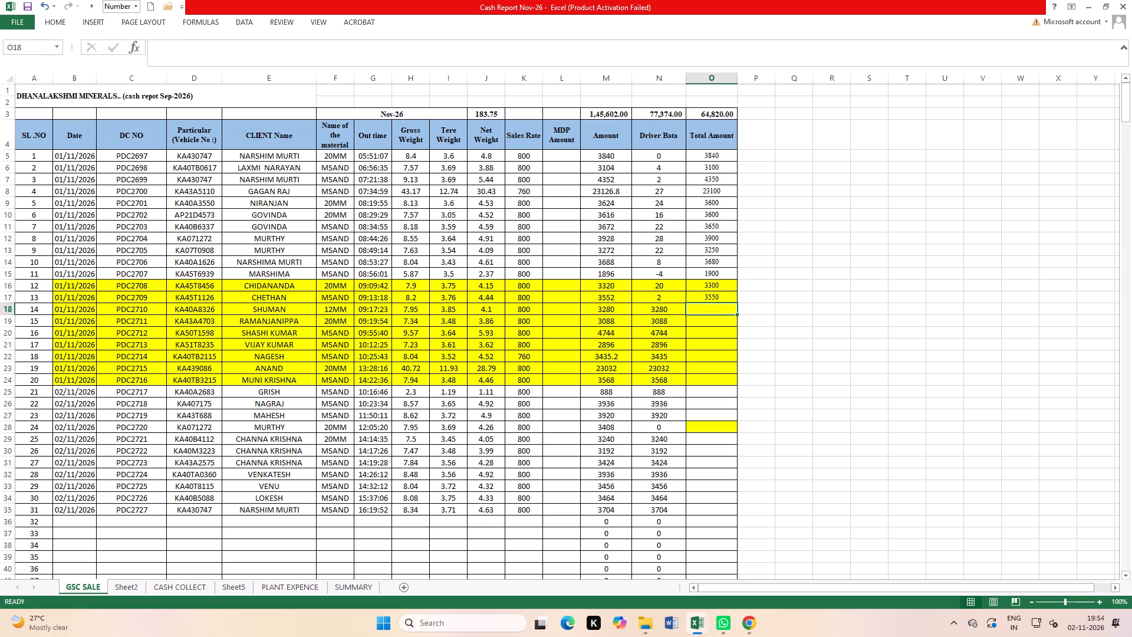
text(3280)
key(Return)
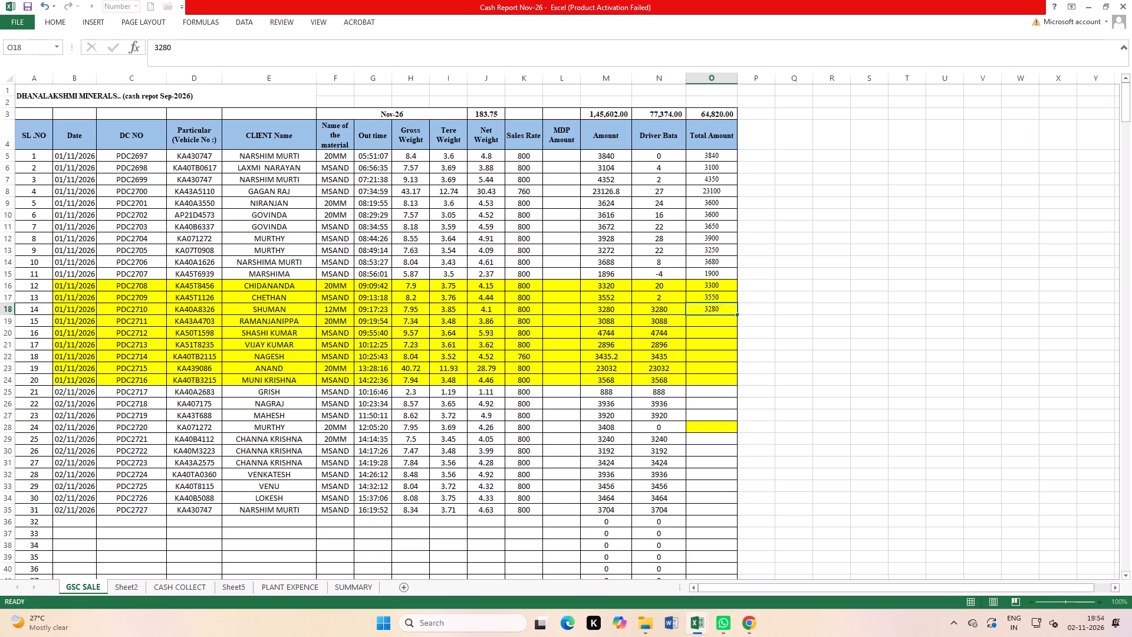
text(30)
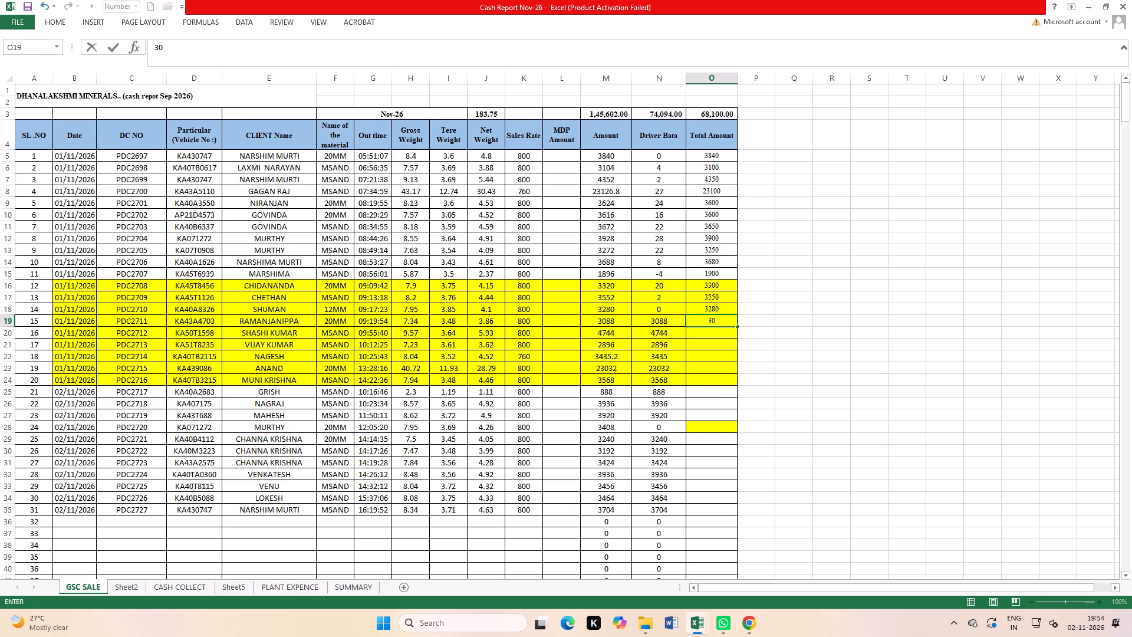
text(80)
key(Return)
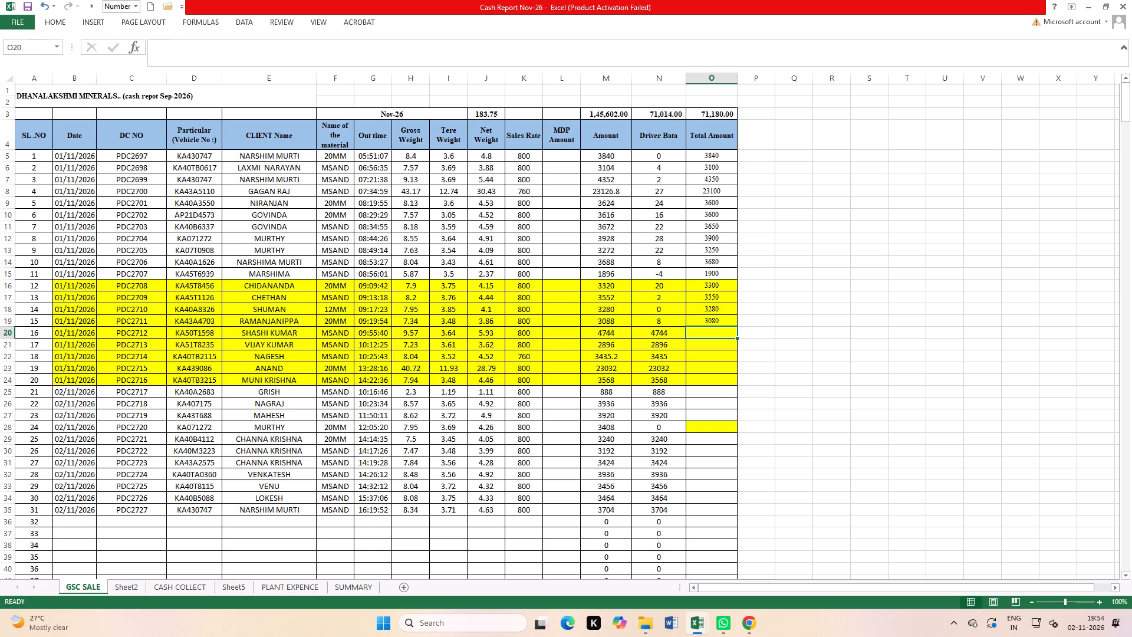
Enter the Total Amounts 4750, 2900 and 3400 for PDC2712 to PDC2714.
text(4750)
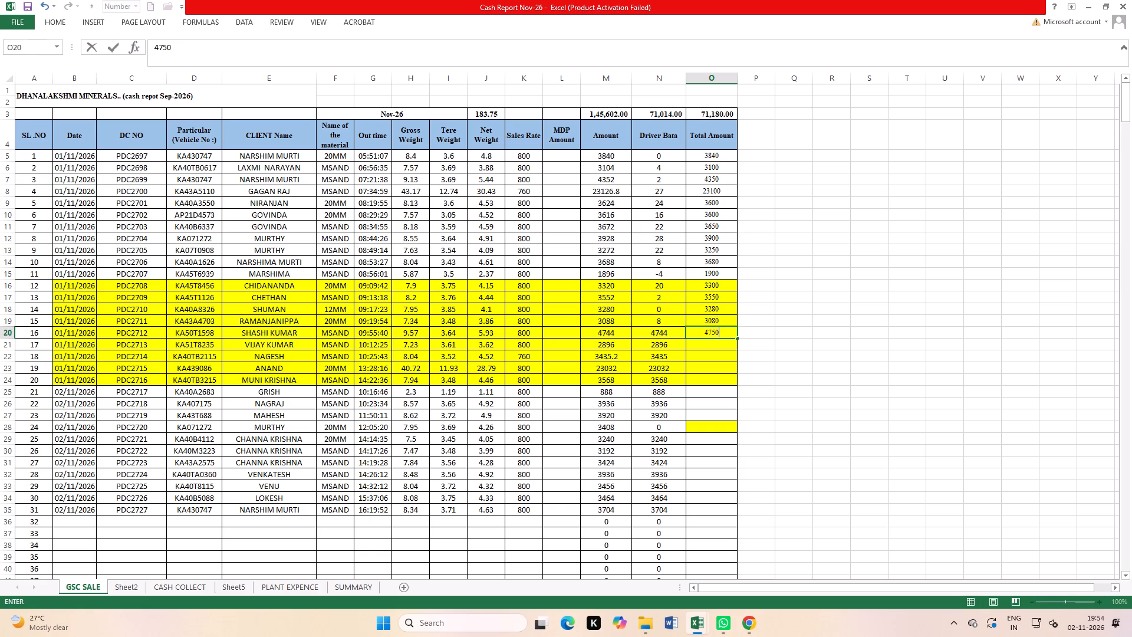
key(Return)
text(2900)
key(Return)
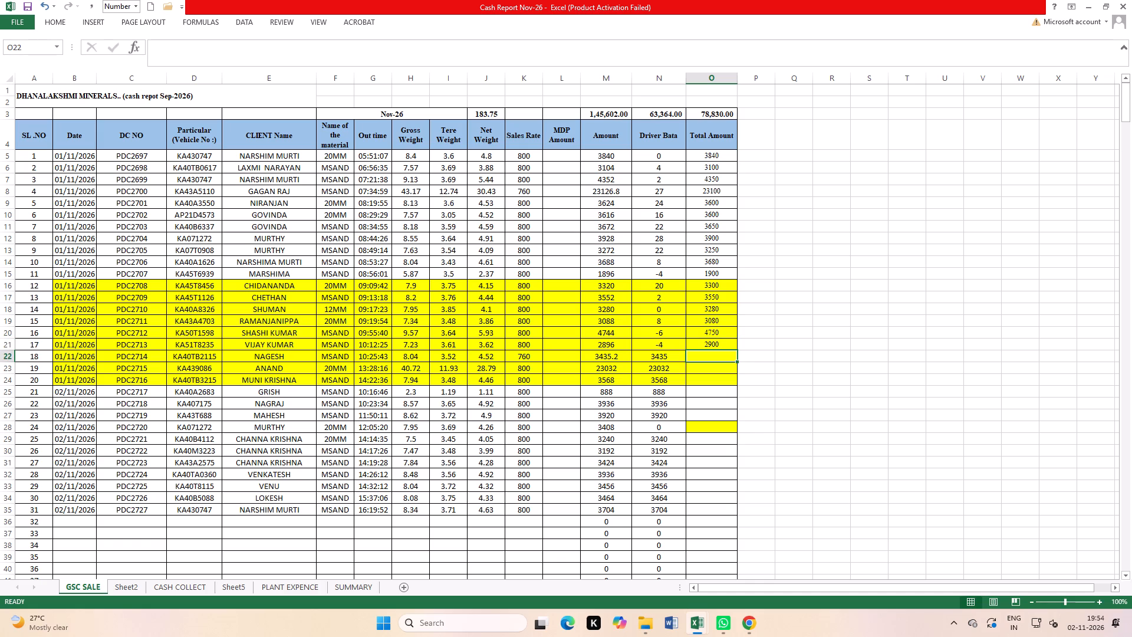
text(3400)
key(Return)
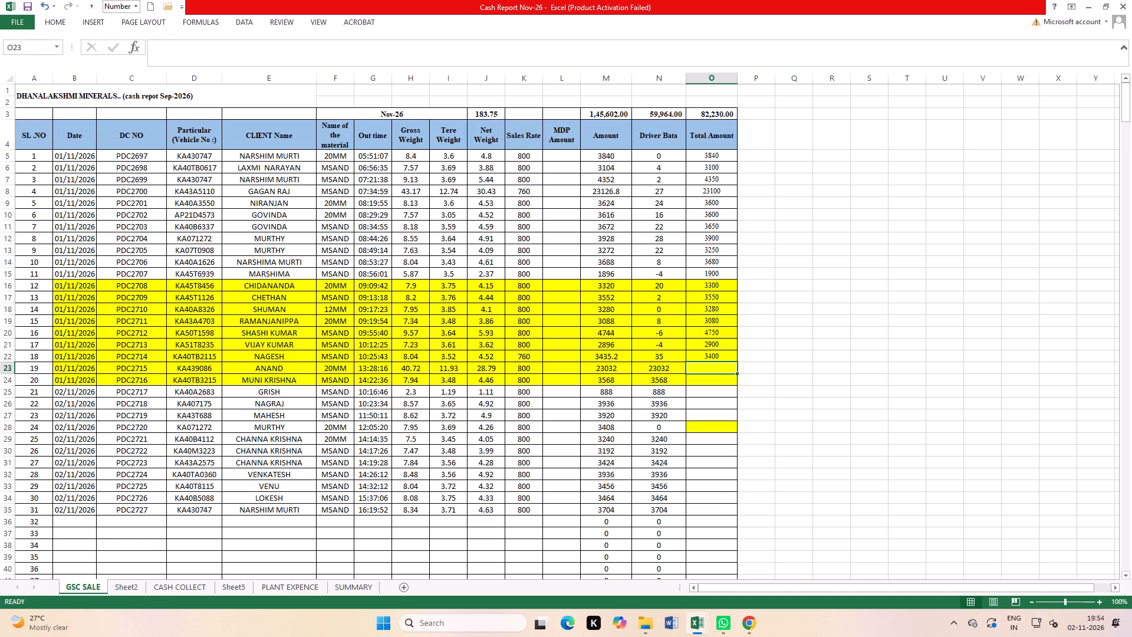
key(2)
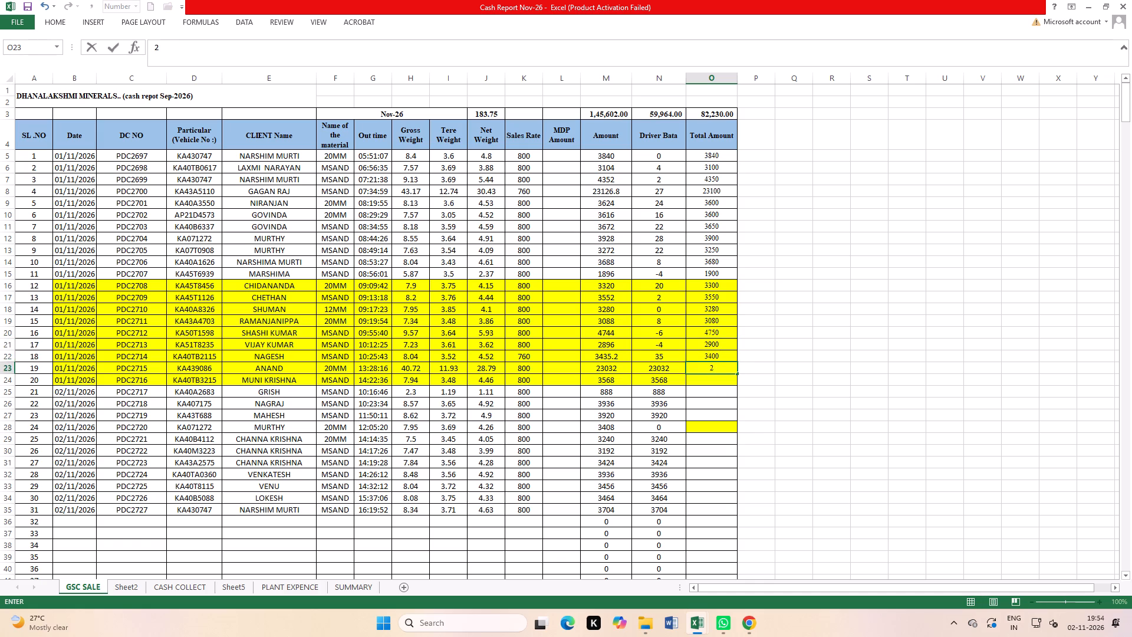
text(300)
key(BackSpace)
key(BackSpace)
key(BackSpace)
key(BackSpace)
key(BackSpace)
Skip the Total Amount of PDC2715 and enter 3550 as the Total Amount for PDC2716.
key(Return)
text(3550)
key(Return)
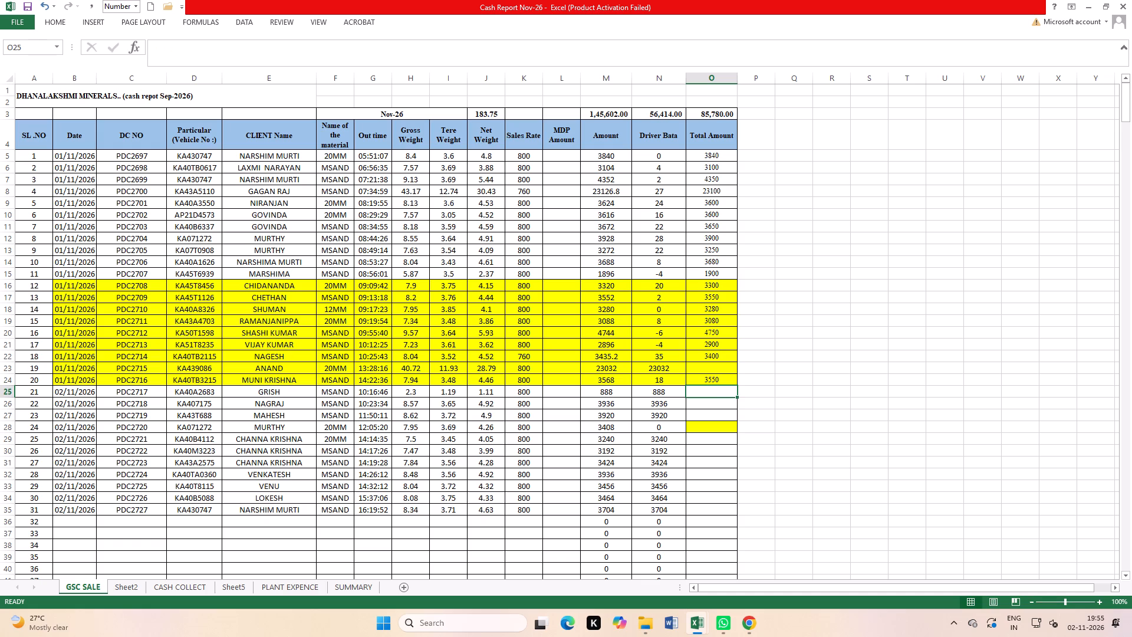
click(968, 371)
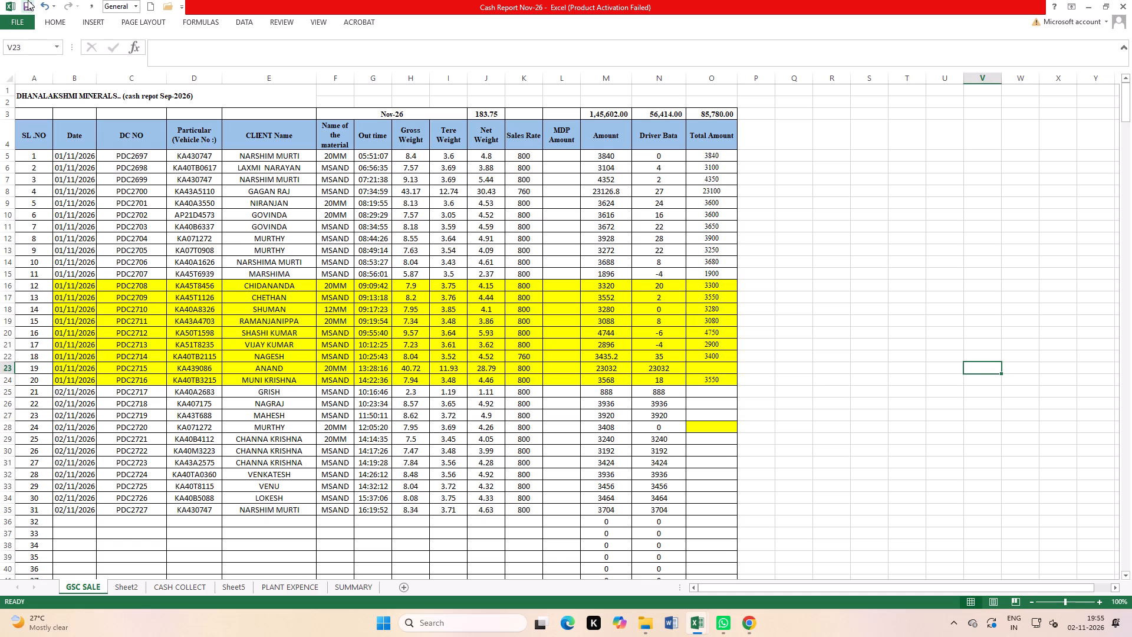
Save the Cash Report workbook.
triple_click(28, 4)
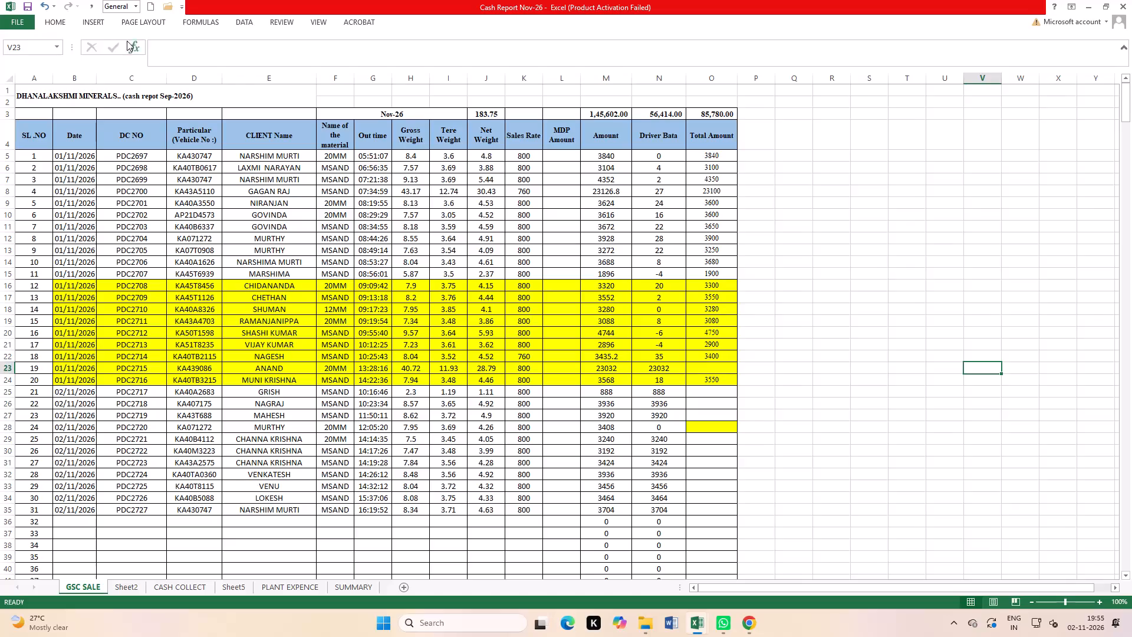
Enter 4844 and 3800 in cells S16 and S17 beside the table and check their sum.
click(857, 282)
text(4844)
key(Return)
text(3800)
key(Return)
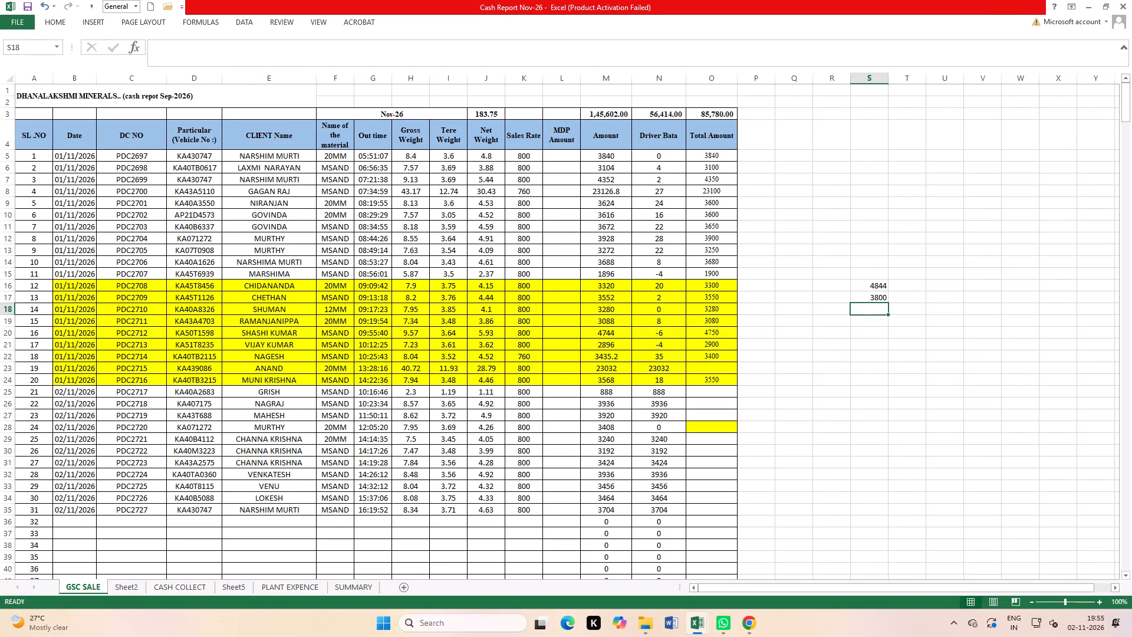
drag(879, 276, 877, 296)
Sum the Total Amounts of PDC2708 to PDC2716 and enter the result, 27810, in cell Q23.
scroll(716, 385, down, 3)
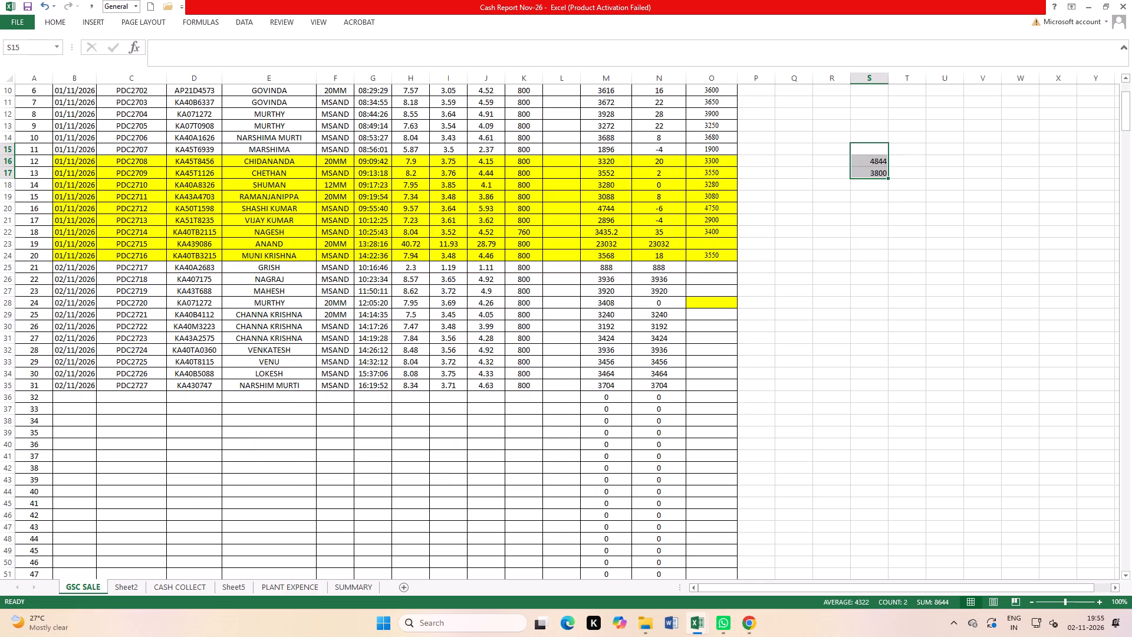
drag(716, 162, 725, 219)
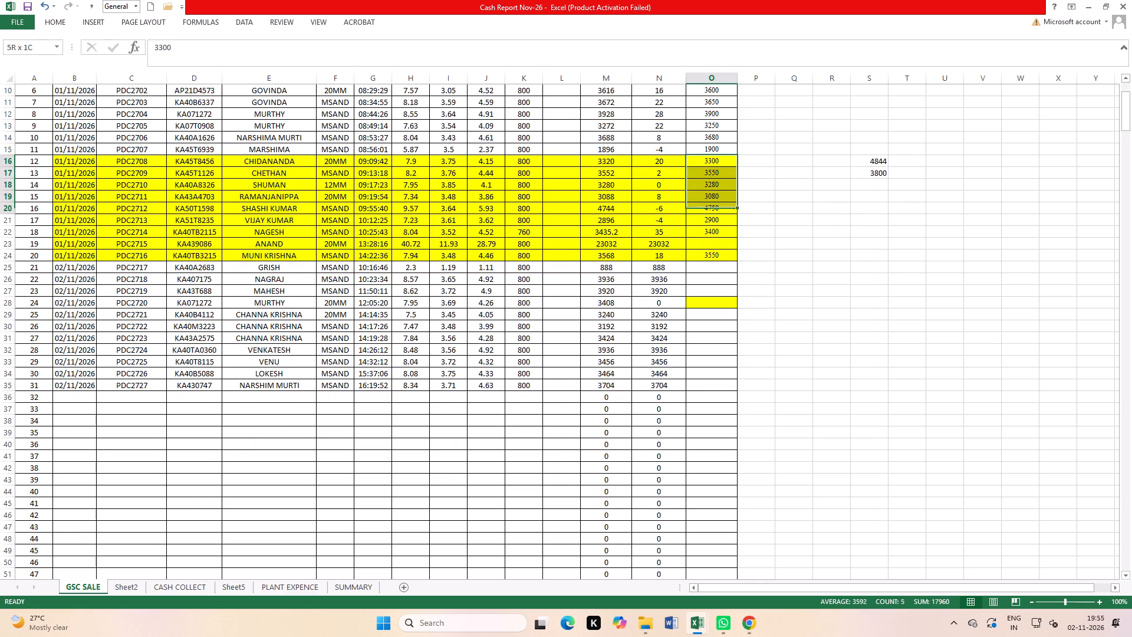
drag(725, 219, 728, 251)
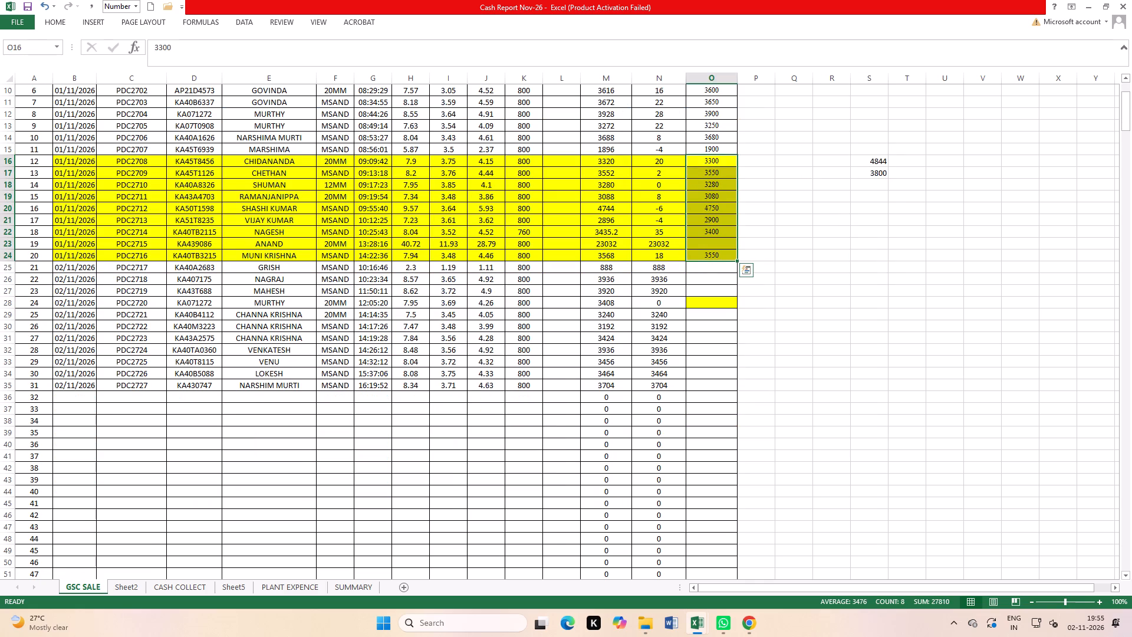
click(808, 239)
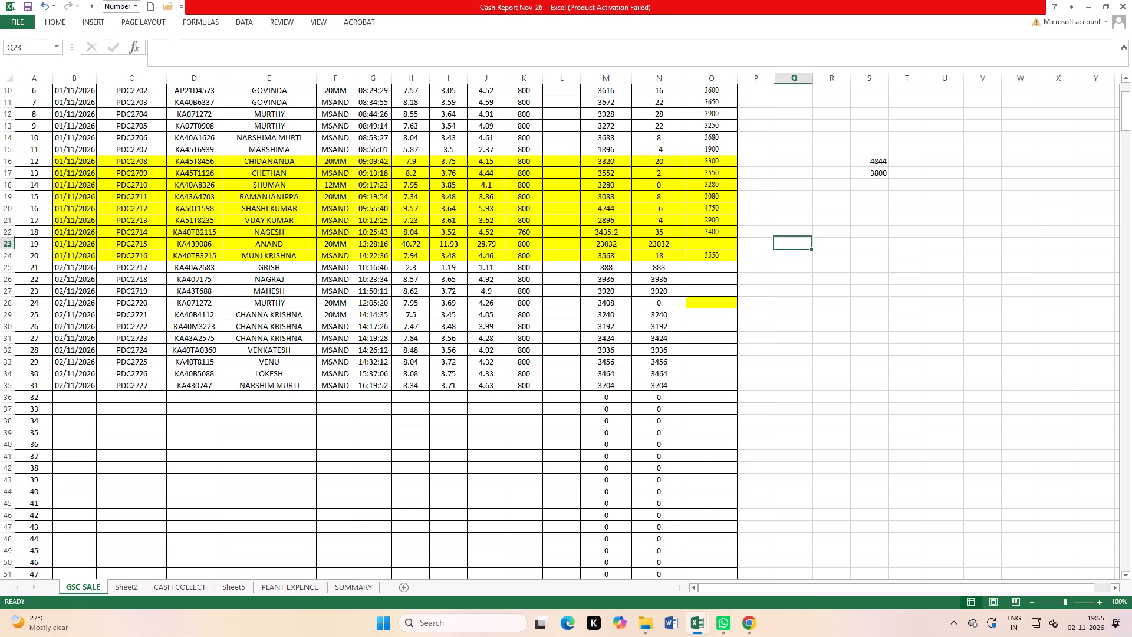
text(27810)
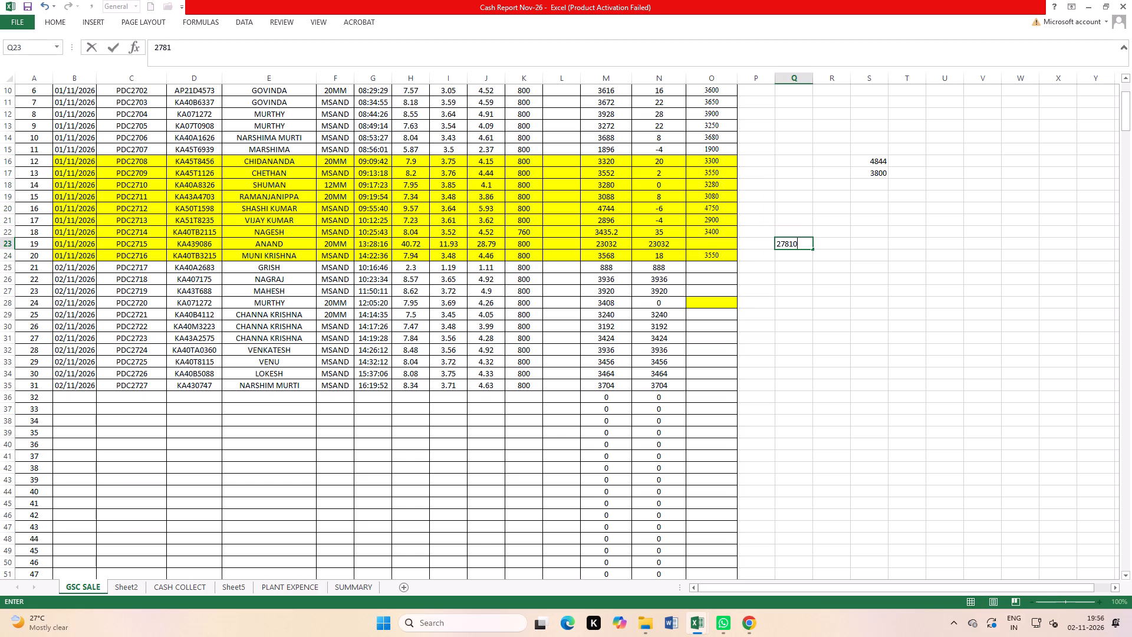
key(Return)
Enter the deductions -7432 and -3100 in cells Q24 and Q25 below the 27810 figure.
text(-7432)
key(Return)
key(minus)
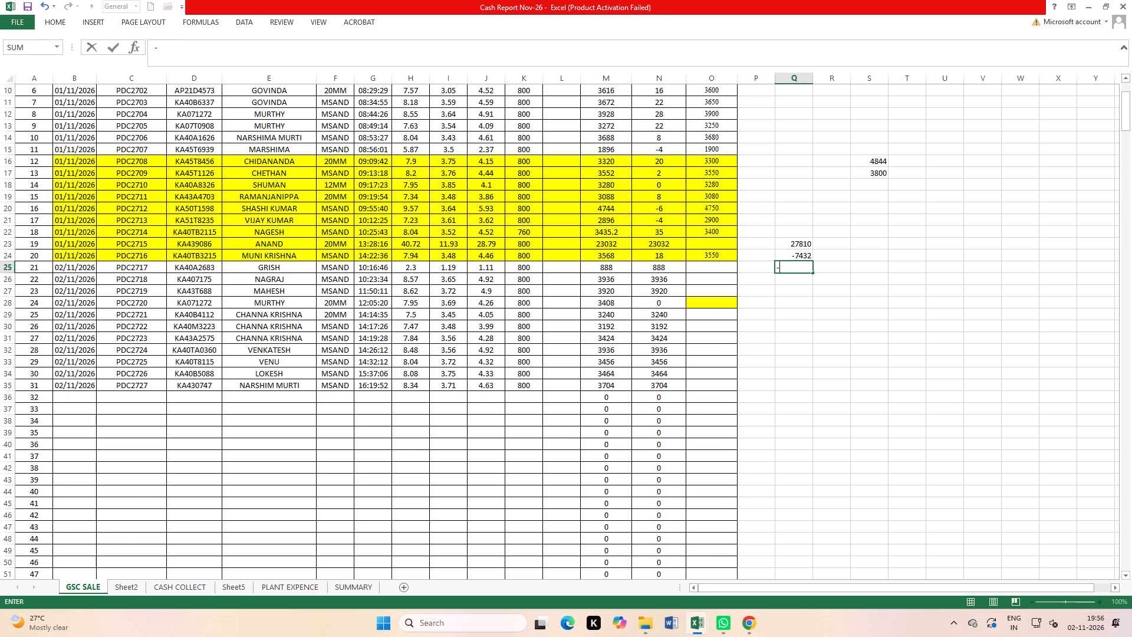
key(BackSpace)
text(-310)
key(0)
key(Return)
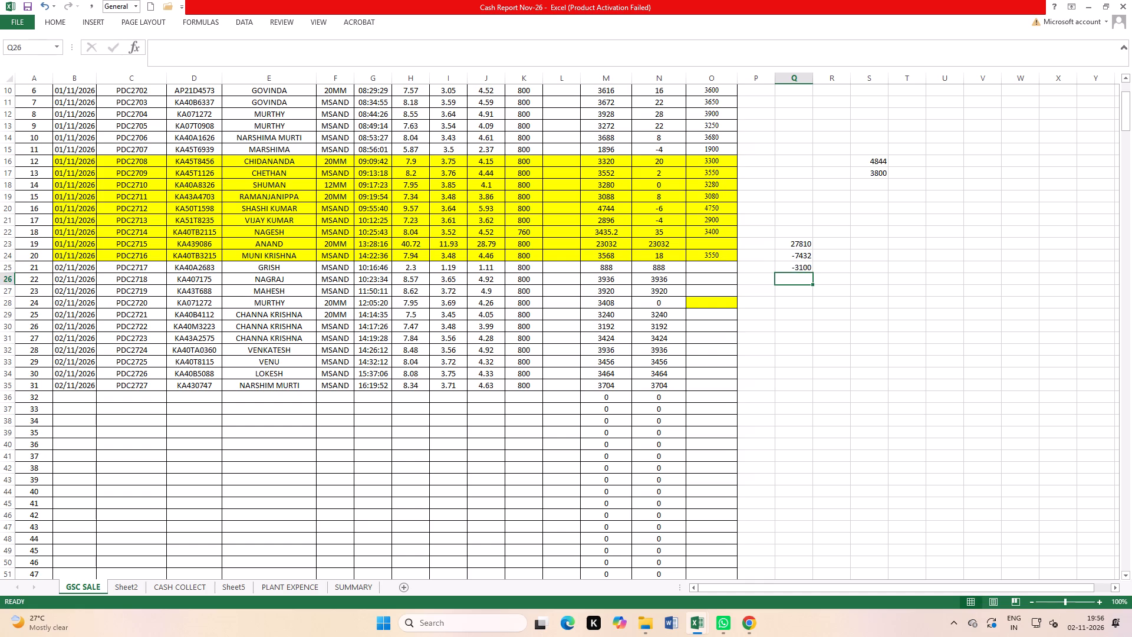
Sum the two figures in S16 and S17 and enter the result as a deduction, -8644, in cell Q26.
drag(861, 153, 866, 179)
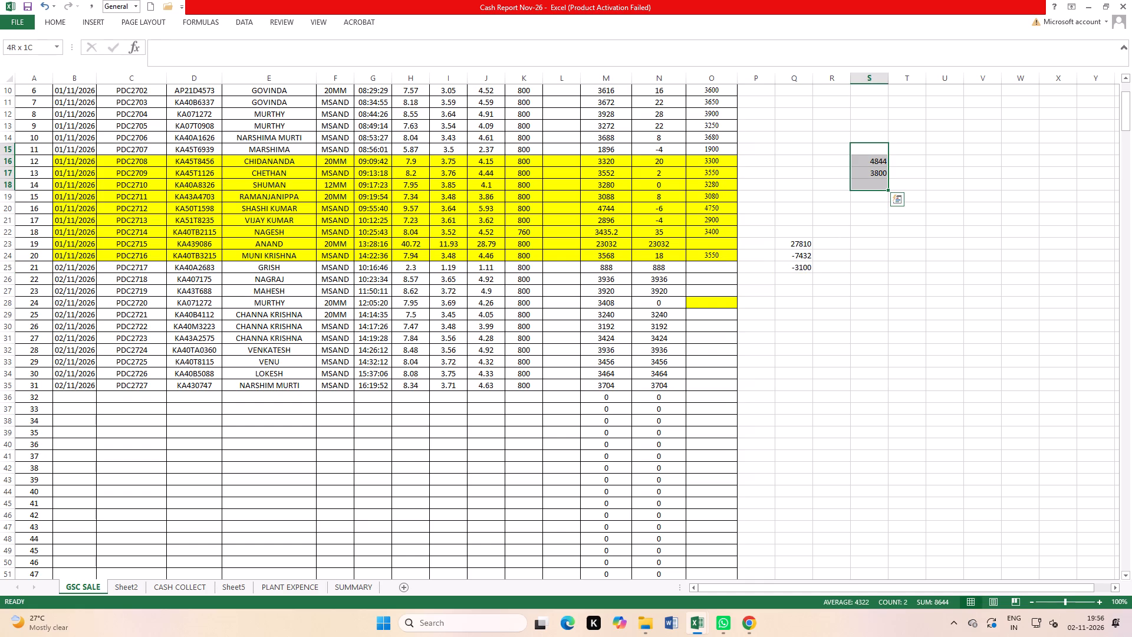
click(794, 278)
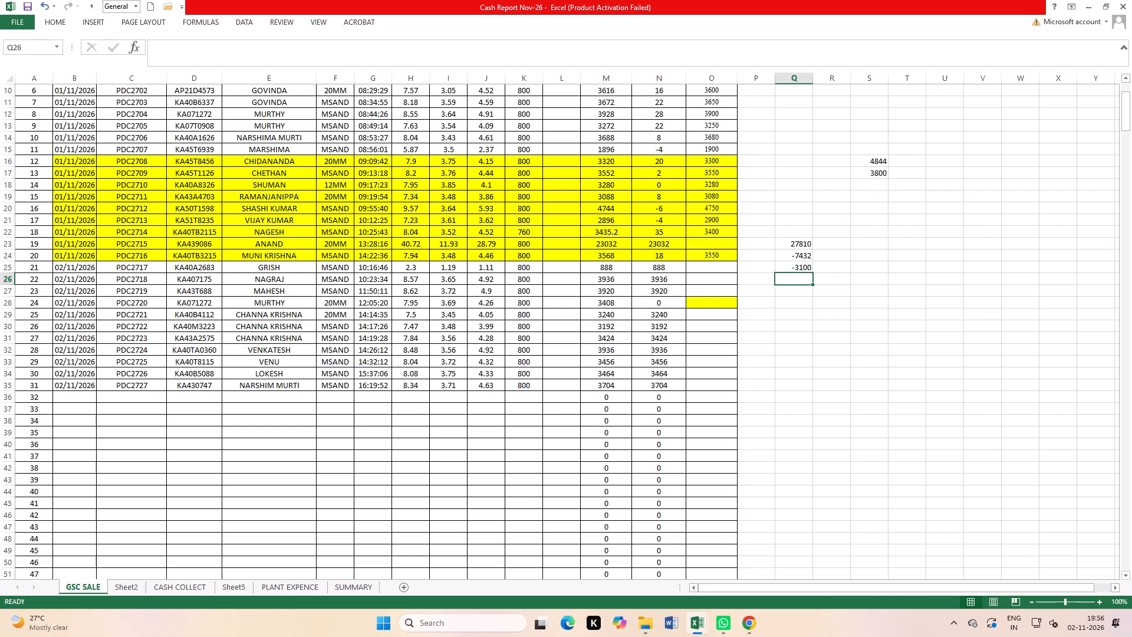
text(-8644)
key(Return)
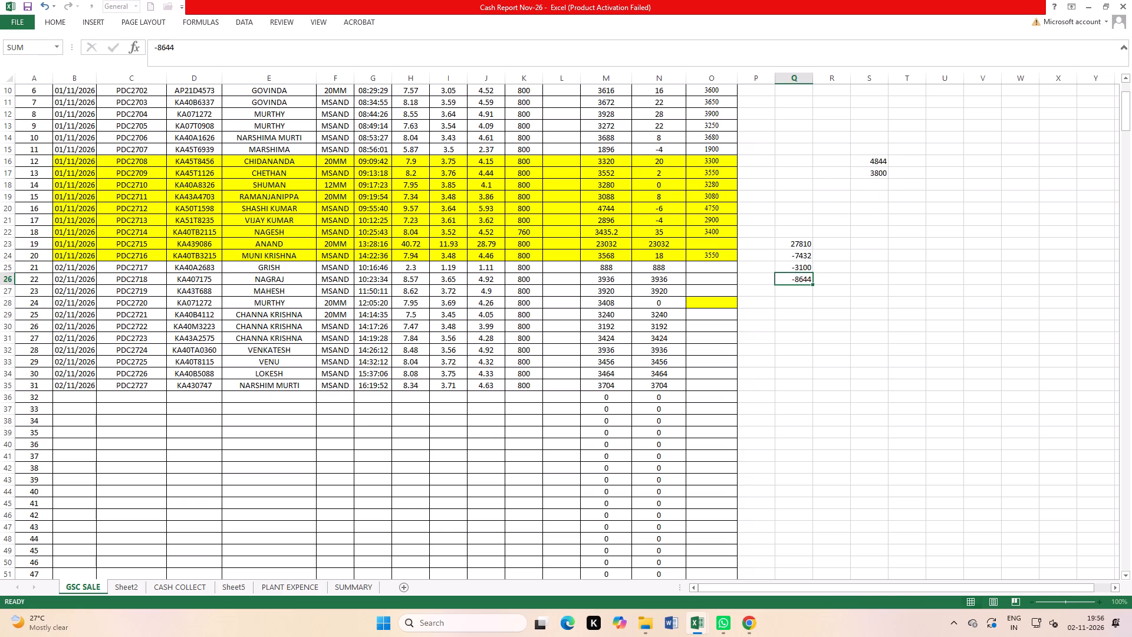
Check the sum of the figures in cells Q23 to Q26.
drag(787, 244, 792, 280)
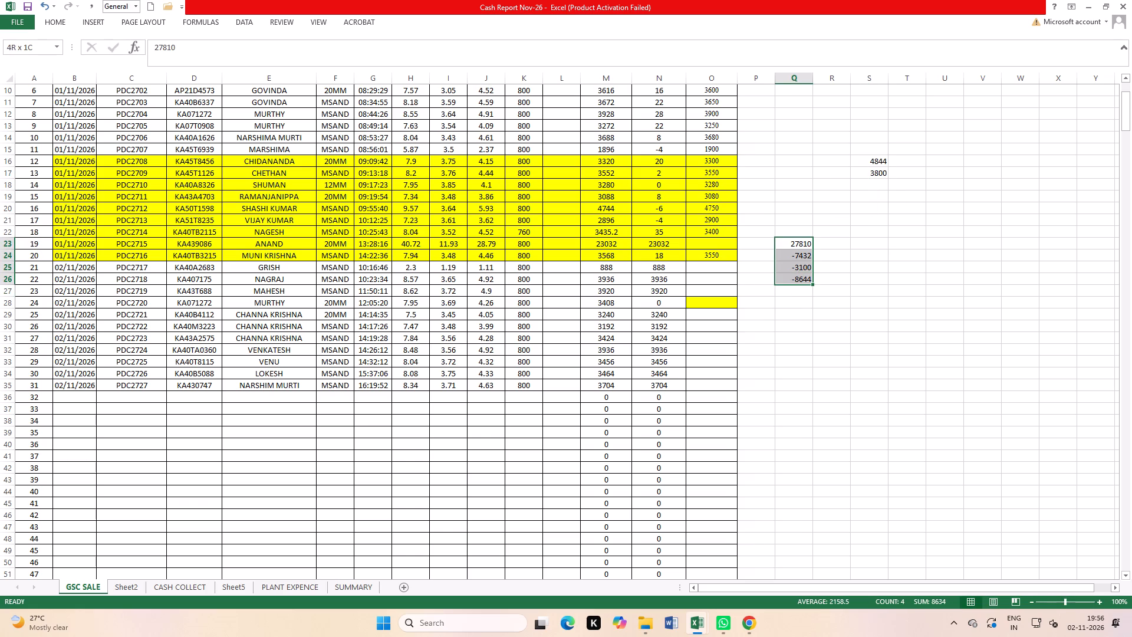
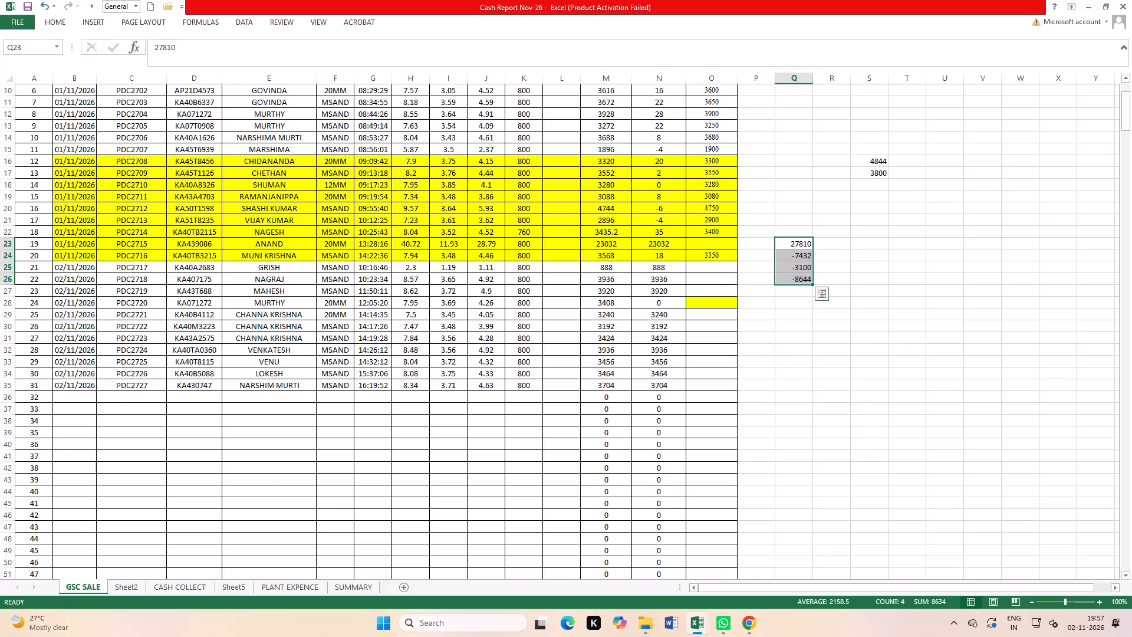
Enter a further deduction, -1880, in cell Q27 below the other side figures.
click(892, 345)
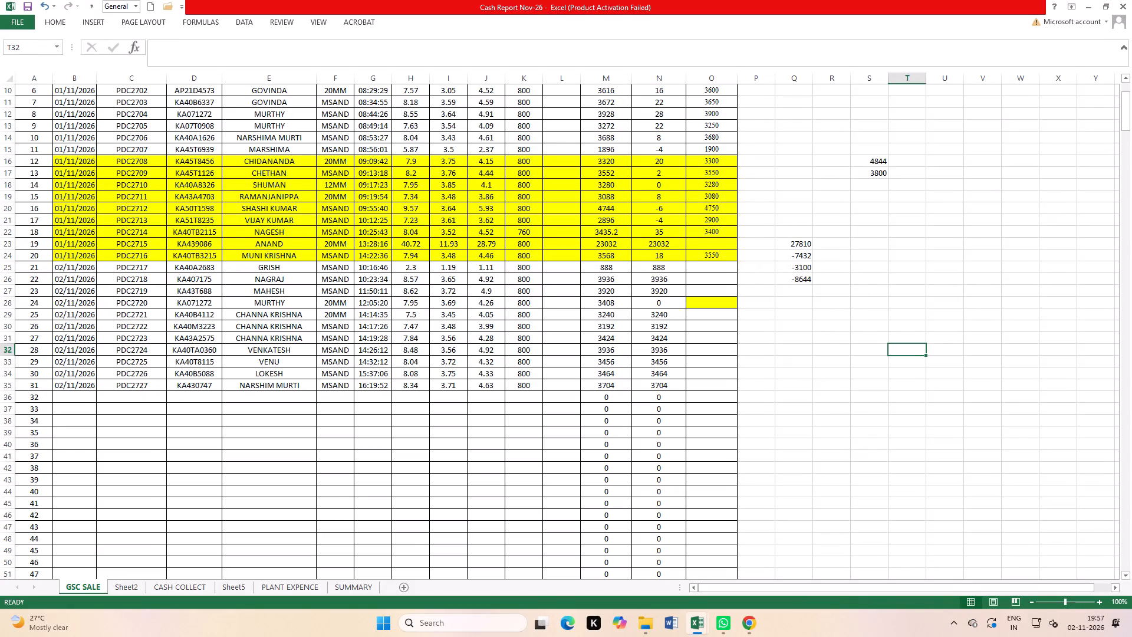
click(801, 291)
key(minus)
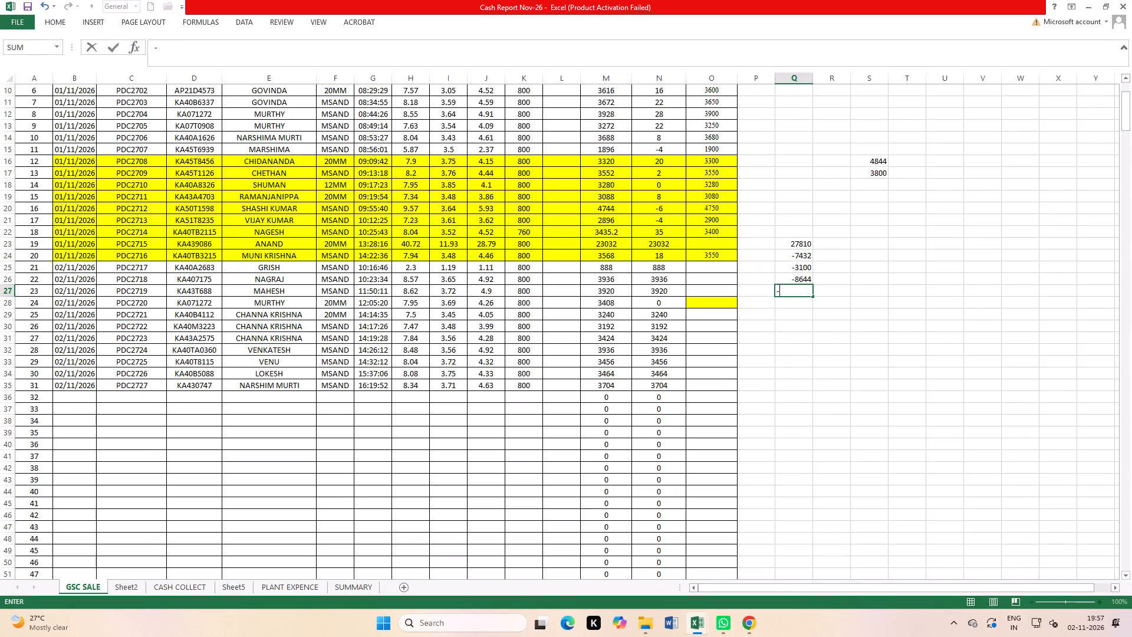
key(1)
text(880)
key(Return)
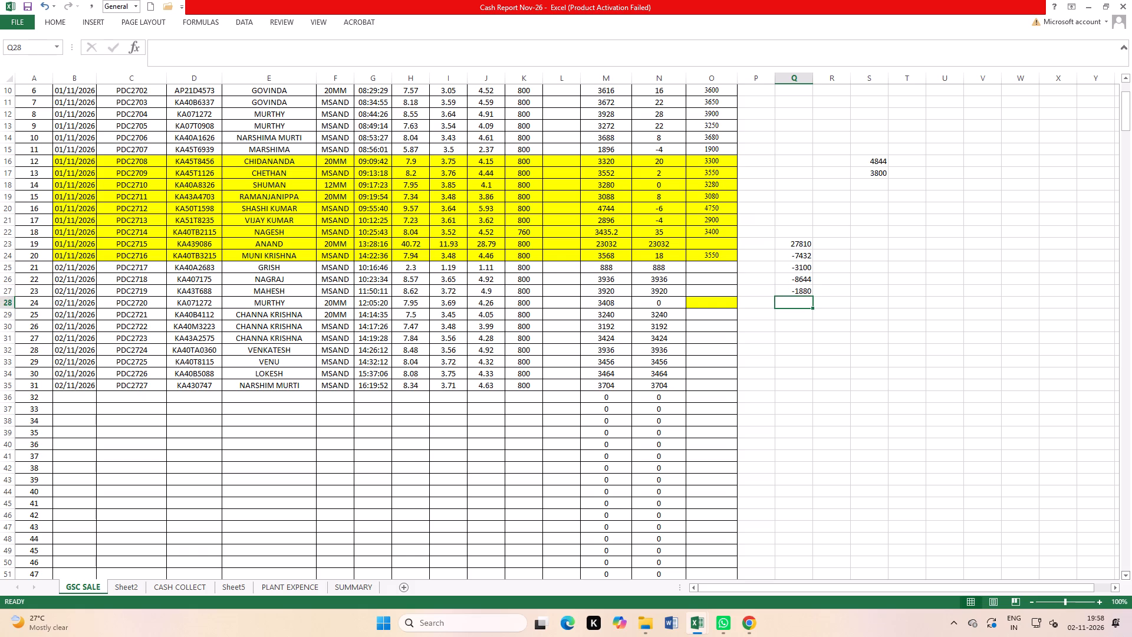
Check the sum of the figures in cells Q23 to Q27.
drag(794, 240, 802, 294)
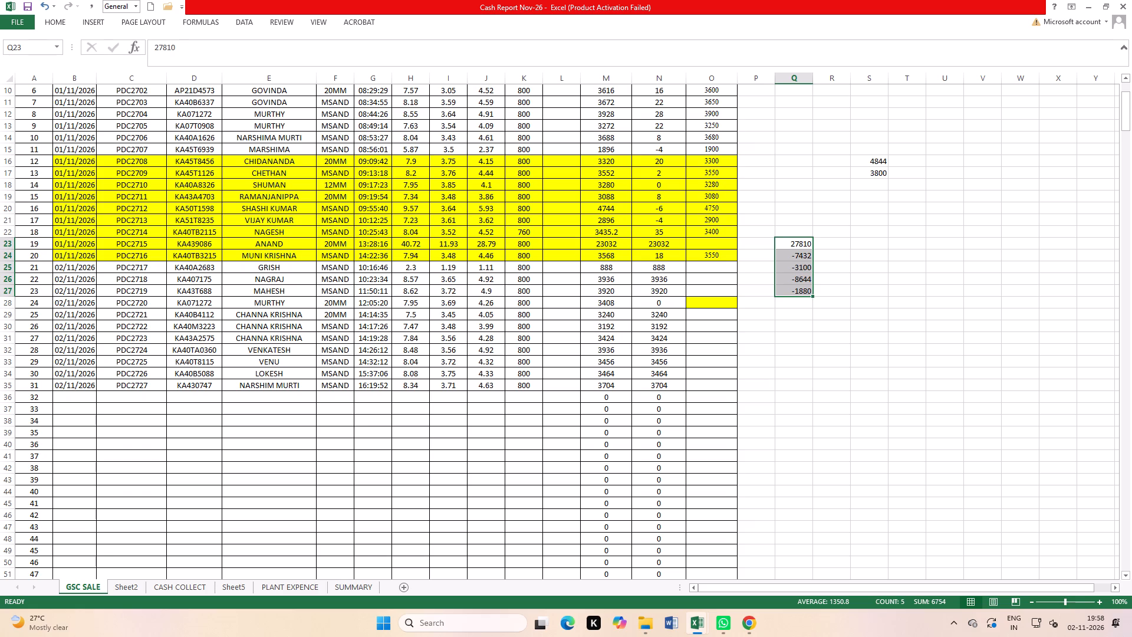
click(871, 405)
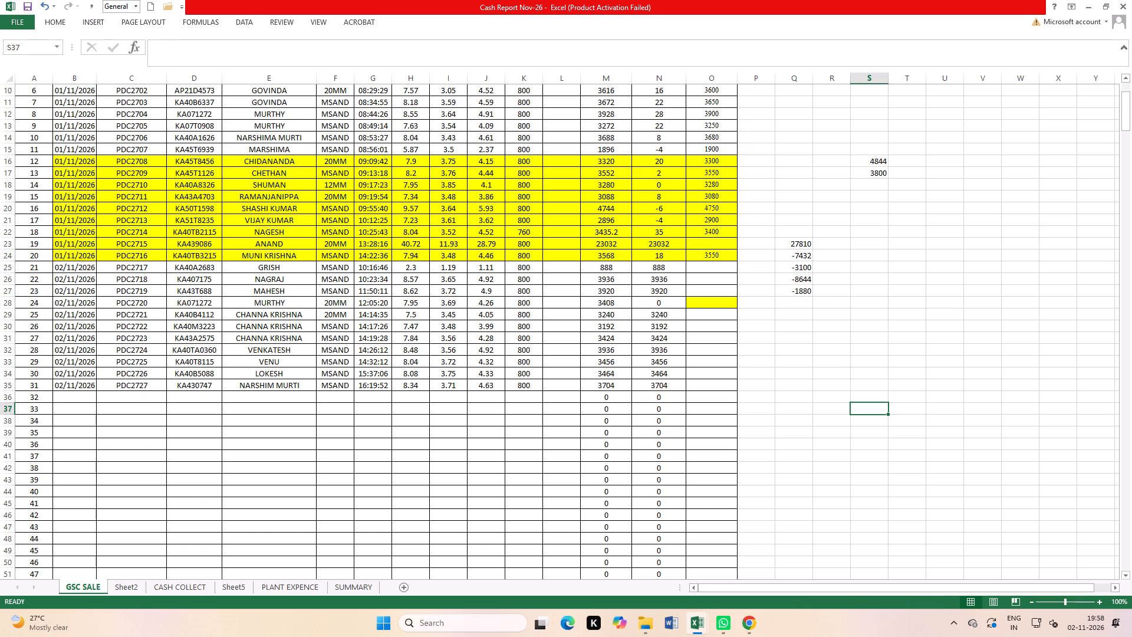
drag(792, 240, 802, 296)
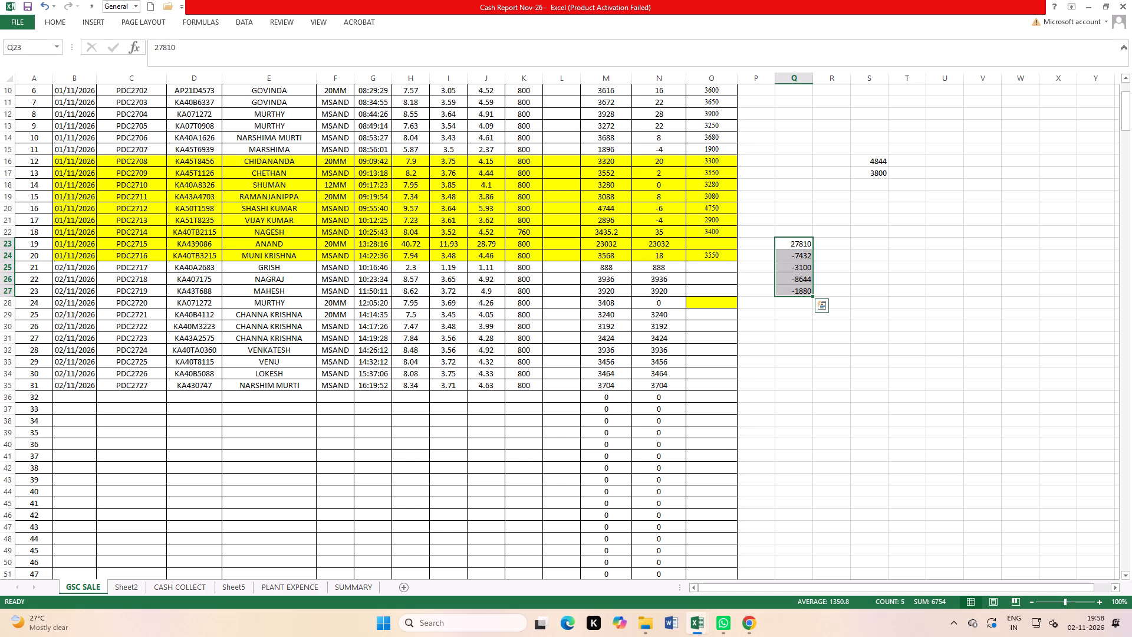
click(844, 415)
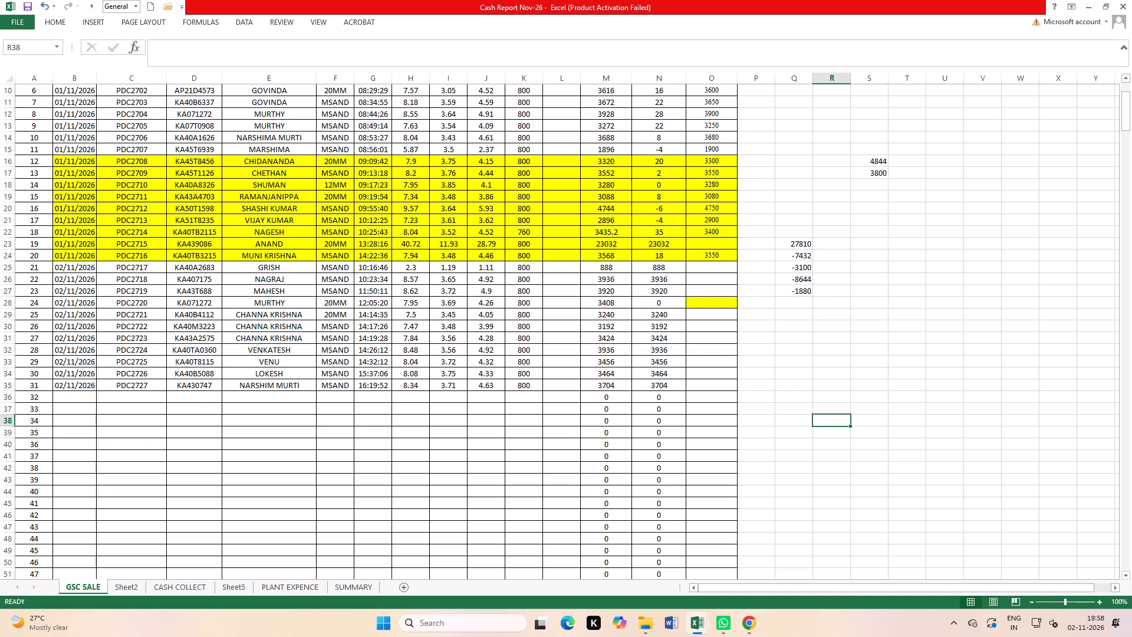
Sum the Total Amounts of PDC2697 to PDC2716 and enter the result, 85780, in cell C5 of the CASH COLLECT sheet.
scroll(874, 434, up, 4)
scroll(866, 419, down, 2)
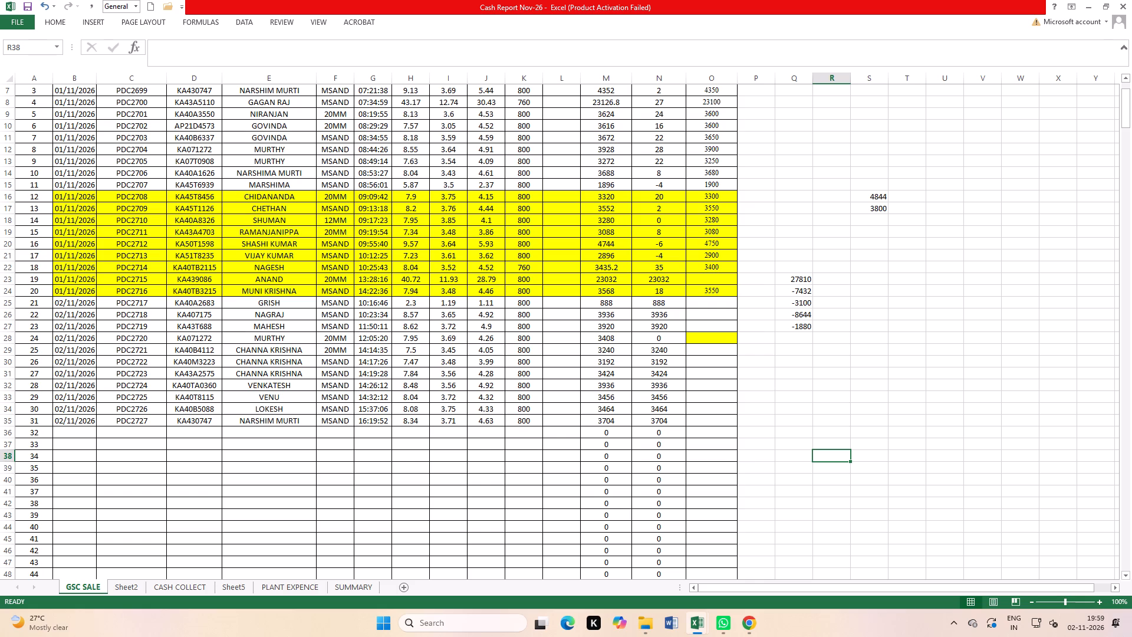
click(570, 362)
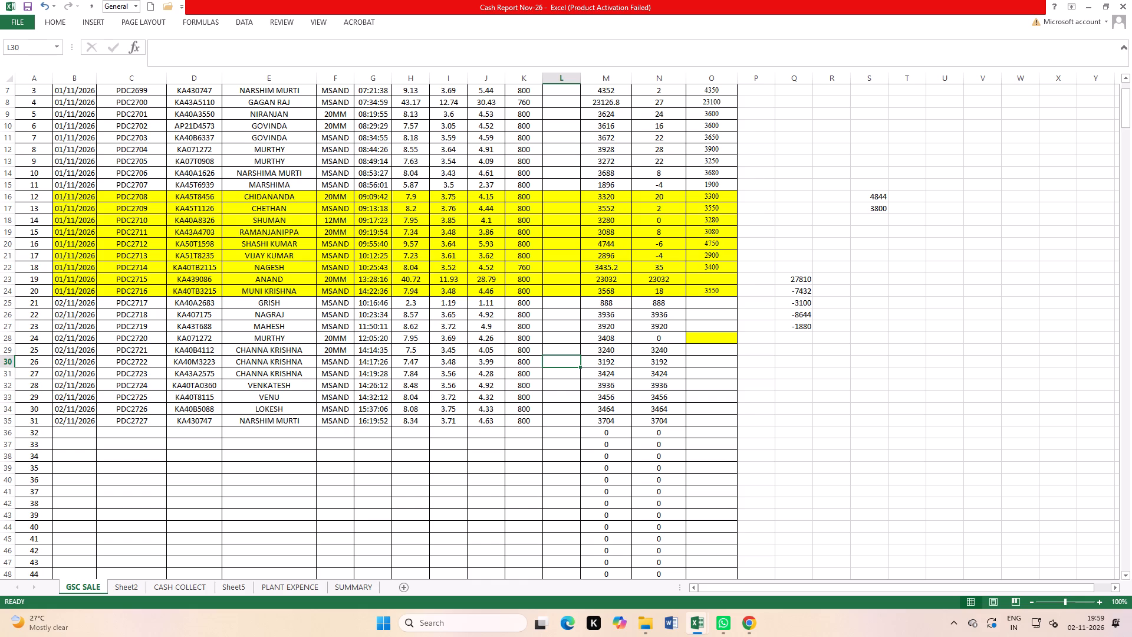
scroll(119, 215, up, 5)
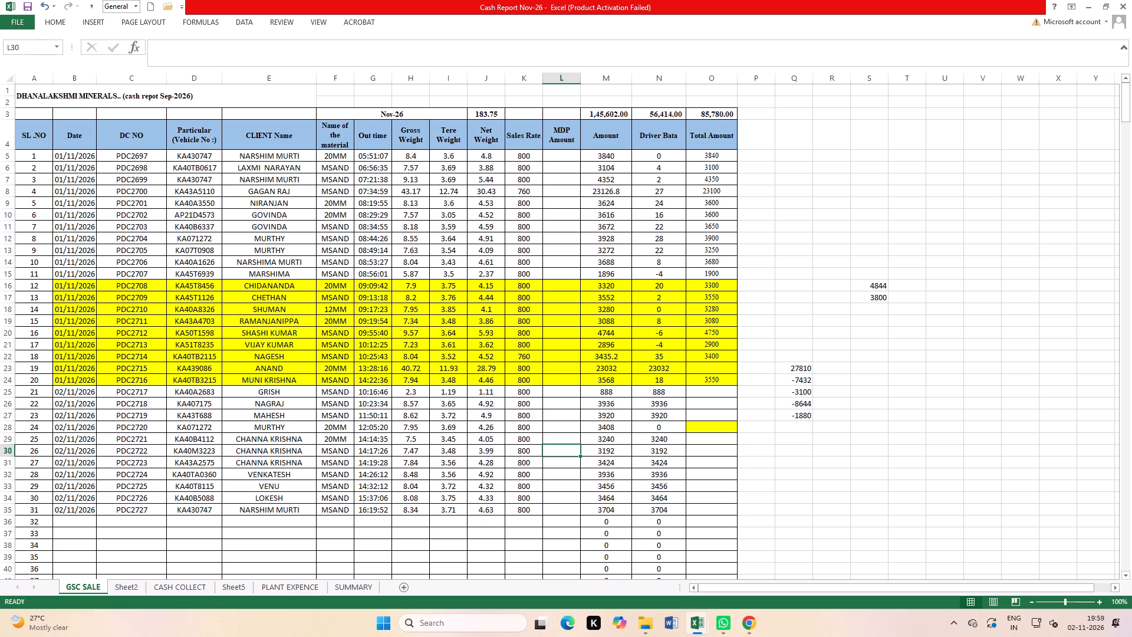
drag(720, 382, 716, 182)
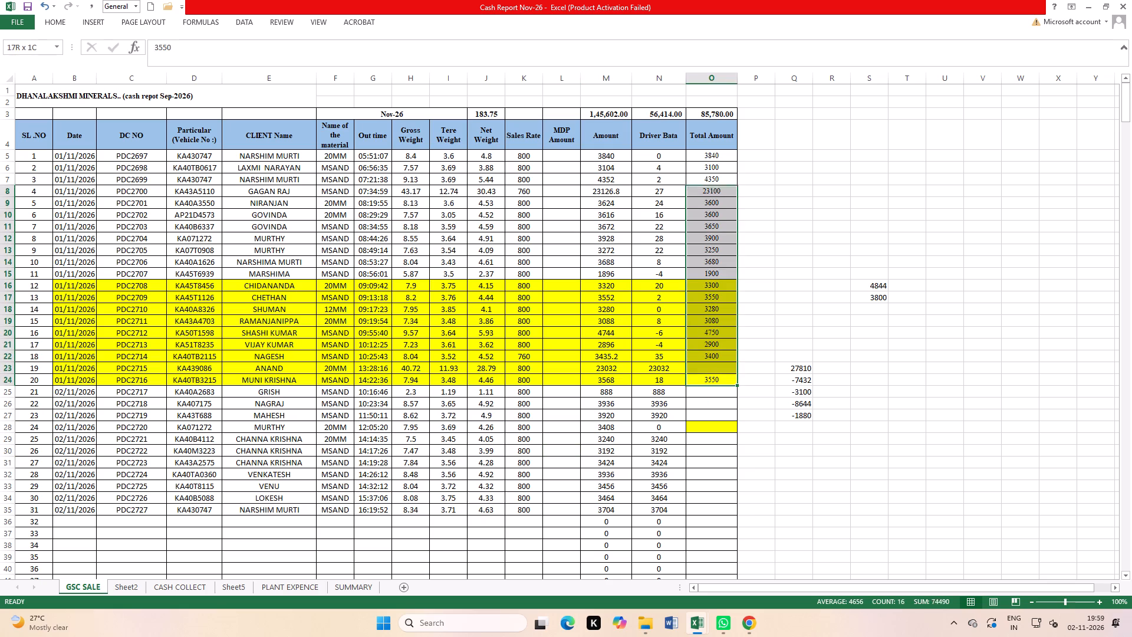
drag(716, 182, 716, 157)
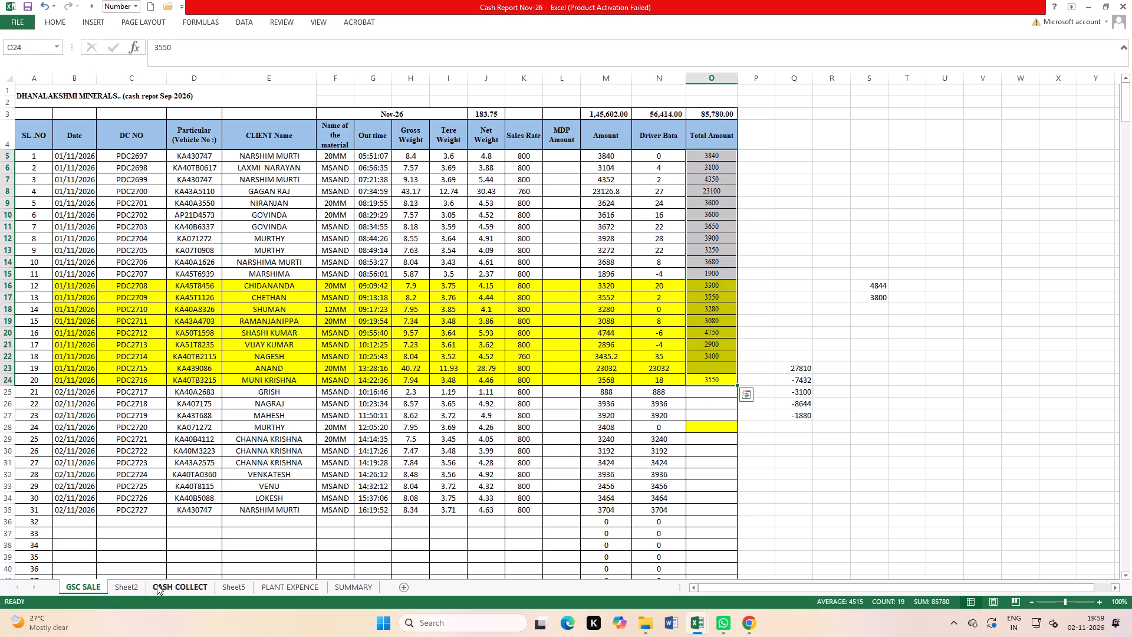
click(179, 587)
click(259, 392)
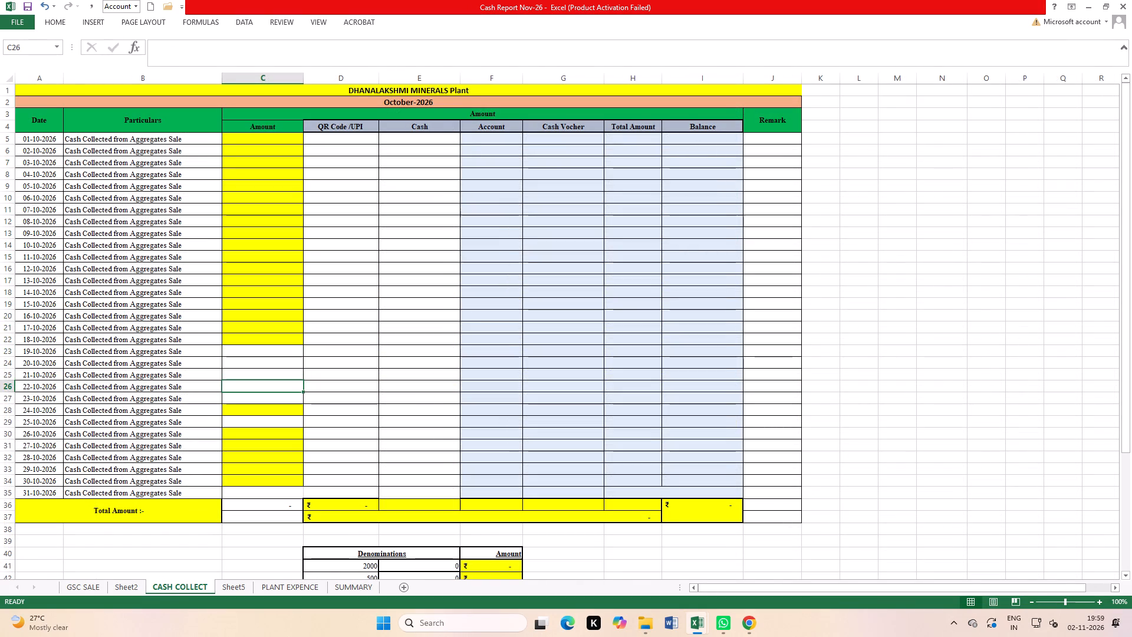
click(246, 143)
text(85780)
key(Return)
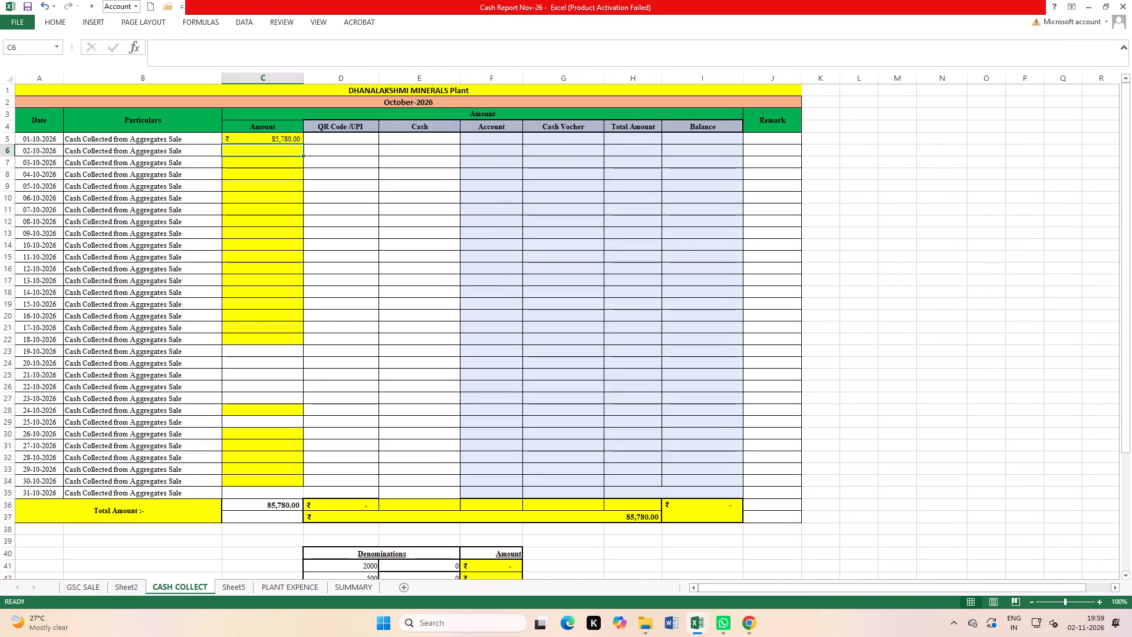
Save the workbook.
click(393, 314)
double_click(29, 4)
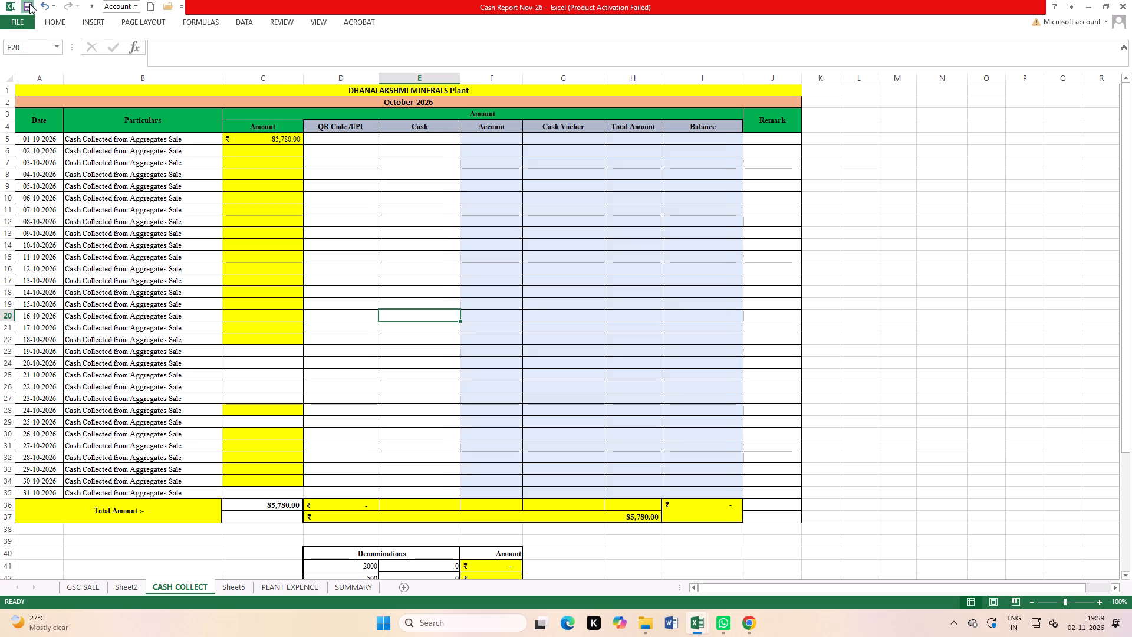
Clear the side figures 1,800 and 3,500 in cells G16 and G17 of the PLANT EXPENCE sheet.
click(290, 583)
scroll(471, 377, up, 4)
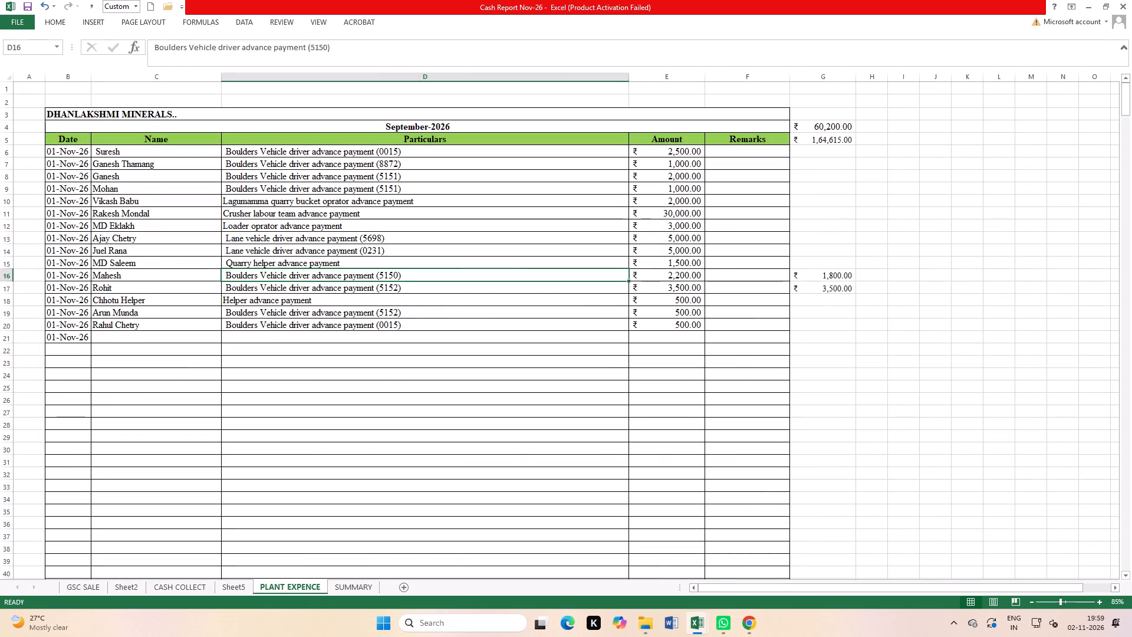
drag(812, 253, 817, 314)
key(Delete)
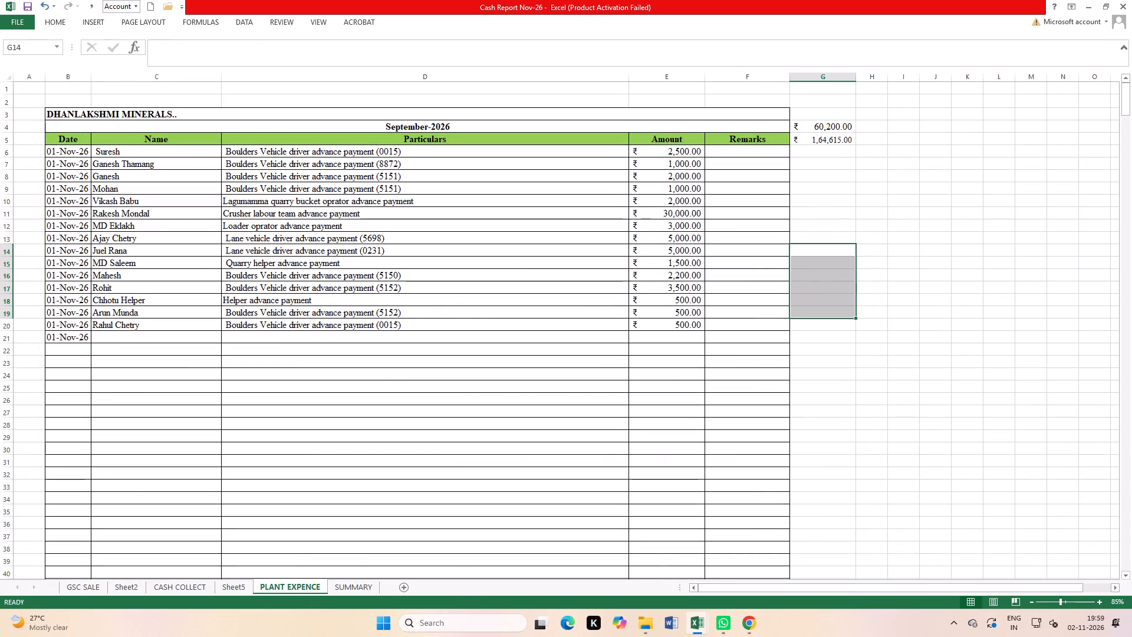
Enter 3480 and 1800 in cells I22 and I23 beside the expense list and check their sum.
click(909, 350)
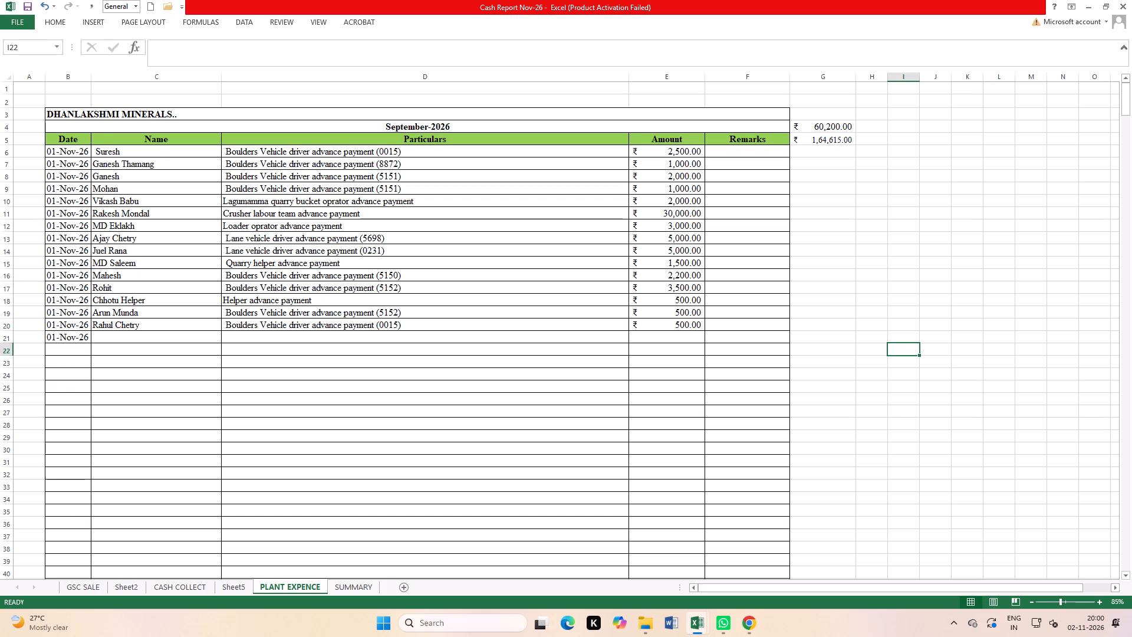
text(3480)
key(Return)
text(1800)
key(Return)
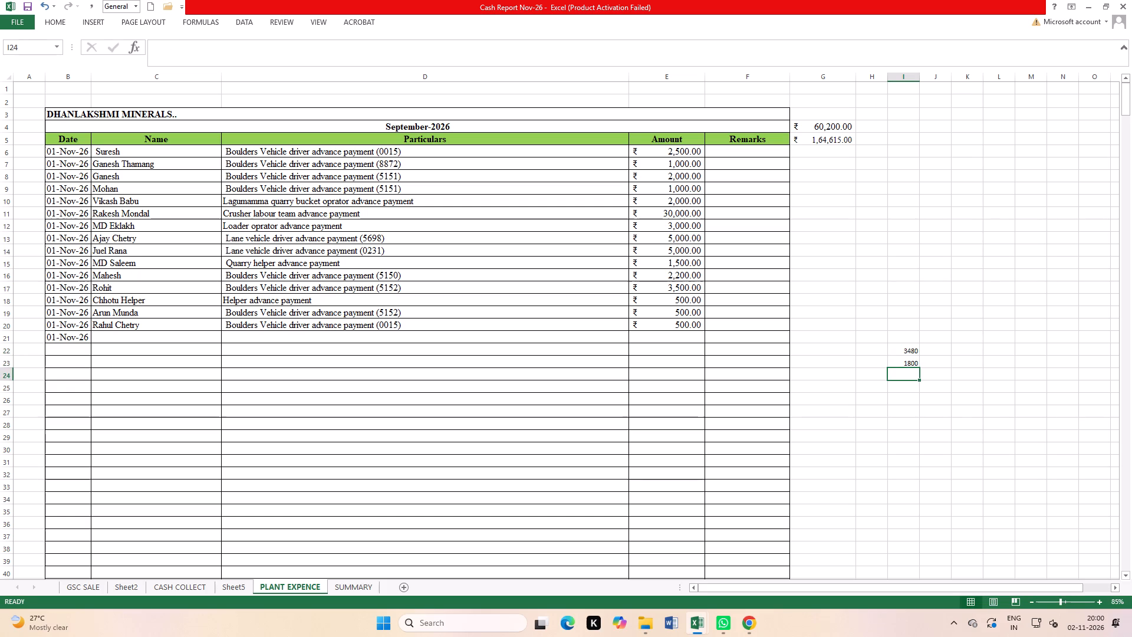
drag(914, 351, 913, 367)
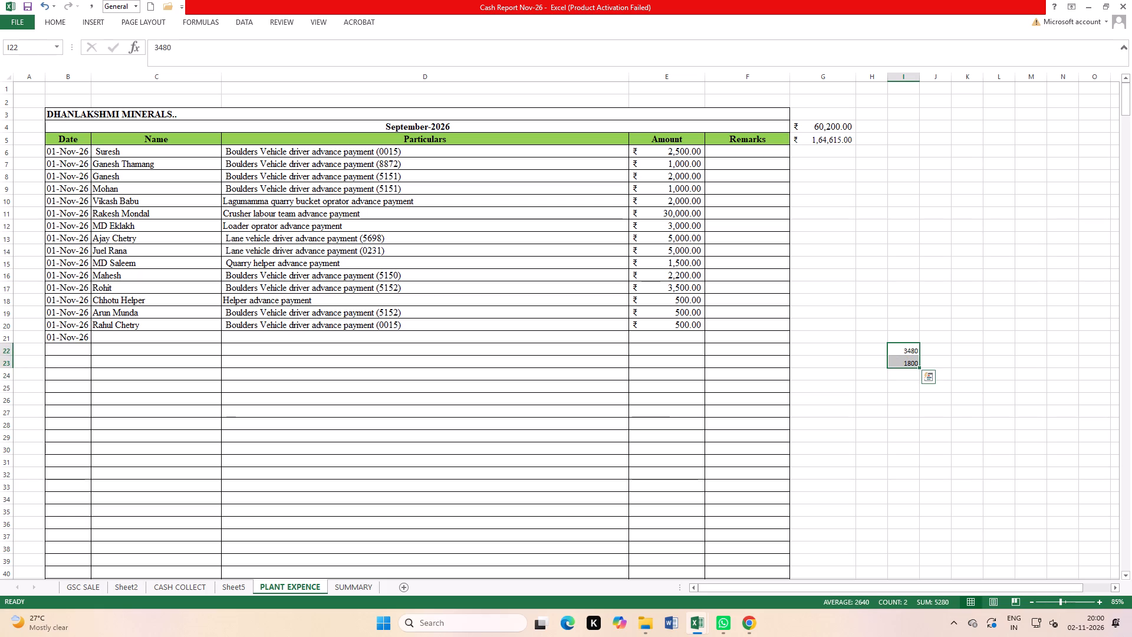
Set the figure in cell I22 to 3500.
click(903, 353)
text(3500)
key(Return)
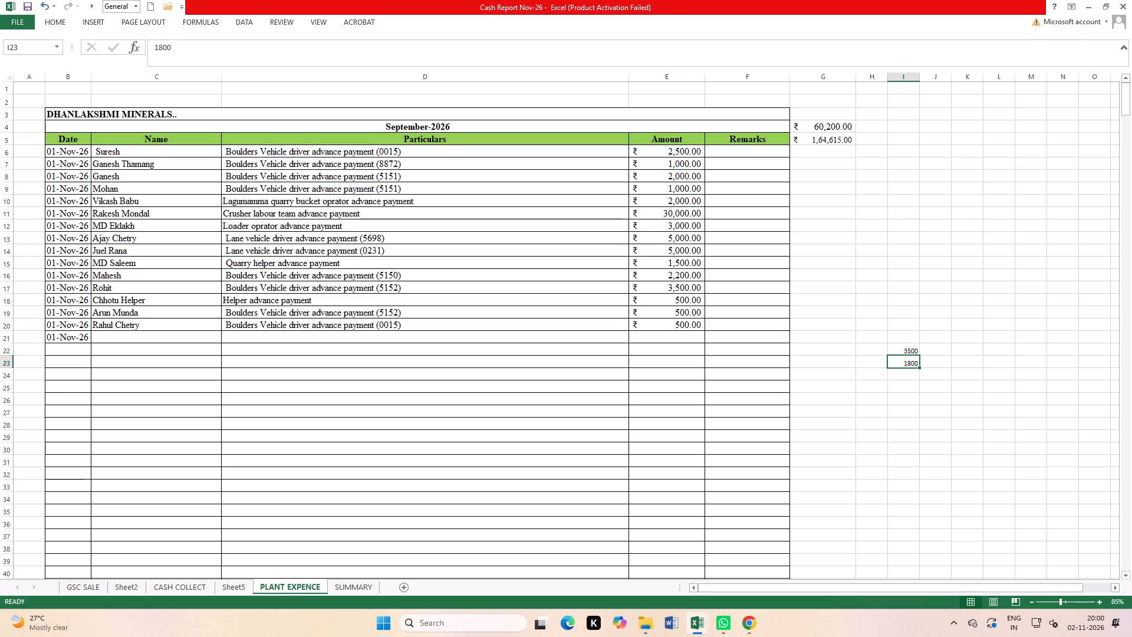
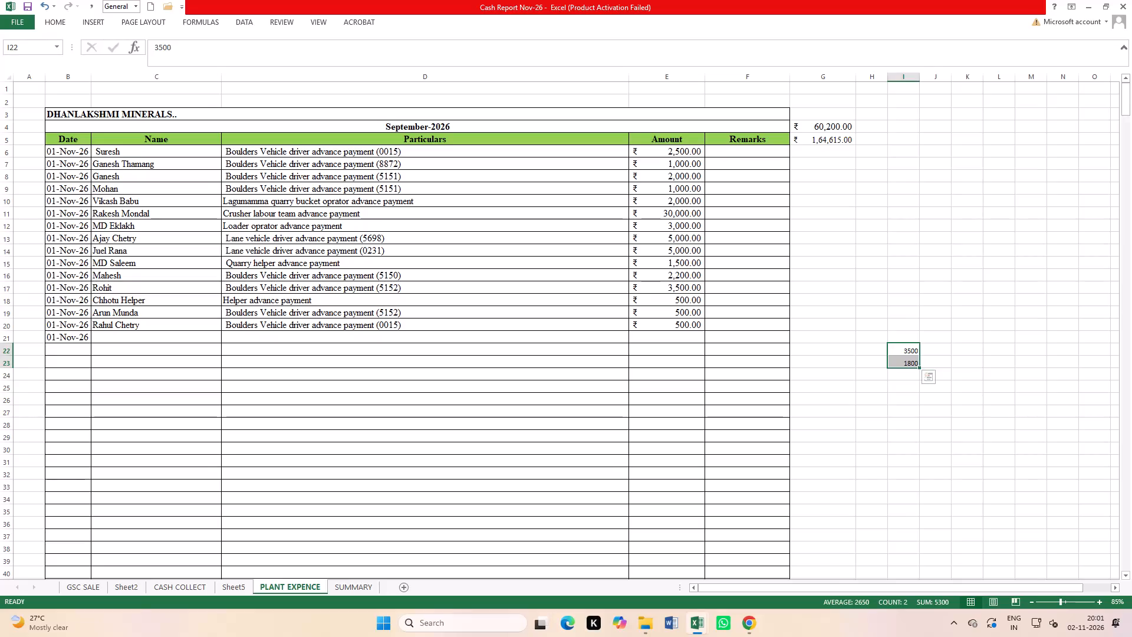
Enter a side figure beginning with 7 in cell G22 beside the expense list.
click(825, 350)
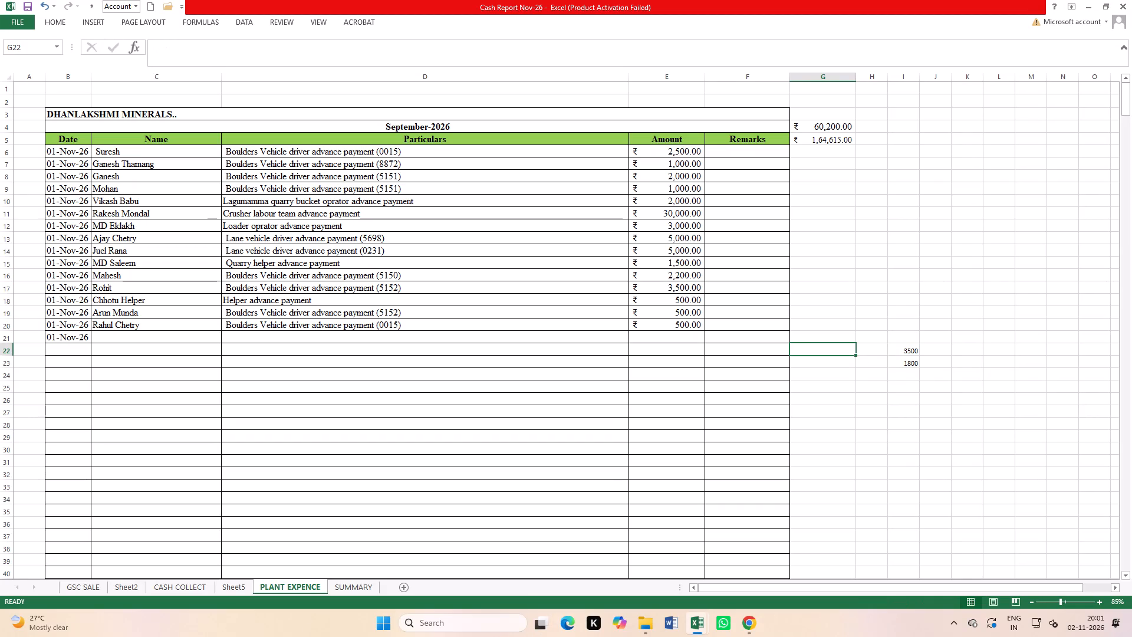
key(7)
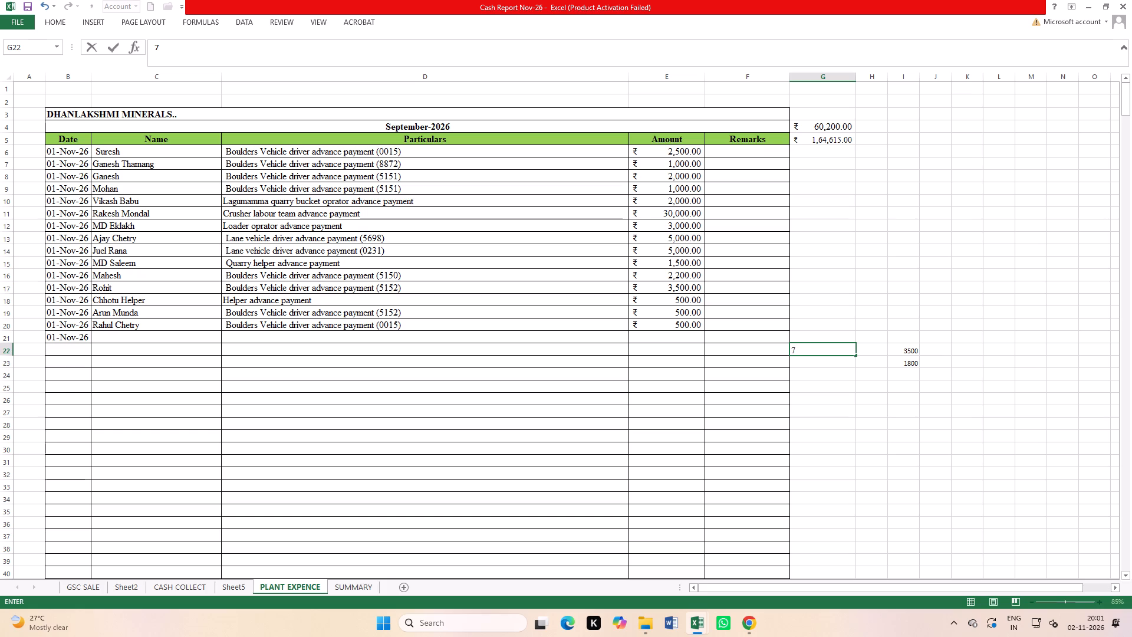
Enter 7432 and 3100 in cells G22 and G23 beside the expense list and check their sum.
text(432)
key(Return)
text(3100)
key(Return)
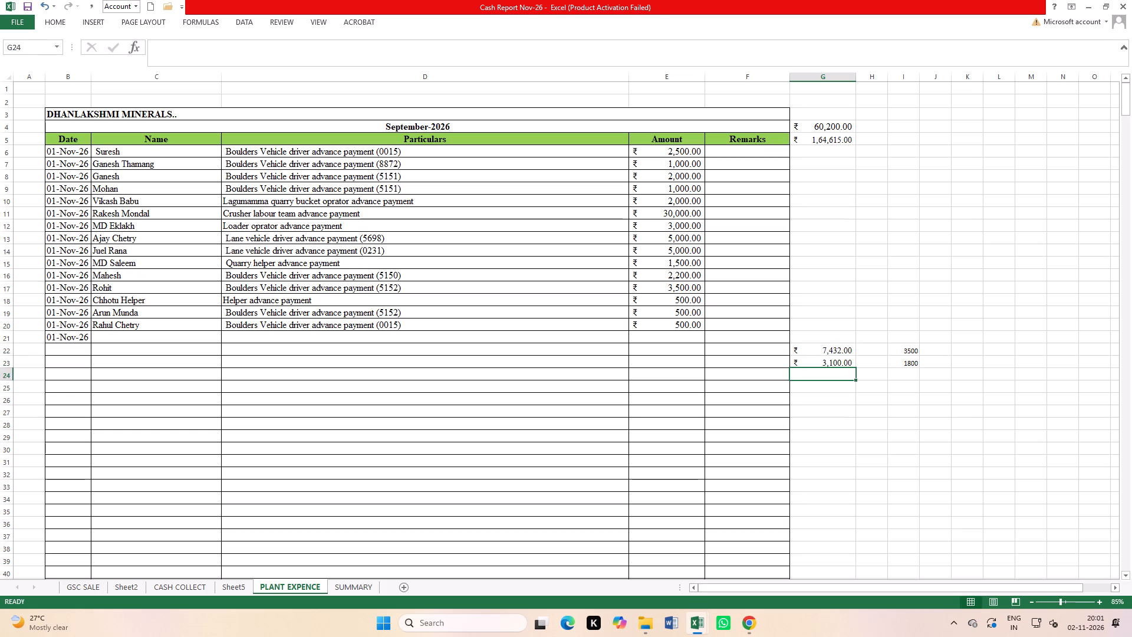
drag(825, 350, 827, 362)
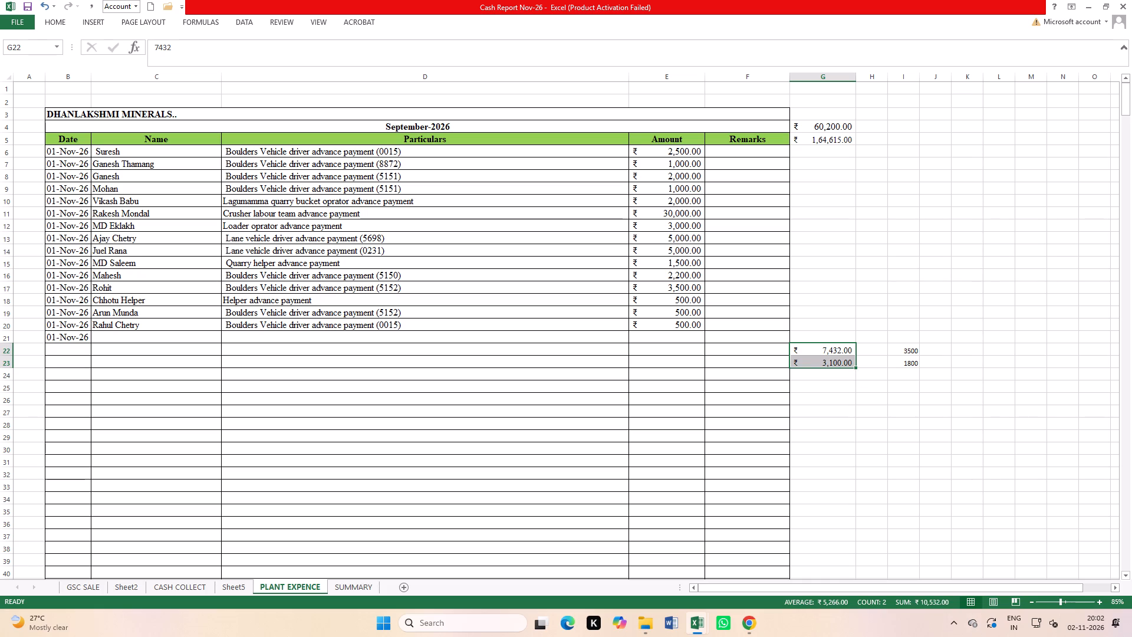
Enter an amount of 55292 in cell E24 of the expense list with the remark Bunk beside it.
click(686, 350)
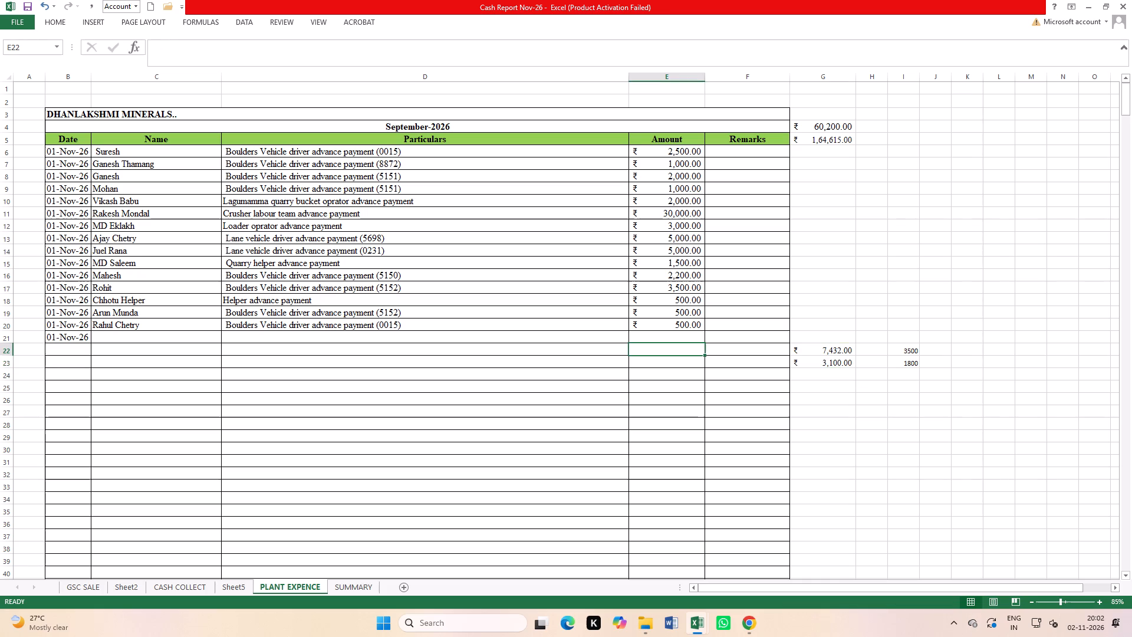
click(677, 377)
text(55292)
key(Right)
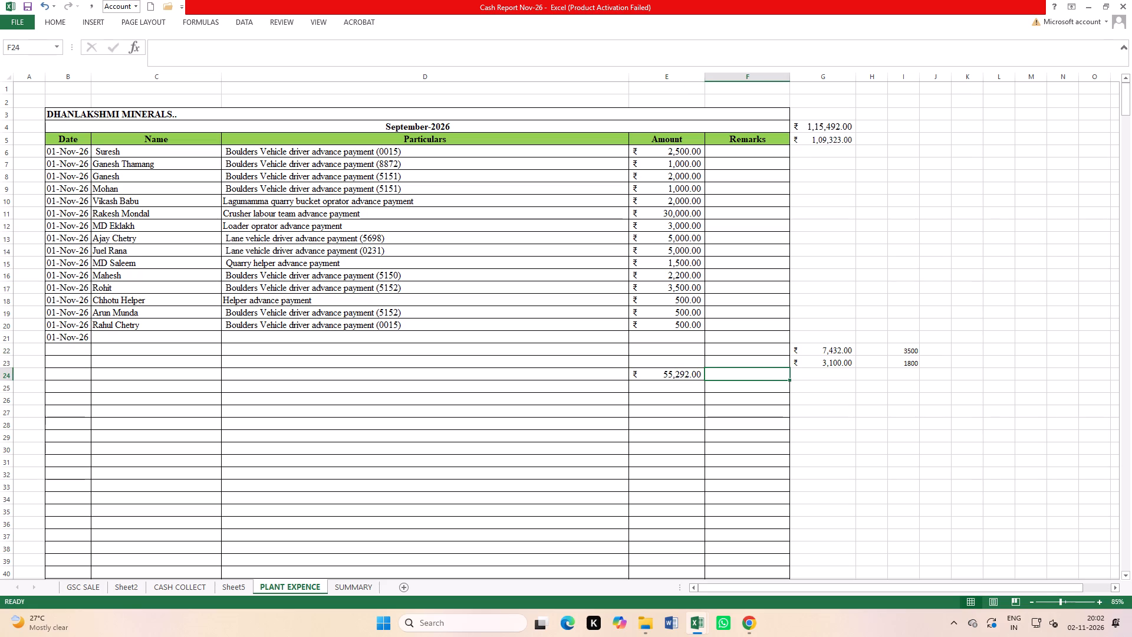
key(b)
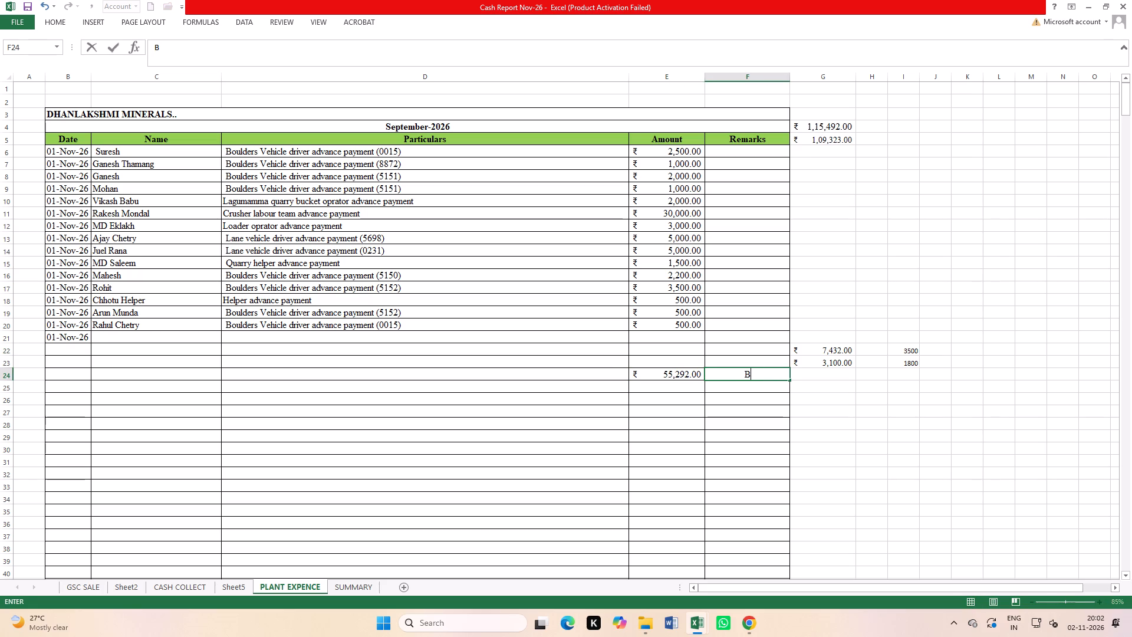
key(u)
text(NK)
key(BackSpace)
key(BackSpace)
key(k)
scroll(712, 389, up, 1)
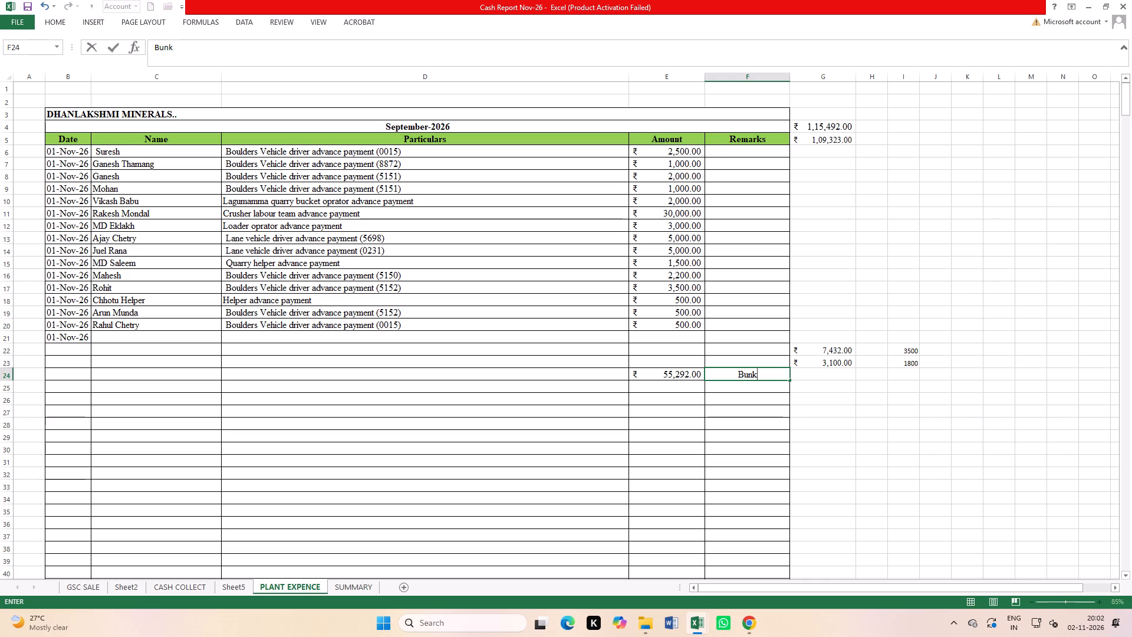
click(772, 431)
click(679, 382)
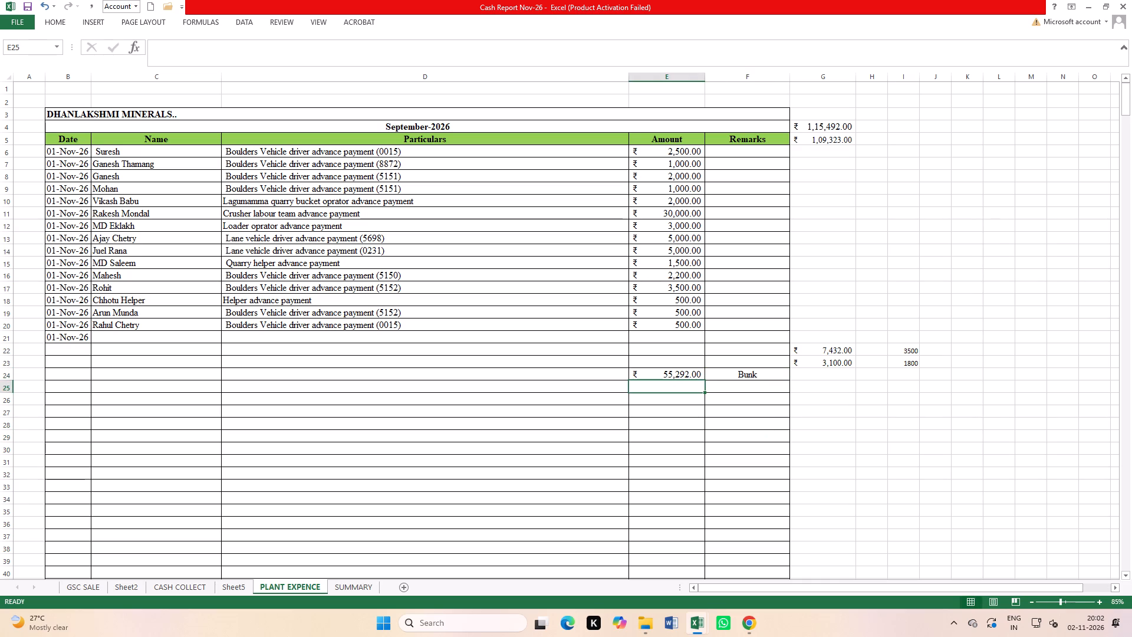
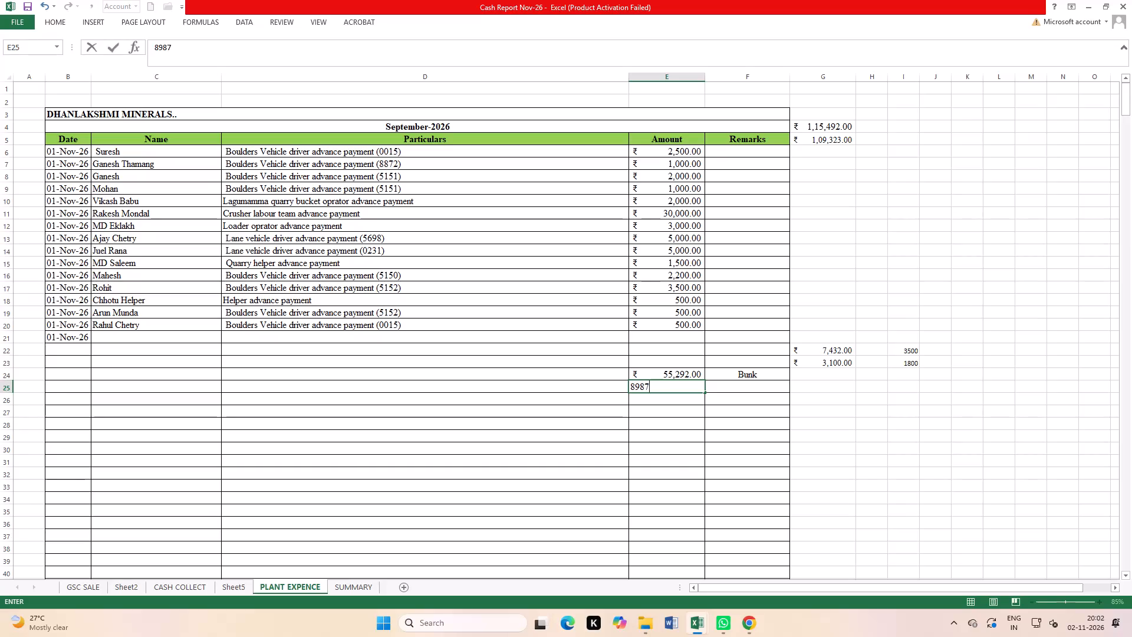
Enter an amount of 89872 in cell E25 with the remark Pardhu sir beside it, and save the workbook.
key(2)
key(Return)
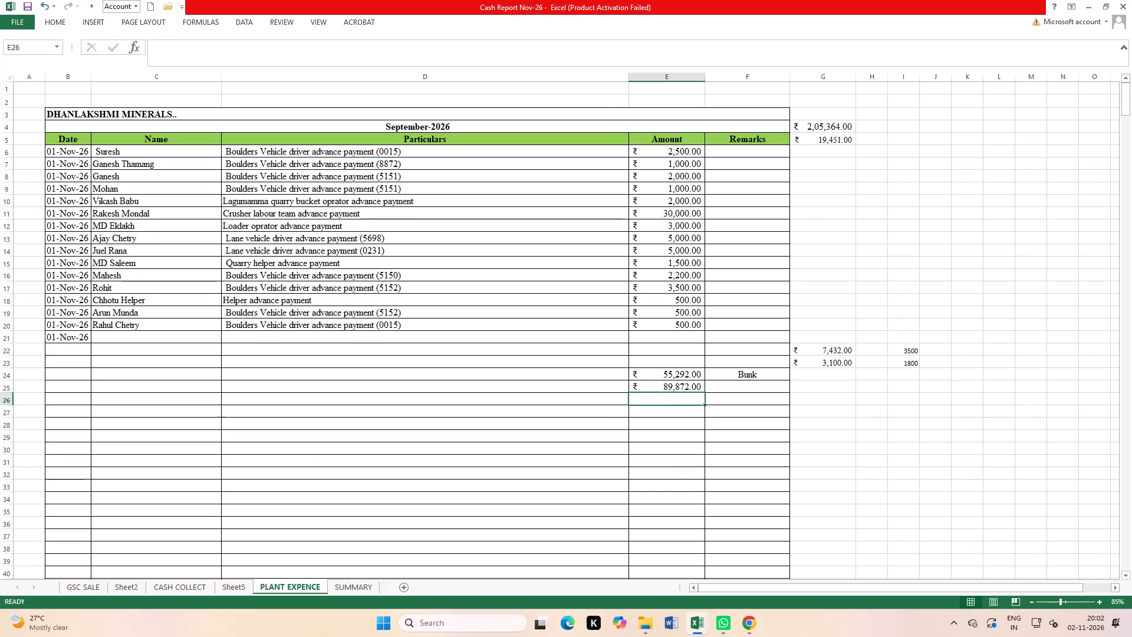
key(Up)
key(Right)
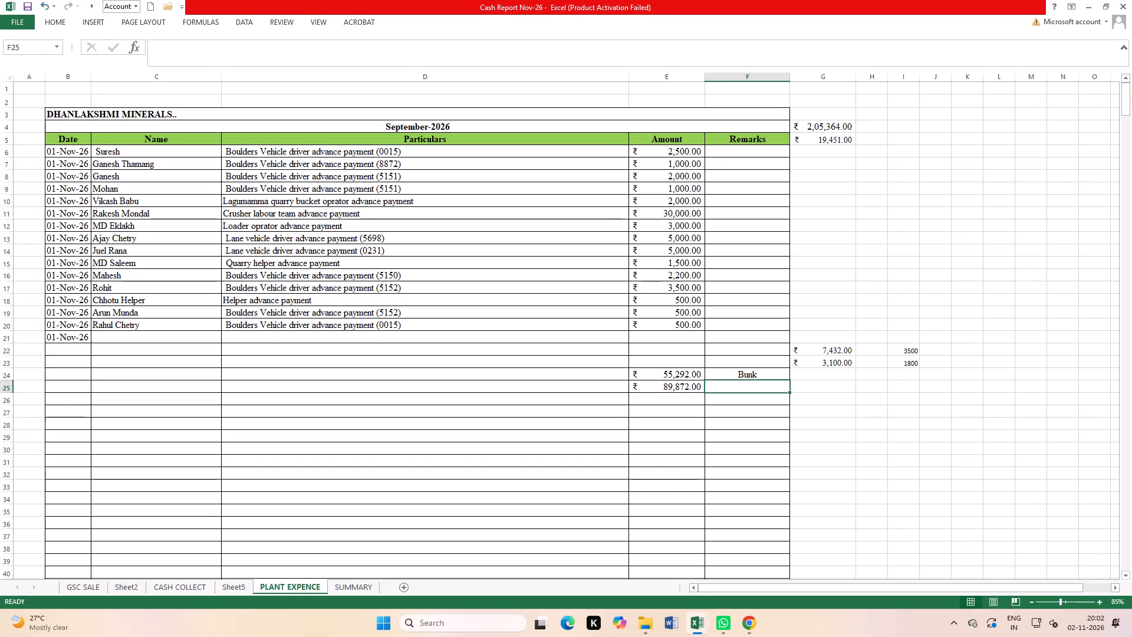
key(p)
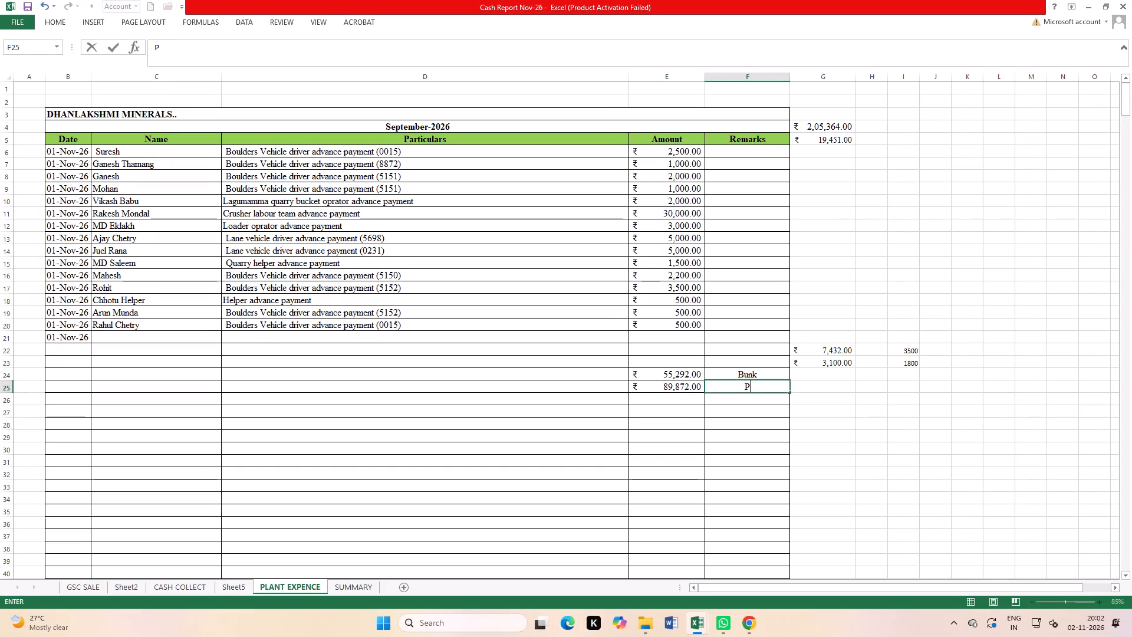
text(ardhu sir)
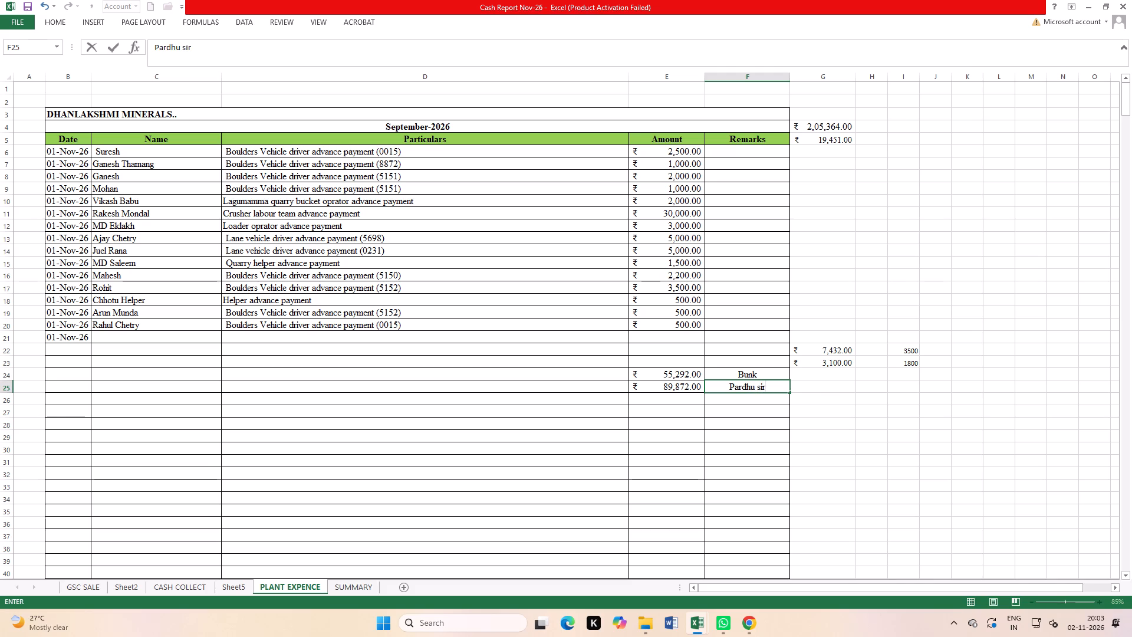
click(792, 447)
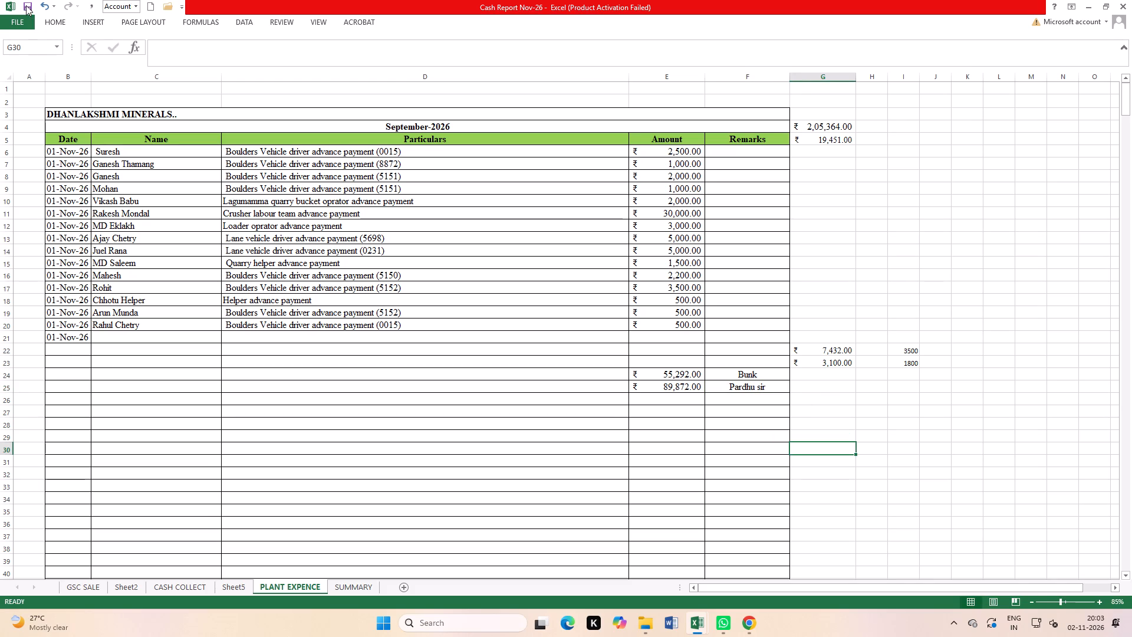
double_click(26, 5)
Enter an amount of 7000 in cell E26 with the remark Manjunatha beside it, and save the workbook.
click(672, 402)
text(7000)
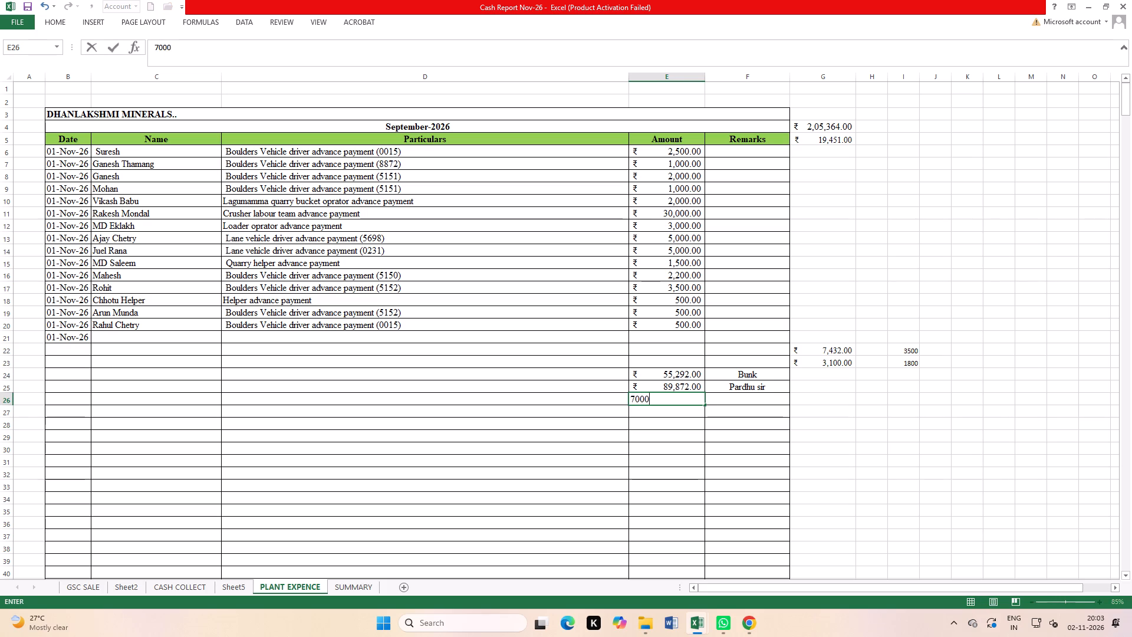
key(Right)
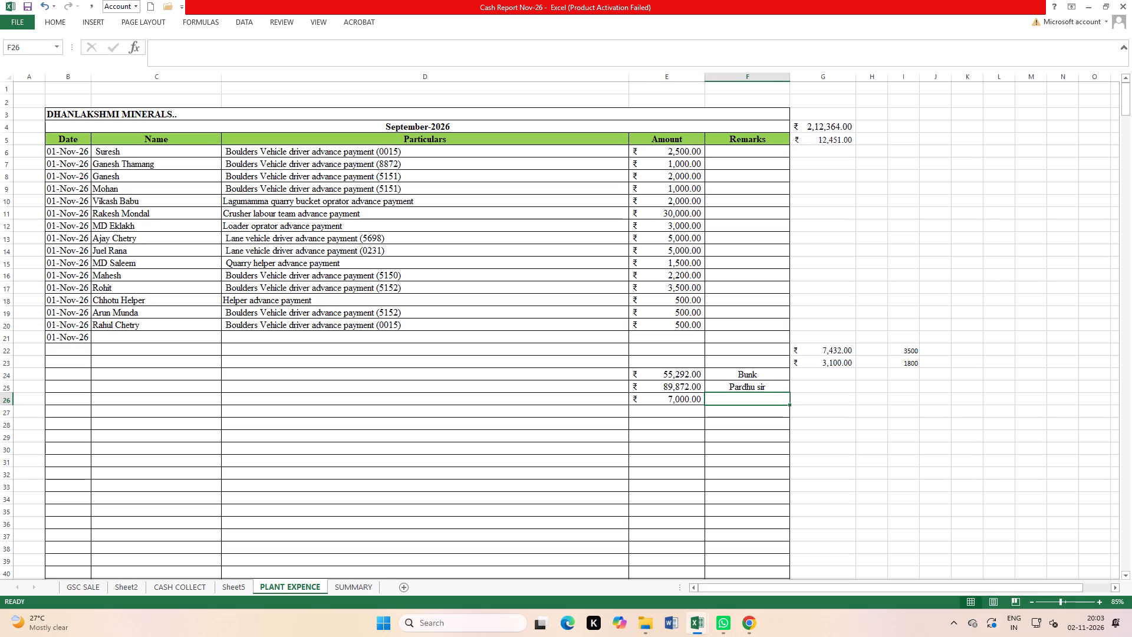
text(anjunatha)
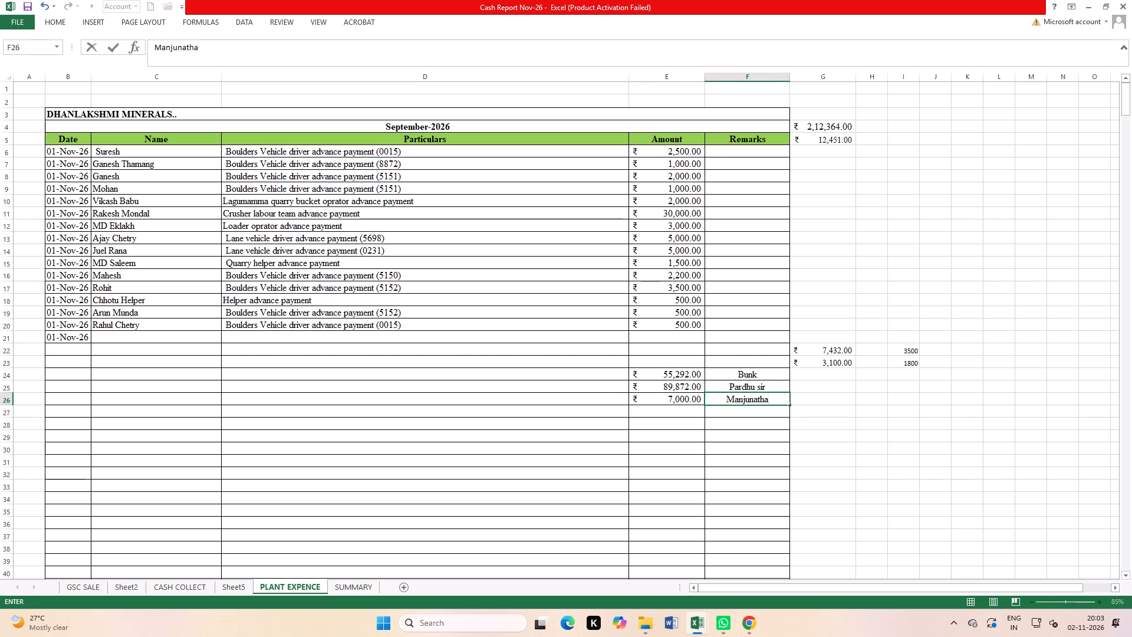
click(730, 447)
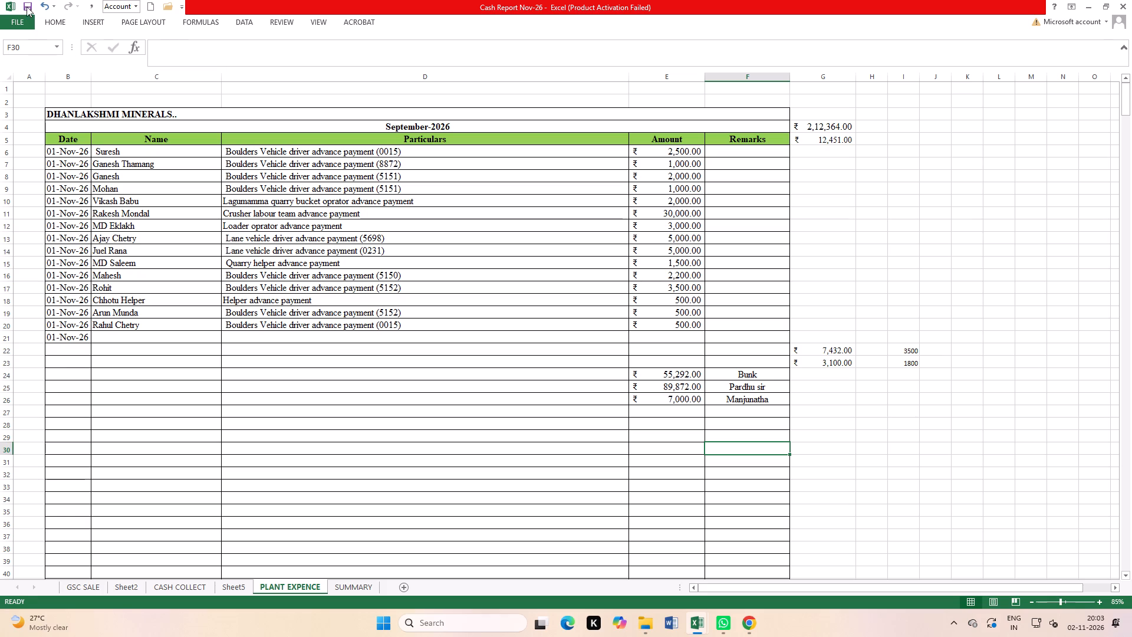
triple_click(27, 6)
Clear the side calculation figures beside the expense list in the range G19 to J27.
drag(839, 314, 940, 416)
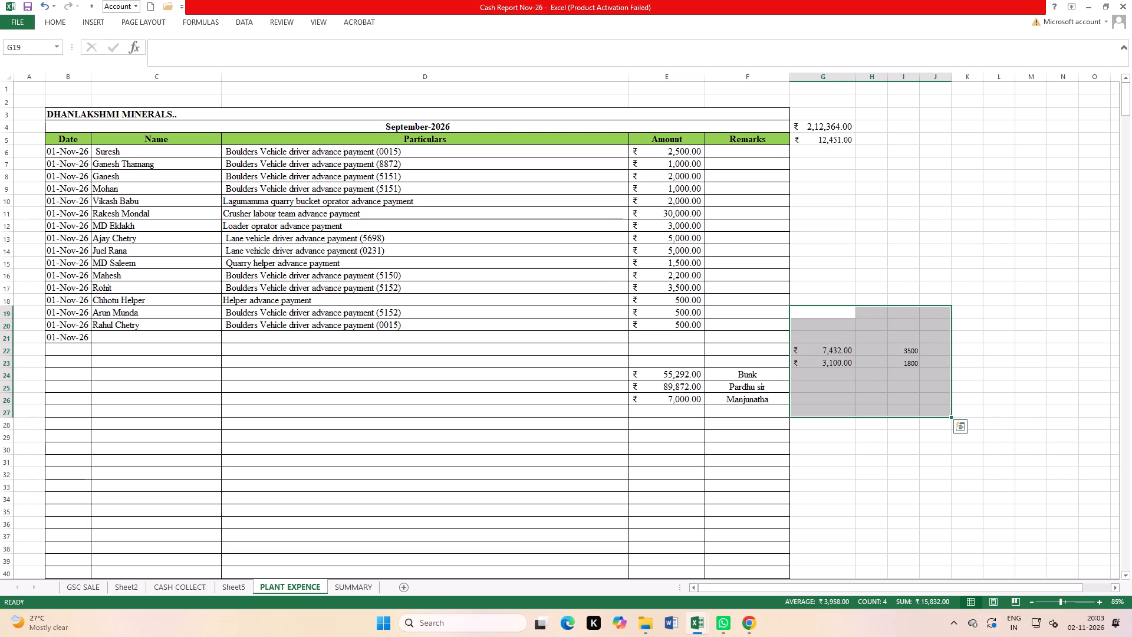
key(Delete)
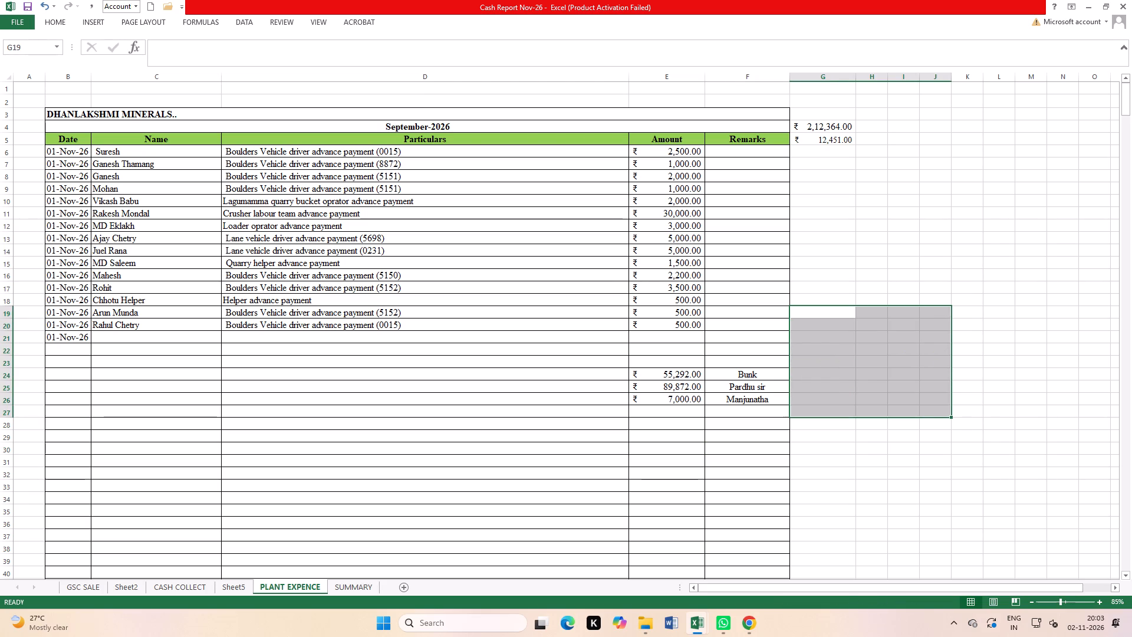
click(922, 421)
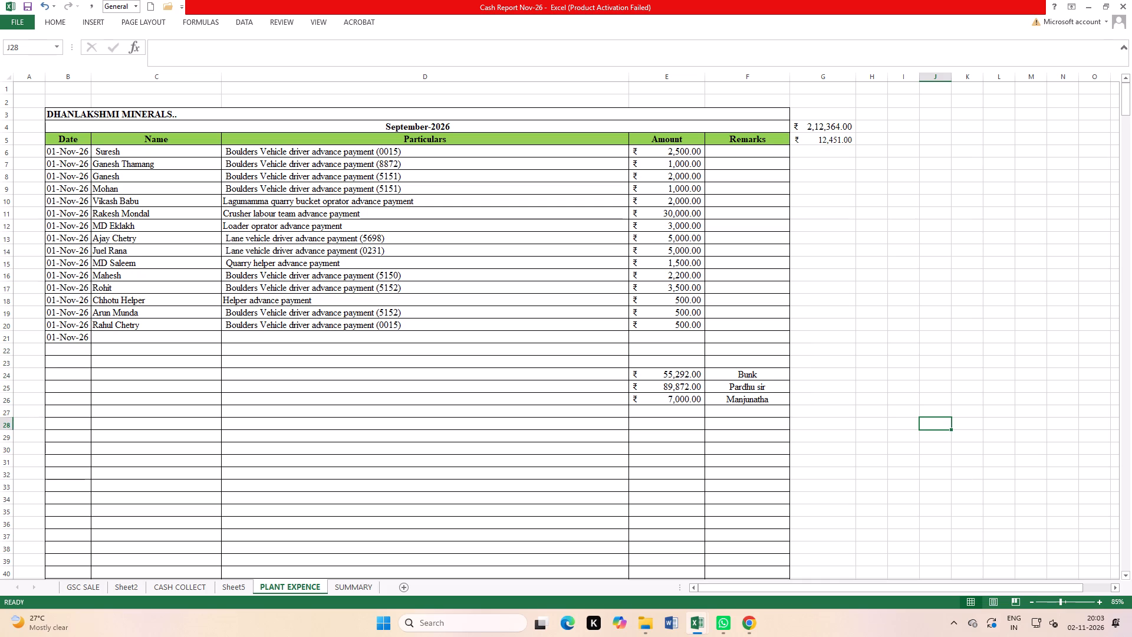
click(948, 337)
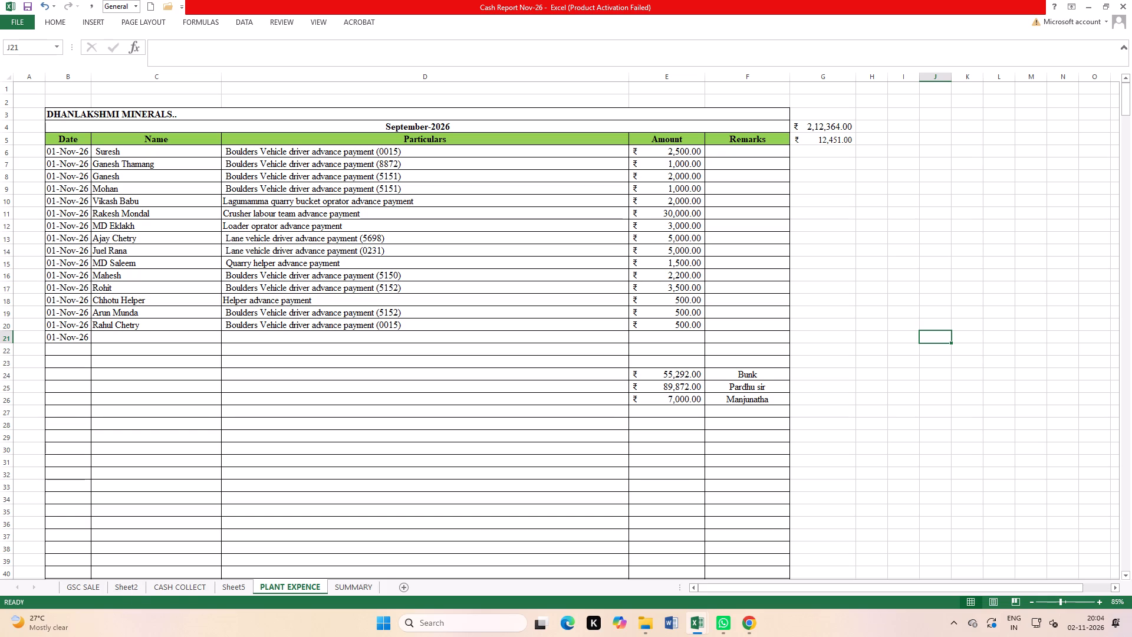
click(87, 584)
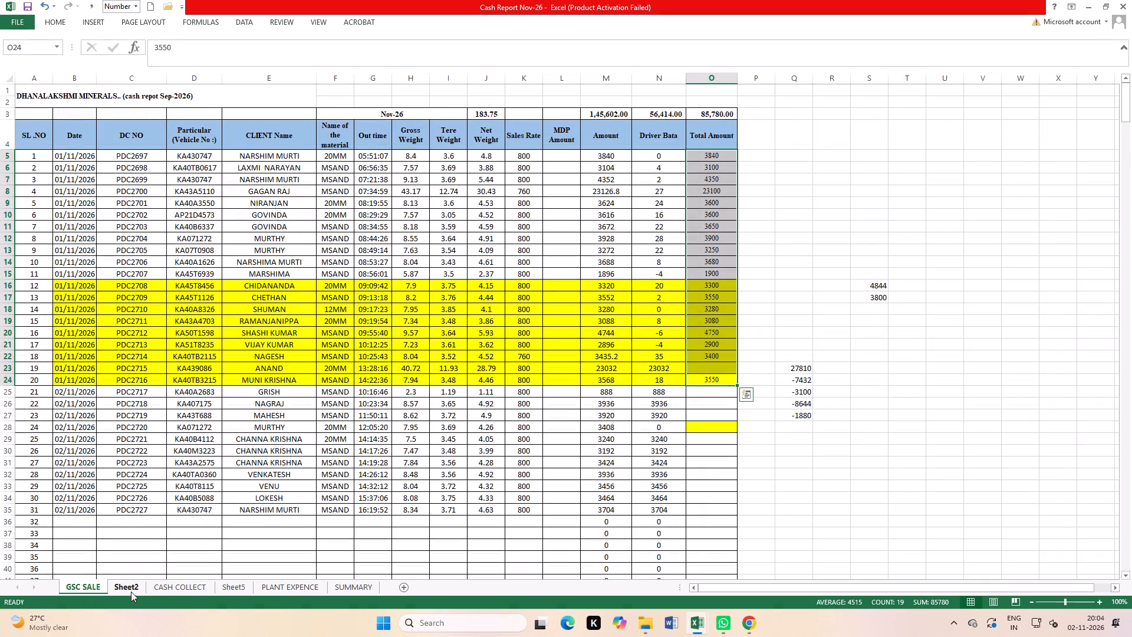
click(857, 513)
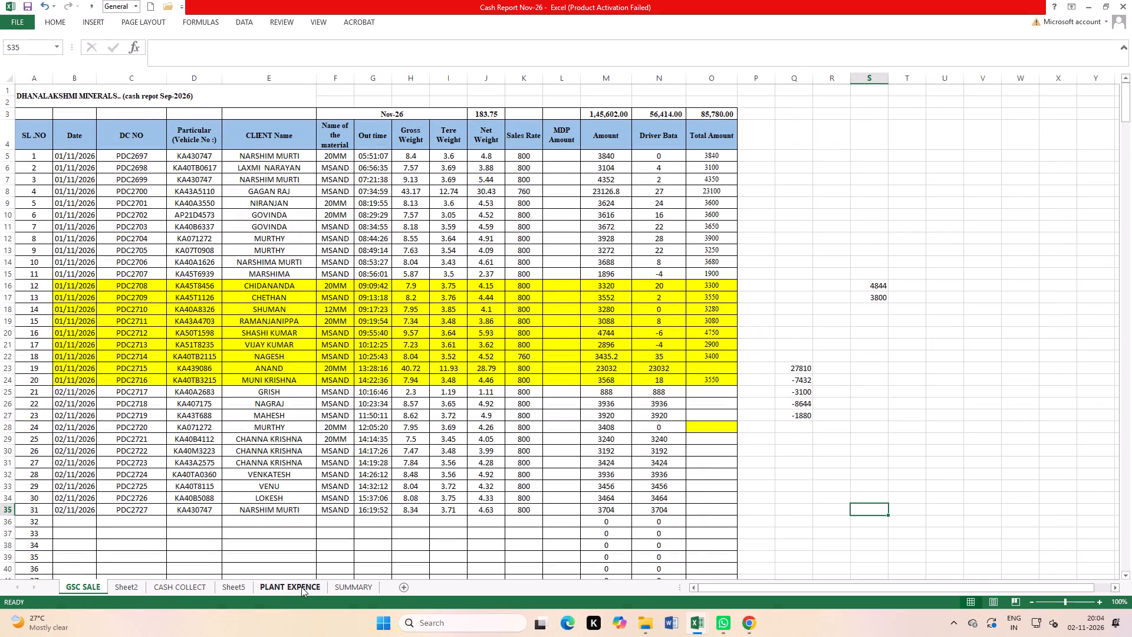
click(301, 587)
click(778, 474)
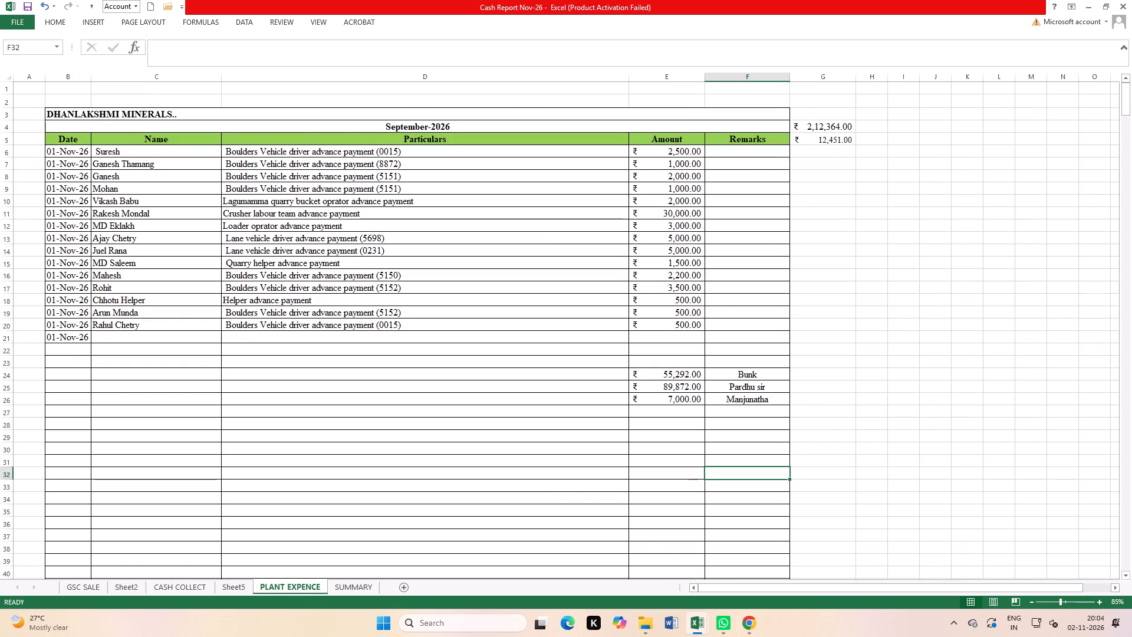
Enter an amount of 4900 in cell E27 of the expense list with the remark Melekote beside it.
click(680, 412)
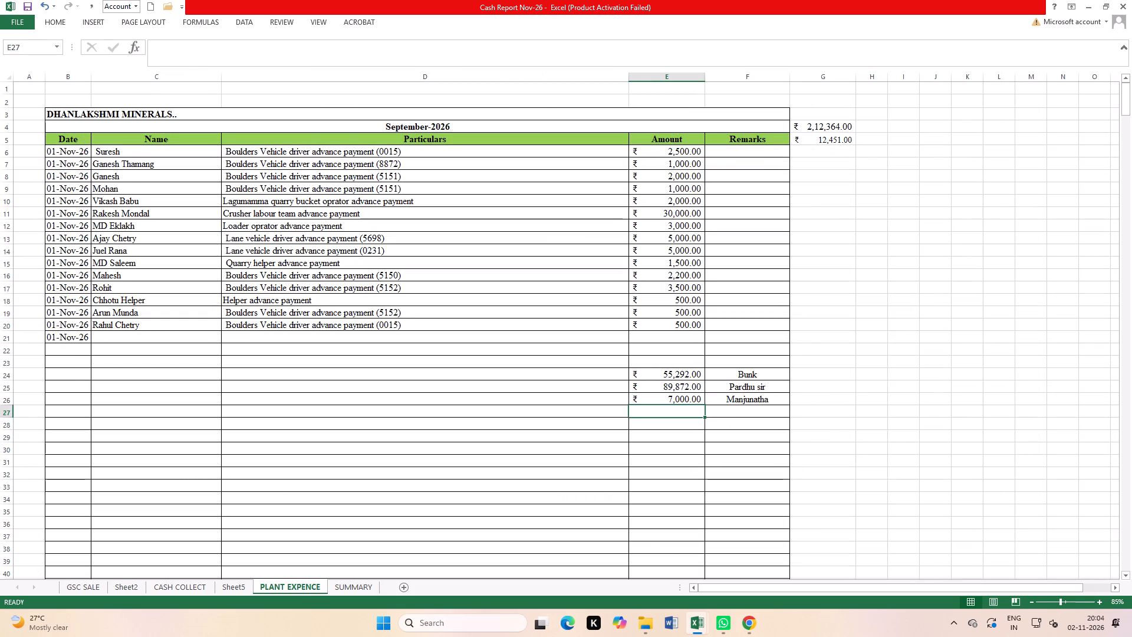
text(4900)
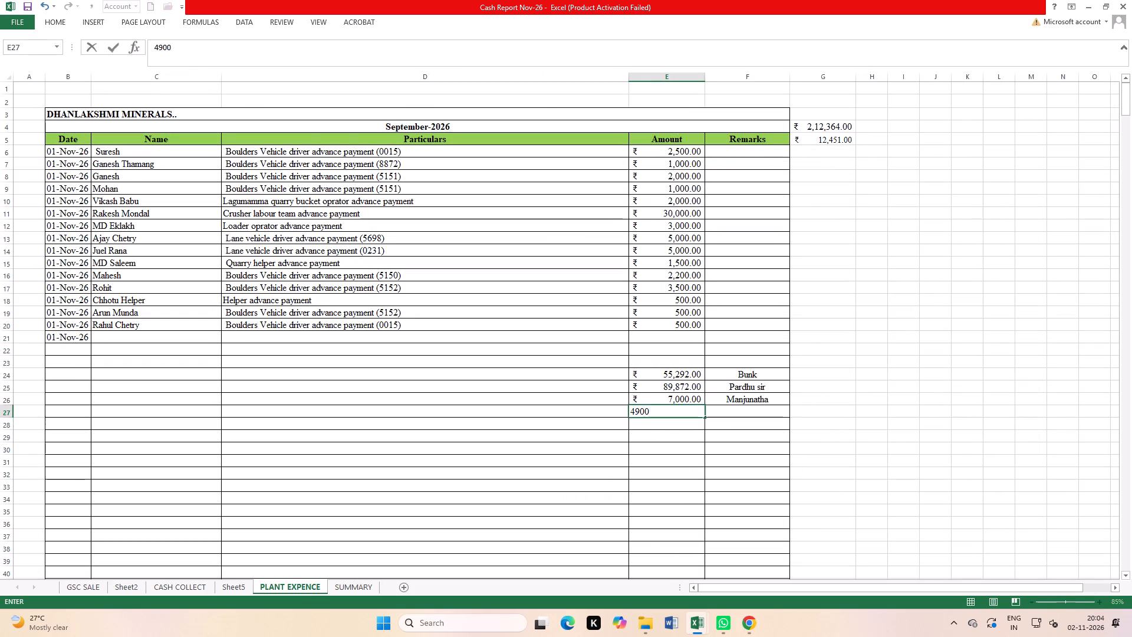
key(Right)
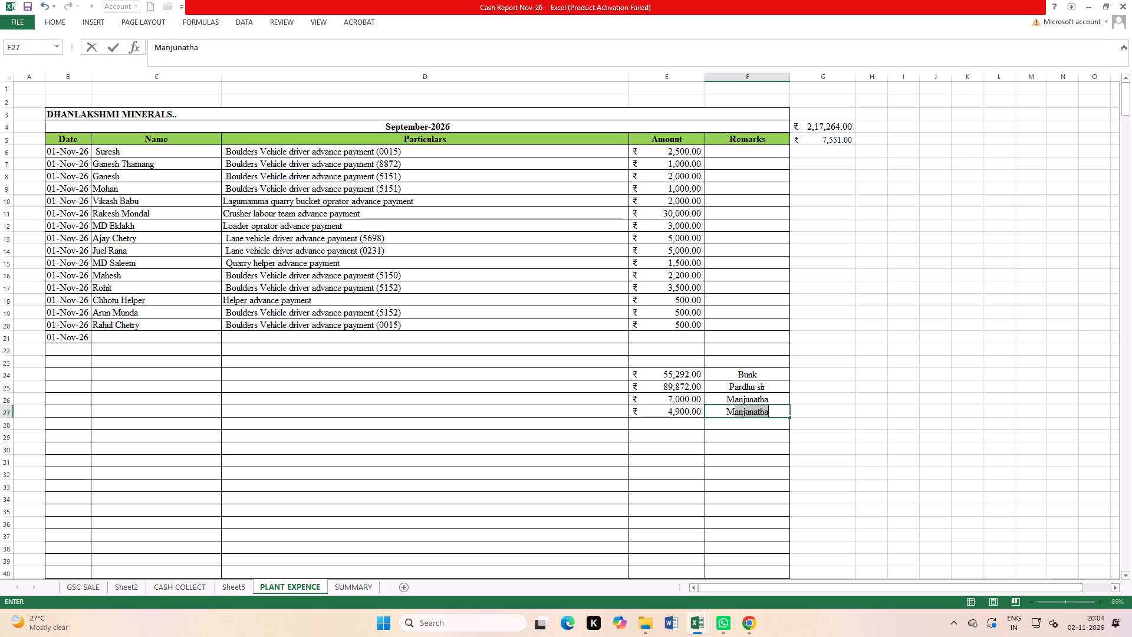
text(ele)
text(kote)
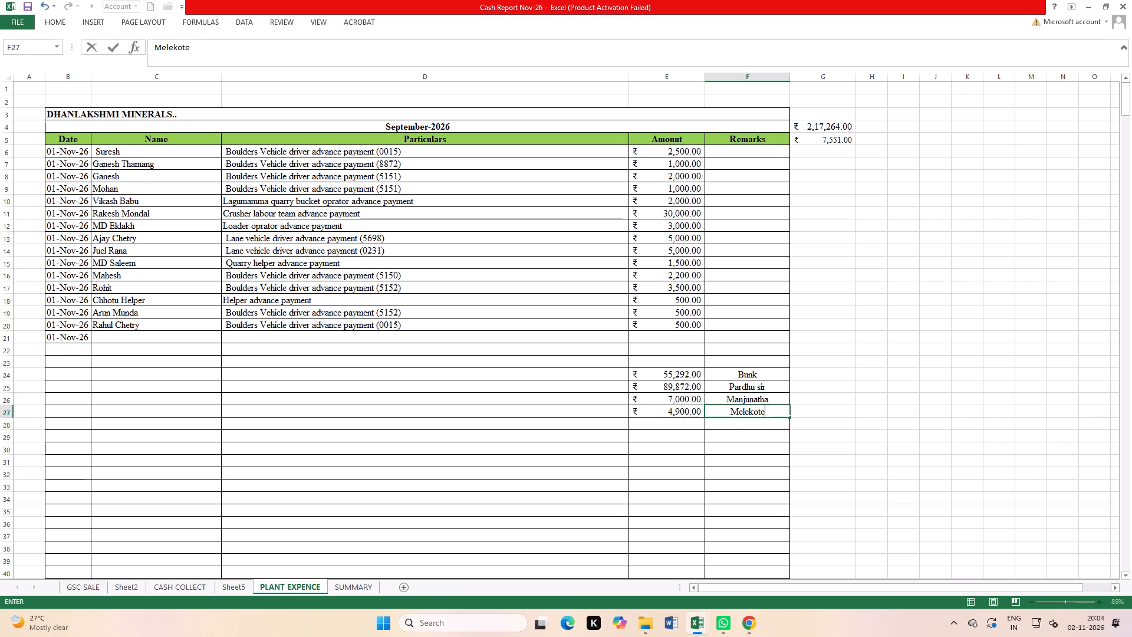
key(Down)
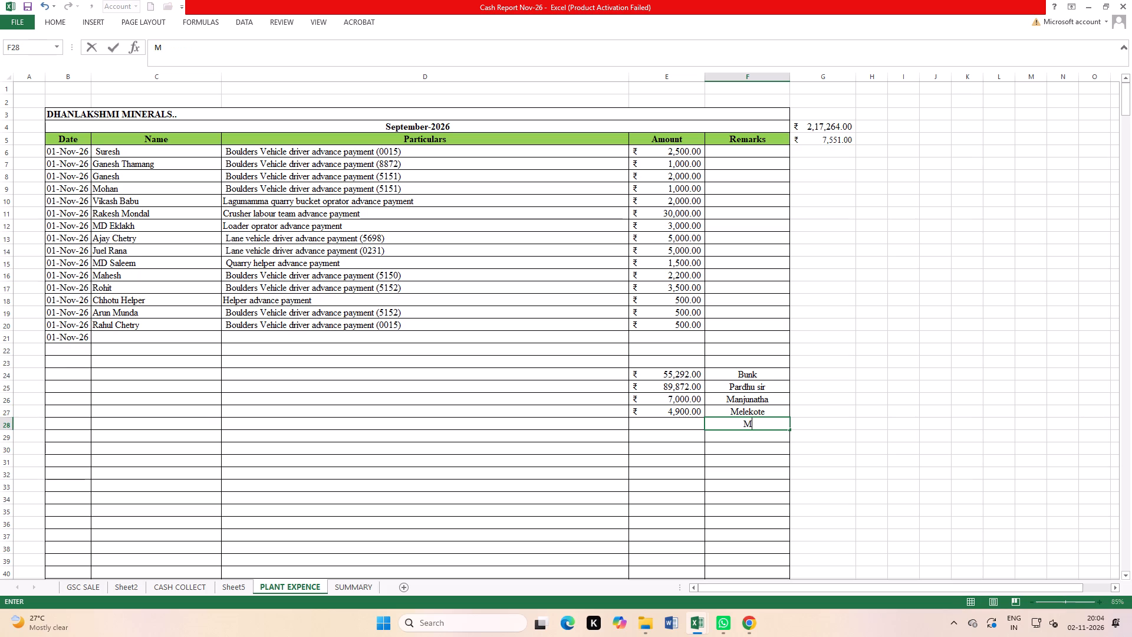
Add the remark Madhu in cell F28 with an amount of 5300 in cell E28.
text(adhu)
key(Left)
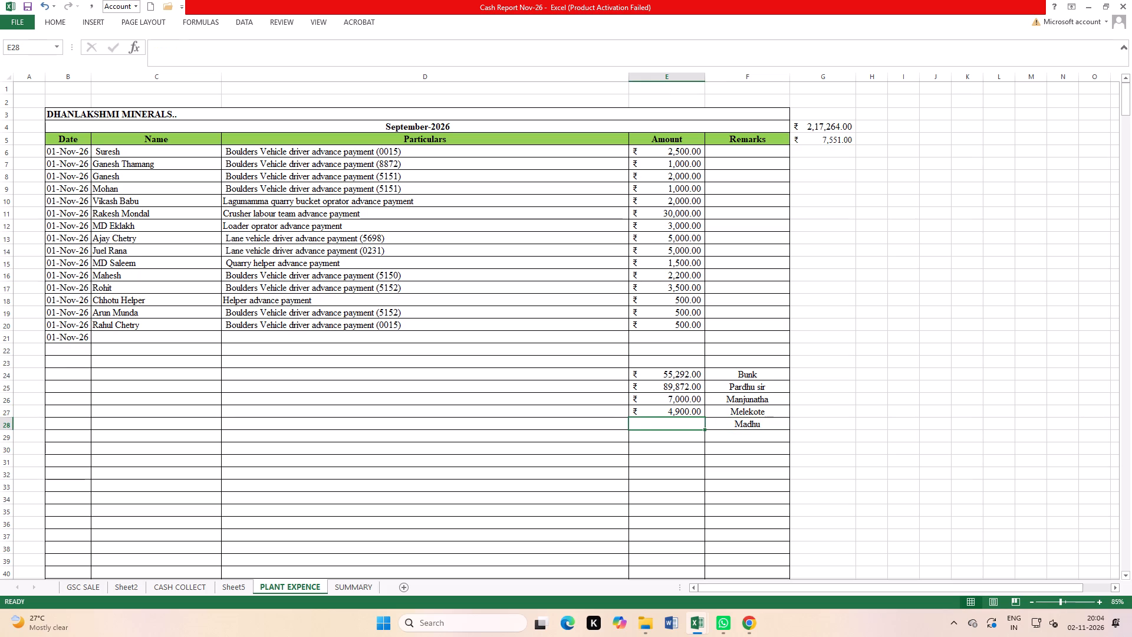
text(5300)
key(Right)
Add the remark Srinivas in cell F29 with an amount of 3400 in cell E29, and save the workbook.
key(Down)
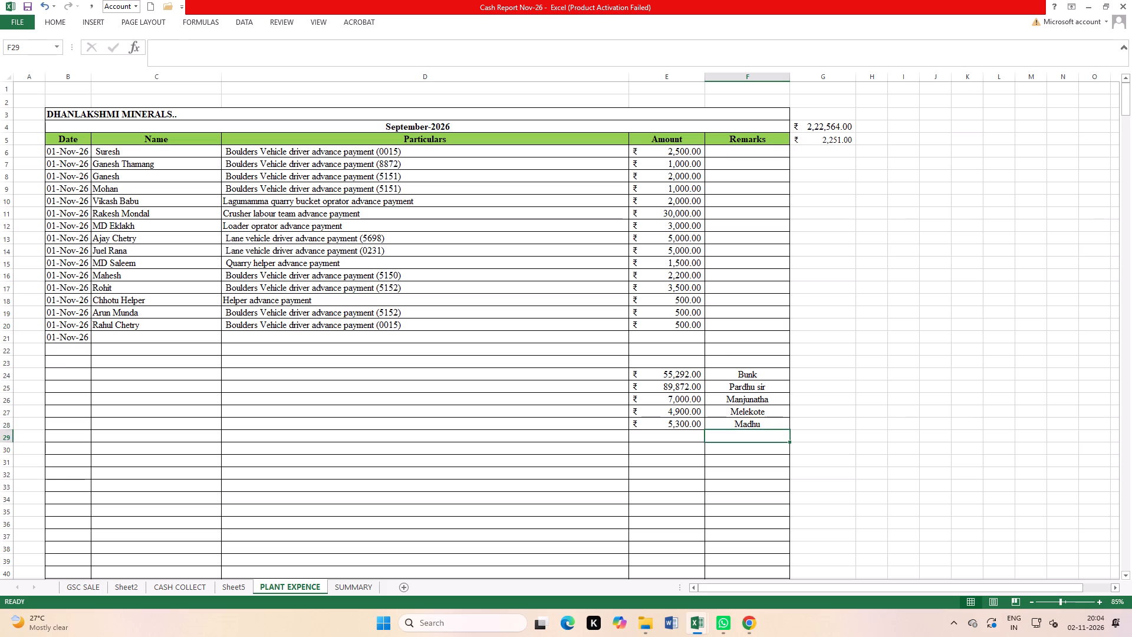
text(rinivas)
key(Left)
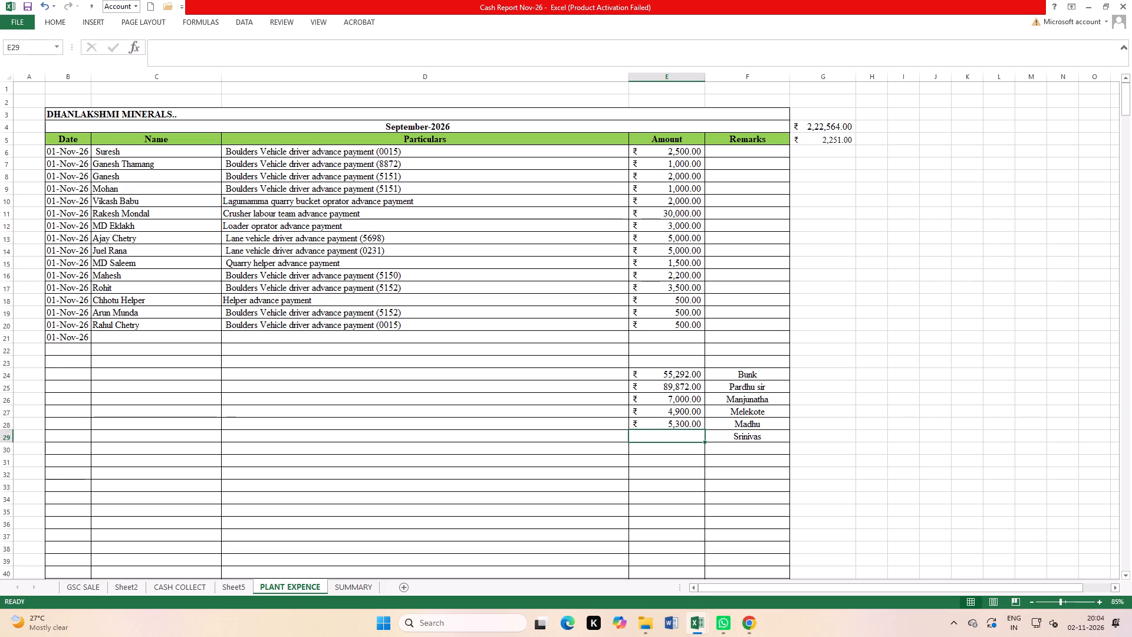
text(3400)
key(Right)
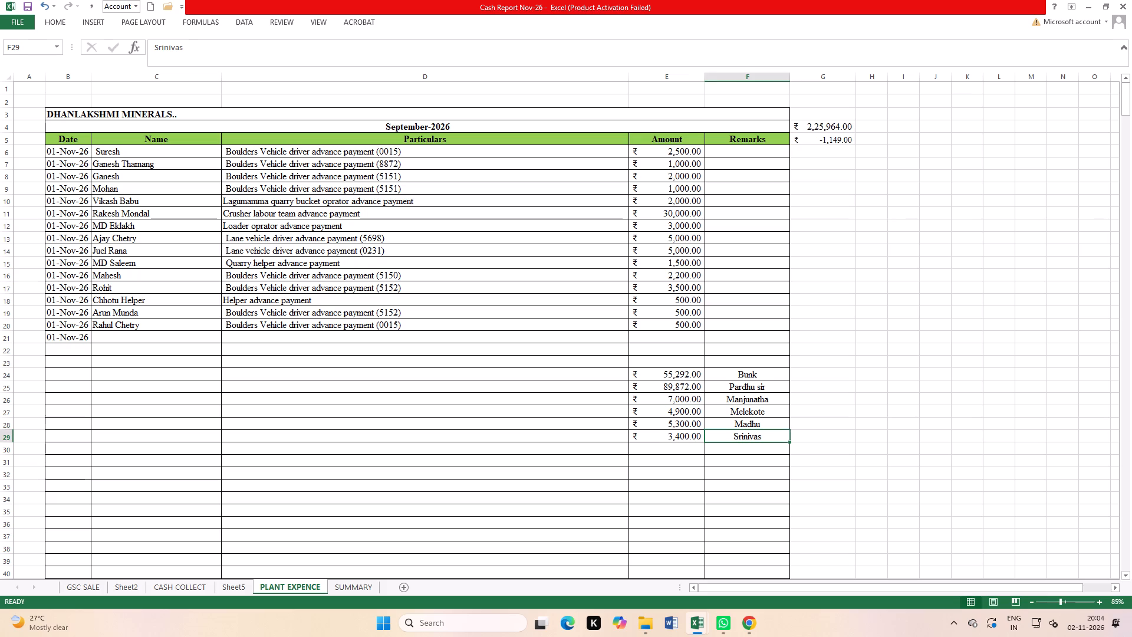
click(920, 355)
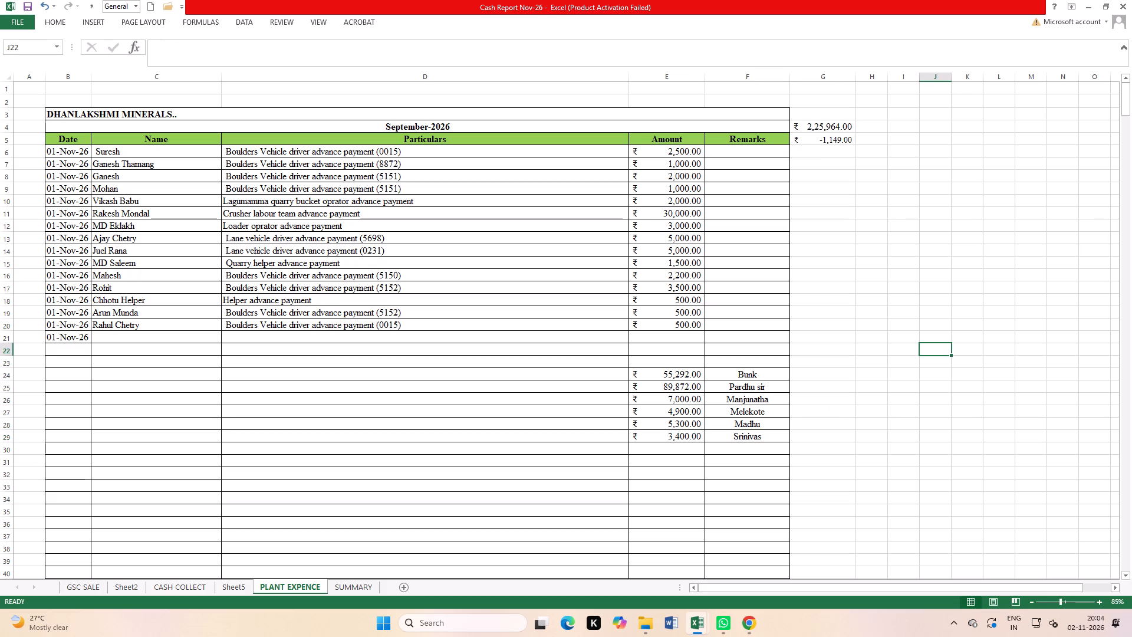
click(27, 1)
triple_click(26, 3)
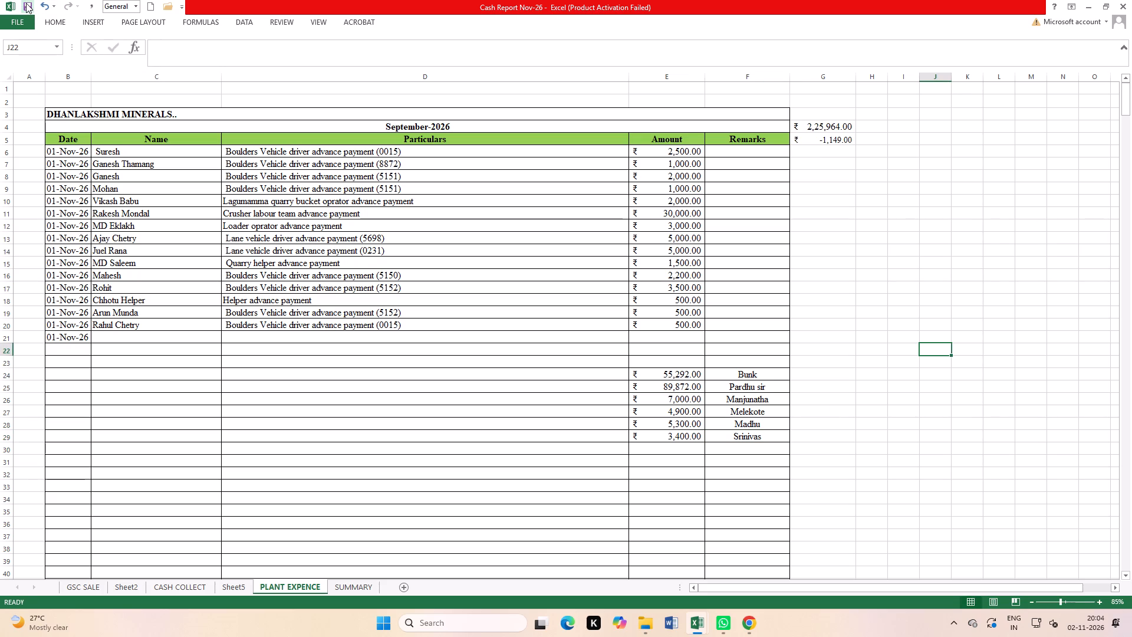
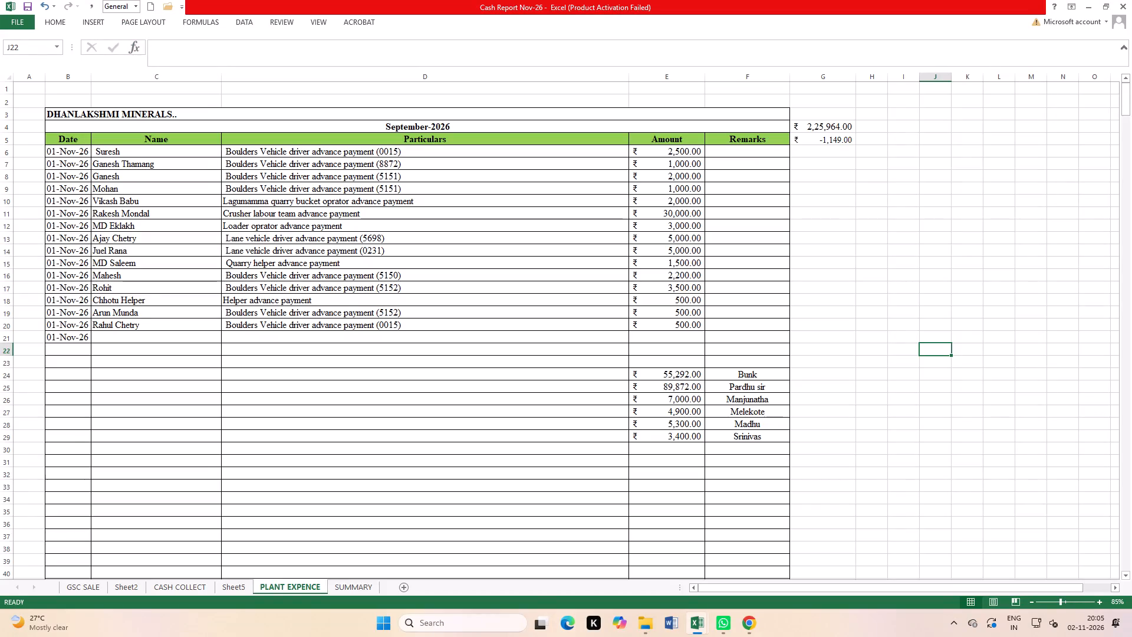
Fill in the 01-Nov-26 expense entry in row 21 with an amount of 6500 and the particulars MDP book, and select its name cell.
scroll(575, 324, down, 2)
click(675, 398)
scroll(803, 336, up, 2)
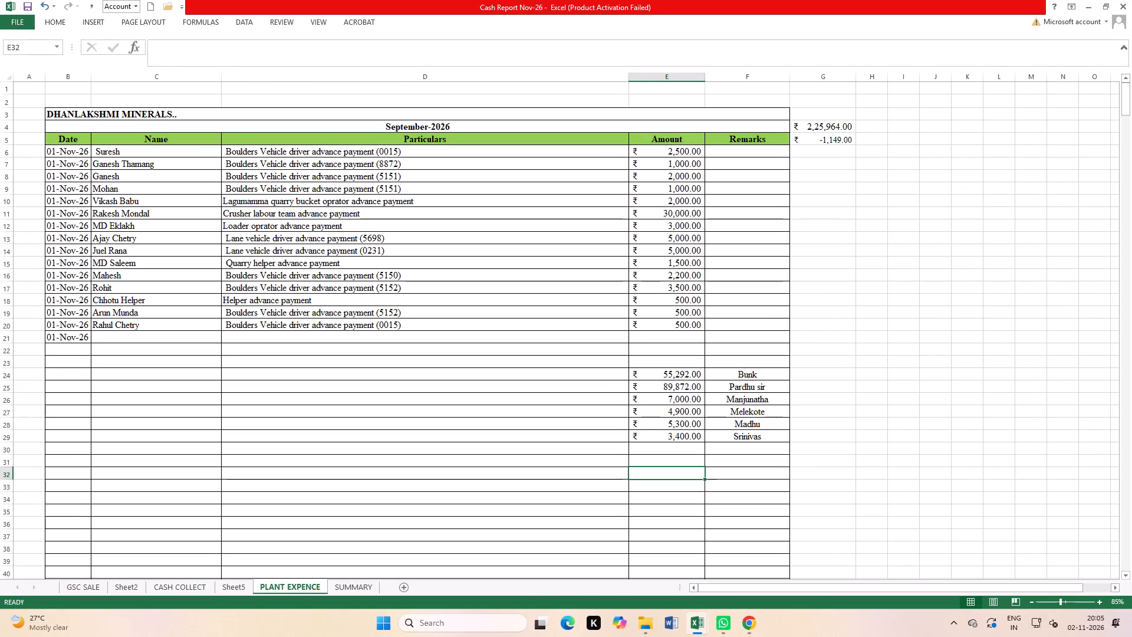
click(686, 339)
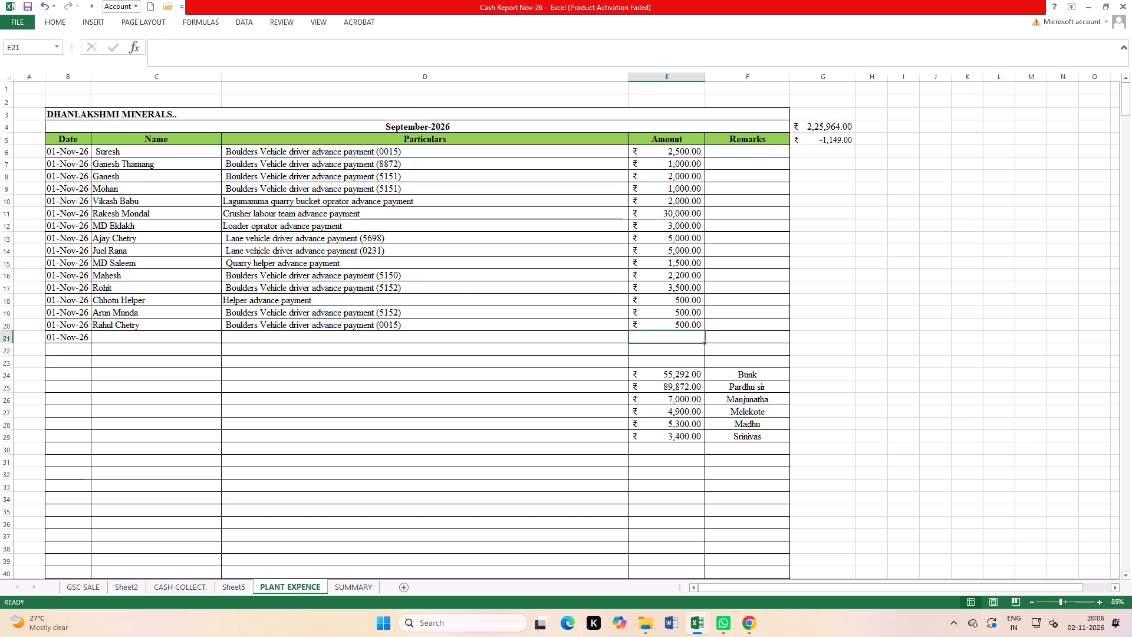
text(6500)
key(Left)
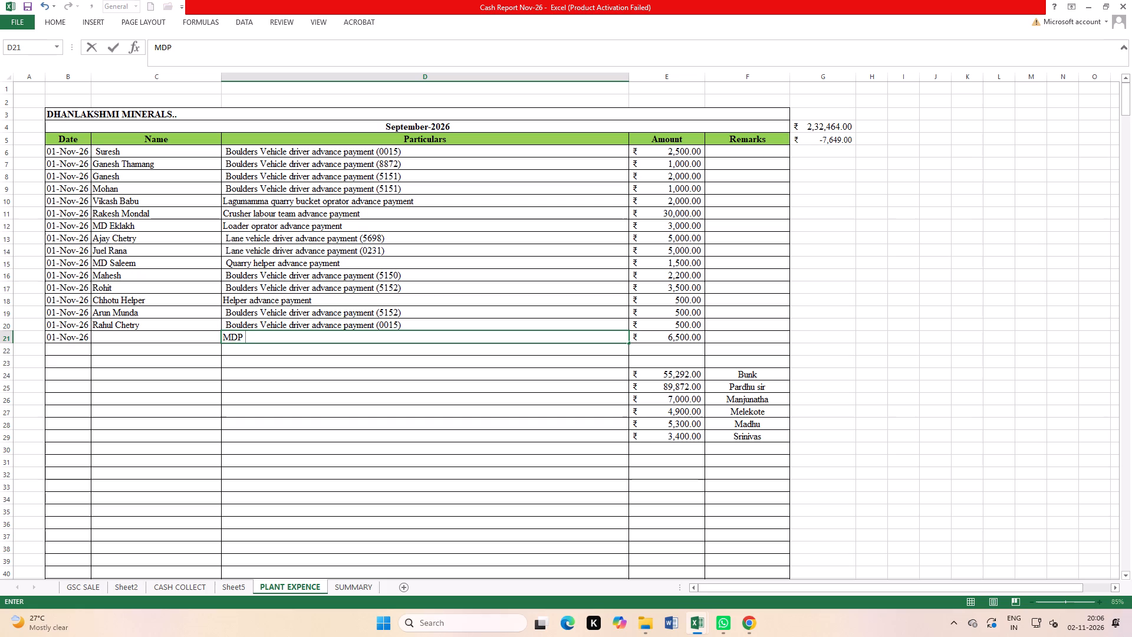
text(book)
click(515, 457)
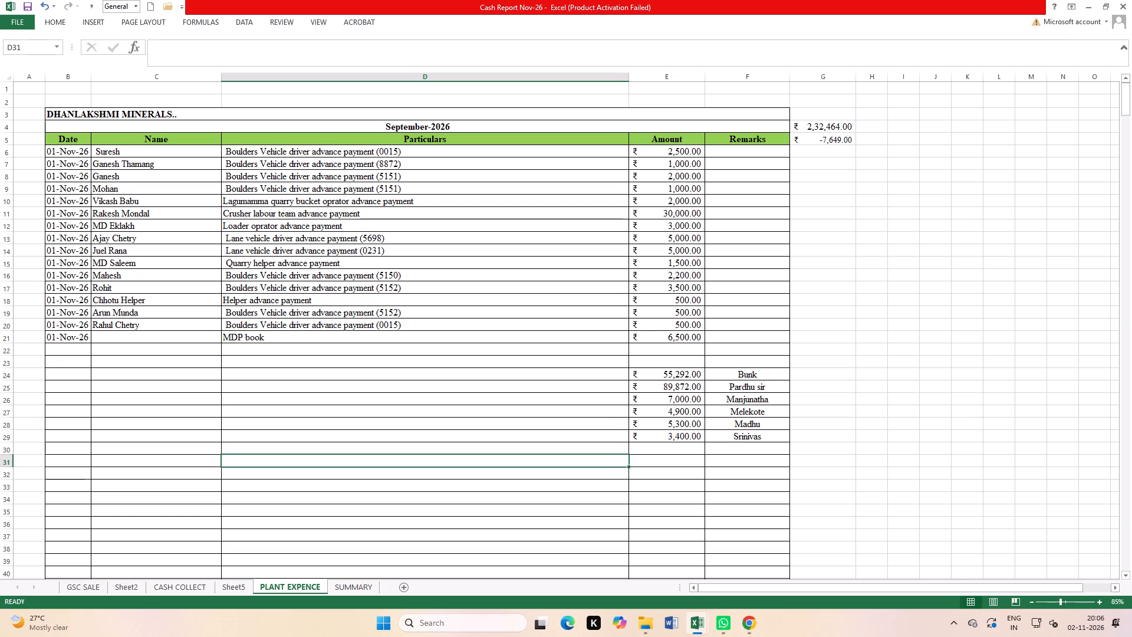
click(189, 334)
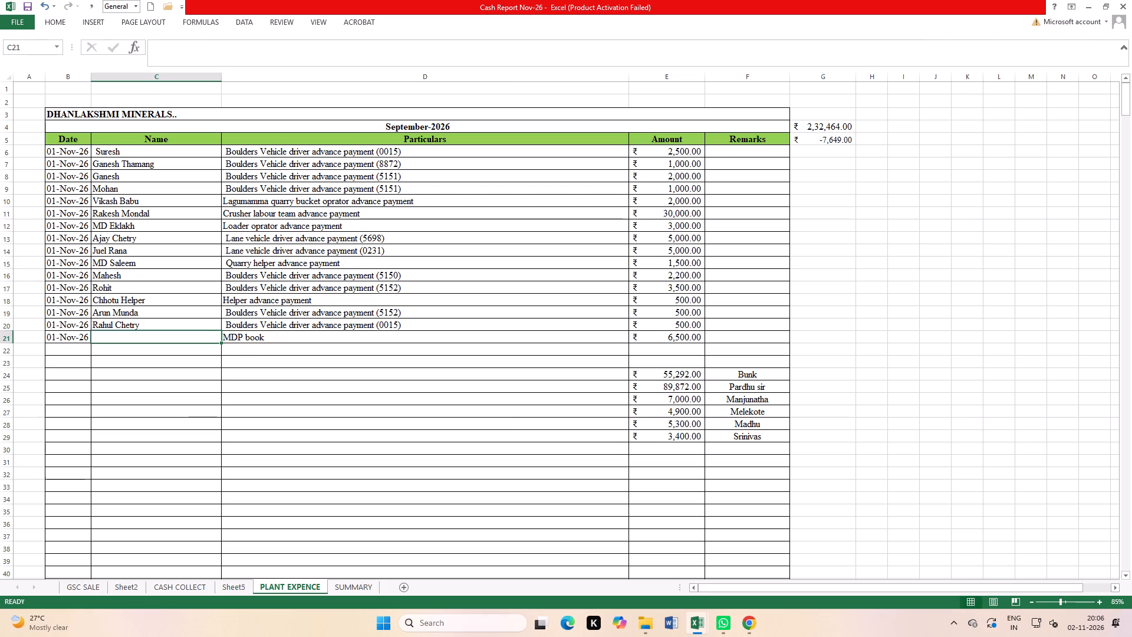
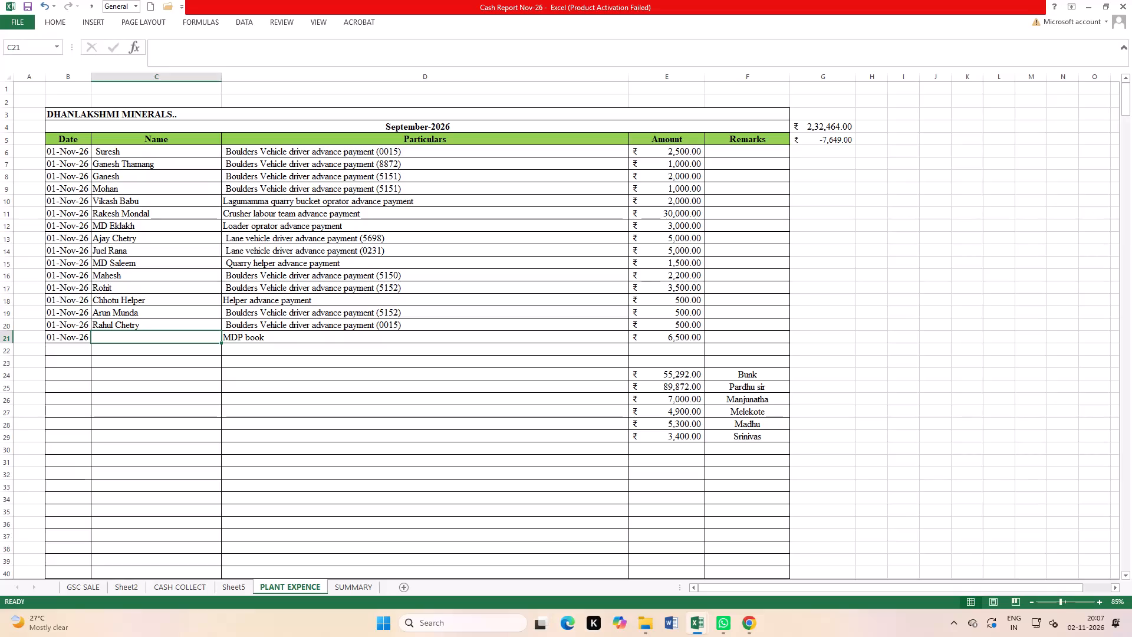
Add a payout in row 30 with the amount formula =9500+3650 and the remark cash.
click(676, 452)
key(equal)
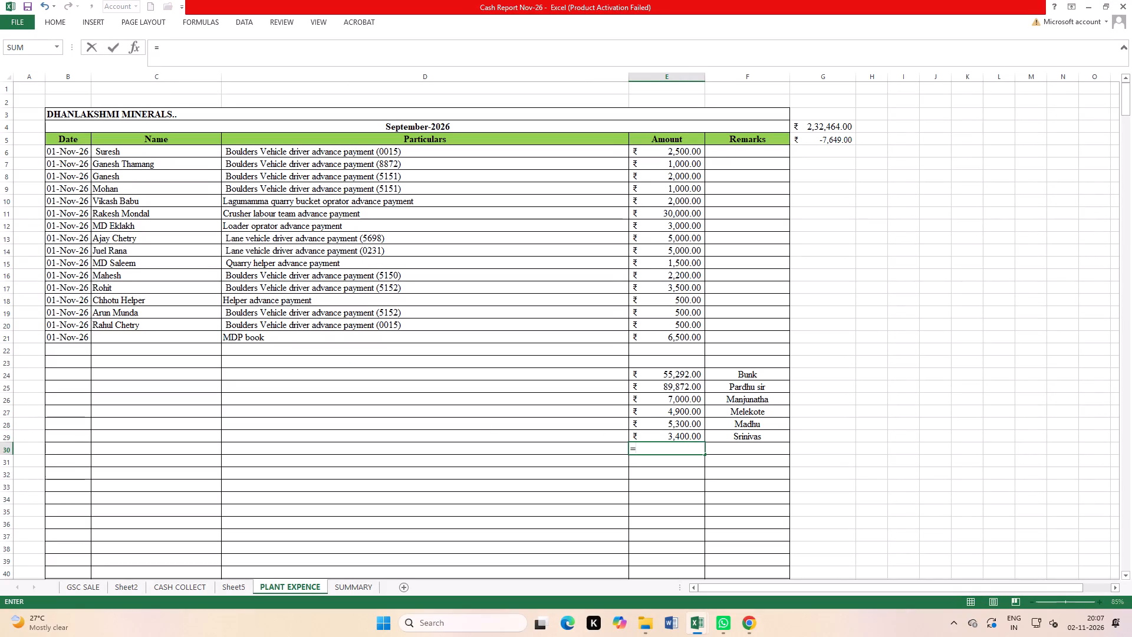
text(9500)
text(+3650)
key(Right)
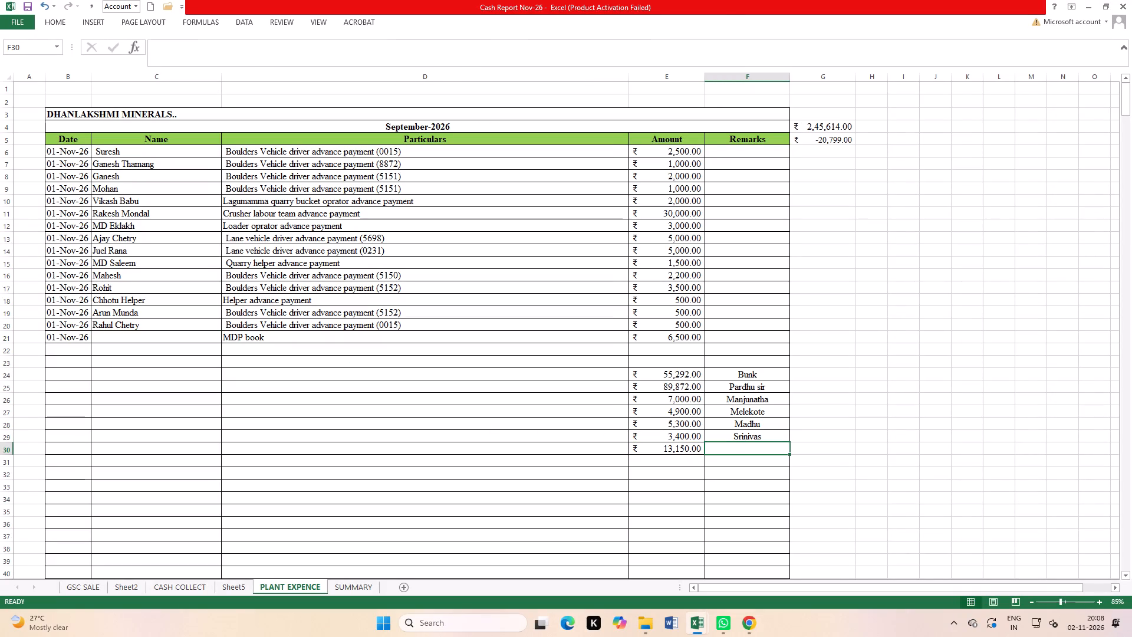
text(cas)
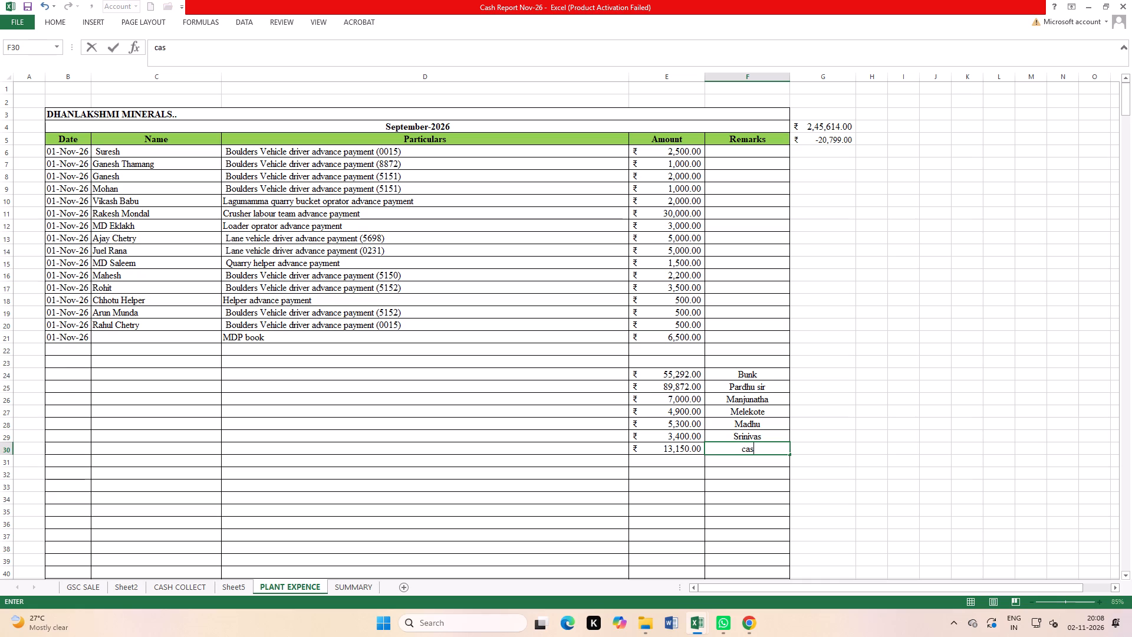
key(h)
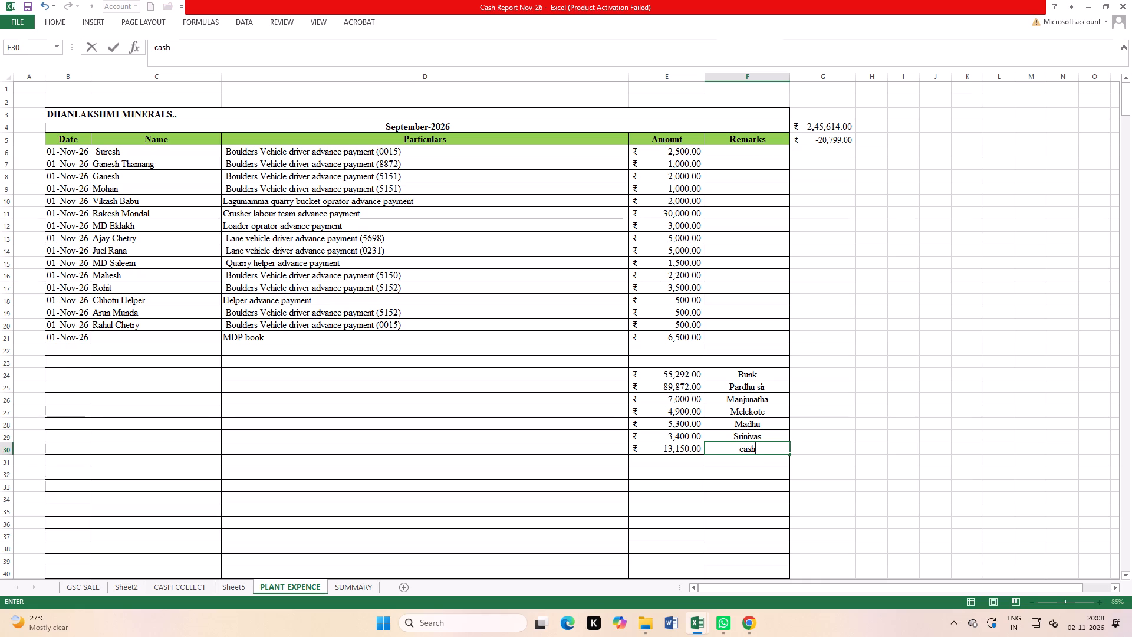
click(879, 436)
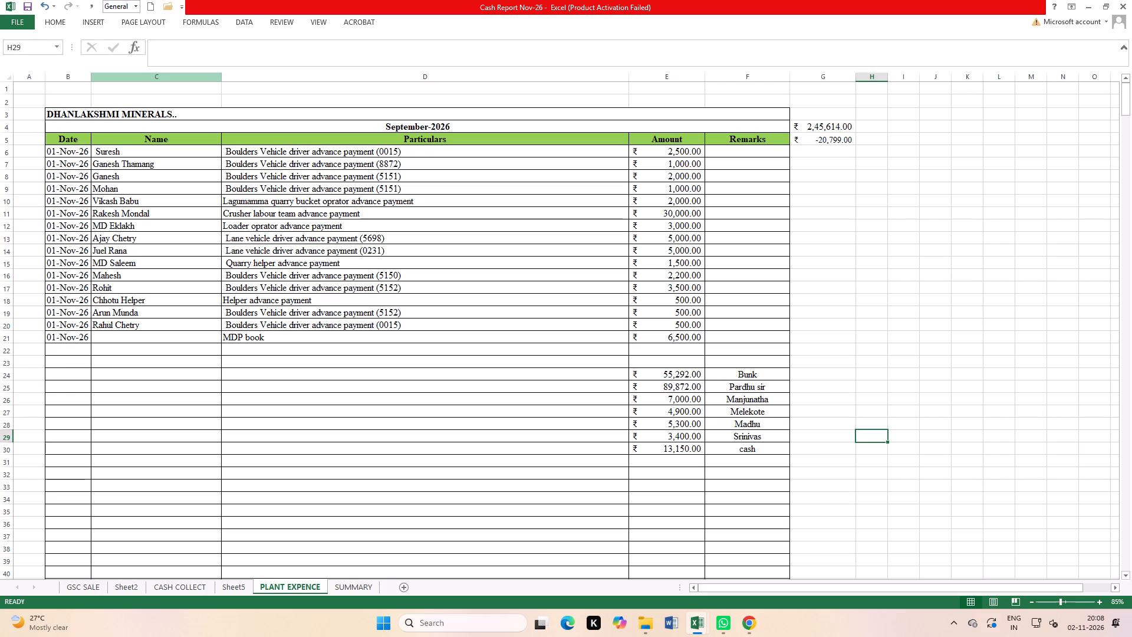
Enter 93350 and 20000 in cells I18 and I19 beside the expense table and select them to check their sum.
click(889, 298)
text(93)
text(350)
key(Return)
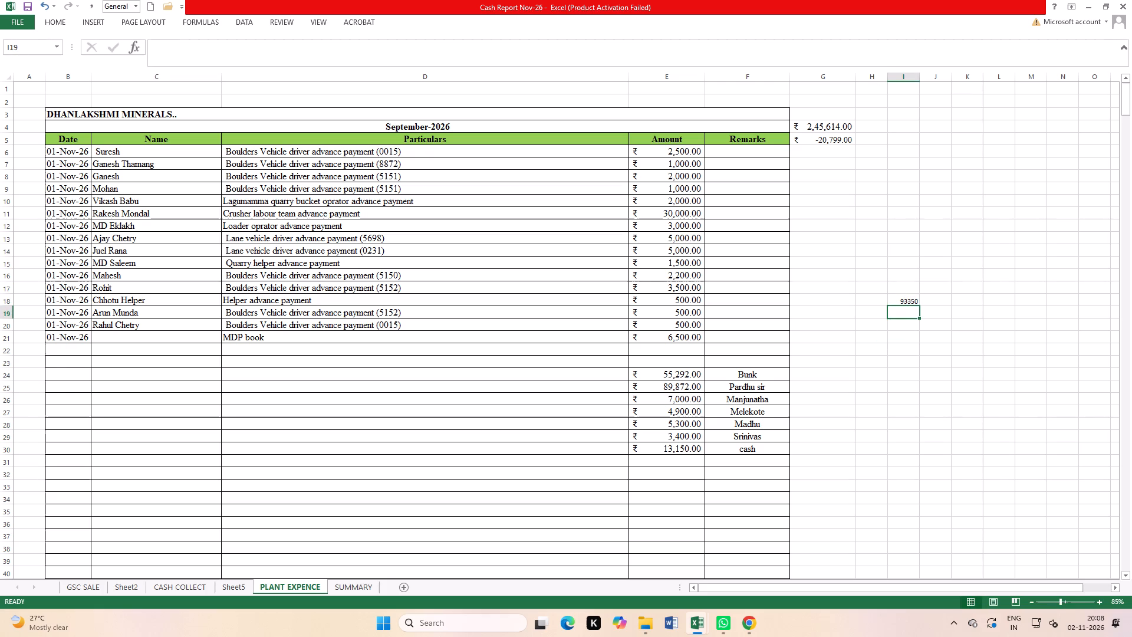
text(20000)
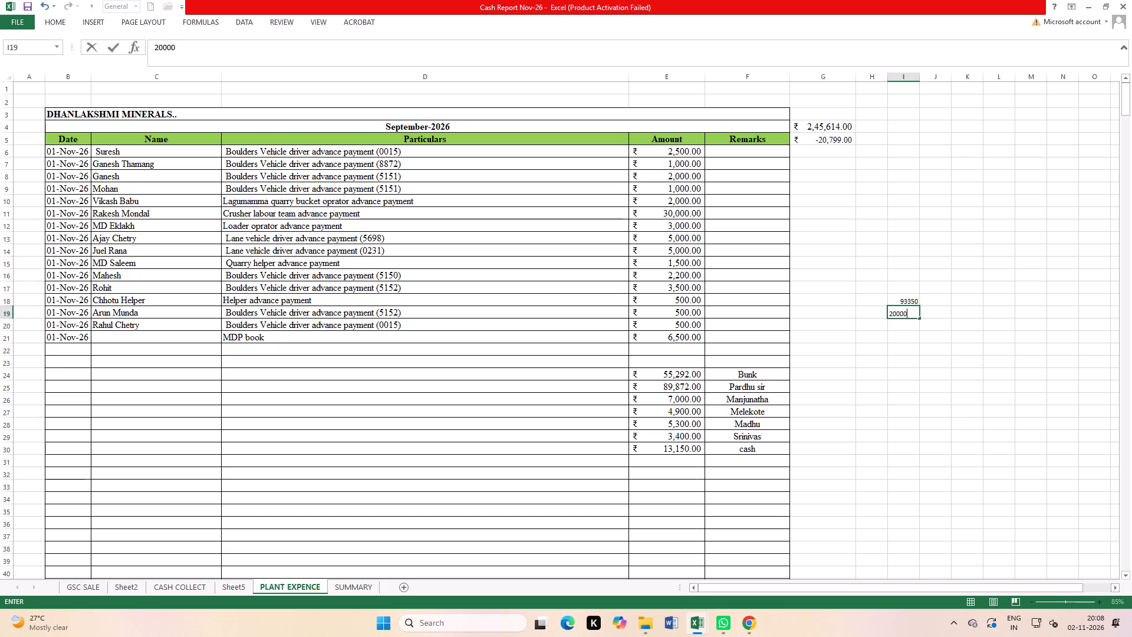
key(Return)
drag(900, 293, 903, 322)
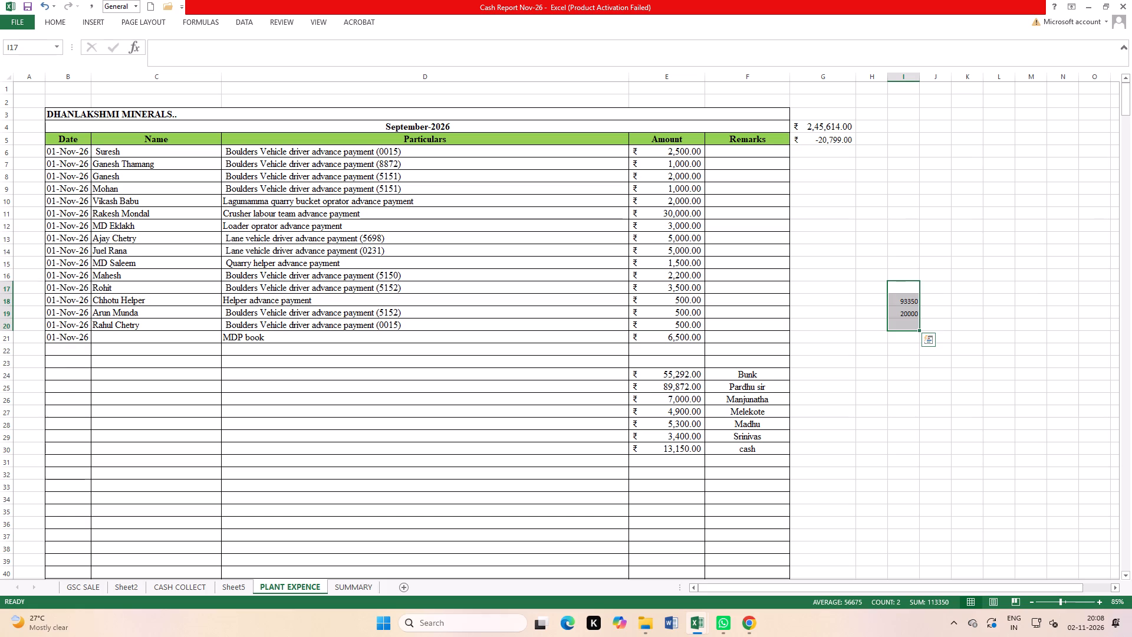
Extend the cash amount formula in row 30 by adding 2200.
double_click(685, 450)
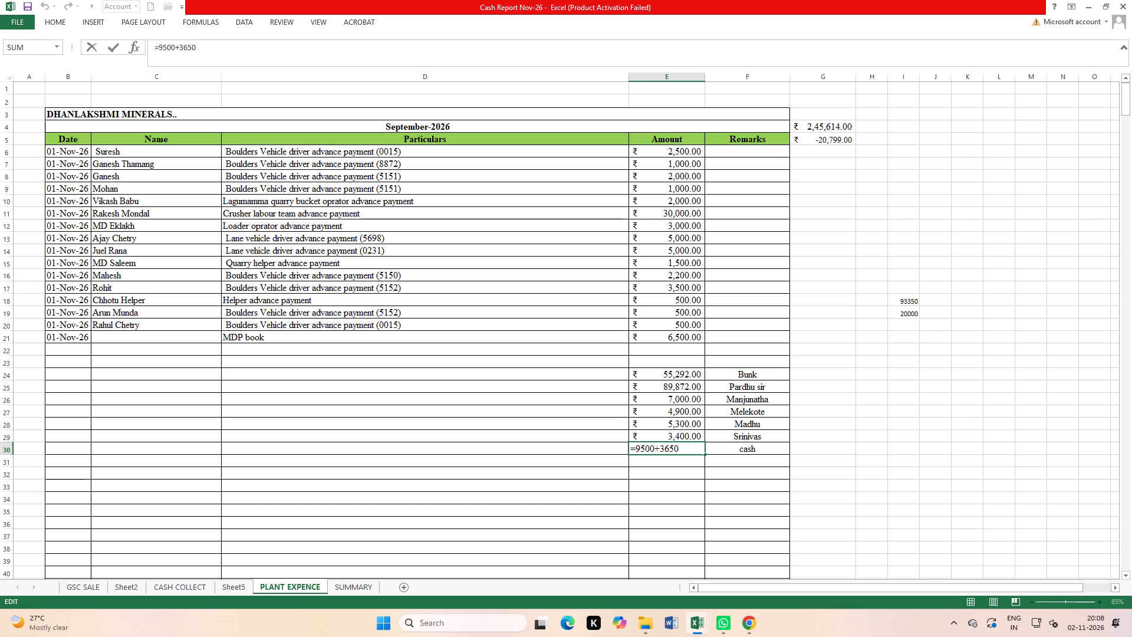
text(+2200)
key(Return)
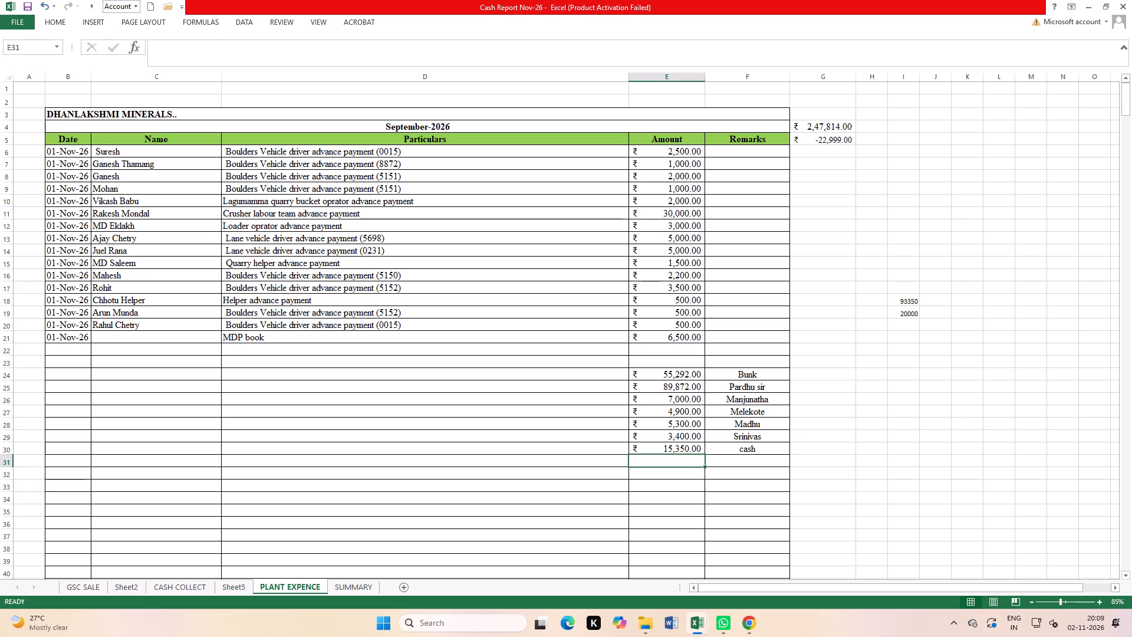
Extend the cash amount formula in row 30 by adding a further 32660.
double_click(675, 445)
click(705, 447)
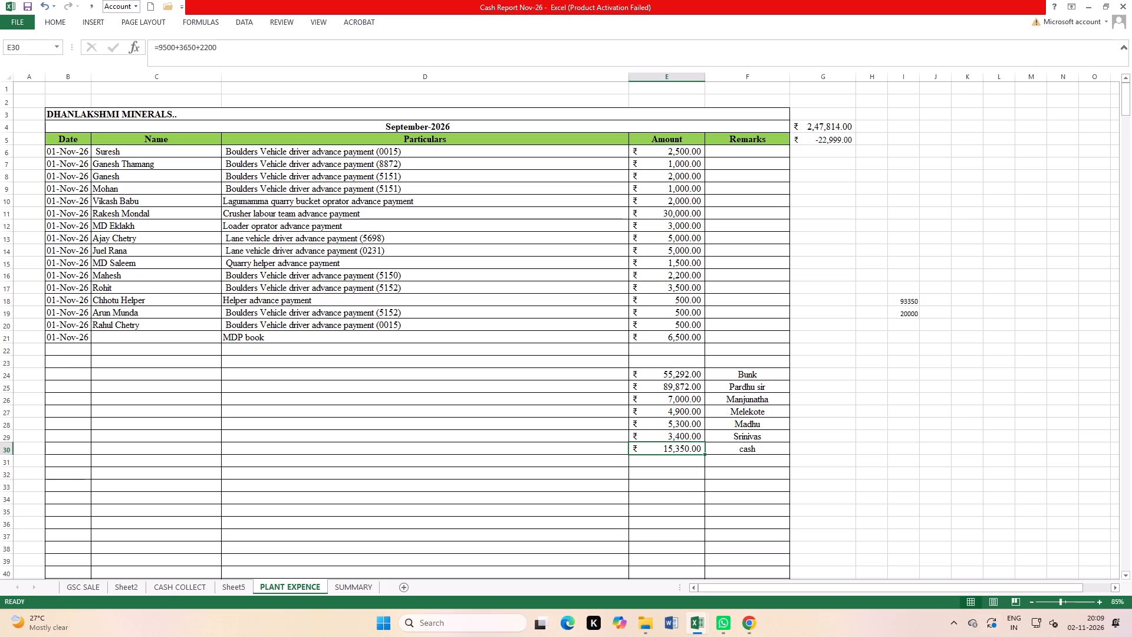
double_click(688, 444)
key(Right)
key(Right)
key(Right)
key(Right)
key(Right)
key(Right)
key(Right)
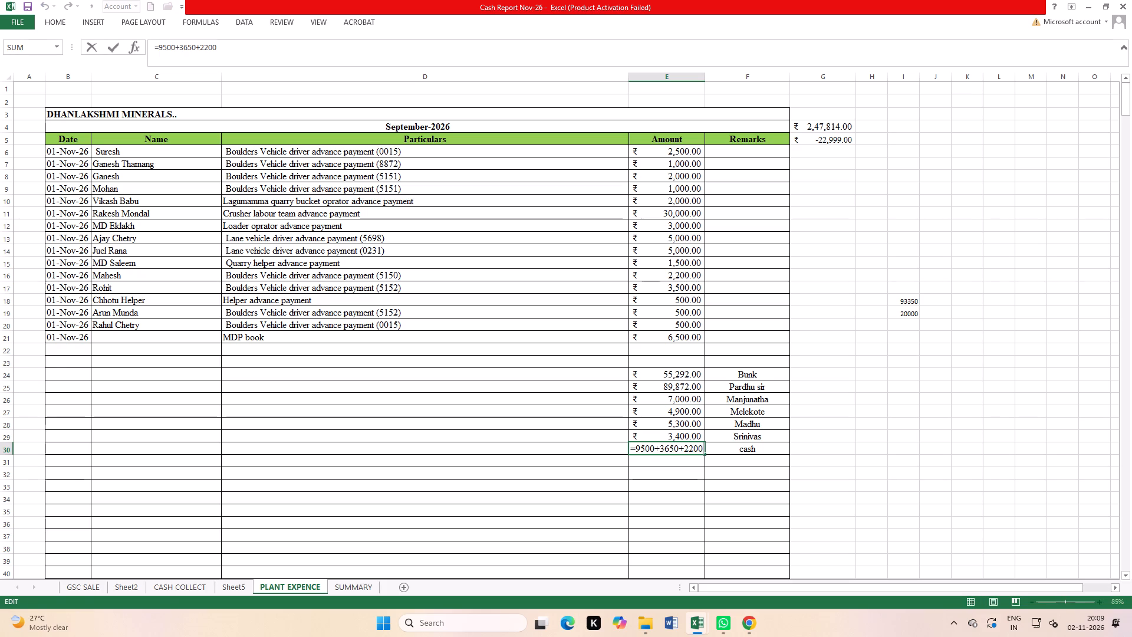
key(plus)
text(32660)
key(Return)
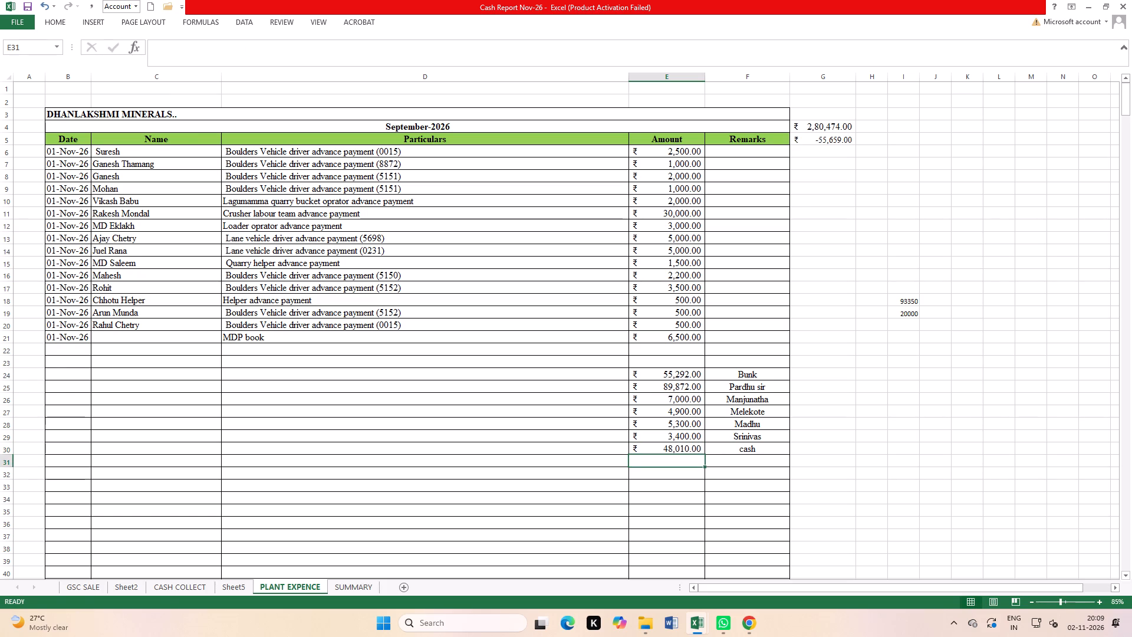
Save the Cash Report workbook with the updated plant expense entries.
click(870, 455)
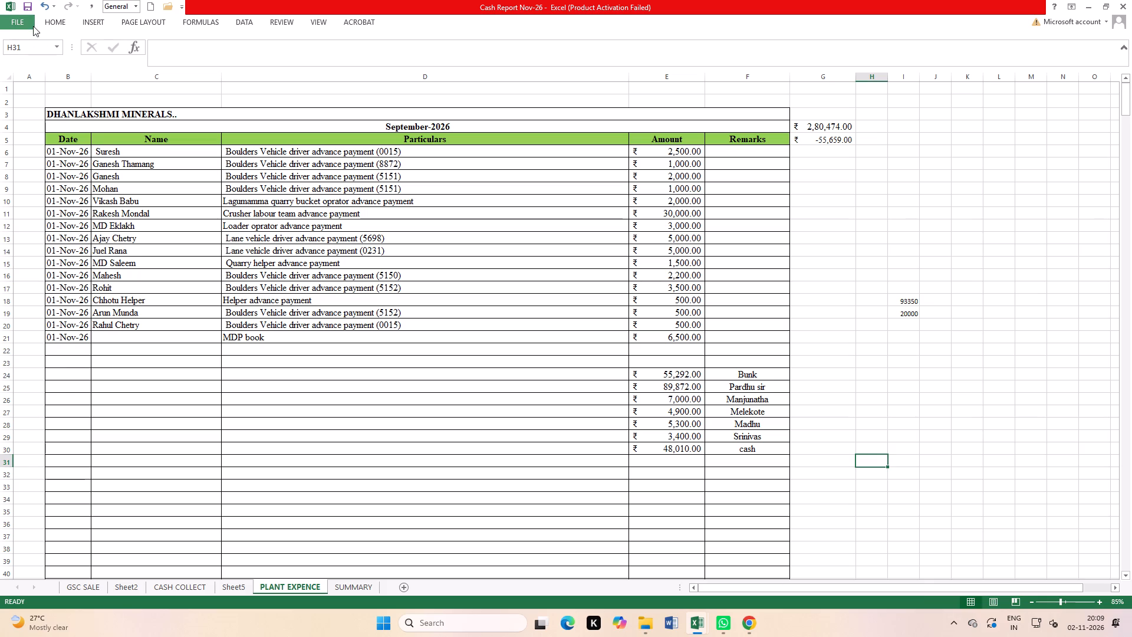
triple_click(27, 5)
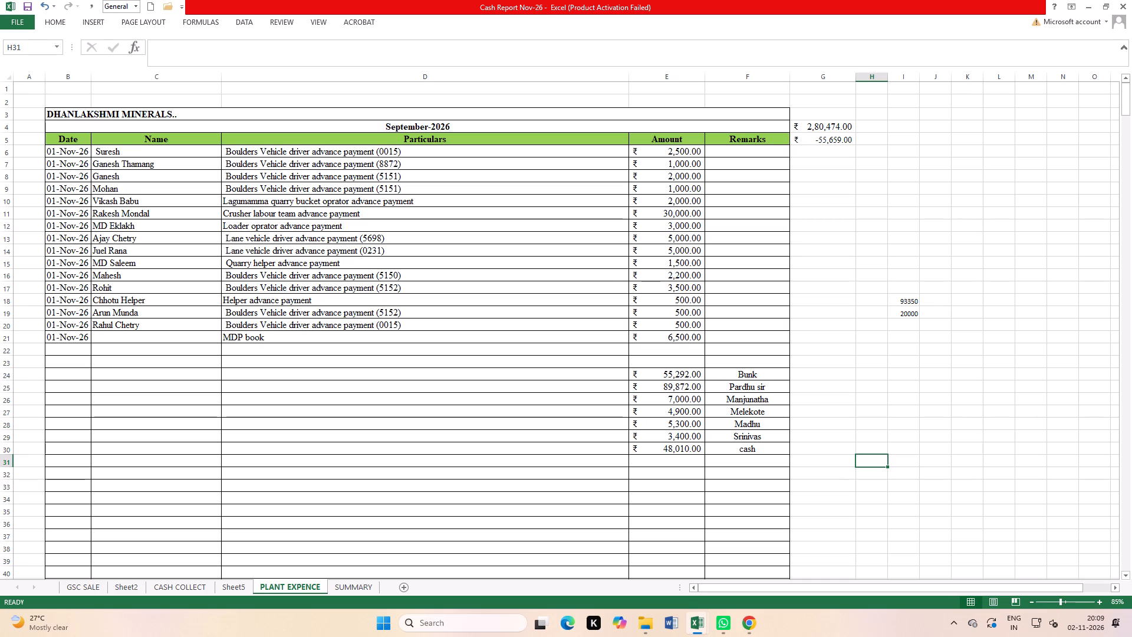
click(945, 439)
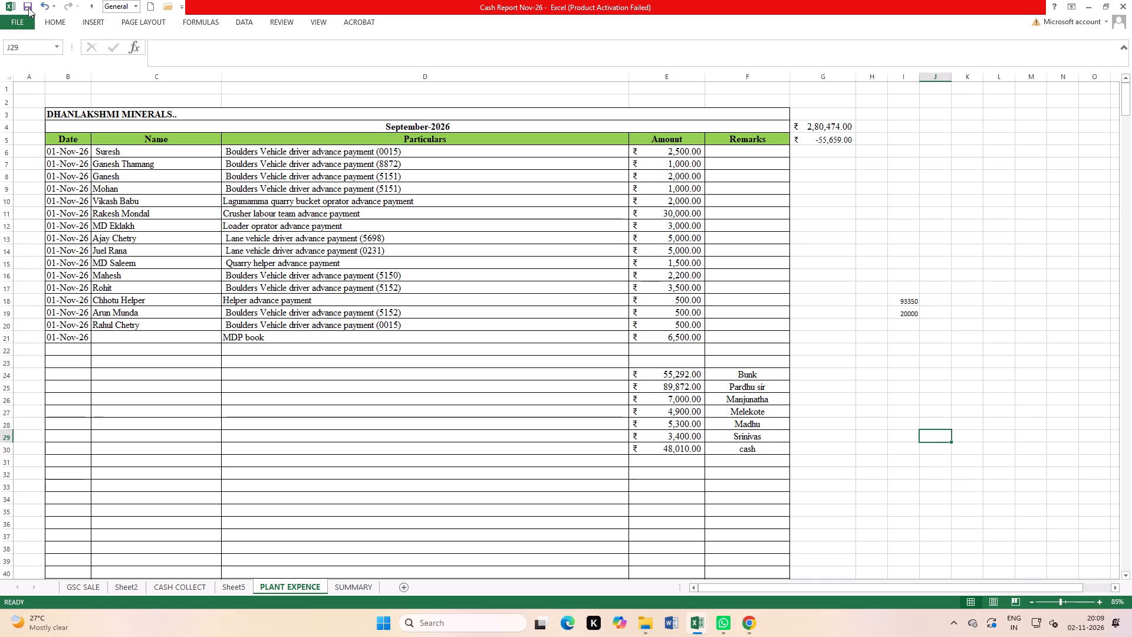
triple_click(28, 6)
click(28, 6)
scroll(218, 311, up, 5)
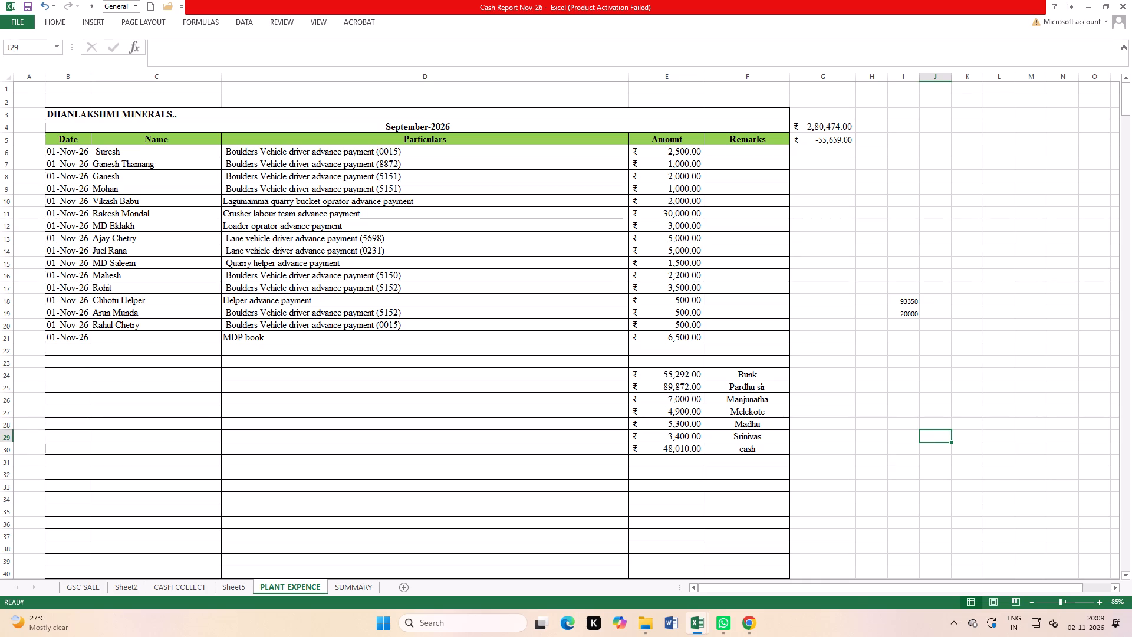
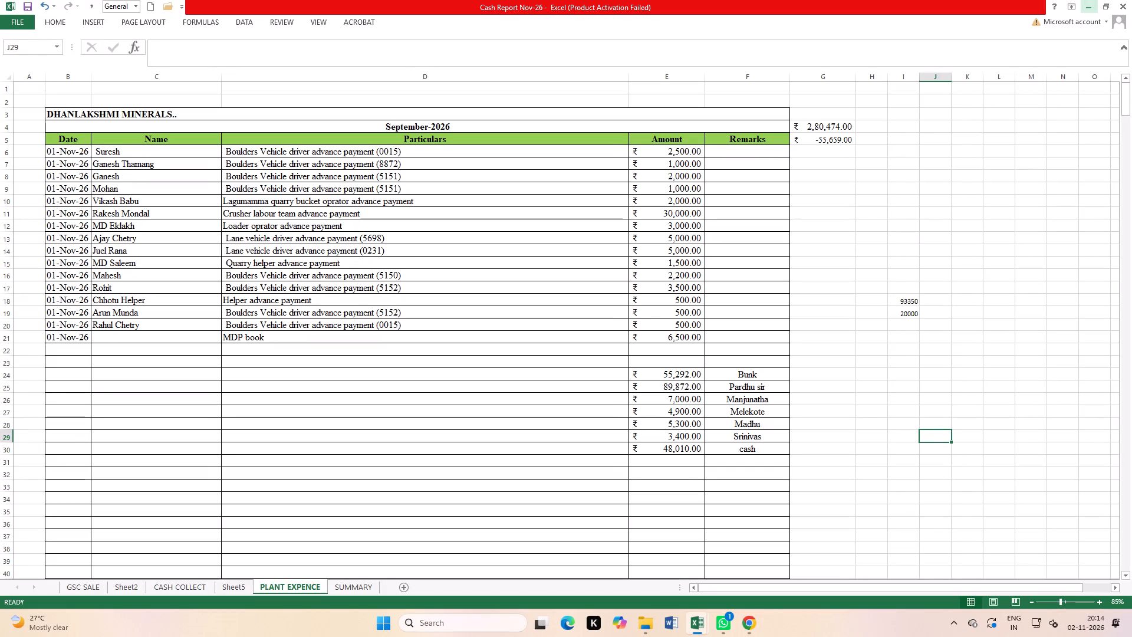
Enter the amount 59780 with the remark Vouchar in row 31, below the cash entry, and save the workbook.
click(667, 460)
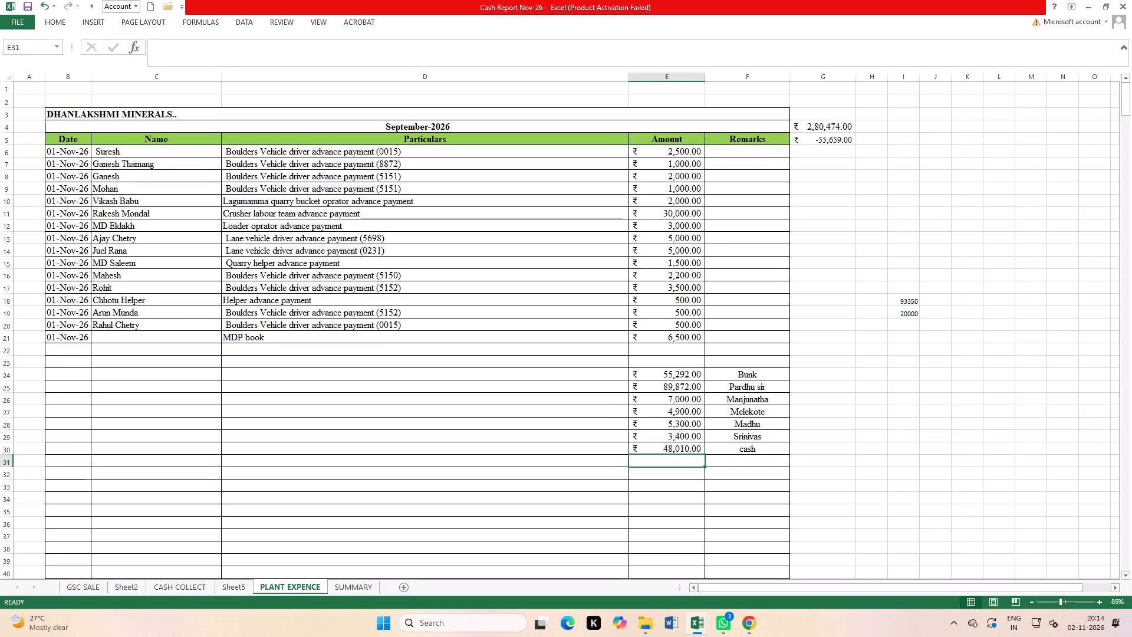
text(59)
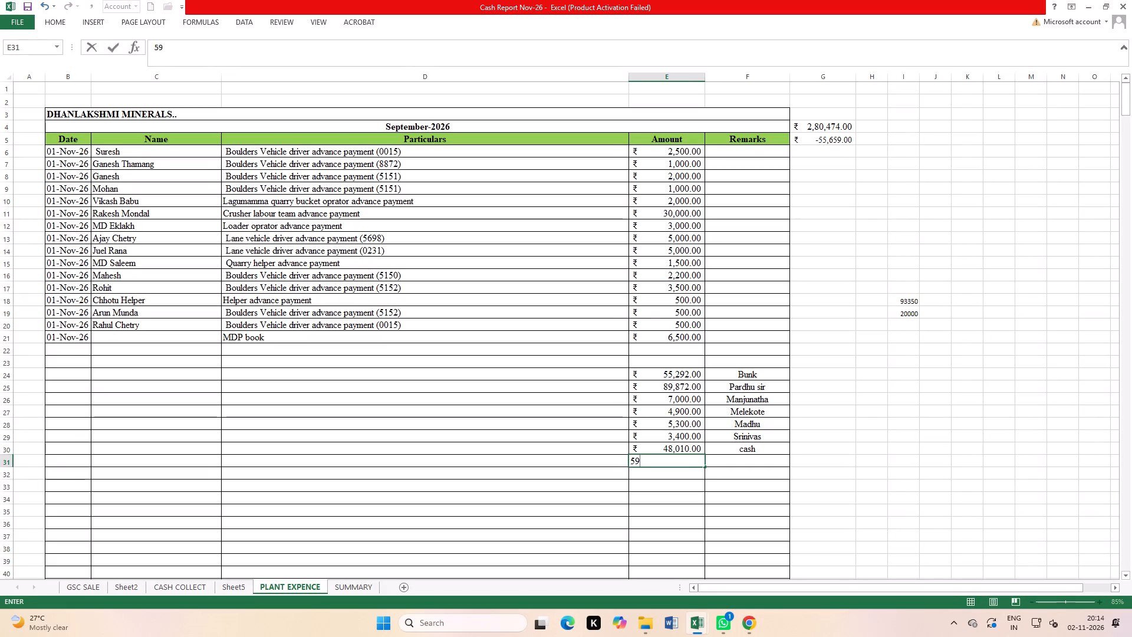
text(780)
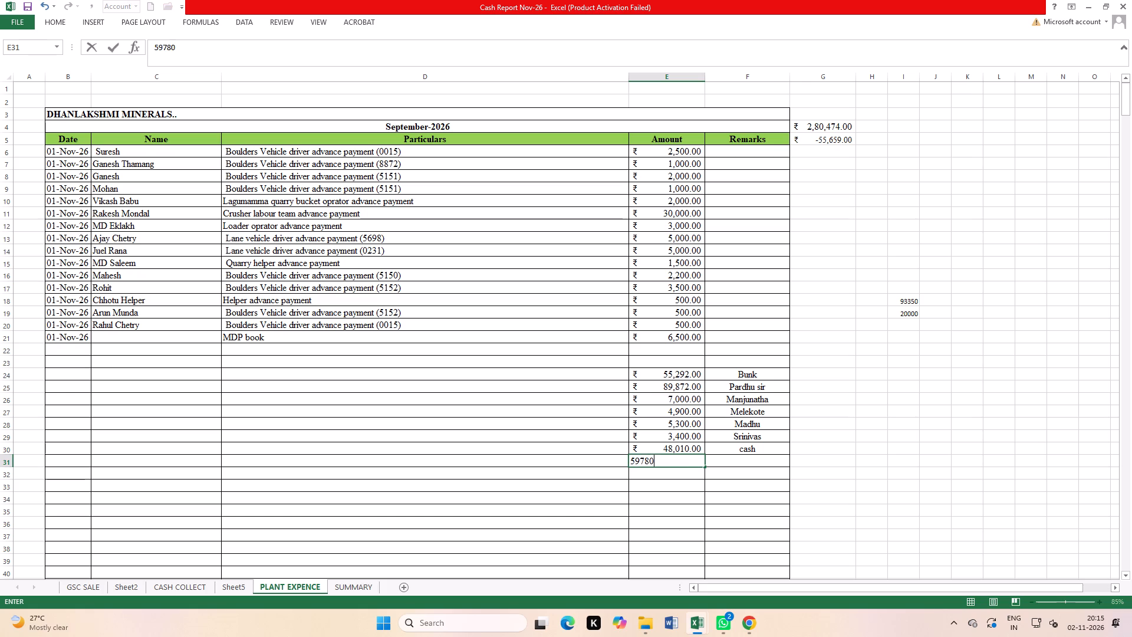
key(Right)
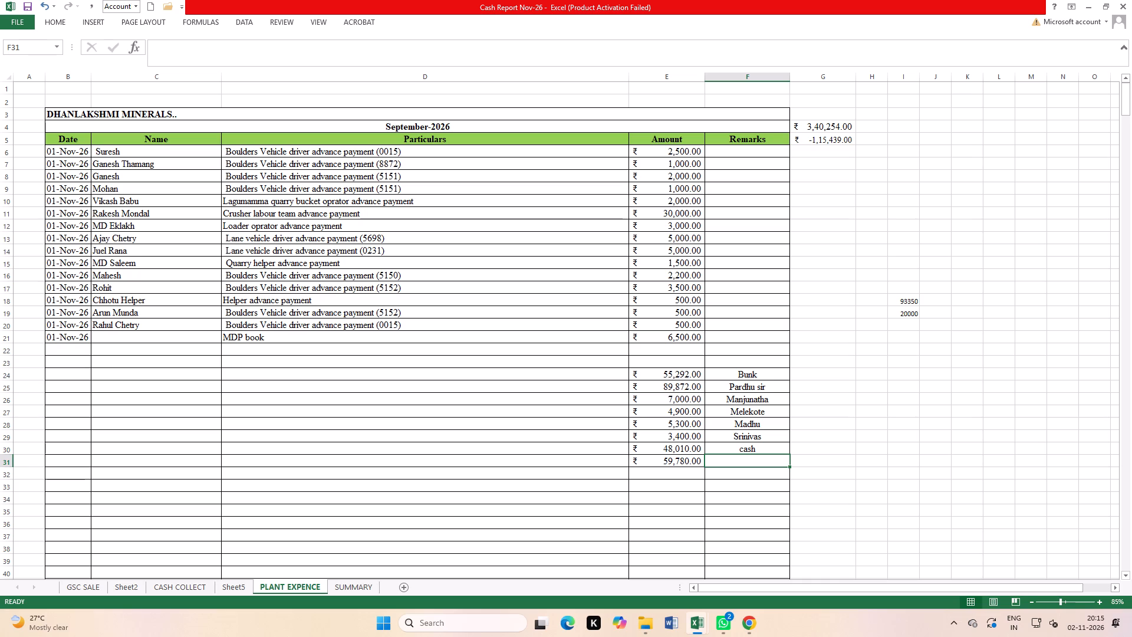
click(26, 6)
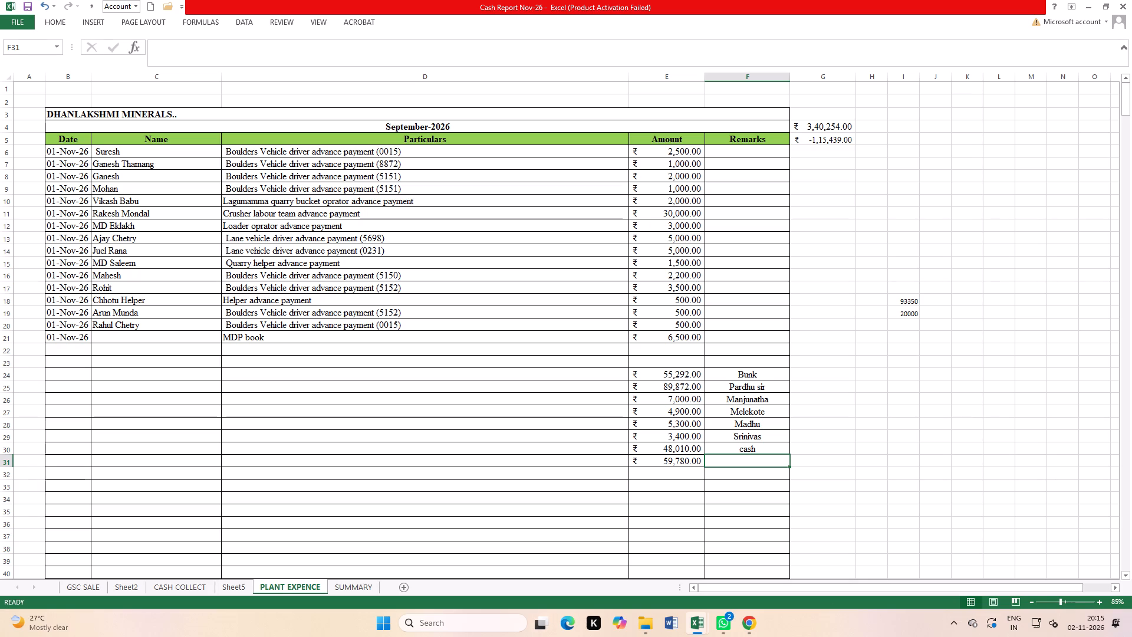
key(v)
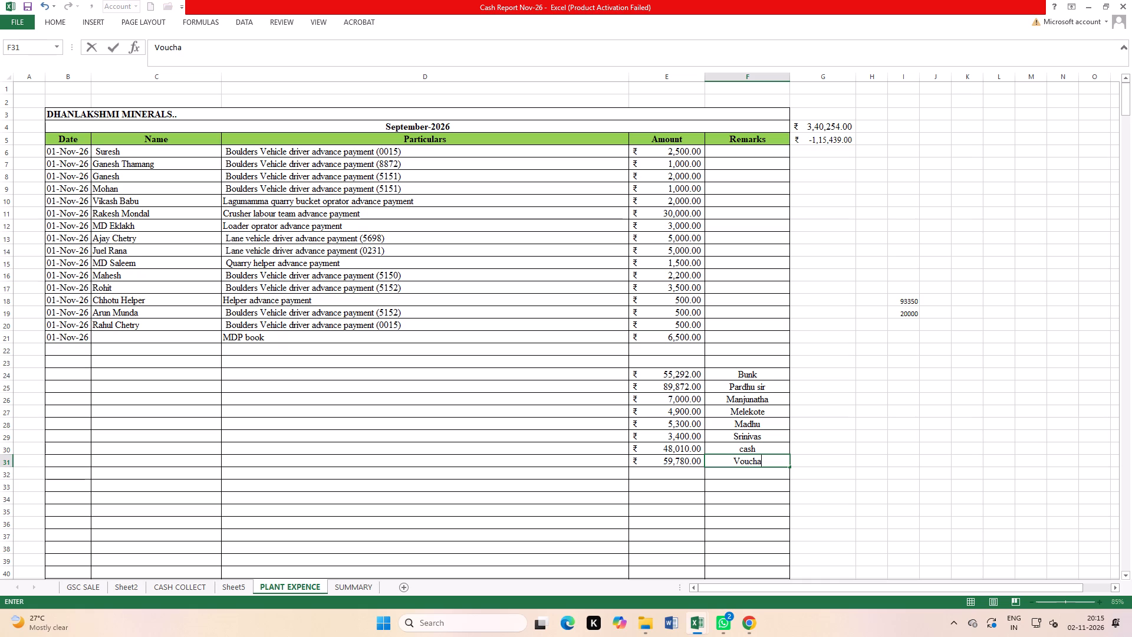
key(r)
click(920, 451)
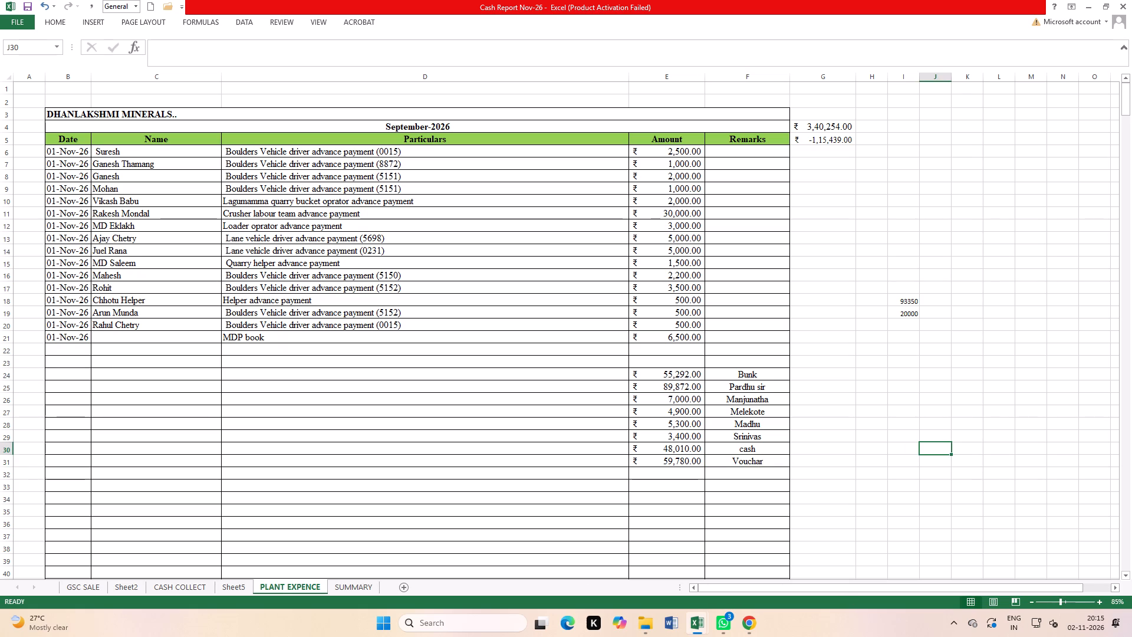
double_click(29, 6)
Open the Cash Report Oct-26 workbook from the Cash folder inside Minerals on the USB drive, without updating its external links.
click(634, 576)
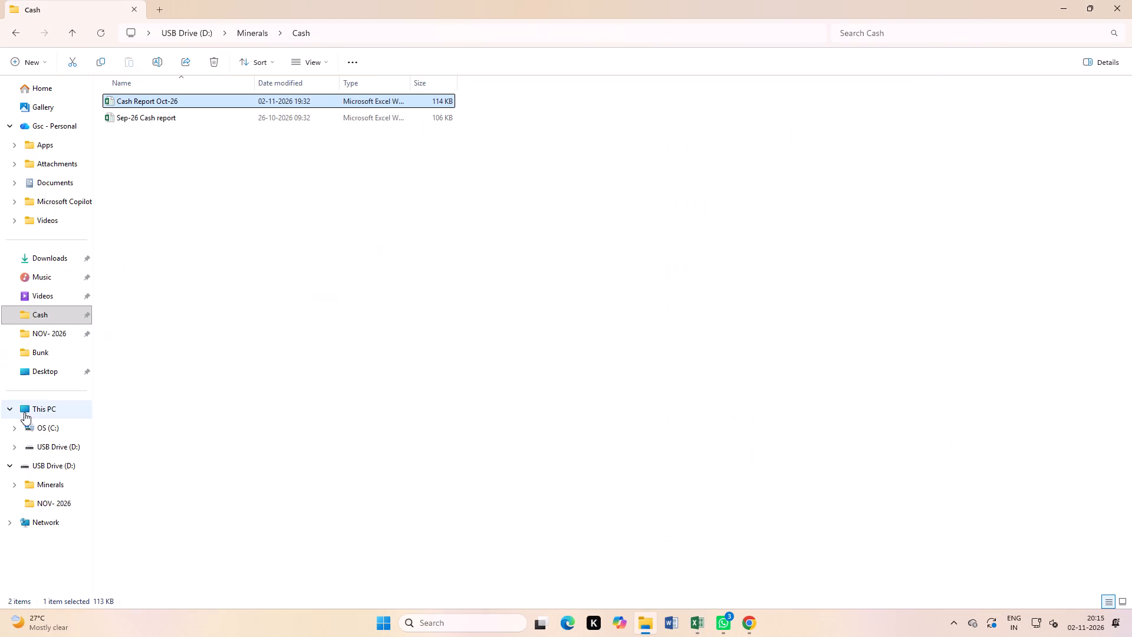
click(58, 495)
click(59, 484)
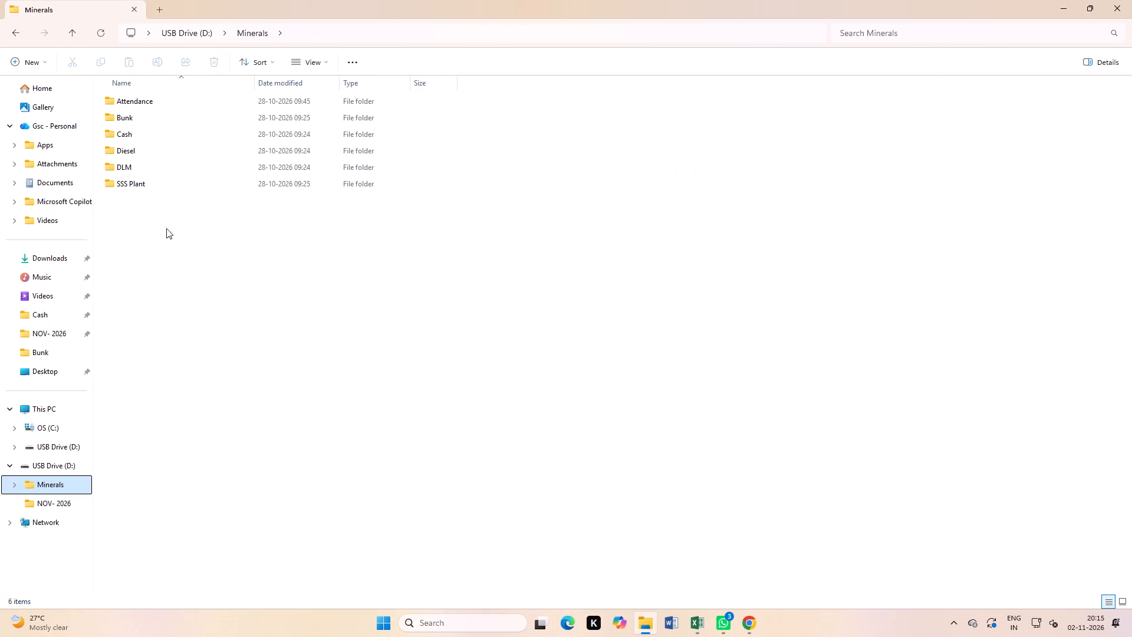
double_click(136, 136)
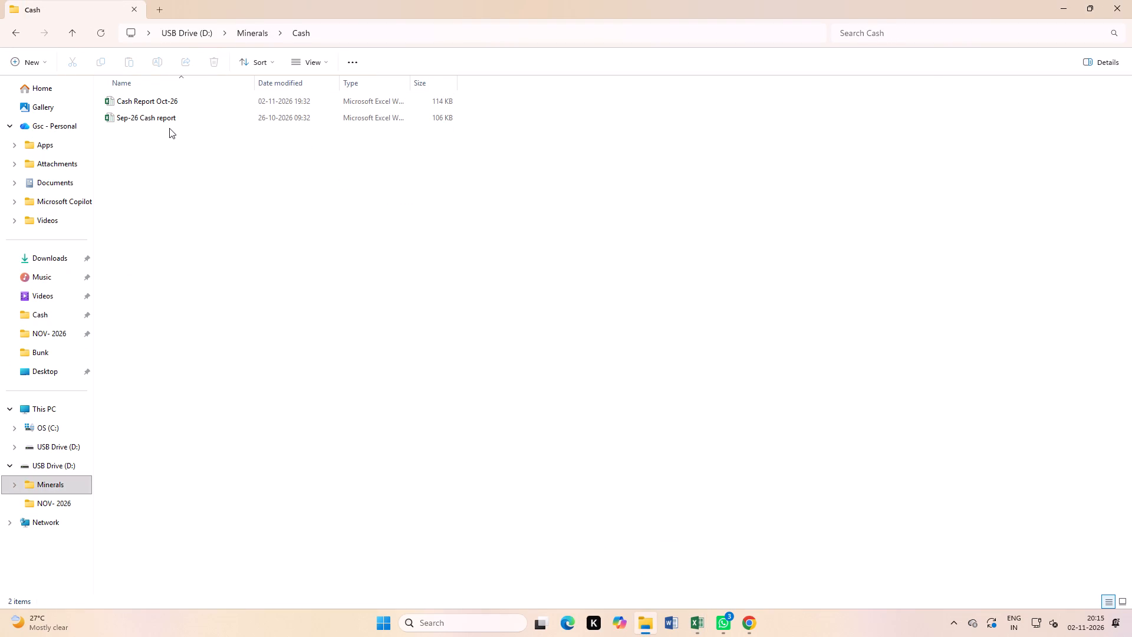
double_click(169, 98)
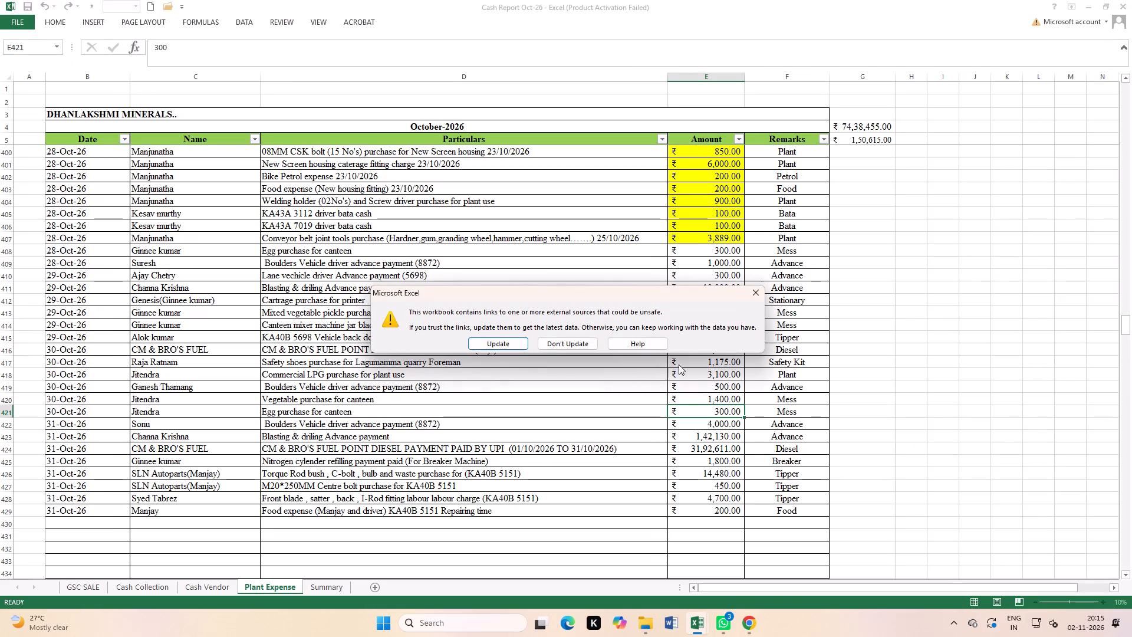
click(753, 292)
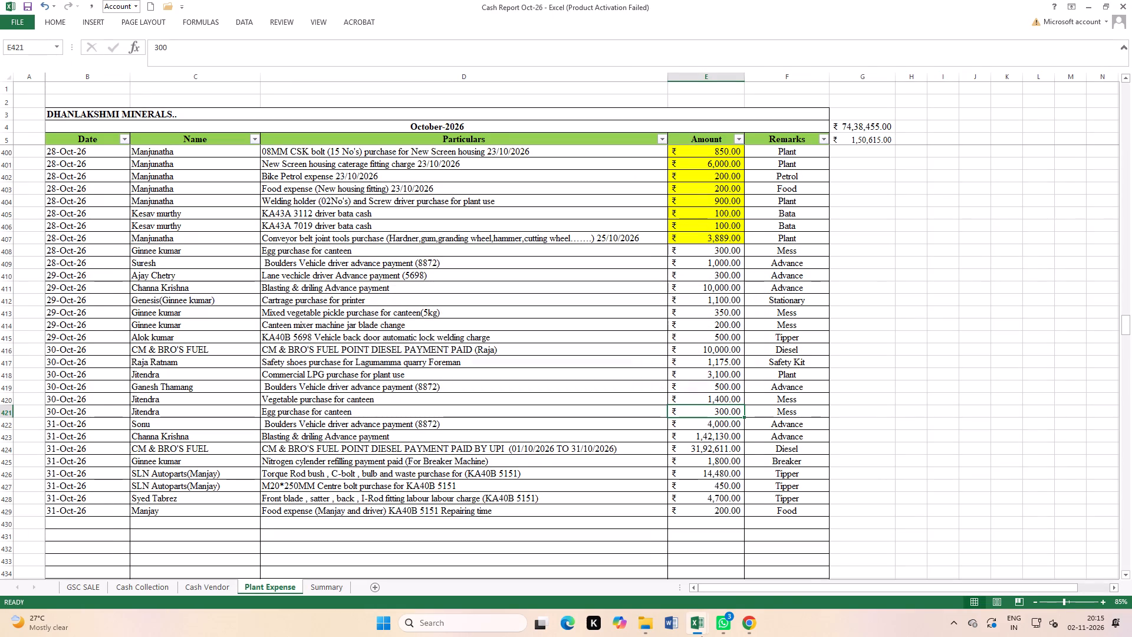
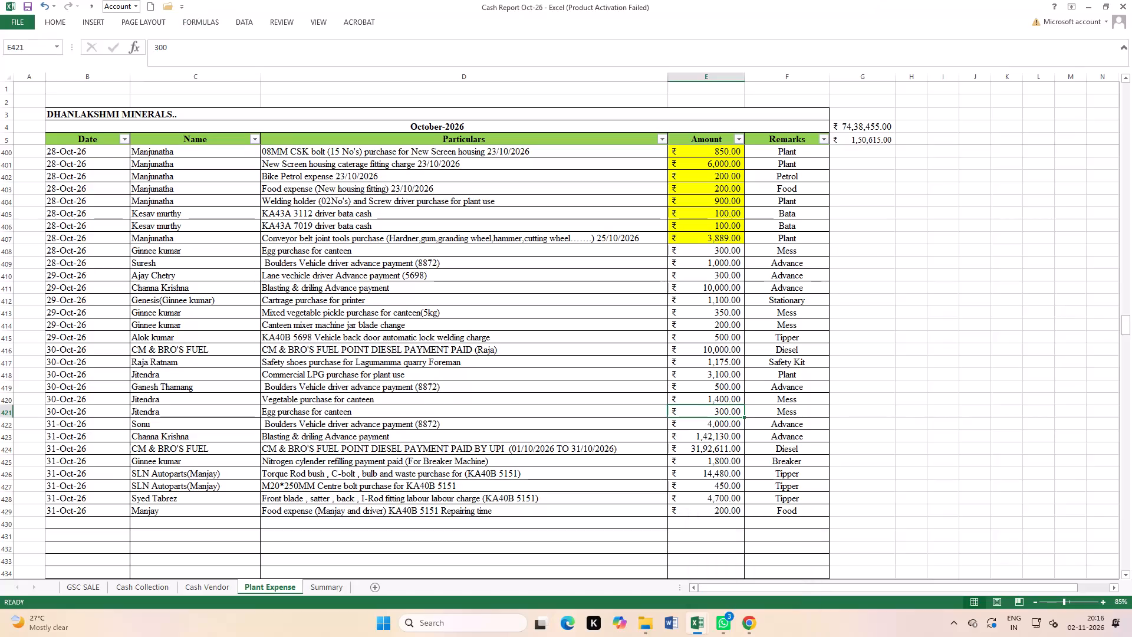
Open the DLM SALE REPORT workbook from the DLM folder inside Minerals on the USB drive.
click(649, 631)
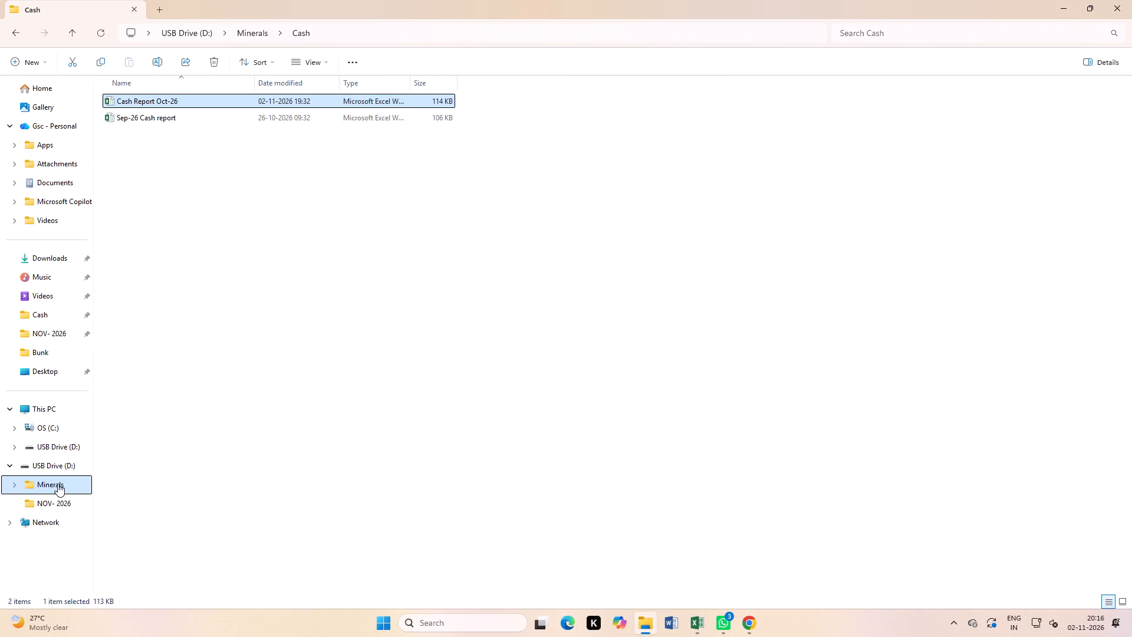
click(58, 484)
double_click(133, 166)
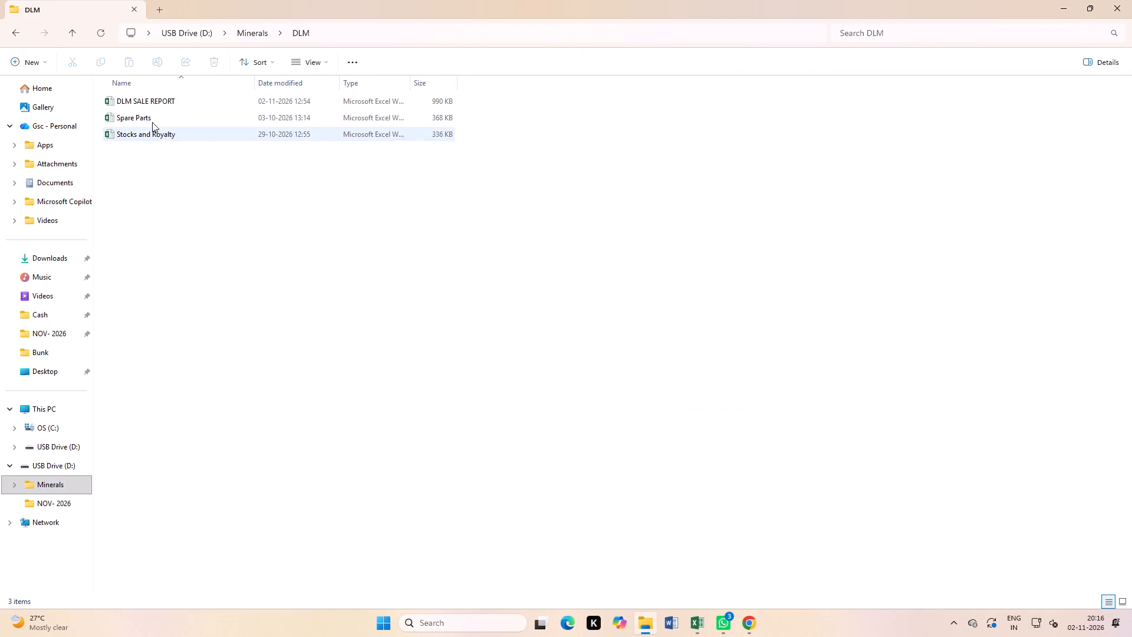
double_click(147, 106)
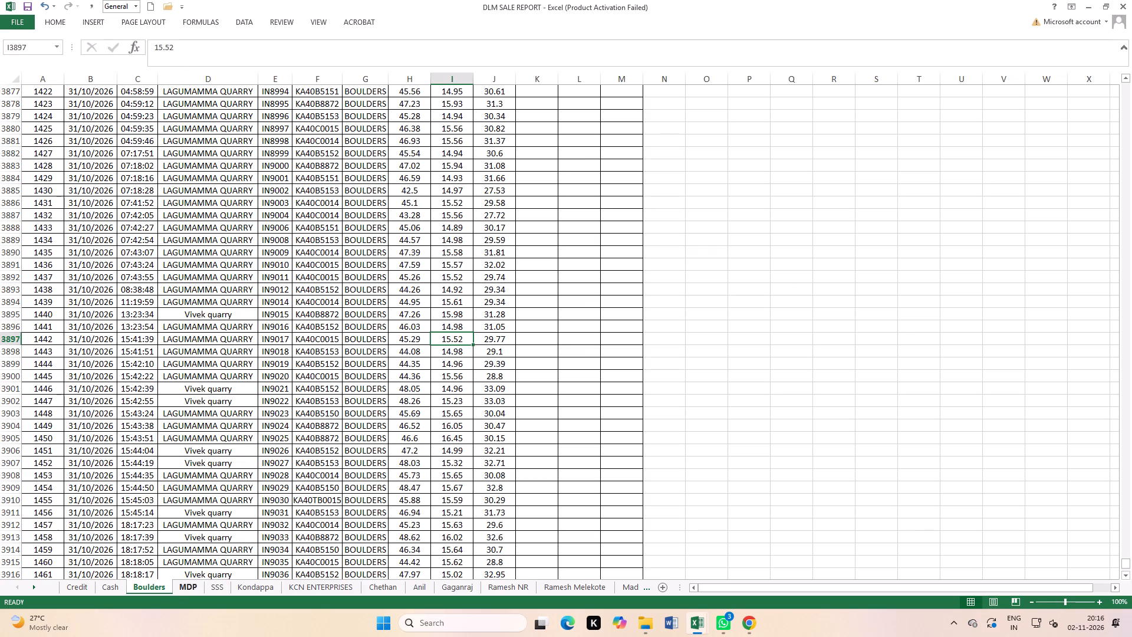
Look back through the earlier October load entries on the Boulders sheet of the sale report.
scroll(55, 216, up, 17)
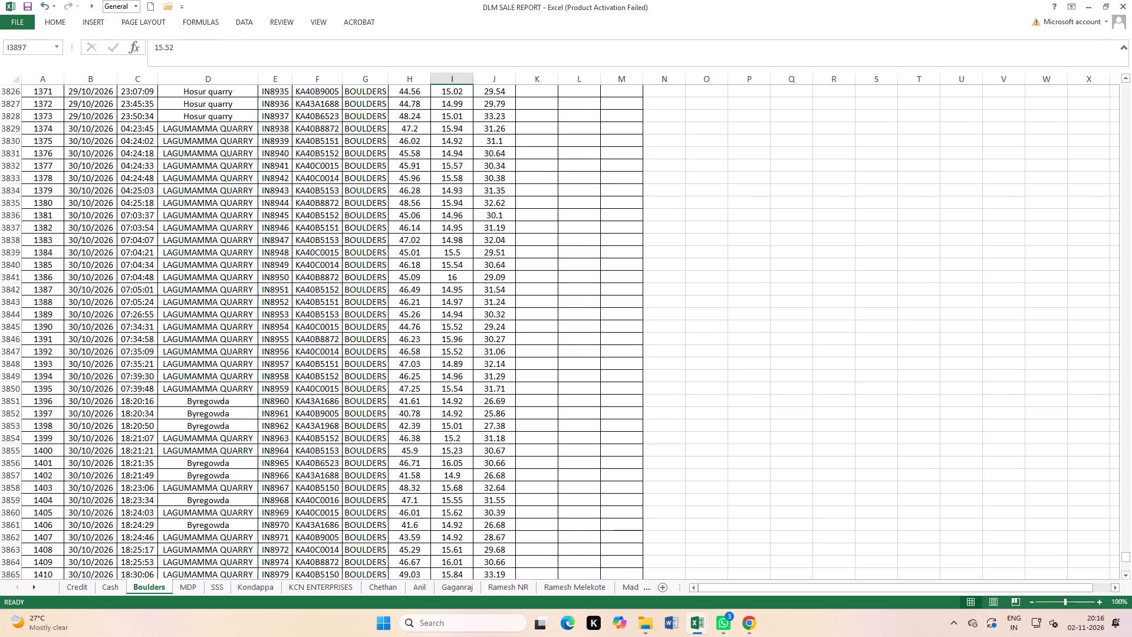
scroll(55, 215, up, 15)
scroll(54, 215, up, 7)
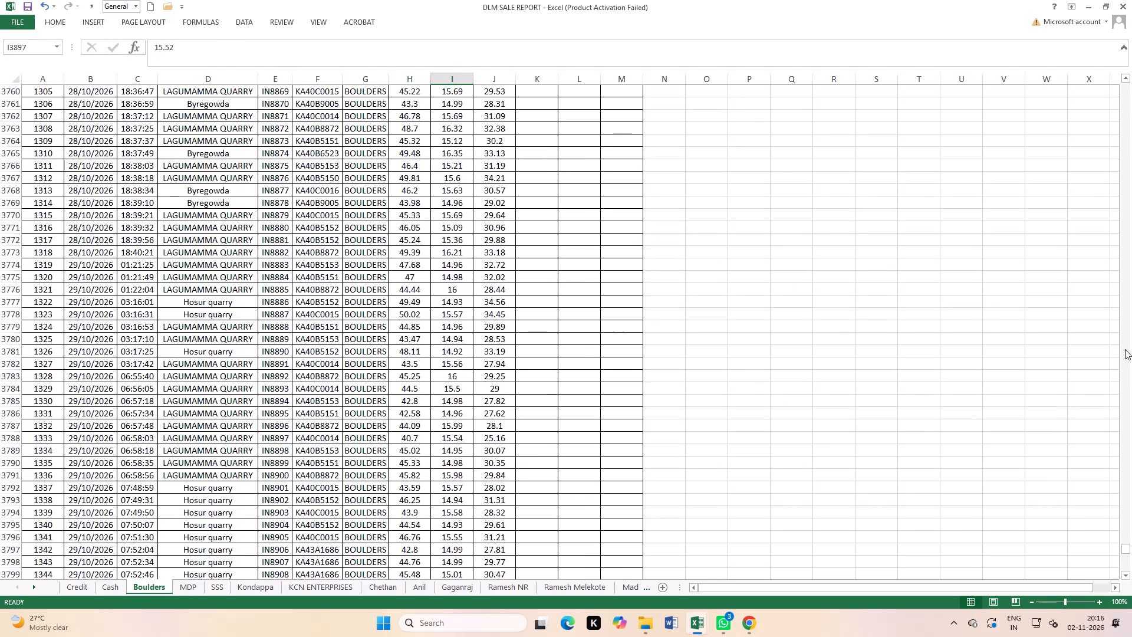
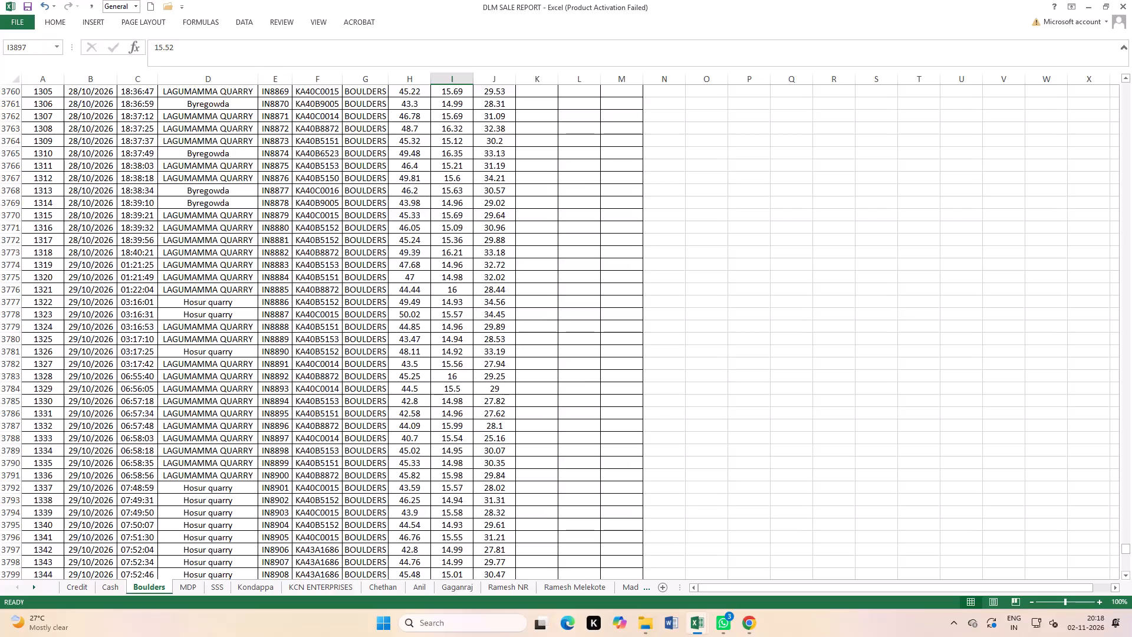
Close the DLM SALE REPORT workbook.
click(1131, 0)
Check the October cash report's Plant Expense sheet for the closing balance shown beside the table heading.
scroll(840, 404, up, 7)
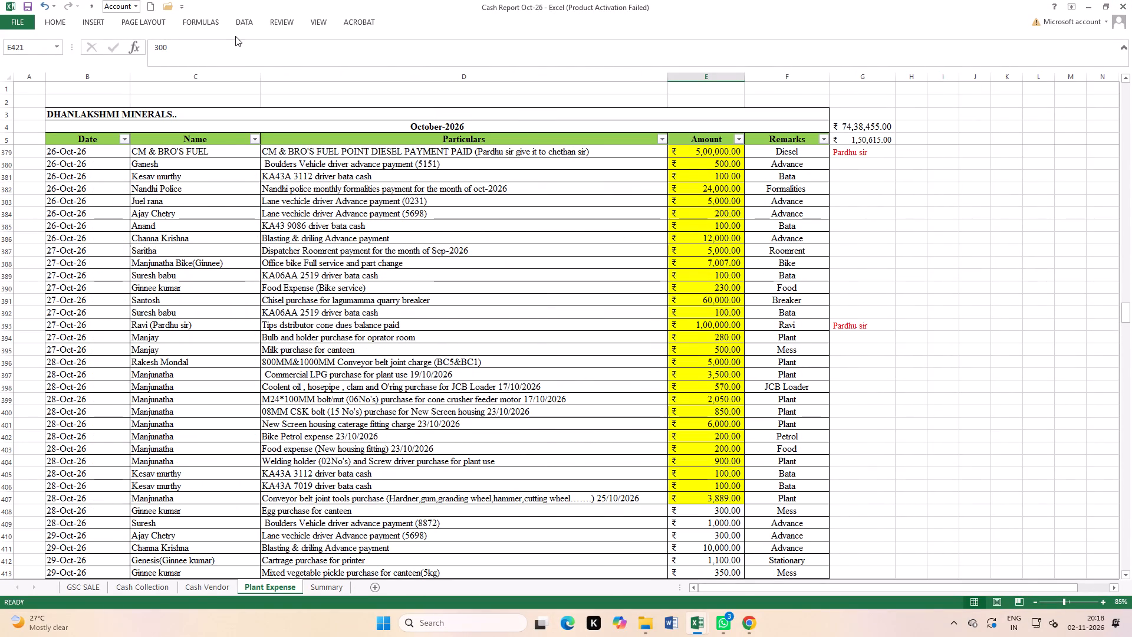
click(241, 22)
click(311, 55)
click(683, 351)
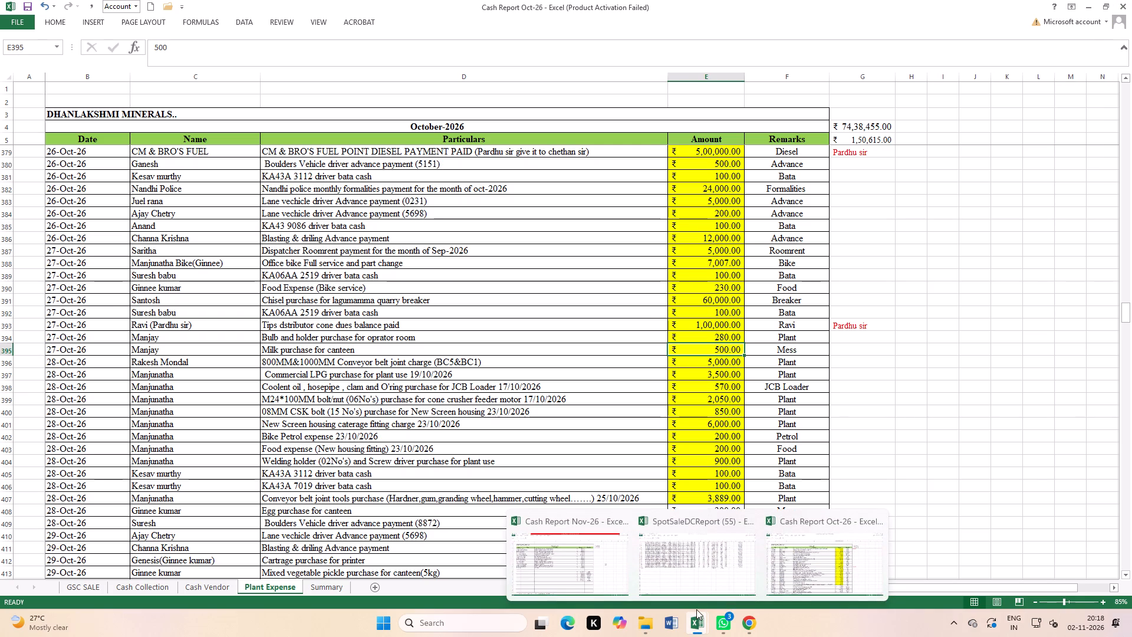
Set the Opening balance credit on the SUMMARY sheet of Cash Report Nov-26 to 150615 and save the workbook.
click(572, 578)
click(348, 586)
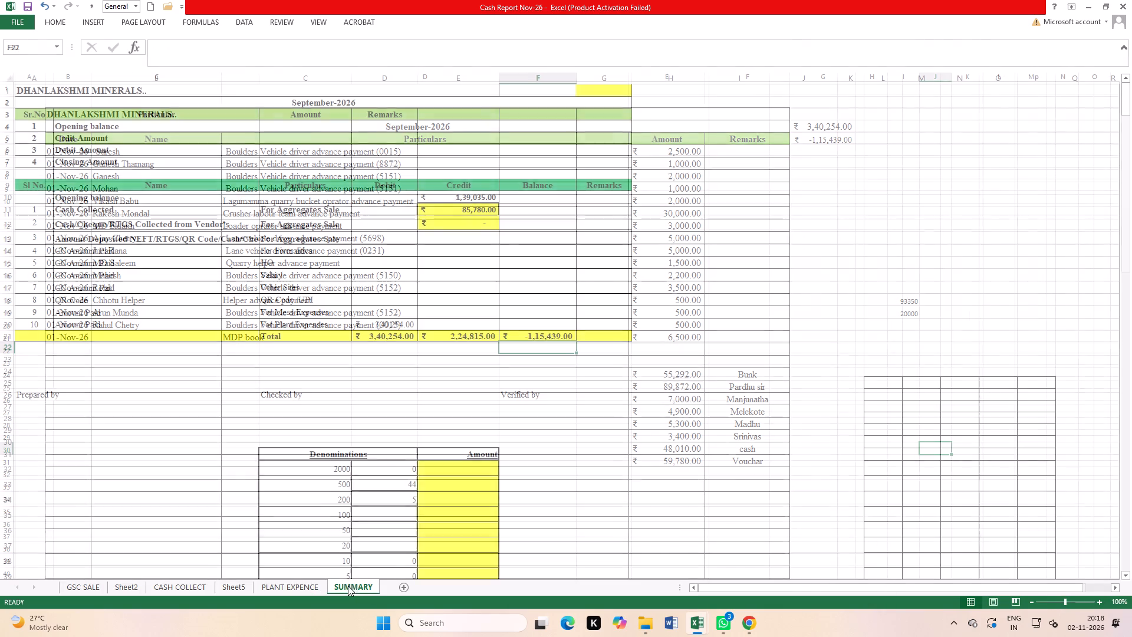
click(506, 270)
click(473, 196)
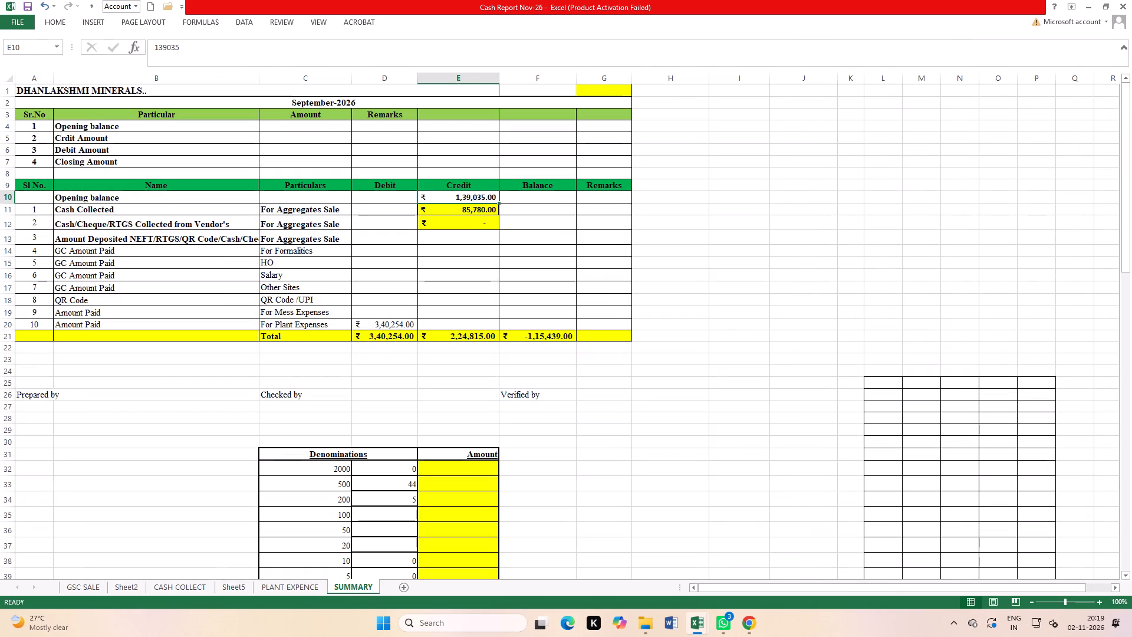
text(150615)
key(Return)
drag(780, 395, 799, 385)
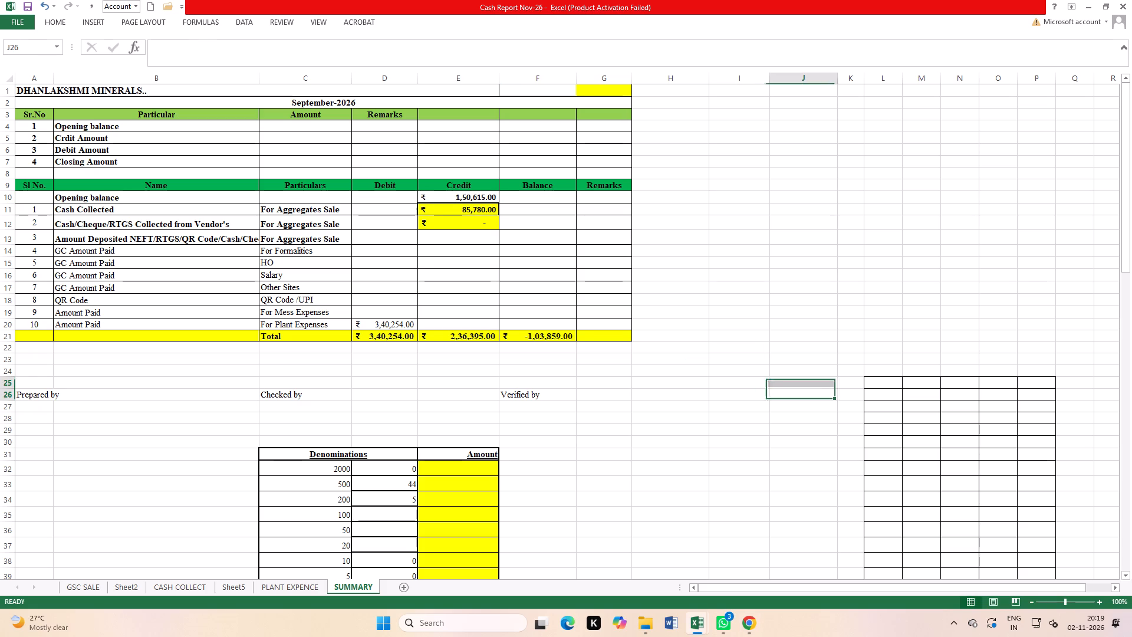
click(27, 4)
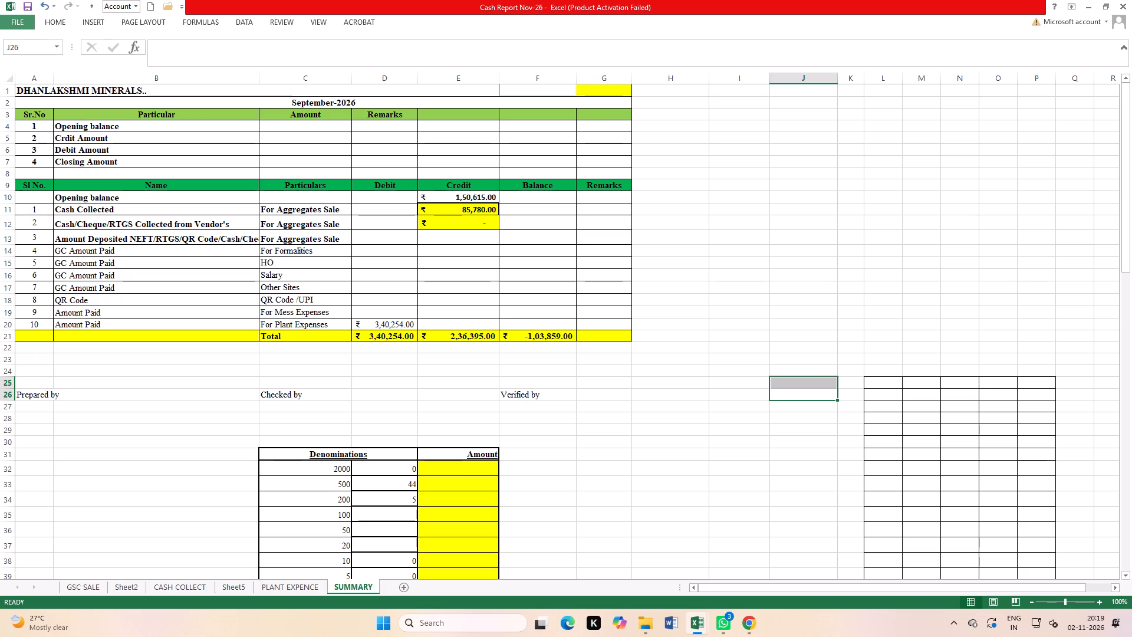
Review the November expense entries and the balance figures on the PLANT EXPENCE sheet.
click(294, 592)
scroll(426, 373, up, 5)
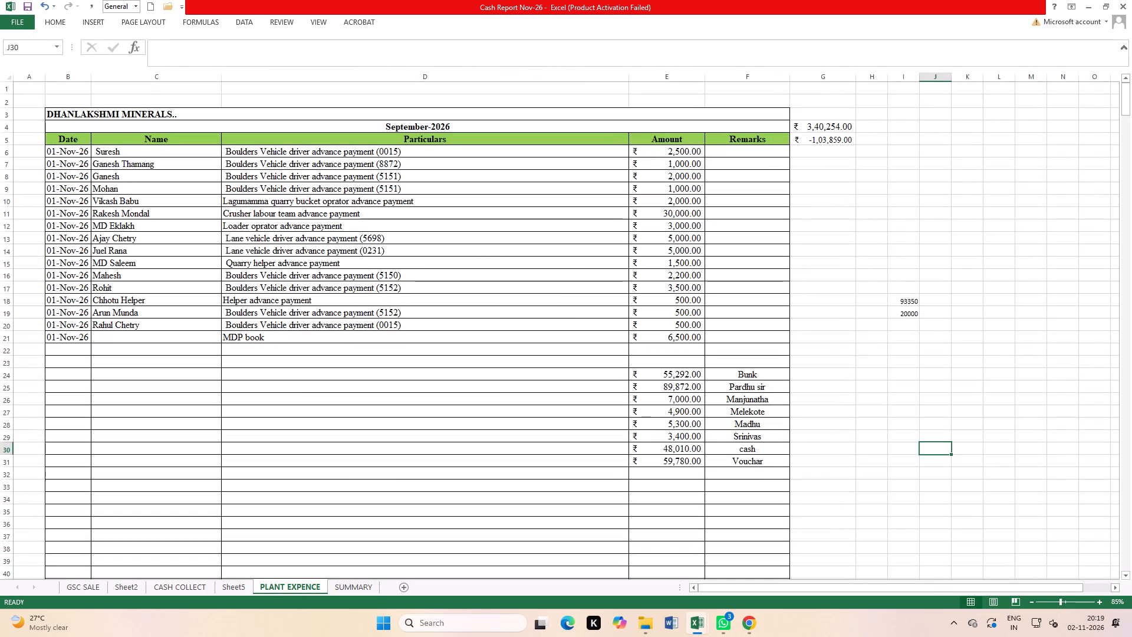
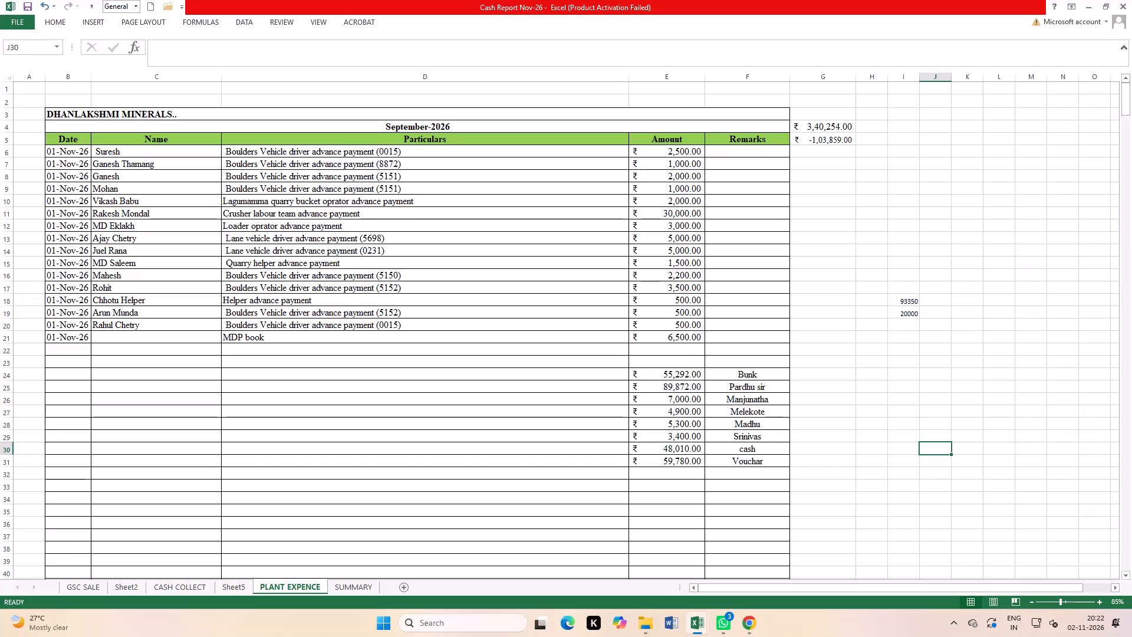
Save the Cash Report Nov-26 workbook with the PLANT EXPENCE sheet open.
scroll(857, 507, down, 1)
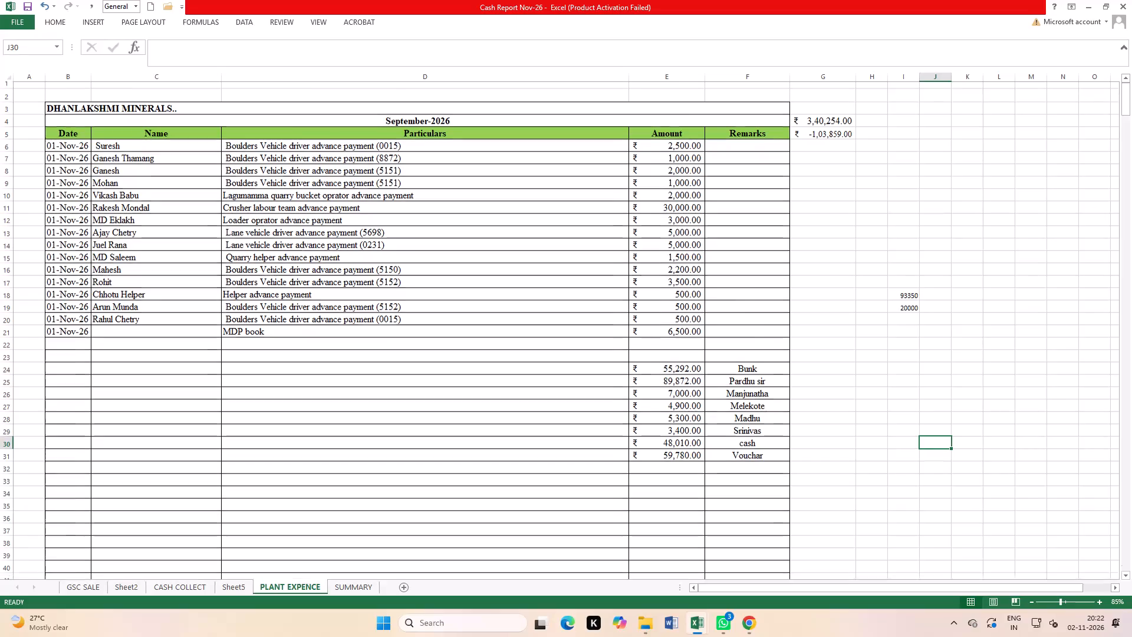
scroll(857, 507, down, 1)
click(868, 455)
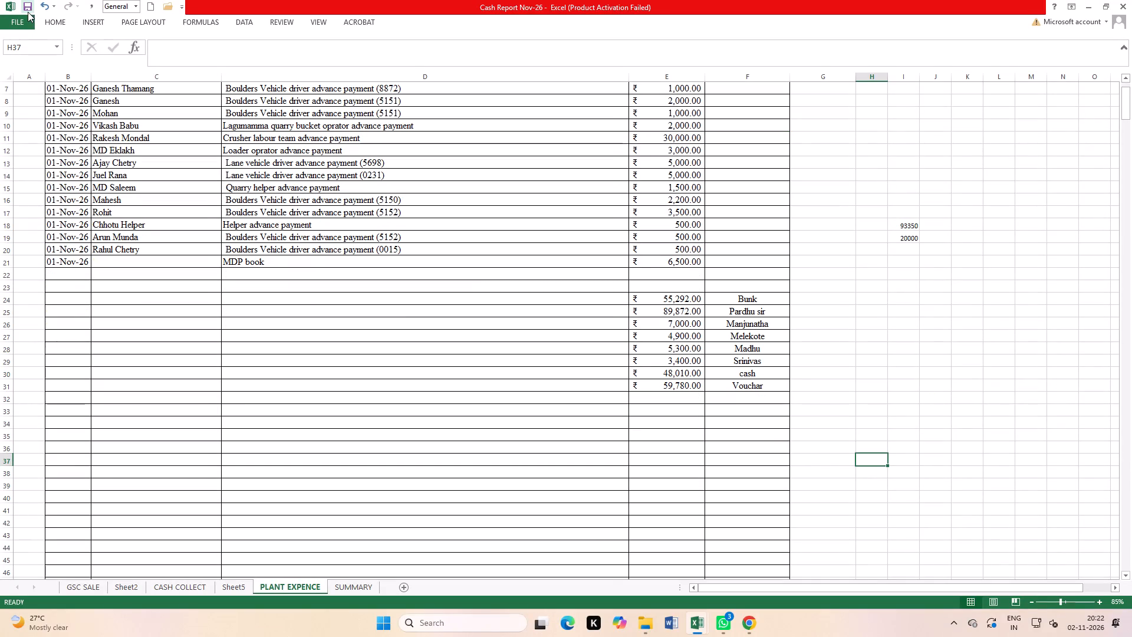
double_click(27, 4)
Switch to the SpotSaleDCReport (55) workbook and close it without saving its changes.
scroll(901, 448, down, 4)
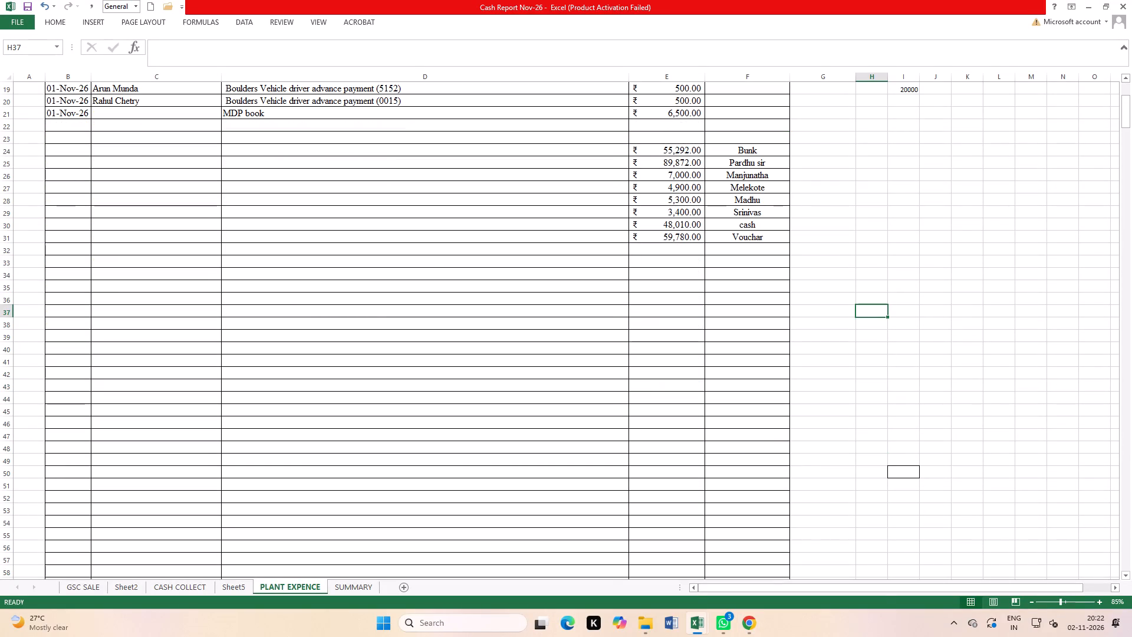
click(720, 552)
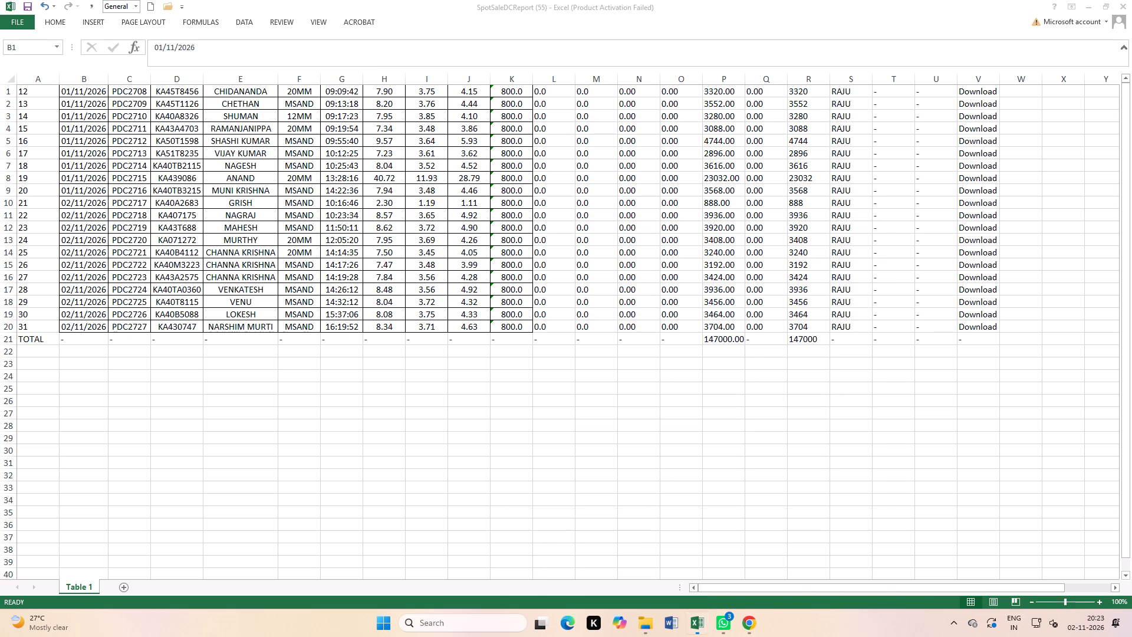
click(1096, 0)
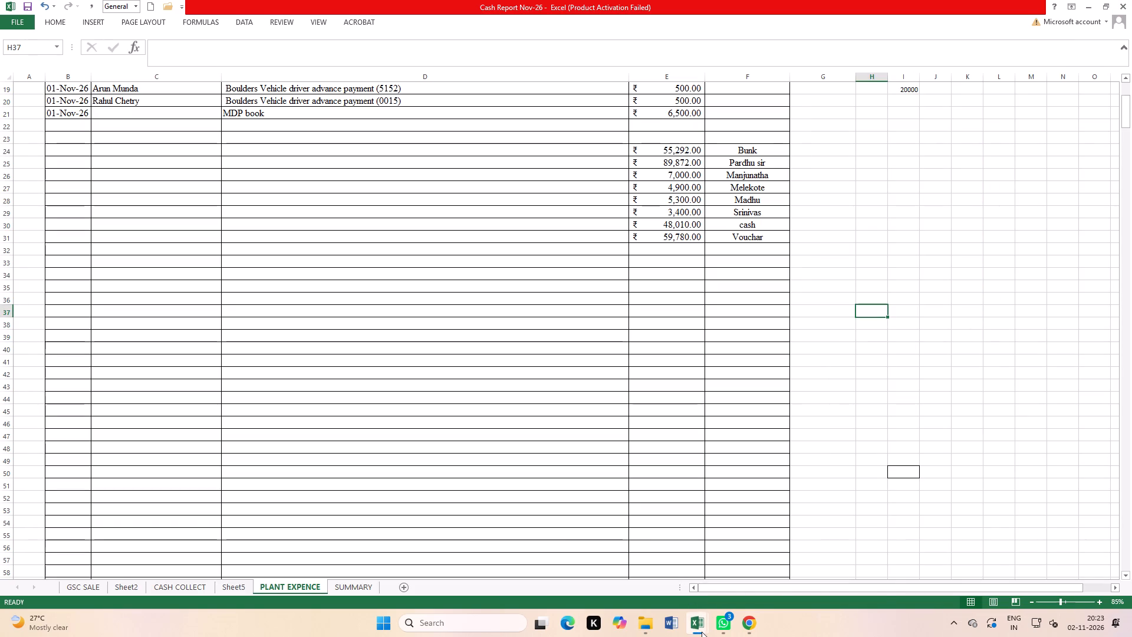
click(703, 577)
scroll(685, 333, up, 5)
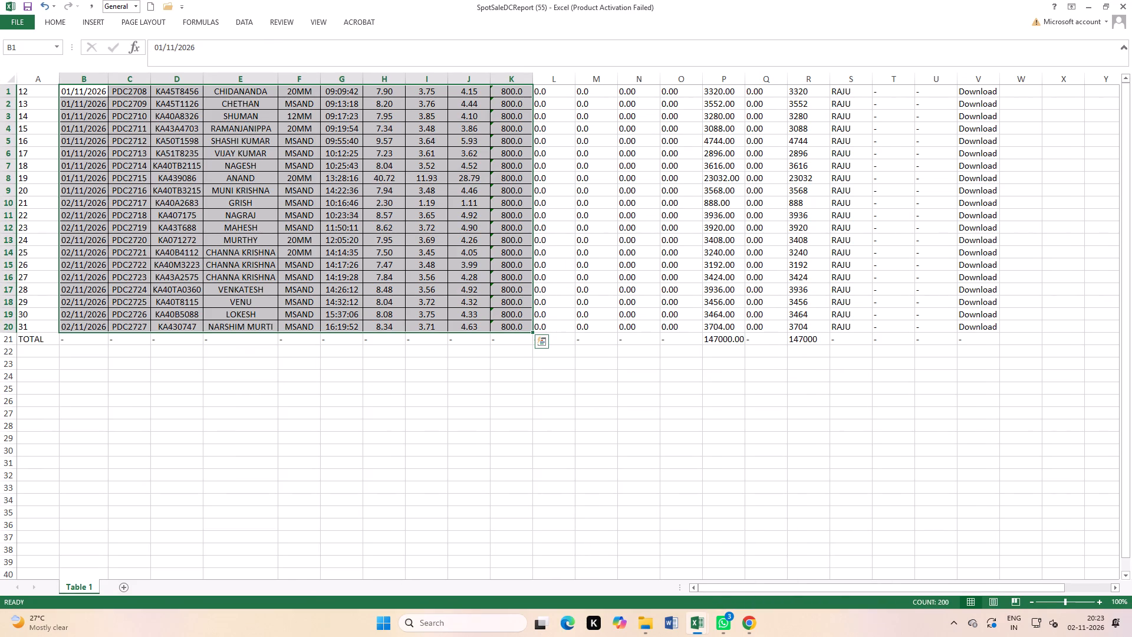
click(1131, 0)
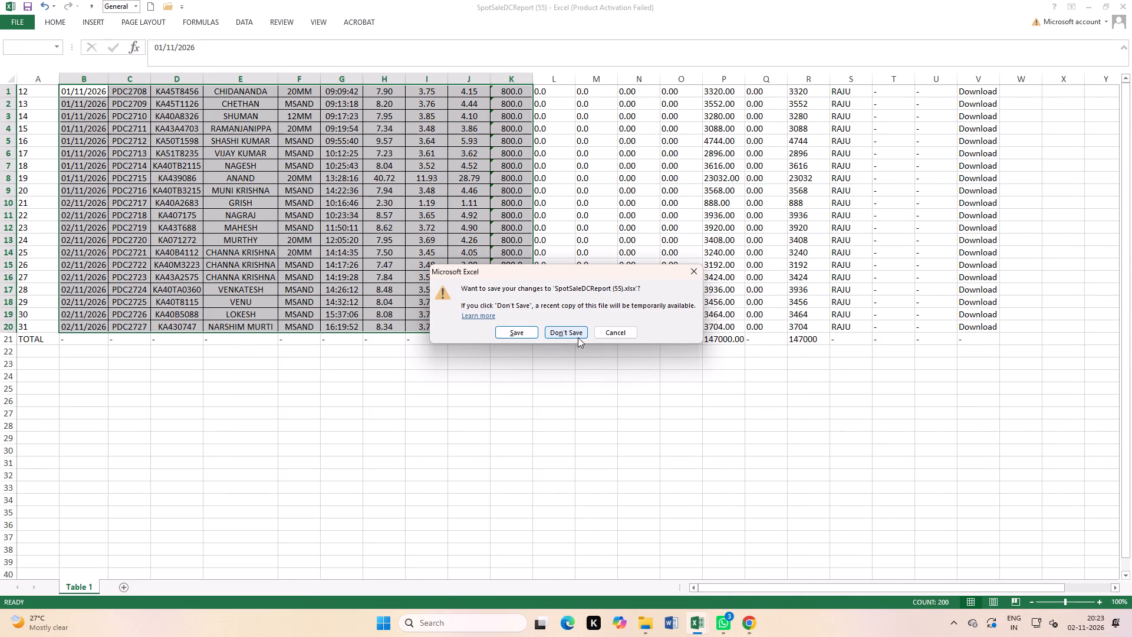
click(560, 332)
Look over the late-October entries on the Plant Expense sheet of Cash Report Oct-26, and close that workbook with its changes saved.
scroll(627, 420, up, 1)
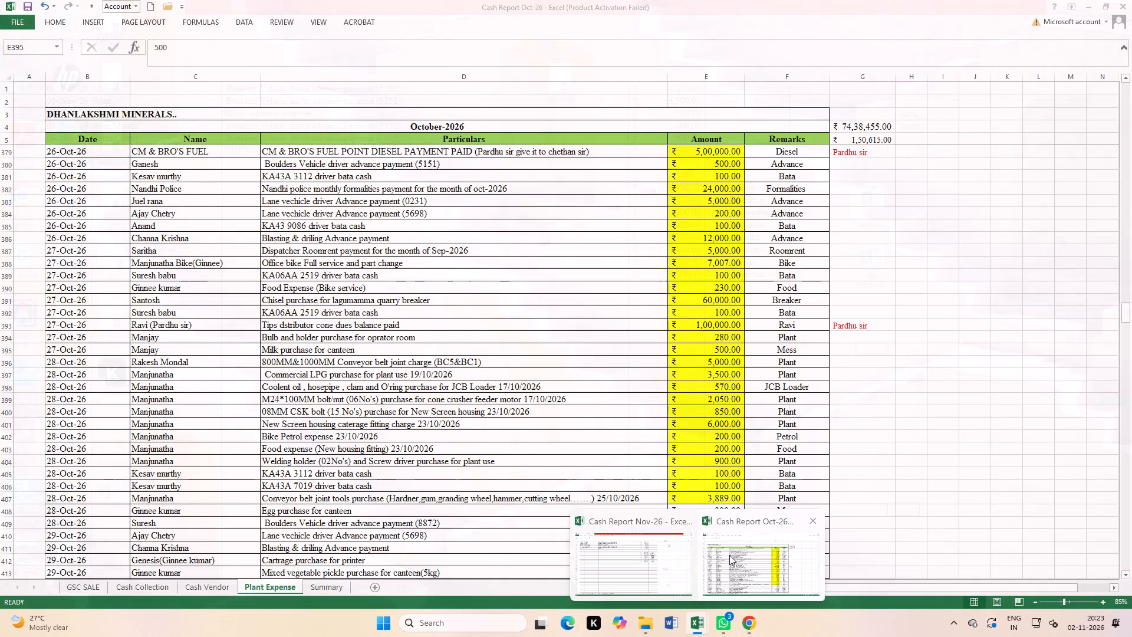
click(729, 555)
scroll(683, 514, up, 3)
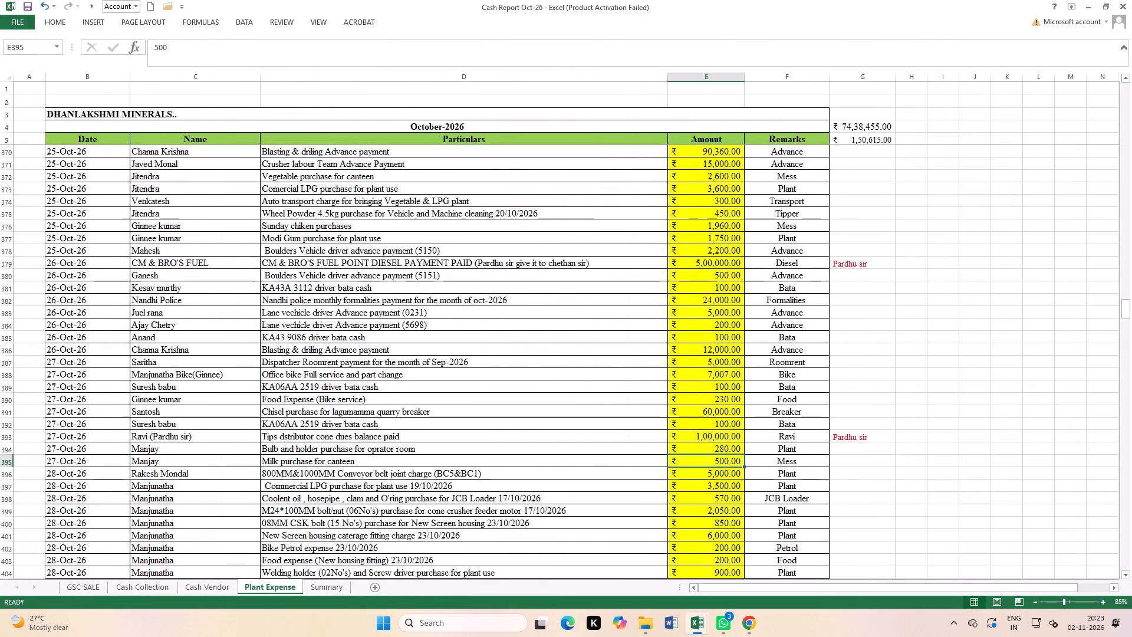
scroll(686, 507, down, 10)
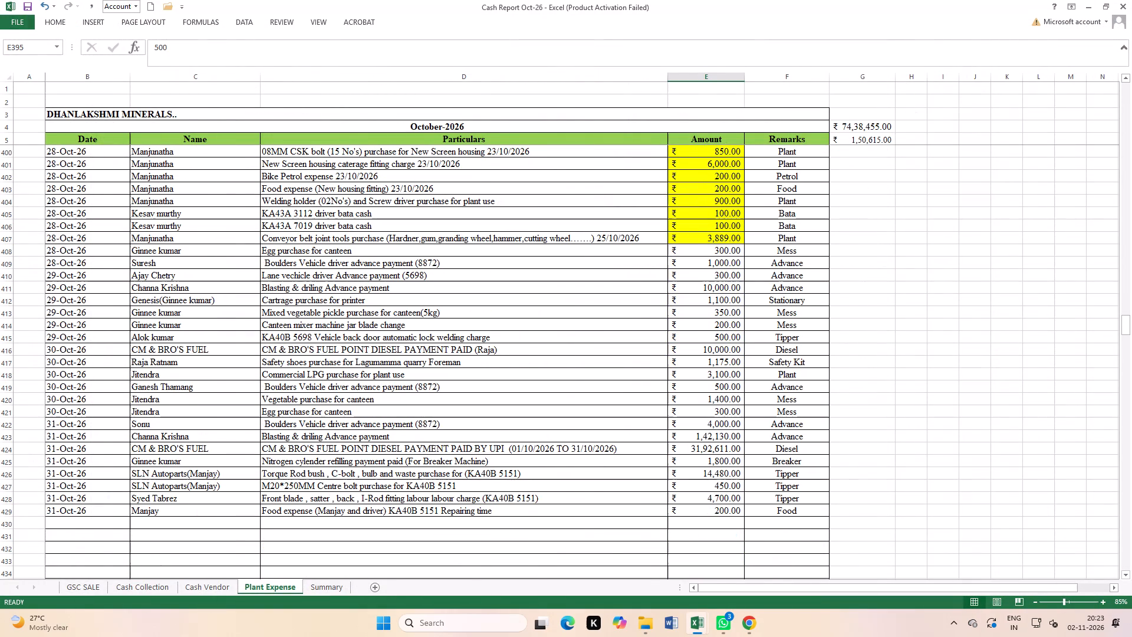
click(1128, 8)
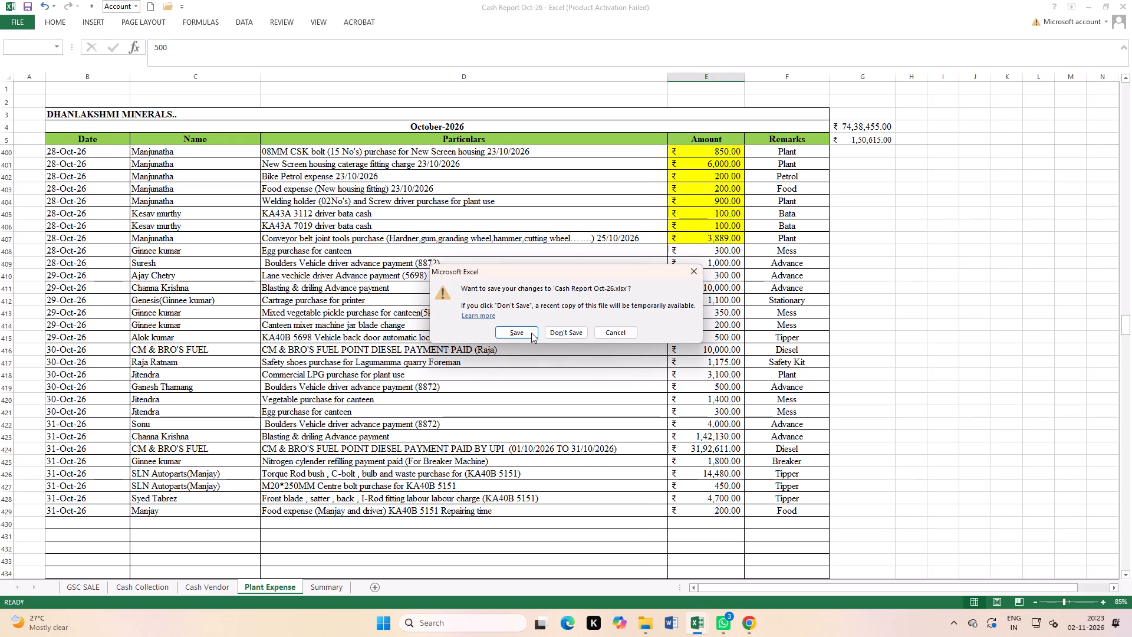
click(524, 333)
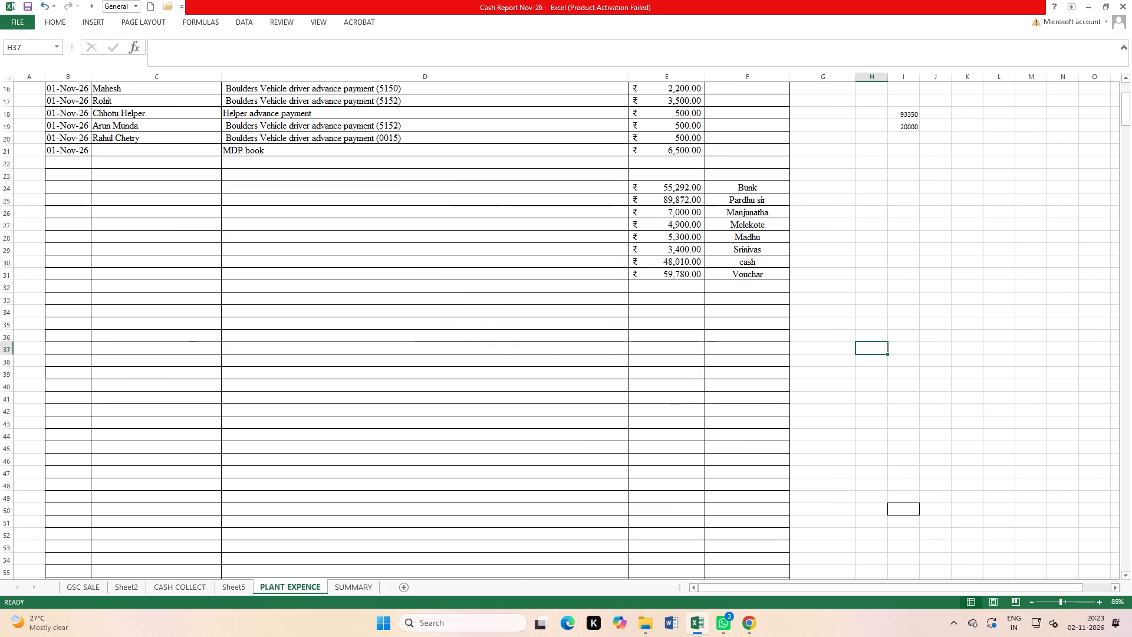
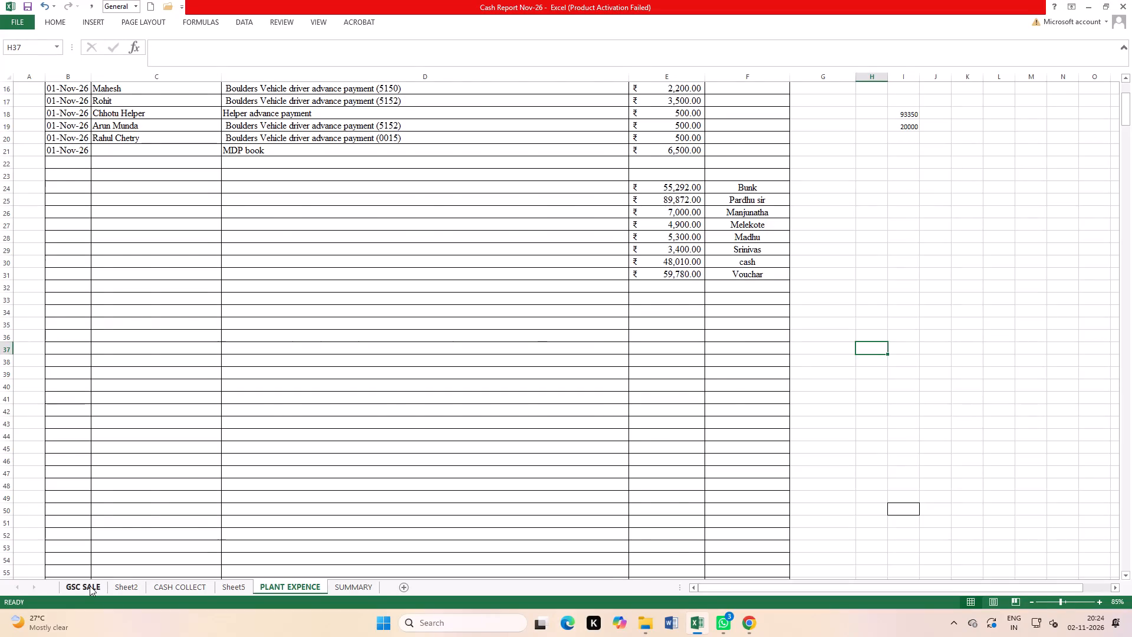
Open the GSC SALE sheet in the Cash Report Nov-26 workbook.
click(90, 586)
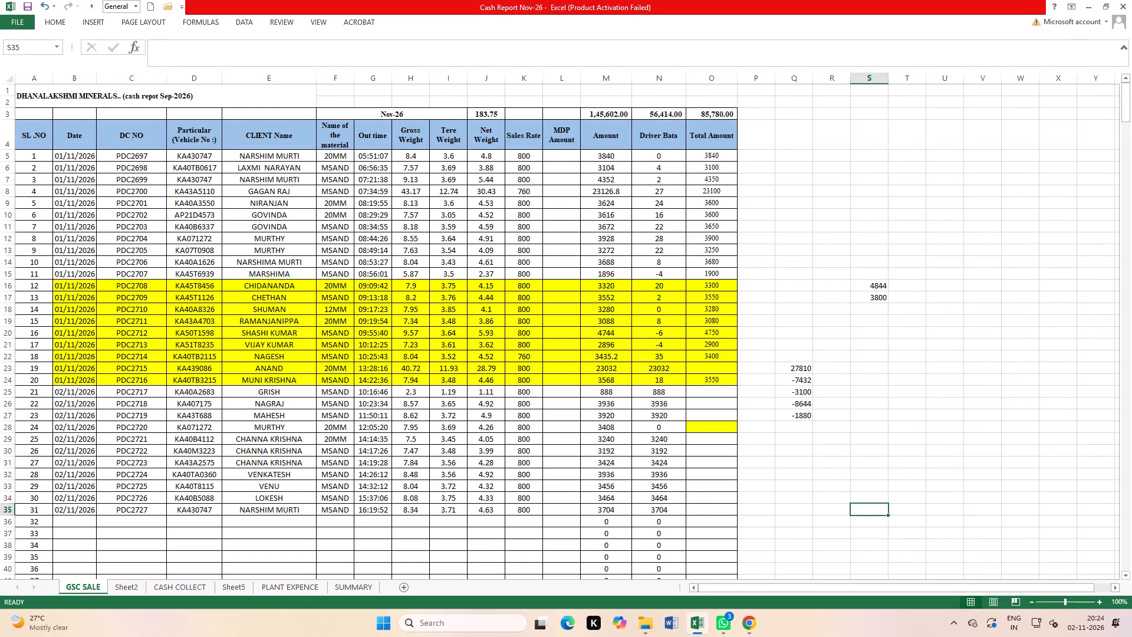
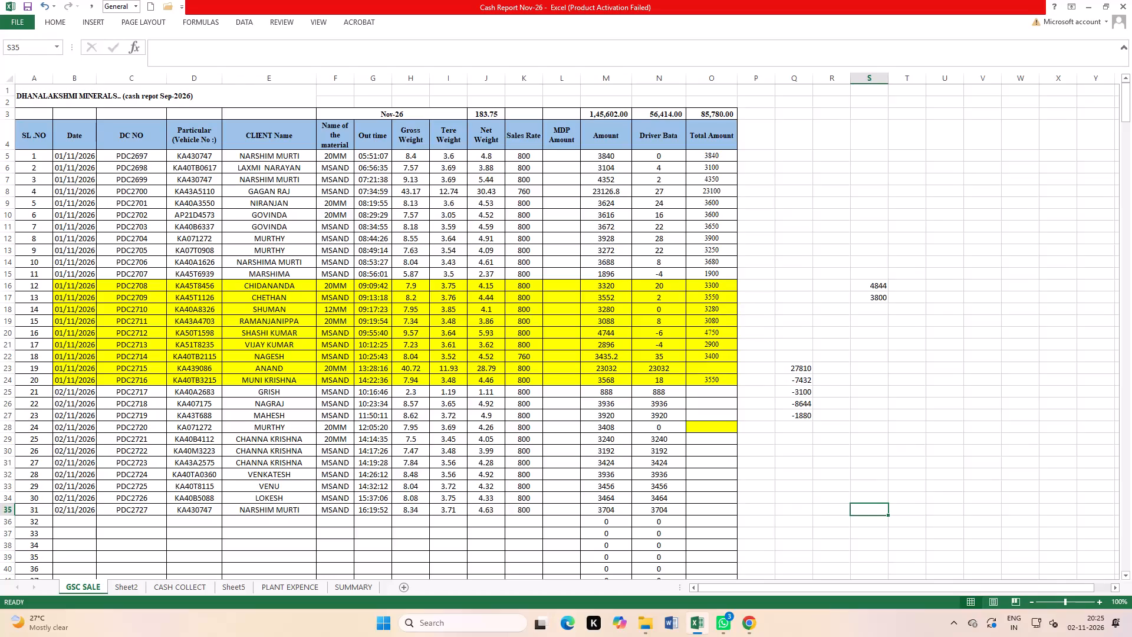
Select the range Q14:S30 holding the loose working figures beside the sales table on the GSC SALE sheet.
drag(785, 259, 872, 446)
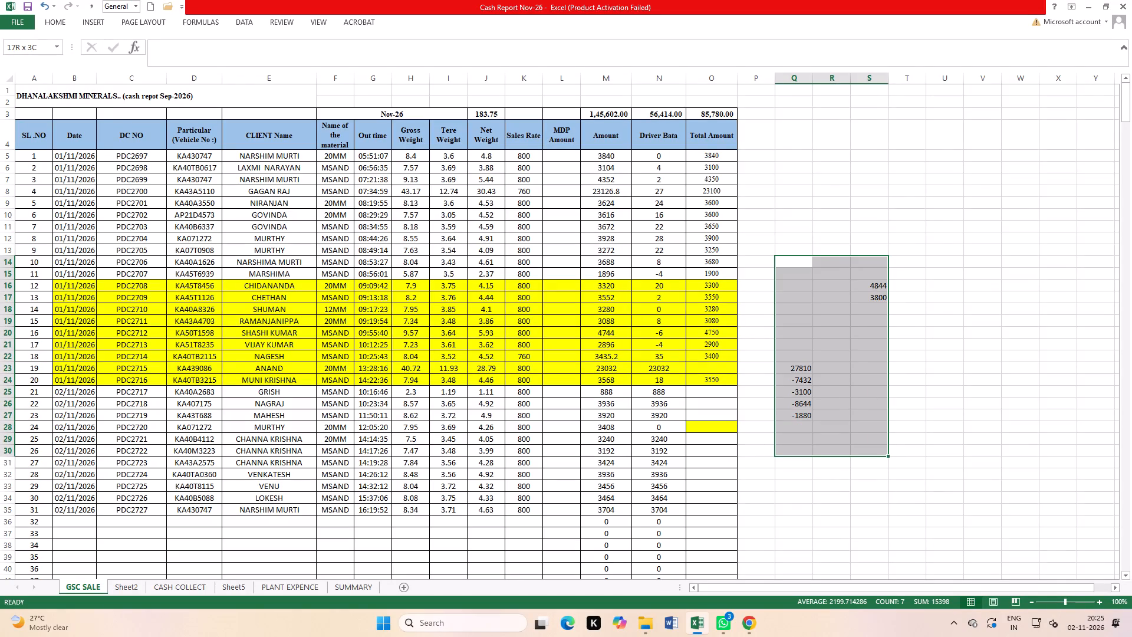
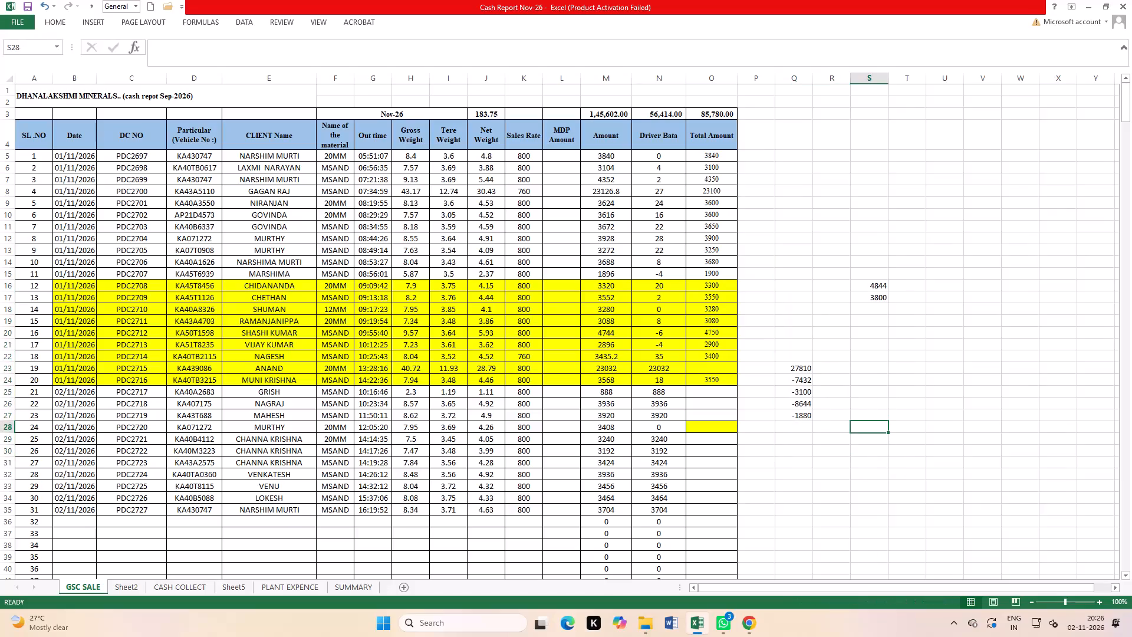
Enter 3100, 7432, 11320, 6000, 24340 and 3100 down cells S28 to S33 and select them to check their sum.
text(3100)
key(Return)
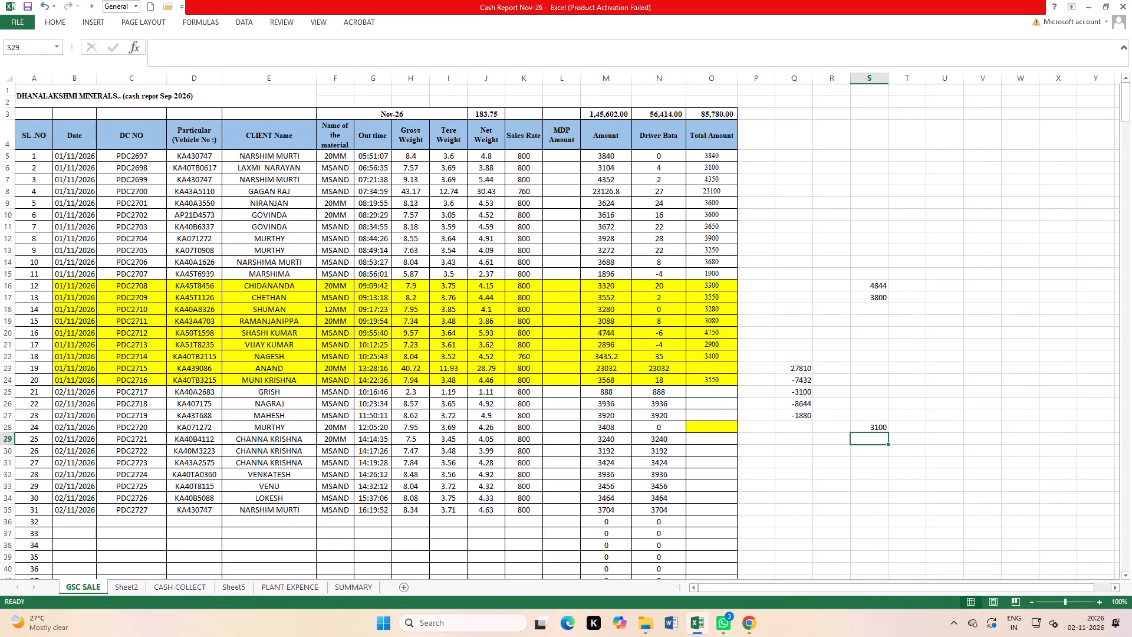
text(7432)
key(Return)
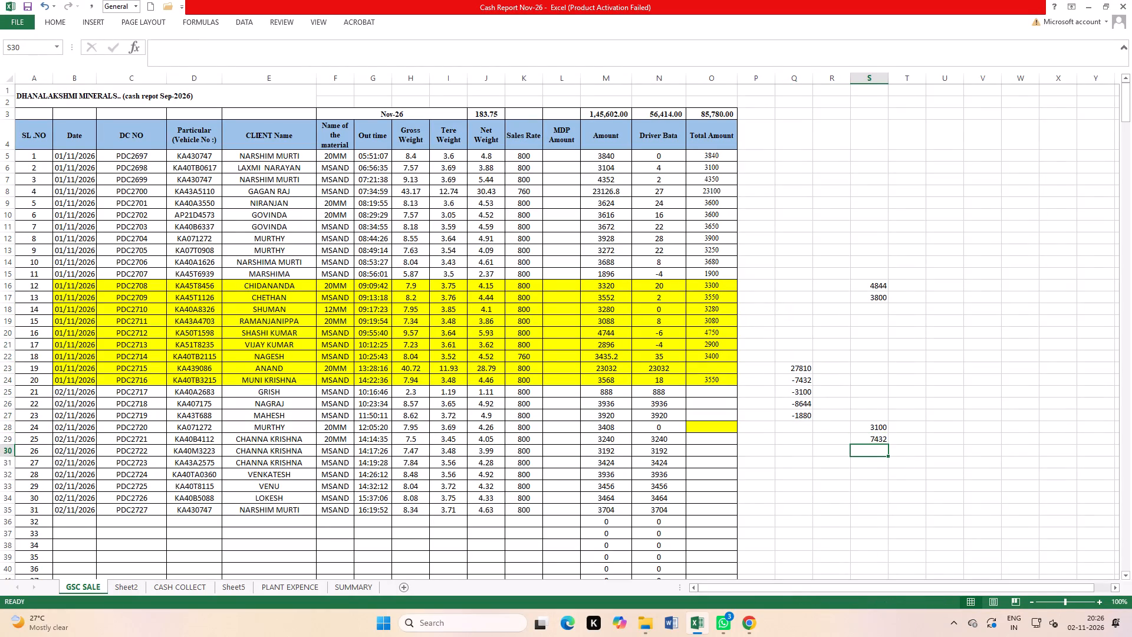
text(11320)
key(Return)
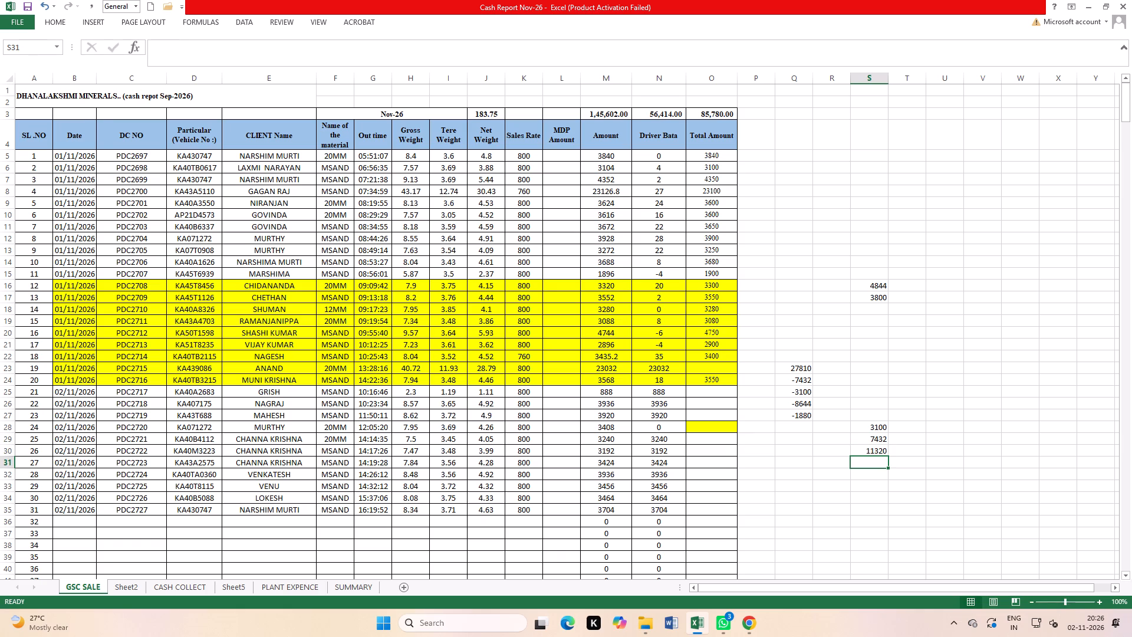
text(6000)
key(Return)
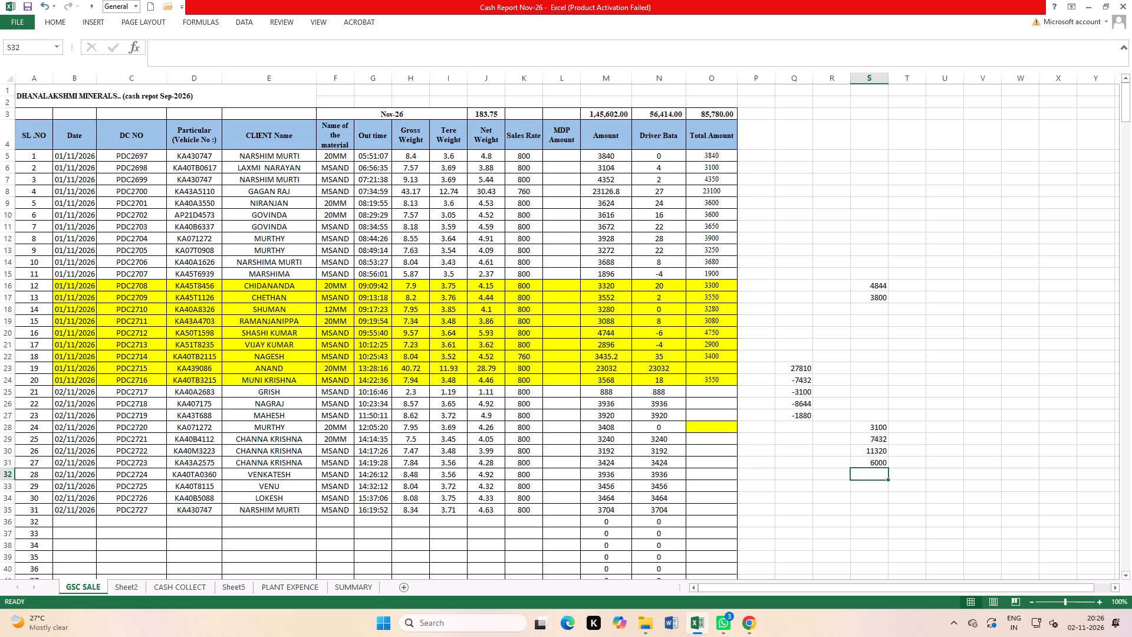
text(24)
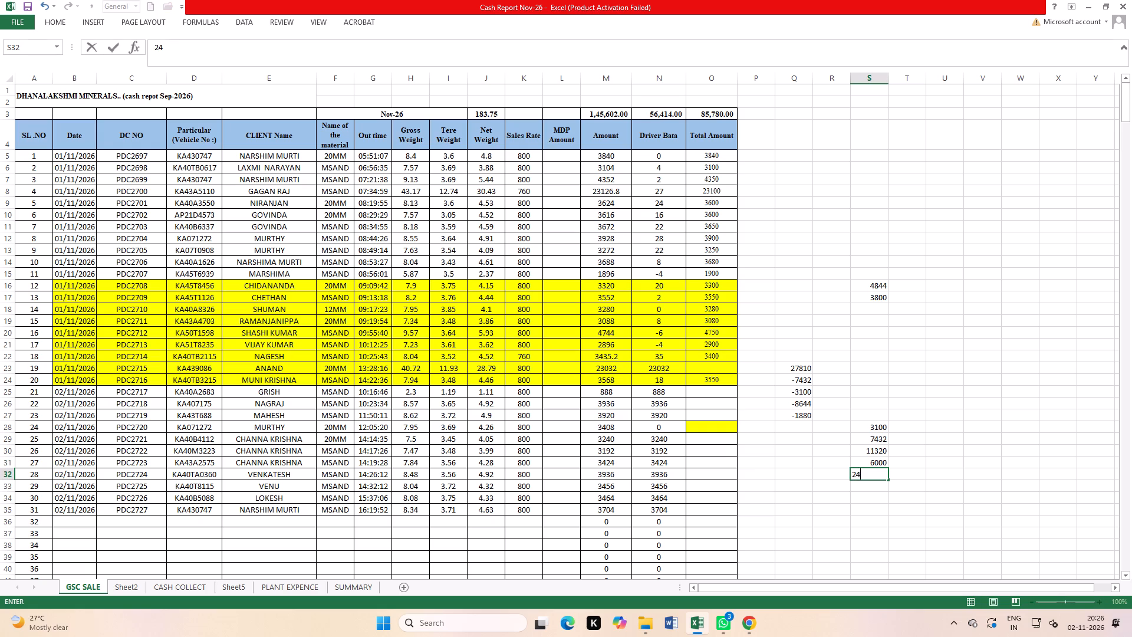
text(340)
key(Return)
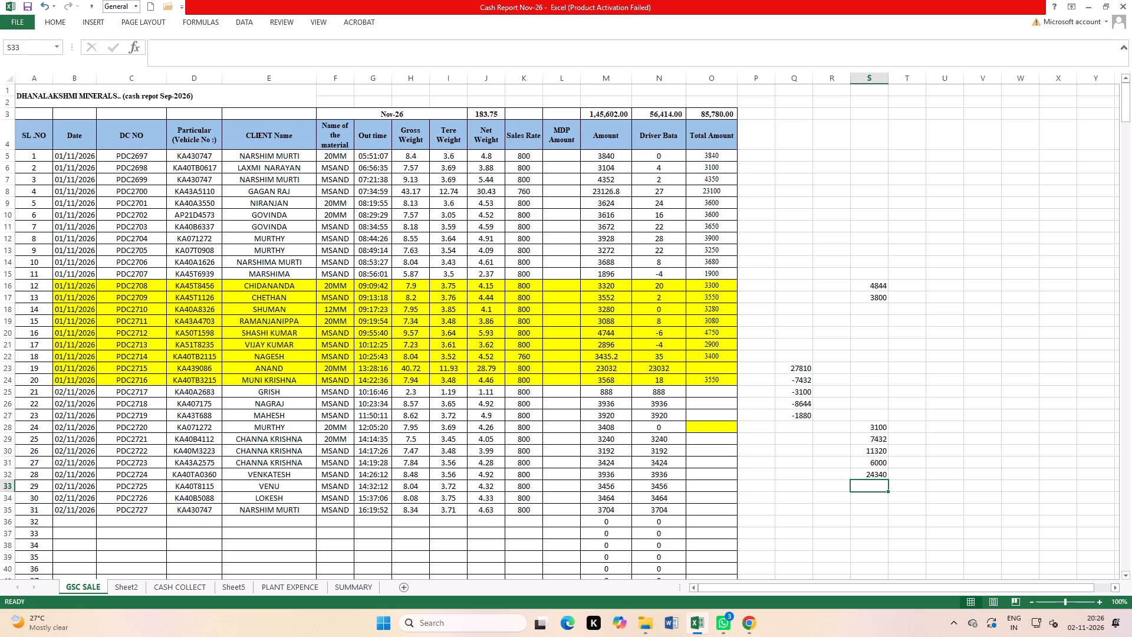
text(3100)
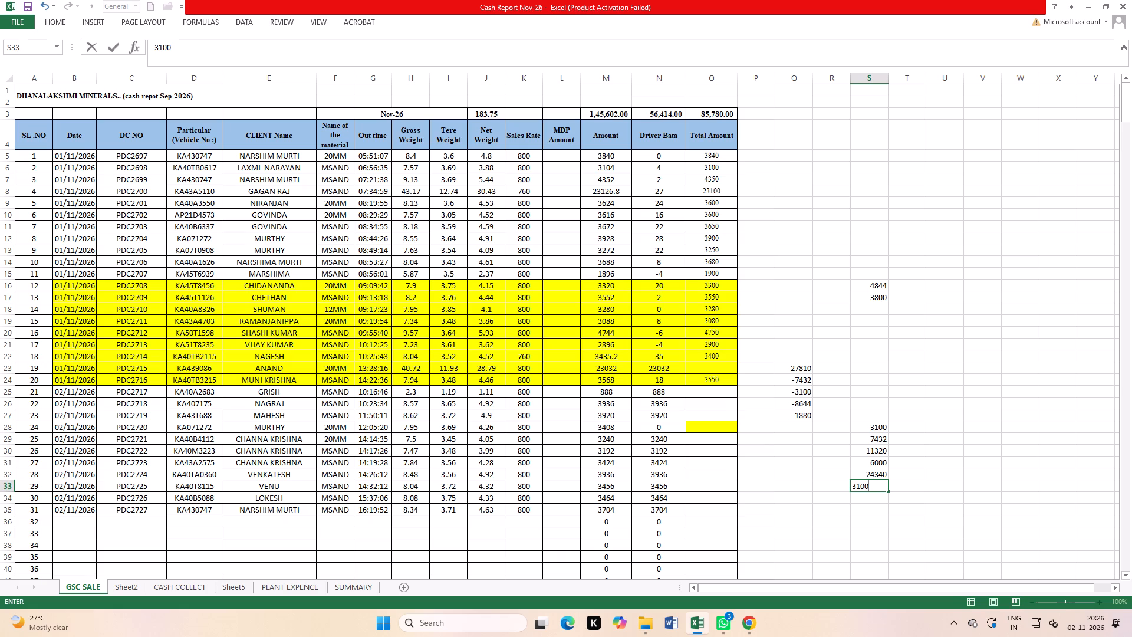
key(Return)
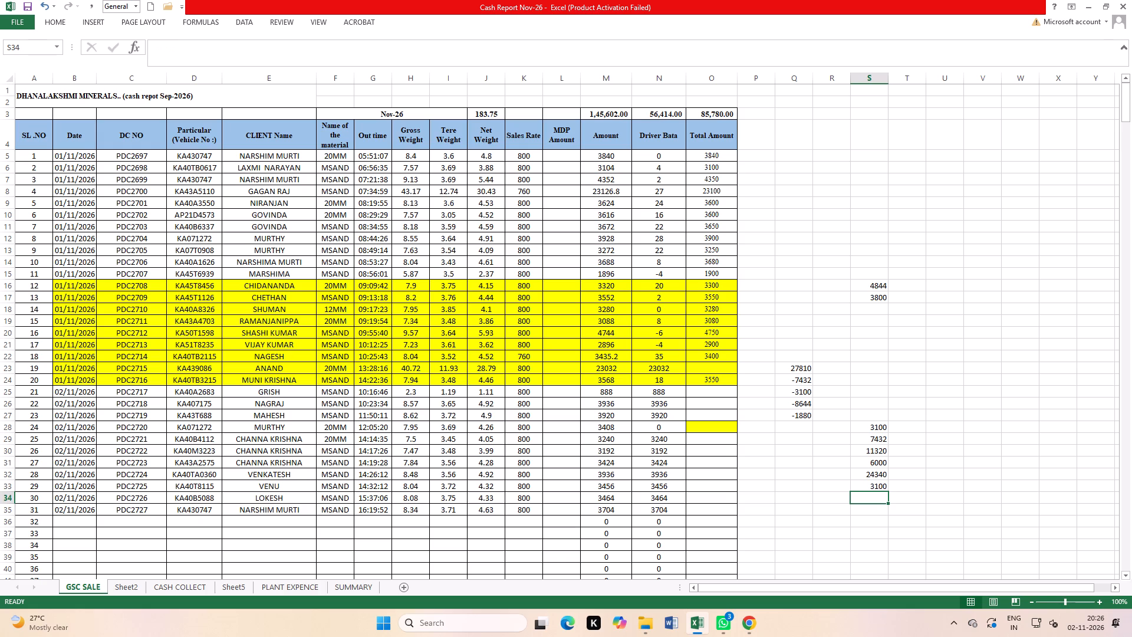
drag(871, 421, 871, 484)
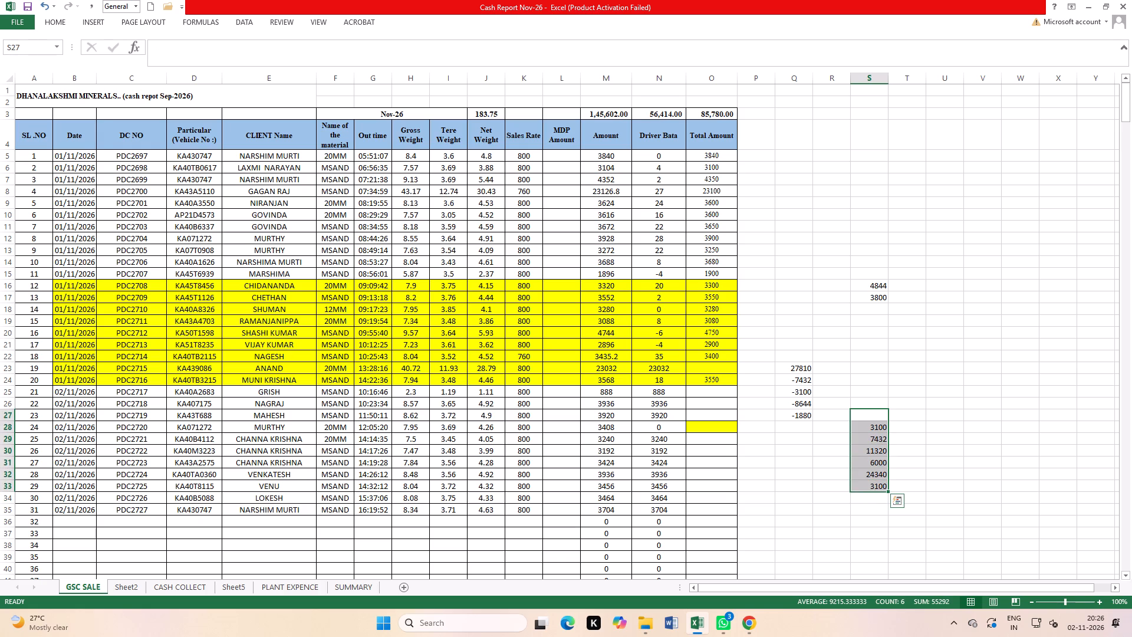
click(286, 587)
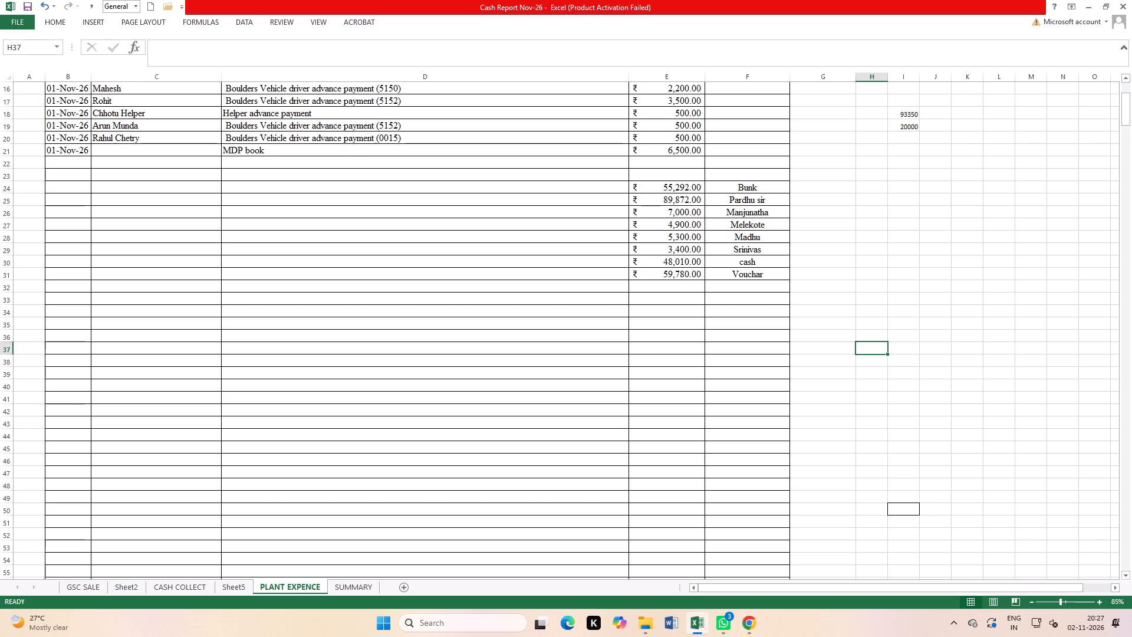
click(65, 164)
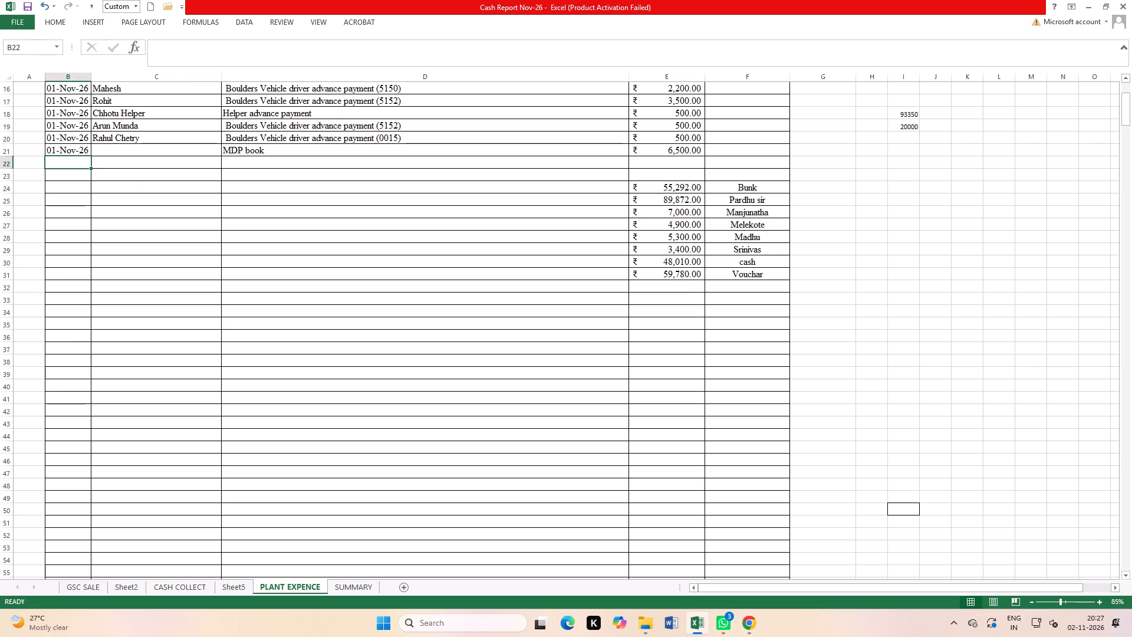
key(ctrl+d)
click(126, 164)
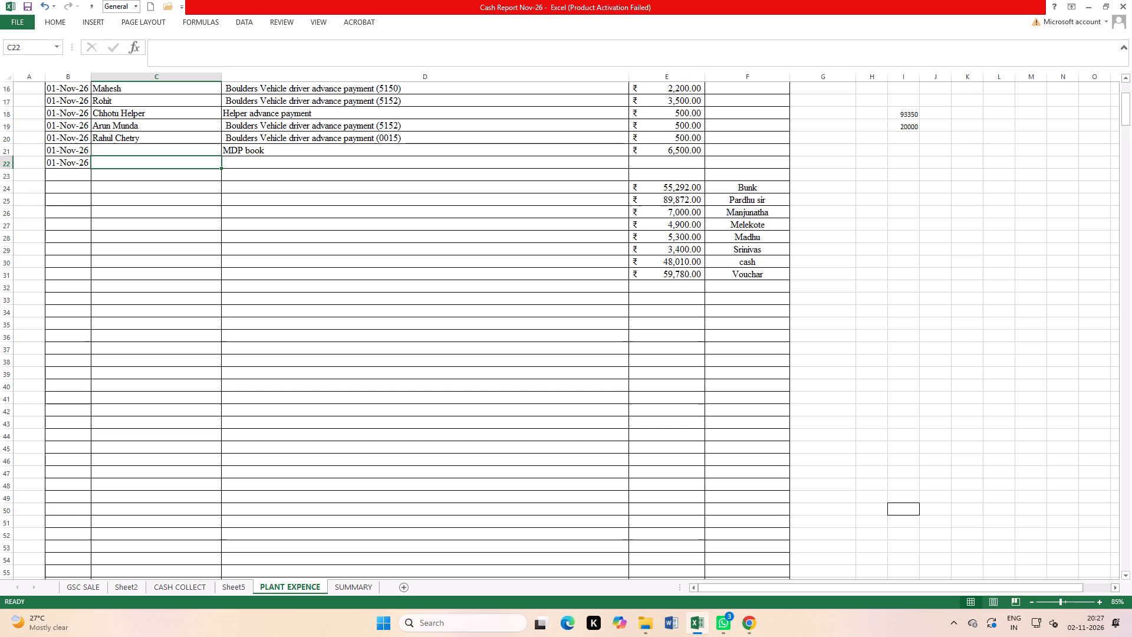
key(Tab)
key(s)
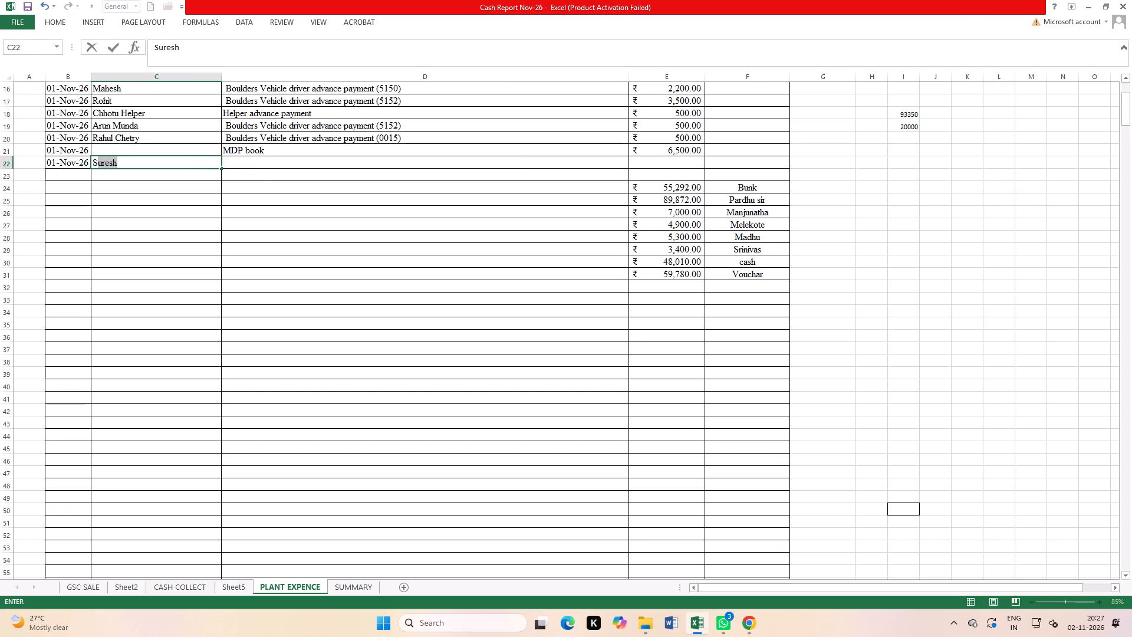
text(unday)
key(space)
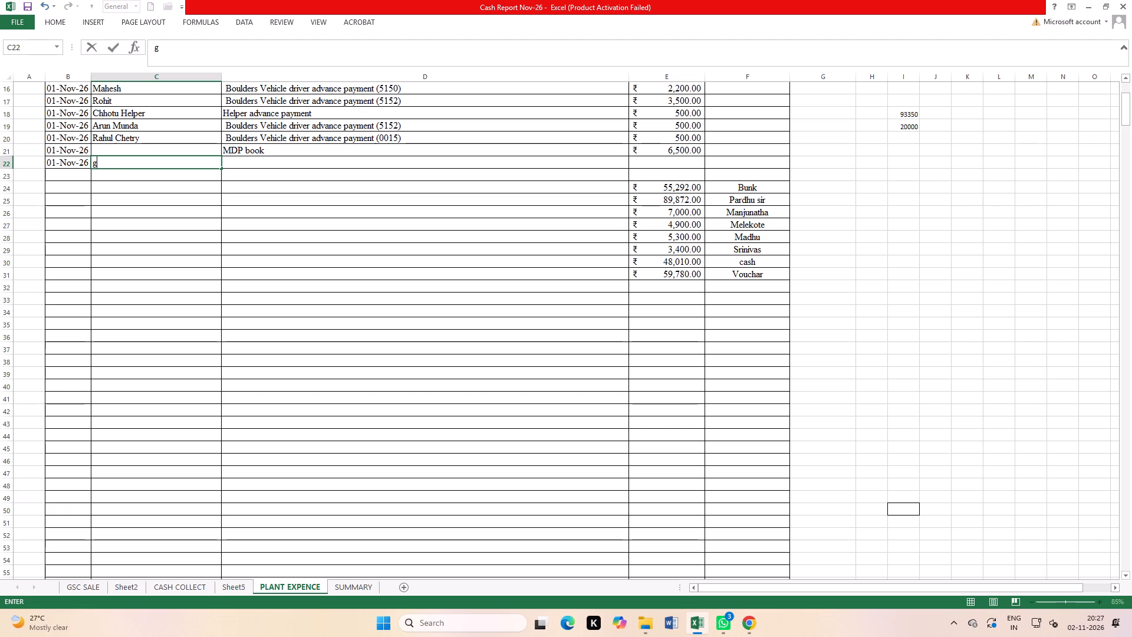
key(BackSpace)
key(g)
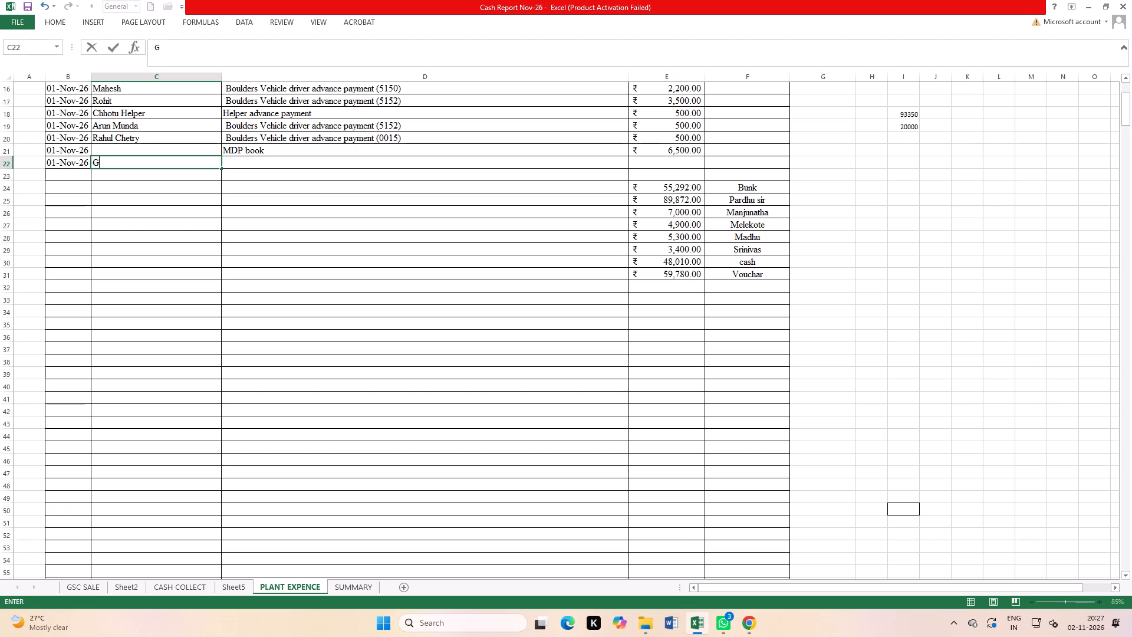
text(innee)
key(space)
key(Right)
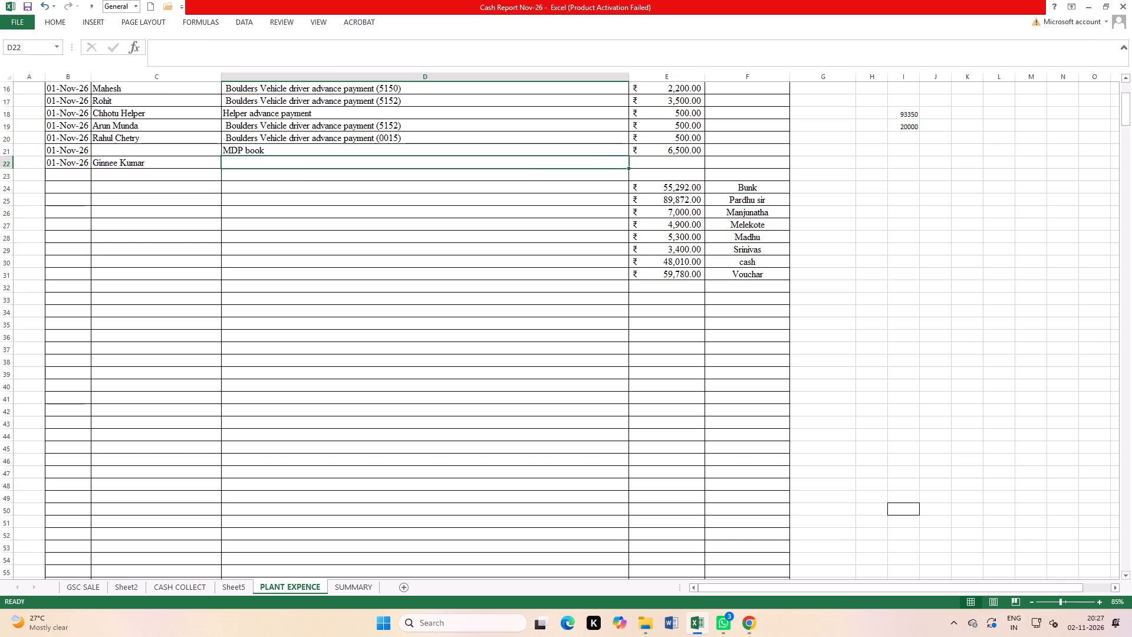
text(unday chicken purchase for)
key(space)
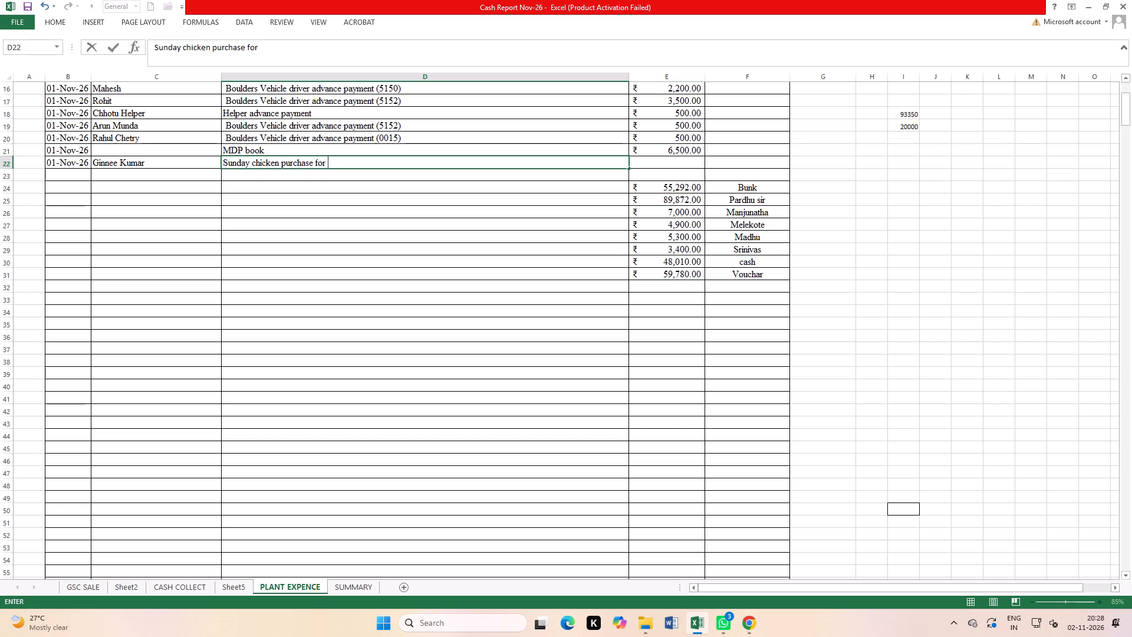
text(canteen)
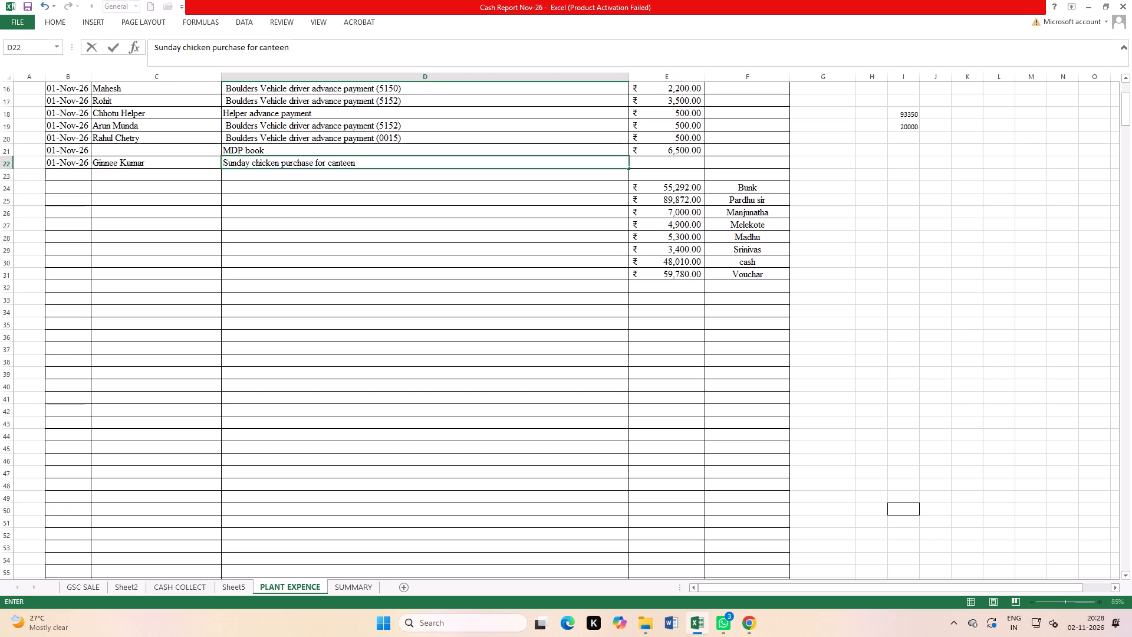
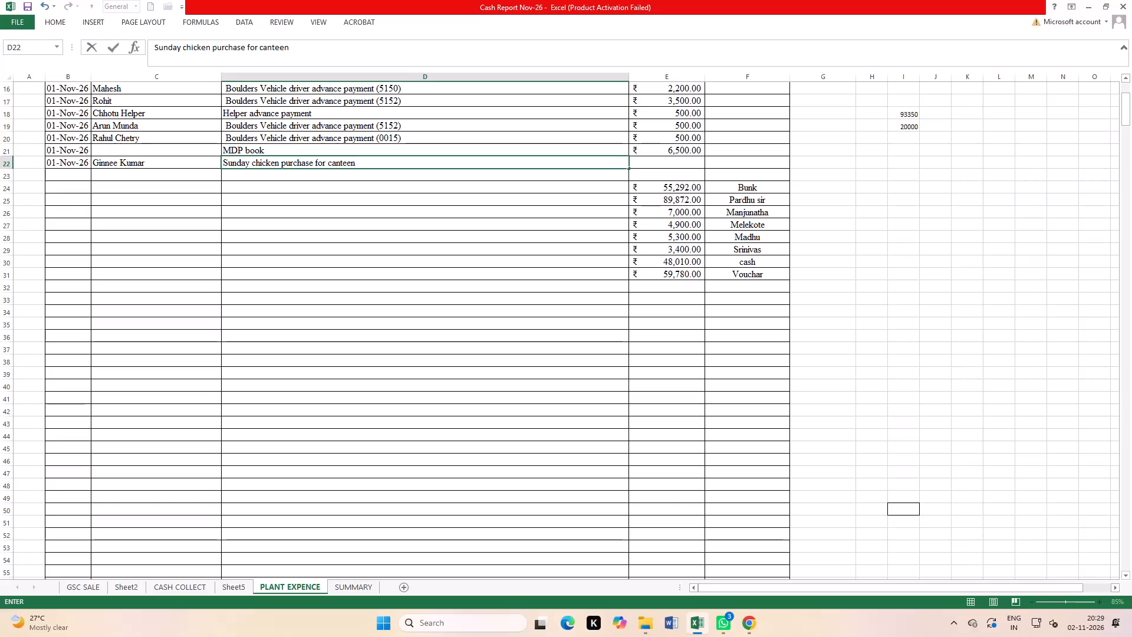
Enter the amount 1200 for the Sunday chicken purchase in row 22 of the PLANT EXPENCE sheet.
scroll(652, 325, up, 1)
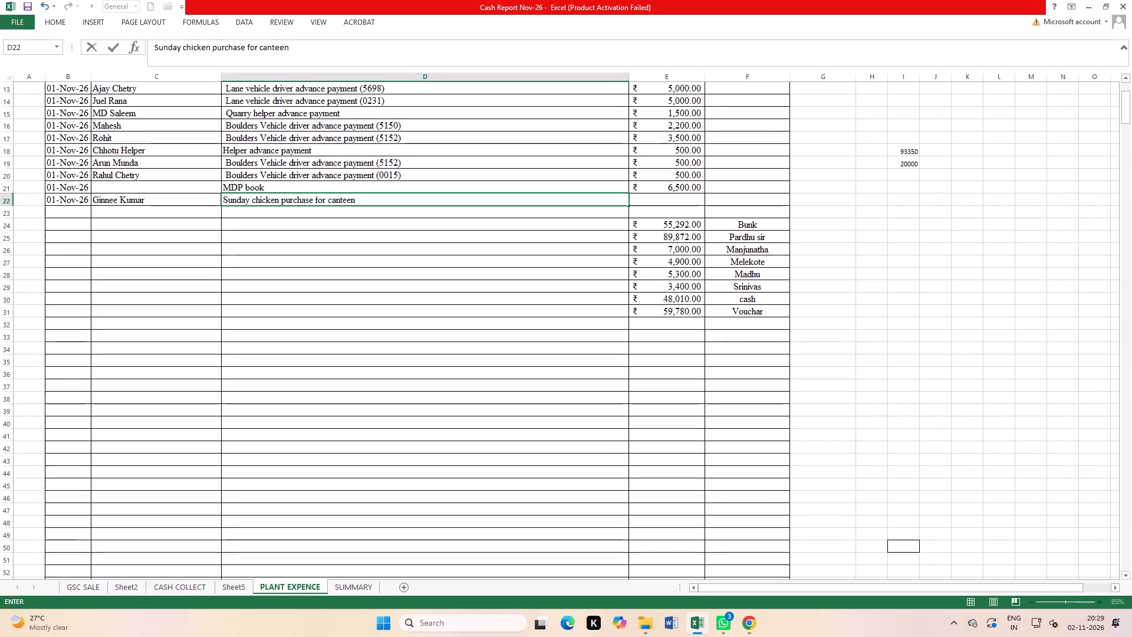
click(672, 197)
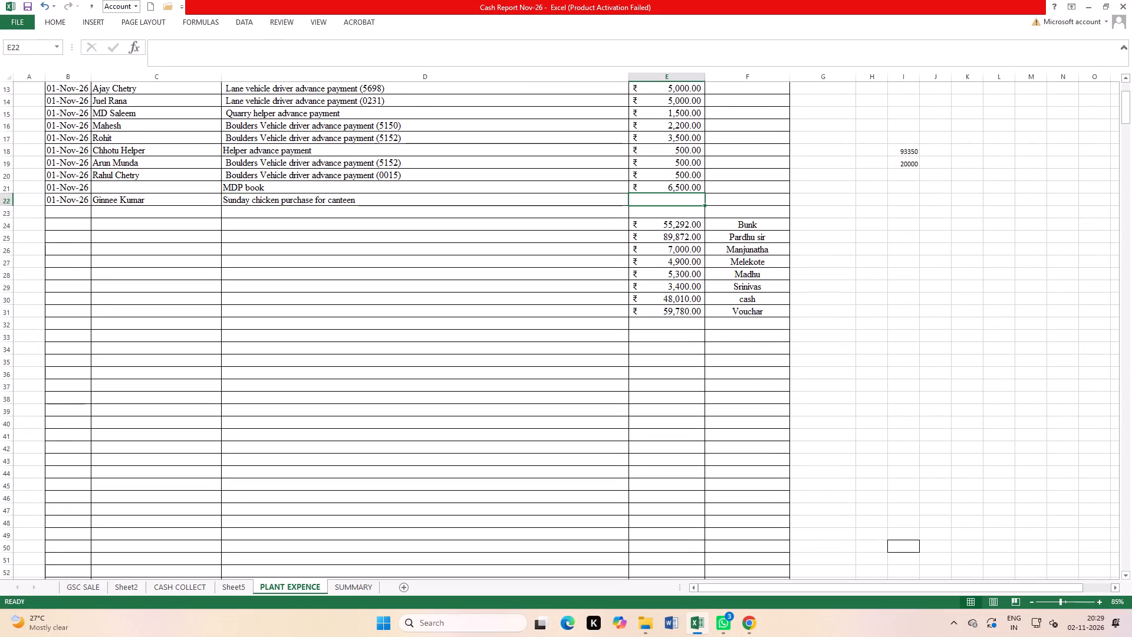
text(12)
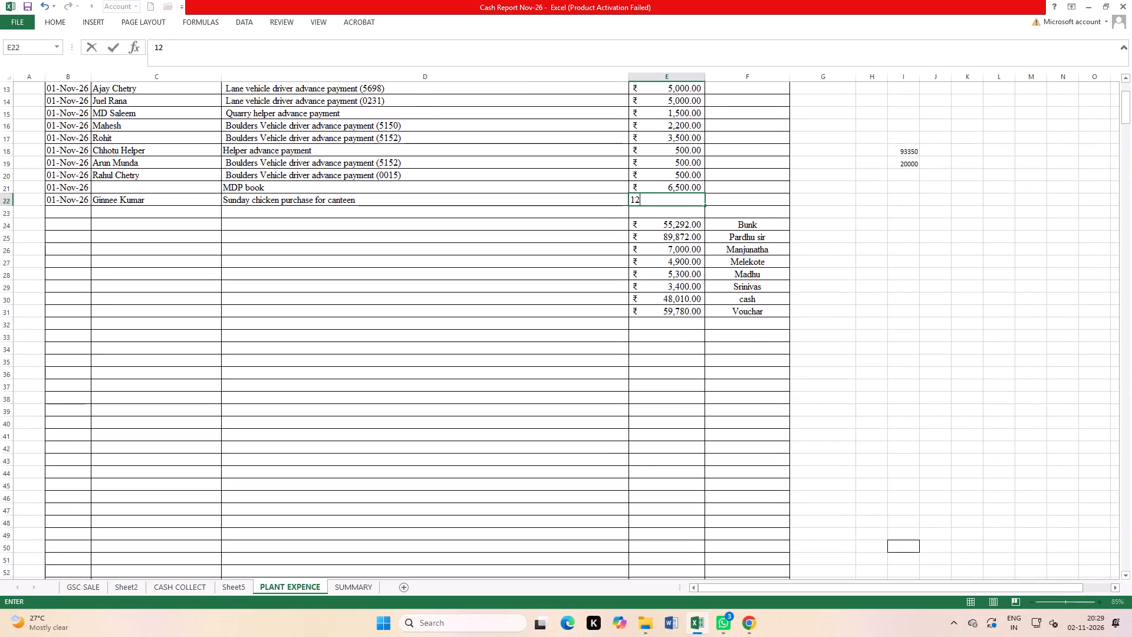
text(00)
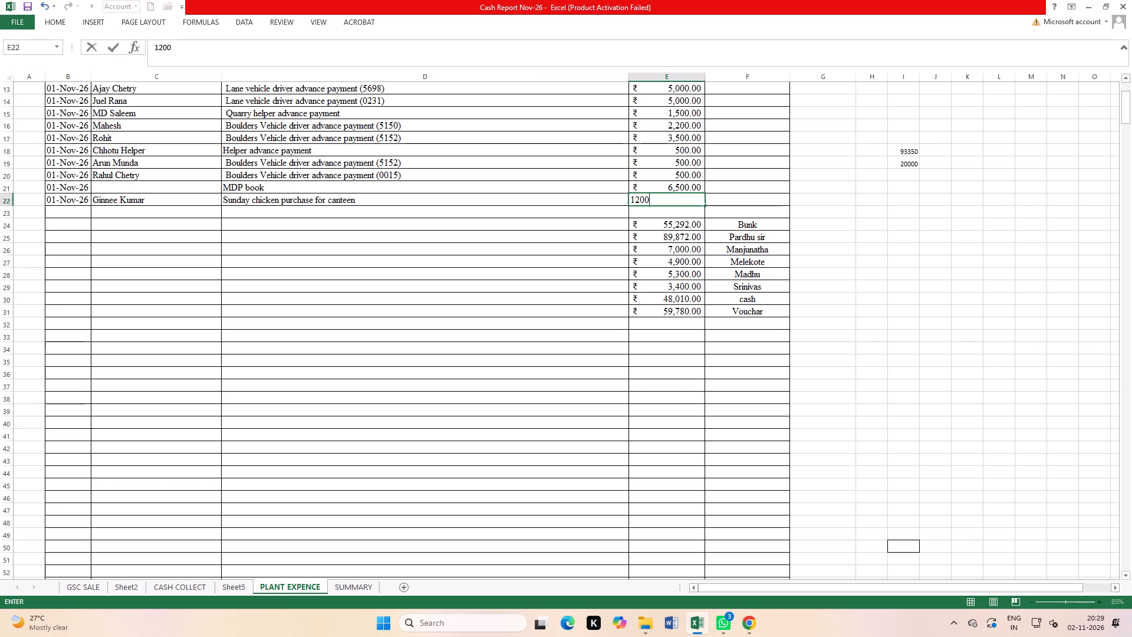
key(Right)
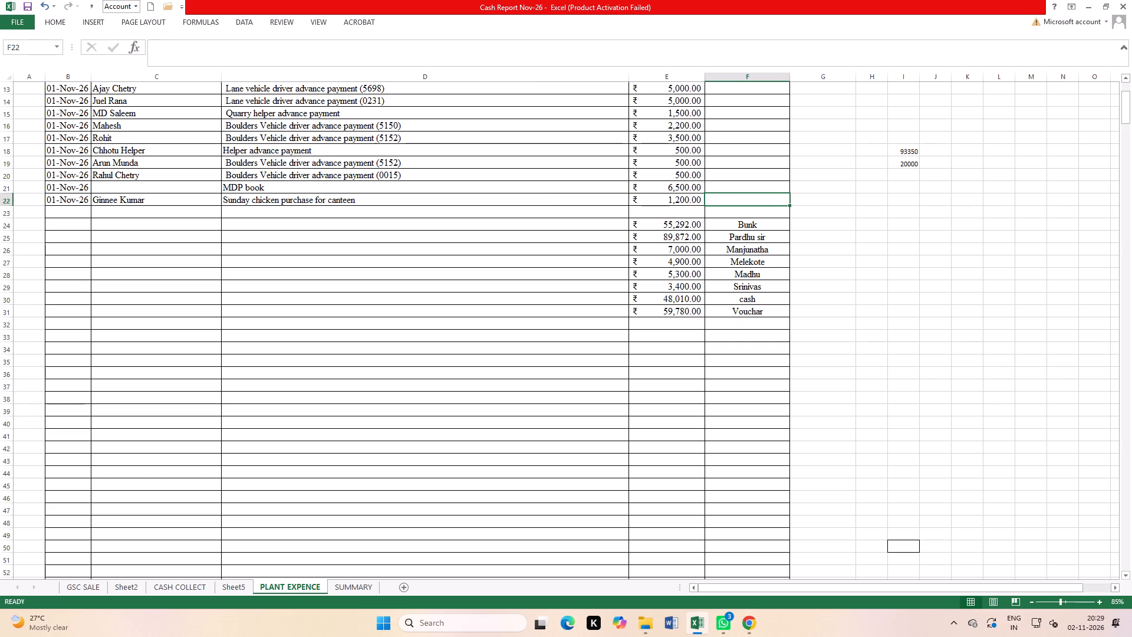
scroll(938, 131, up, 6)
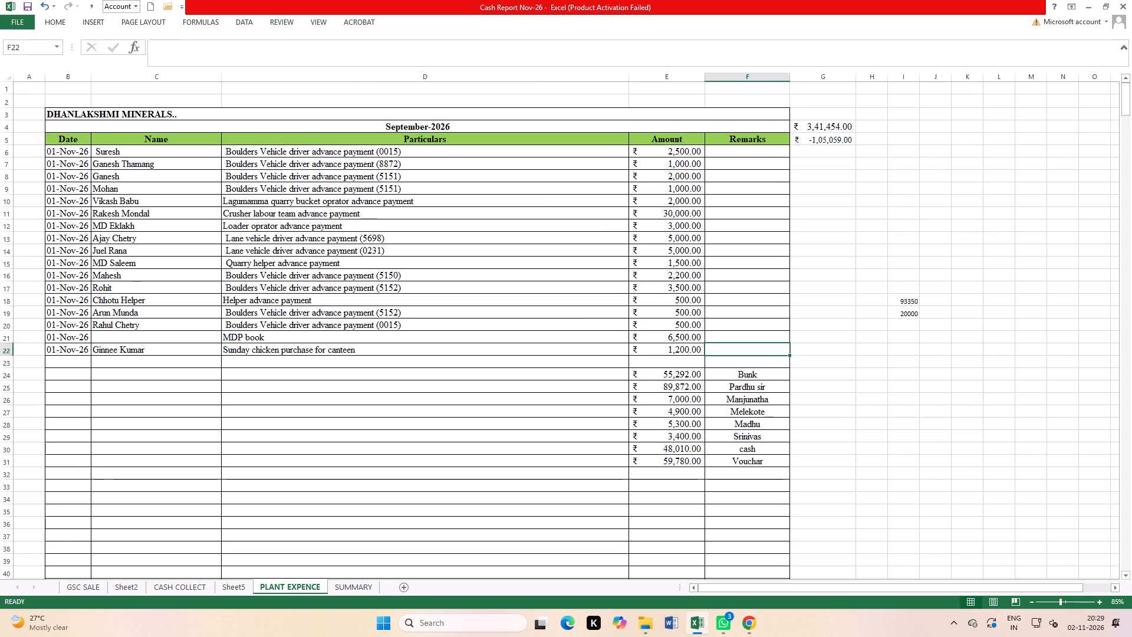
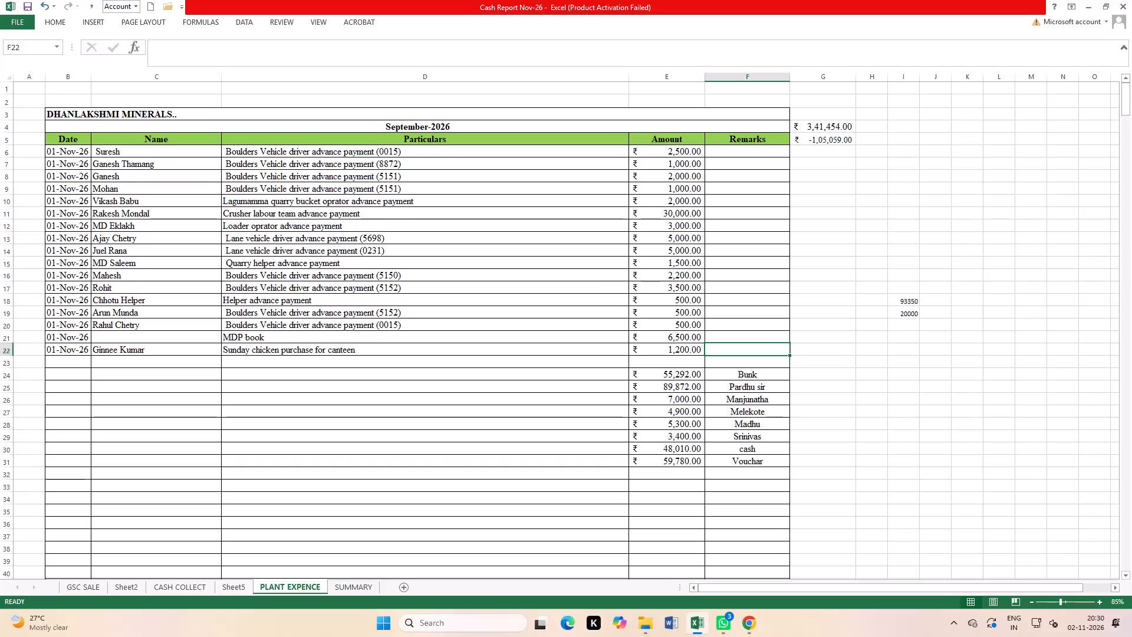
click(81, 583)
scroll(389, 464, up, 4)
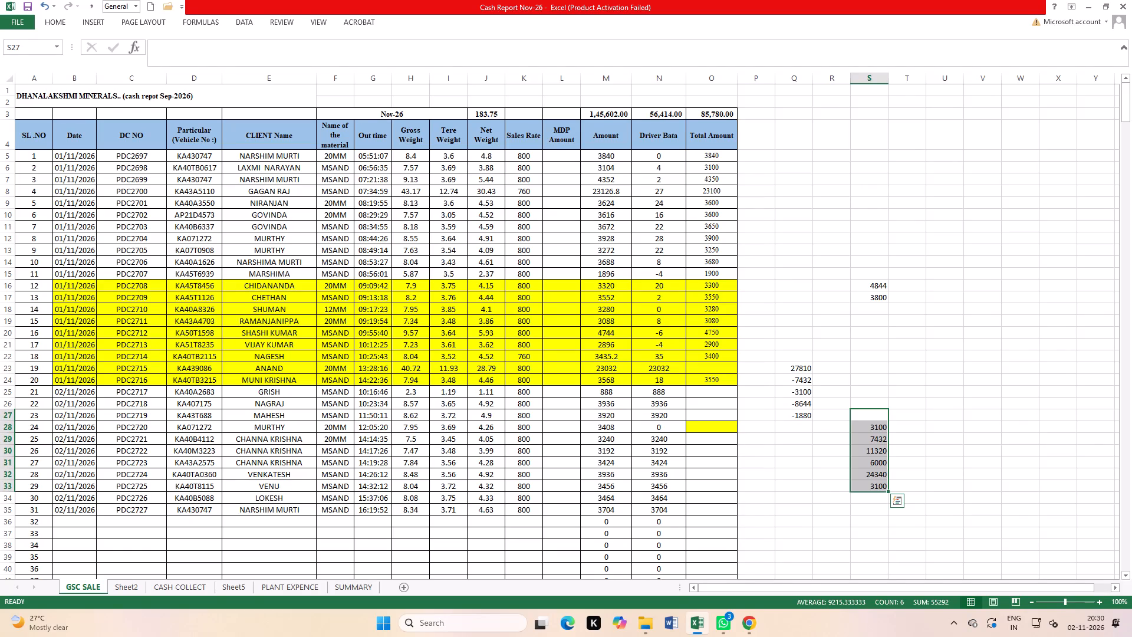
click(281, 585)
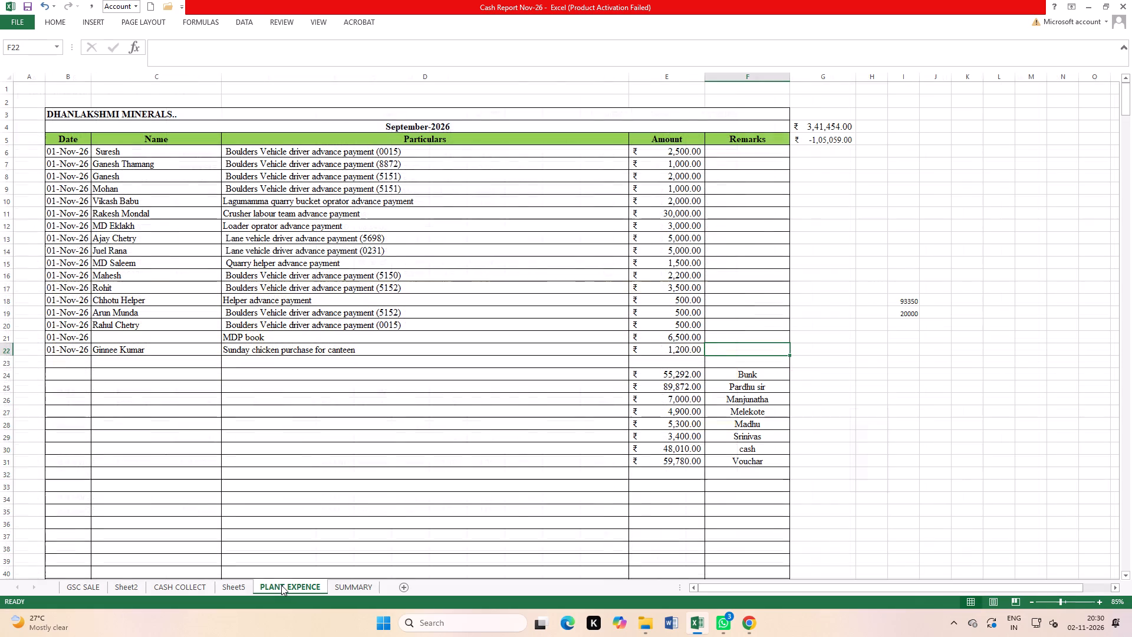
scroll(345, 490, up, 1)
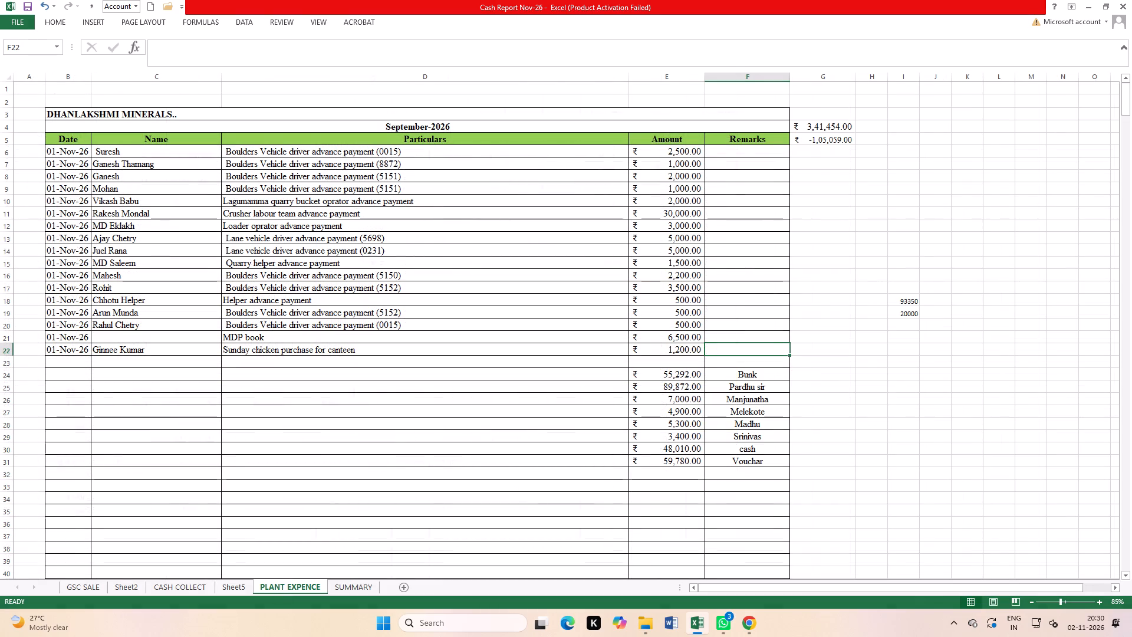
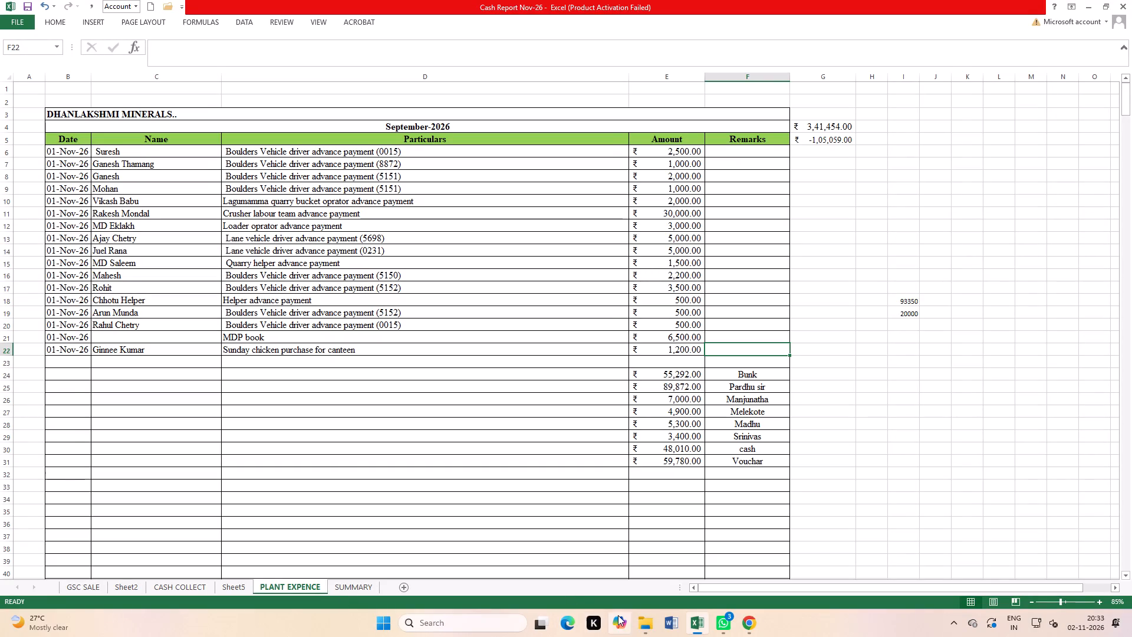
Switch to File Explorer and open Cash Report Oct-26 from the Cash folder inside Minerals, dismissing the external links update.
click(644, 633)
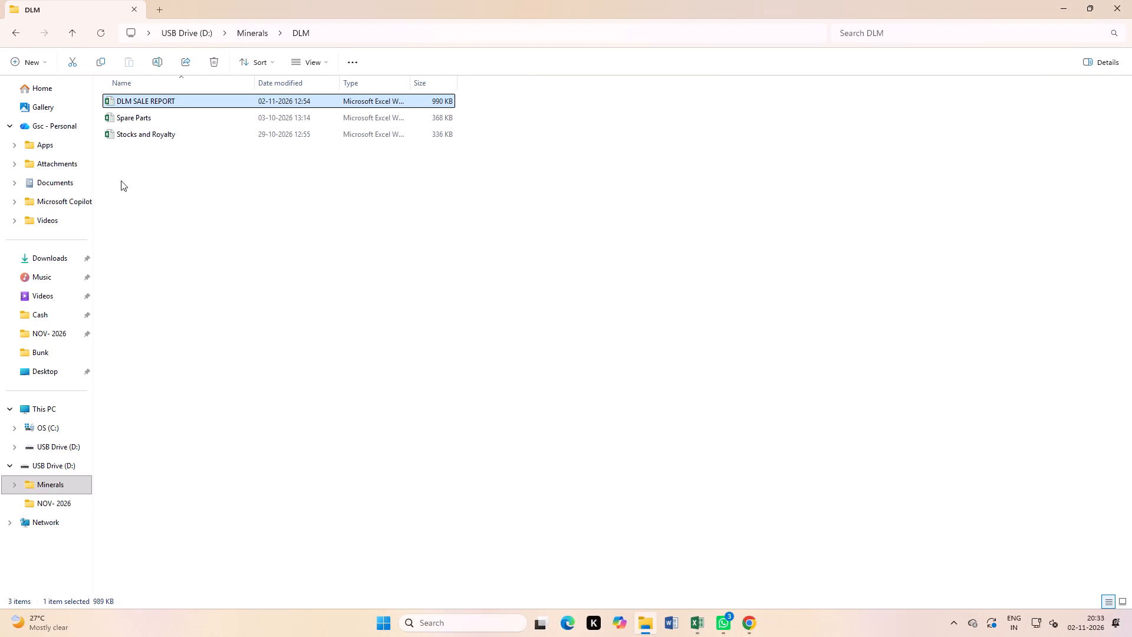
click(44, 501)
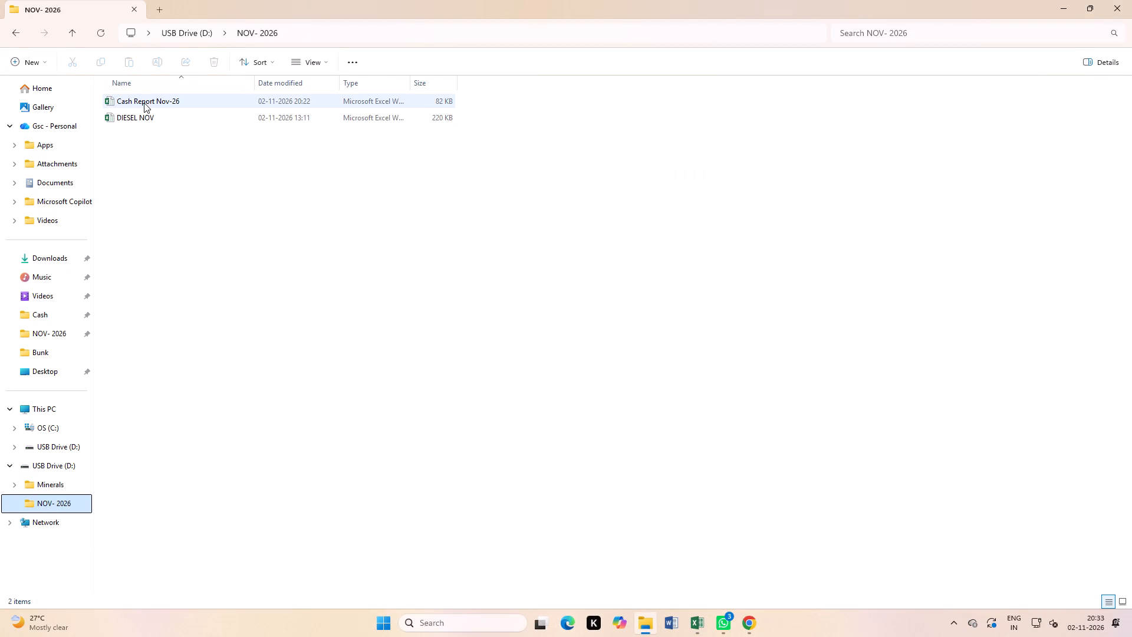
click(52, 487)
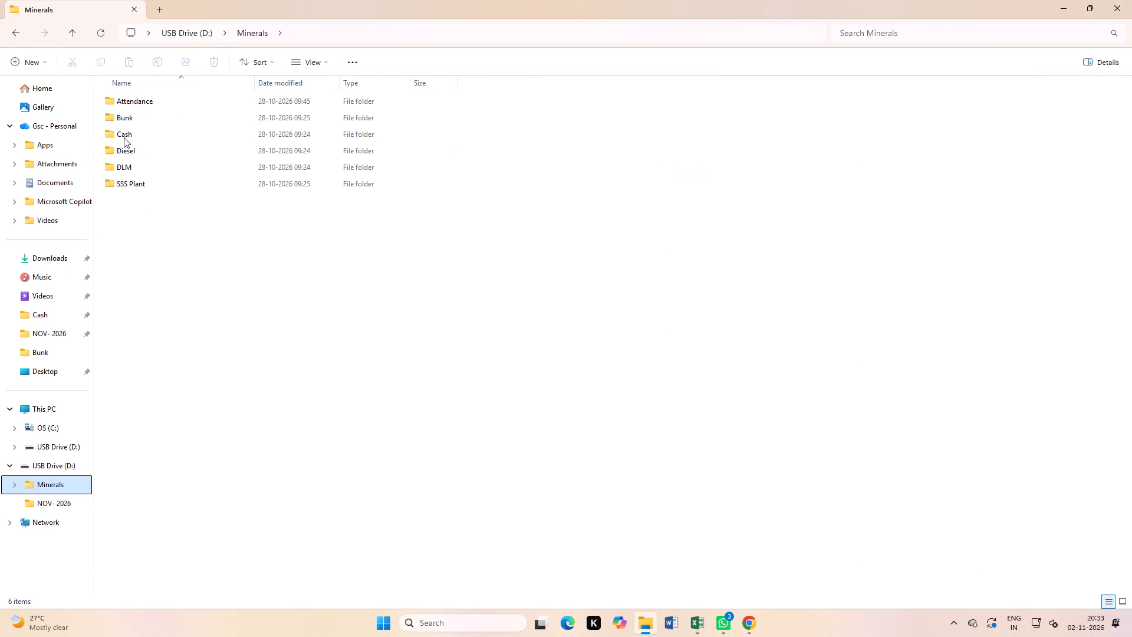
double_click(123, 134)
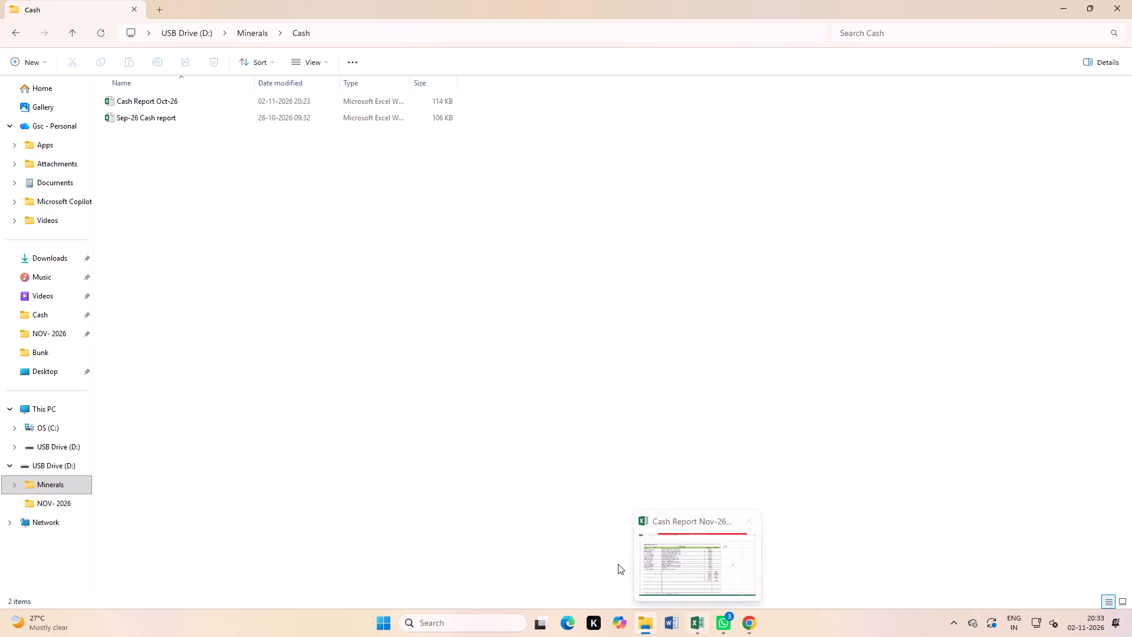
drag(481, 500, 476, 494)
double_click(144, 102)
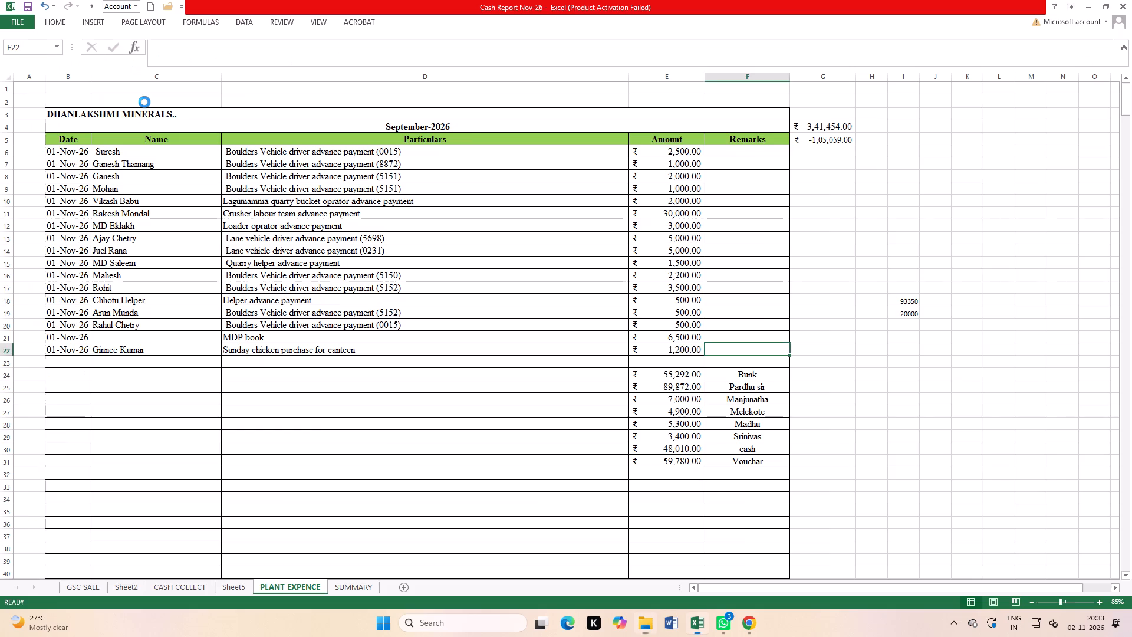
click(764, 294)
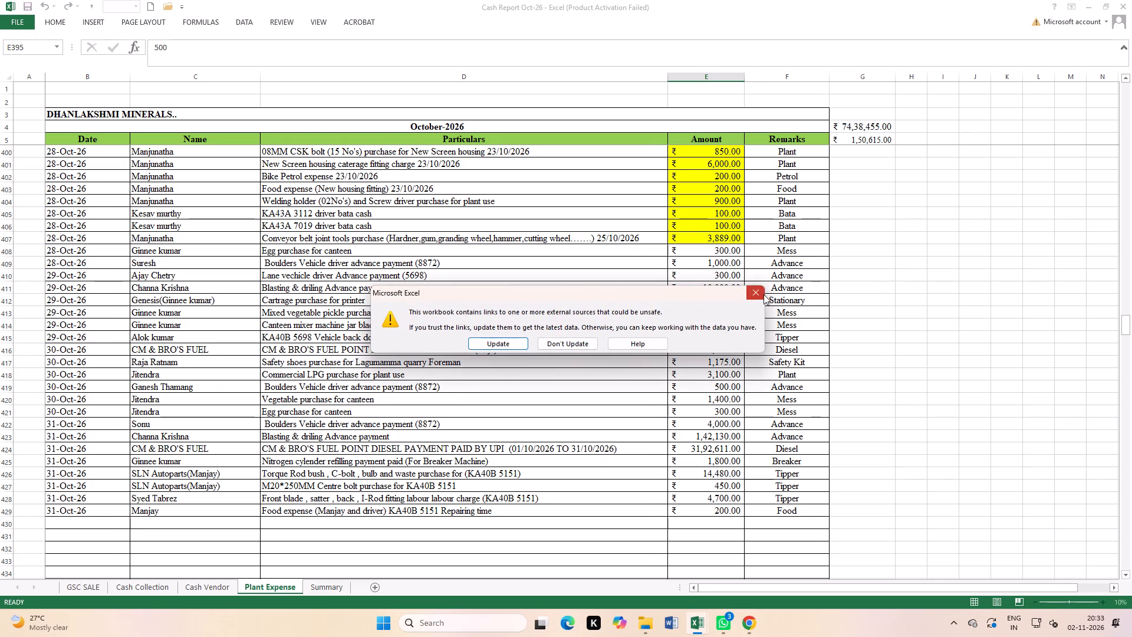
Check the combined amount of the last four 31-Oct-26 plant expenses, E426 to E429, and close the October workbook.
drag(719, 470, 719, 497)
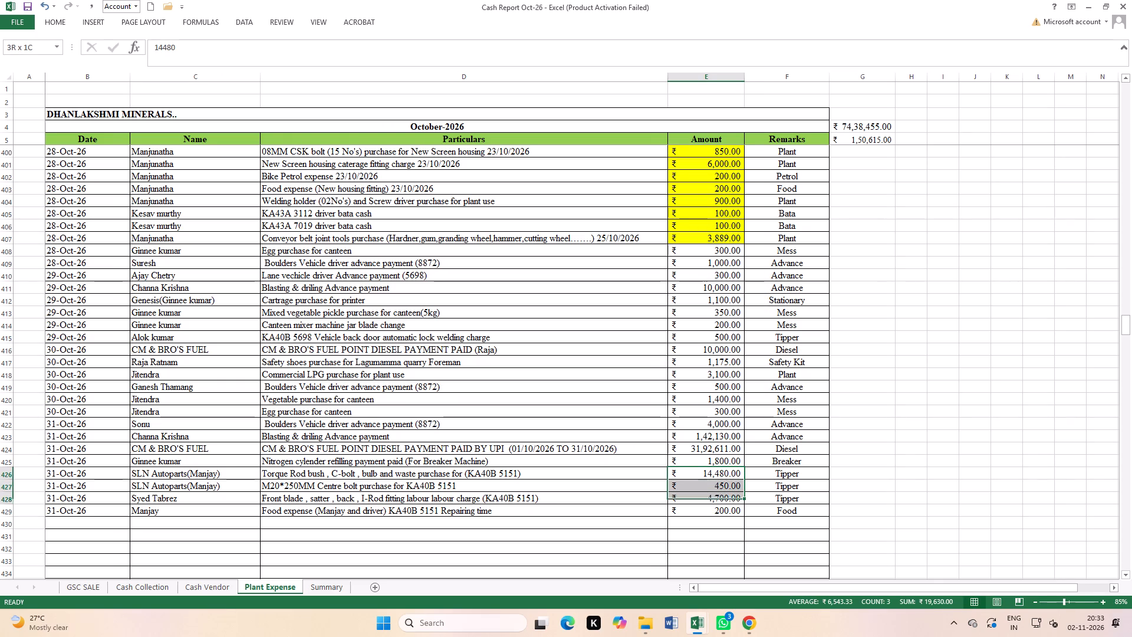
drag(719, 497, 719, 513)
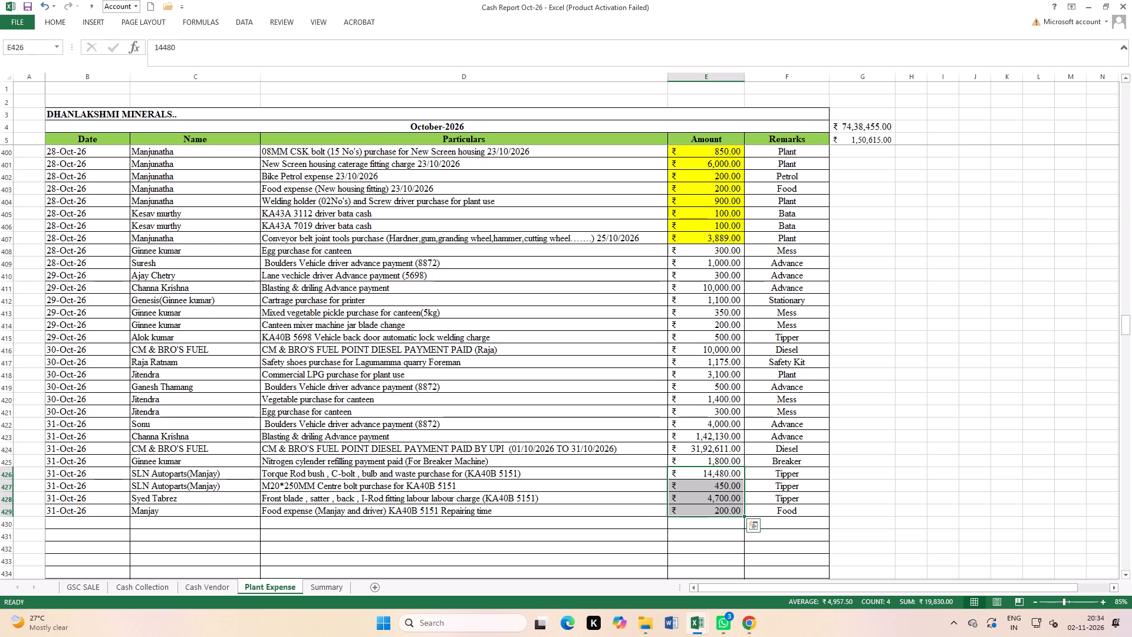
click(854, 441)
click(1130, 0)
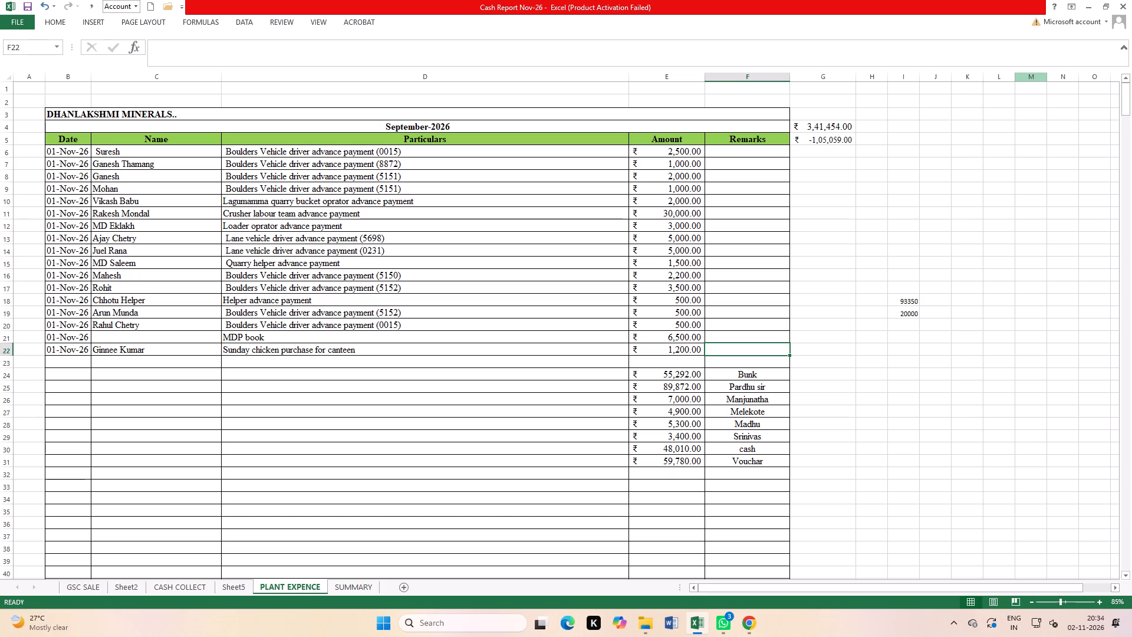
Open the formula of the cash amount in cell E30 of the November PLANT EXPENCE sheet for editing.
double_click(671, 447)
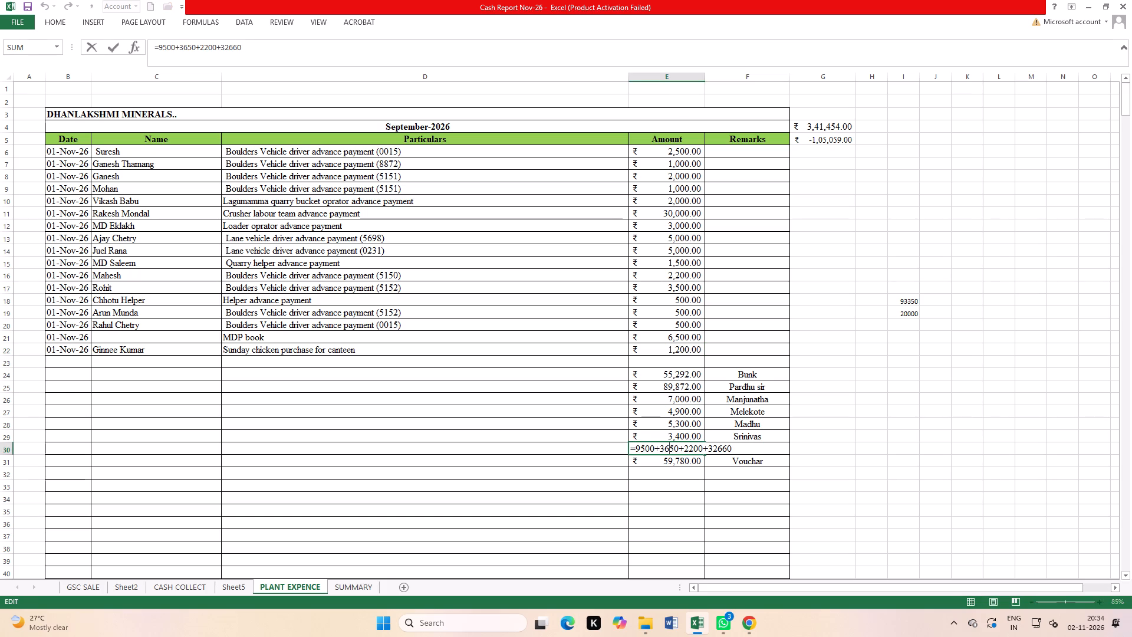
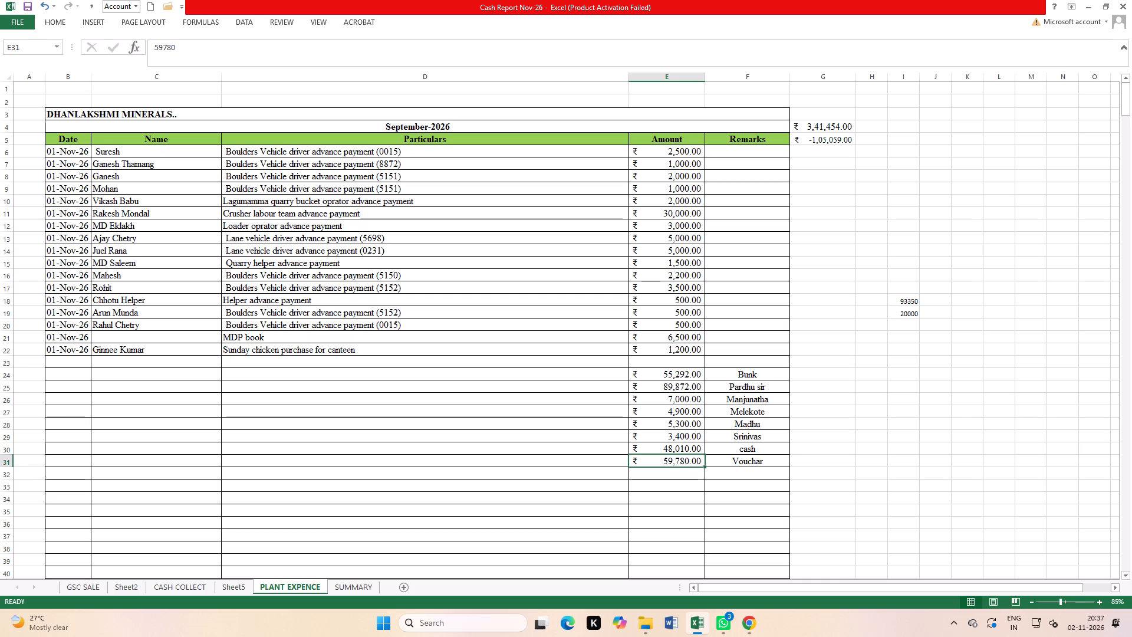
Leave the voucher amount cell in the November PLANT EXPENCE sheet and switch to the Cash folder in File Explorer.
click(352, 491)
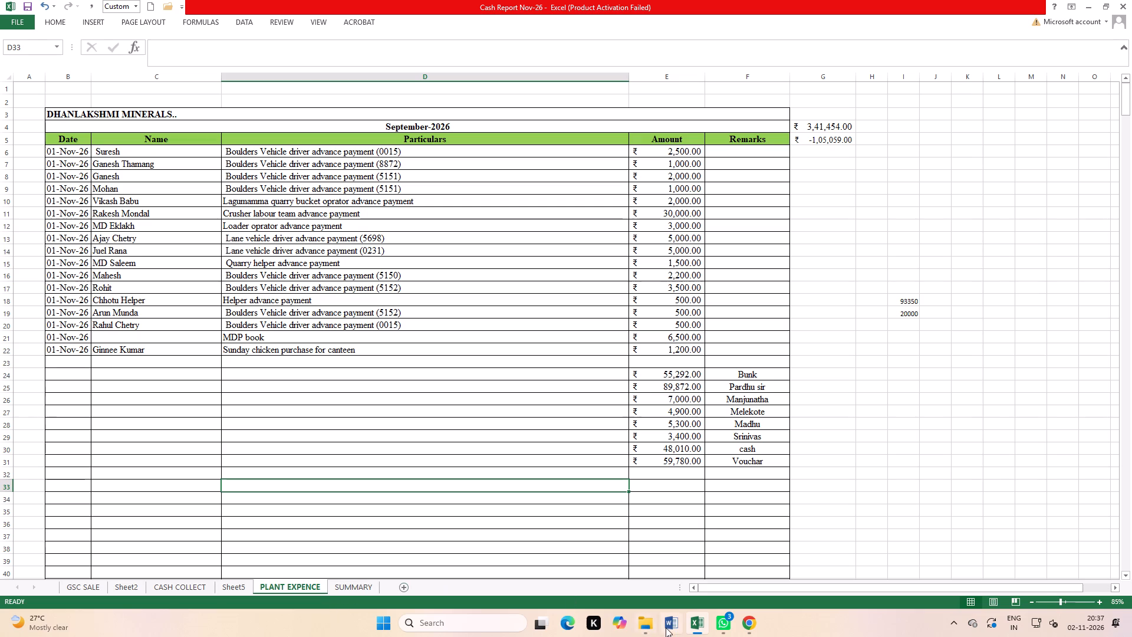
click(636, 574)
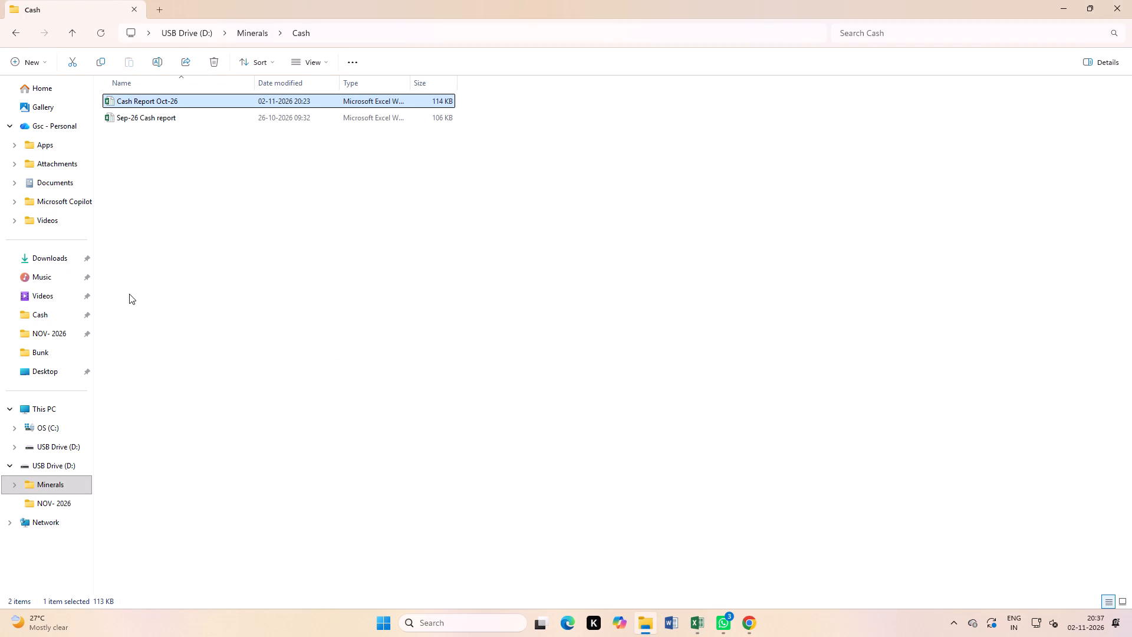
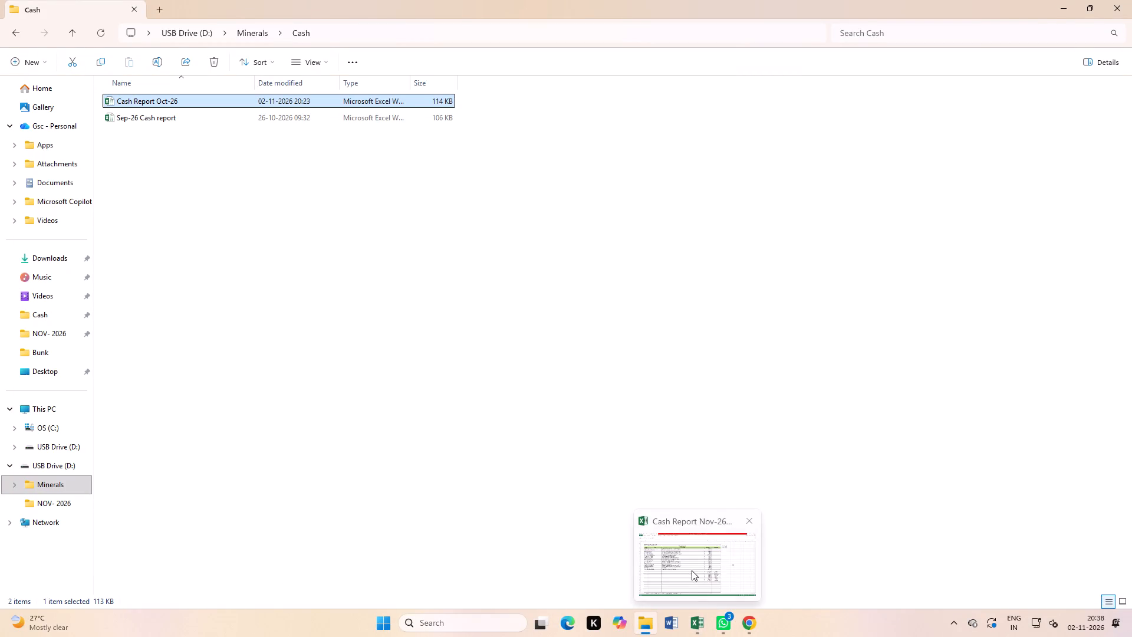
Switch back to the Cash Report Nov-26 workbook and select Rohit's advance payment amount in the PLANT EXPENCE sheet.
click(692, 570)
scroll(595, 429, up, 2)
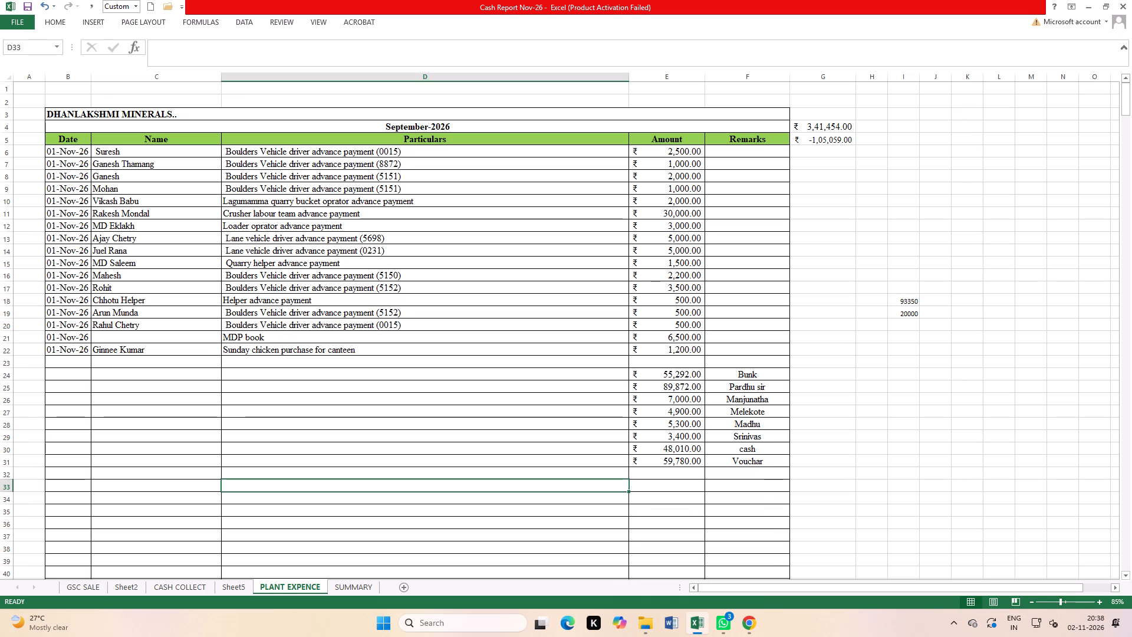
click(687, 288)
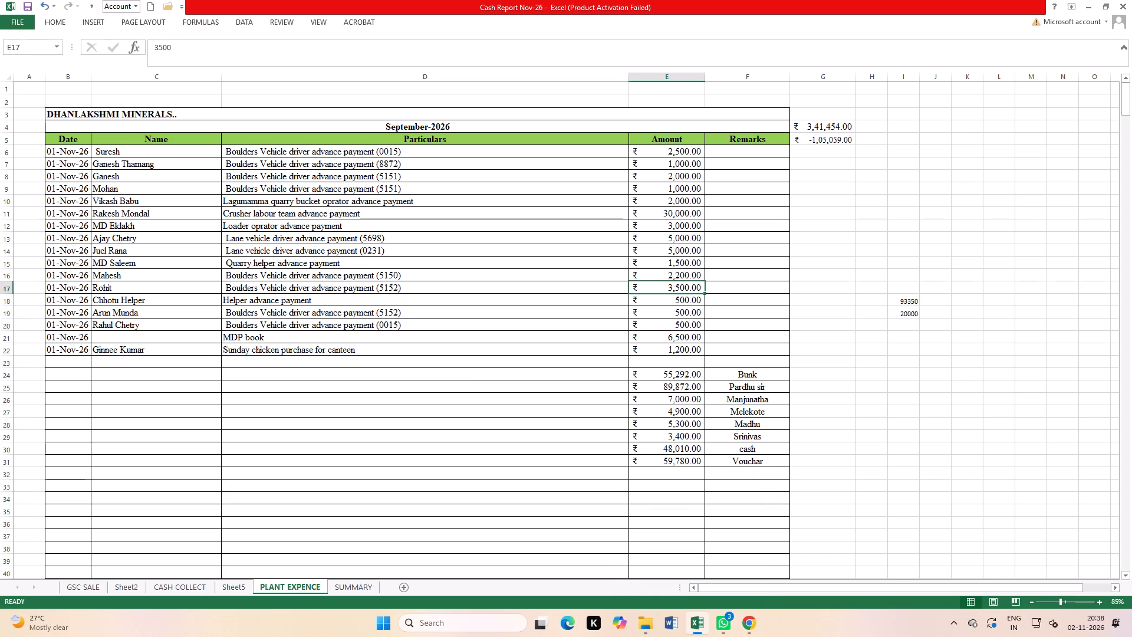
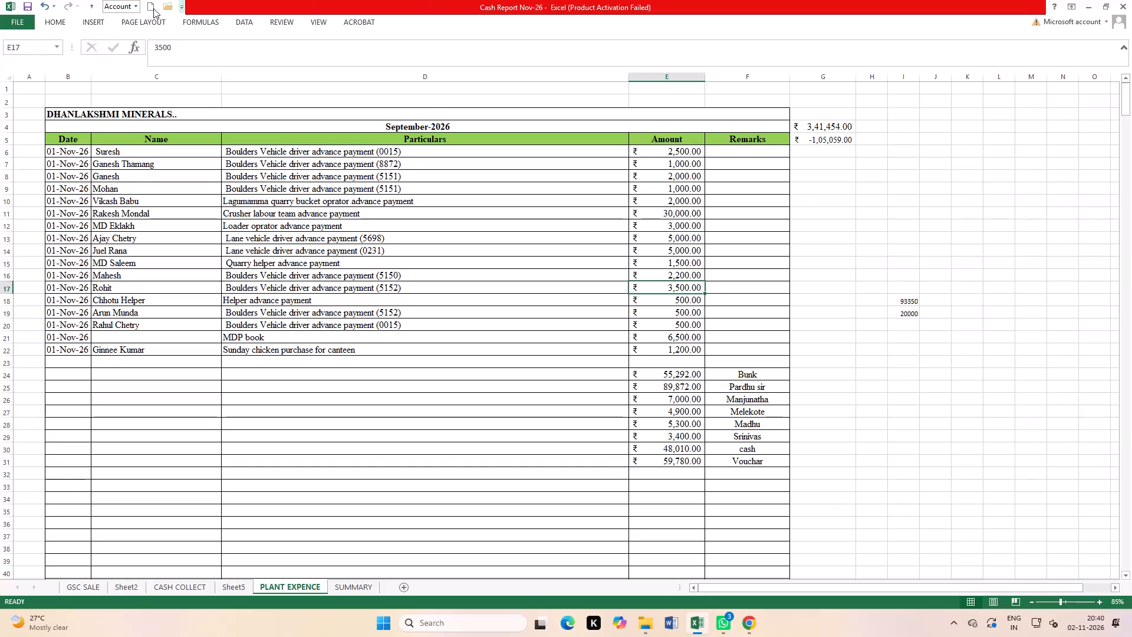
Save the Cash Report Nov-26 workbook and close it.
click(27, 9)
click(1131, 0)
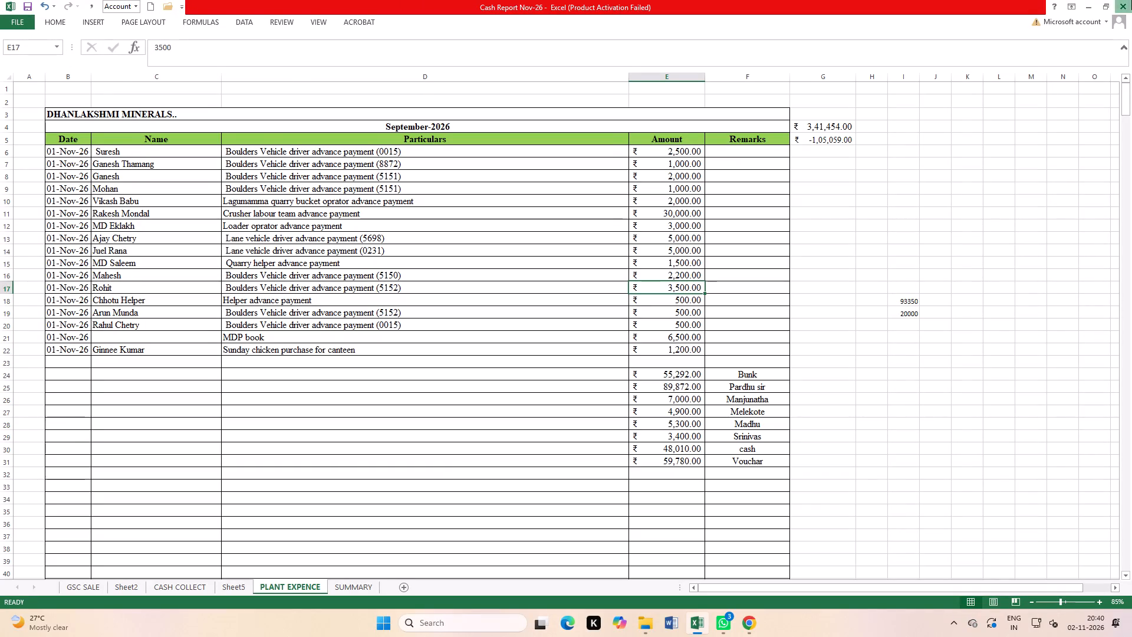
Open the Cash Report Oct-26 workbook, dismiss its startup prompts, and go to the start of the GSC SALE sheet.
double_click(150, 102)
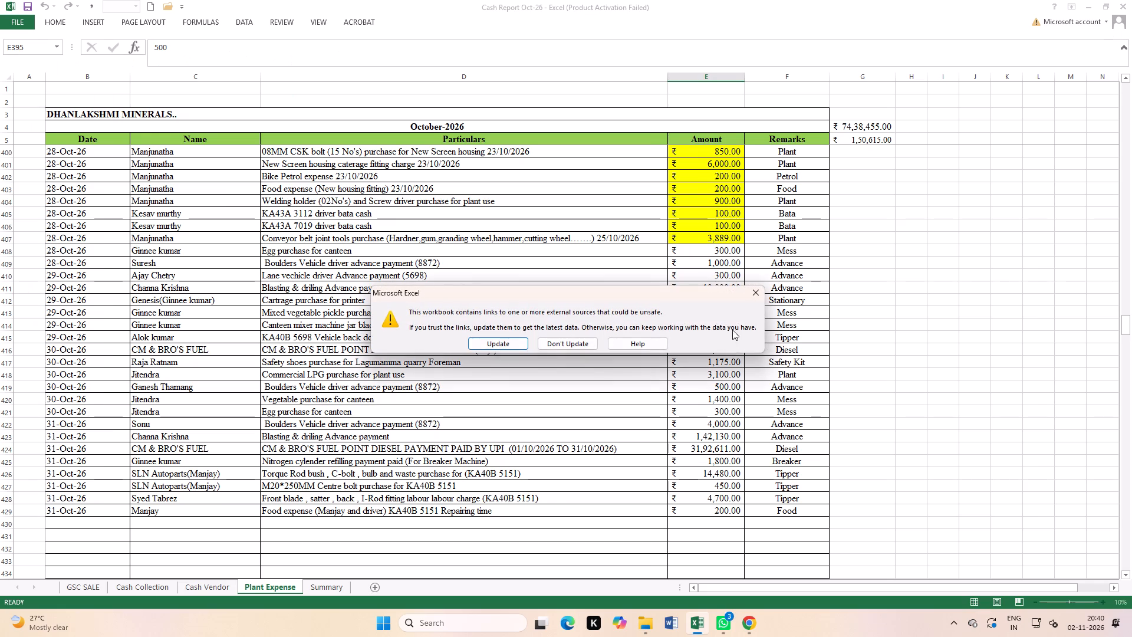
click(760, 294)
scroll(726, 294, up, 4)
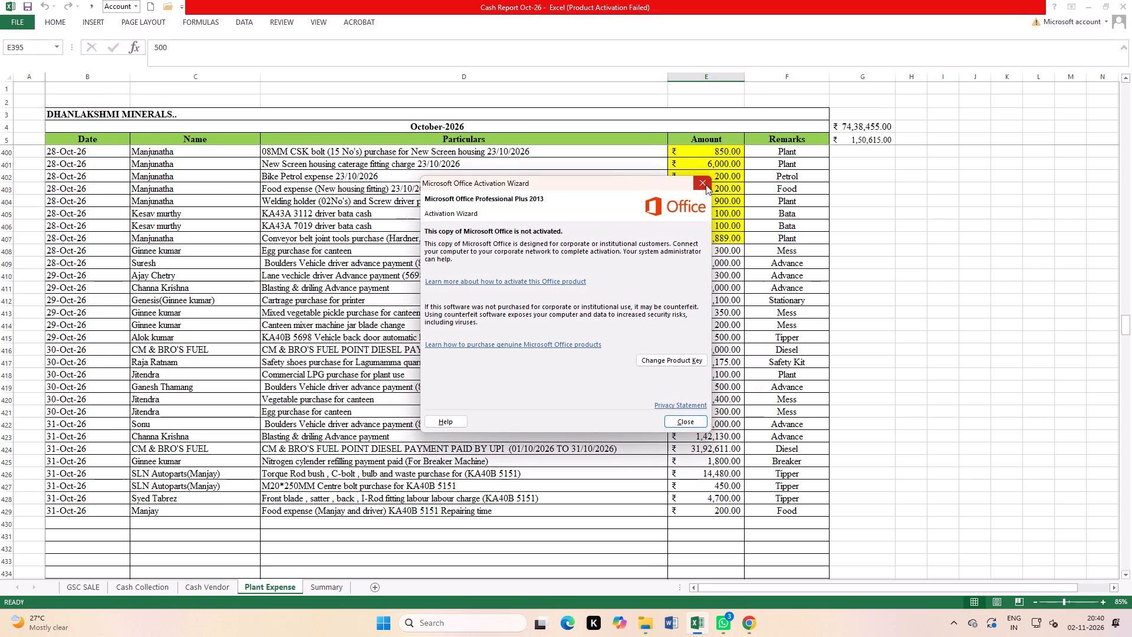
click(705, 184)
click(101, 586)
scroll(169, 492, up, 6)
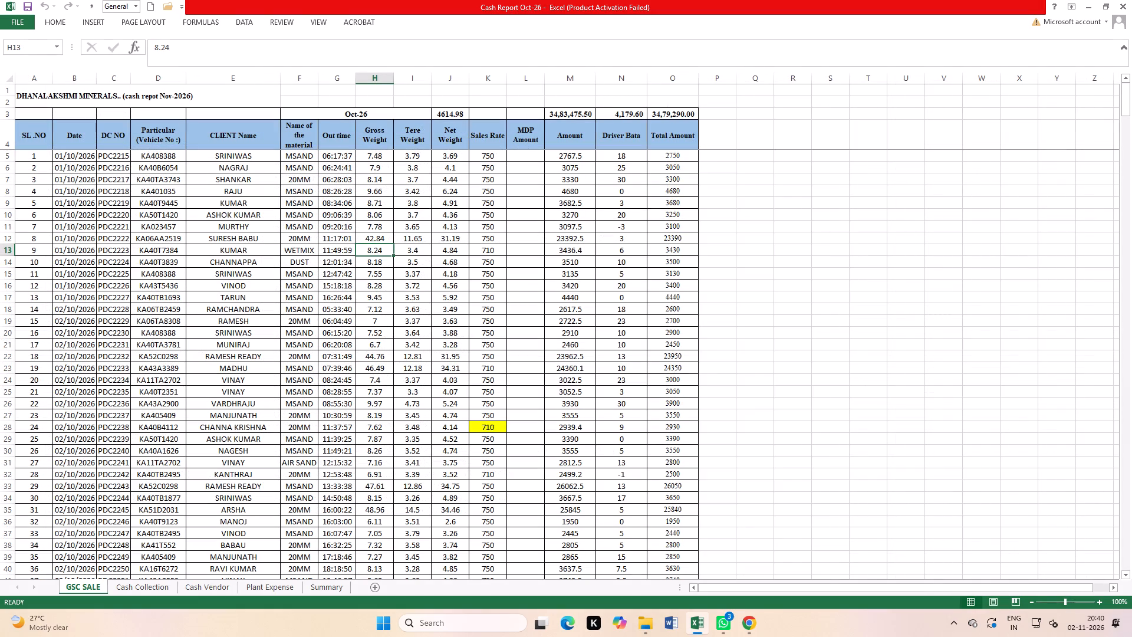
Turn on filtering for the header row 4 of the GSC SALE sheet.
click(0, 135)
click(242, 25)
click(298, 53)
click(314, 56)
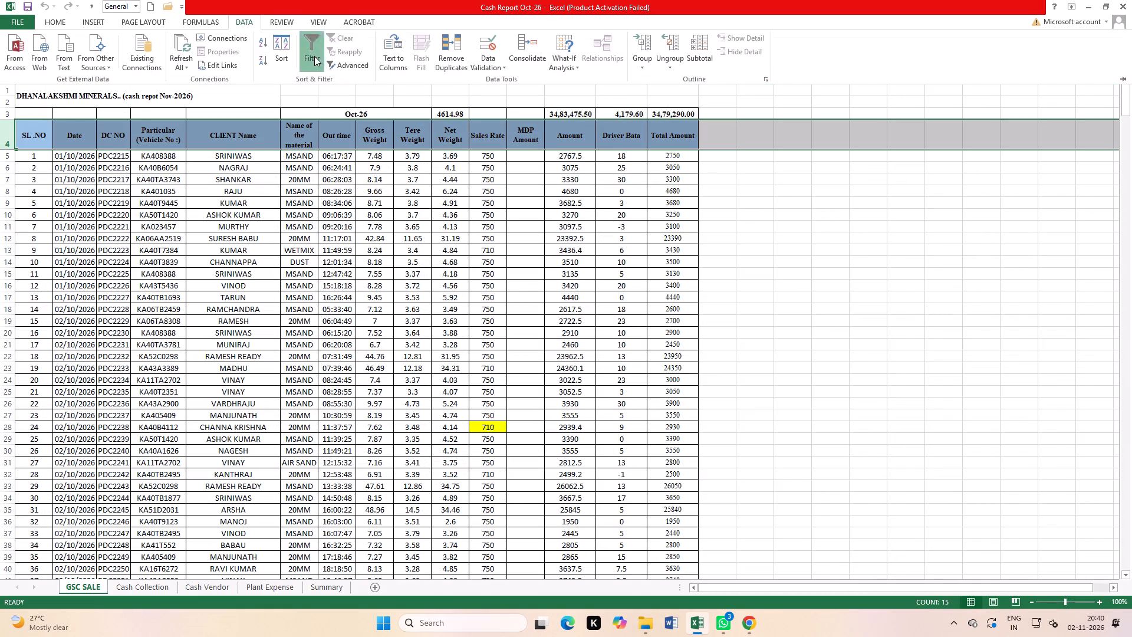
click(345, 257)
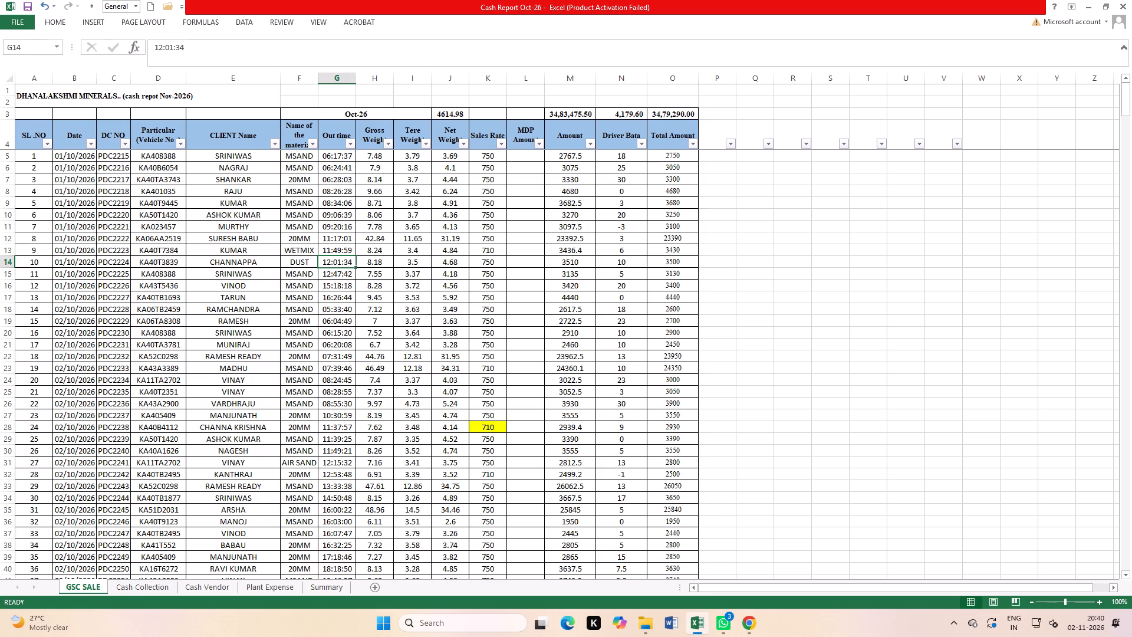
Filter the CLIENT Name column to show only KUMAR, searching the names for "kum".
click(279, 144)
click(208, 250)
text(kum)
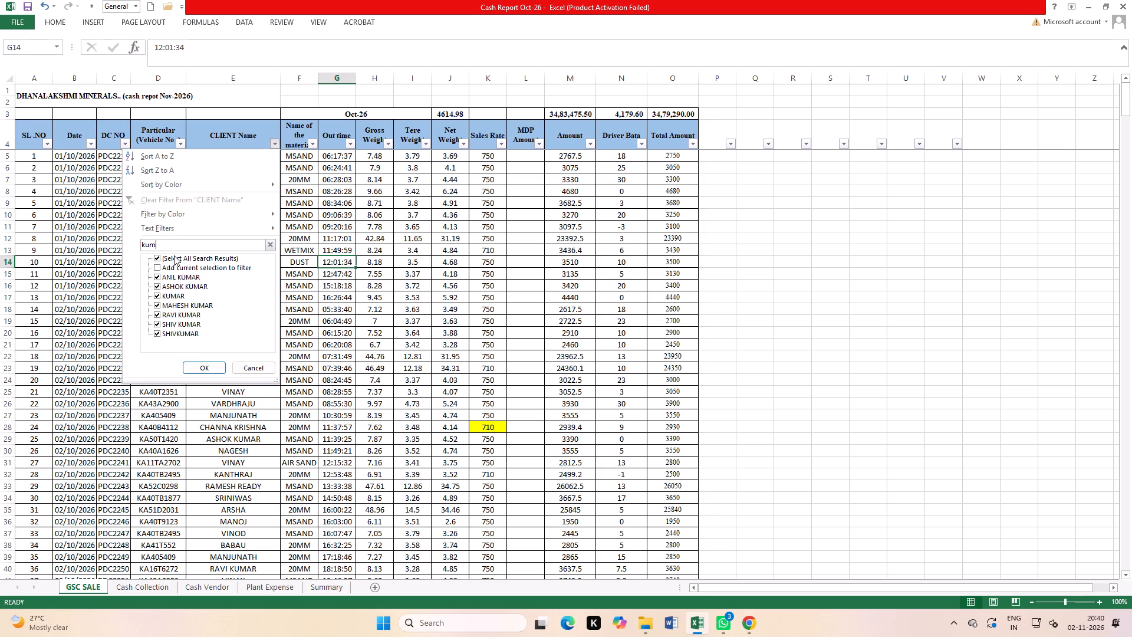
click(174, 255)
click(173, 296)
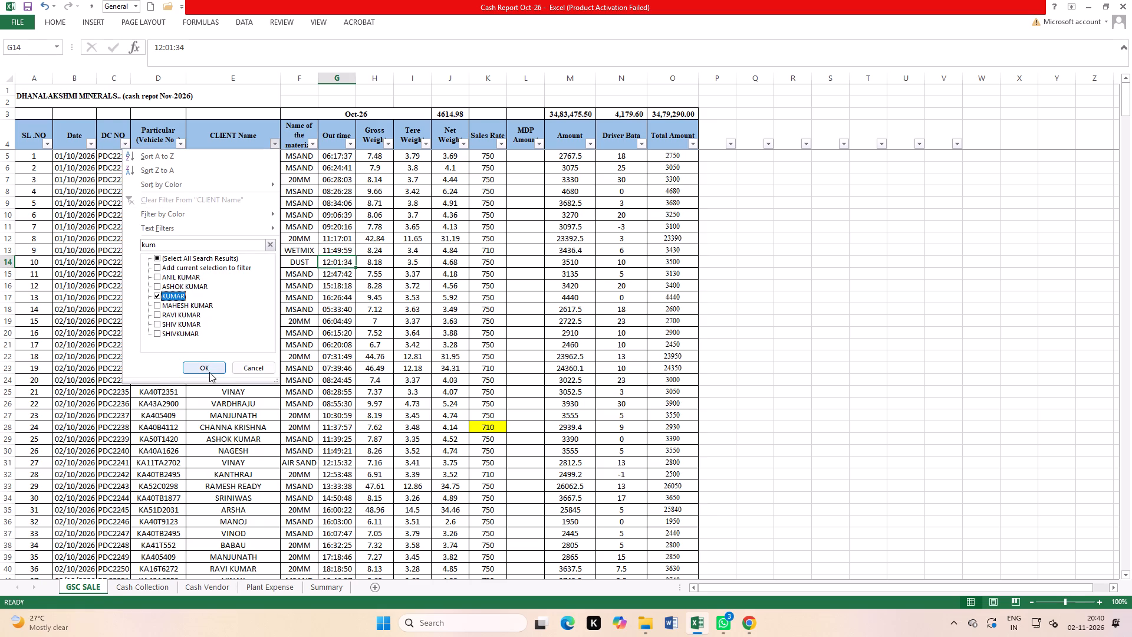
click(209, 372)
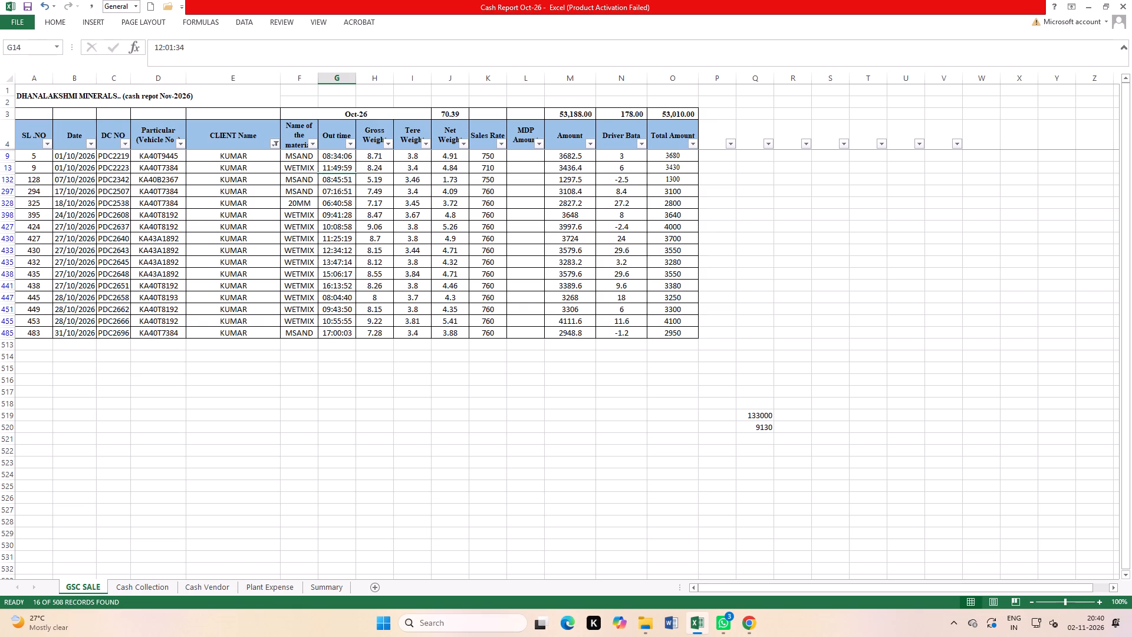
Filter the CLIENT Name column to both spellings of the Murthy client found by searching "kes", excluding the other matches.
click(274, 145)
click(196, 247)
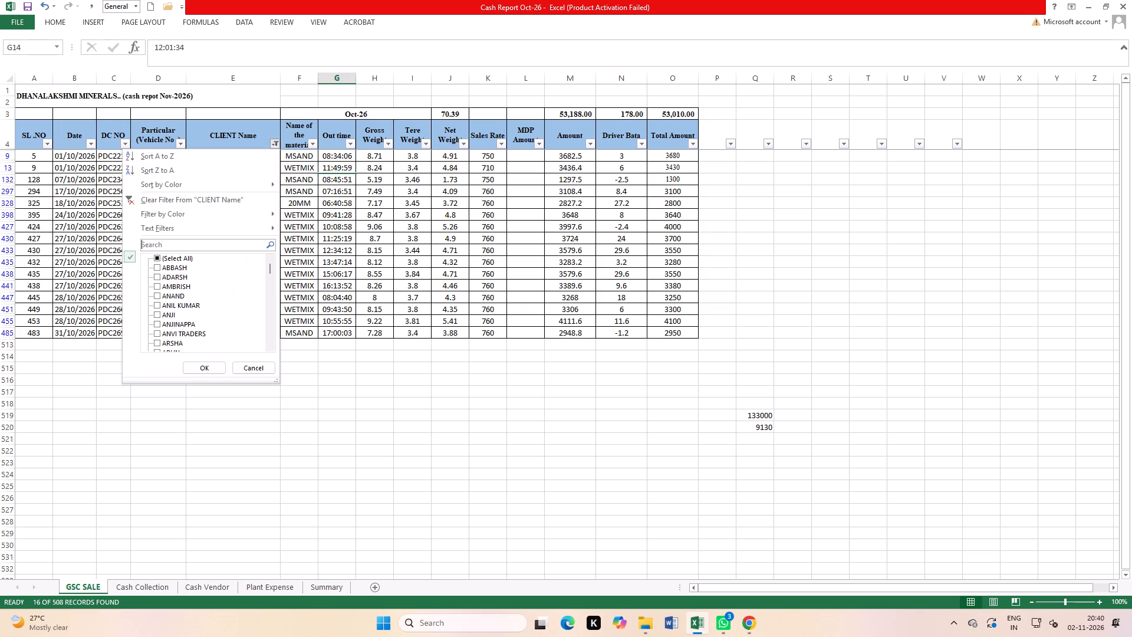
text(kev)
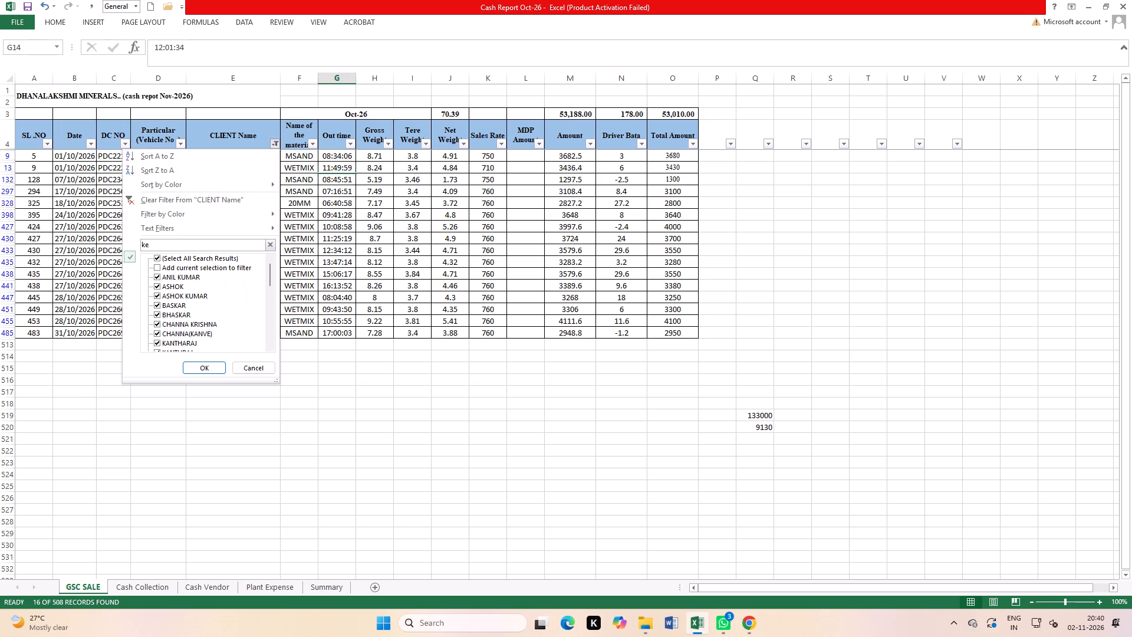
key(BackSpace)
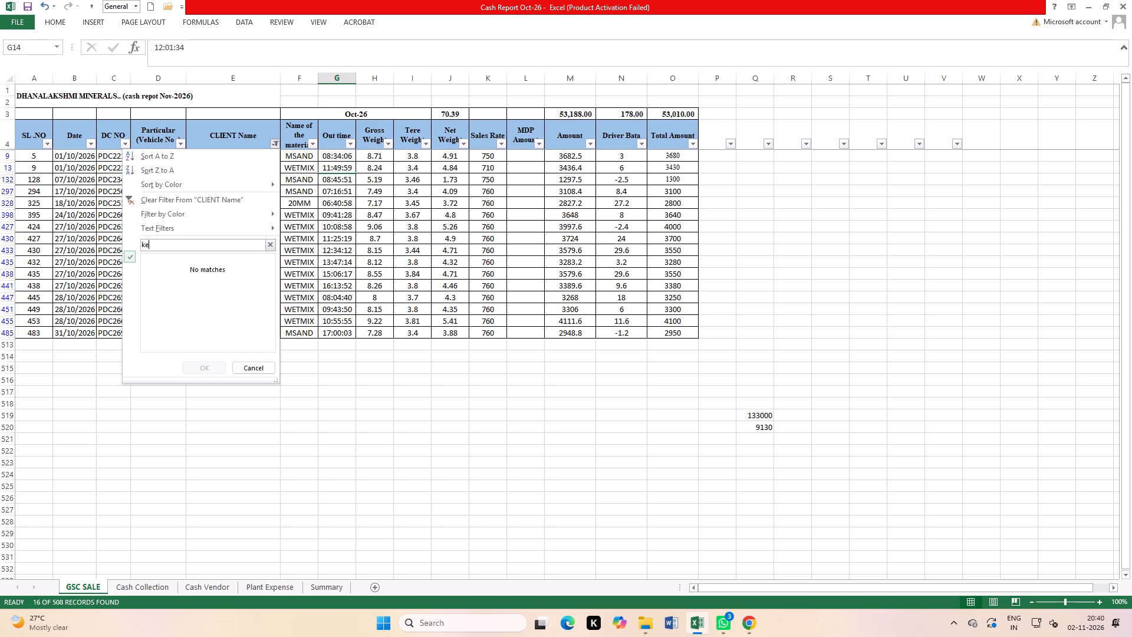
key(s)
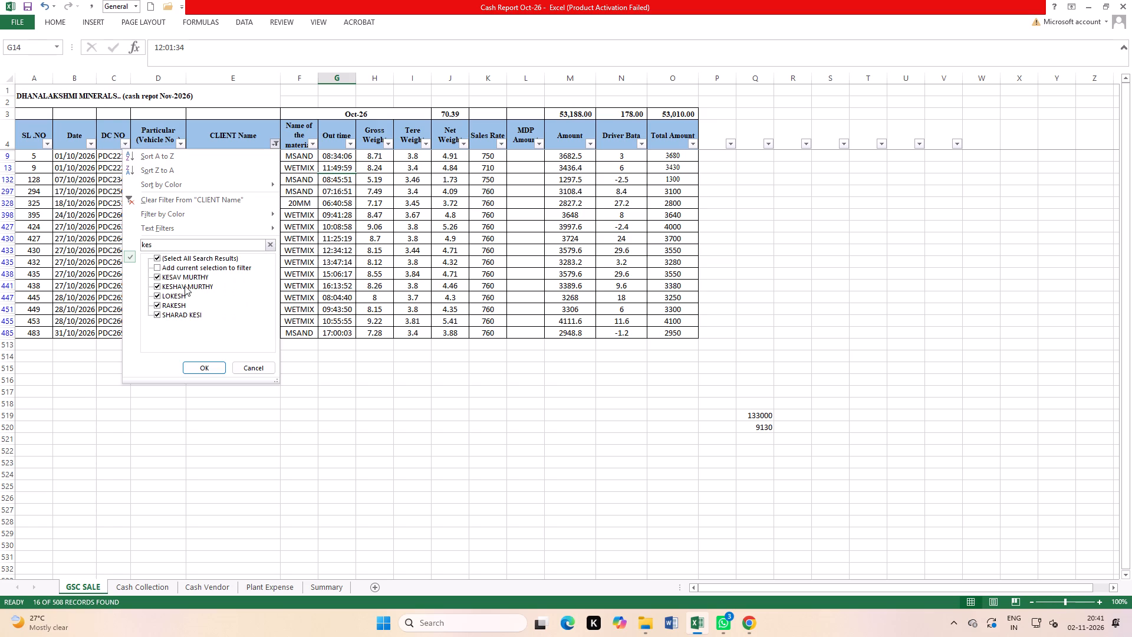
click(177, 294)
click(173, 306)
click(177, 314)
click(197, 365)
click(504, 386)
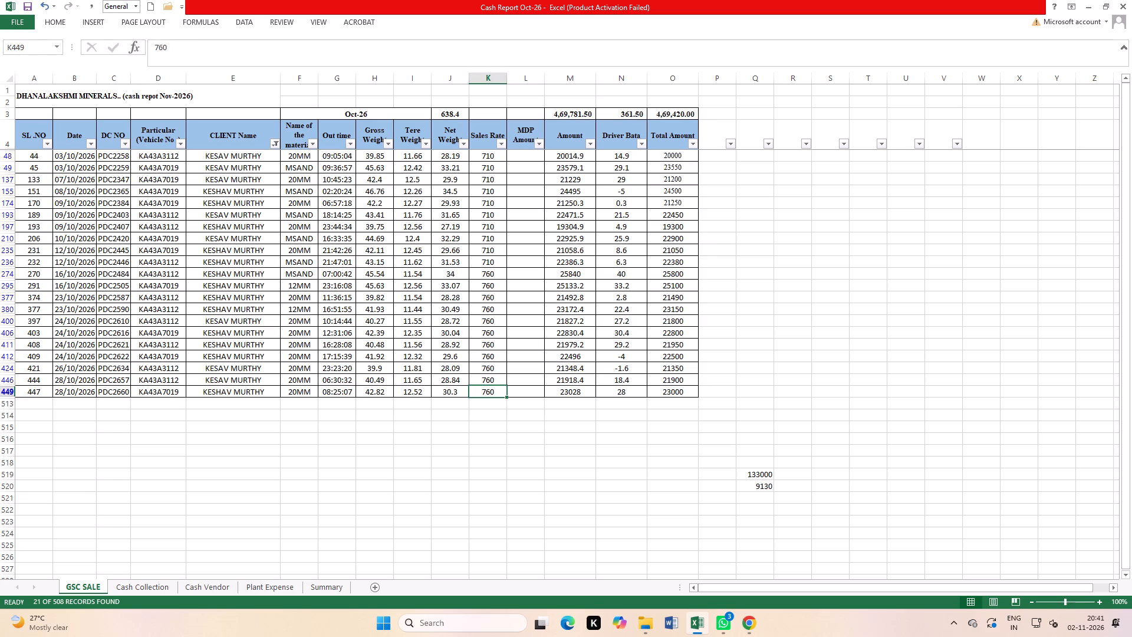
Filter the CLIENT Name column to only the Swamy and Swami entries found by searching "nara".
click(274, 145)
click(206, 239)
click(203, 245)
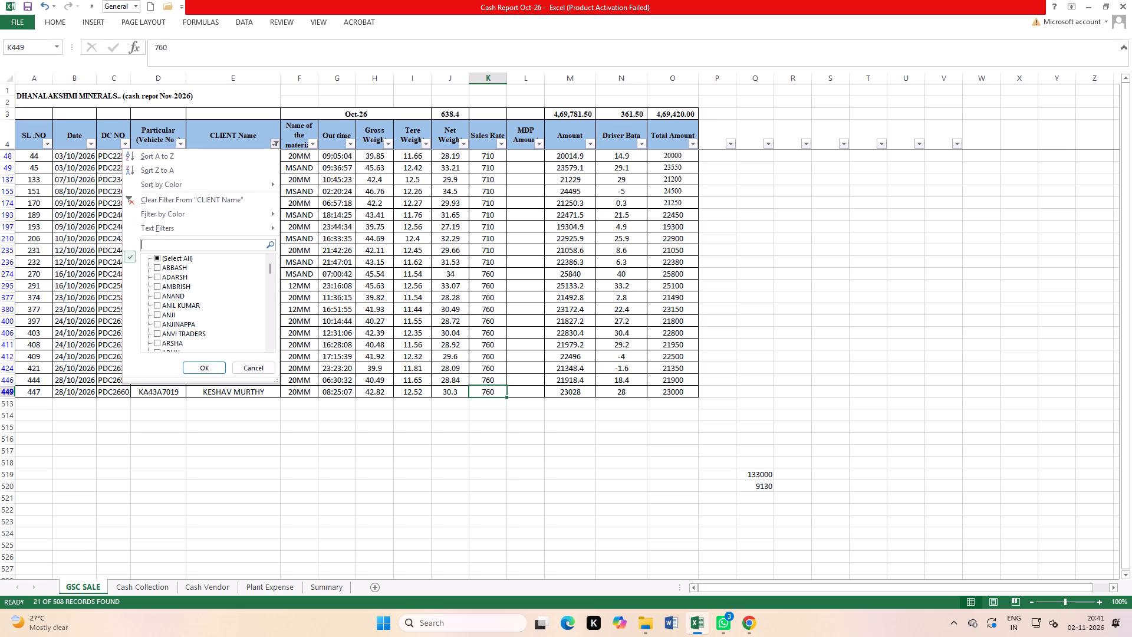
text(nara)
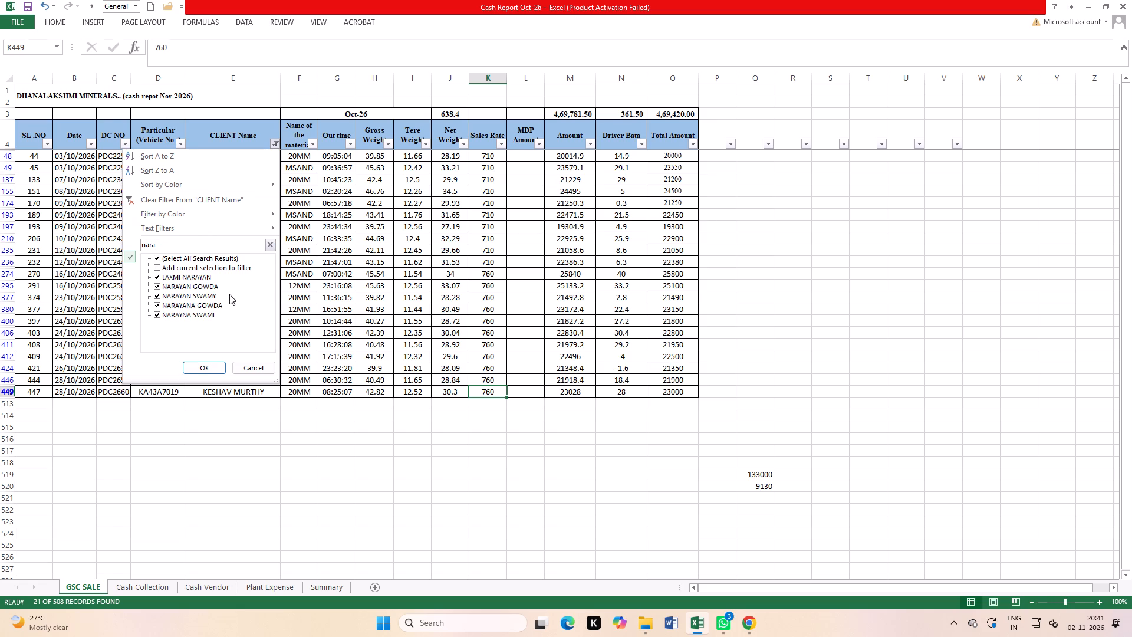
click(199, 260)
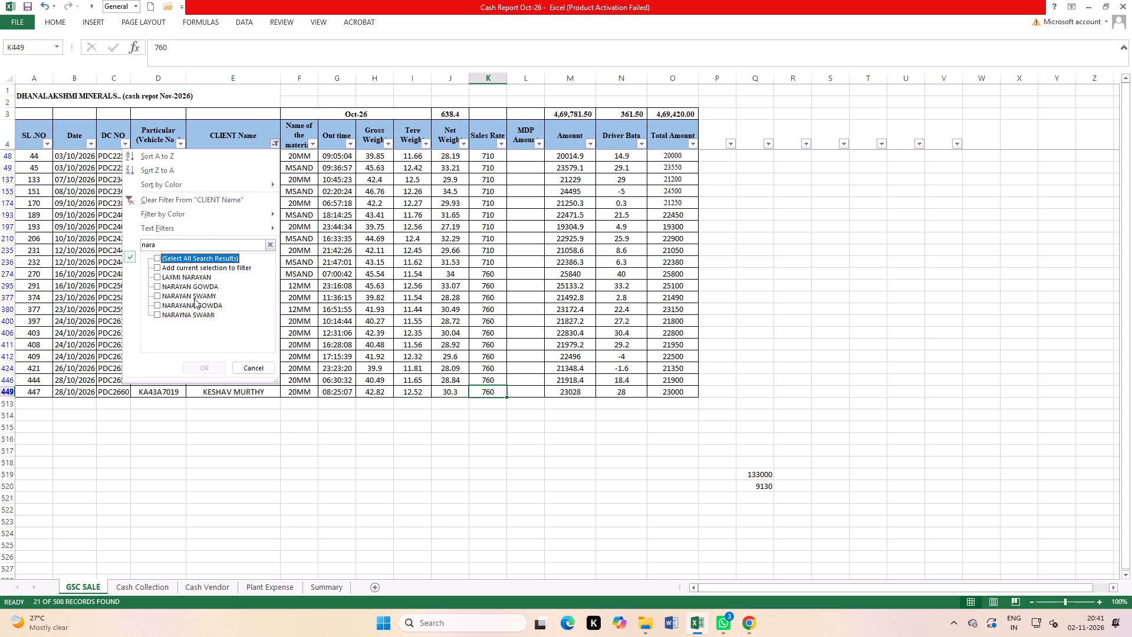
click(194, 298)
click(190, 316)
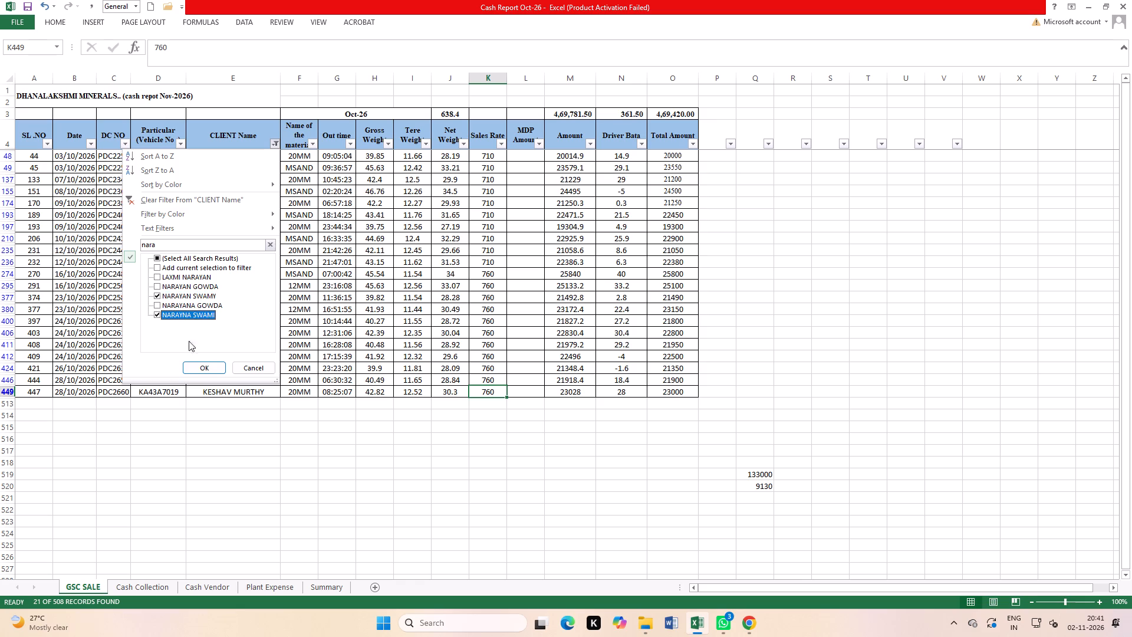
click(196, 367)
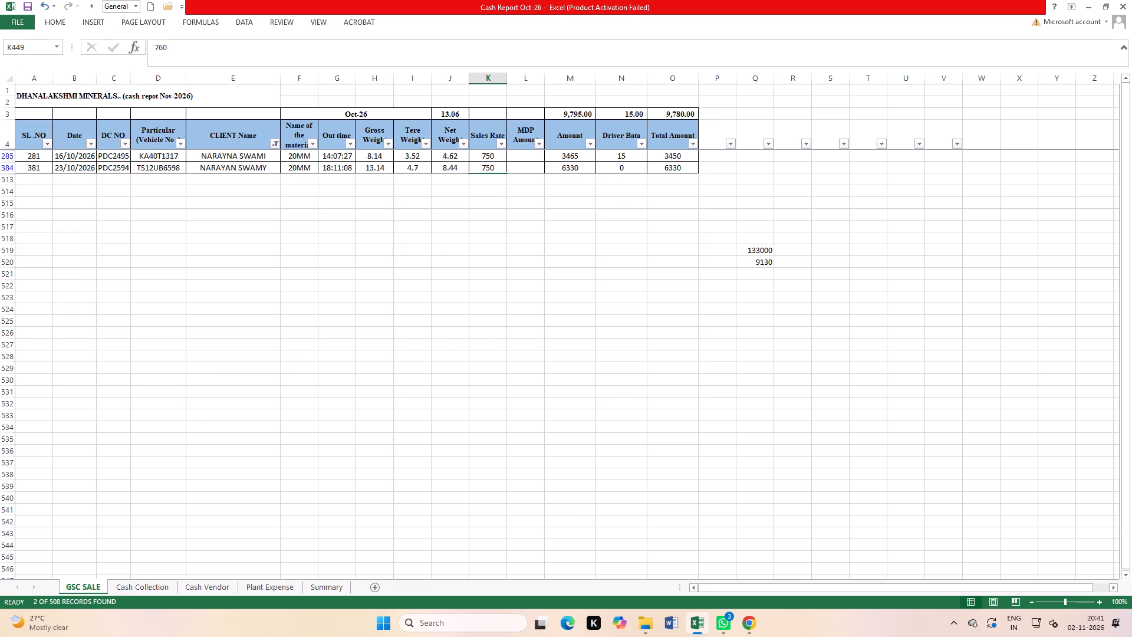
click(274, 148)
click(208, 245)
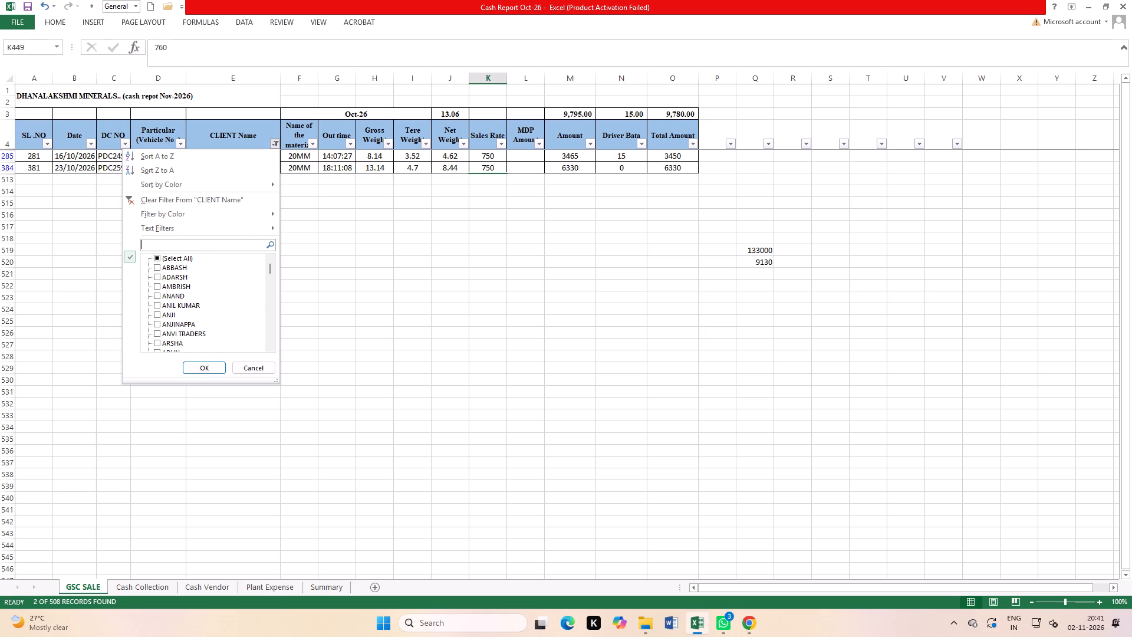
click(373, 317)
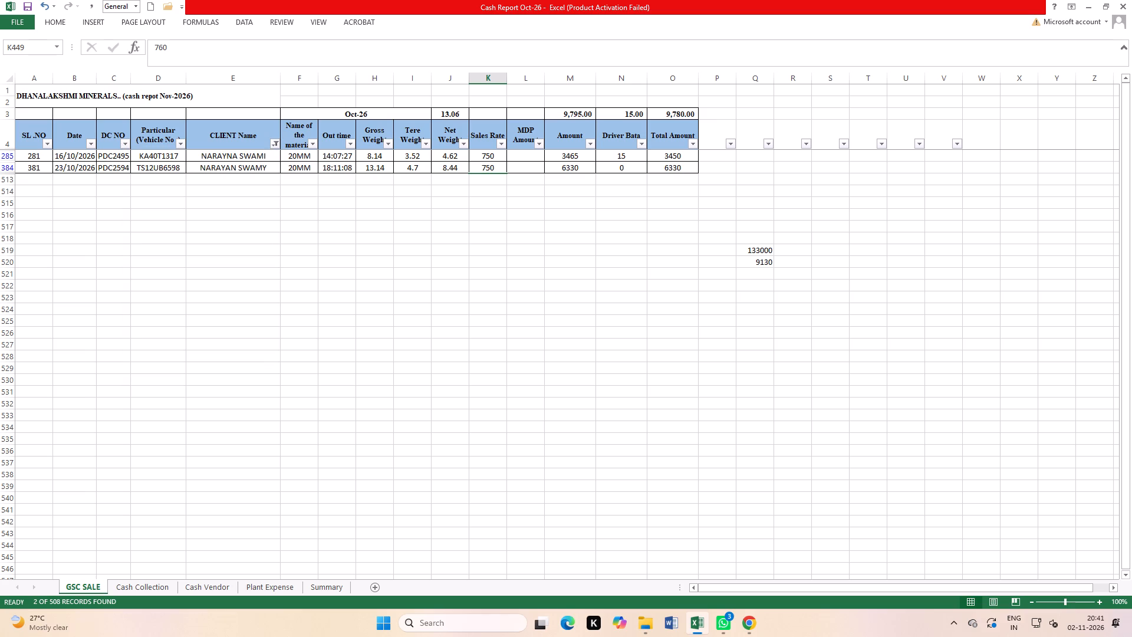
Reset the CLIENT Name filter to include all clients.
click(247, 22)
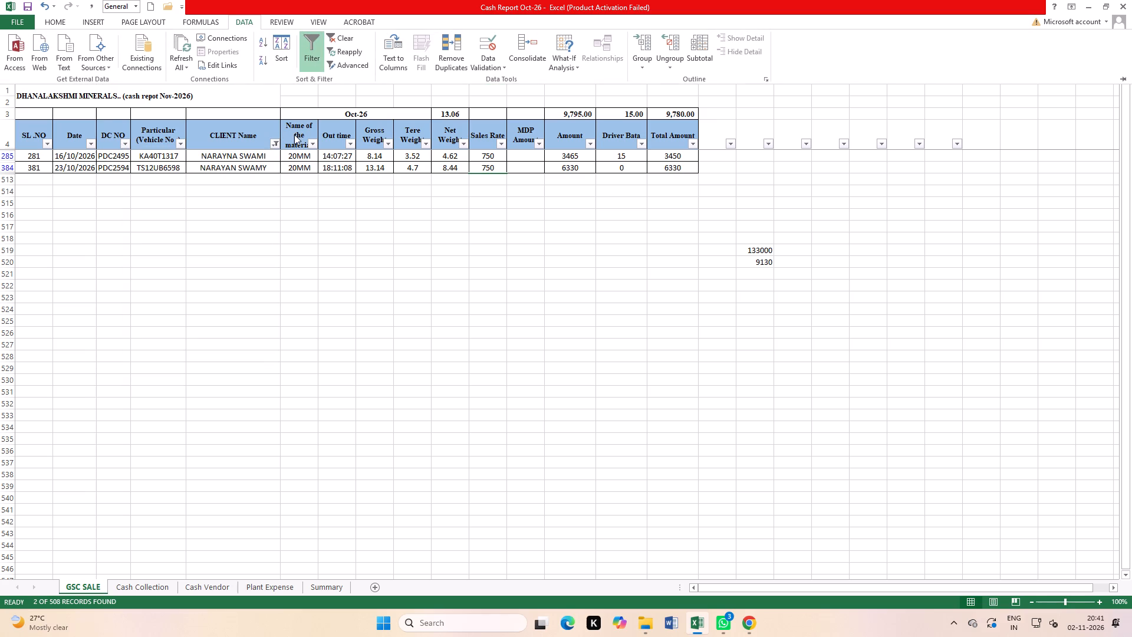
click(271, 146)
click(274, 140)
click(182, 255)
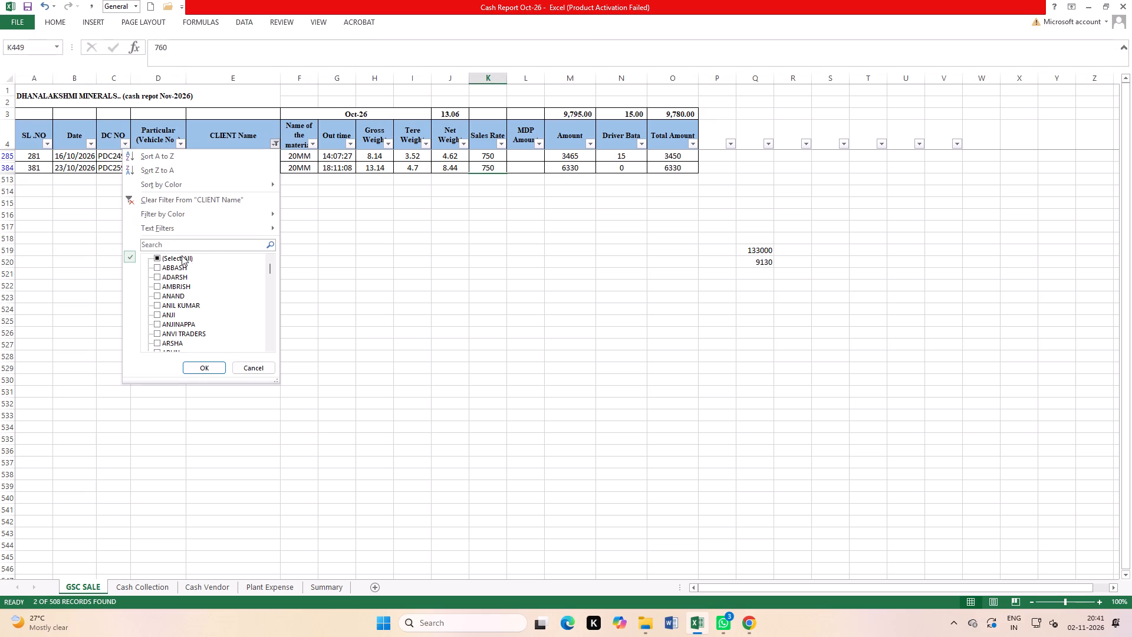
click(195, 369)
click(335, 268)
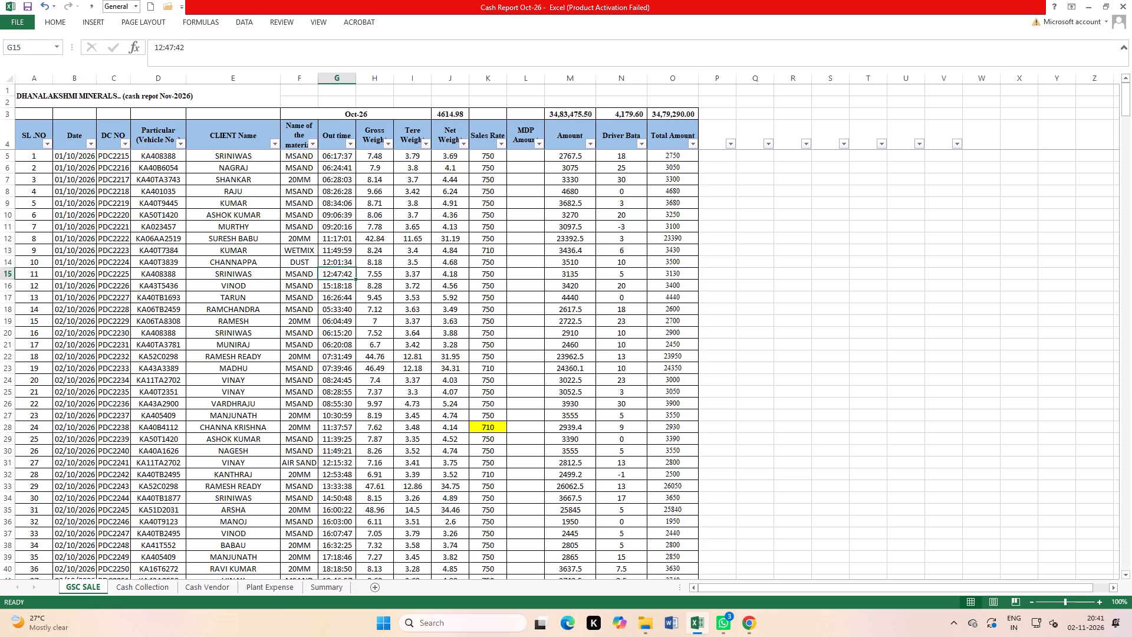
Filter the Sales Rate column to show only sales at a rate of 800.
click(500, 145)
click(414, 241)
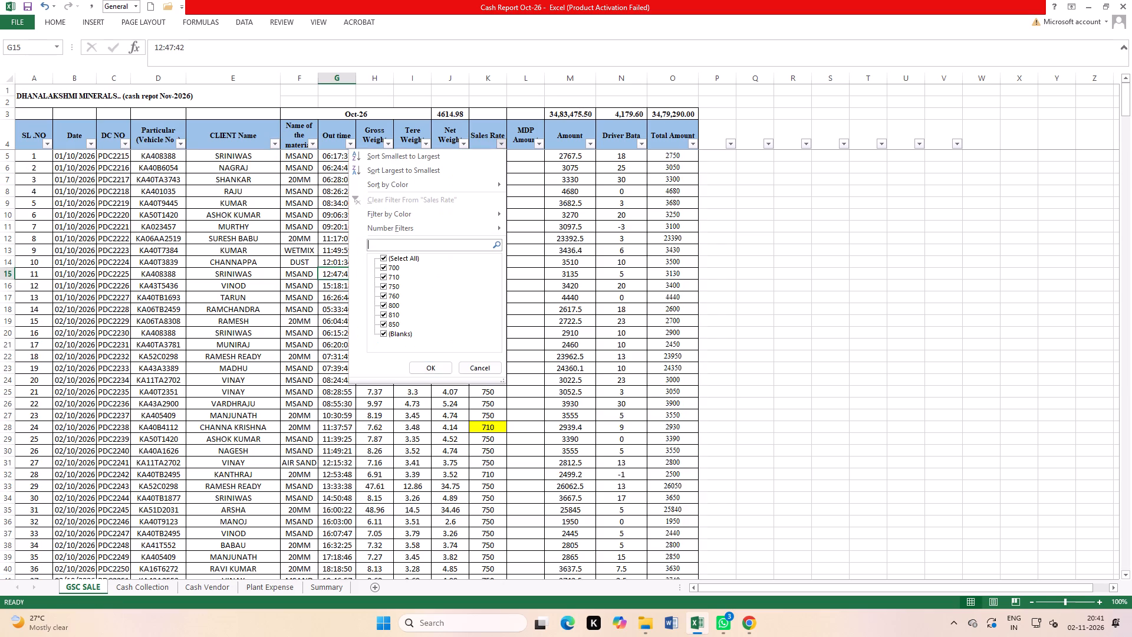
text(800)
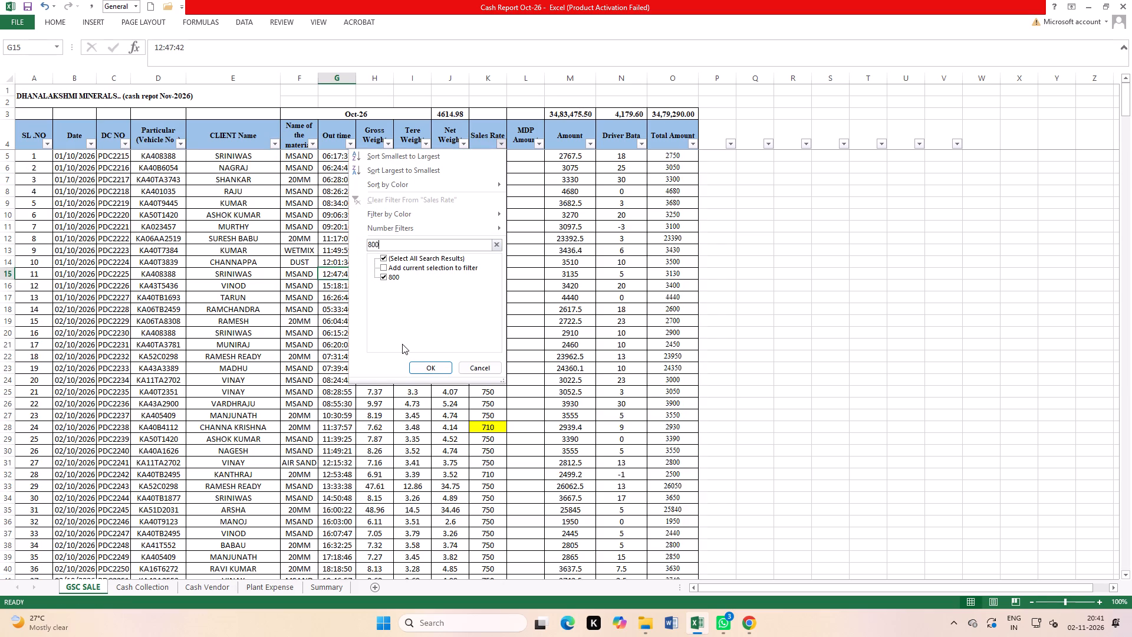
click(424, 371)
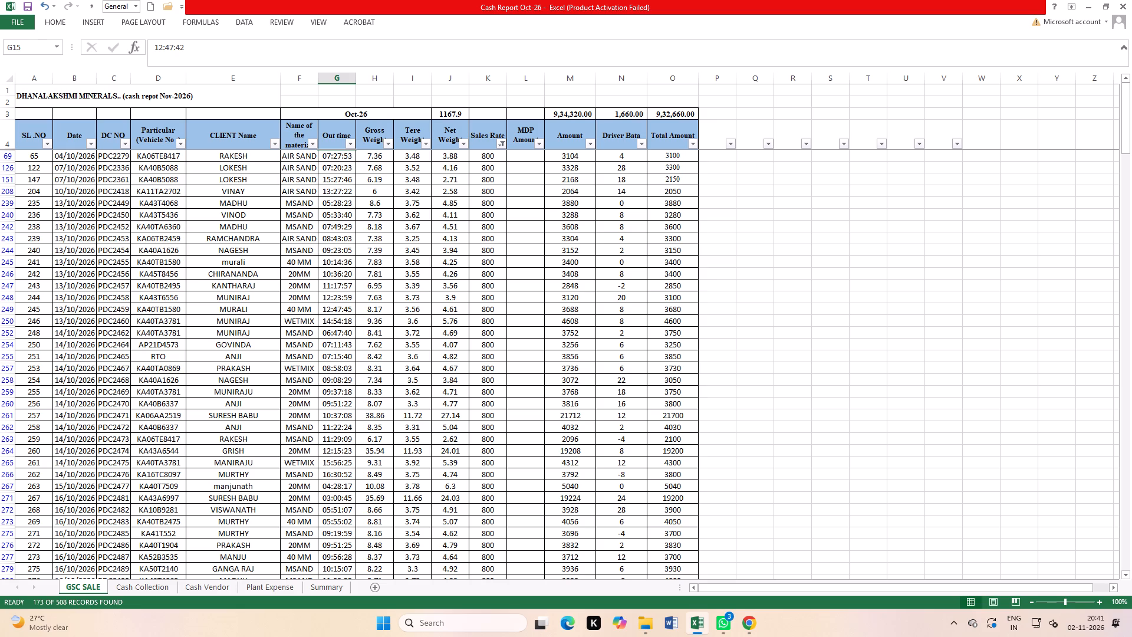
Narrow the 800-rate sales to client NAGESH by searching the CLIENT Name filter for "nages".
click(277, 142)
click(203, 251)
click(201, 242)
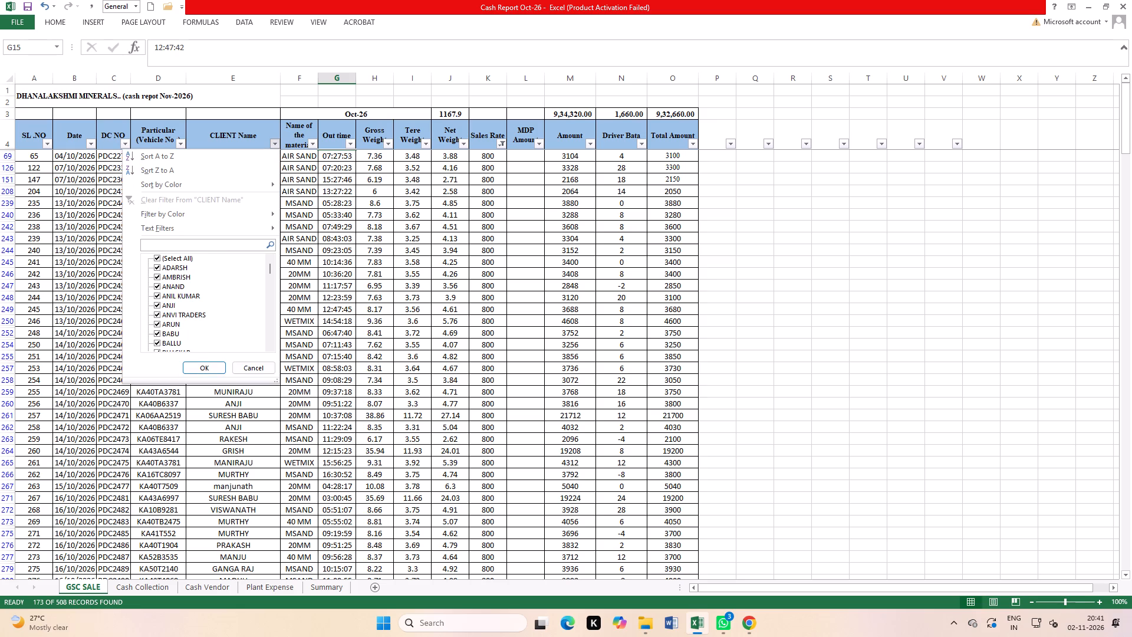
text(nages)
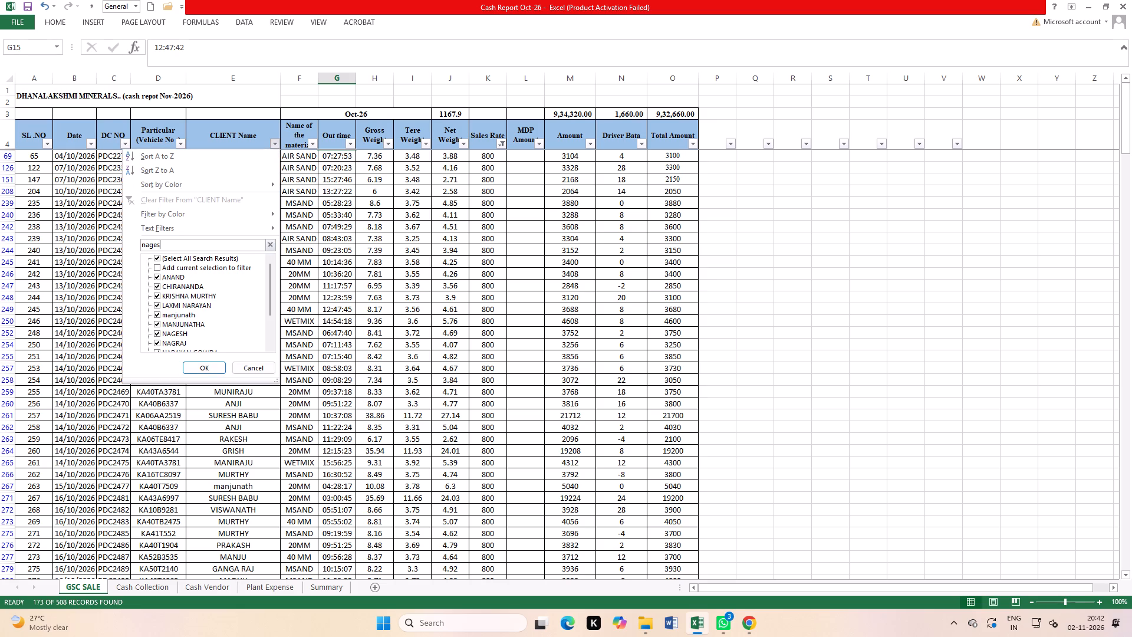
click(210, 367)
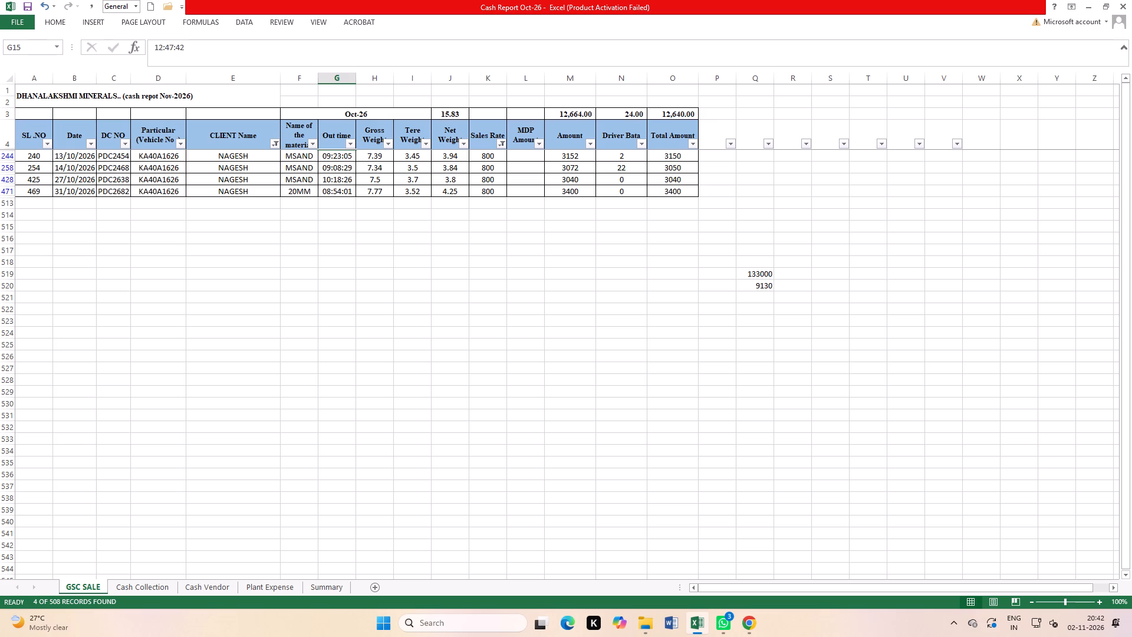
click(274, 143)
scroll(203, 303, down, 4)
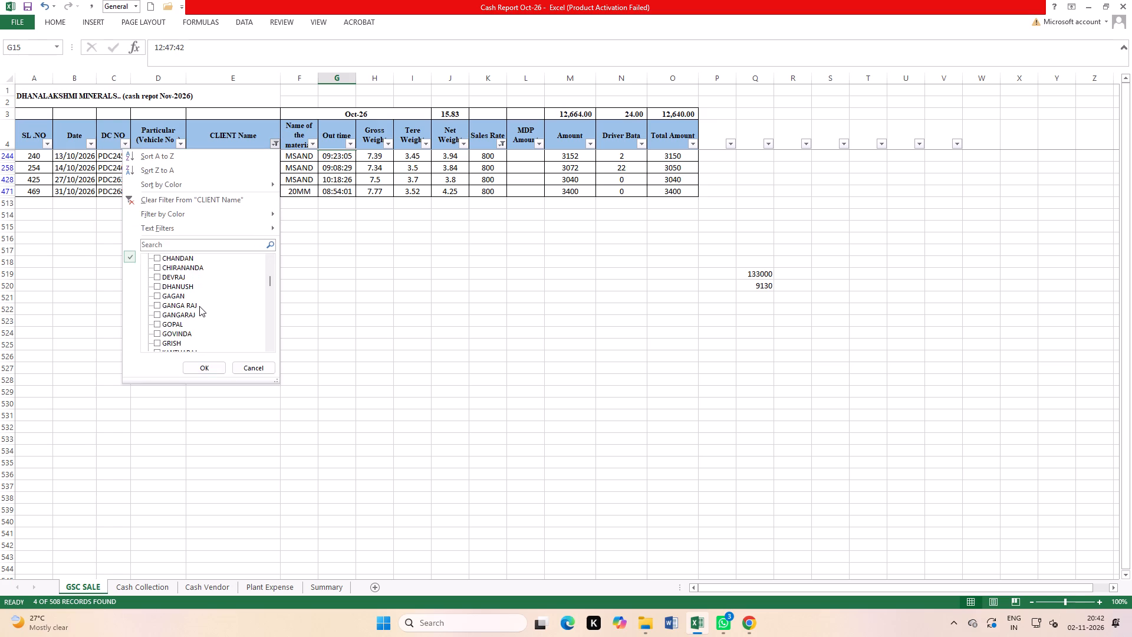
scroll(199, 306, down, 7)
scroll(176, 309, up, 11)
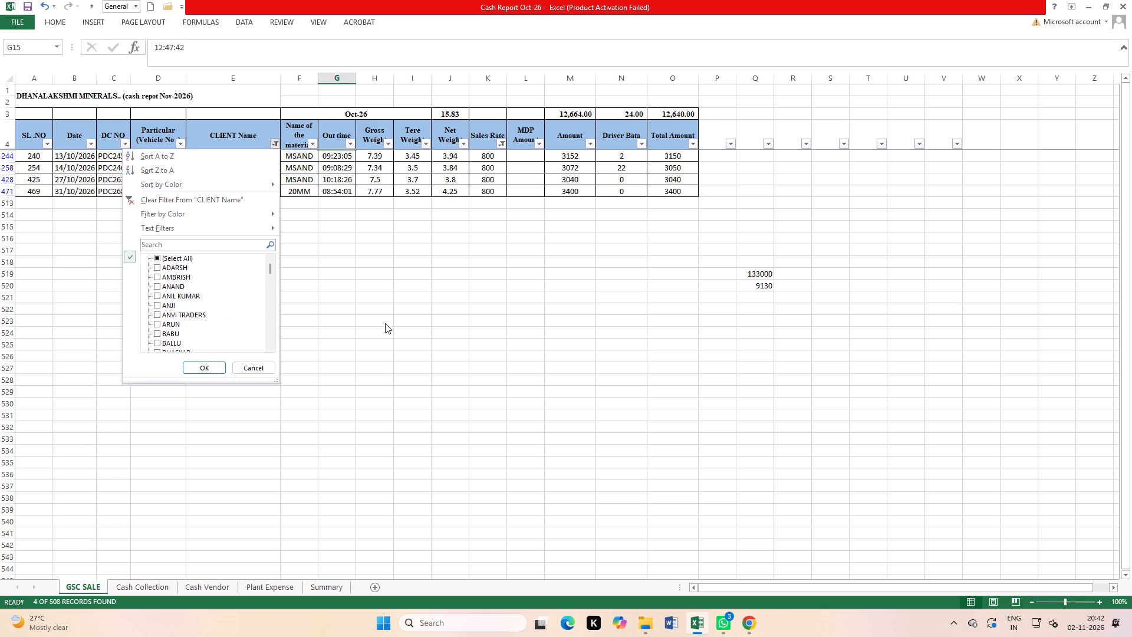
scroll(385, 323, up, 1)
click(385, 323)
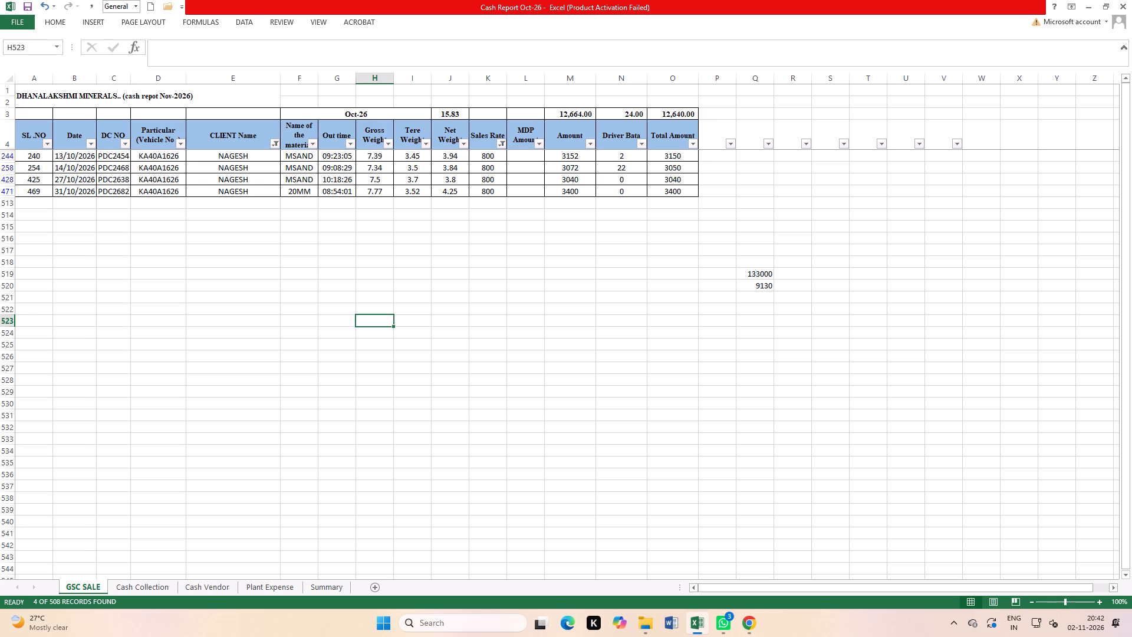
Add the client listed directly after ANAND to the CLIENT Name filter, alongside NAGESH, for the 800-rate sales.
click(275, 143)
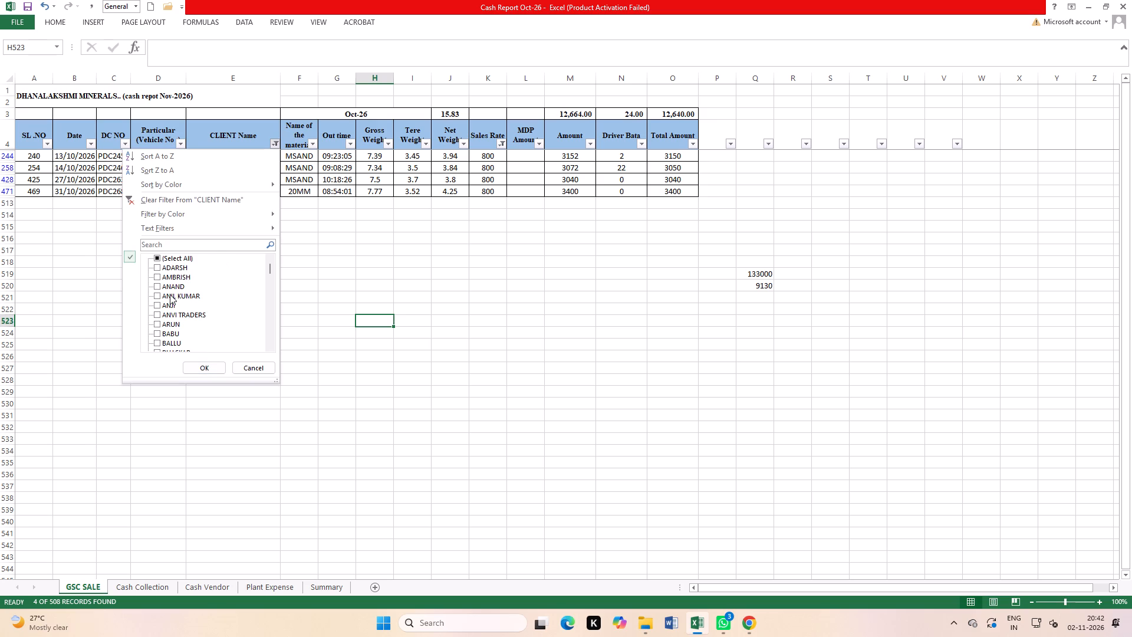
click(182, 295)
click(208, 367)
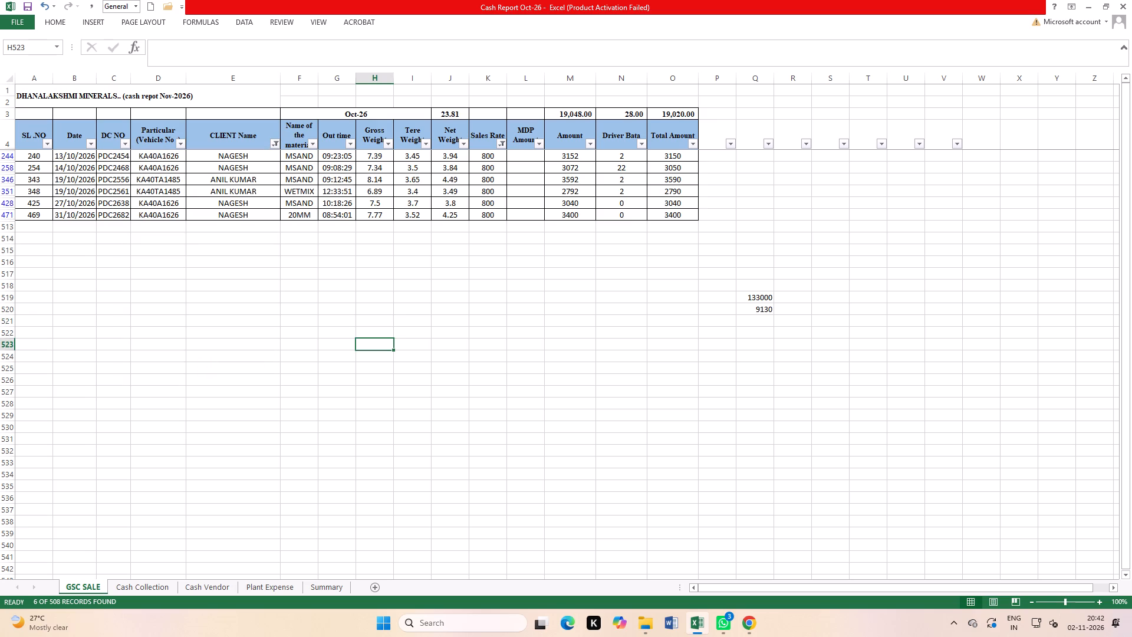
Change the CLIENT Name filter to show BABU alongside NAGESH, removing the client added last.
click(281, 145)
click(274, 145)
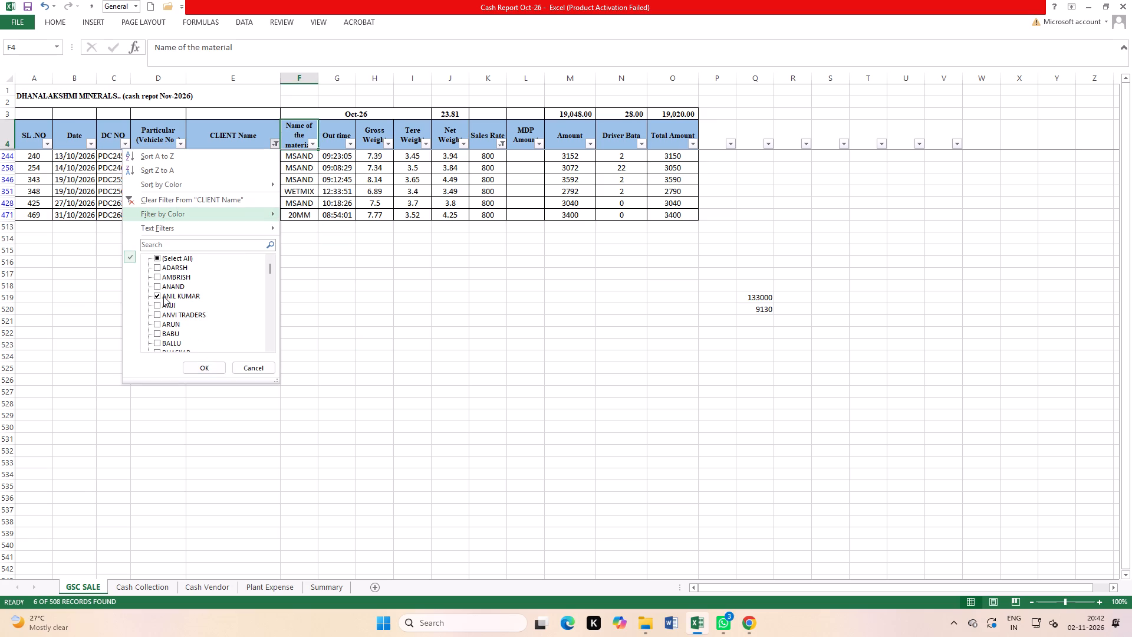
click(163, 293)
scroll(177, 333, down, 2)
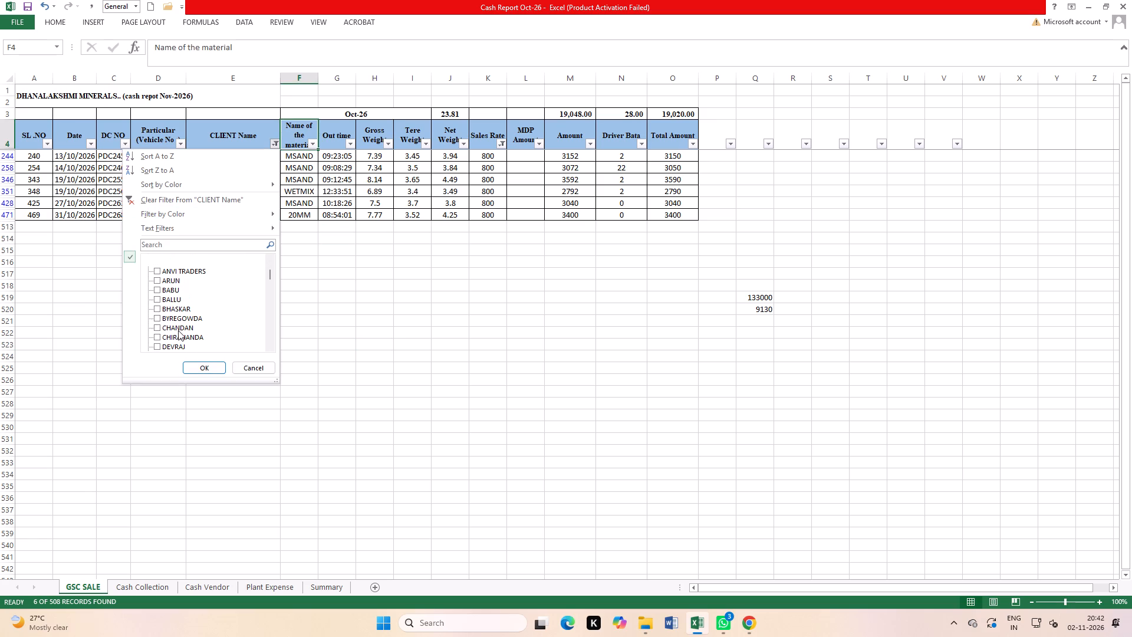
click(169, 291)
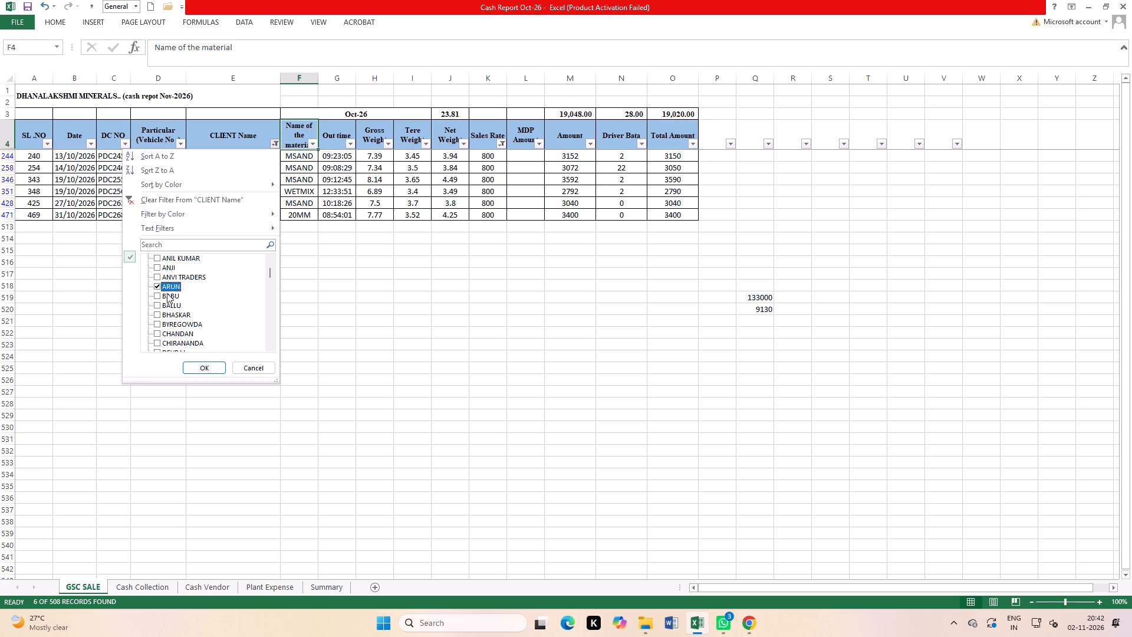
click(165, 285)
click(165, 294)
click(200, 367)
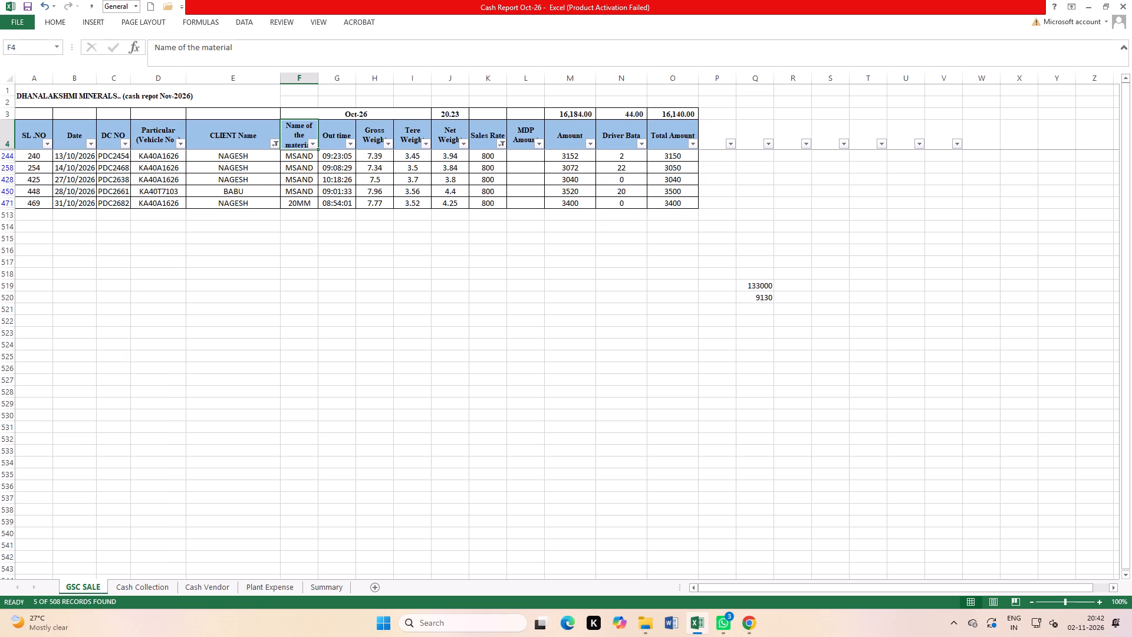
Filter the 800-rate sales to clients GAGAN and both spellings of Gangaraj, removing BABU and NAGESH from the selection.
click(277, 142)
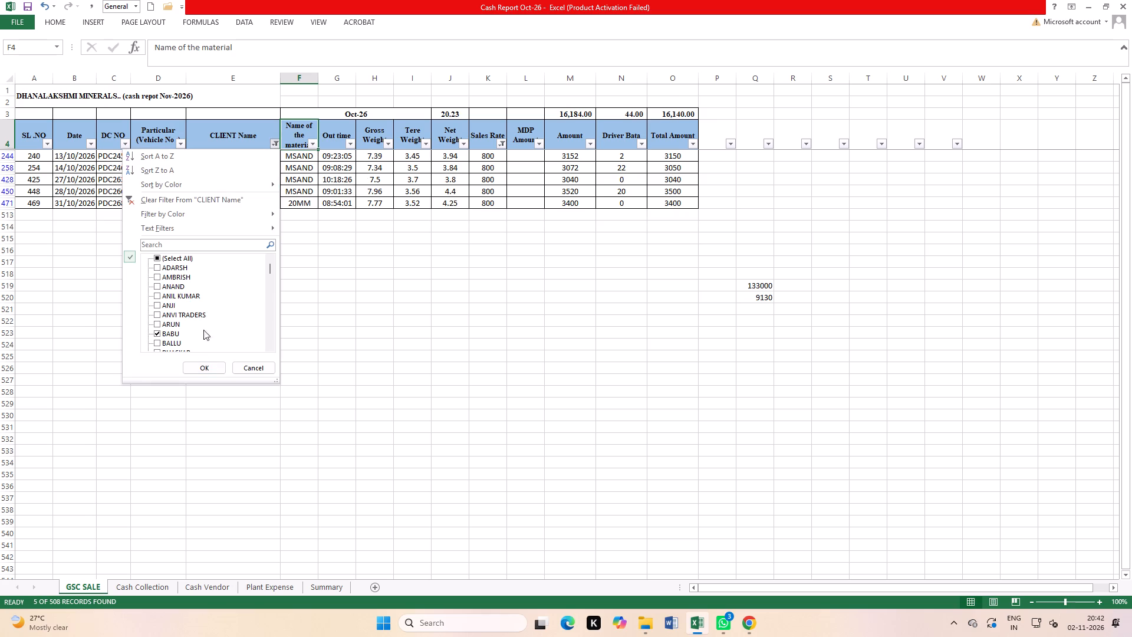
click(179, 333)
scroll(177, 333, down, 2)
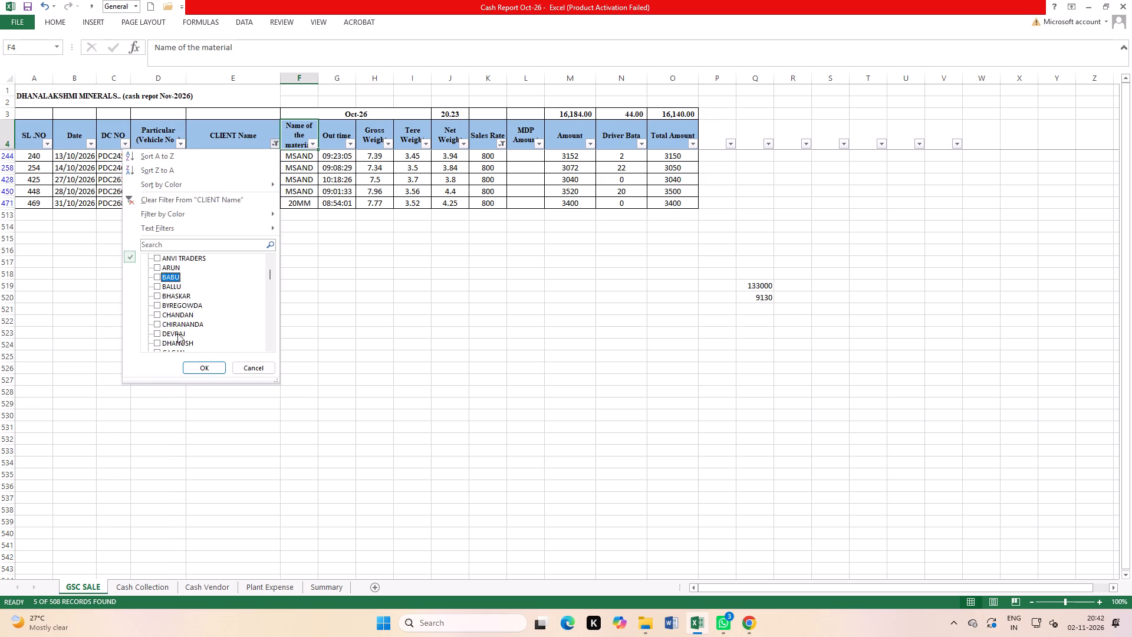
scroll(177, 333, down, 1)
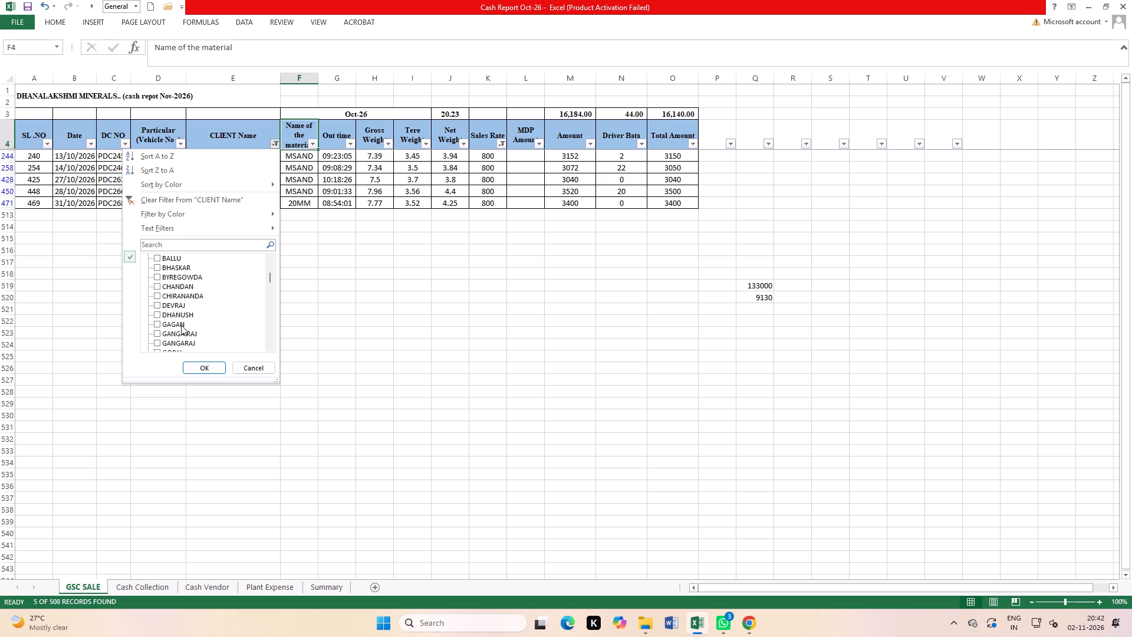
scroll(181, 325, down, 1)
click(176, 295)
click(176, 311)
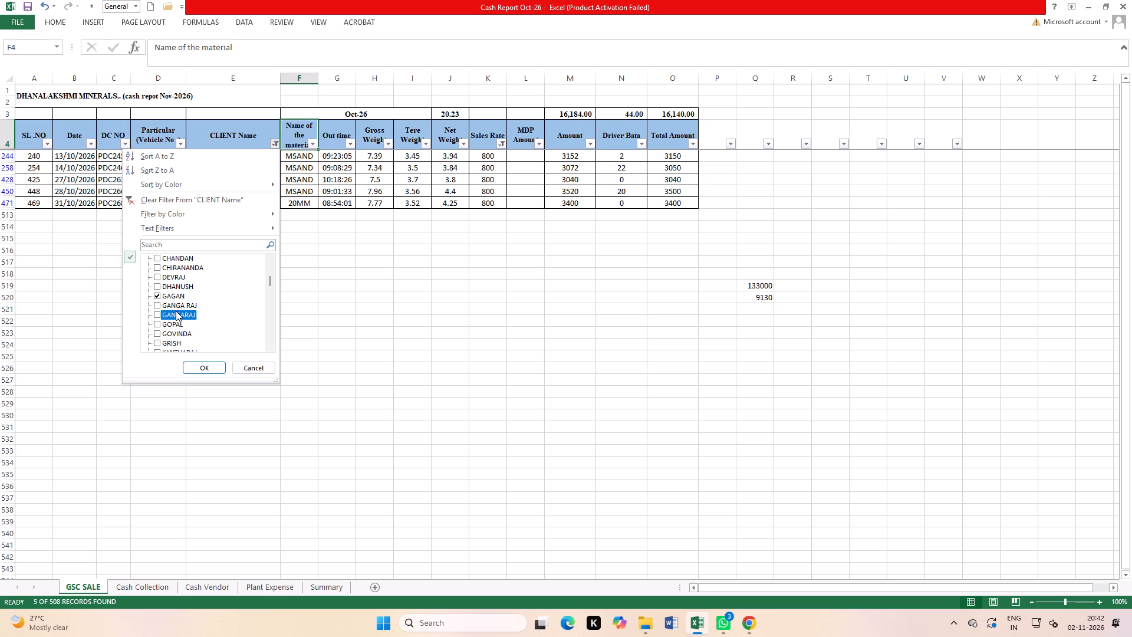
click(176, 304)
scroll(176, 332, down, 1)
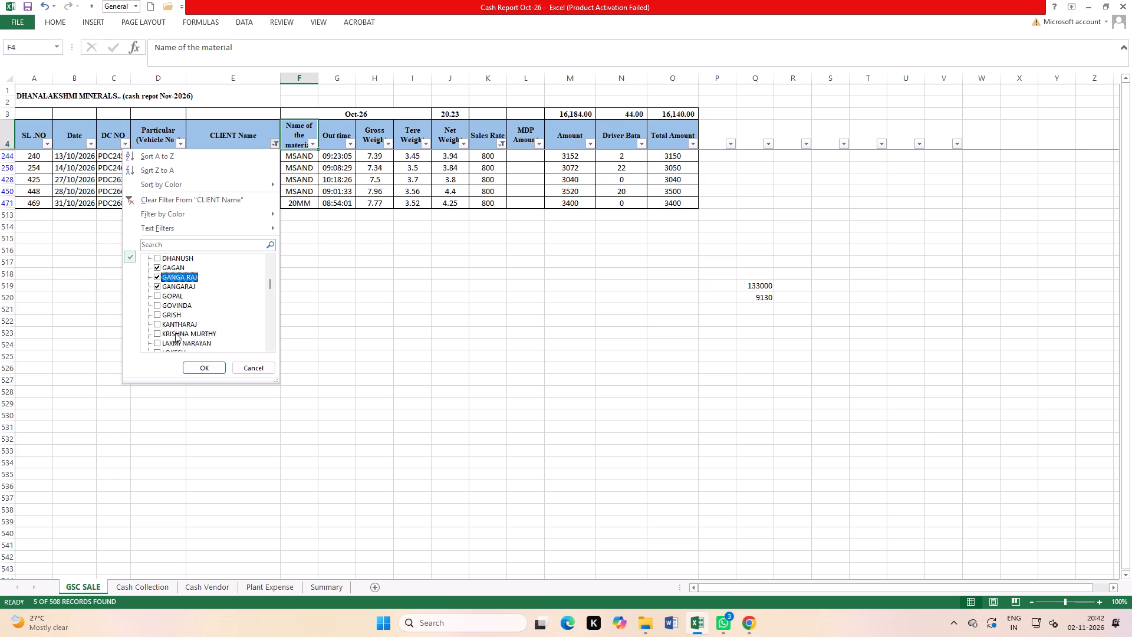
scroll(175, 333, down, 10)
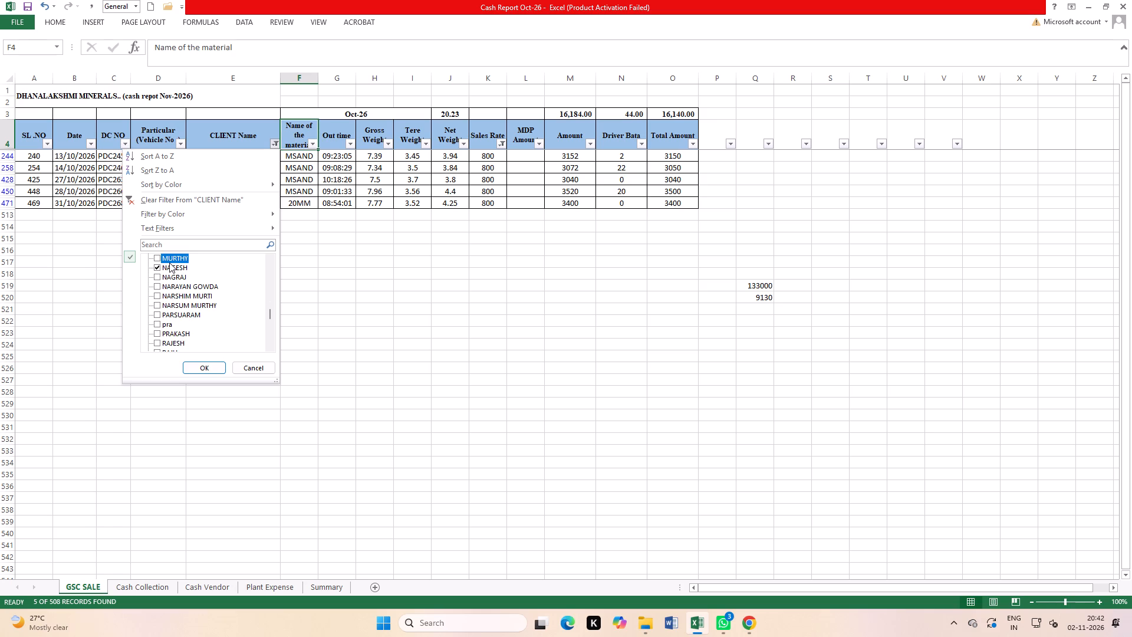
click(169, 262)
click(170, 261)
click(171, 270)
scroll(183, 332, up, 3)
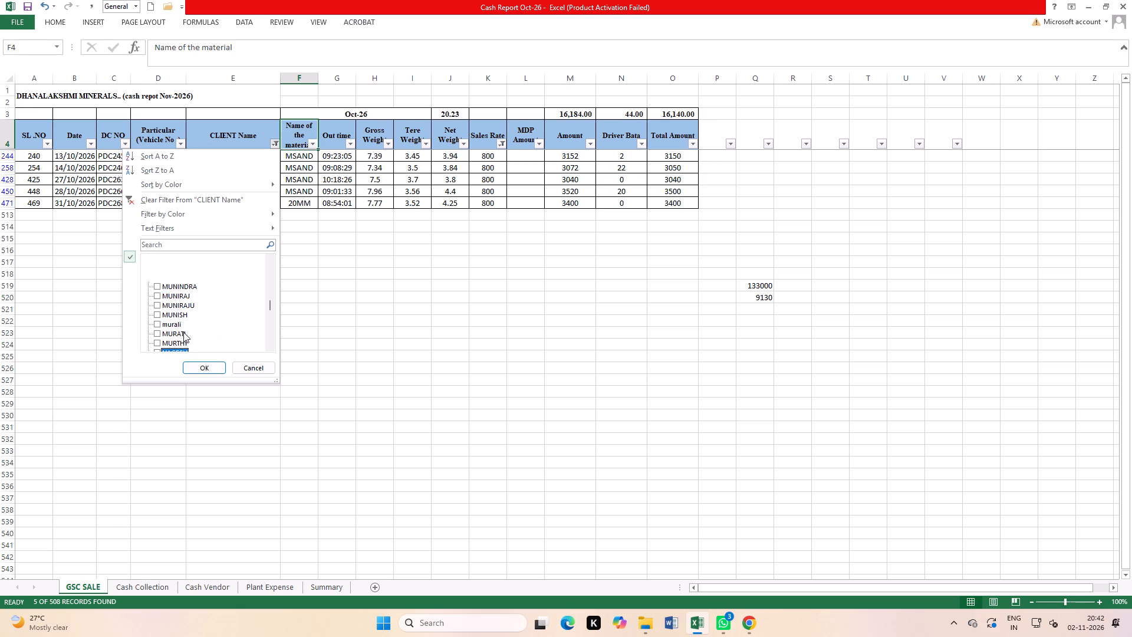
scroll(183, 332, up, 7)
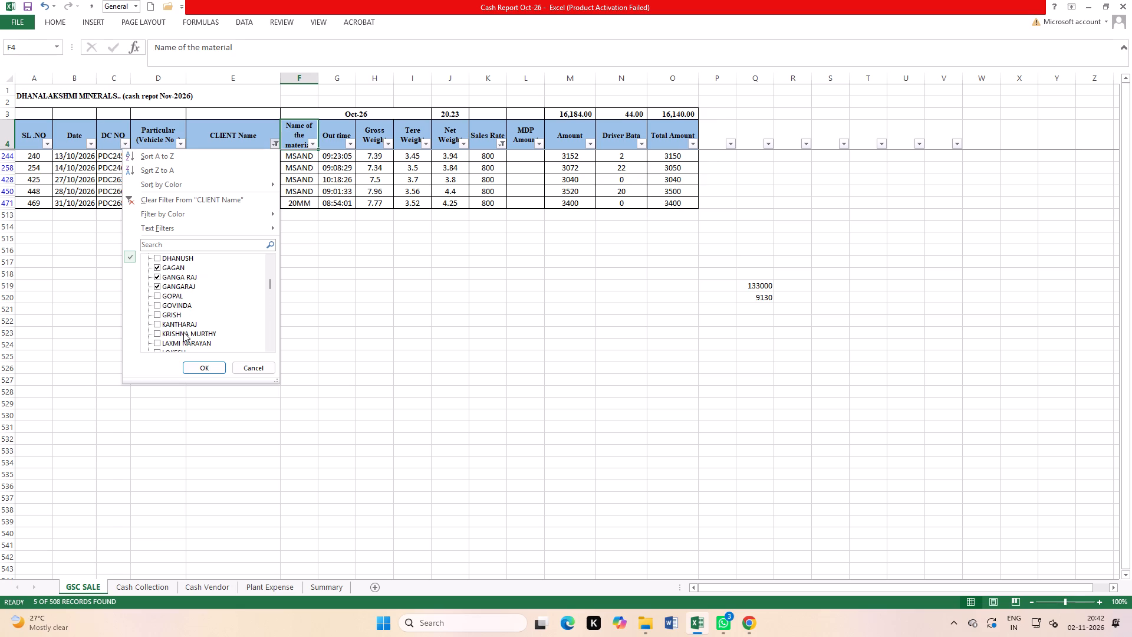
click(198, 365)
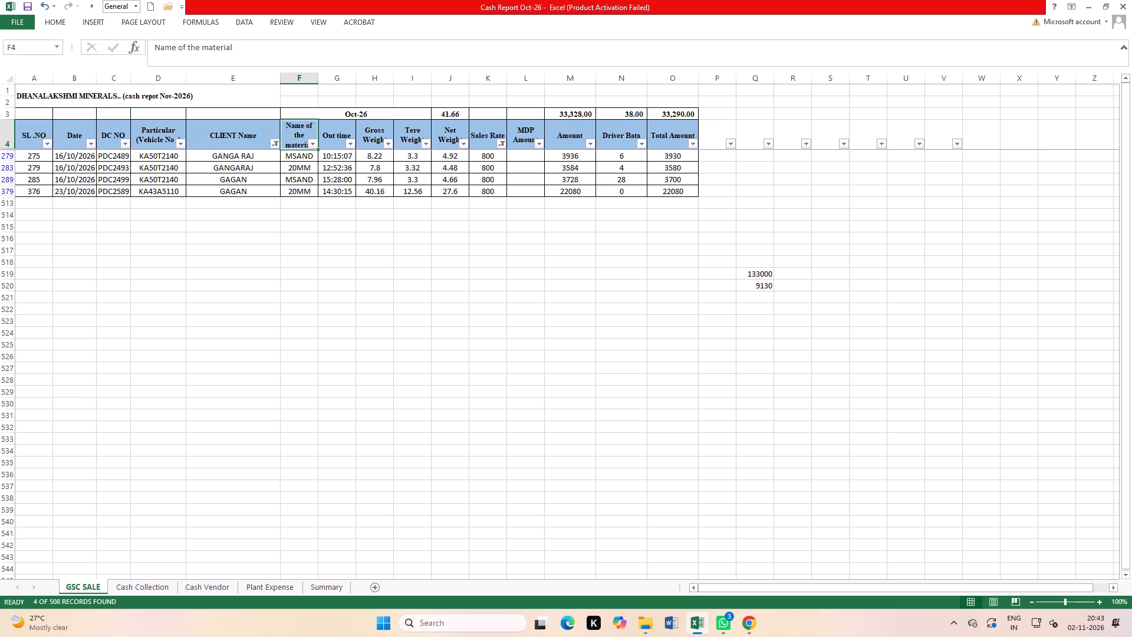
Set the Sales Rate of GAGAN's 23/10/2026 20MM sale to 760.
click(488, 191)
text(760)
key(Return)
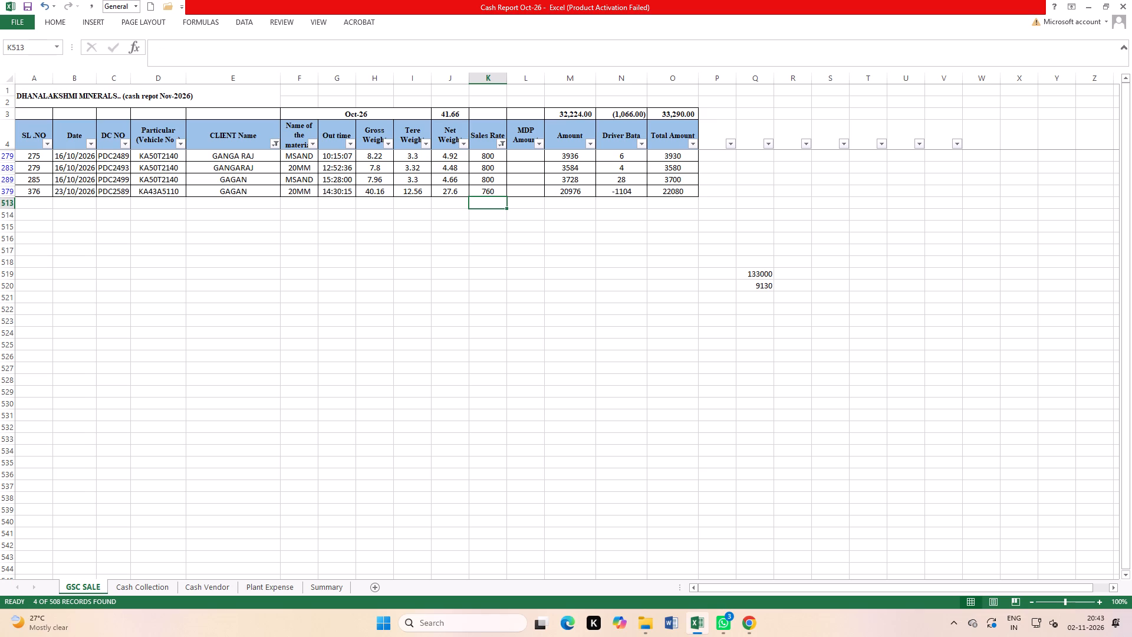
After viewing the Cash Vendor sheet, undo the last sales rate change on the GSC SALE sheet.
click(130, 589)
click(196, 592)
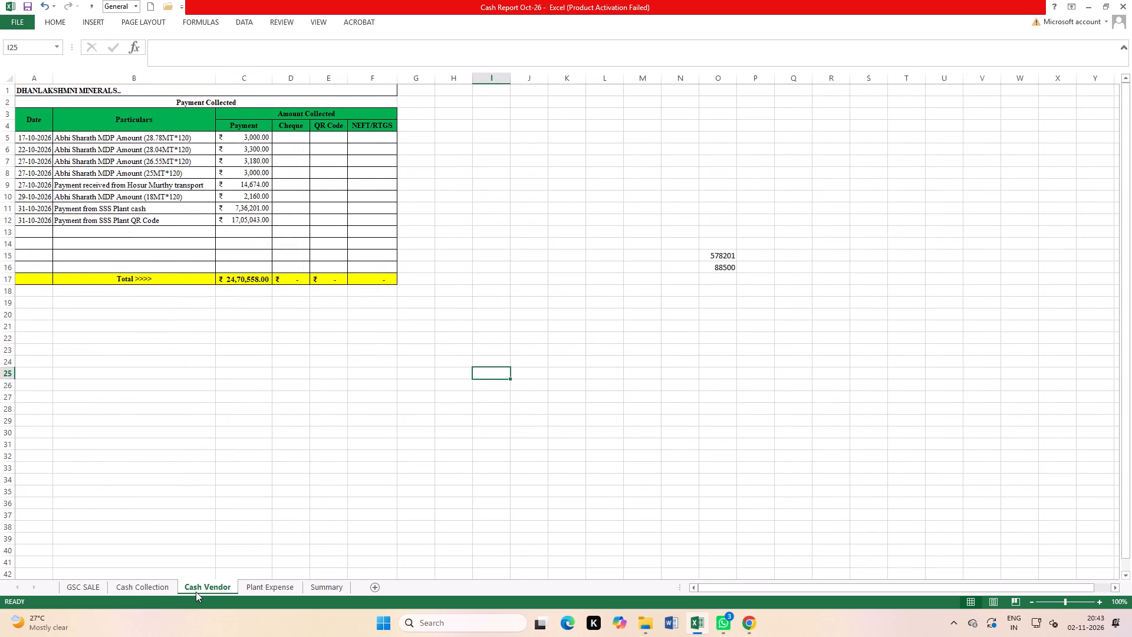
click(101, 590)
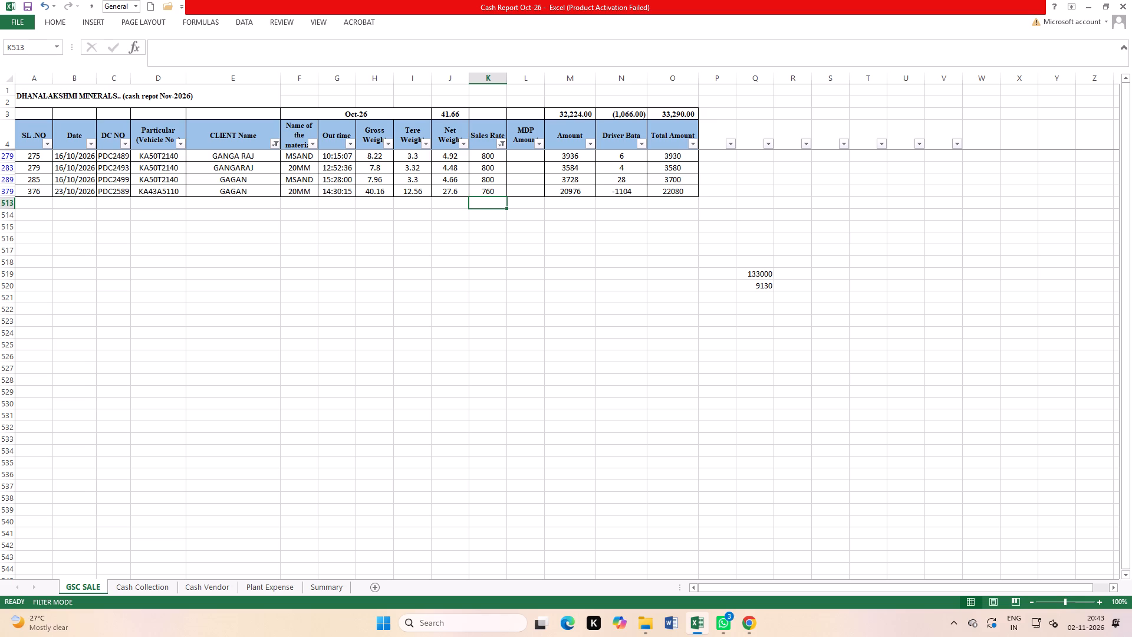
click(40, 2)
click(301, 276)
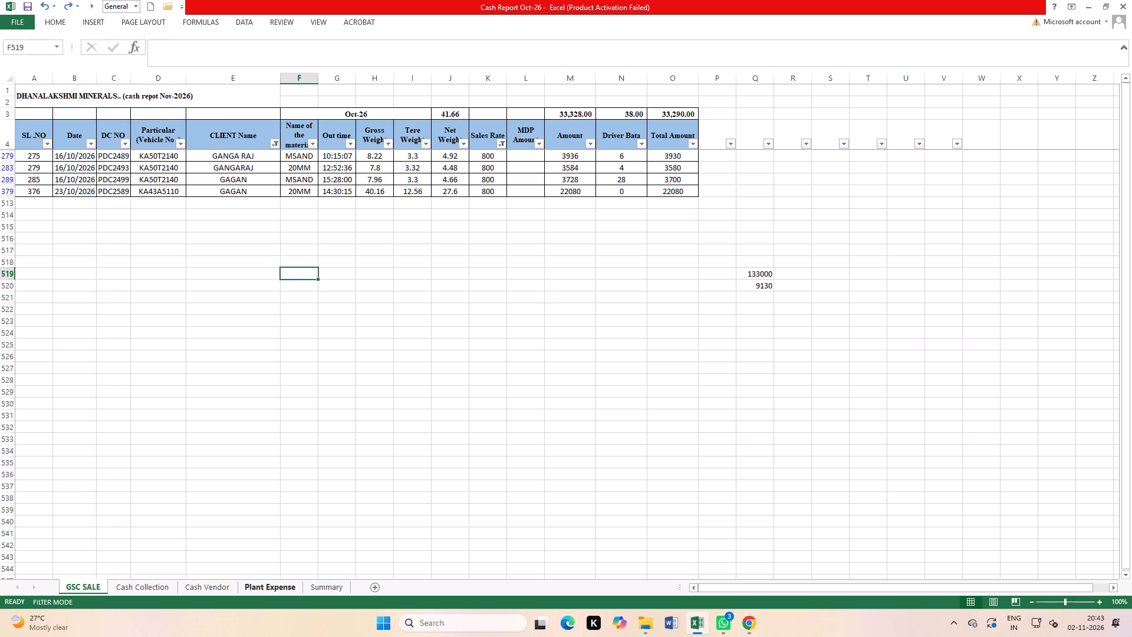
Remove the filters from the GSC SALE sheet and look through the full October sales list and its rates.
click(241, 22)
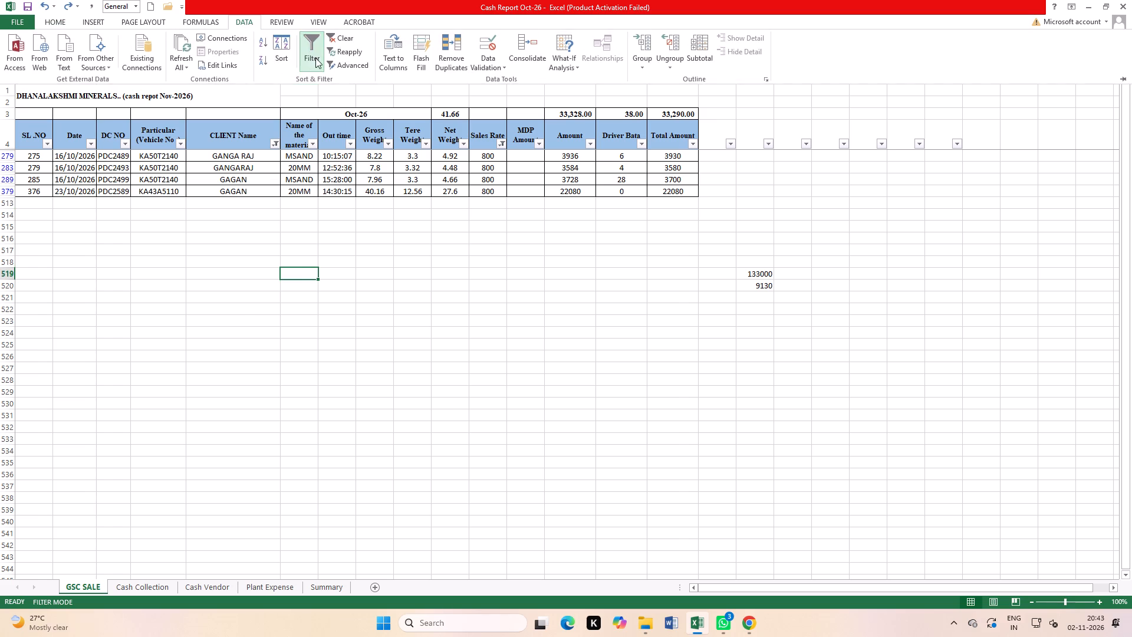
click(315, 58)
scroll(465, 457, down, 7)
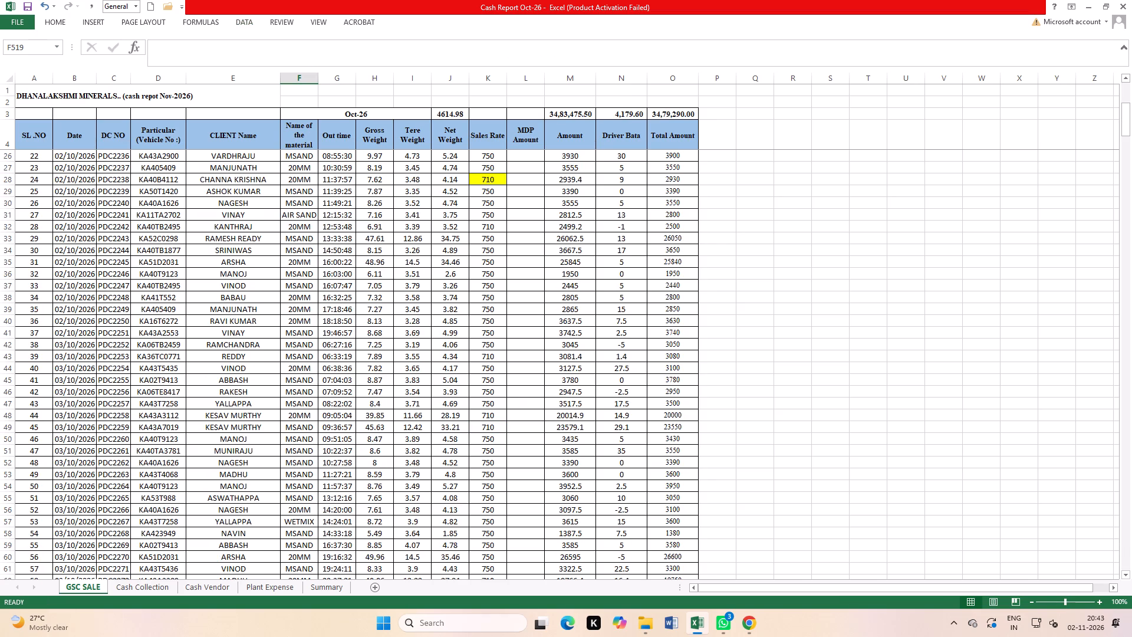
click(489, 179)
scroll(484, 484, down, 20)
scroll(484, 484, down, 3)
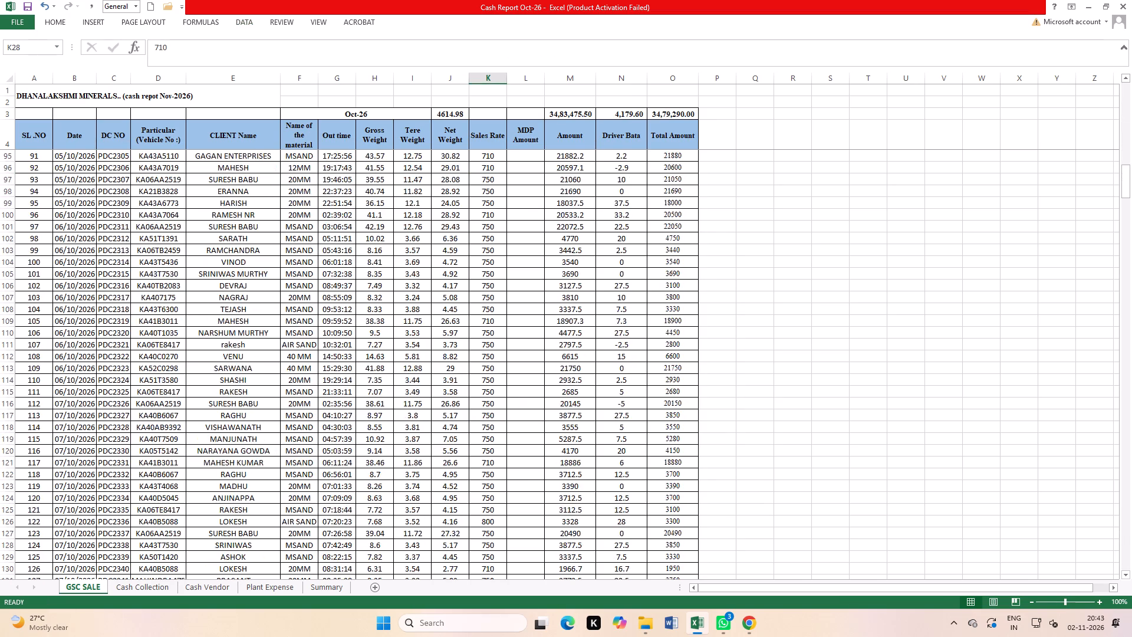
scroll(492, 508, down, 20)
scroll(492, 508, down, 20)
scroll(492, 508, down, 5)
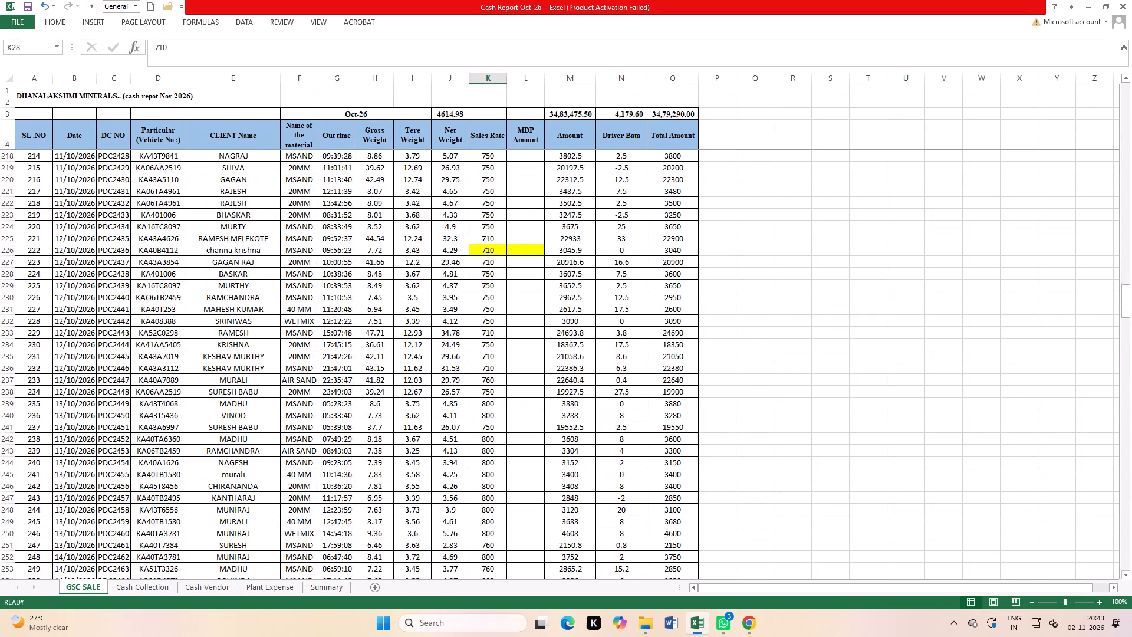
scroll(513, 487, down, 20)
scroll(513, 487, down, 20)
scroll(513, 487, down, 5)
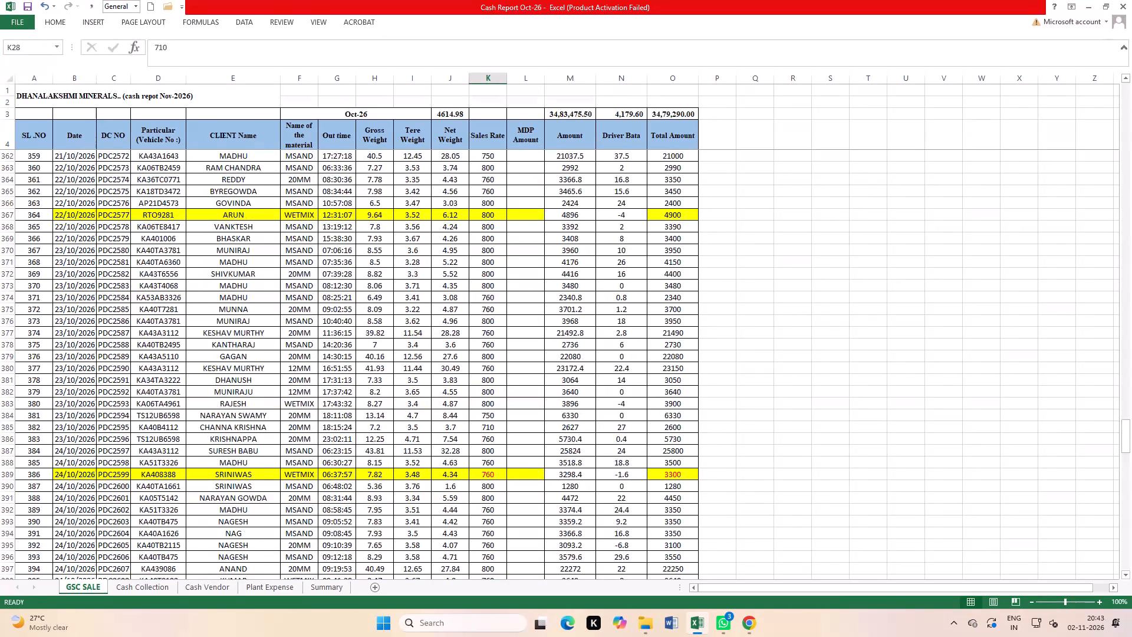
scroll(514, 477, down, 15)
scroll(532, 468, down, 20)
scroll(532, 468, down, 4)
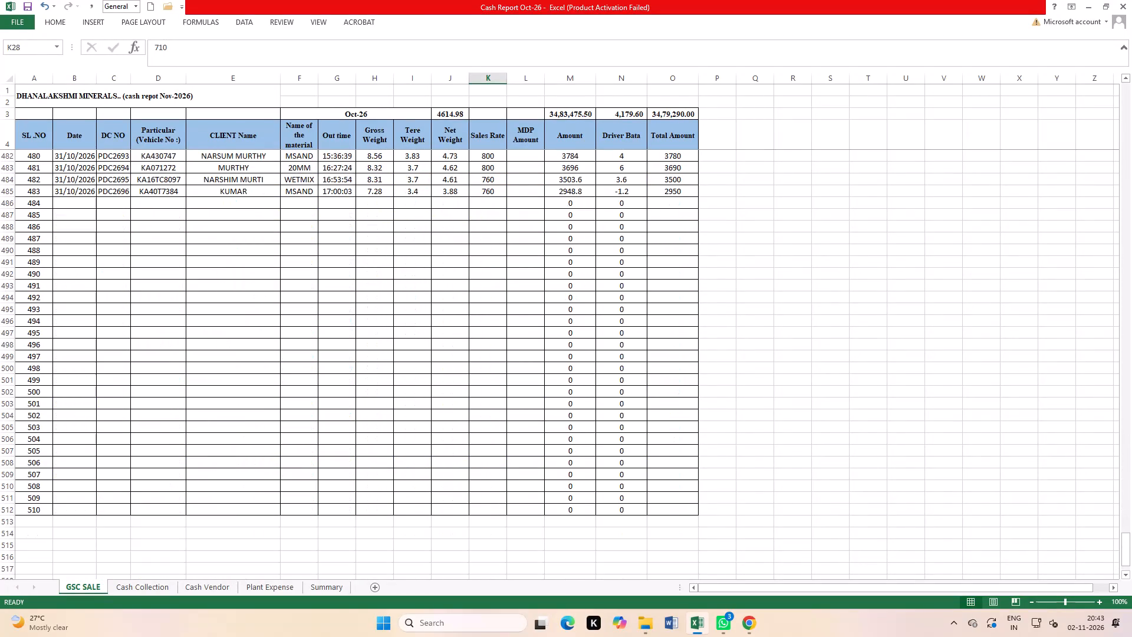
click(802, 362)
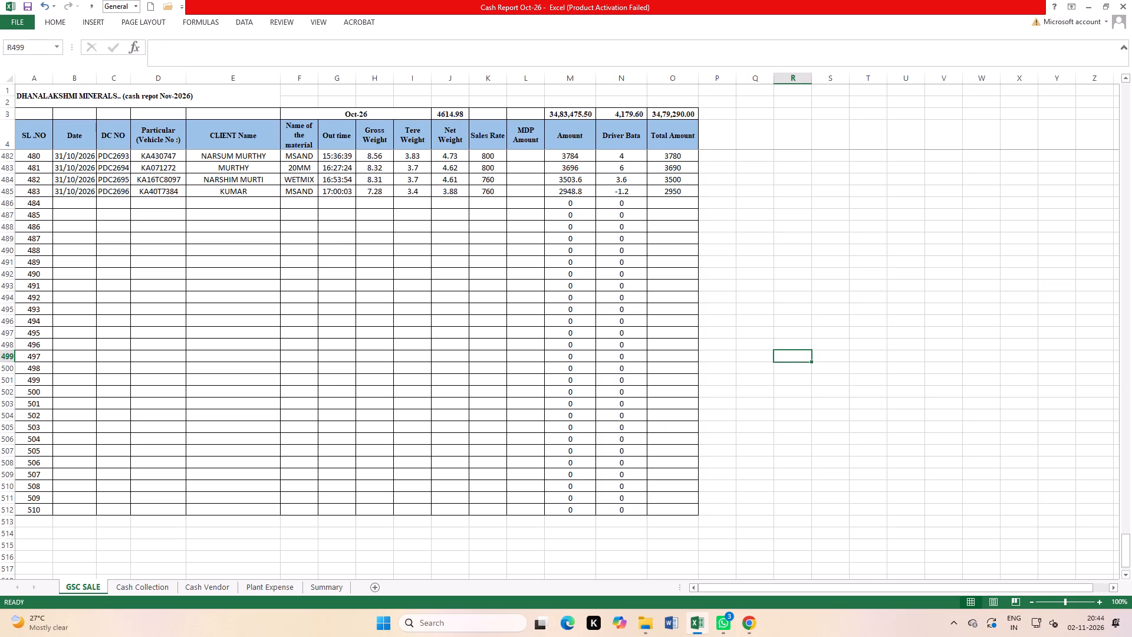
scroll(536, 346, up, 7)
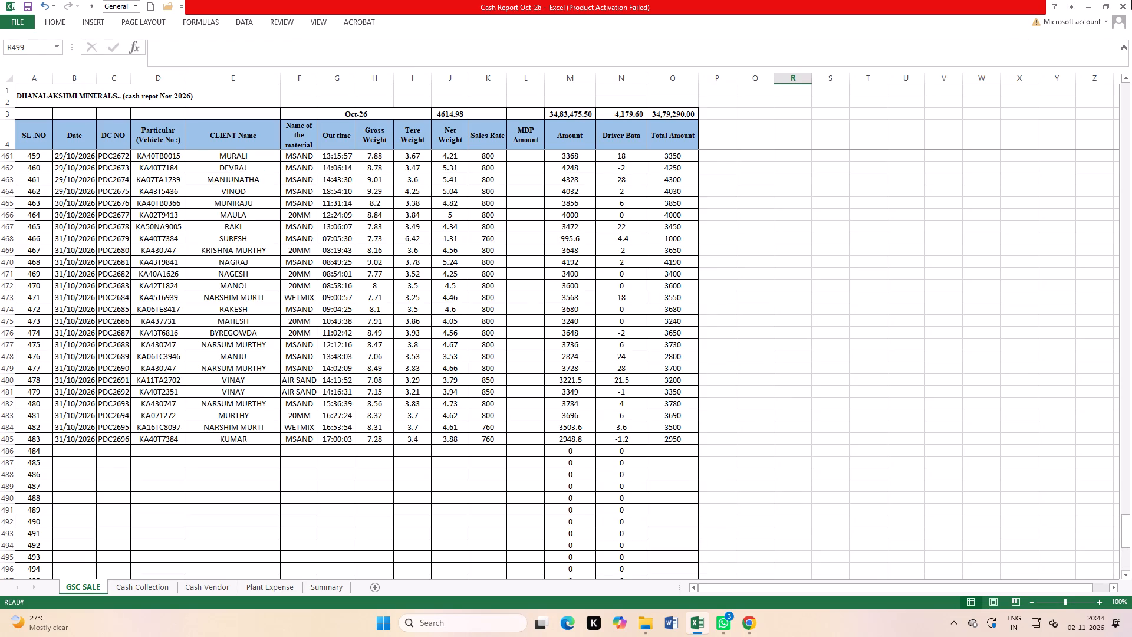
Close the Cash Report Oct-26 workbook without saving changes.
click(1131, 0)
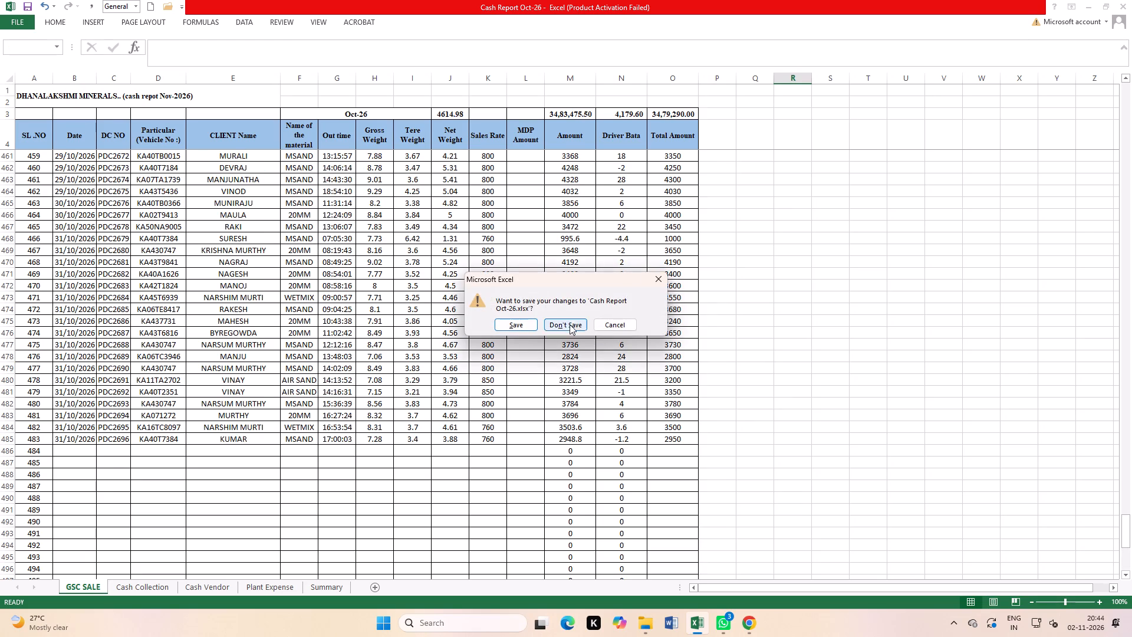
click(571, 324)
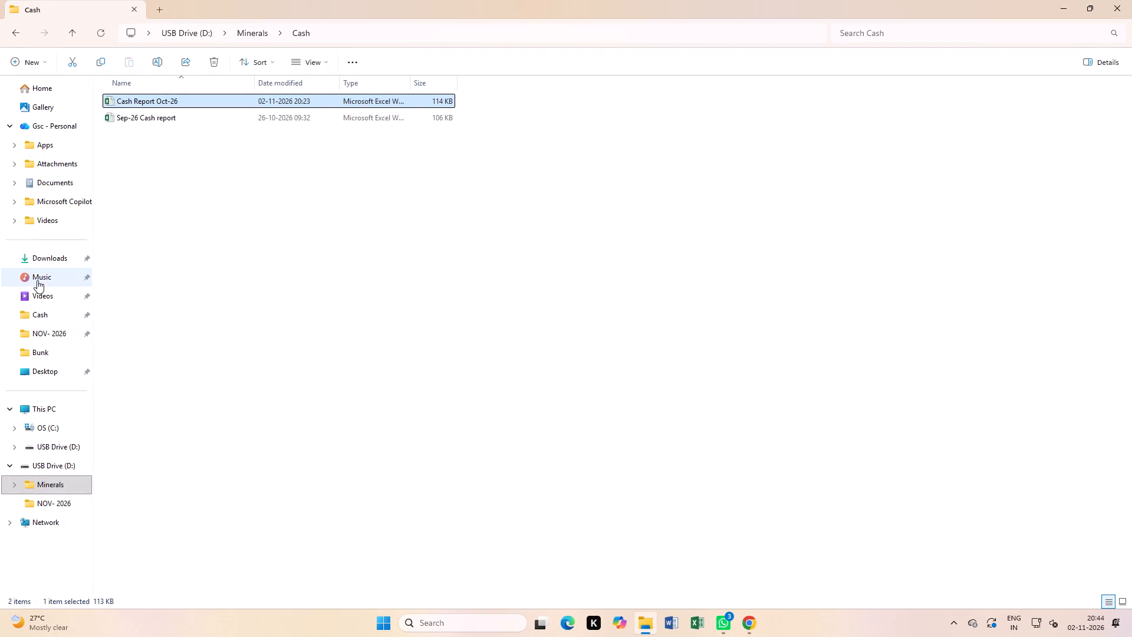
Open the Cash Report Nov-26 workbook from the NOV- 2026 folder, dismissing the external links update and activation notices.
click(48, 312)
click(52, 326)
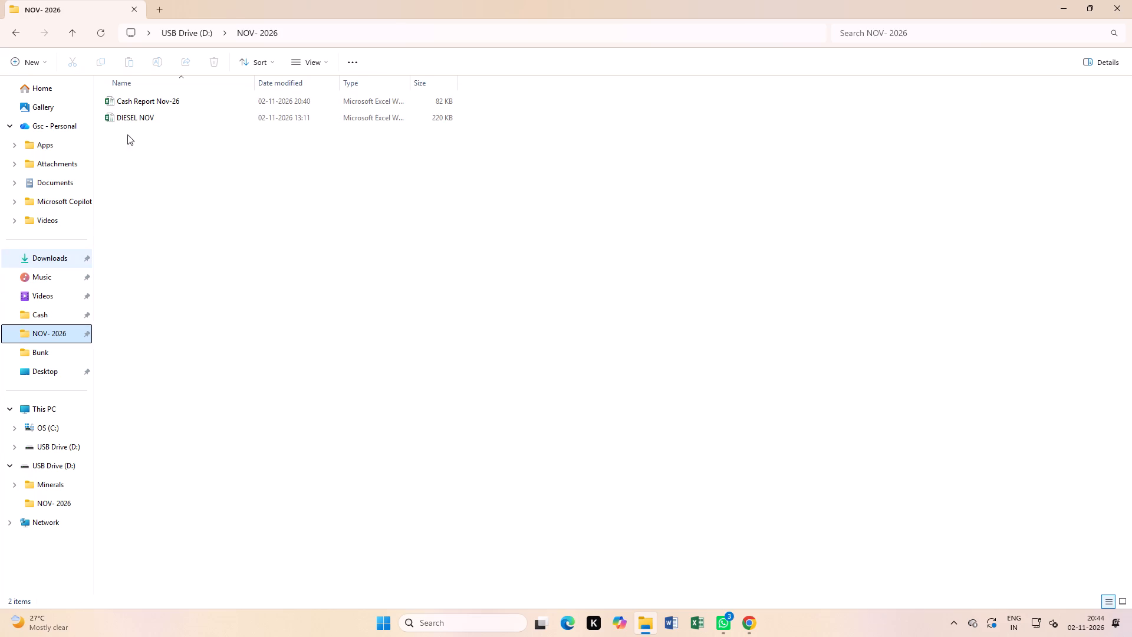
double_click(144, 101)
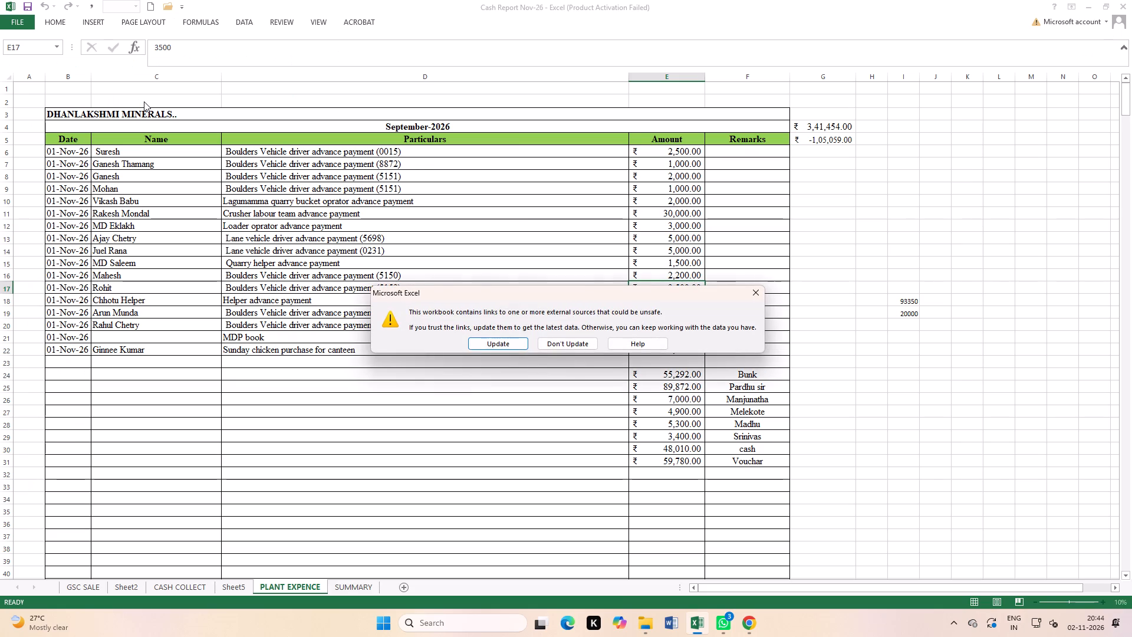
click(761, 294)
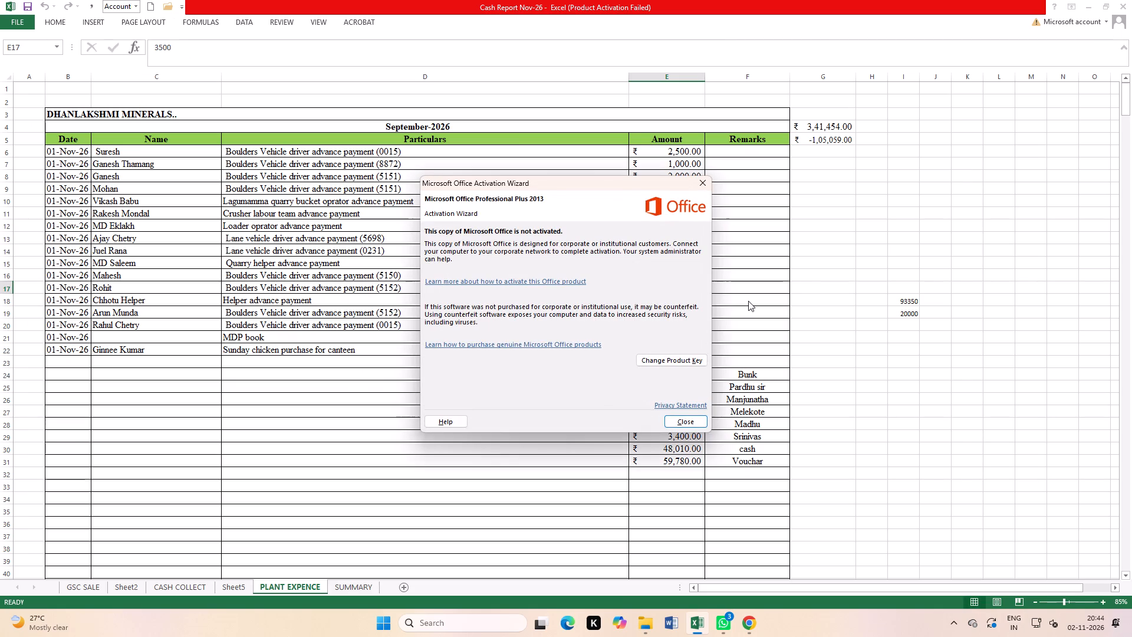
click(700, 416)
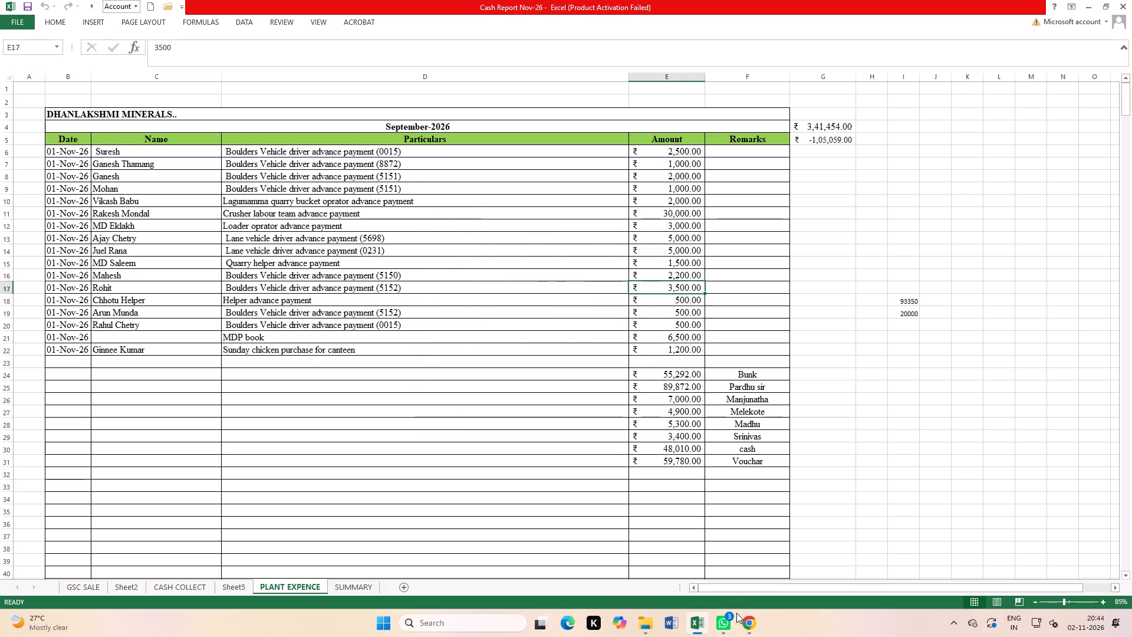
Close the Cash Report Nov-26 workbook.
click(1131, 0)
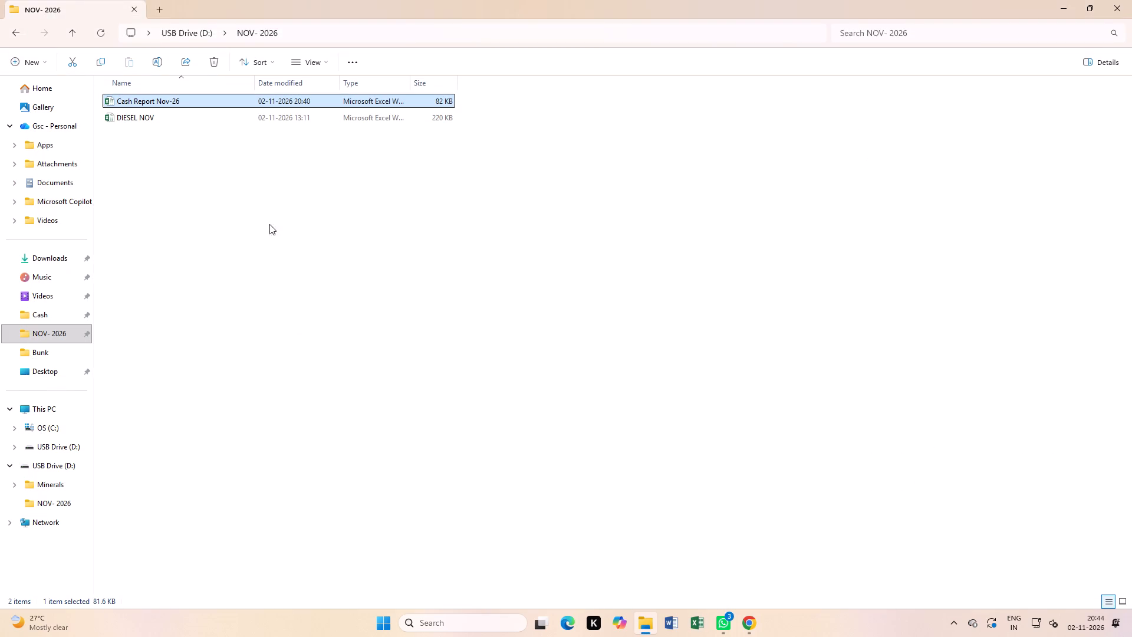
In the Diesel folder inside Minerals, rename the DIESEL OCT workbook as Diesel Rep Oct-26.
click(40, 354)
click(55, 492)
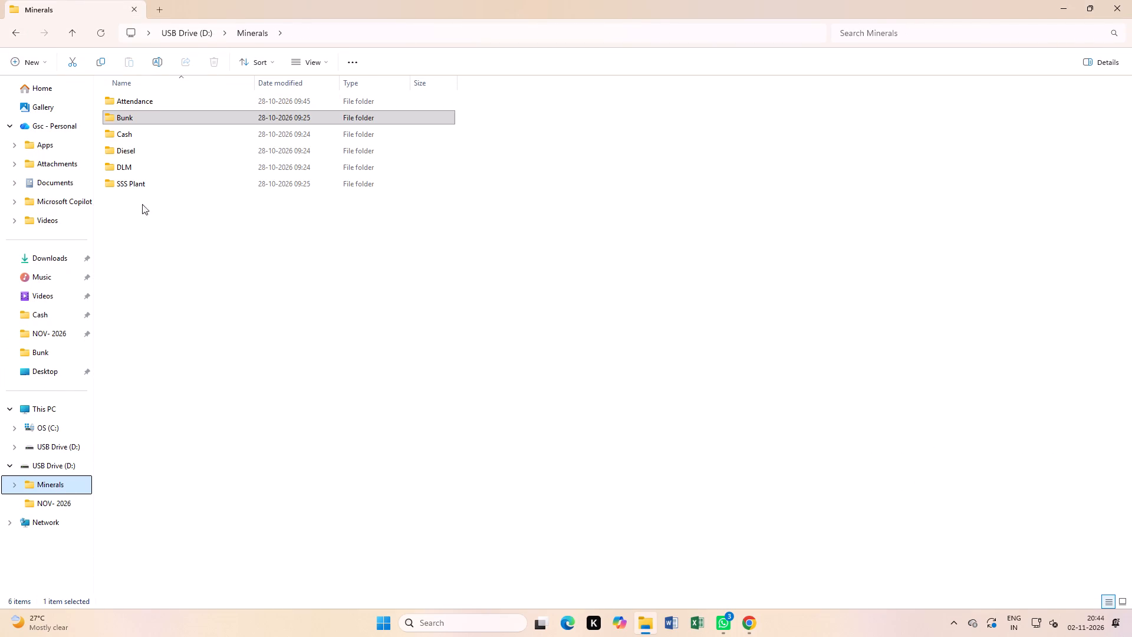
double_click(133, 147)
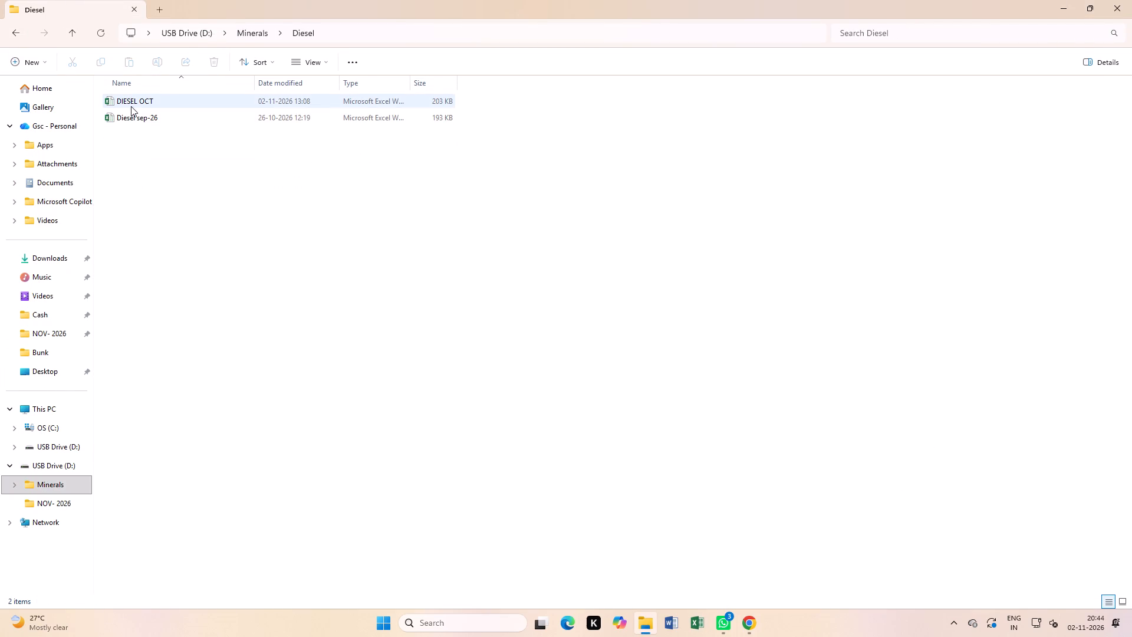
right_click(131, 104)
click(238, 127)
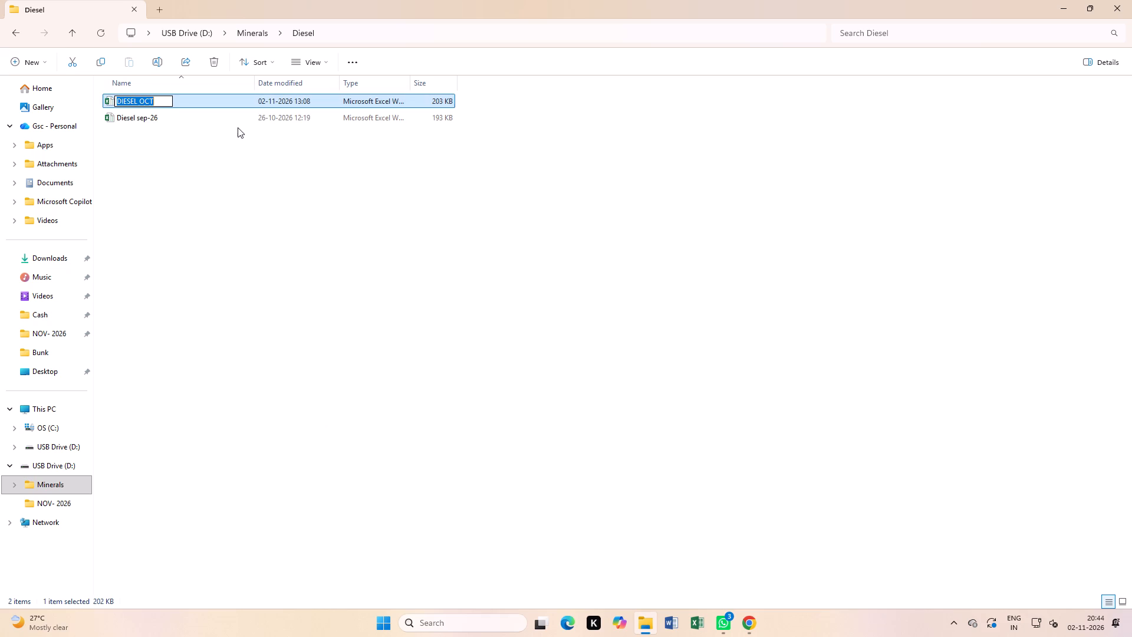
key(BackSpace)
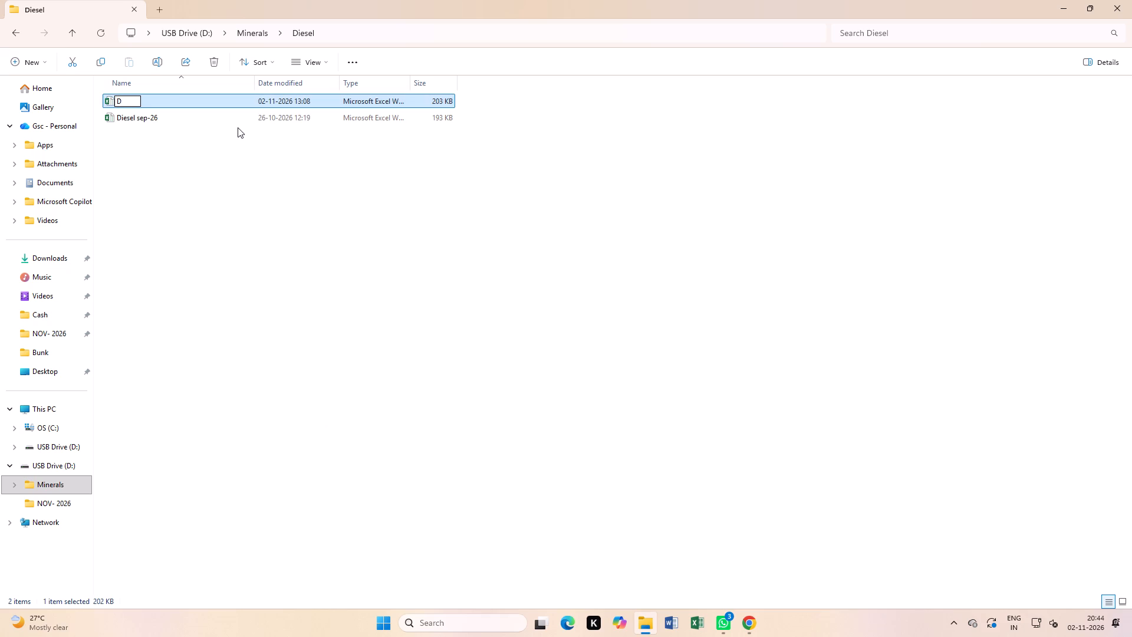
text(iesel)
key(space)
text(ep)
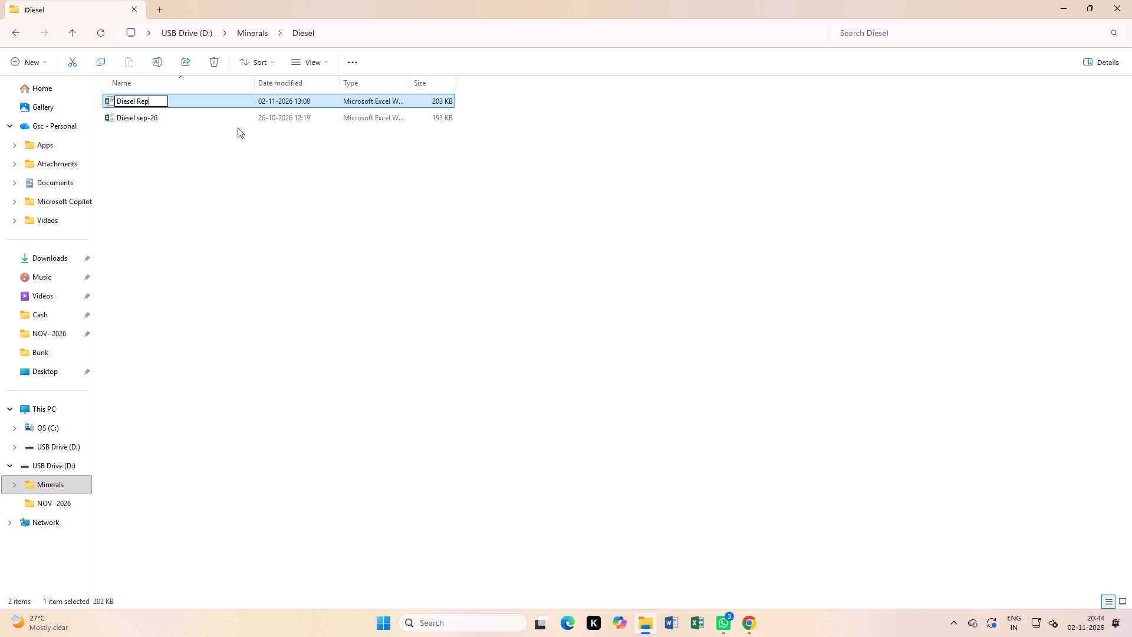
key(space)
text(ct)
text(-26)
click(241, 259)
Copy the Diesel Rep Oct-26 workbook file from the Diesel folder.
right_click(213, 104)
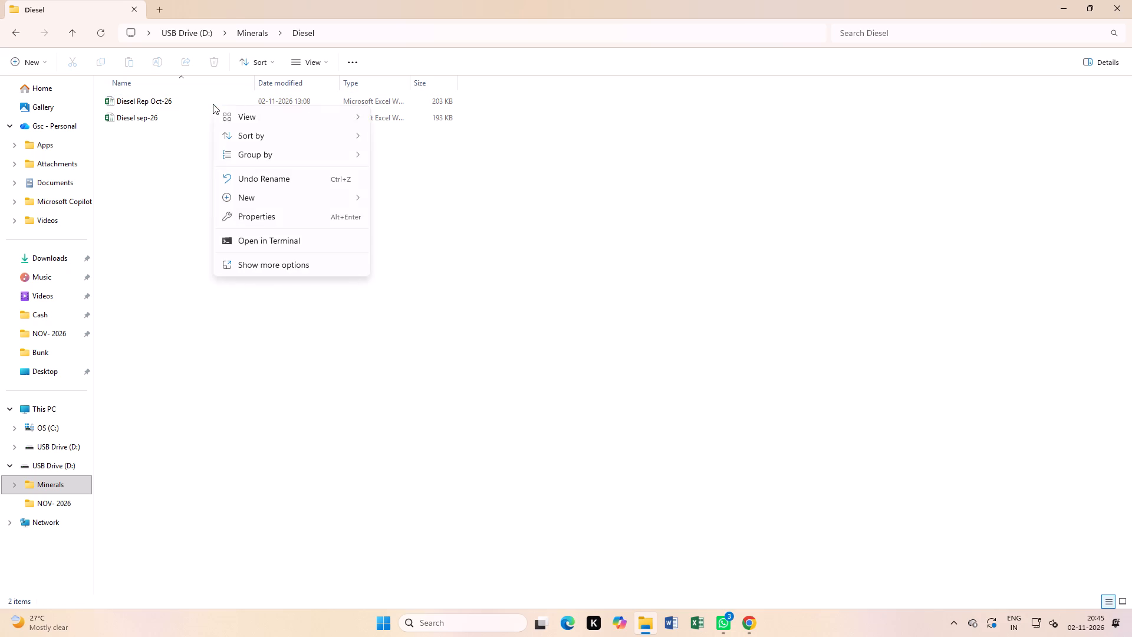
click(122, 259)
click(137, 122)
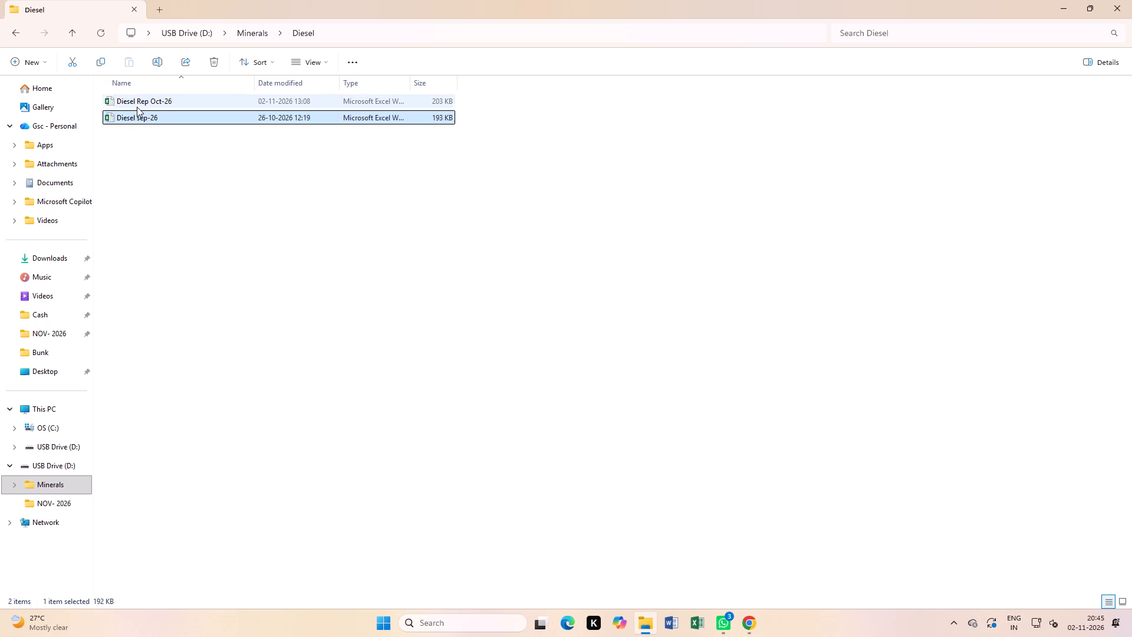
click(137, 105)
right_click(137, 103)
click(199, 120)
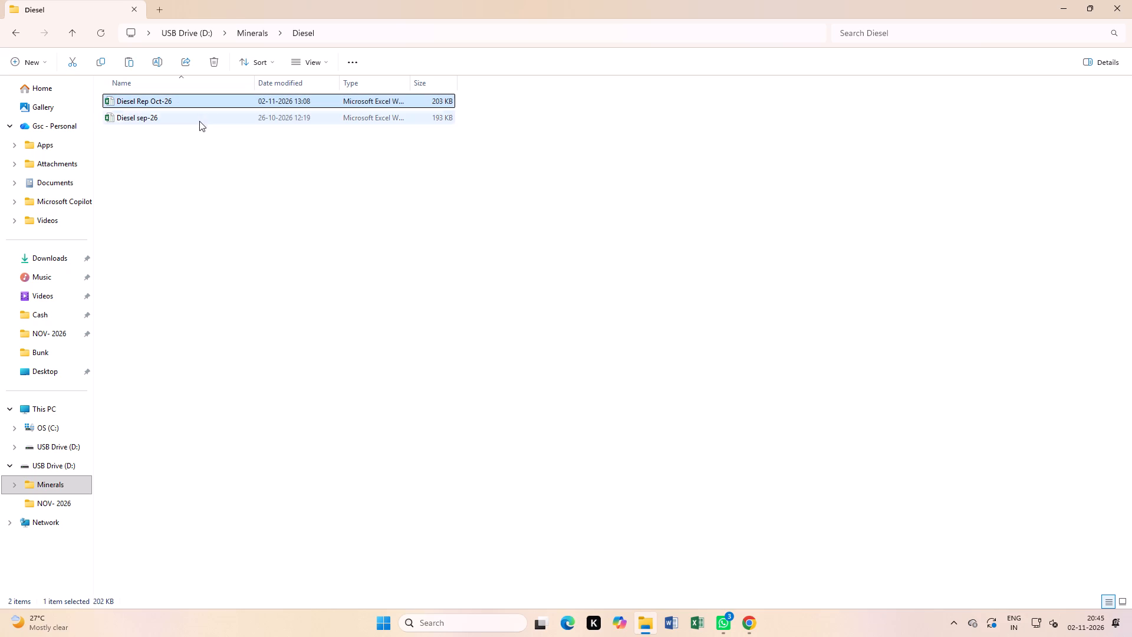
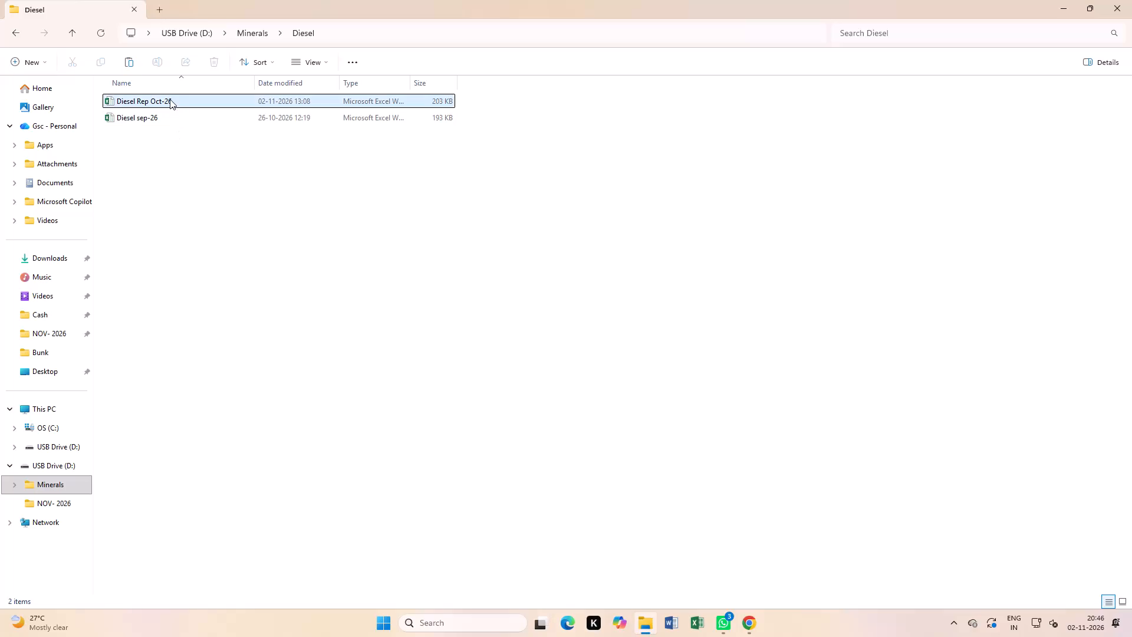
Open the Diesel Rep Oct-26 workbook for viewing, dismiss the activation notice, and close the workbook.
double_click(170, 99)
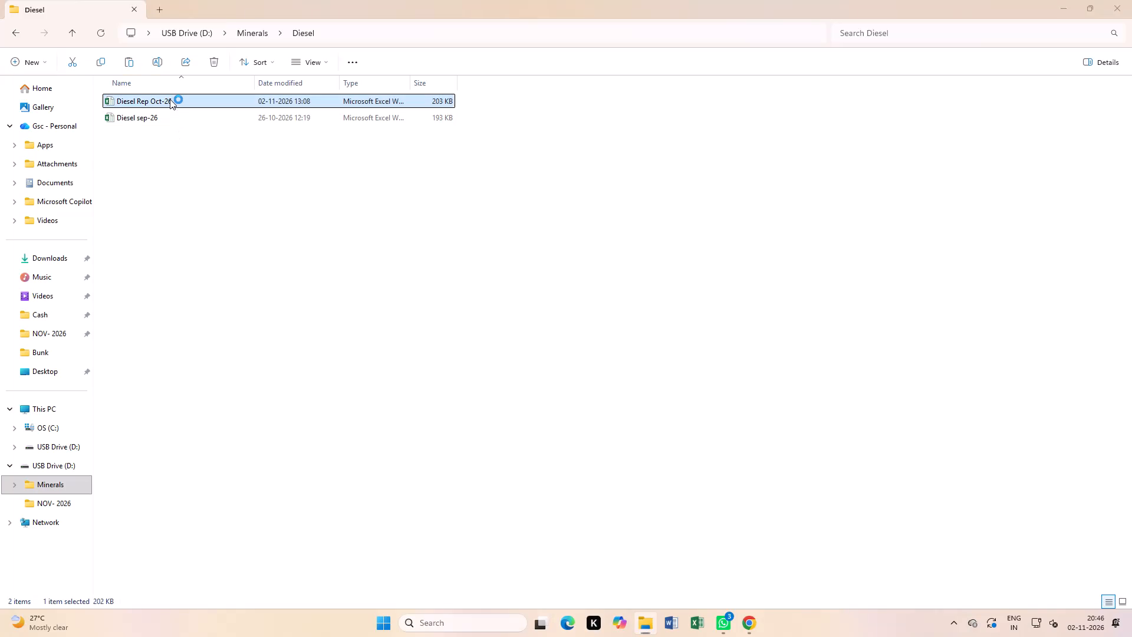
click(1131, 0)
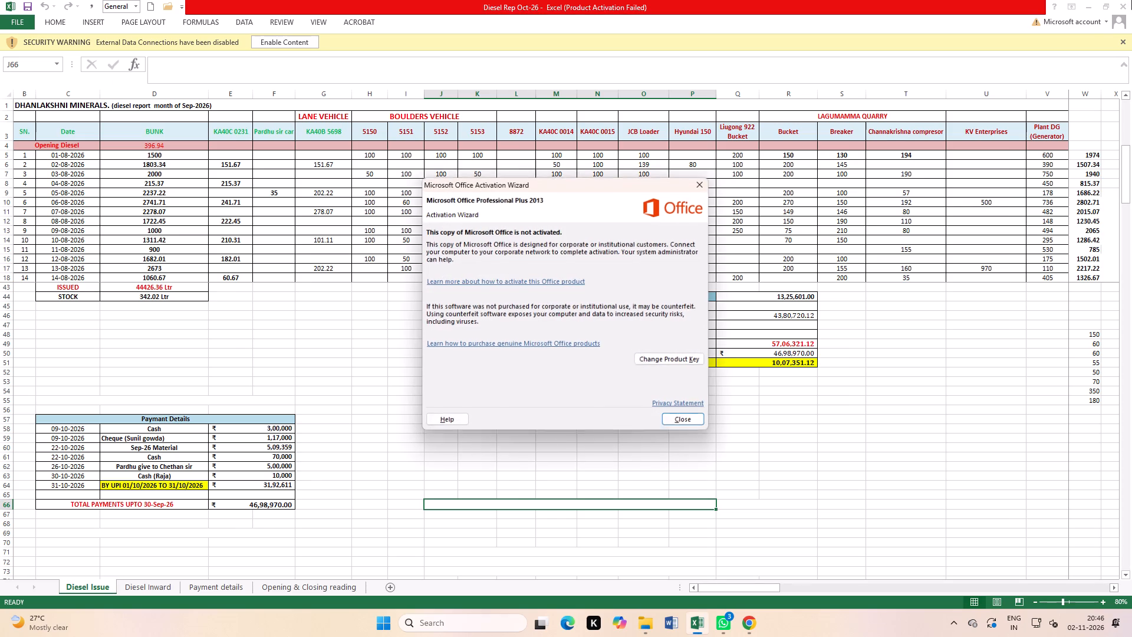
click(688, 424)
click(1119, 15)
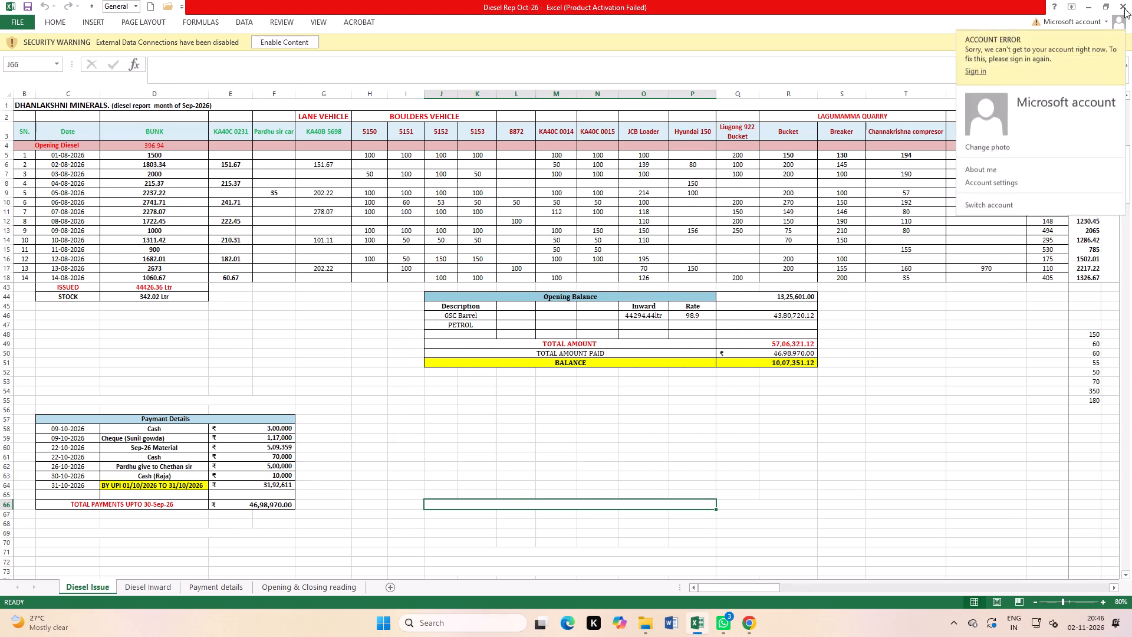
click(1126, 6)
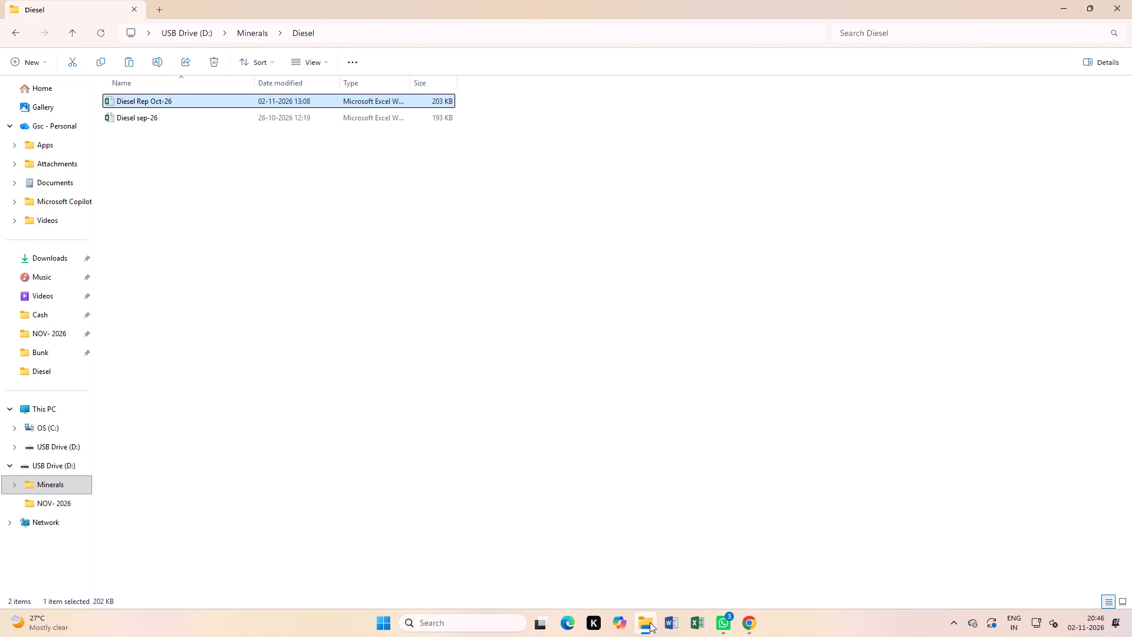
Open the October cash report workbook from the Cash folder, dismissing the external links and activation notices.
click(630, 553)
click(38, 500)
click(40, 484)
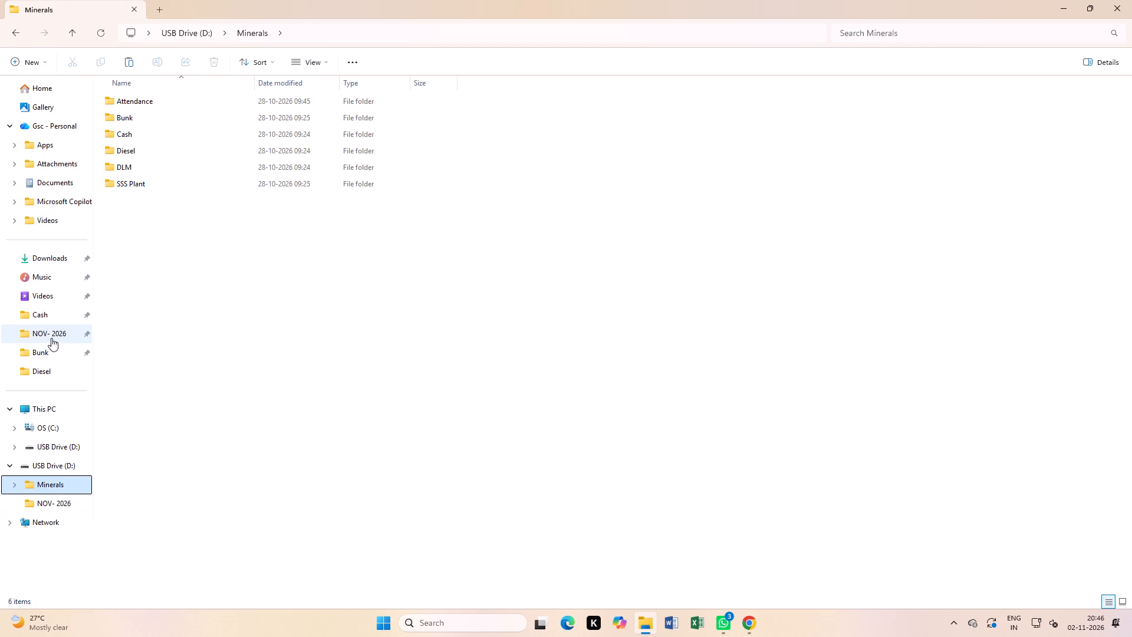
click(48, 316)
double_click(163, 104)
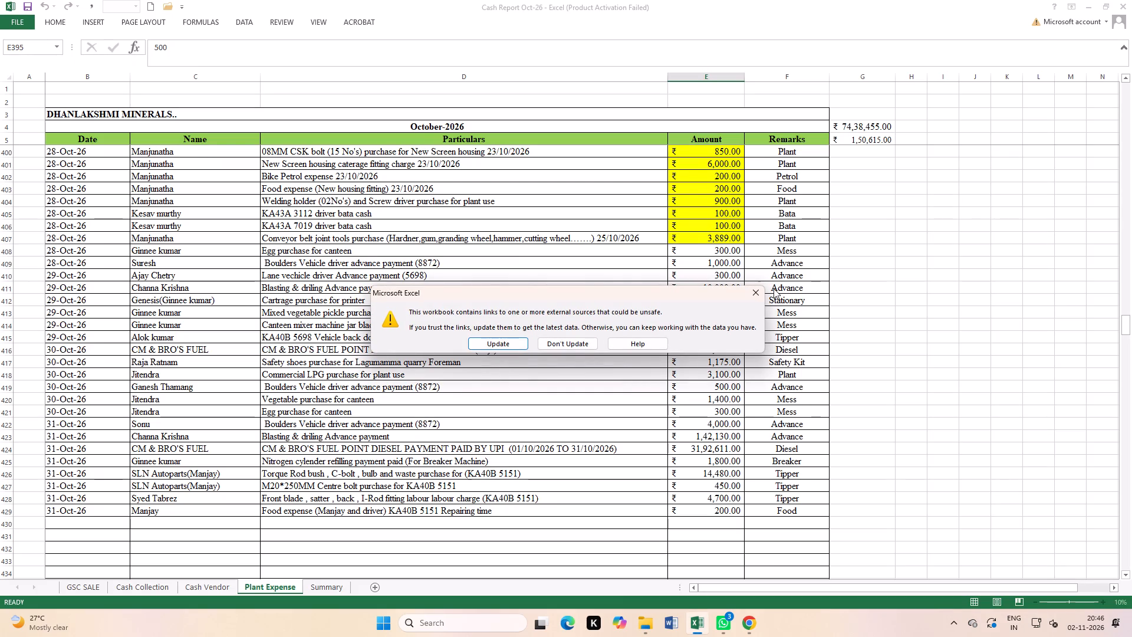
click(759, 294)
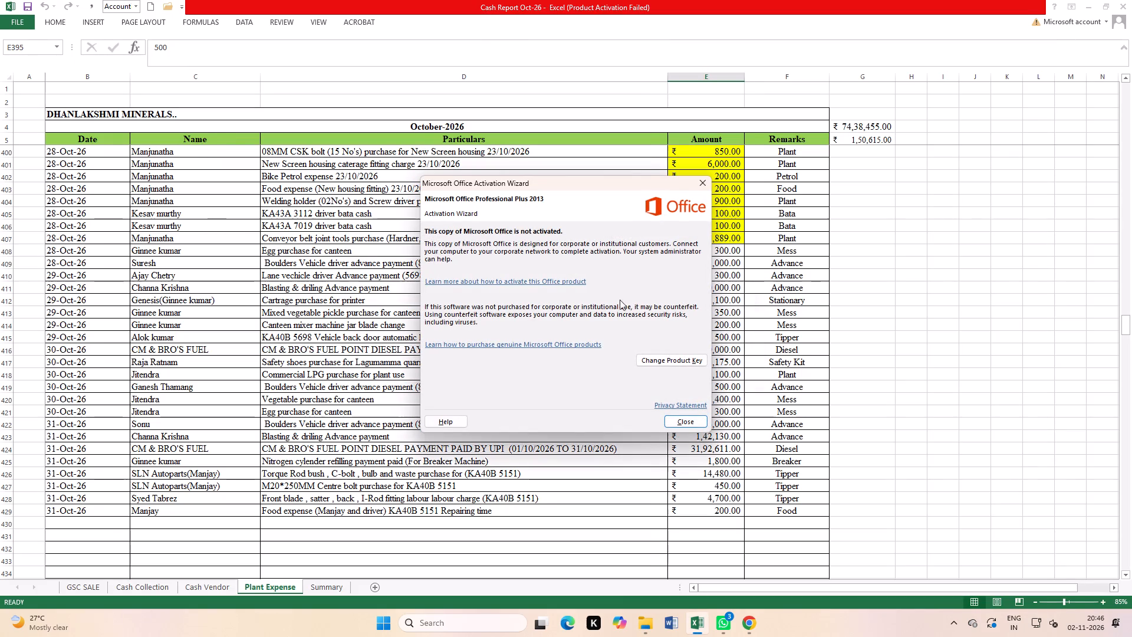
click(700, 185)
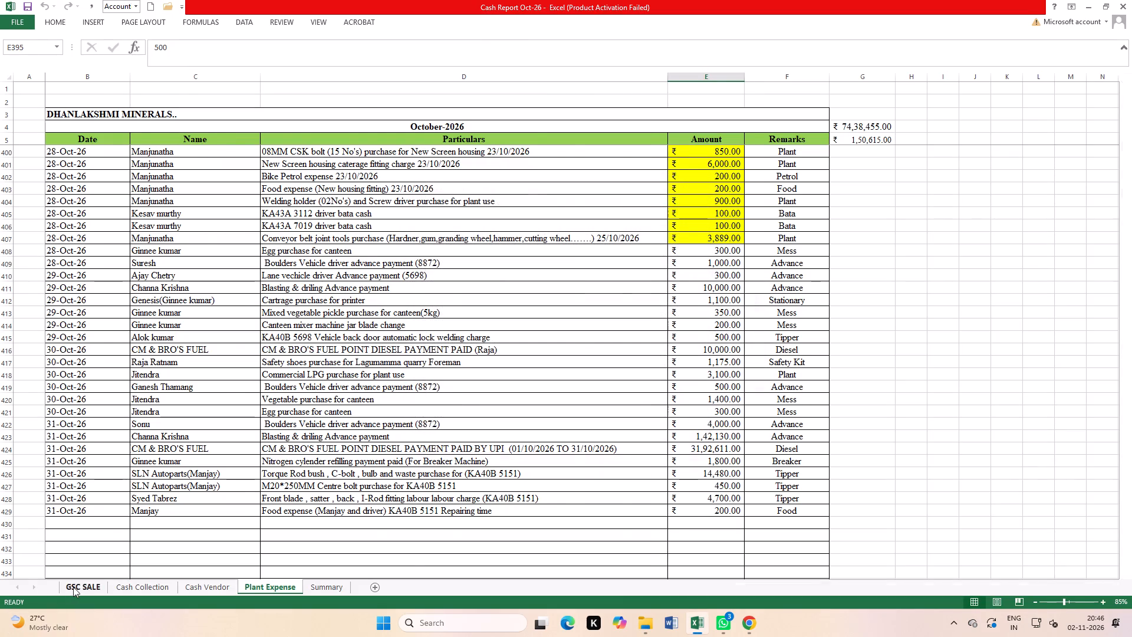
Turn on filtering for header row 4 of the GSC SALE sheet.
click(73, 587)
scroll(553, 228, up, 5)
click(0, 140)
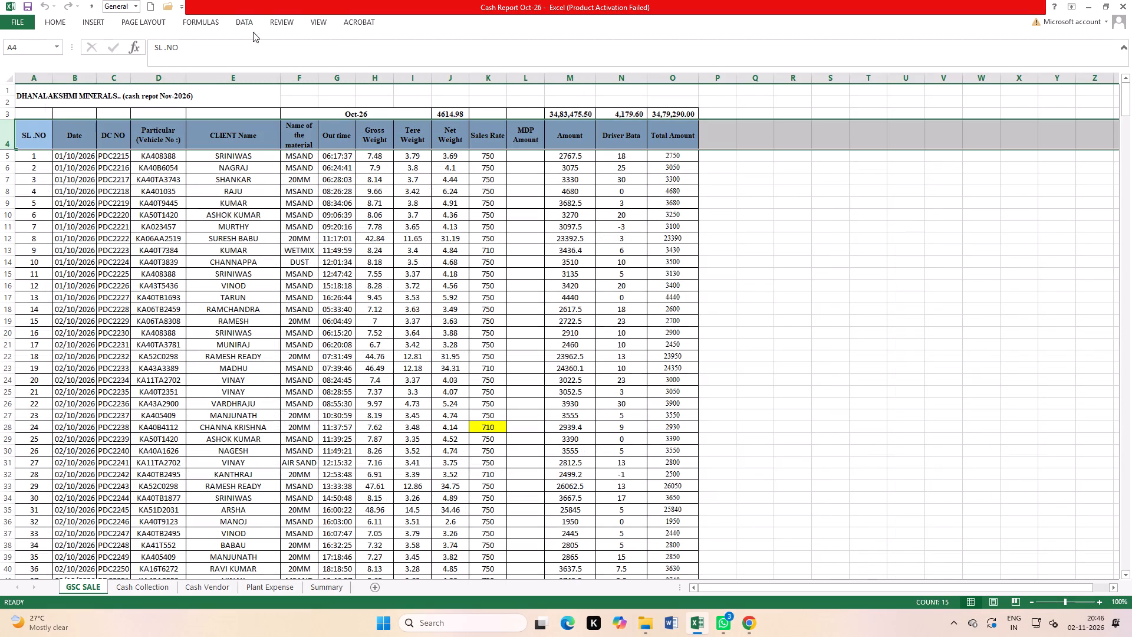
click(248, 19)
click(312, 50)
click(390, 375)
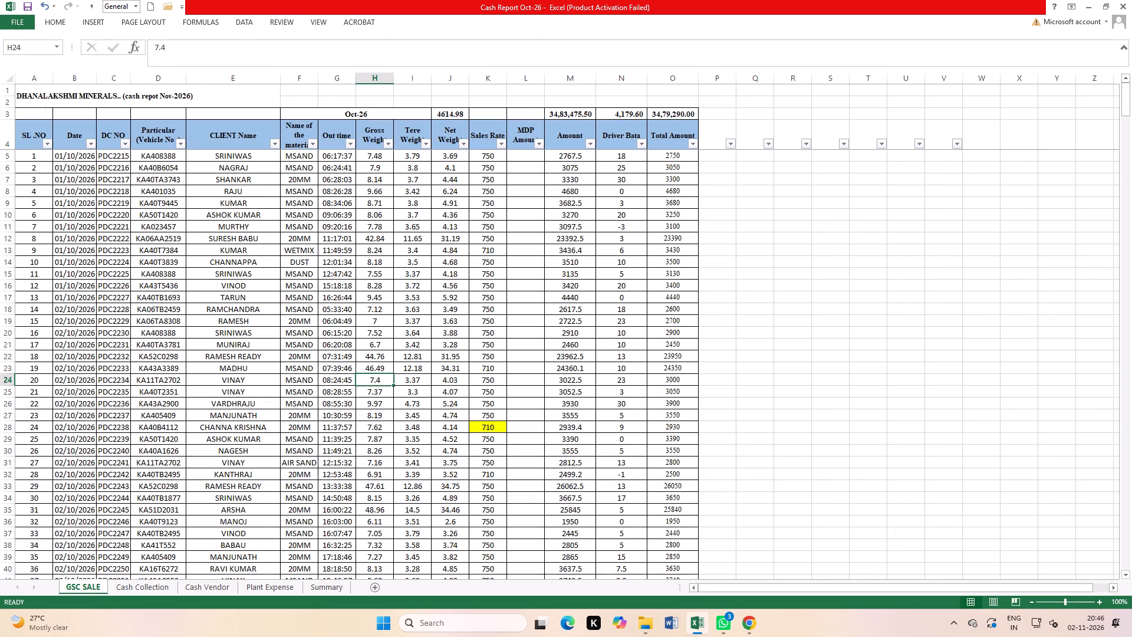
Filter the Net Weight column of the GSC SALE sheet to values greater than 14.
click(465, 145)
click(356, 231)
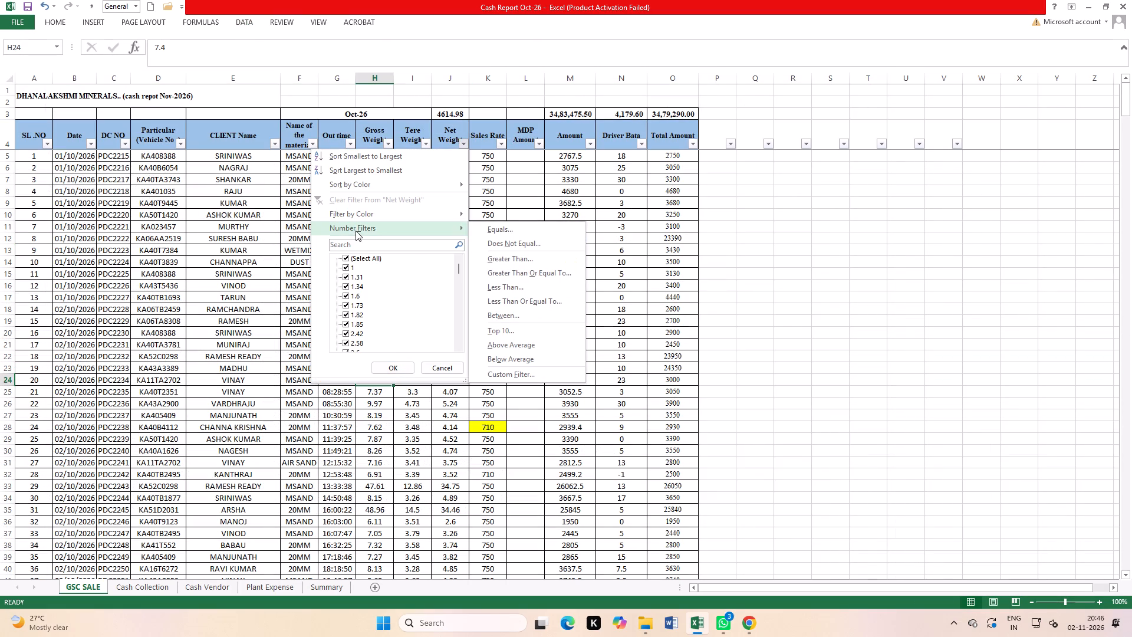
click(497, 258)
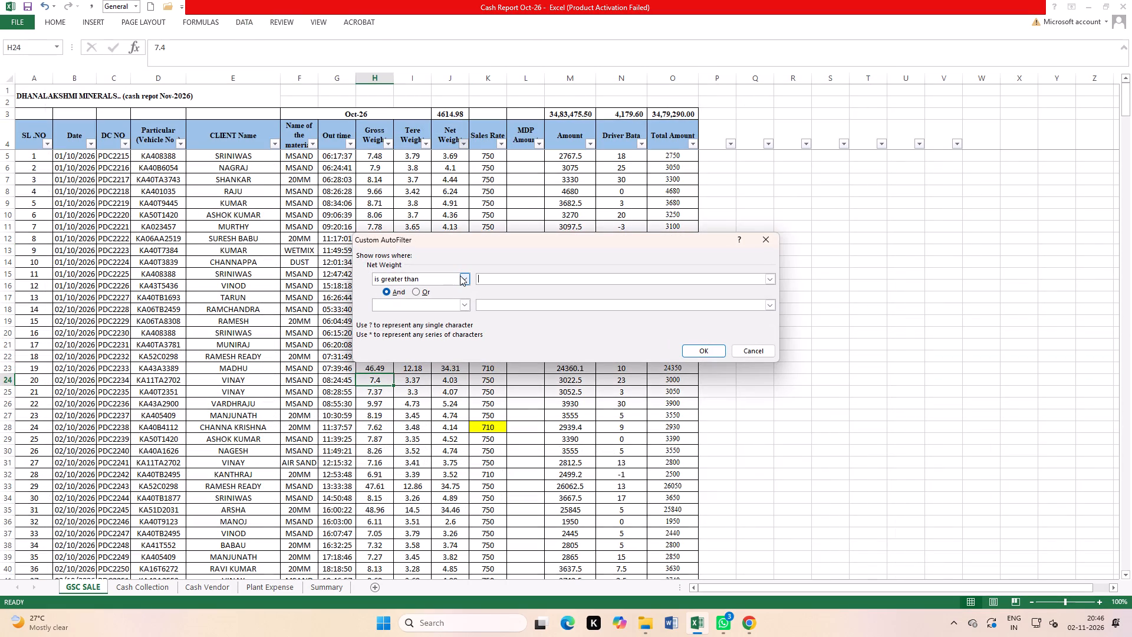
text(15)
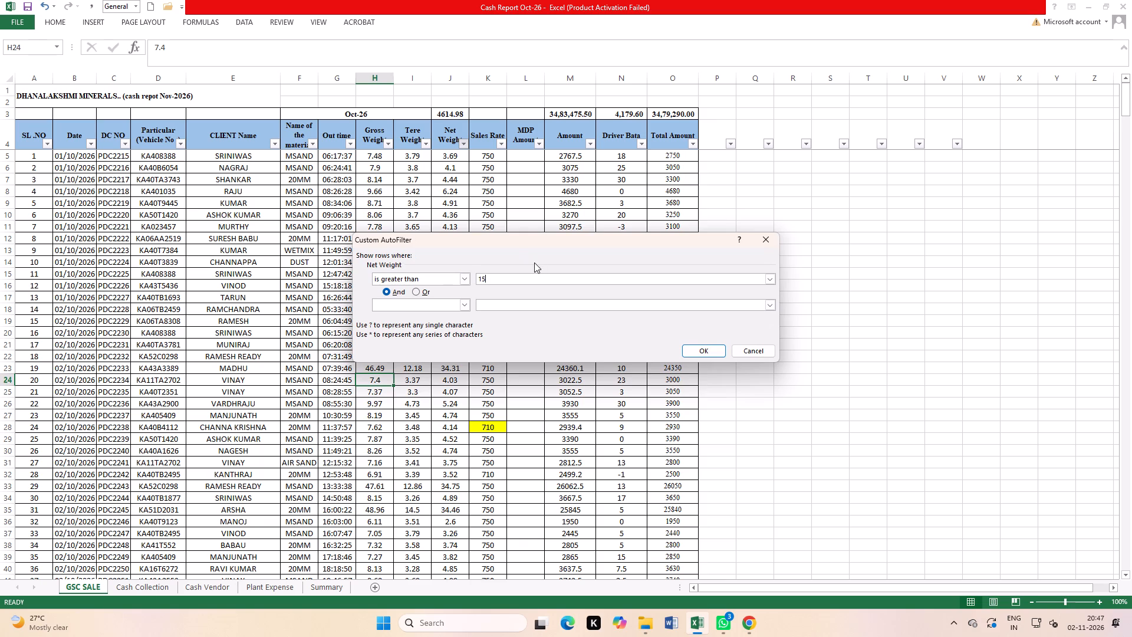
key(BackSpace)
text(14)
key(BackSpace)
key(BackSpace)
key(BackSpace)
text(14)
click(687, 347)
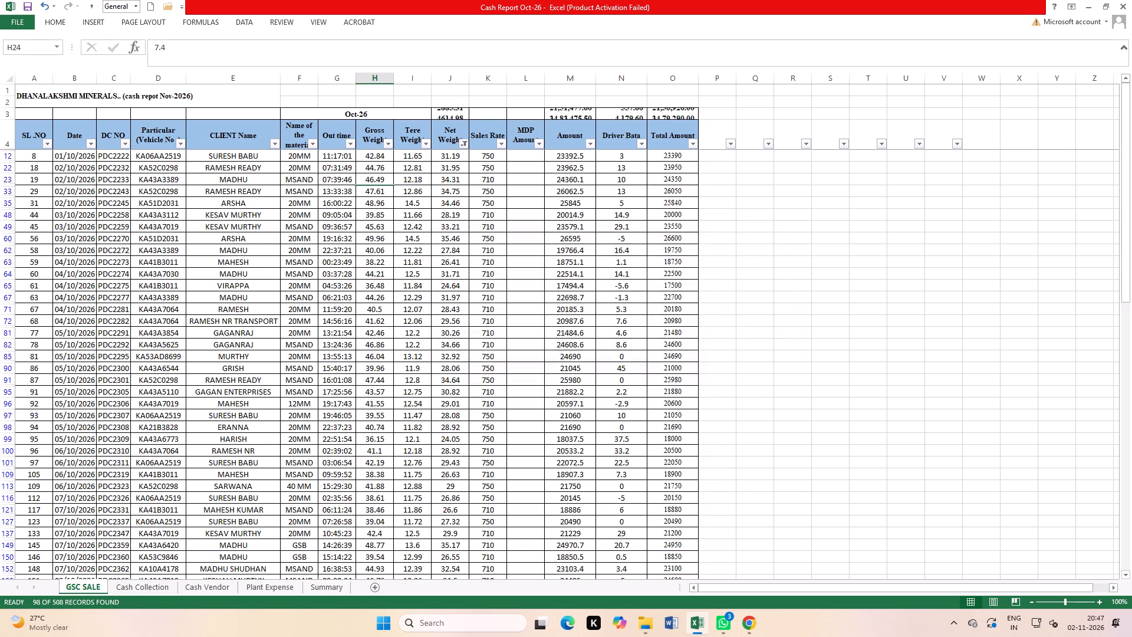
click(407, 317)
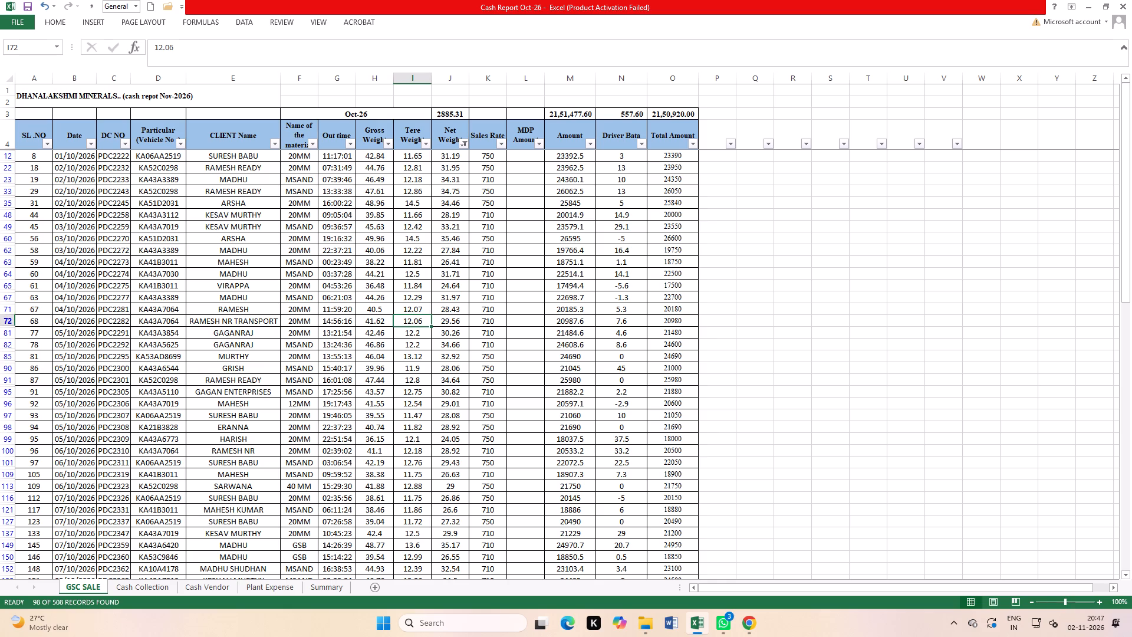
Filter the Sales Rate column to 710 only and review the matching sales rows.
click(499, 143)
click(407, 260)
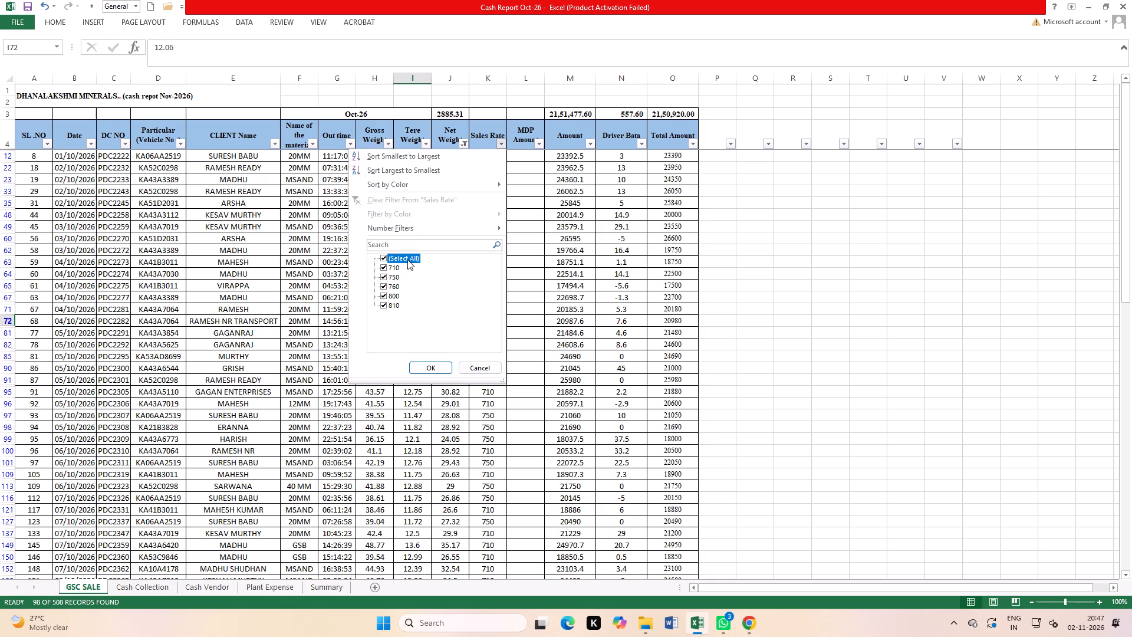
click(395, 268)
click(418, 369)
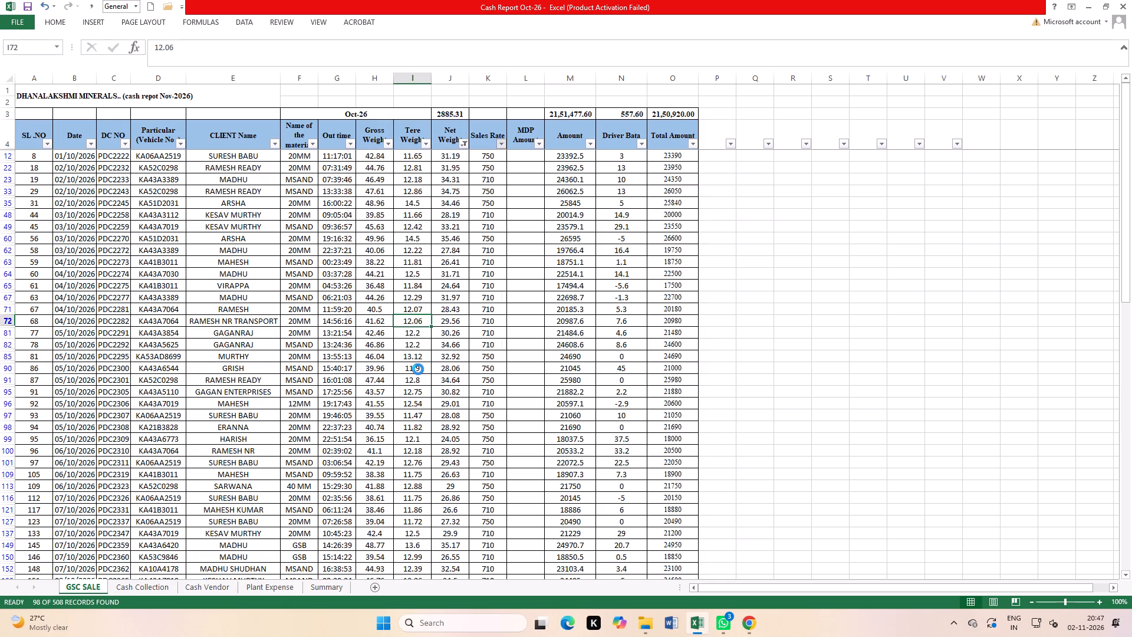
scroll(447, 388, down, 9)
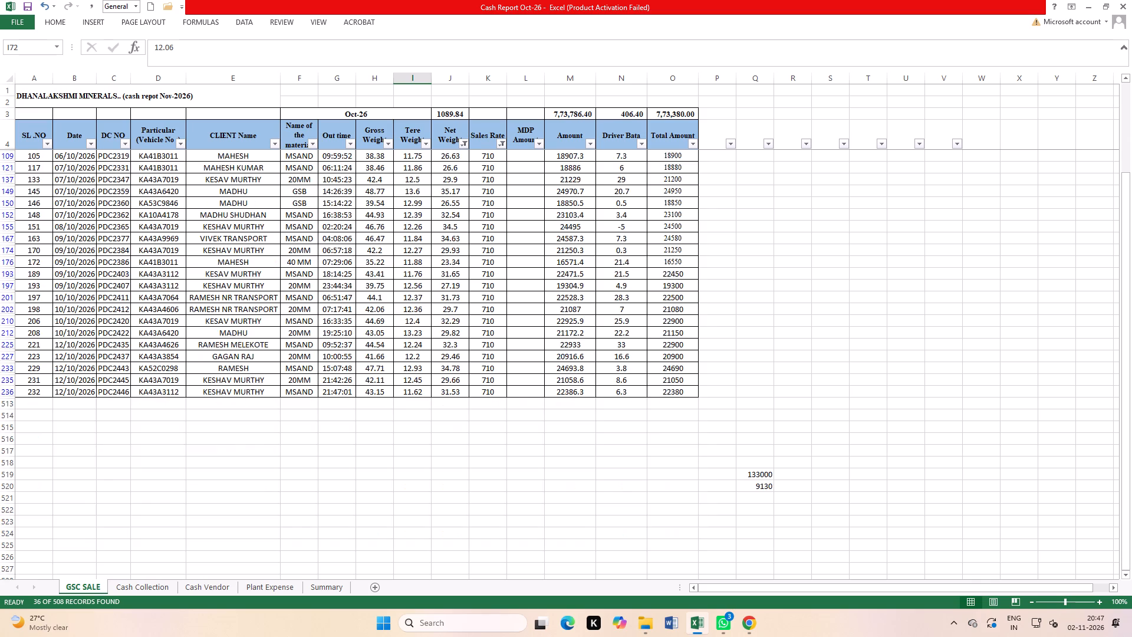
scroll(470, 405, up, 12)
Switch the Sales Rate filter to show only the 750 rate.
click(501, 144)
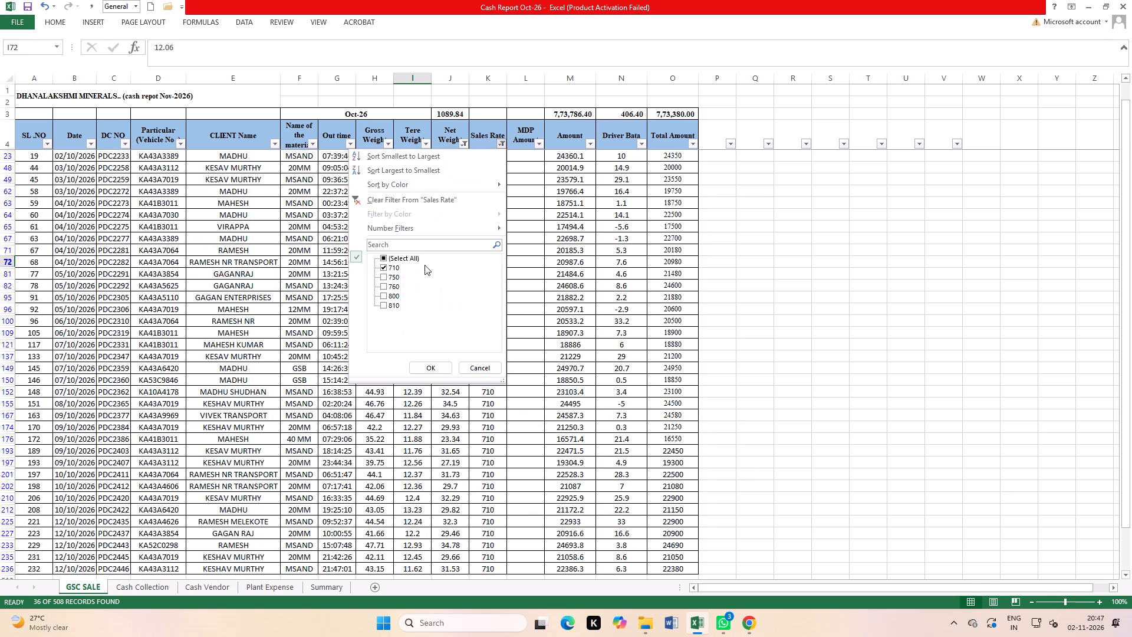
click(396, 265)
click(394, 280)
click(426, 368)
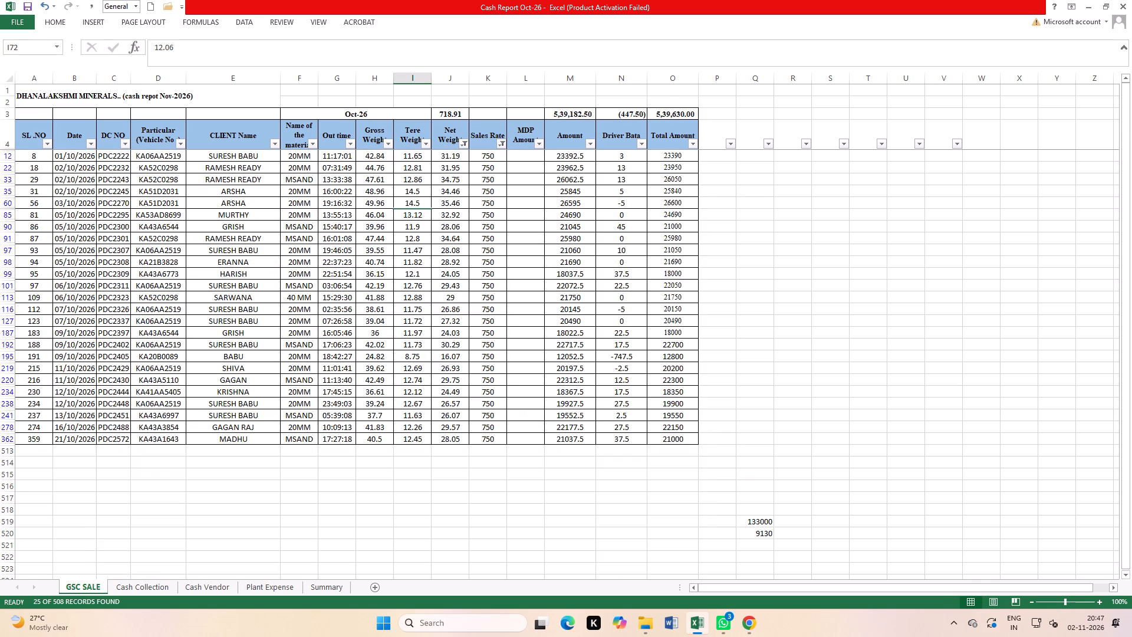
Switch the Sales Rate filter to show only the 760 rate.
click(502, 146)
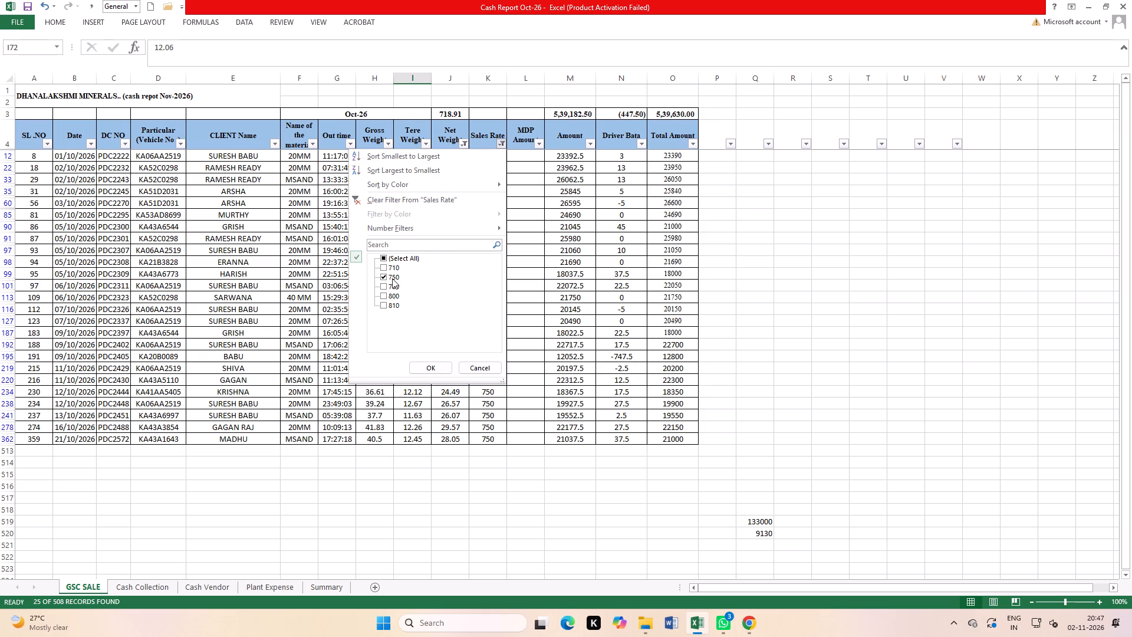
click(392, 278)
click(392, 284)
click(433, 367)
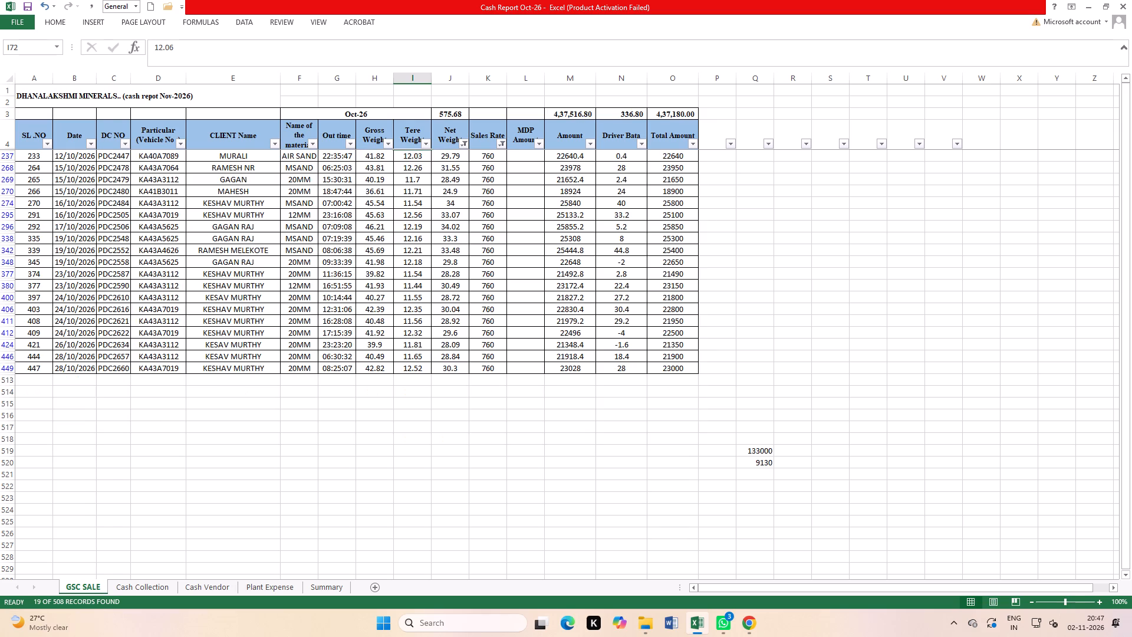
Switch the Sales Rate filter to show only the 800 rate.
click(501, 145)
click(388, 287)
click(391, 297)
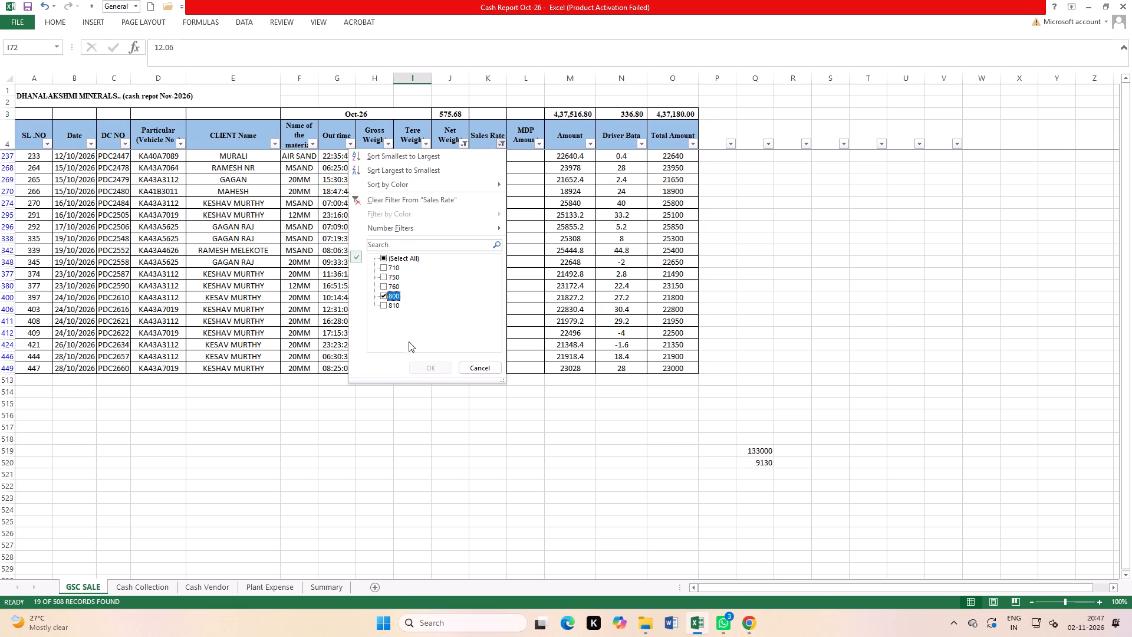
click(421, 362)
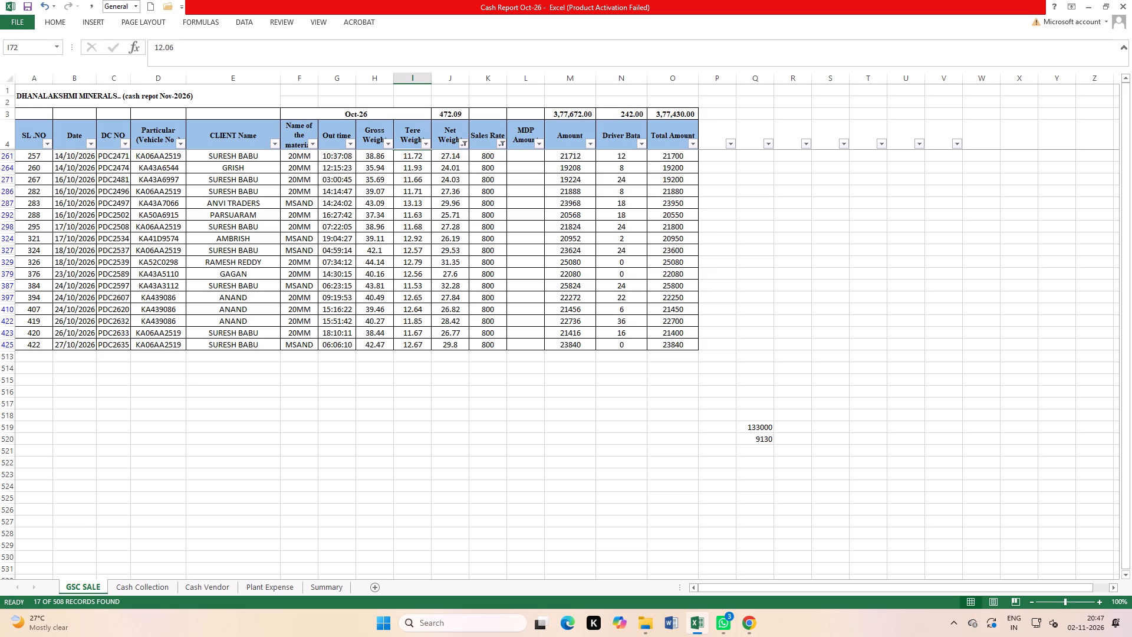
Switch the Sales Rate filter to show only the 810 rate.
click(502, 147)
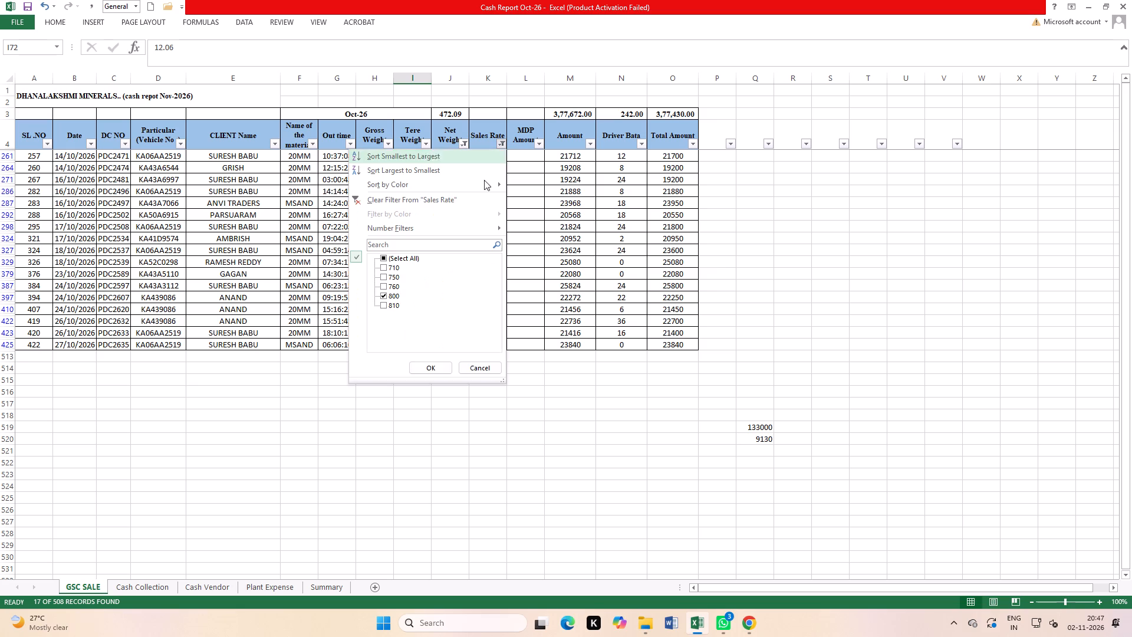
click(393, 299)
click(392, 306)
click(428, 372)
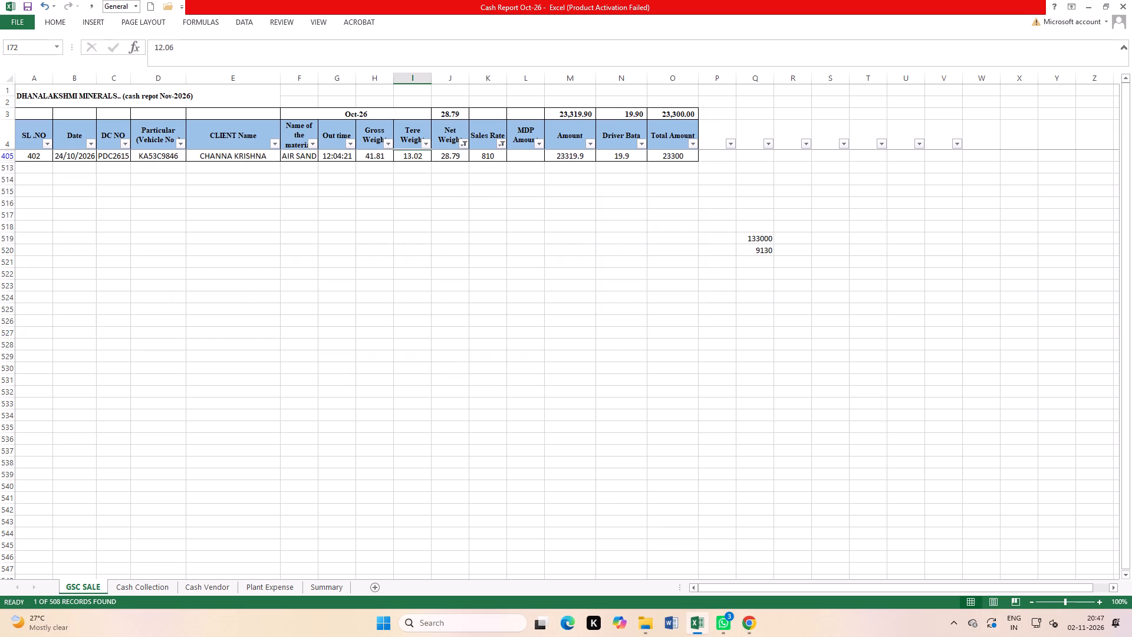
scroll(359, 308, up, 3)
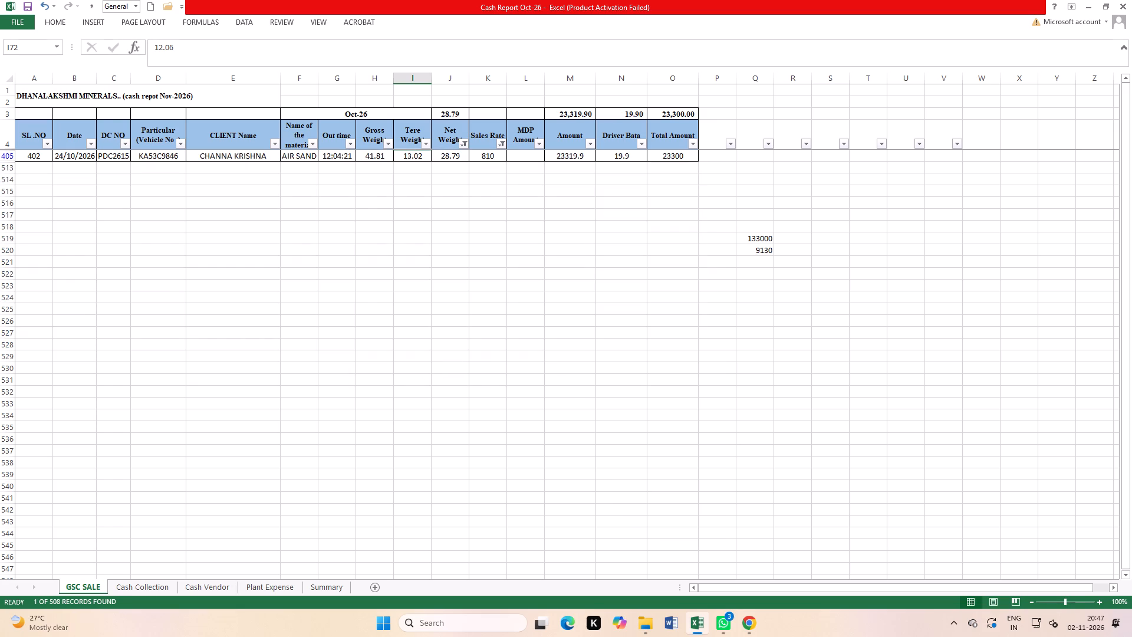
Reset the Sales Rate filter to include all rates, keeping the Net Weight filter.
click(502, 145)
click(413, 258)
click(424, 366)
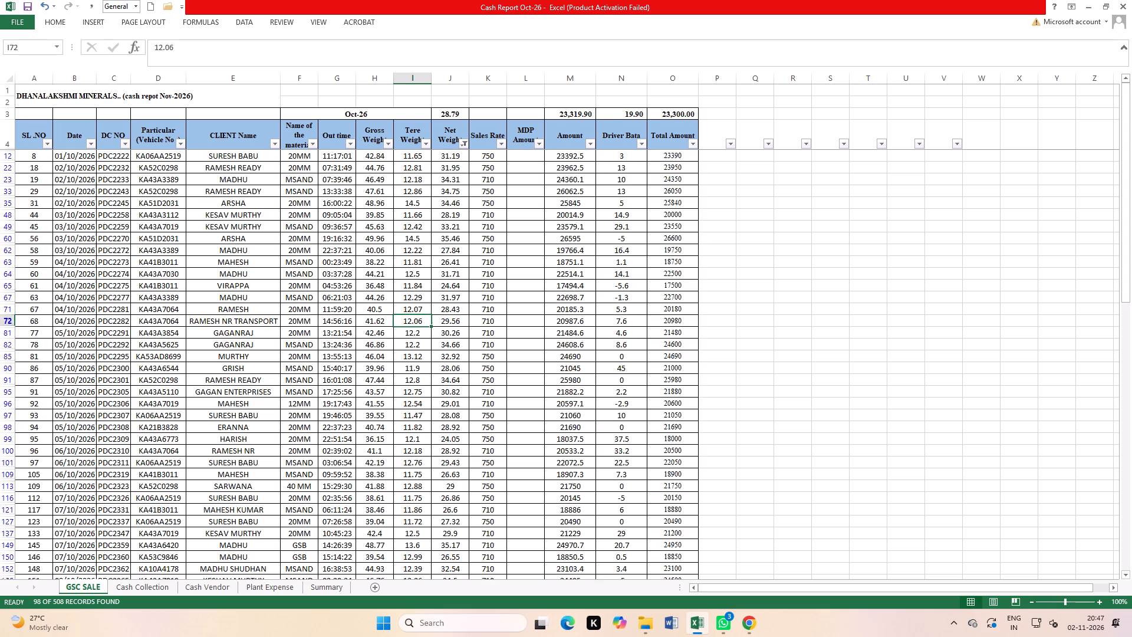
Filter the Sales Rate column to the 710 and 750 rates, excluding 760, 800 and 810.
click(501, 148)
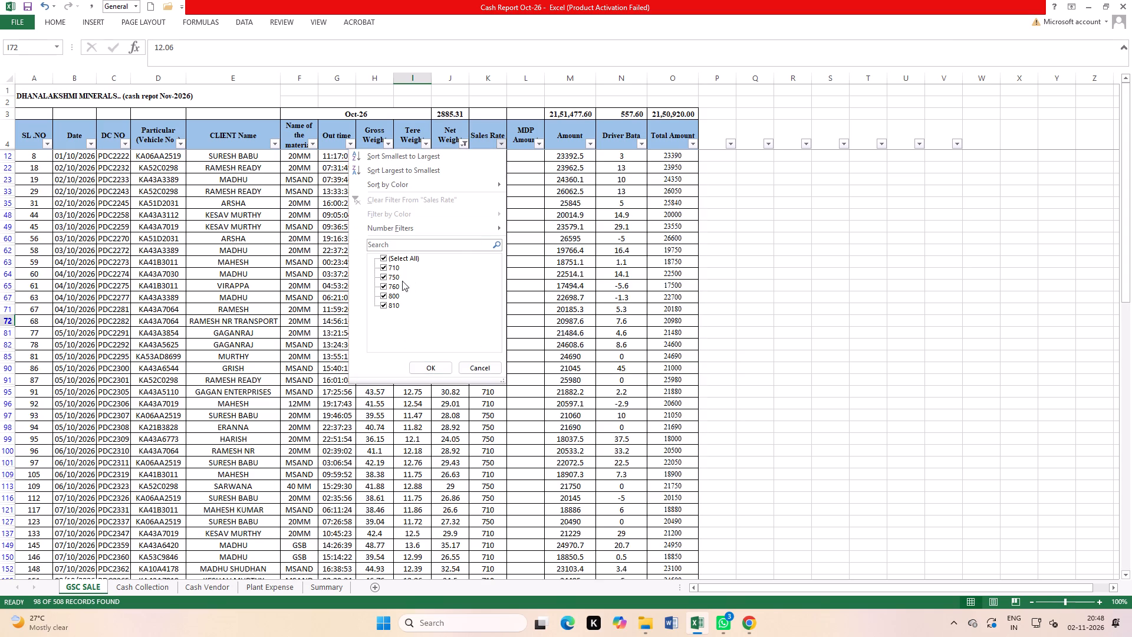
click(389, 289)
click(394, 295)
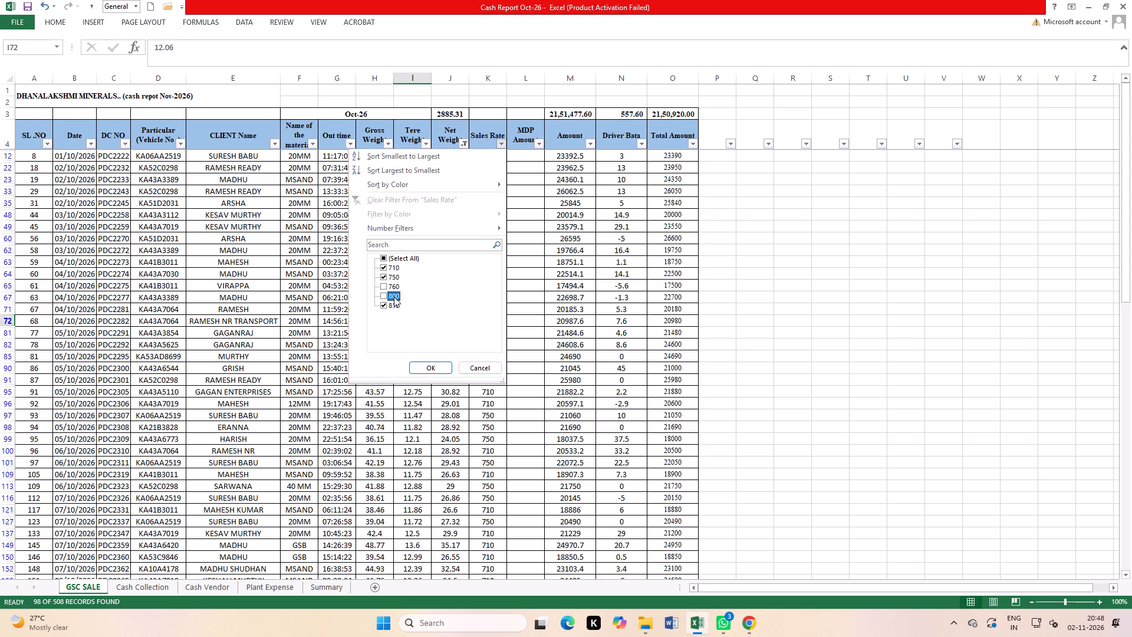
click(394, 305)
click(427, 369)
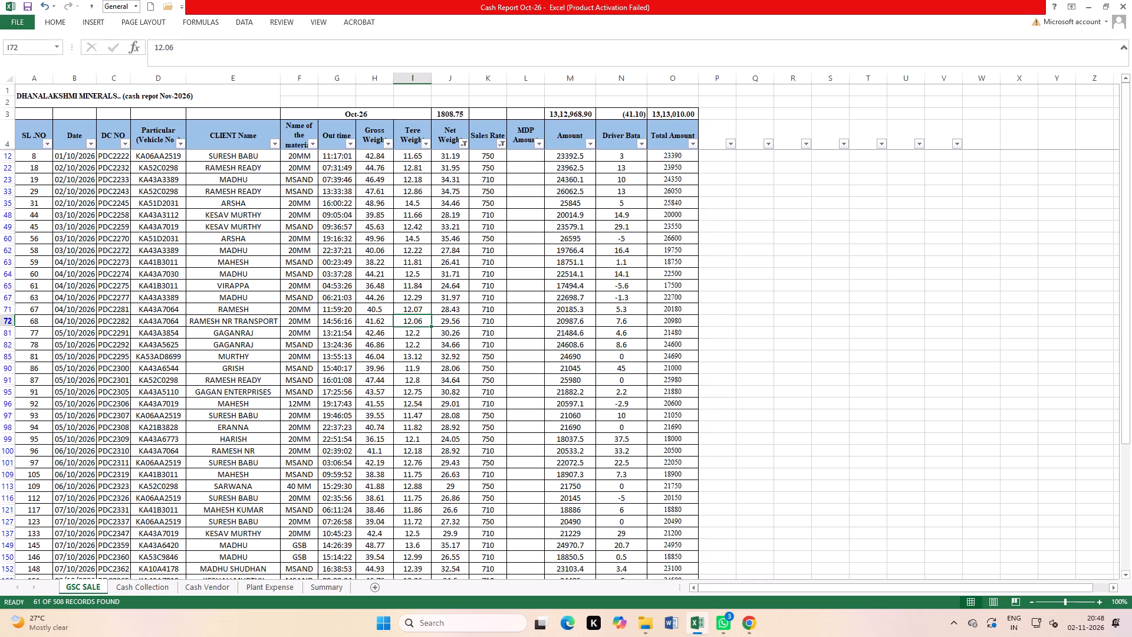
scroll(424, 334, down, 2)
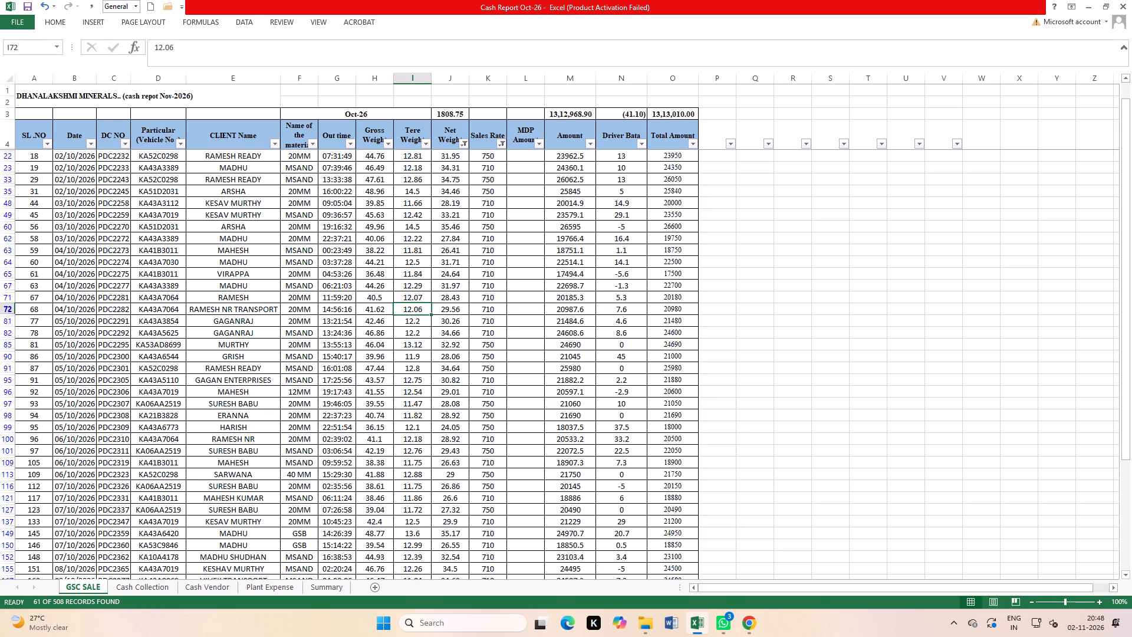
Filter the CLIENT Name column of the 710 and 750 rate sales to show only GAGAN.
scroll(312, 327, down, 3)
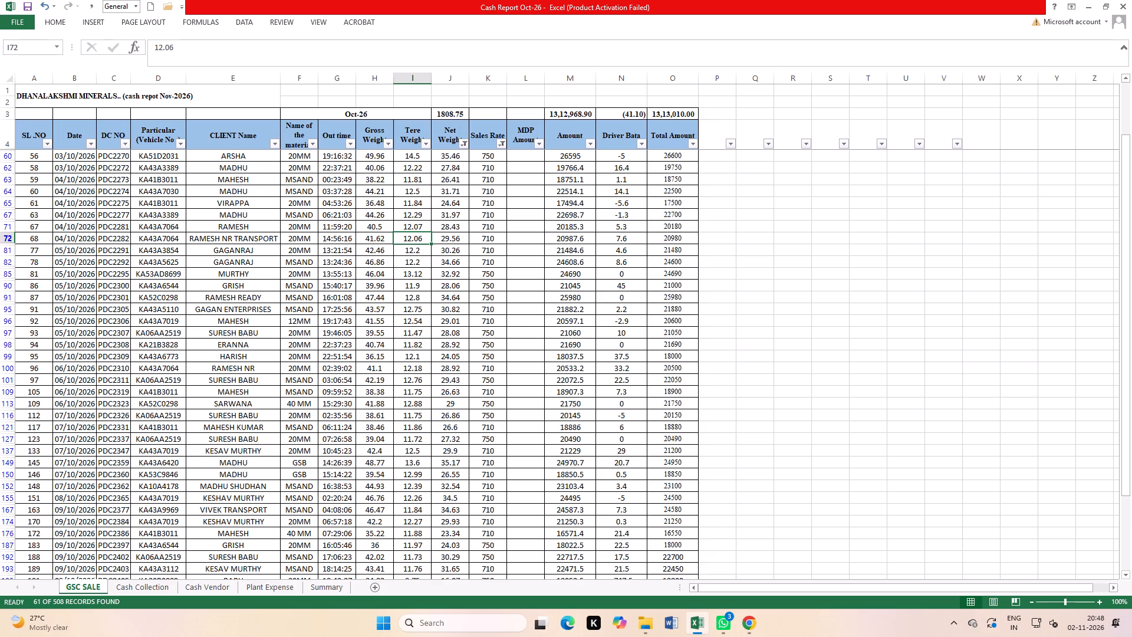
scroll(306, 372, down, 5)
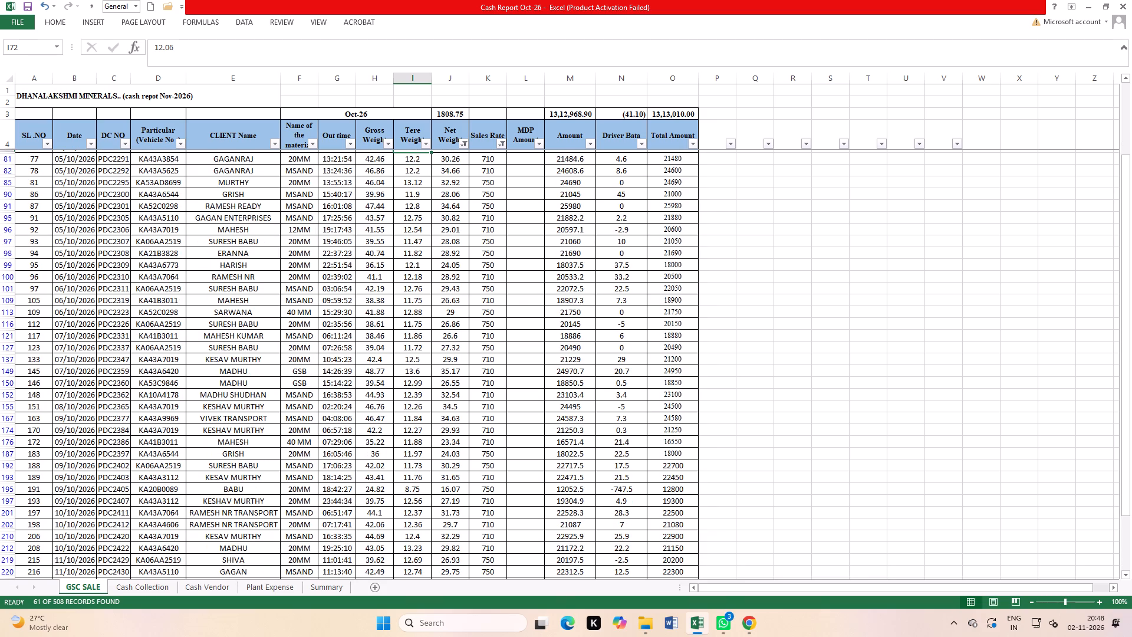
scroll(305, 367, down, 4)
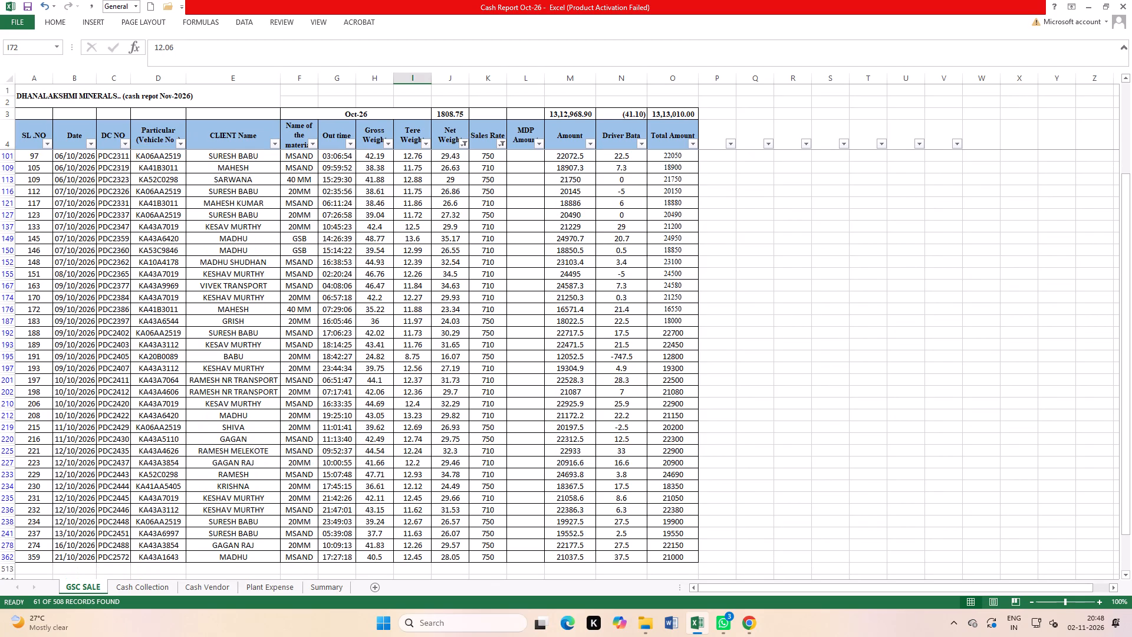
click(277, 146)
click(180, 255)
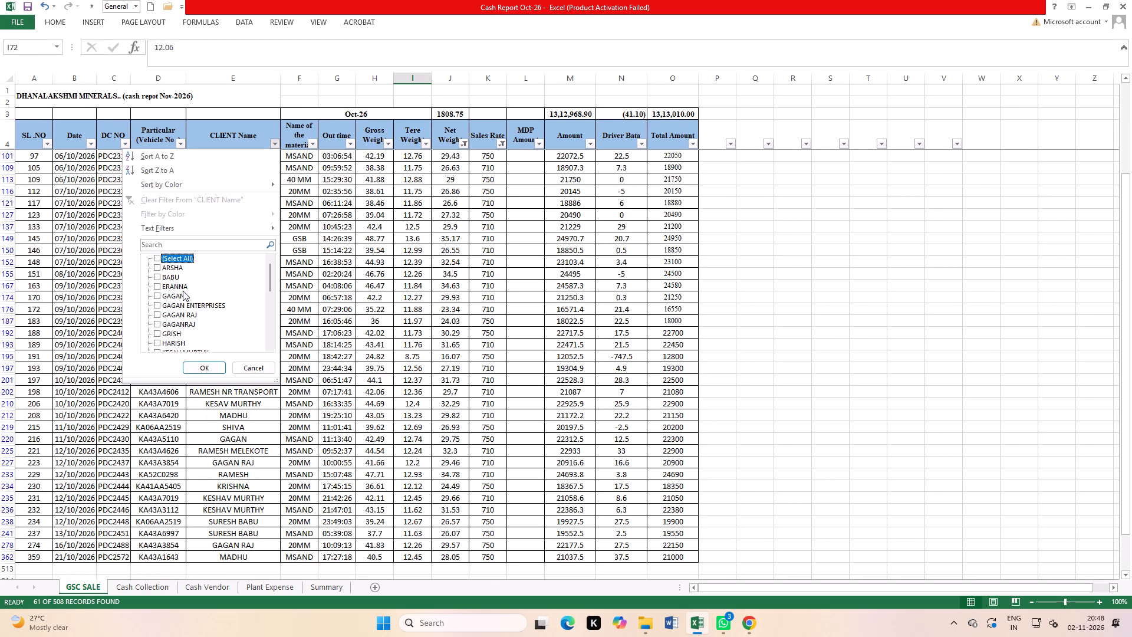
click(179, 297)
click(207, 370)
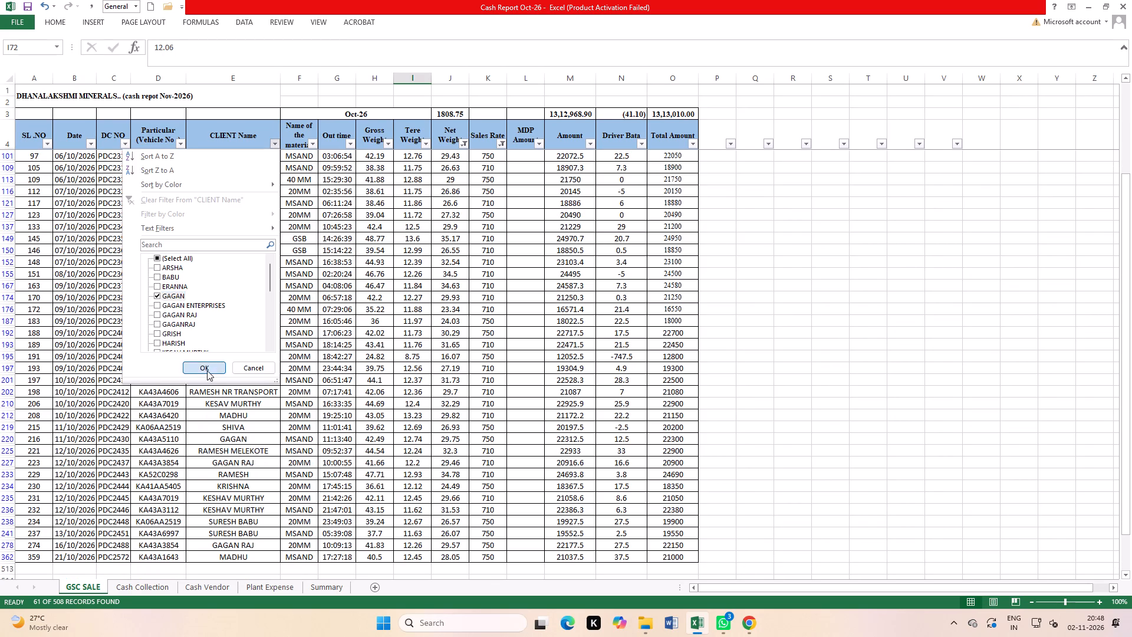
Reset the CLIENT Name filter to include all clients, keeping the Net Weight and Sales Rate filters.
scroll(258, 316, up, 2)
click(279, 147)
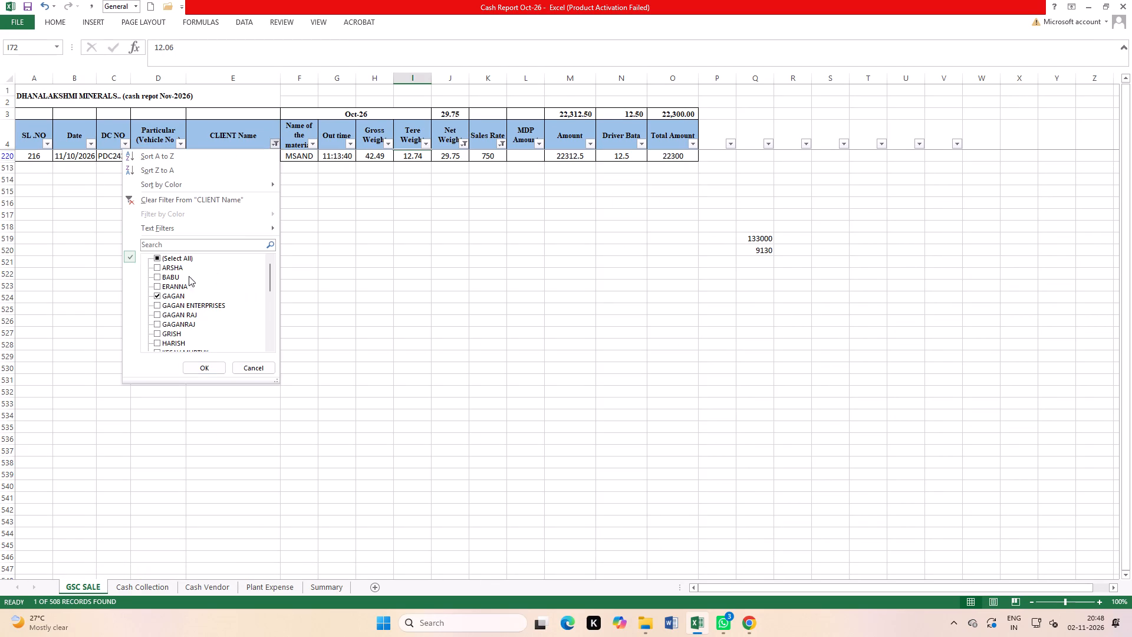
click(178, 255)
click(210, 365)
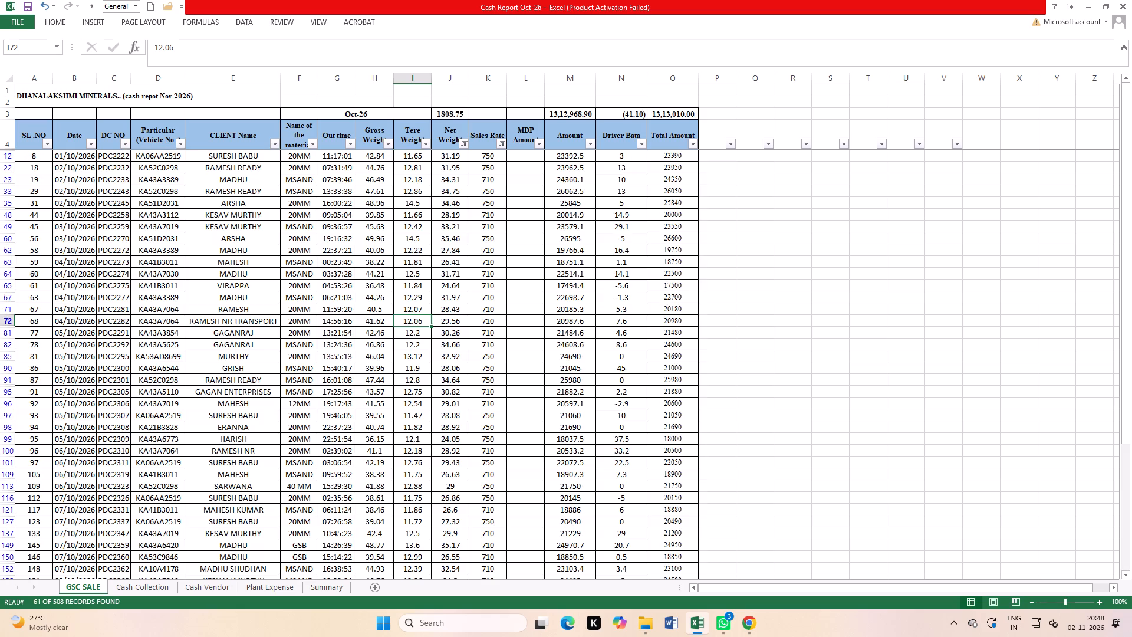
Filter the CLIENT Name column to only the two spelling variants of the client listed directly after GAGAN ENTERPRISES.
scroll(301, 357, down, 11)
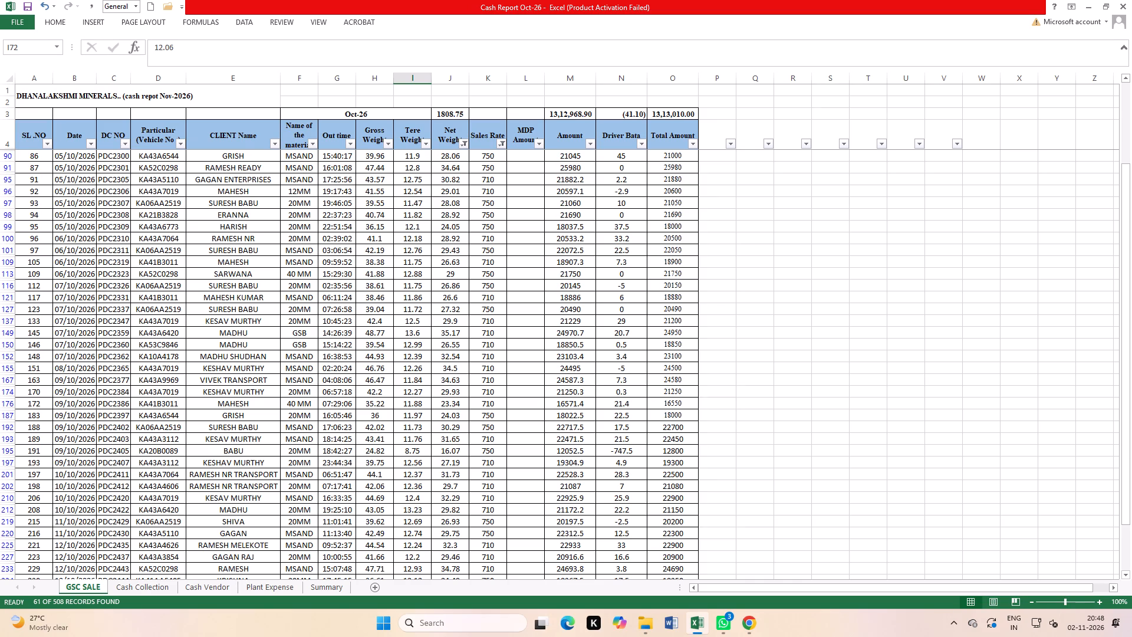
scroll(279, 490, down, 3)
click(274, 145)
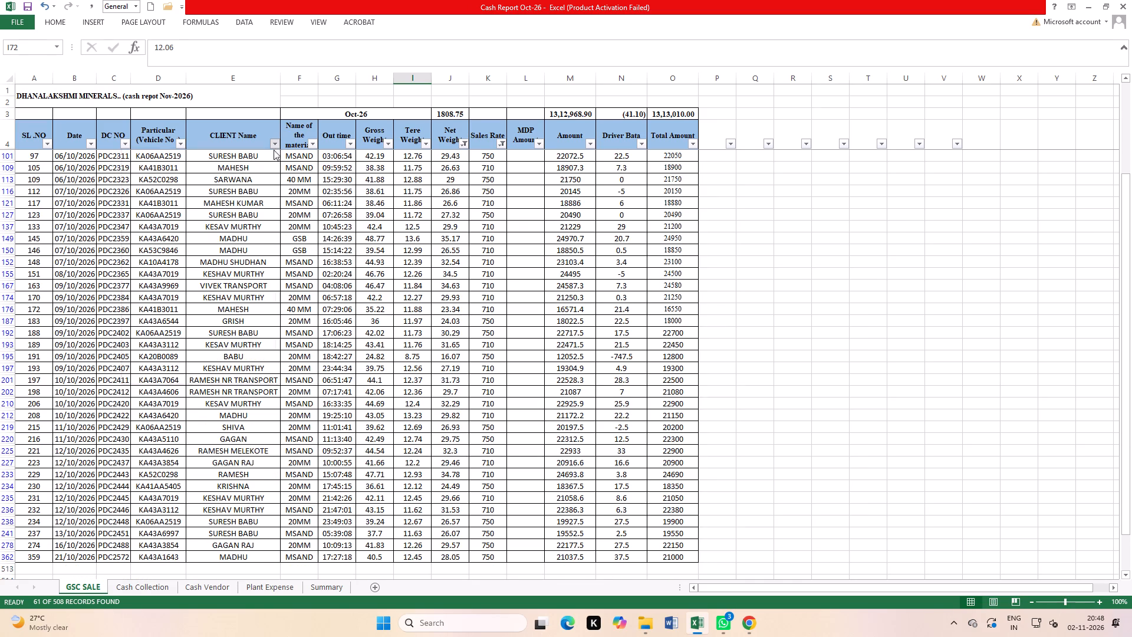
click(176, 255)
click(180, 312)
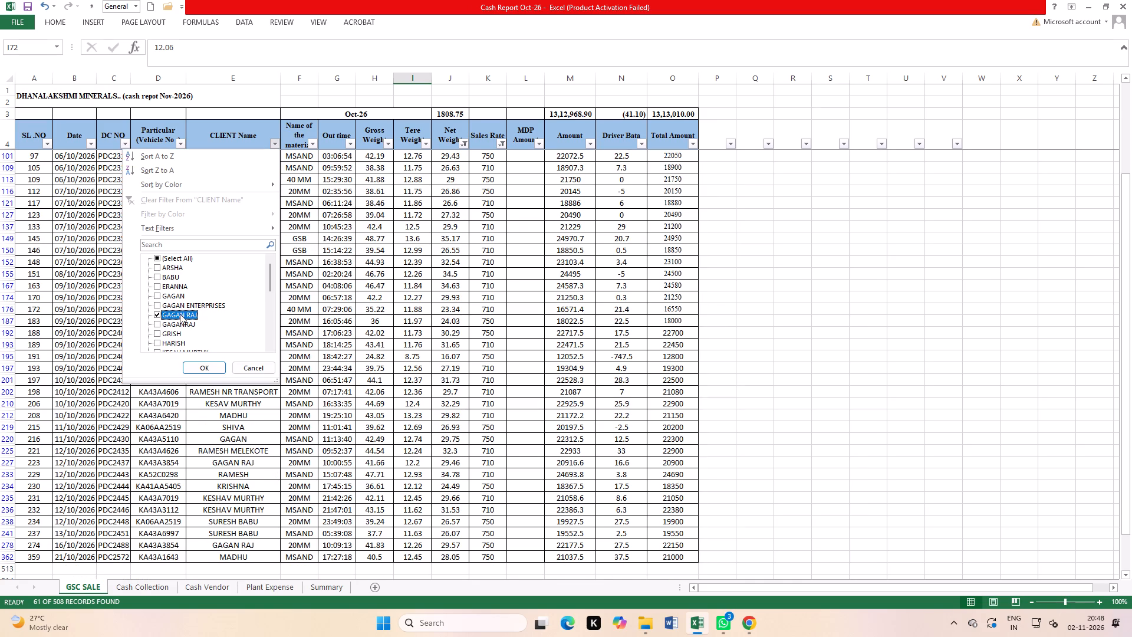
click(180, 321)
click(198, 365)
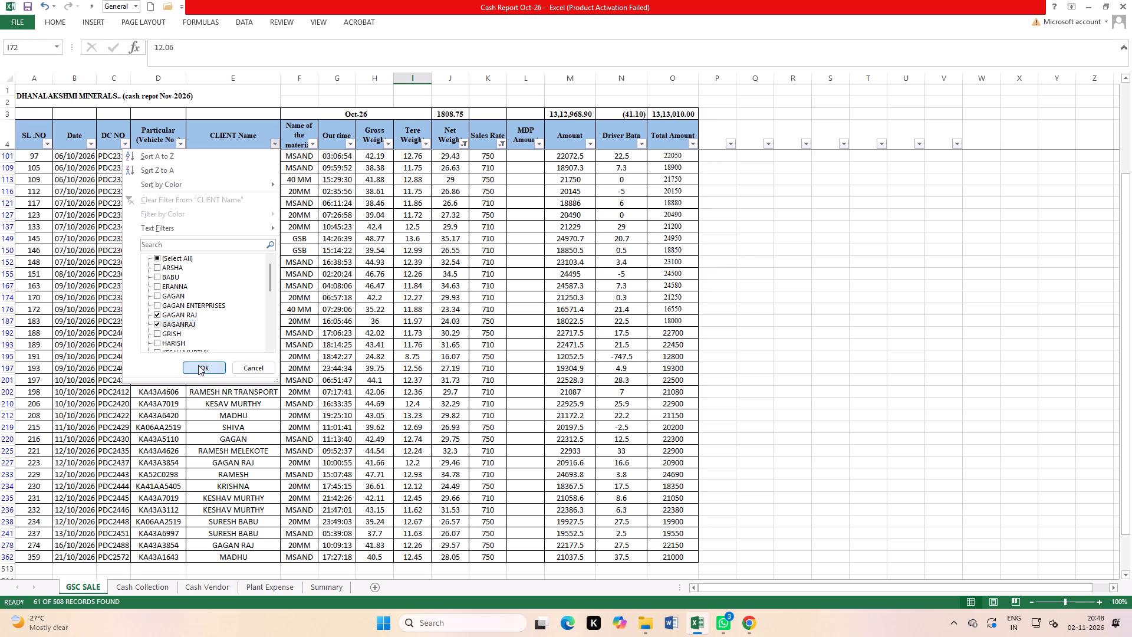
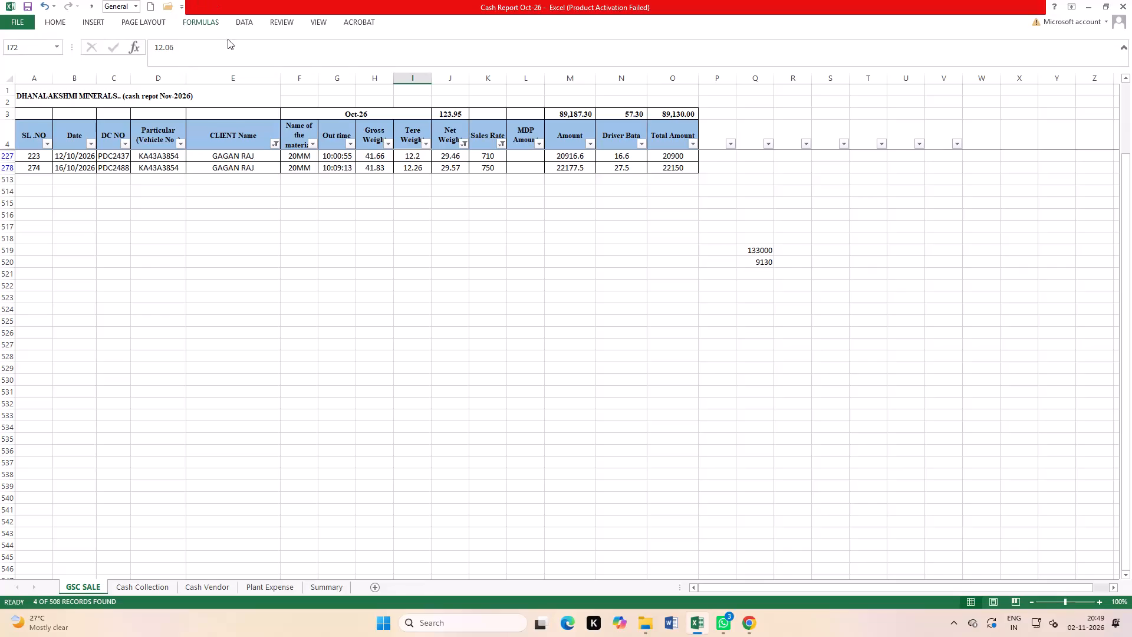
Remove the filtering from the GSC SALE table so all October sales records are listed again.
click(249, 21)
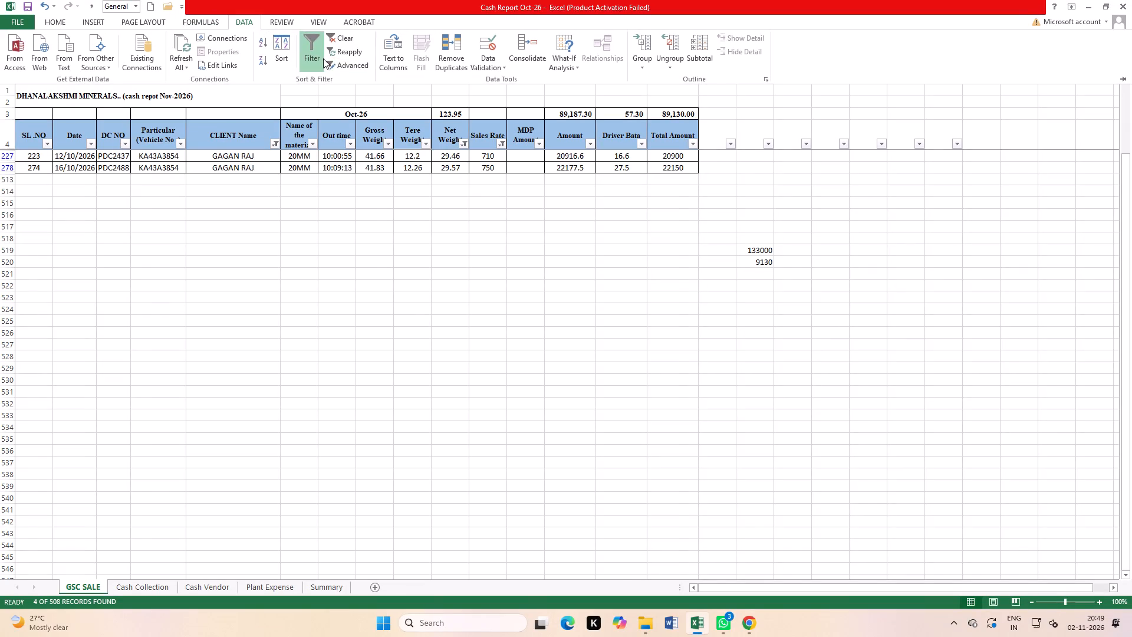
click(318, 58)
drag(707, 436, 702, 452)
scroll(377, 519, down, 2)
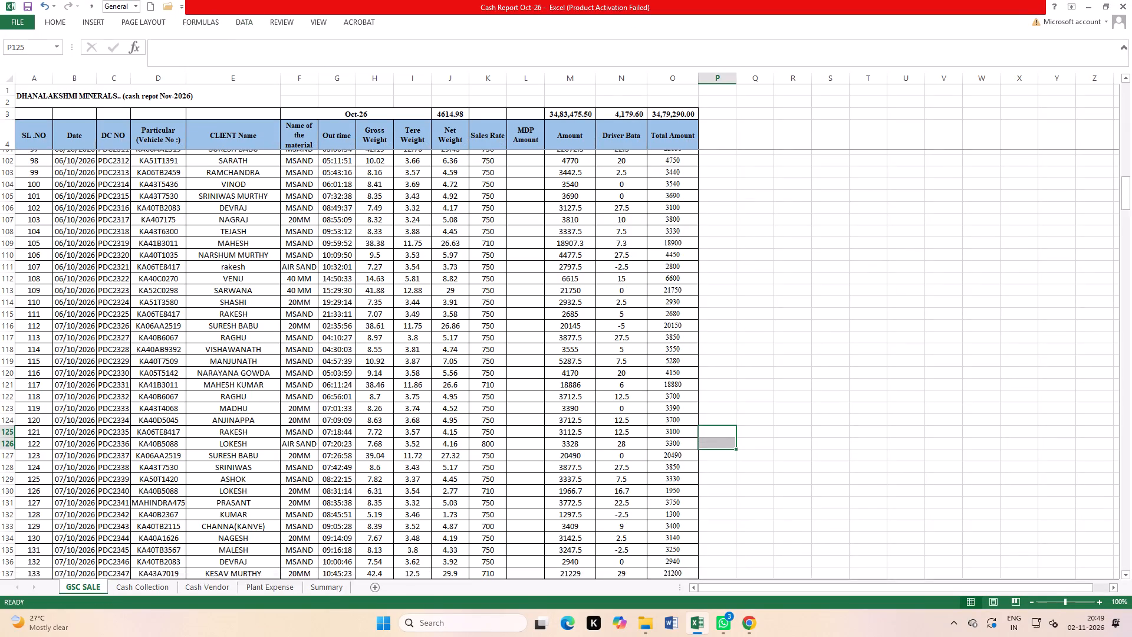
scroll(377, 520, down, 5)
Review the cash summary on the Summary sheet.
click(327, 590)
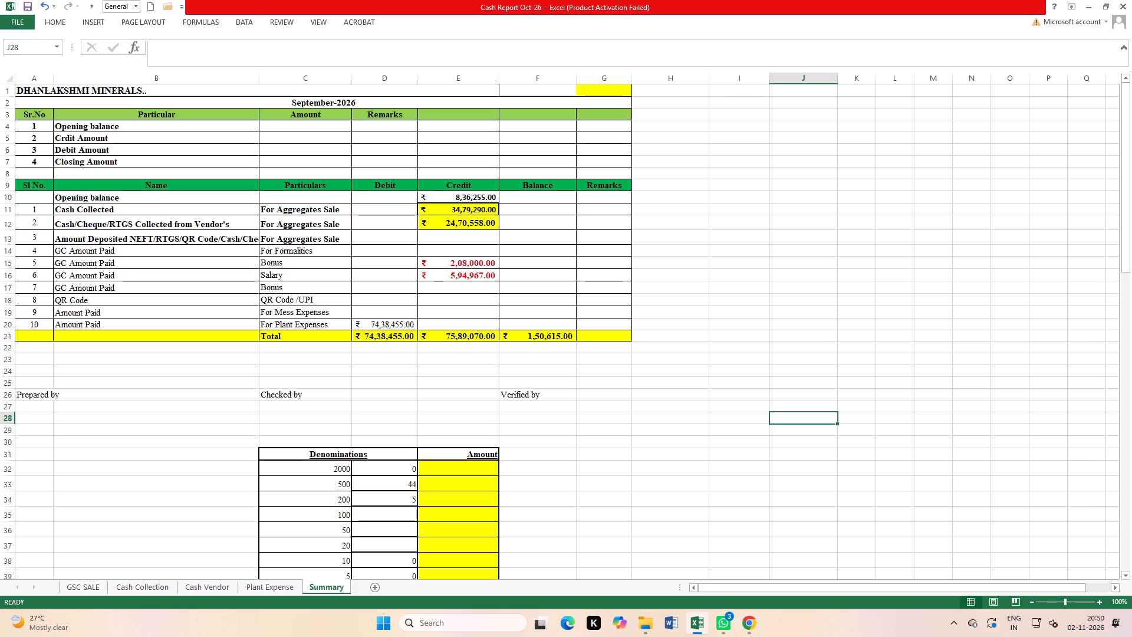
Look through the unfiltered October sales records on the GSC SALE sheet, from 7 October through the later dates.
click(88, 587)
scroll(479, 341, down, 5)
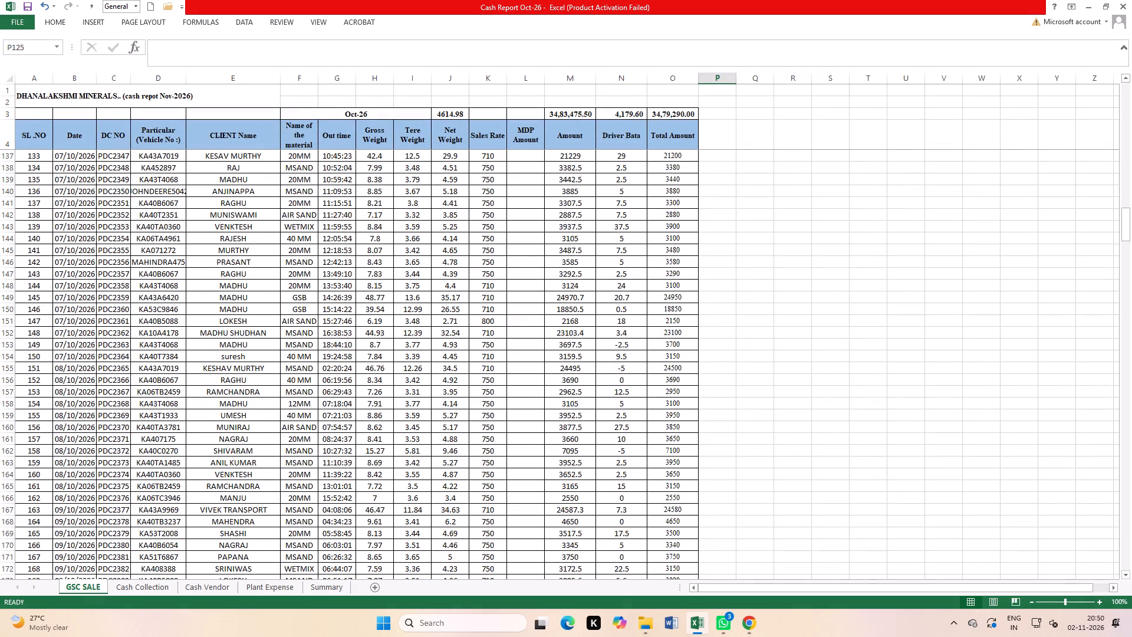
scroll(482, 329, up, 5)
scroll(482, 325, down, 20)
scroll(482, 325, down, 13)
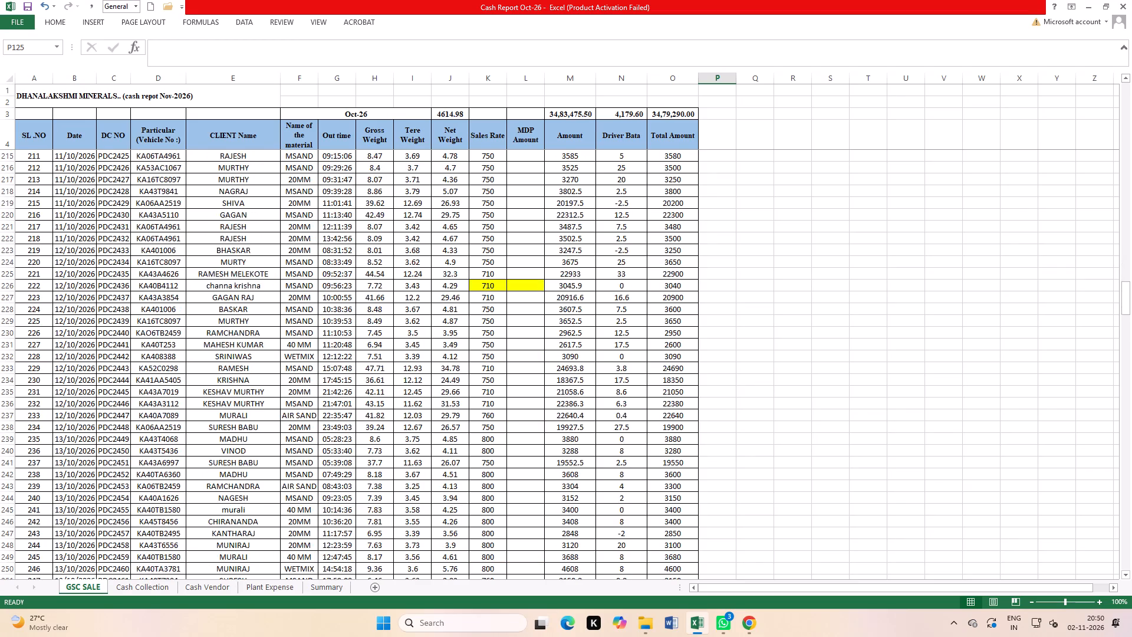
scroll(492, 340, down, 20)
scroll(492, 340, down, 8)
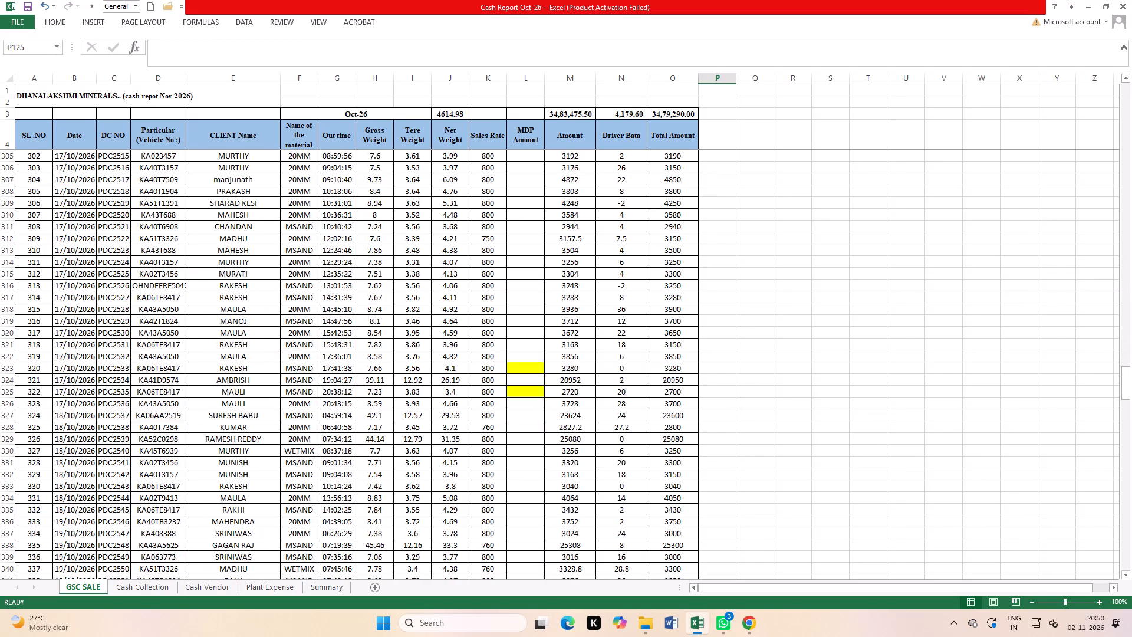
scroll(499, 346, down, 6)
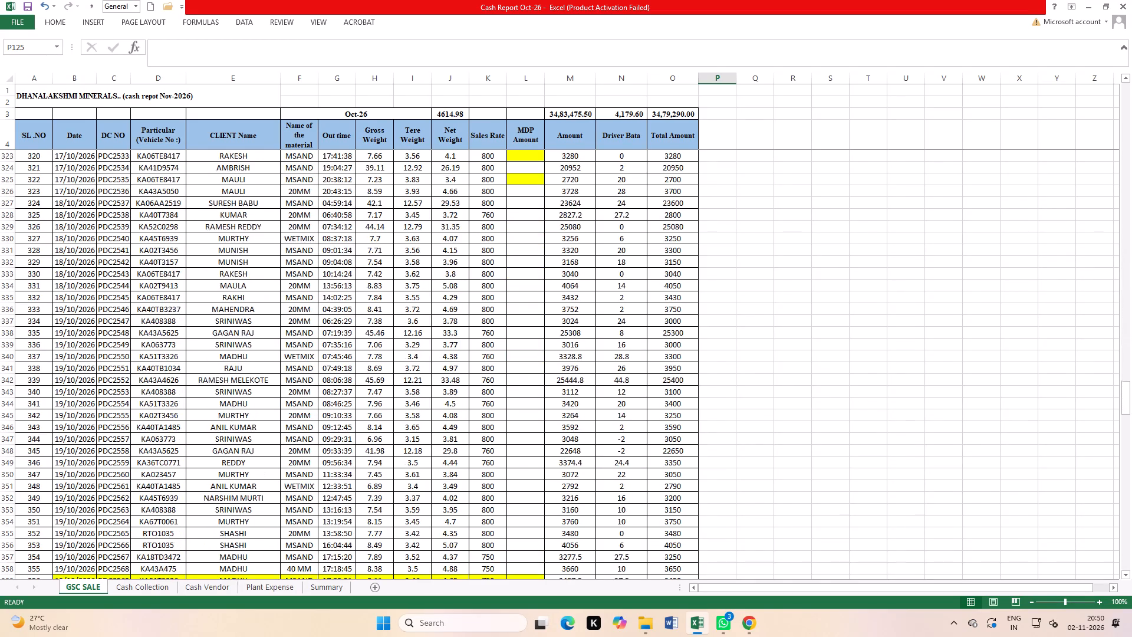
scroll(499, 346, down, 14)
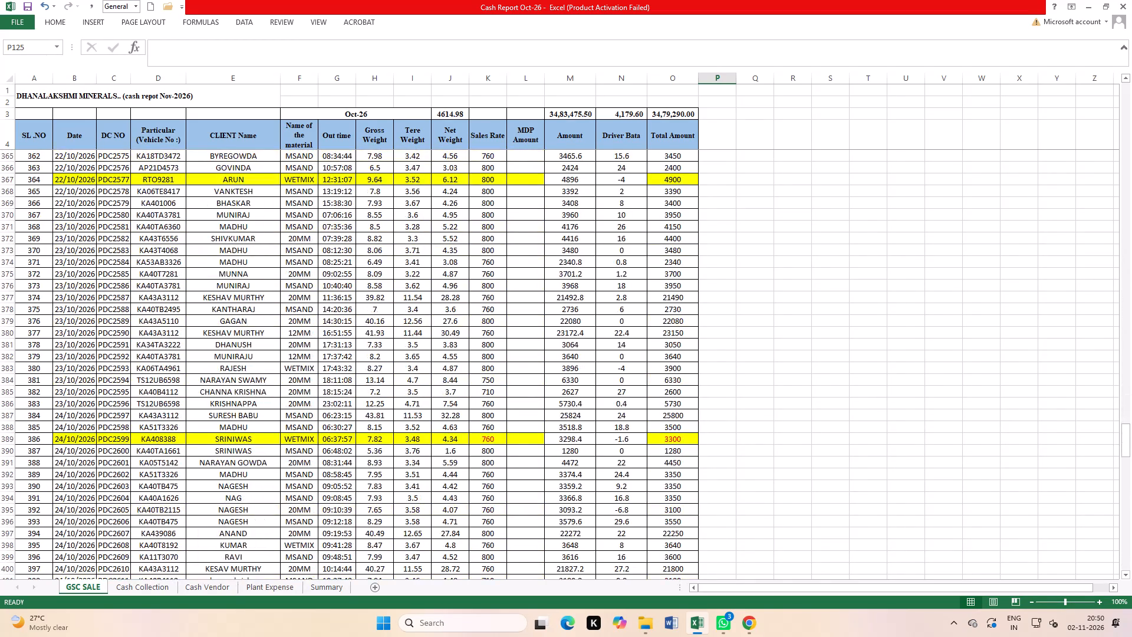
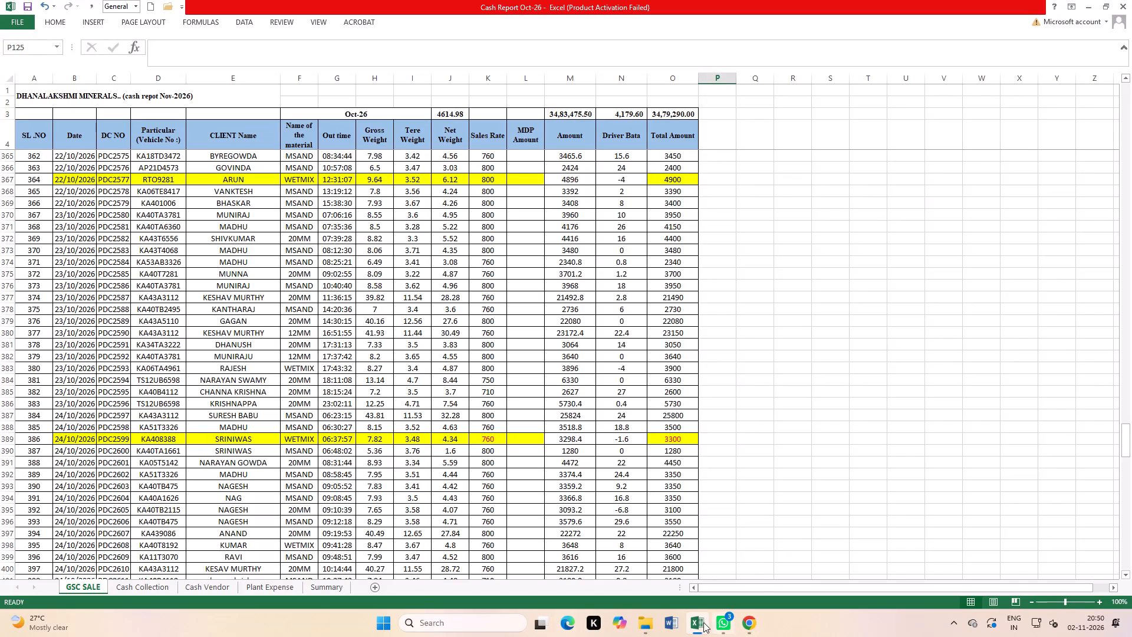
Review the late-October entries on the Plant Expense sheet of the October cash report.
click(715, 579)
click(274, 586)
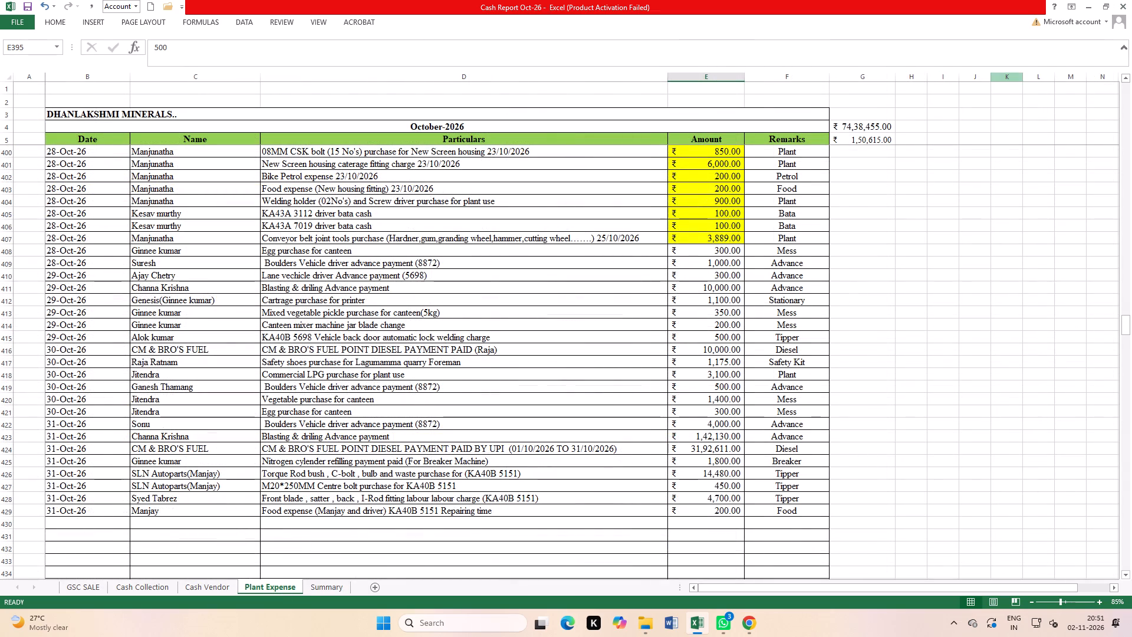
scroll(824, 284, up, 2)
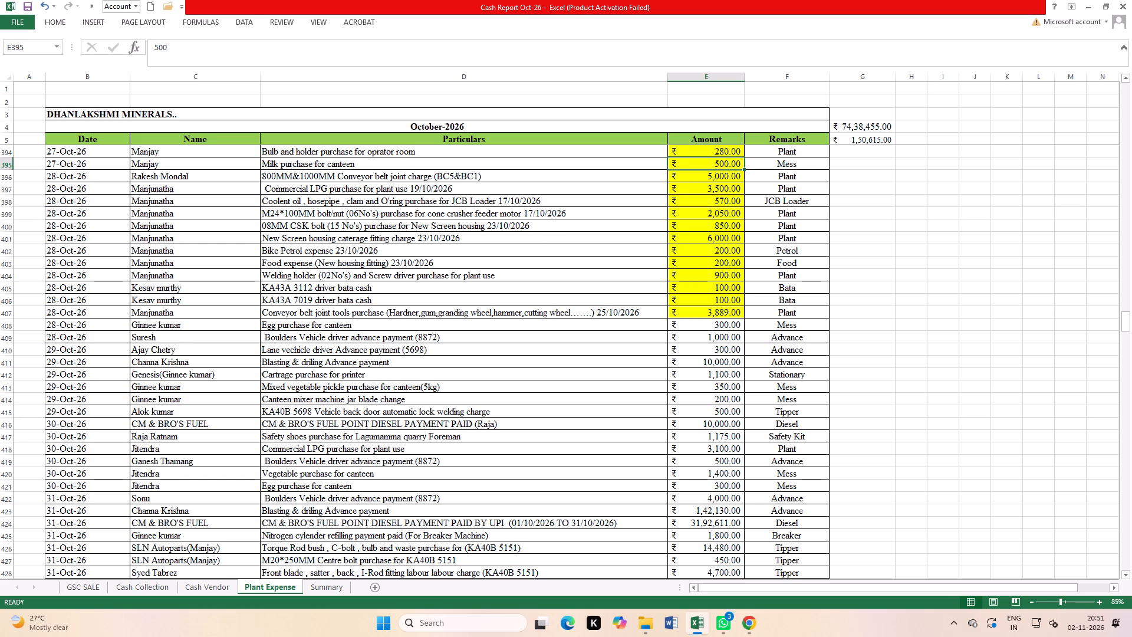
scroll(575, 528, down, 5)
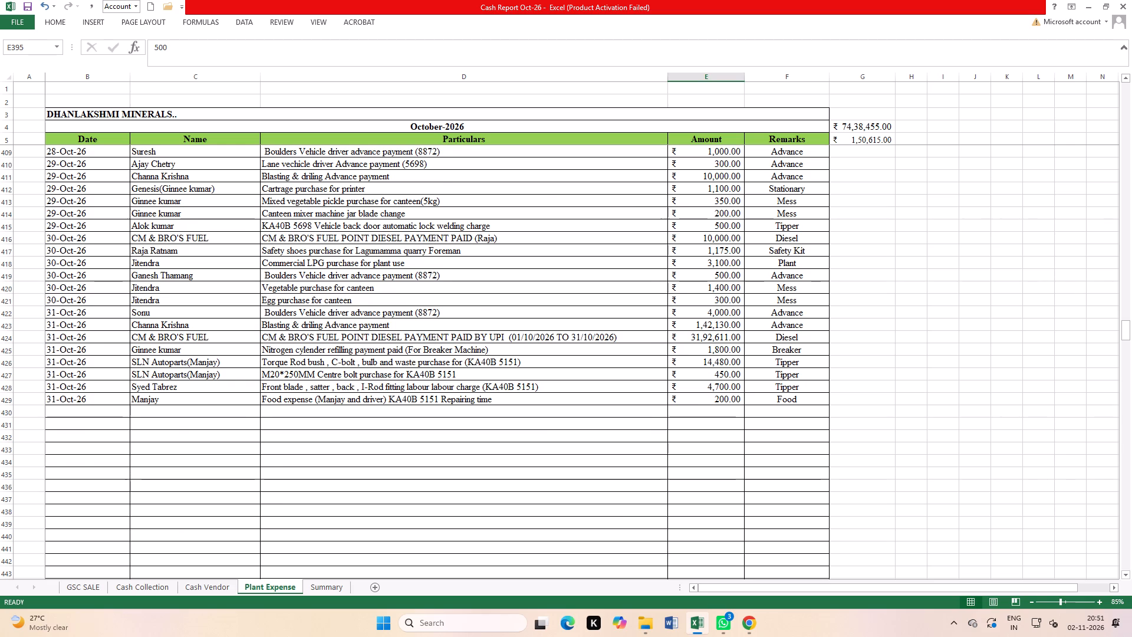
scroll(712, 396, up, 1)
scroll(713, 473, up, 1)
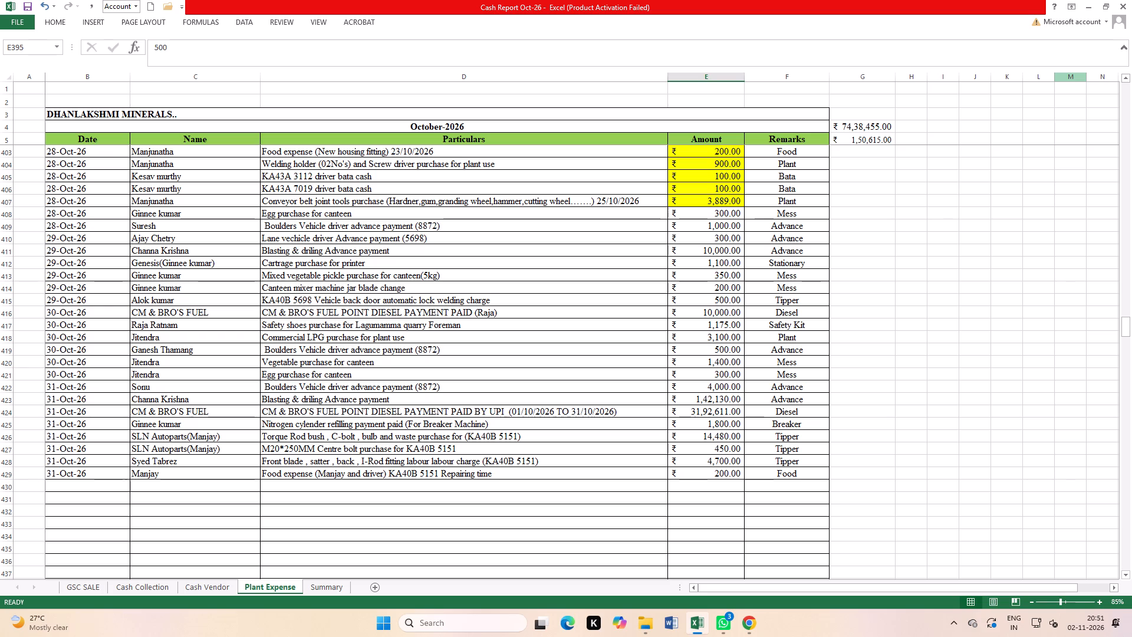
Close the Cash Report Oct-26 workbook without saving the changes.
click(1127, 0)
click(563, 330)
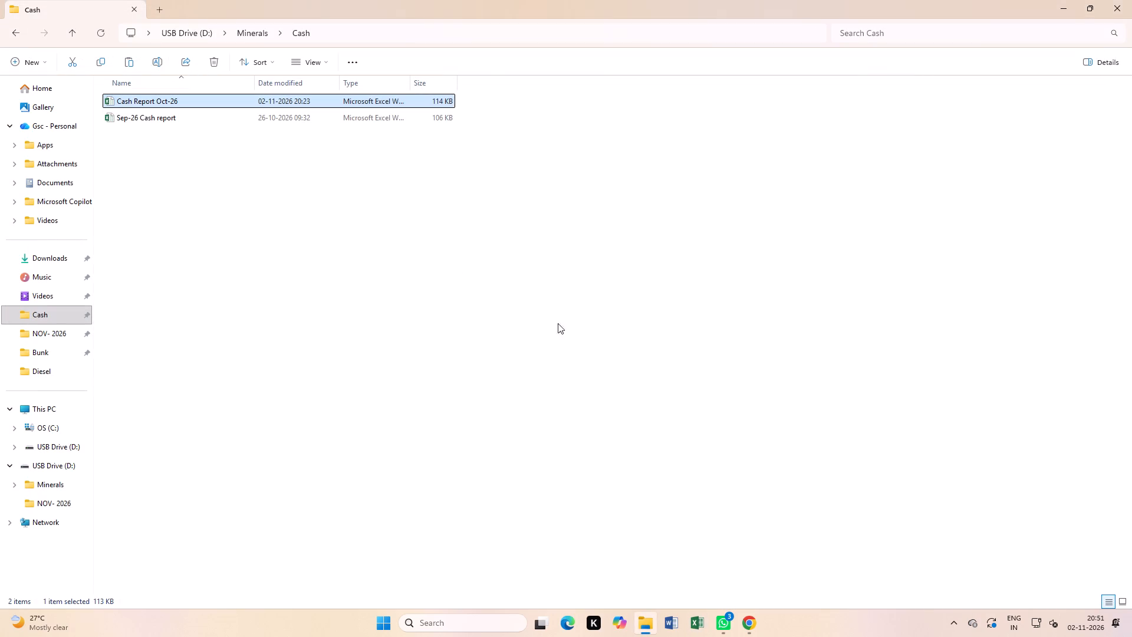
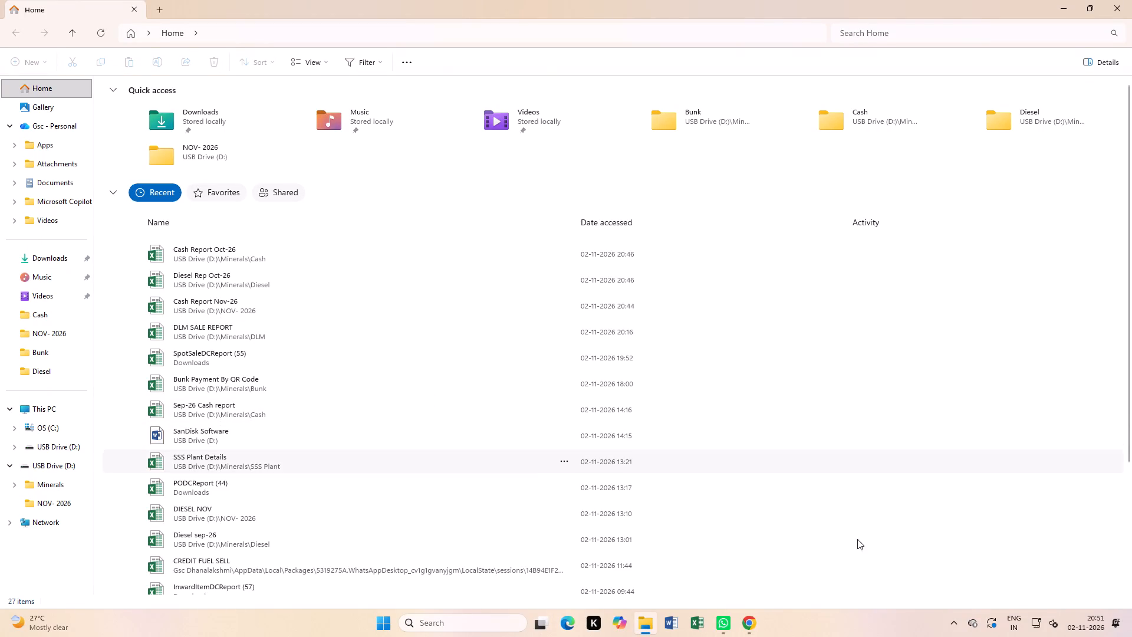
Open the Cash Report Nov-26 workbook from the NOV- 2026 folder without updating its external links.
click(64, 342)
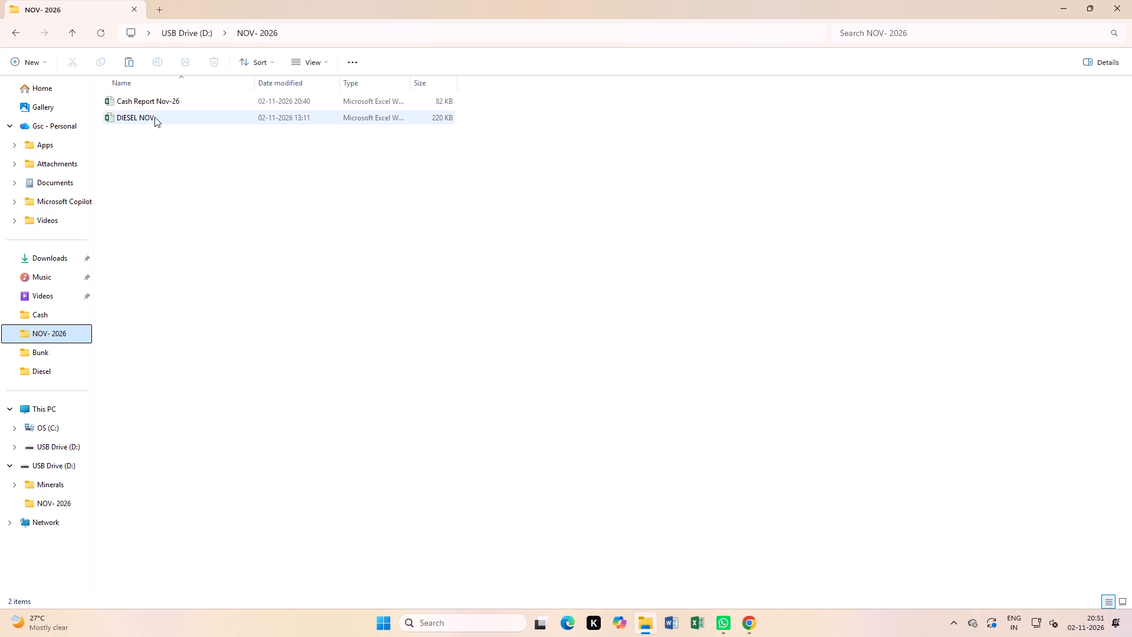
double_click(151, 101)
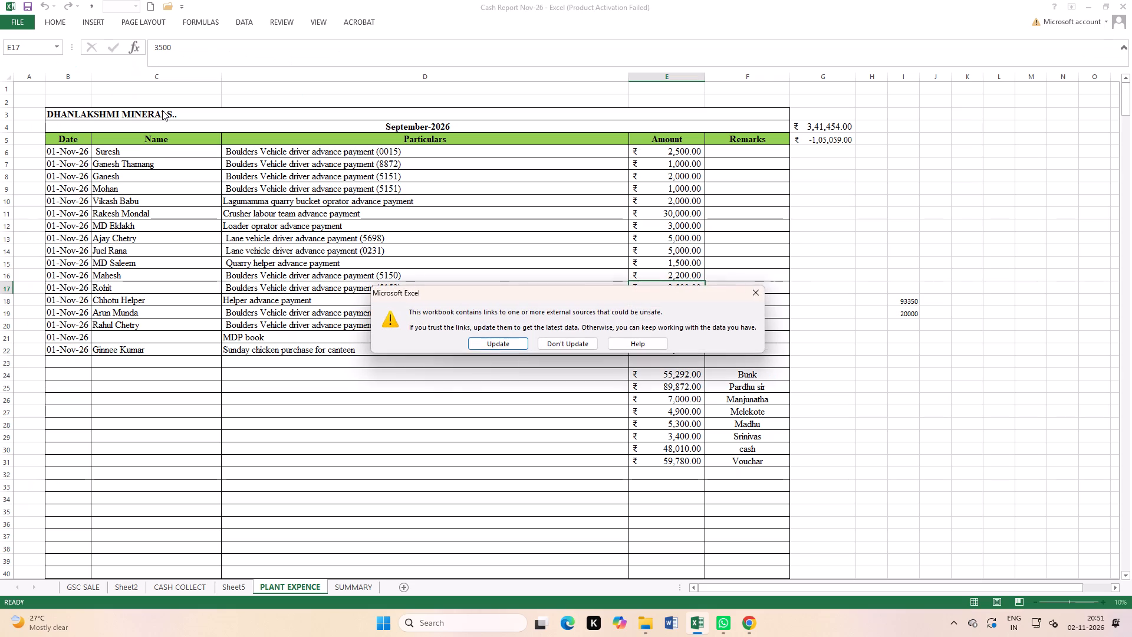
click(766, 295)
click(753, 291)
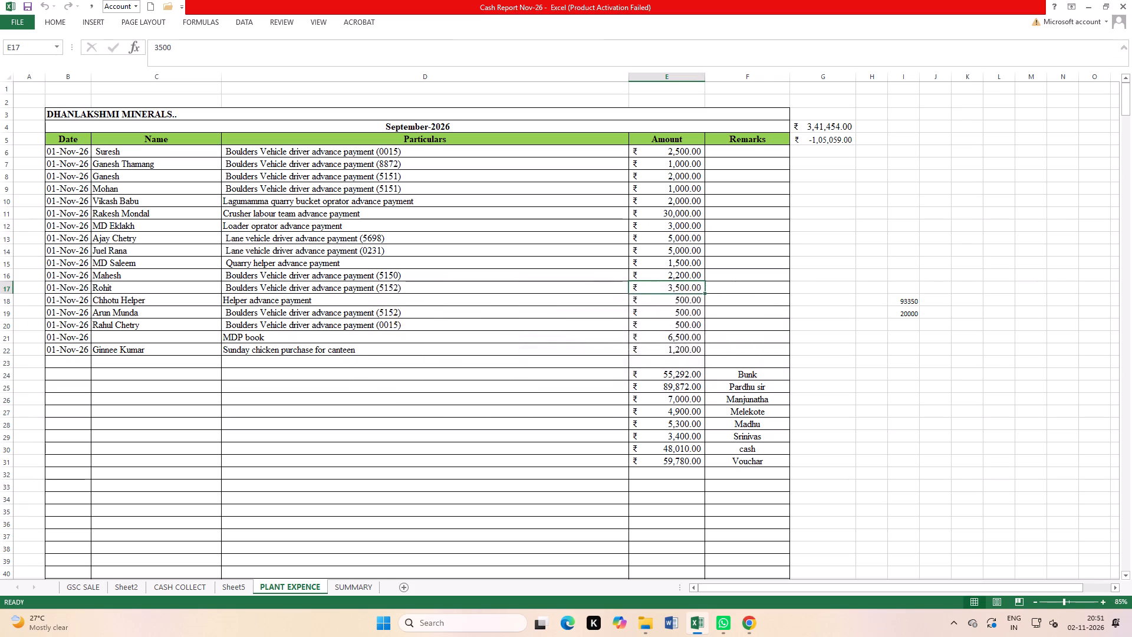
click(684, 425)
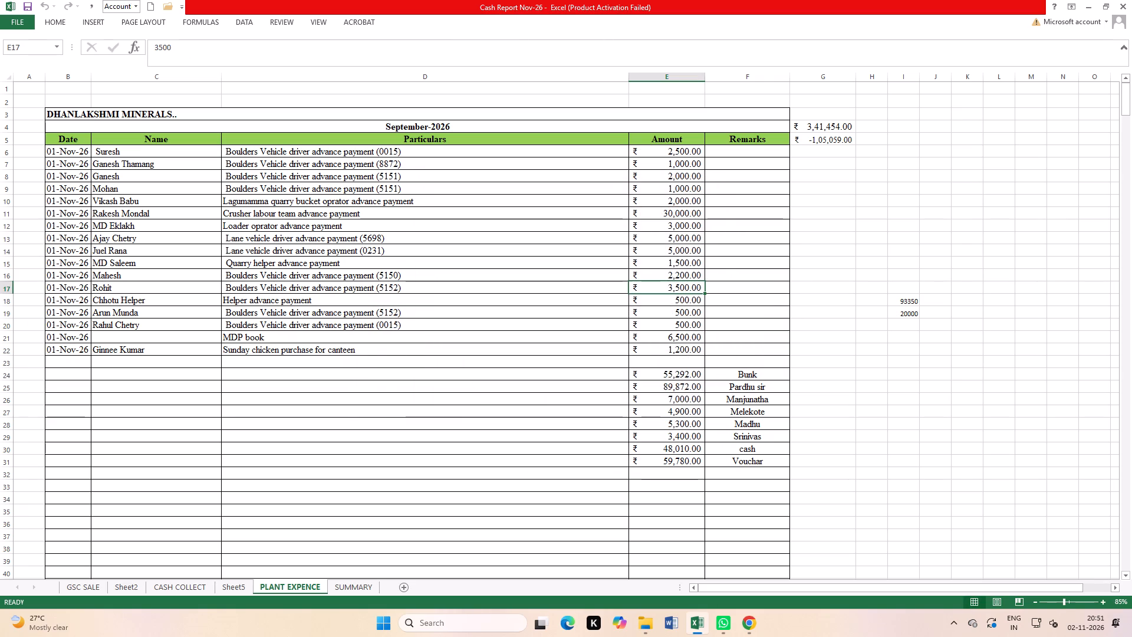
Review the November cash report's summary, collection and plant expense sheets, and check the GSC Sale Total Amount entries for 01/11/2026.
click(353, 586)
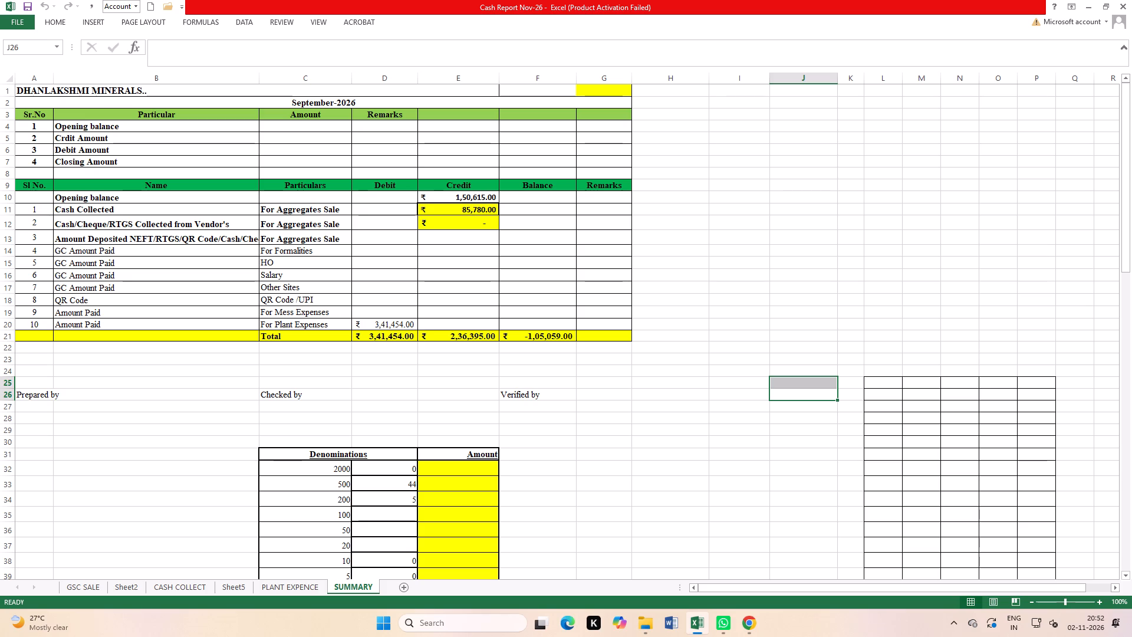
click(85, 590)
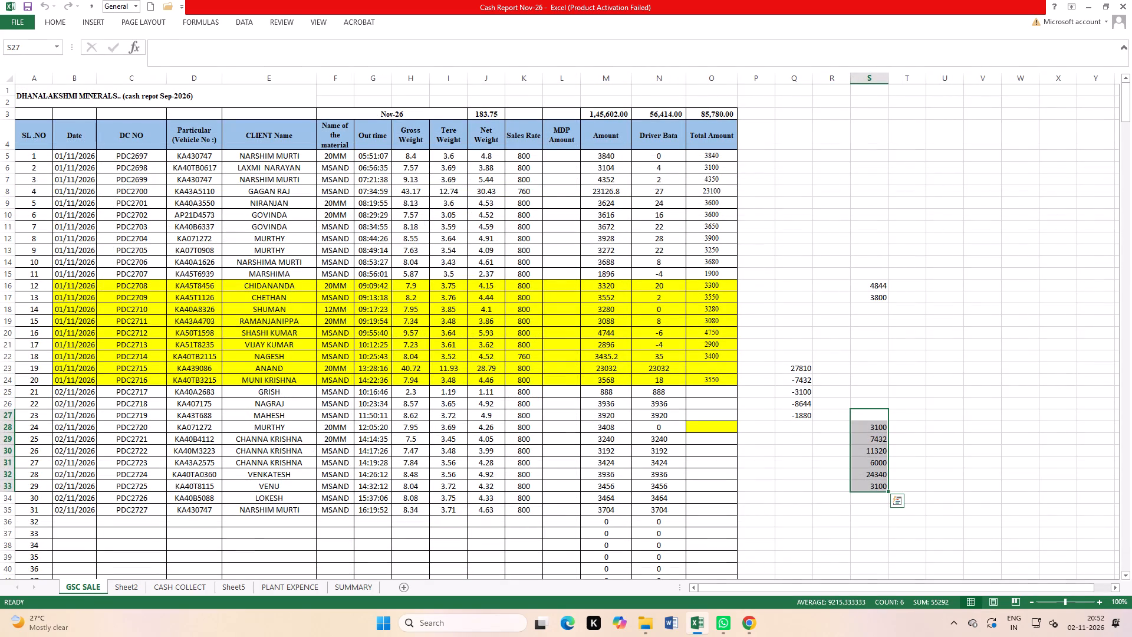
drag(711, 378, 719, 163)
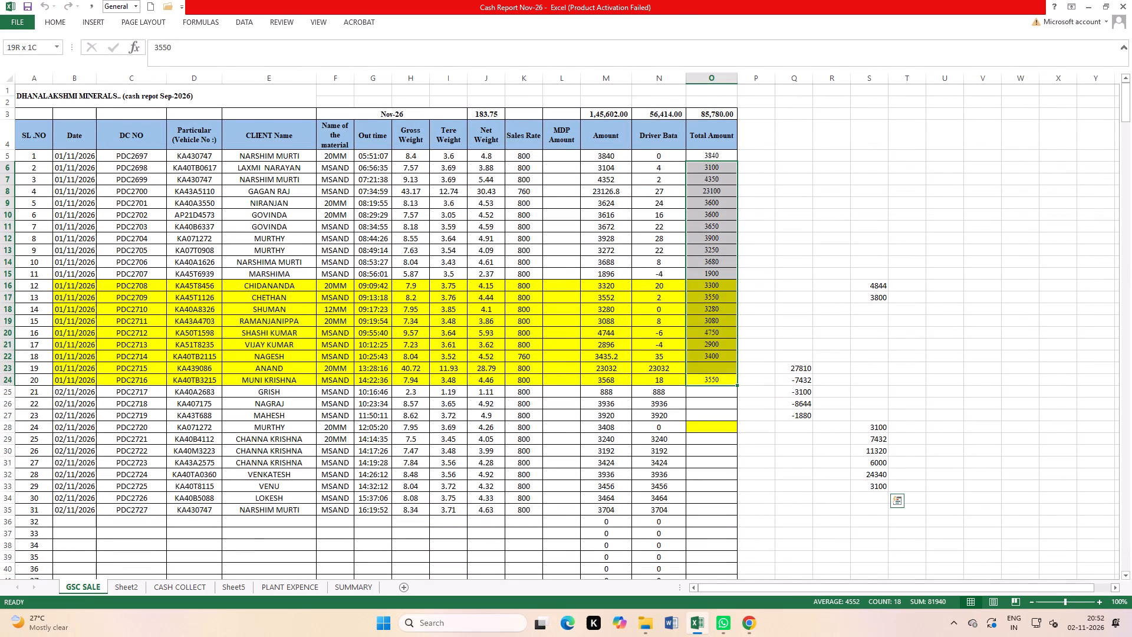
drag(719, 163, 720, 159)
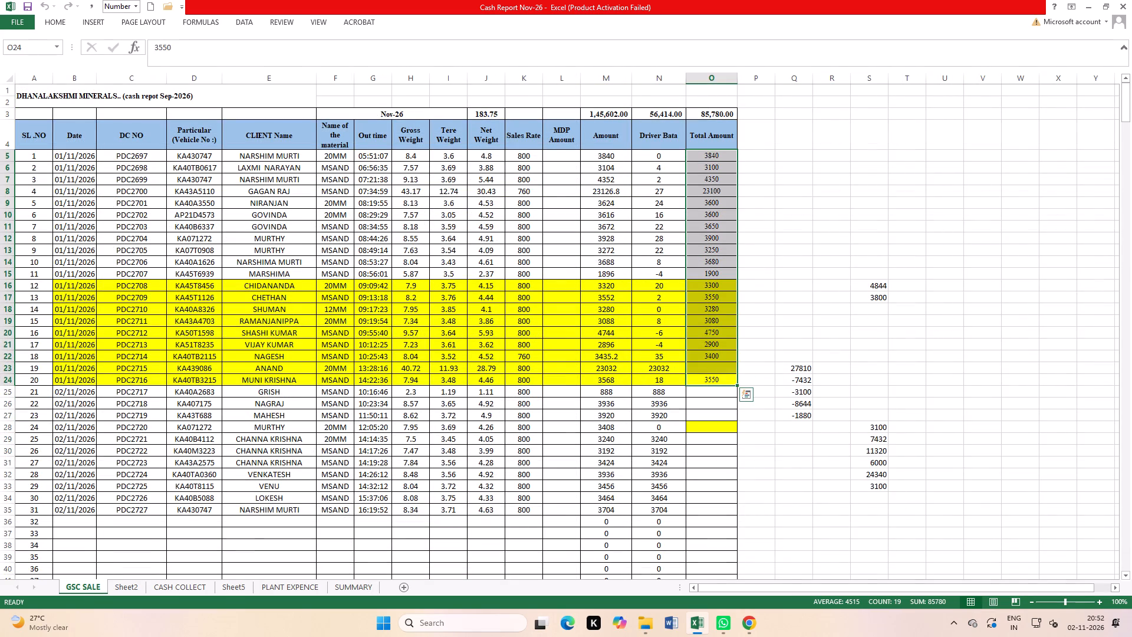
click(134, 590)
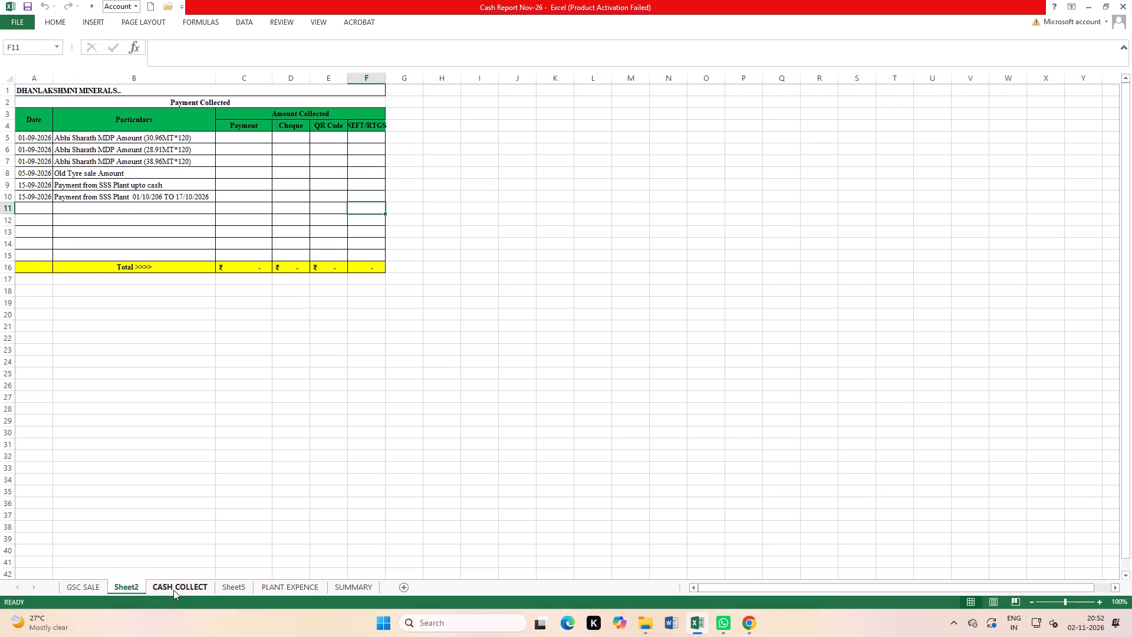
click(173, 590)
click(83, 586)
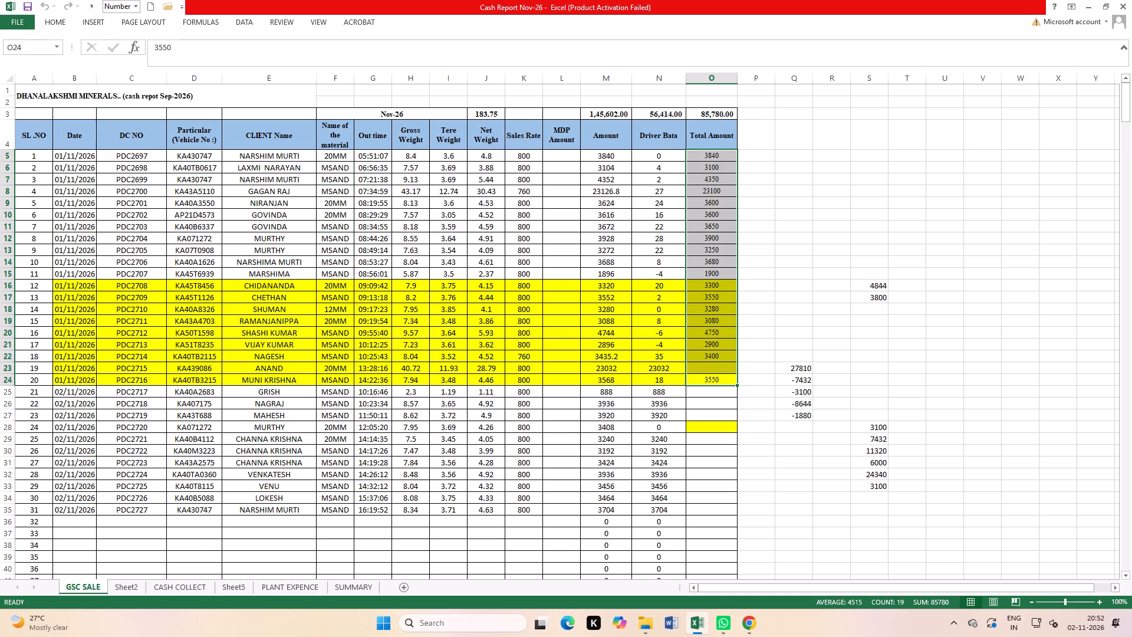
click(292, 588)
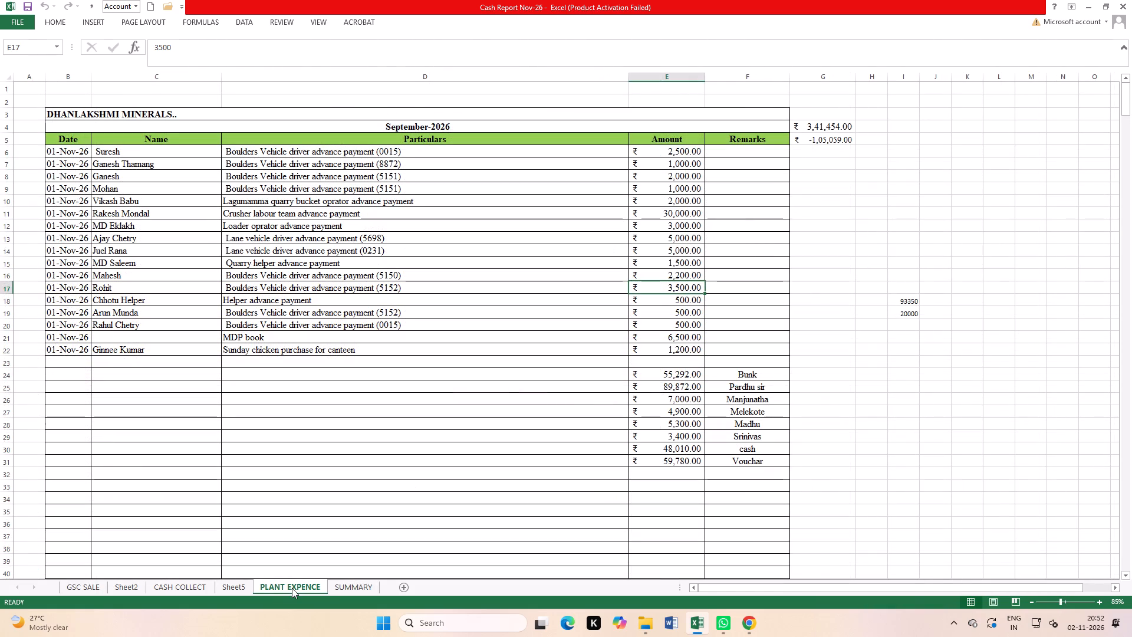
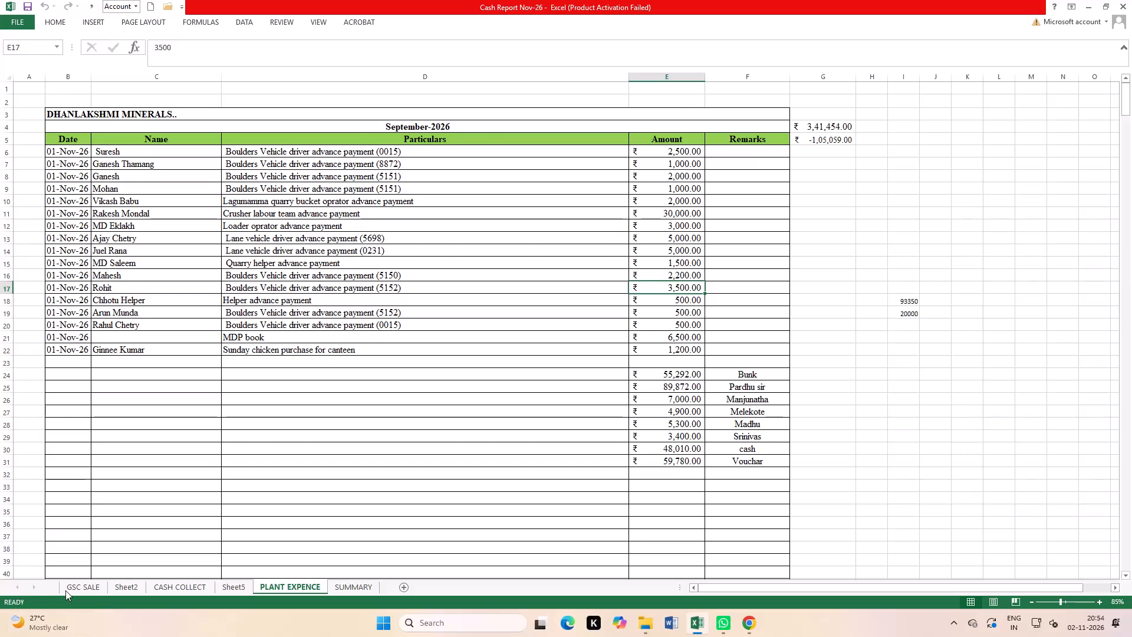
Check the combined Total Amount of the yellow-highlighted 01/11/2026 entries, PDC2708 to PDC2716, on the GSC Sale sheet.
click(77, 586)
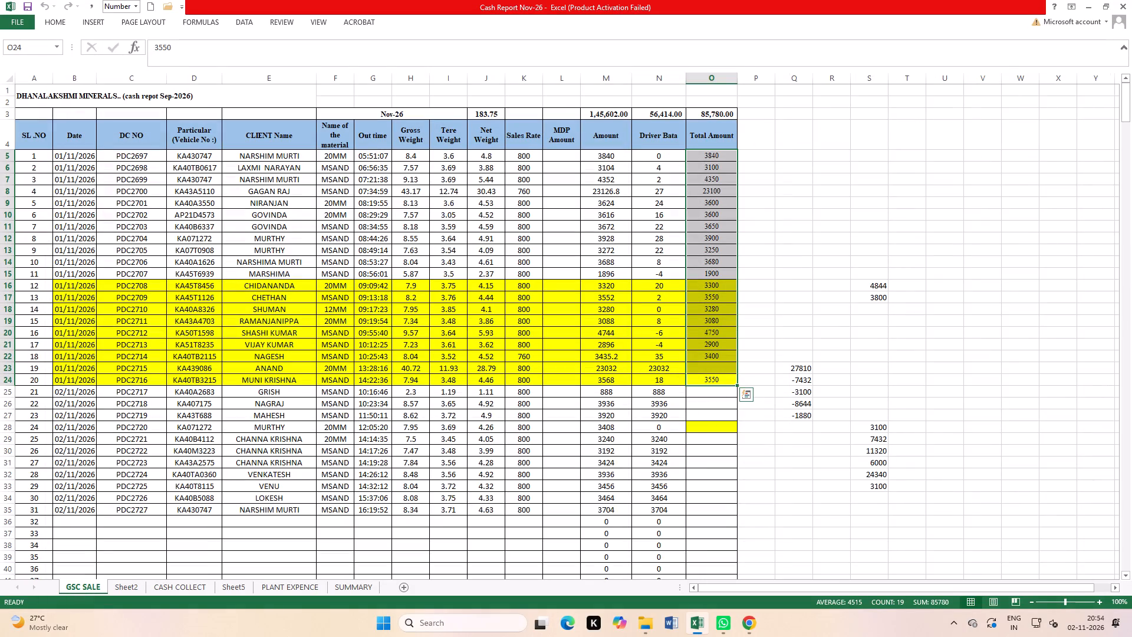
drag(719, 286, 718, 335)
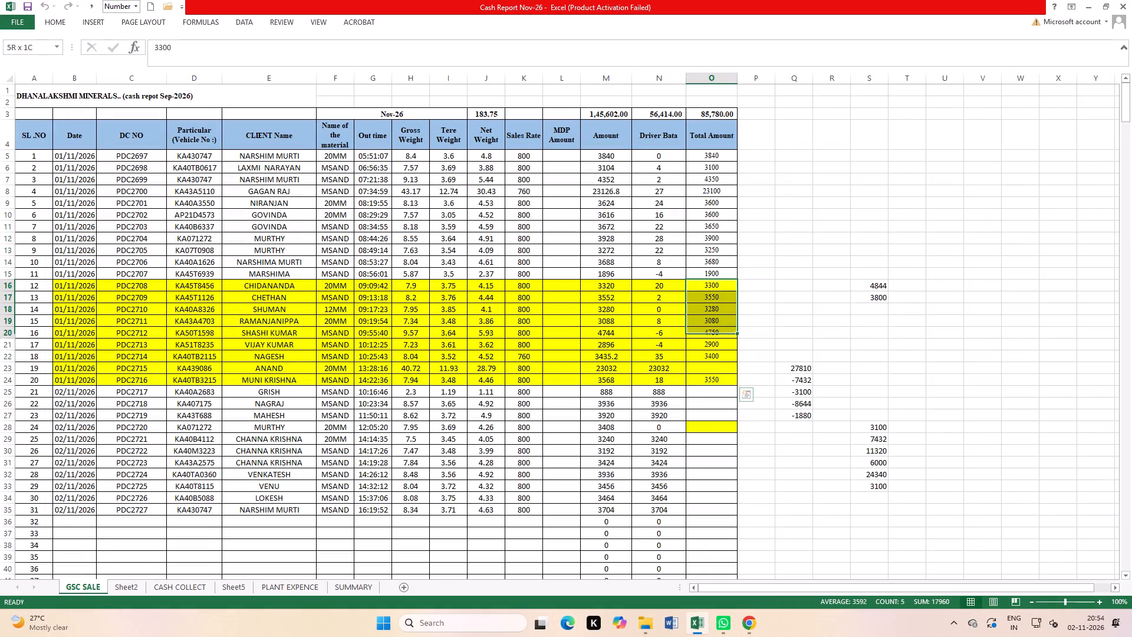
drag(718, 335, 715, 380)
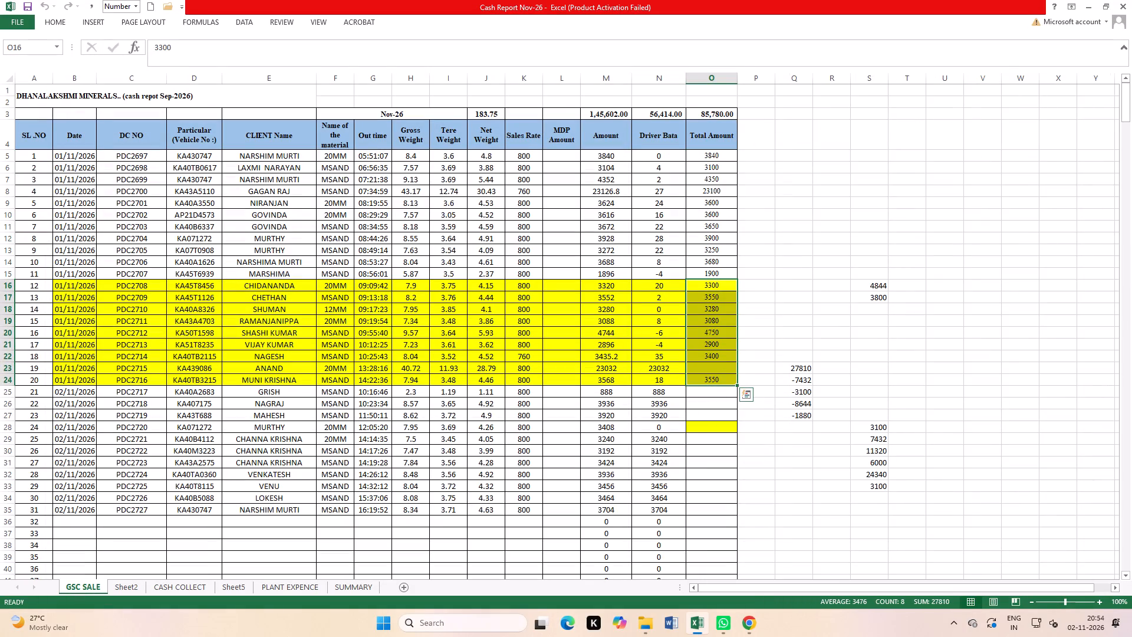
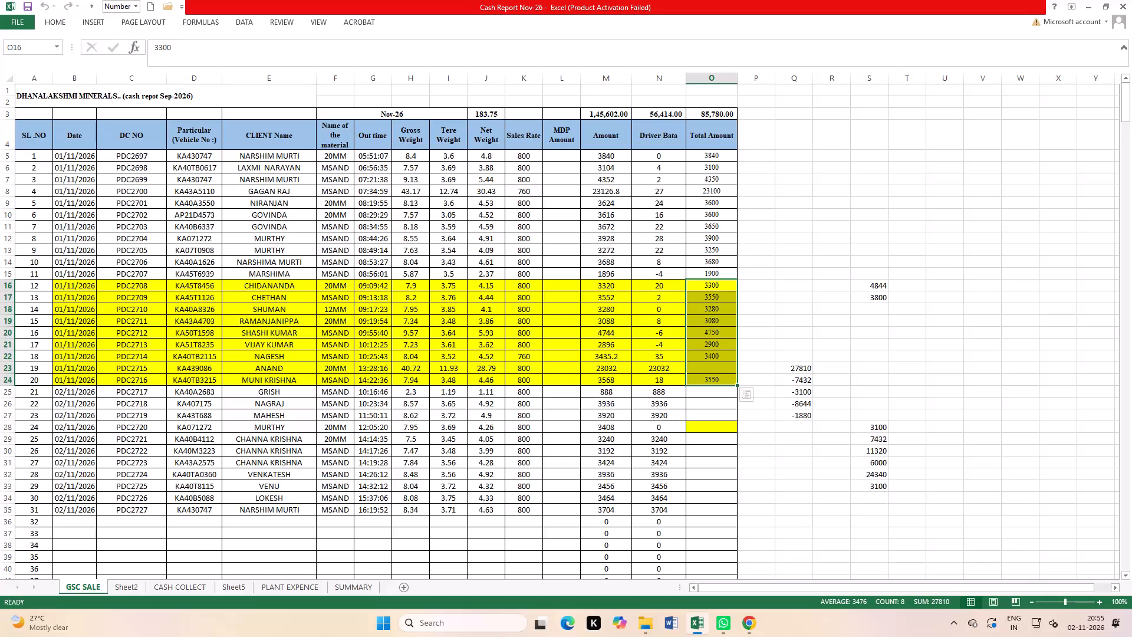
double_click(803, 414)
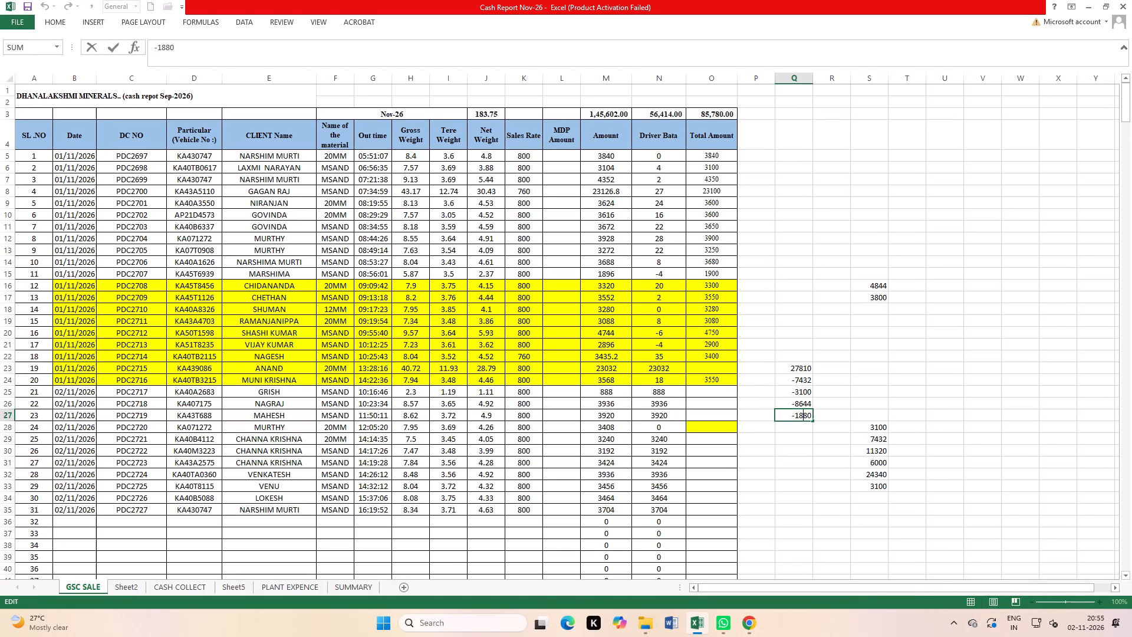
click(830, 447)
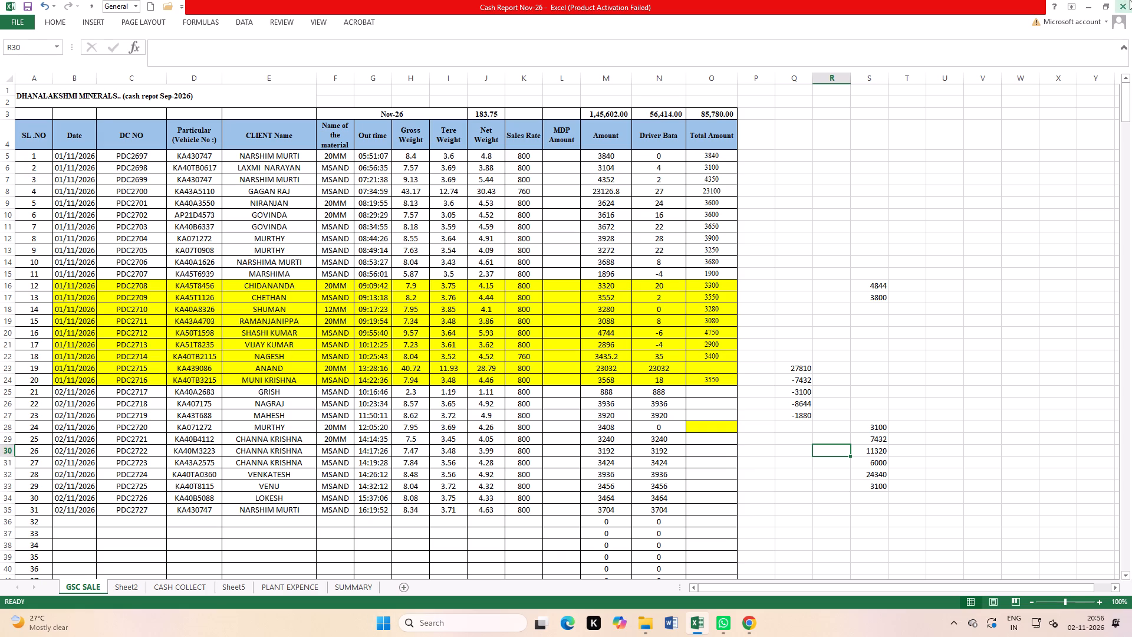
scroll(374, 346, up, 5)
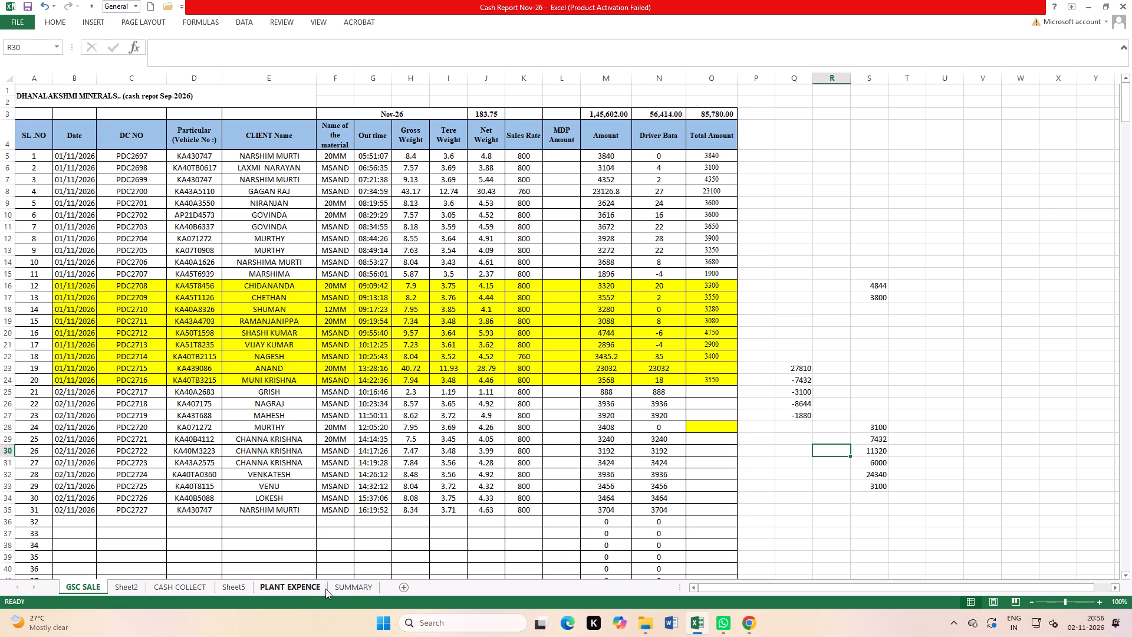
Set the 01-Nov-26 Sunday chicken purchase for canteen amount to 1,880 on the Plant Expence sheet and save the workbook.
click(314, 589)
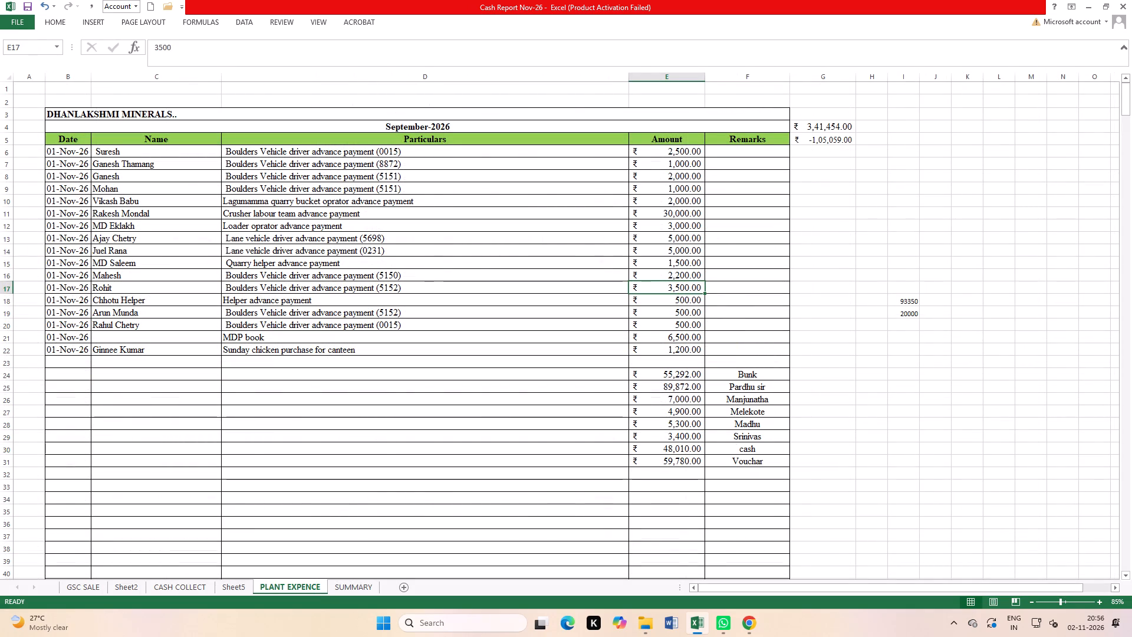
click(693, 349)
text(1880)
key(Return)
click(835, 417)
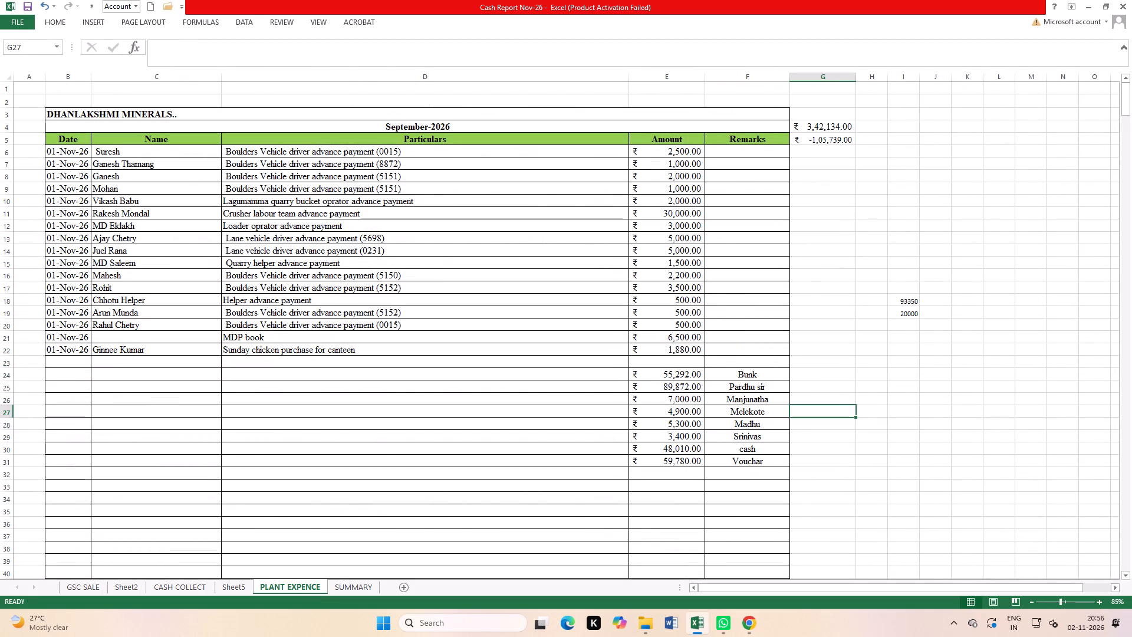
double_click(29, 6)
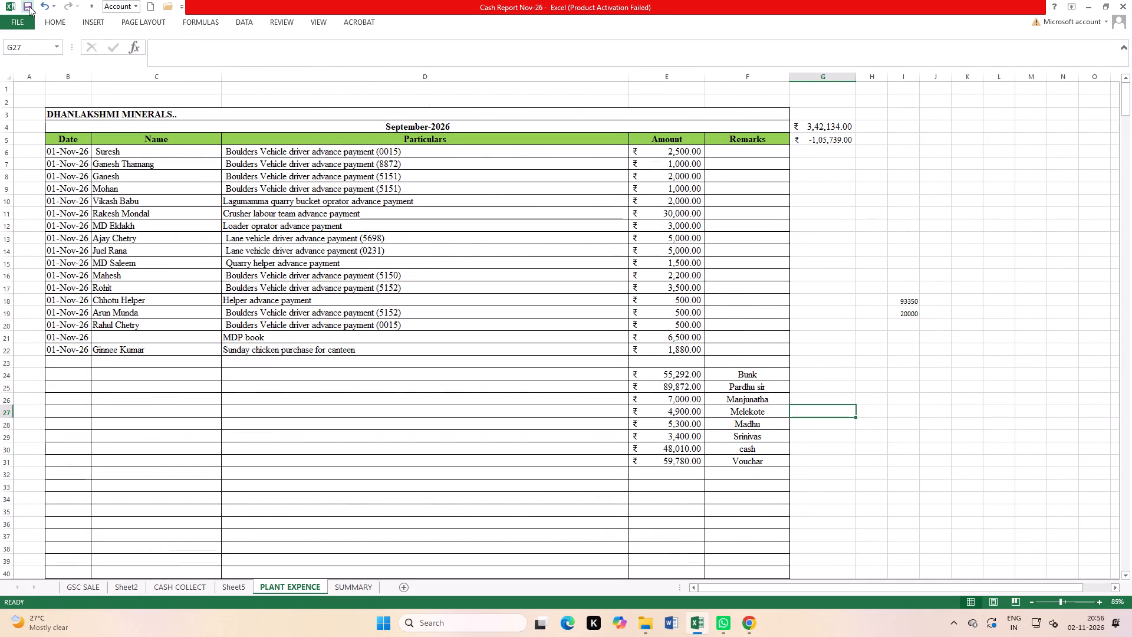
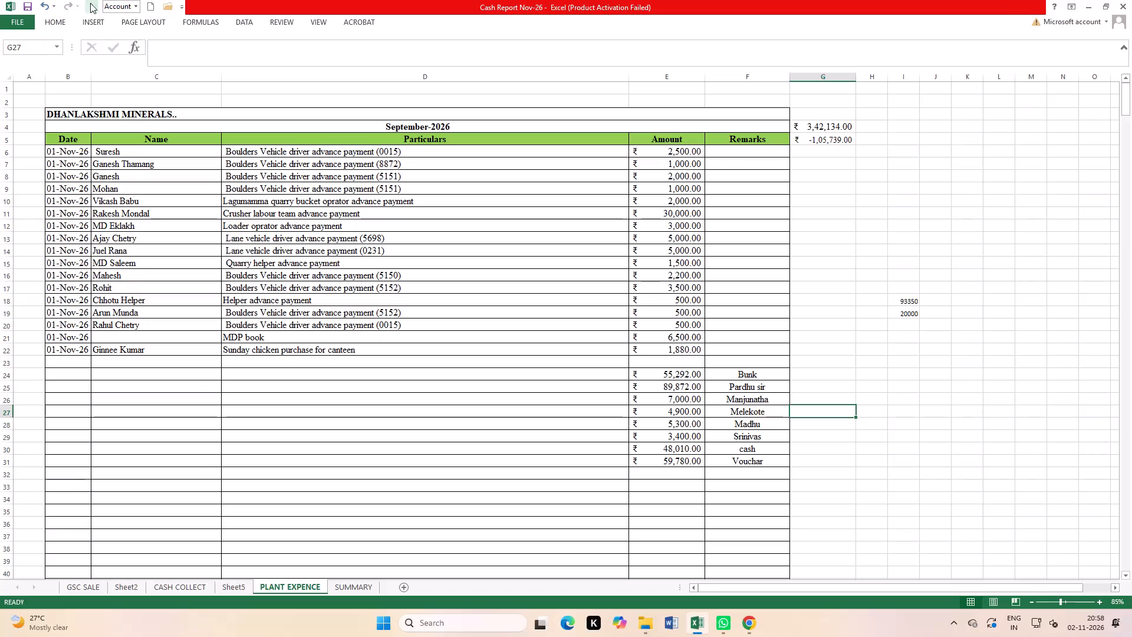
Save the Cash Report Nov-26 workbook.
double_click(28, 8)
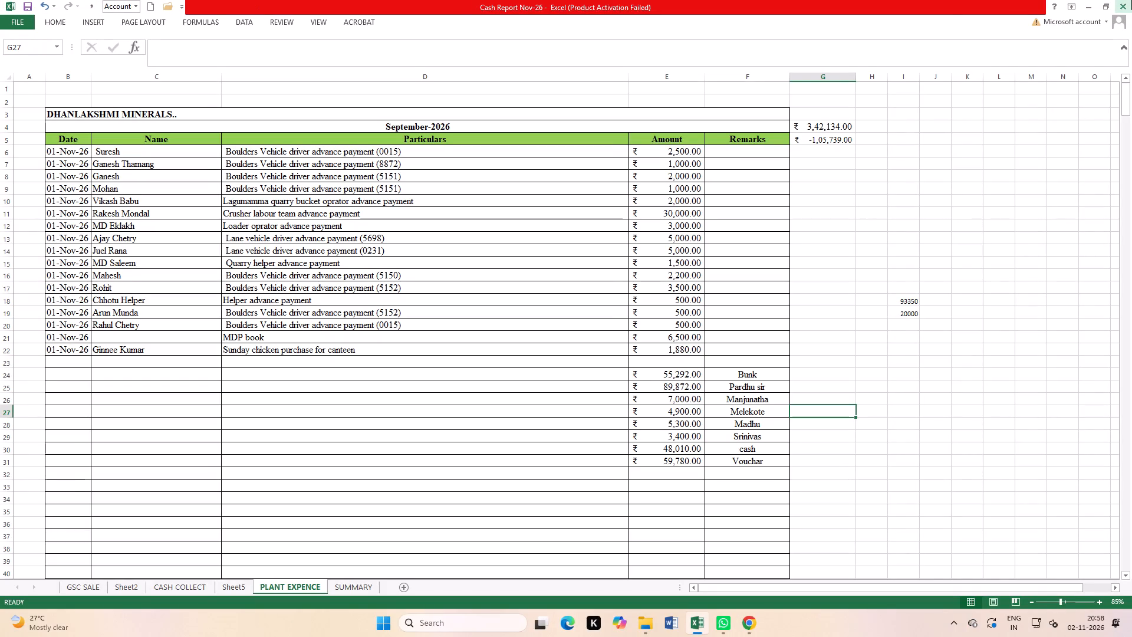
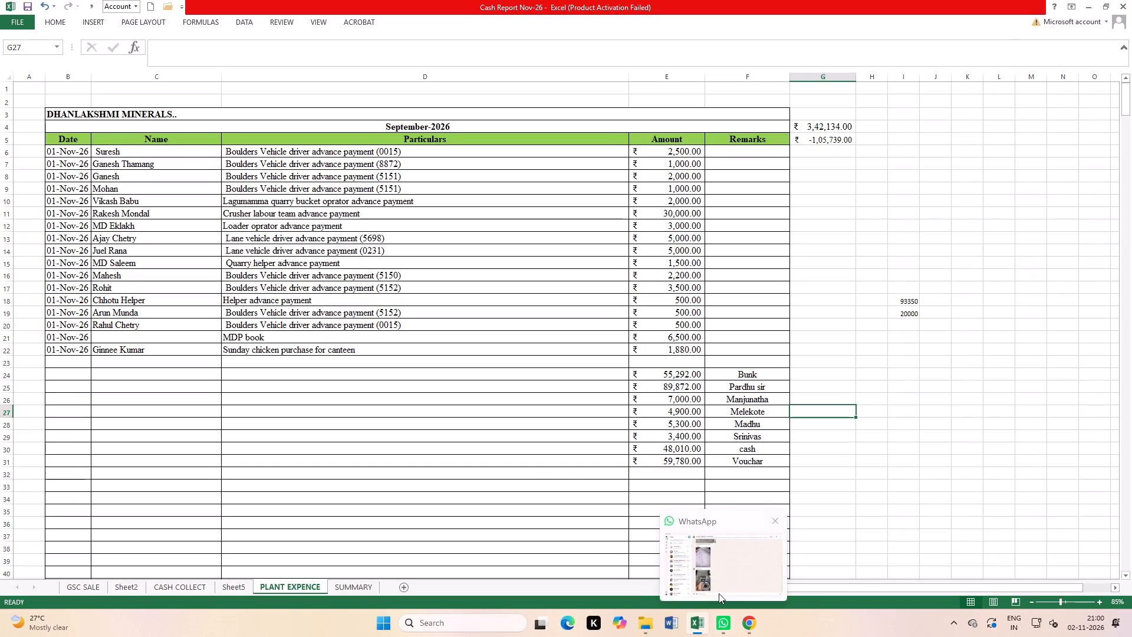
Consult the WhatsApp chat and examine the 01-Nov-26 plant expense entries name by name, from the first driver advance to the canteen purchase.
click(694, 570)
scroll(623, 429, up, 1)
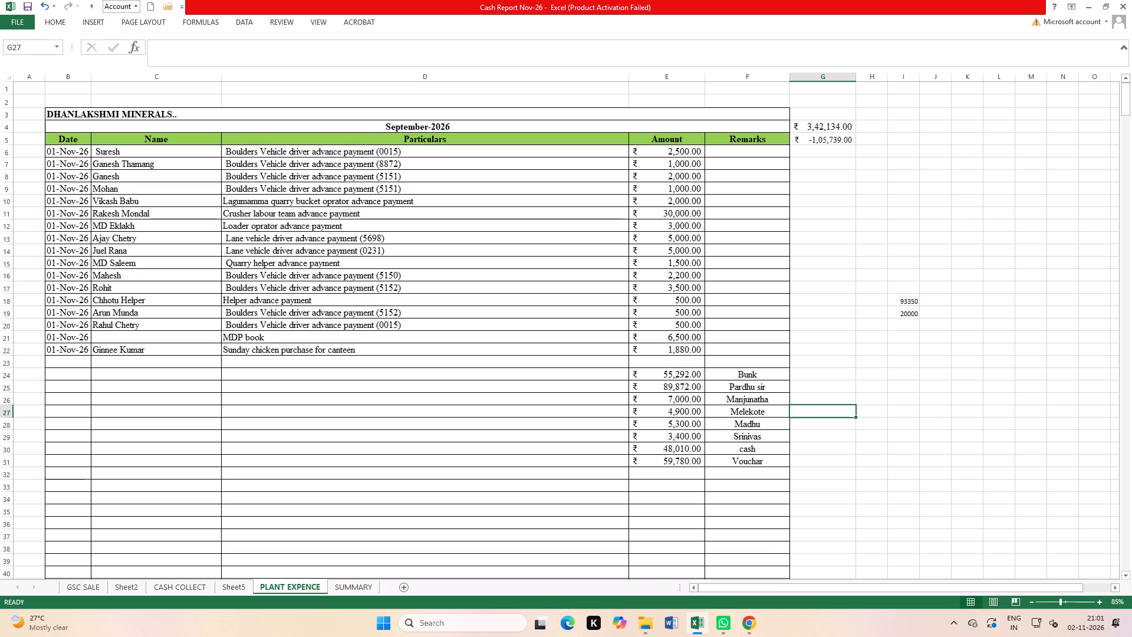
click(127, 151)
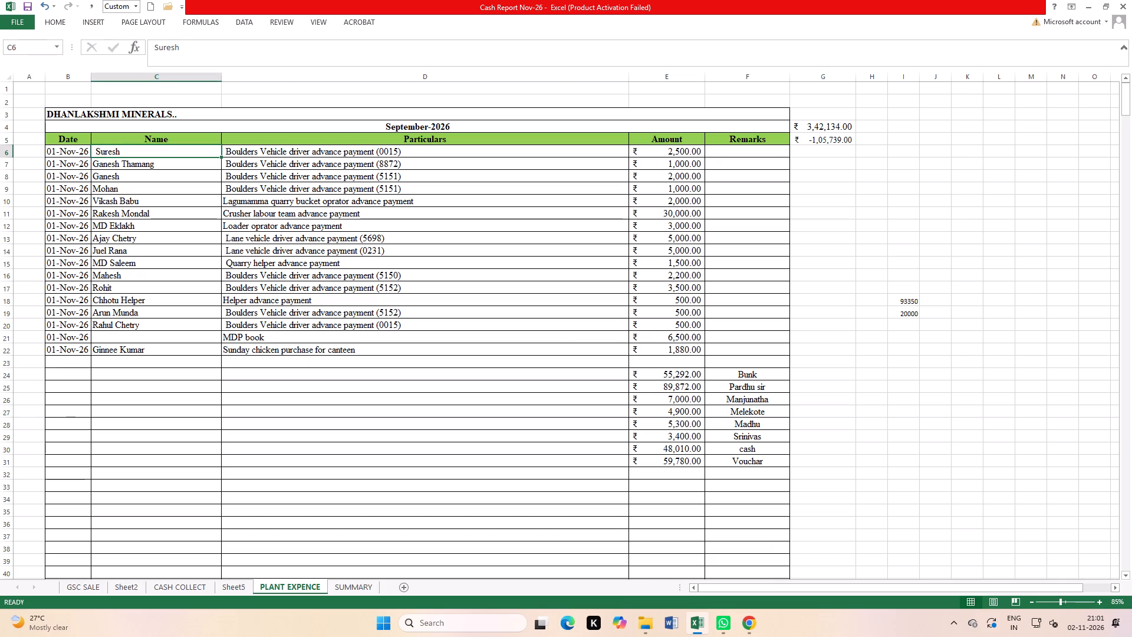
click(119, 175)
click(113, 192)
click(113, 203)
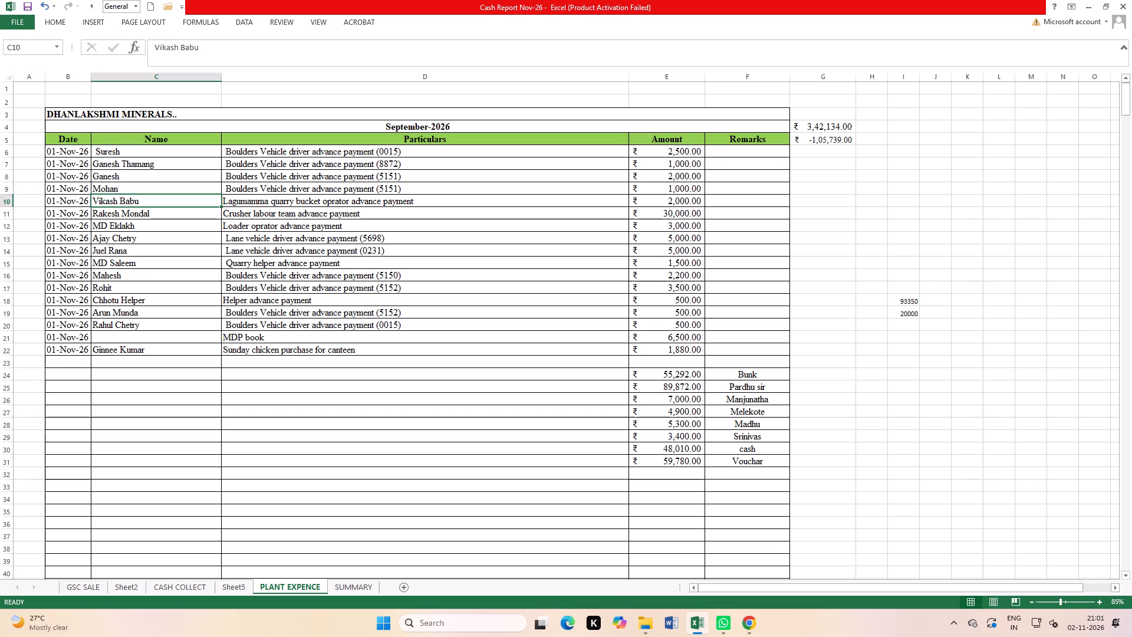
click(114, 215)
click(125, 223)
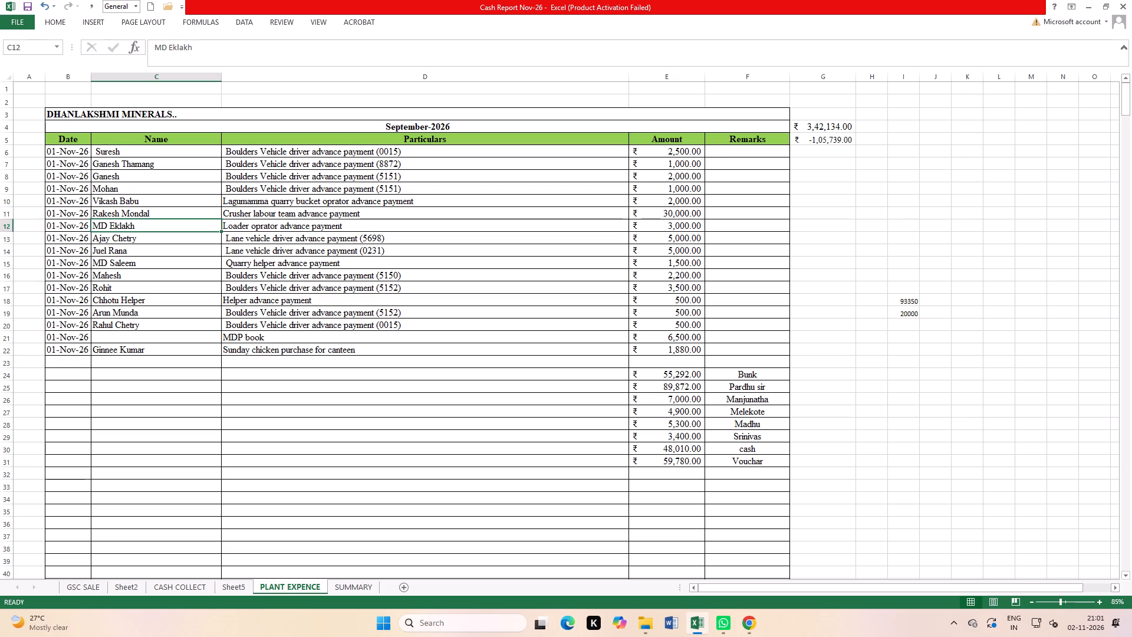
click(123, 239)
click(123, 251)
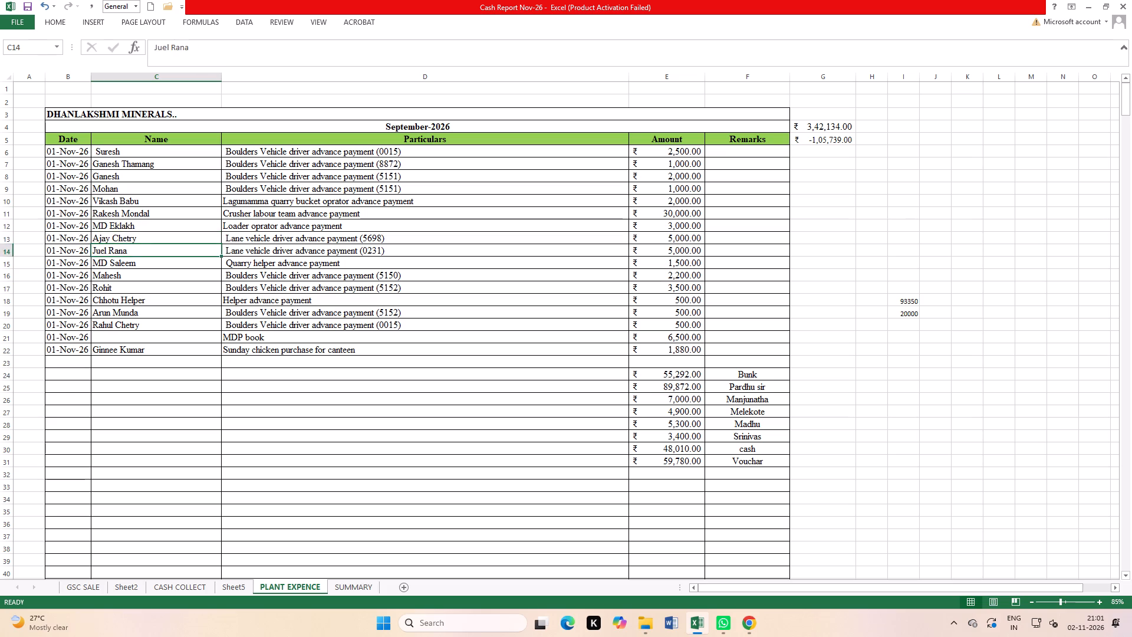
click(127, 262)
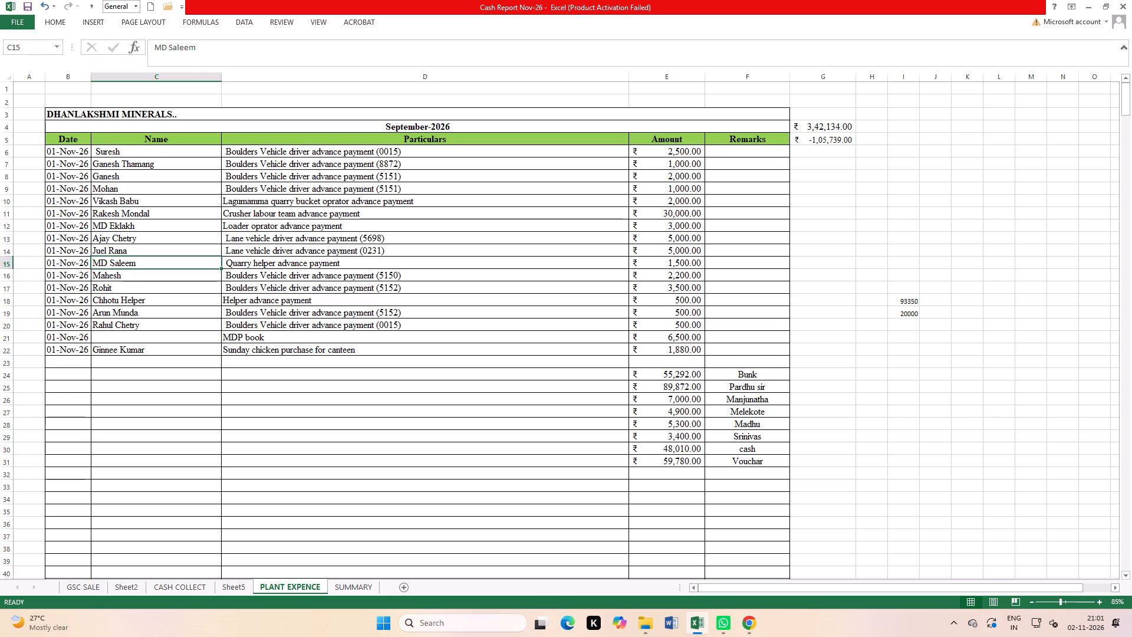
click(124, 274)
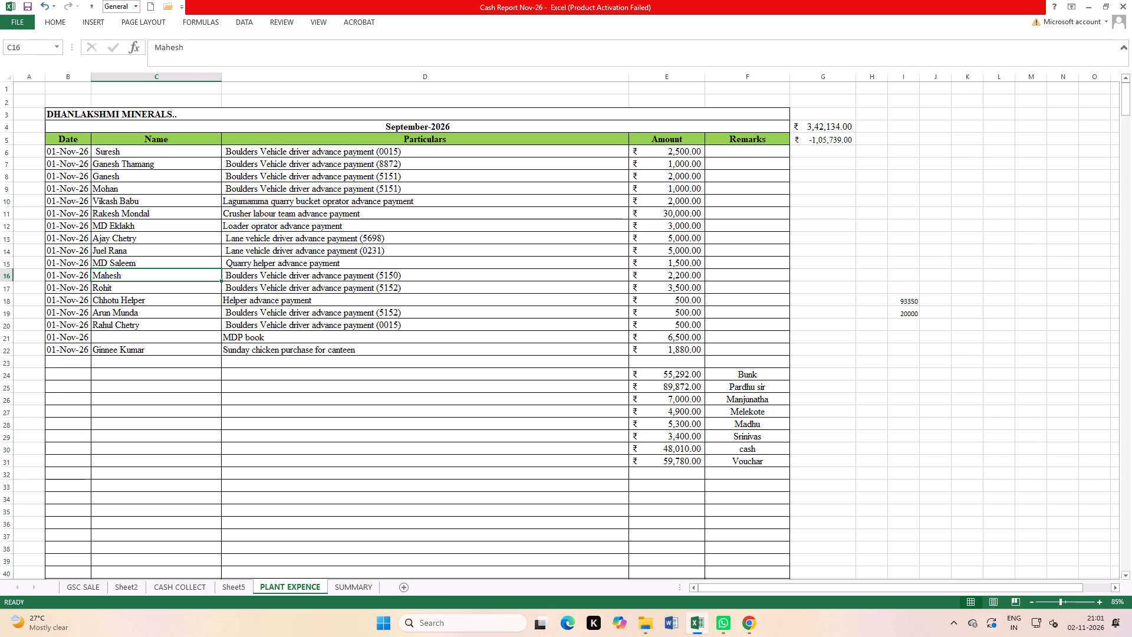
click(123, 295)
click(122, 310)
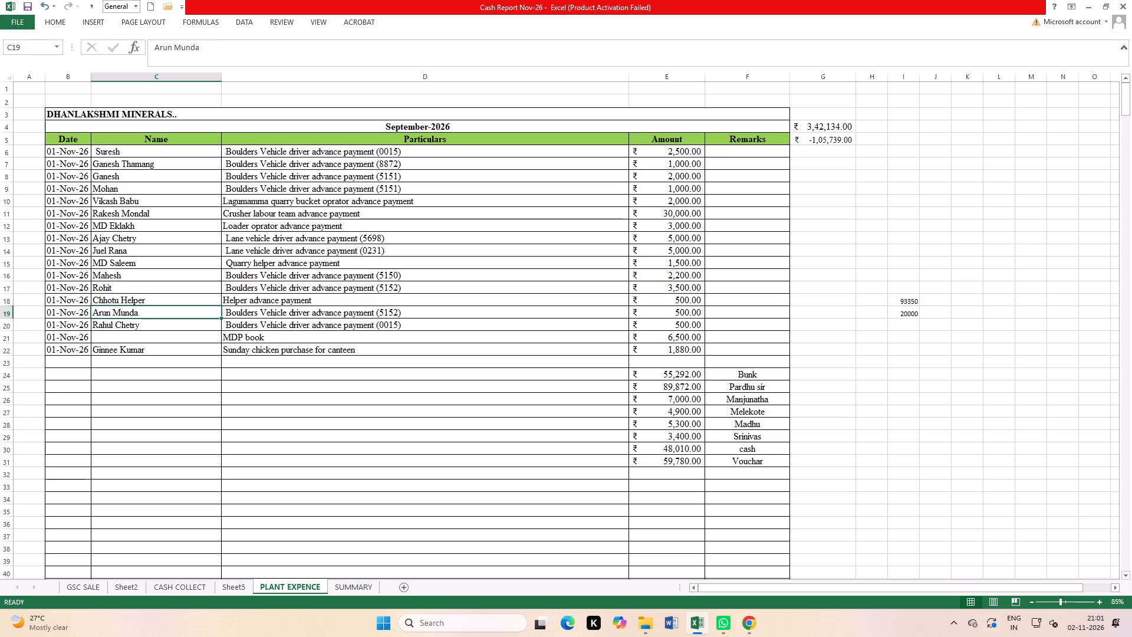
click(122, 323)
click(124, 346)
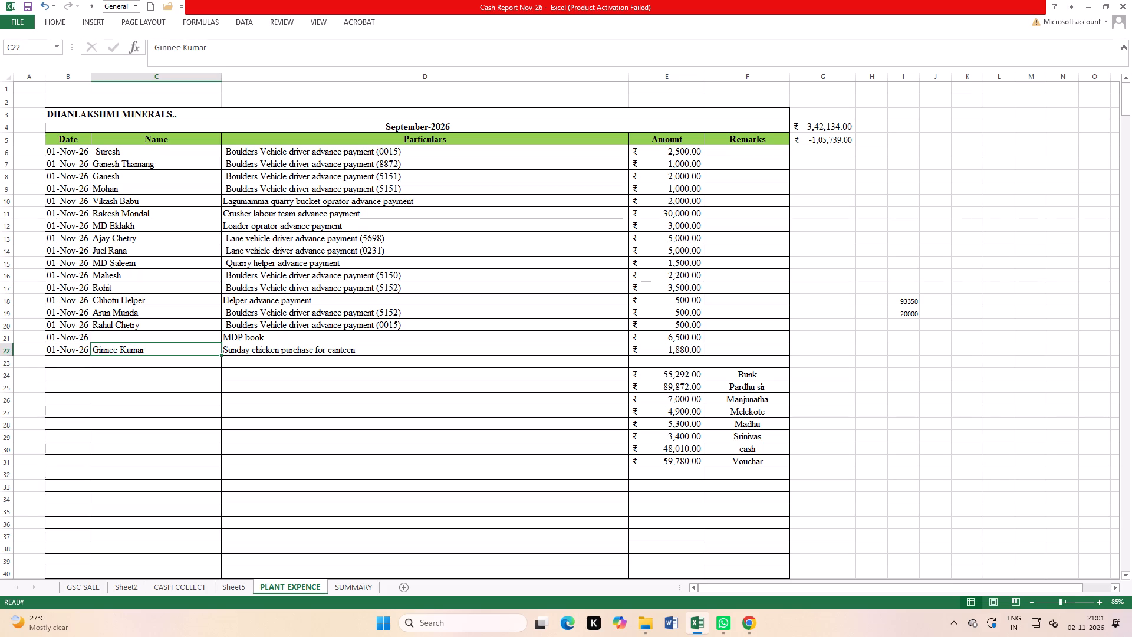
scroll(486, 333, up, 5)
scroll(423, 326, up, 5)
click(394, 370)
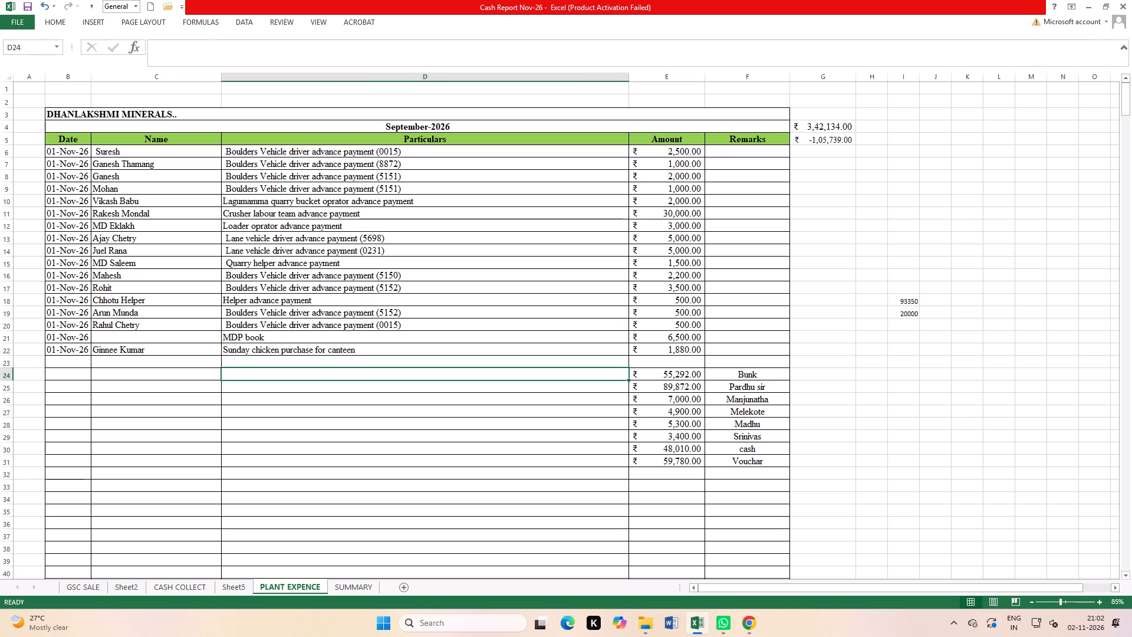
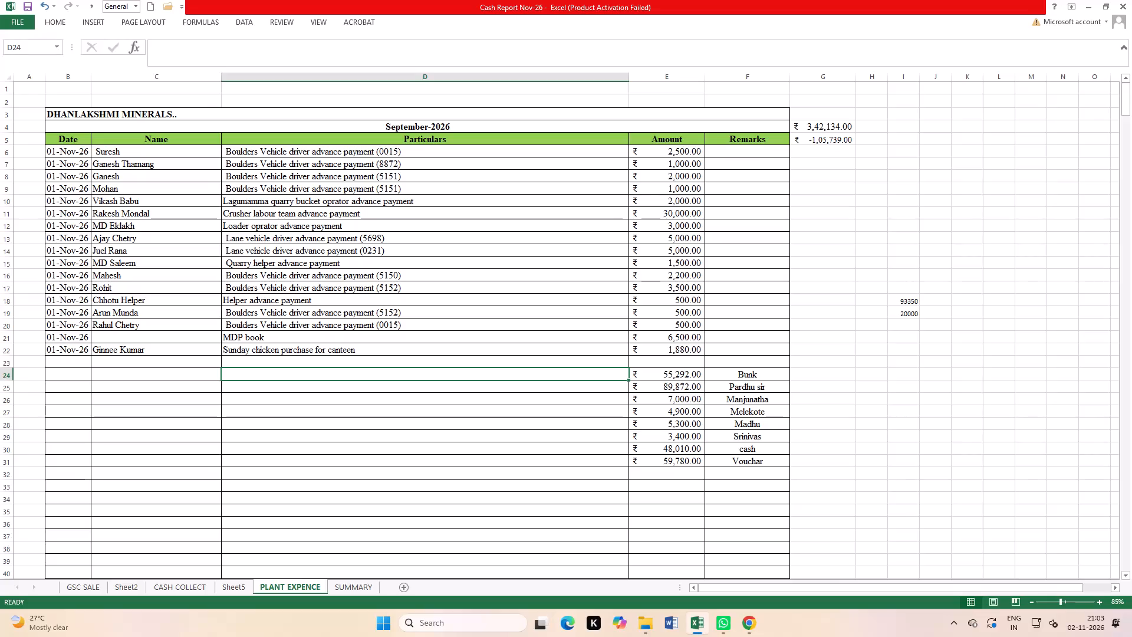
Check the amounts entered for the Sunday chicken purchase and the MDP book in the 01-Nov-26 plant expenses.
click(682, 349)
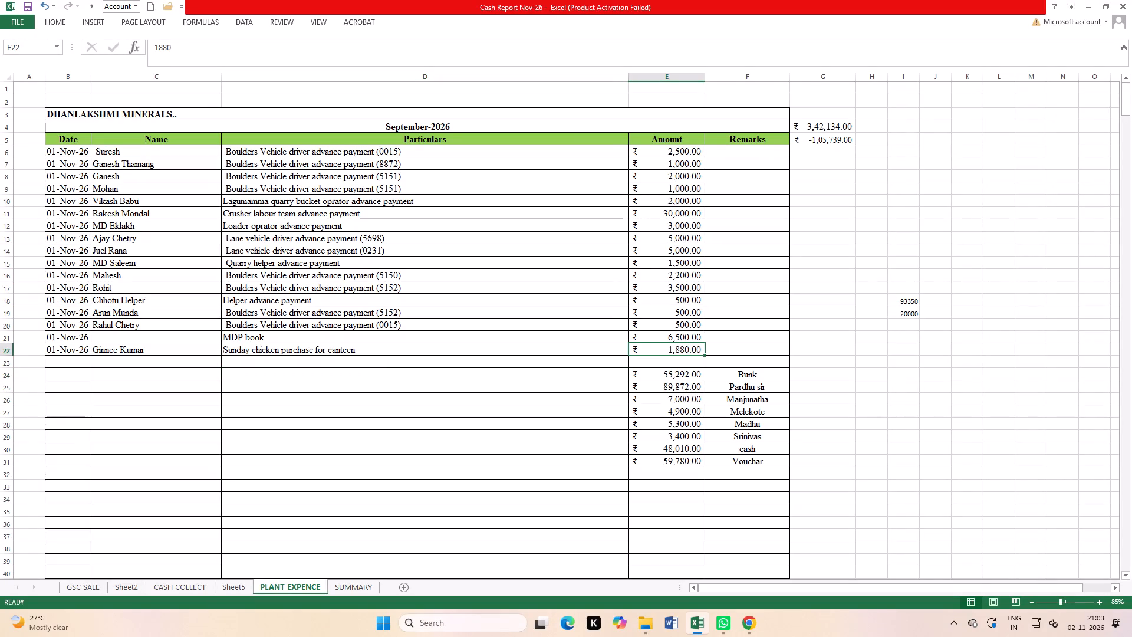
click(677, 335)
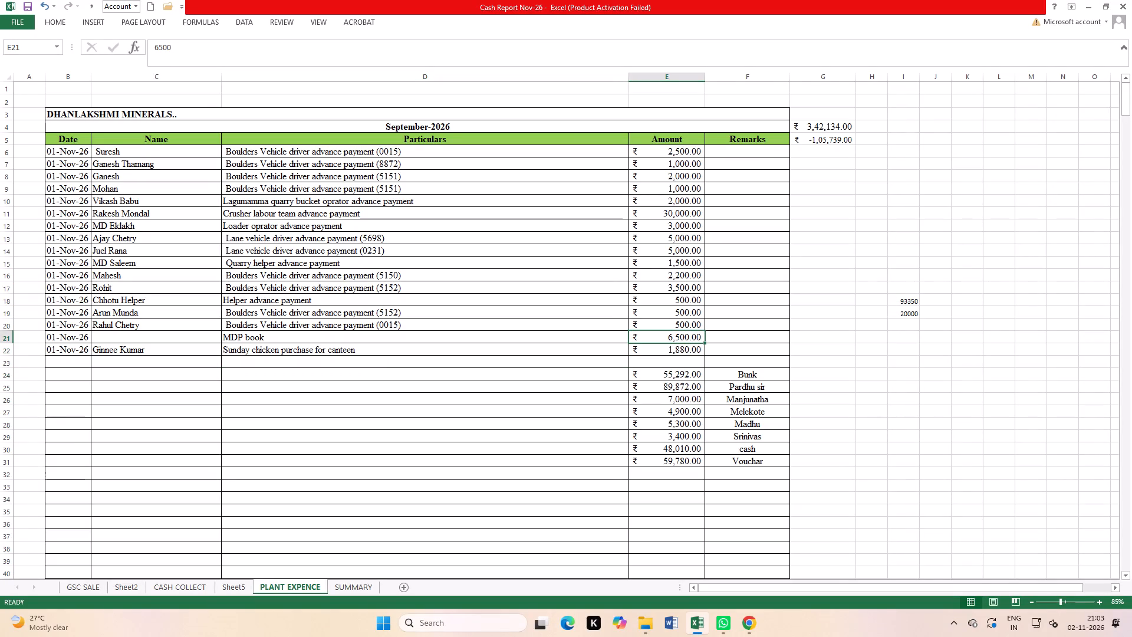
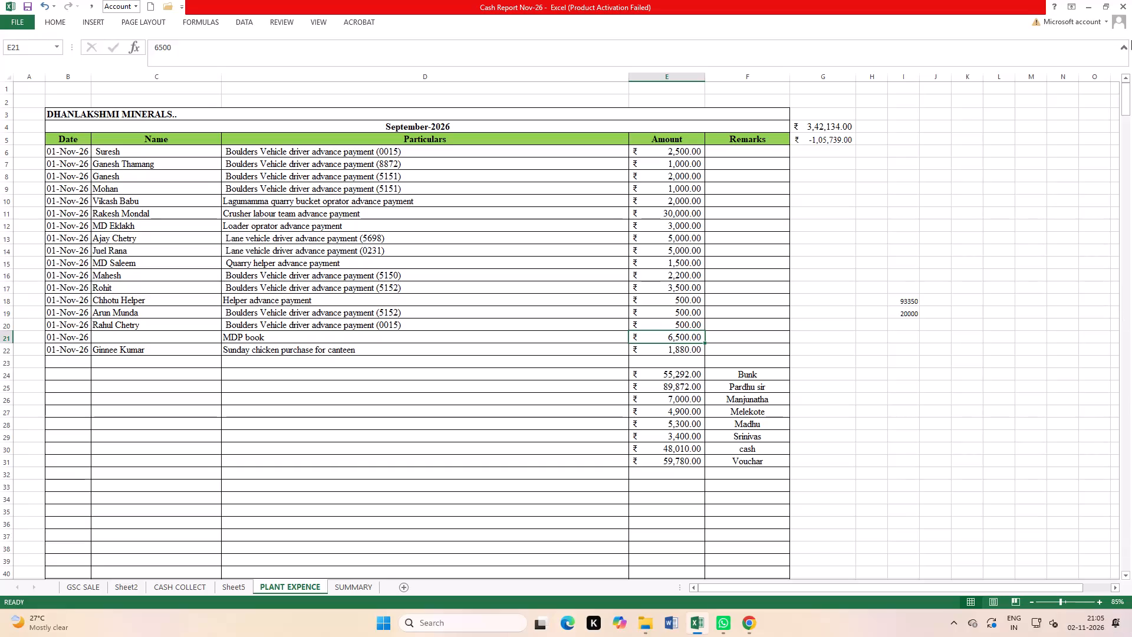
Close the November workbook and open Cash Report Oct-26 from the USB drive's Minerals Cash folder without updating its external links.
click(1129, 0)
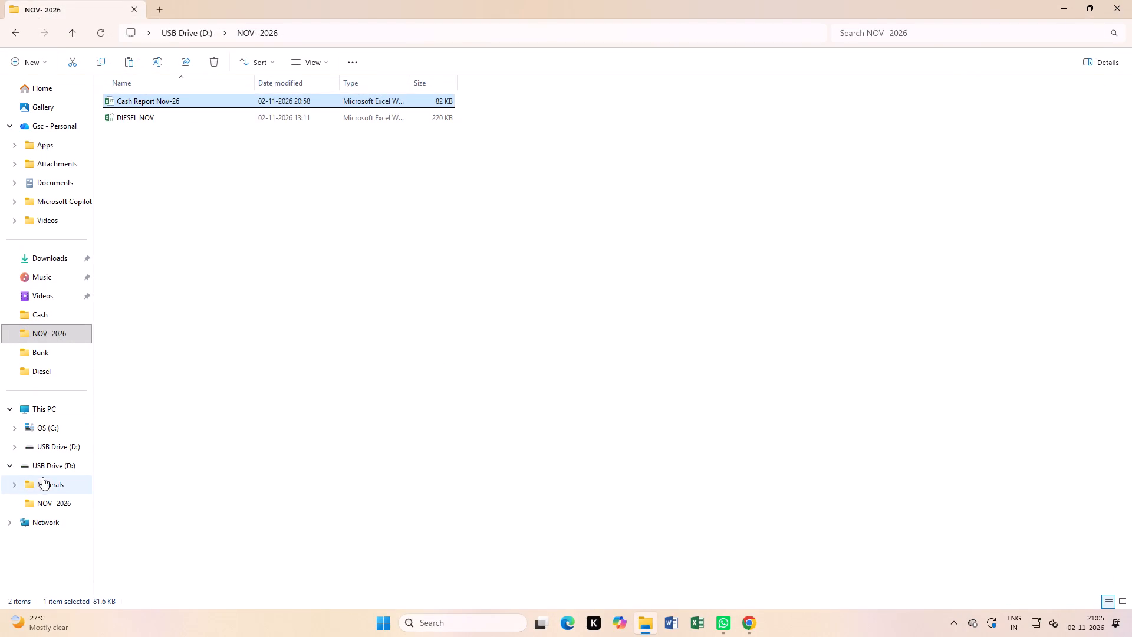
click(52, 469)
click(56, 497)
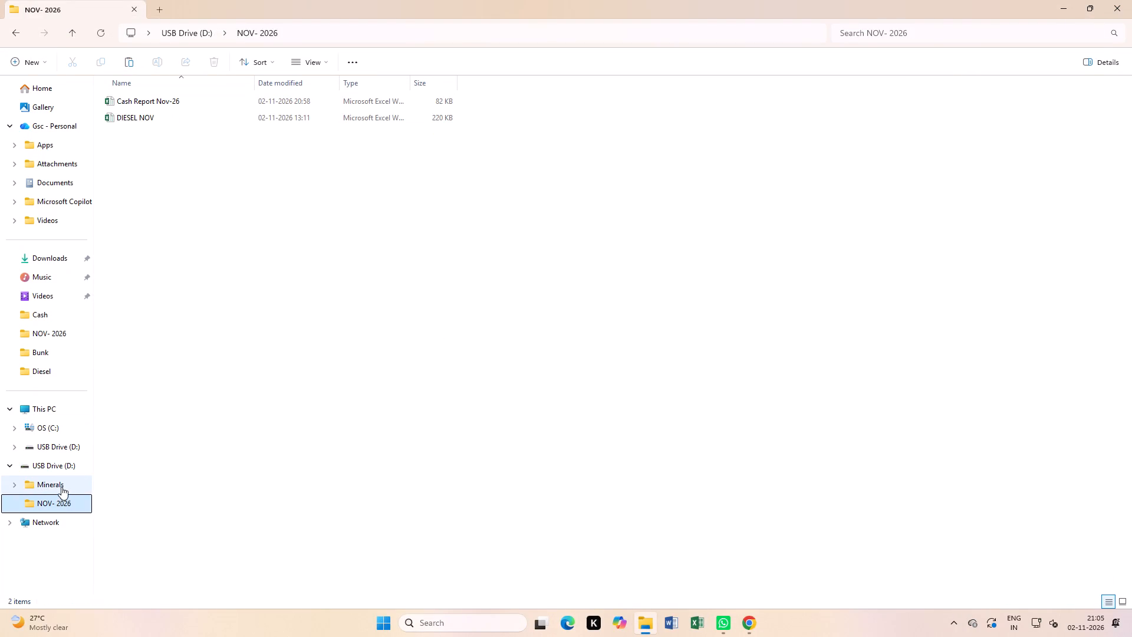
click(61, 487)
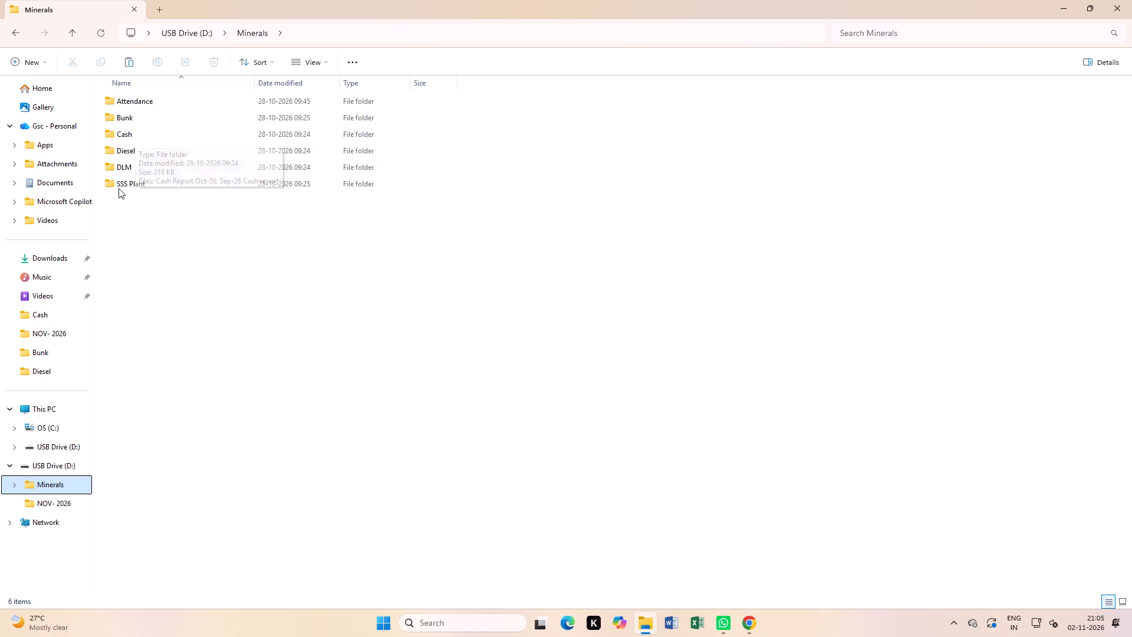
double_click(135, 139)
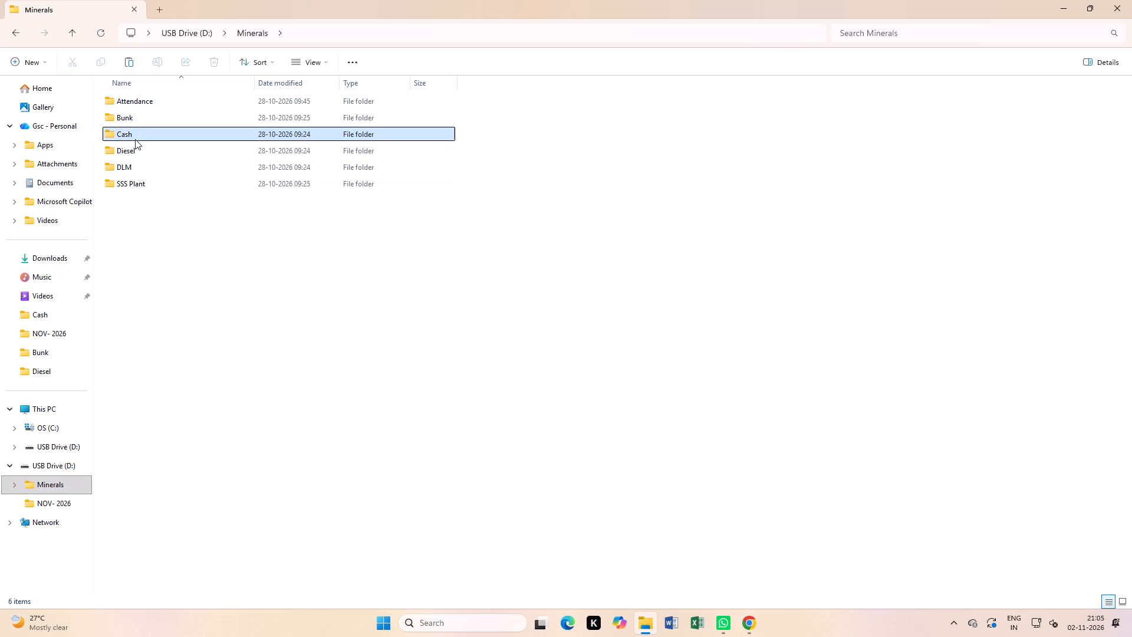
double_click(144, 105)
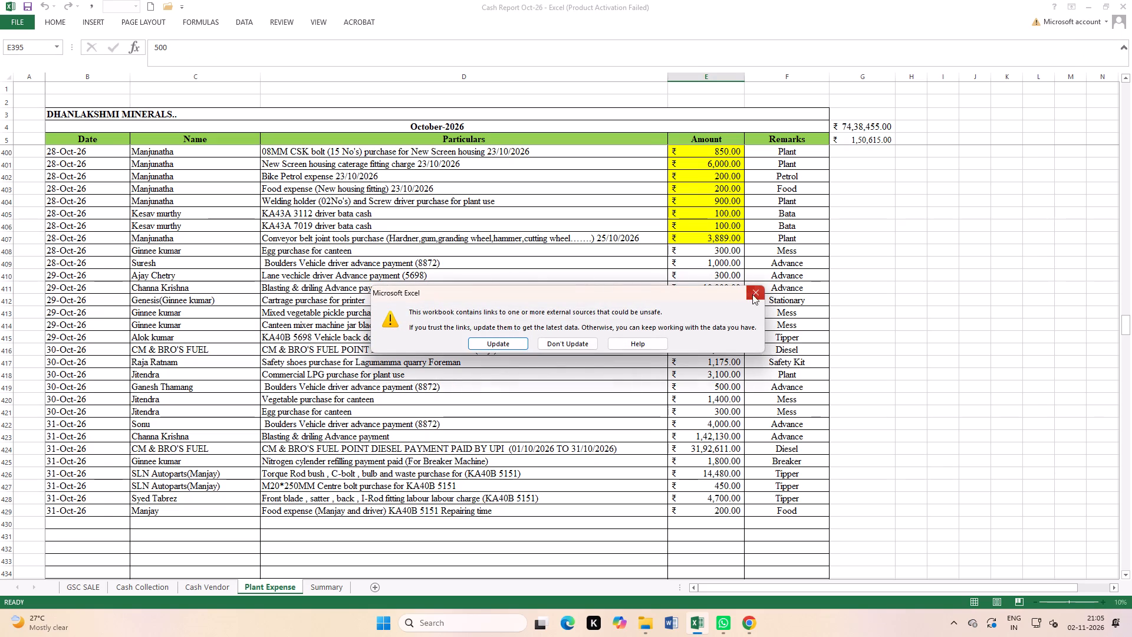
click(756, 293)
scroll(328, 298, up, 4)
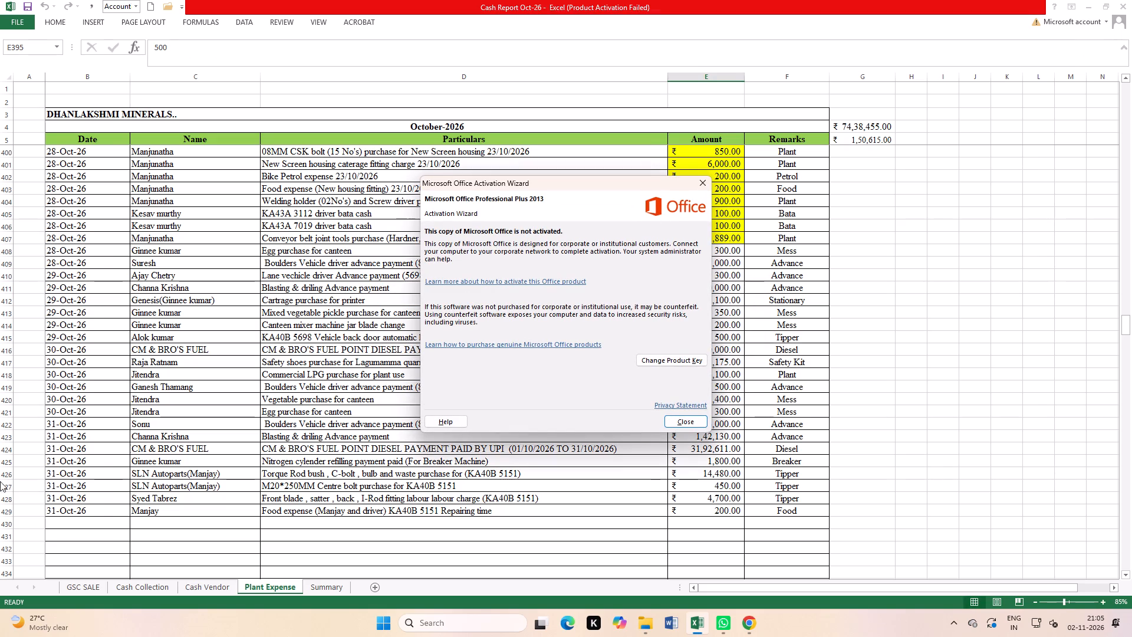
click(699, 182)
Add filters to the header row of the October GSC SALE sheet and show only sales at the 800 rate.
click(93, 587)
scroll(164, 404, up, 5)
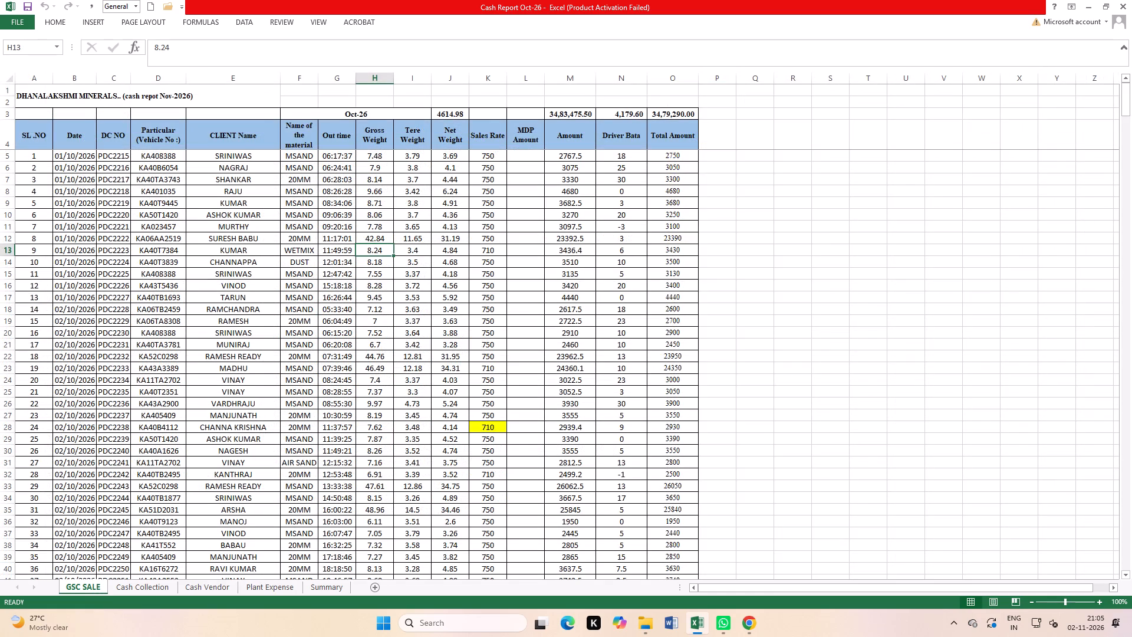
click(0, 139)
click(246, 18)
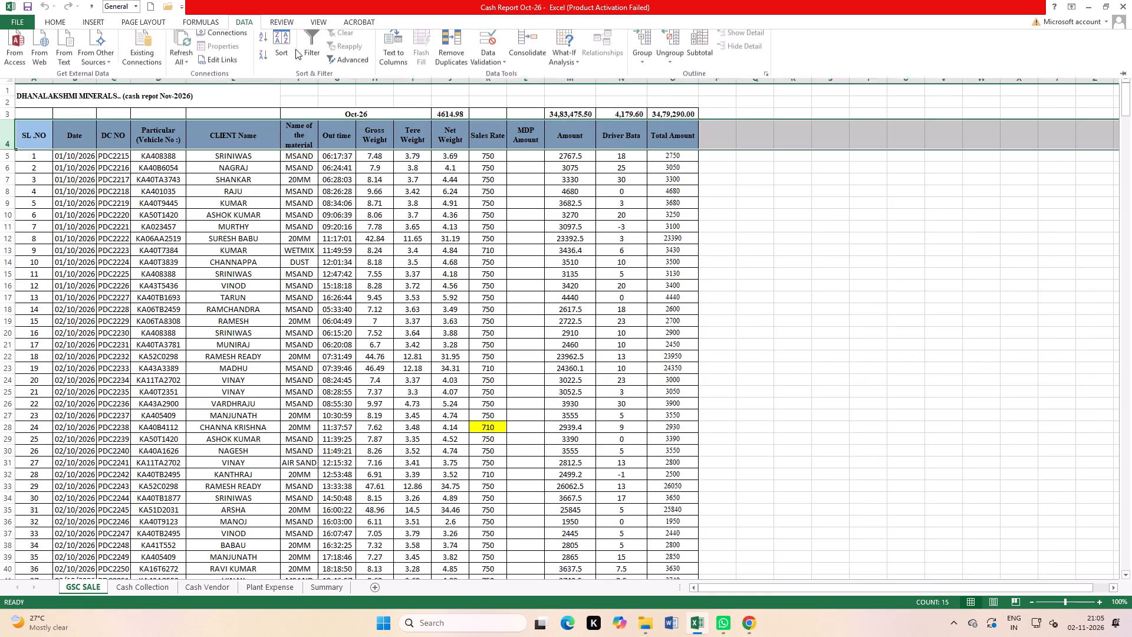
click(303, 42)
click(473, 304)
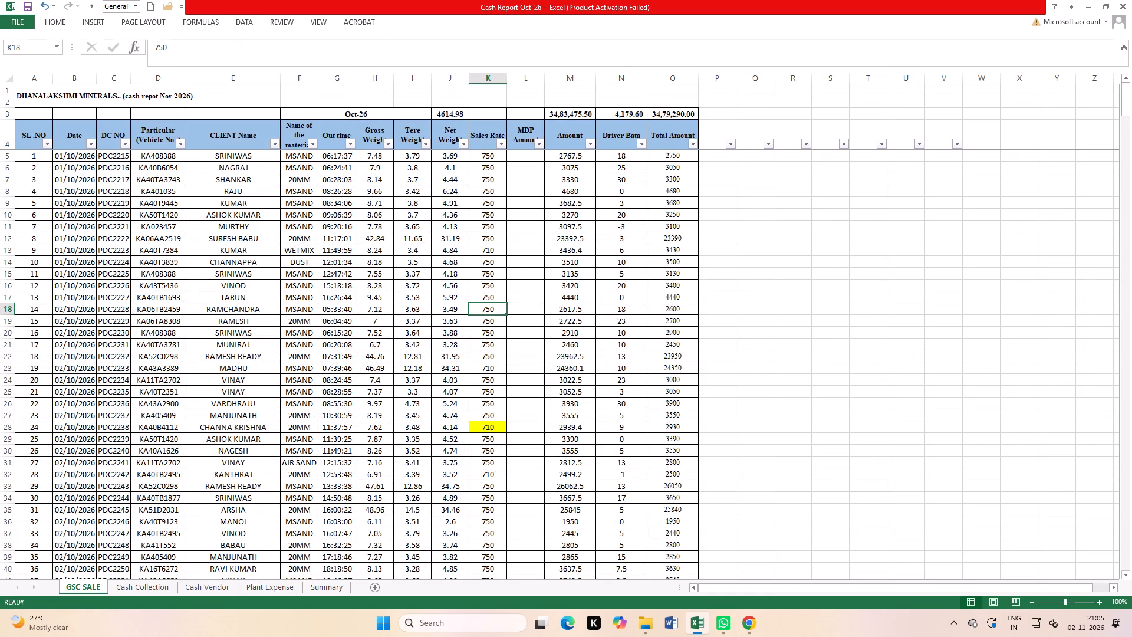
click(498, 146)
click(411, 261)
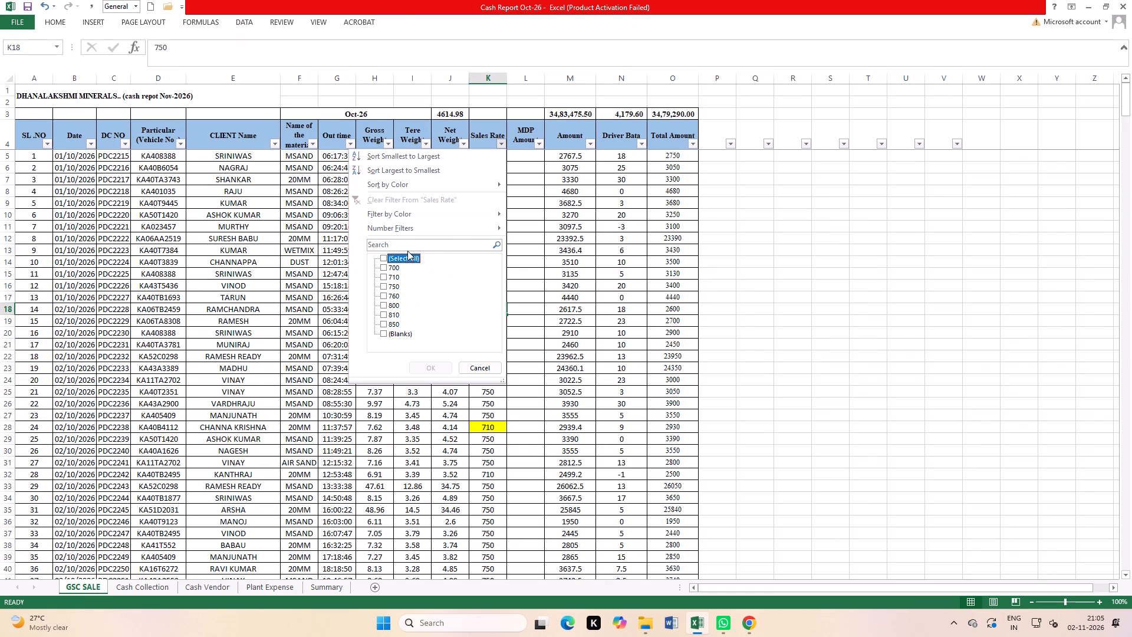
click(397, 308)
click(432, 367)
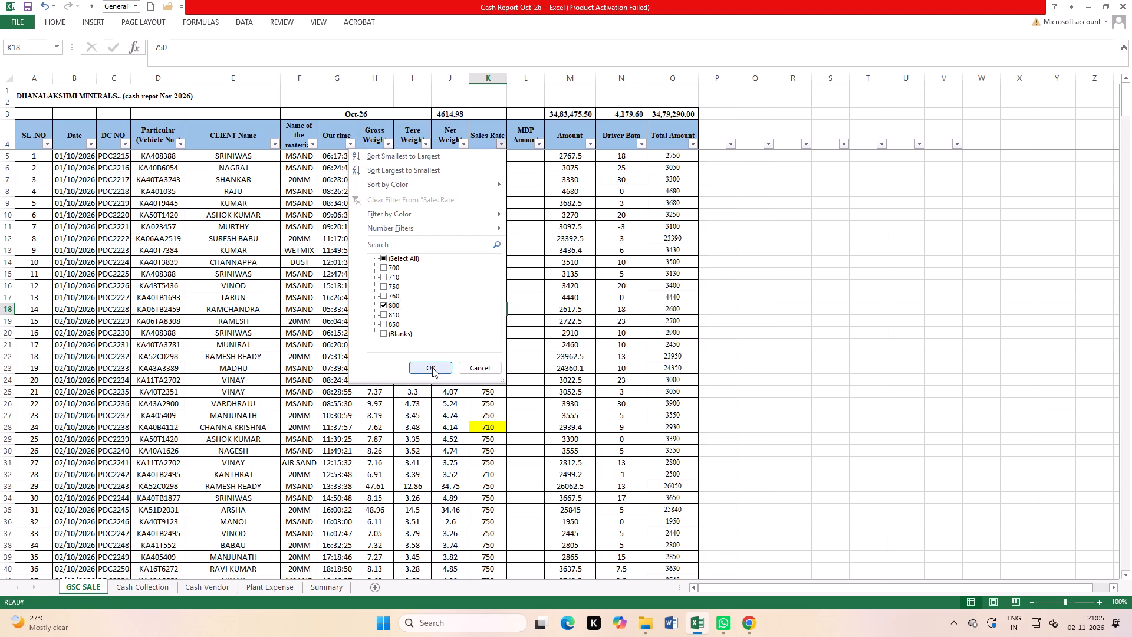
Examine the October sale entries charged at the 800 rate, including their dates, clients, weights and amounts.
scroll(527, 370, down, 6)
scroll(462, 489, down, 12)
scroll(464, 491, up, 4)
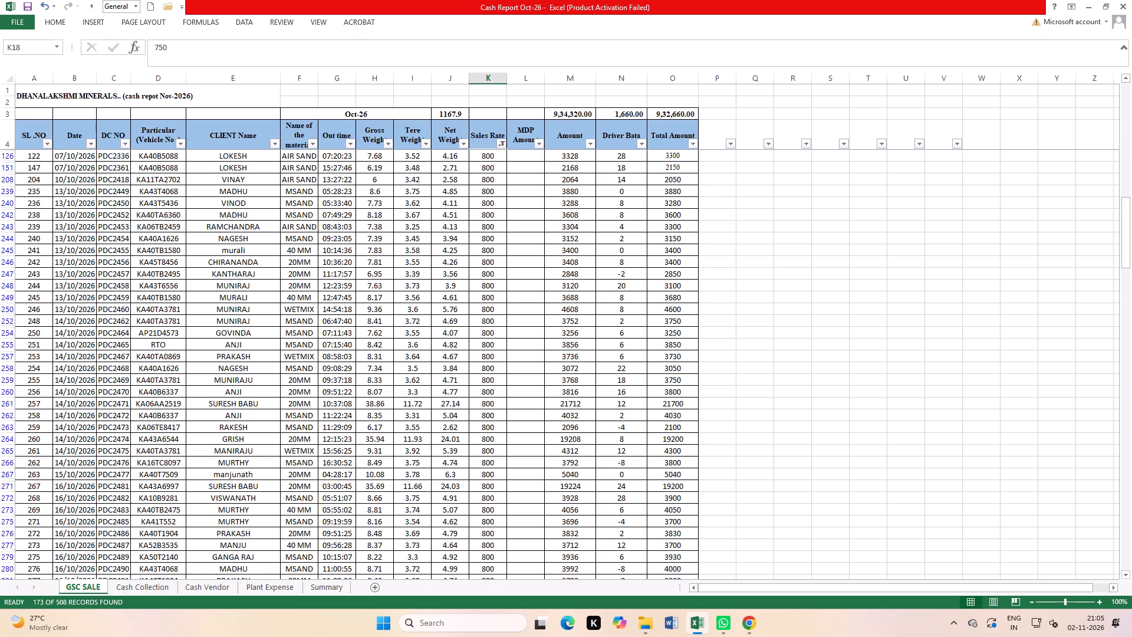
scroll(465, 485, up, 1)
scroll(435, 483, down, 12)
scroll(354, 497, down, 6)
scroll(328, 326, up, 3)
scroll(331, 329, down, 2)
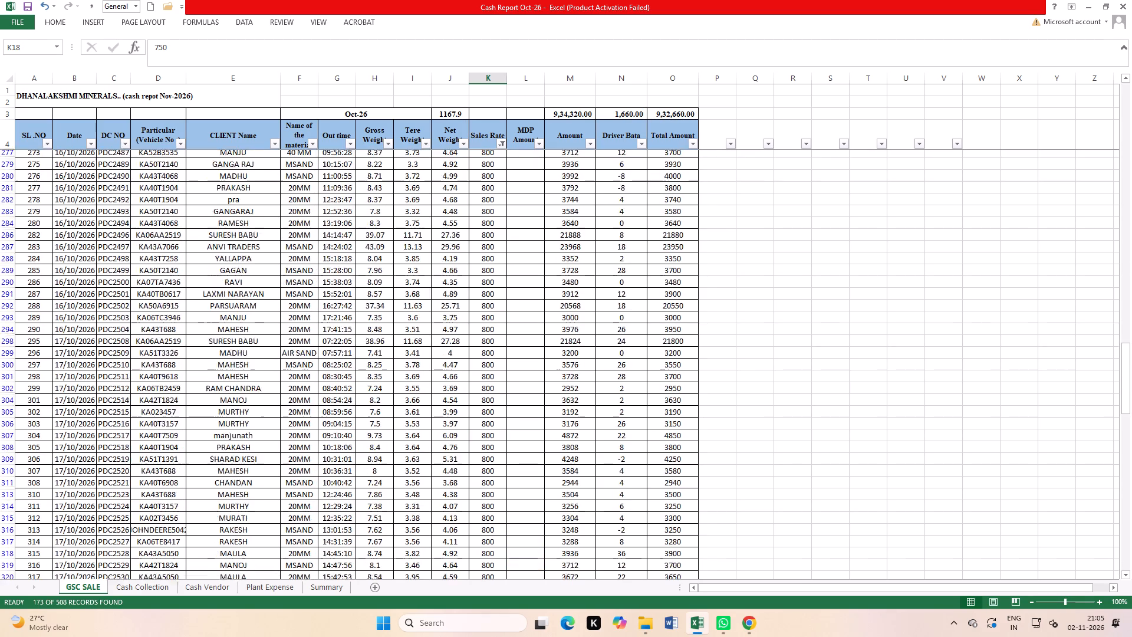
scroll(334, 335, down, 11)
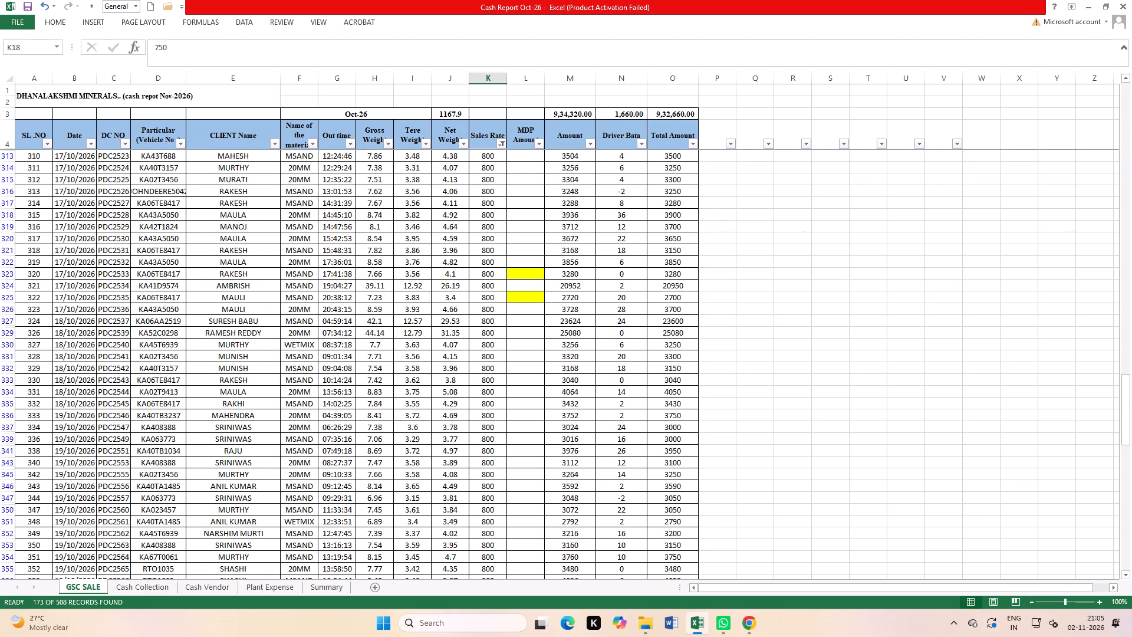
Narrow the 800-rate sales to net weights greater than 14 and review the matching loads.
click(462, 145)
click(403, 244)
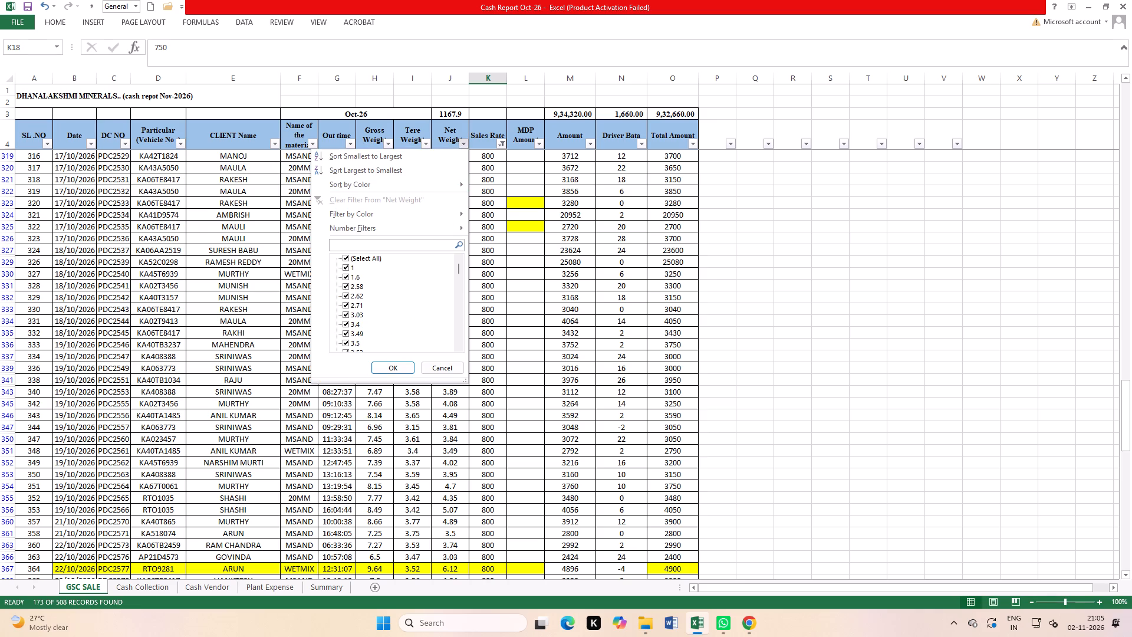
click(377, 223)
click(511, 257)
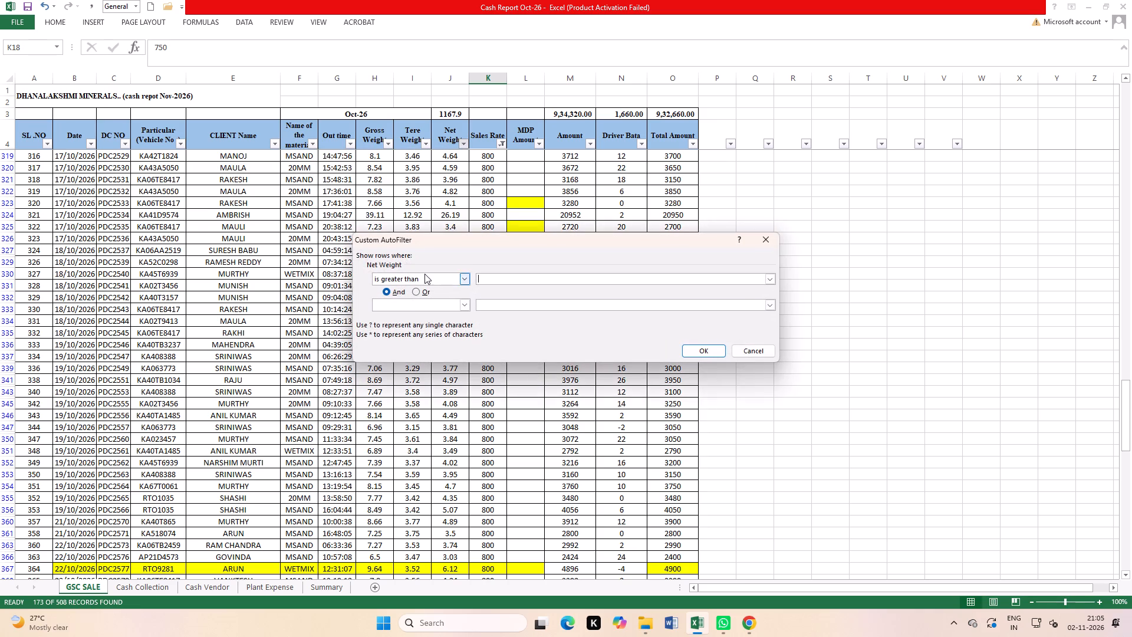
text(14)
click(710, 350)
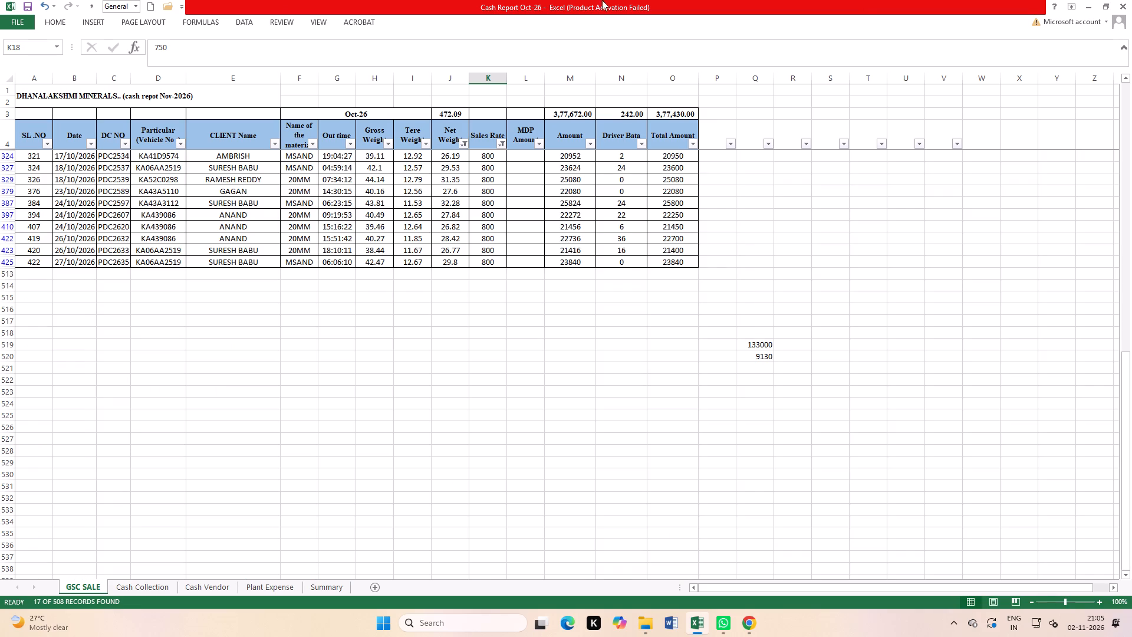
scroll(556, 412, up, 3)
scroll(508, 408, up, 5)
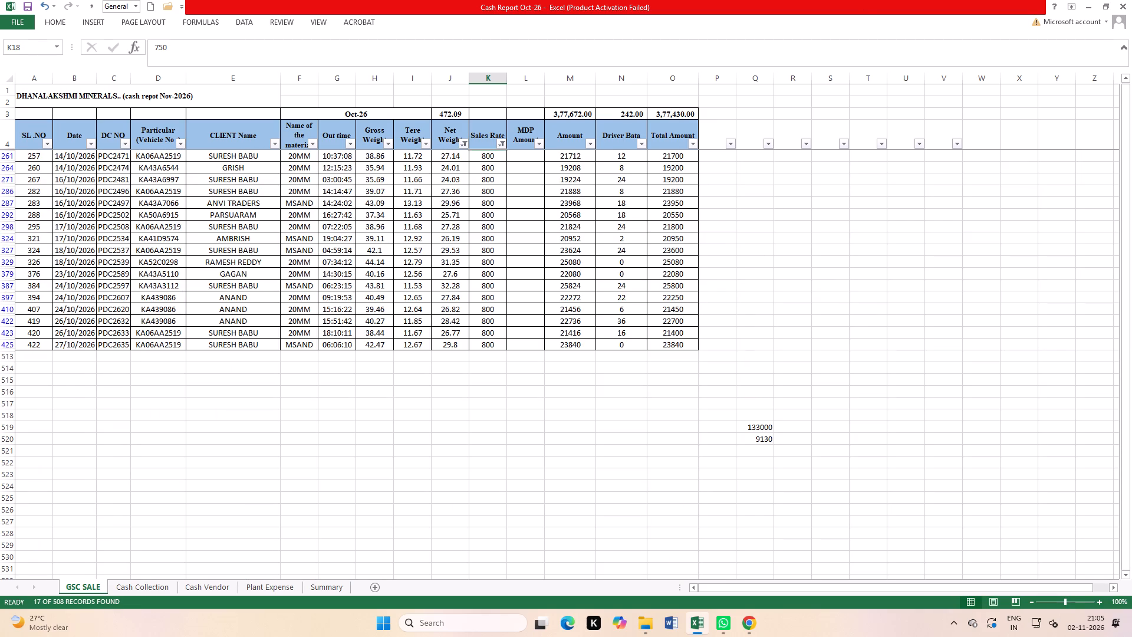
scroll(450, 411, up, 6)
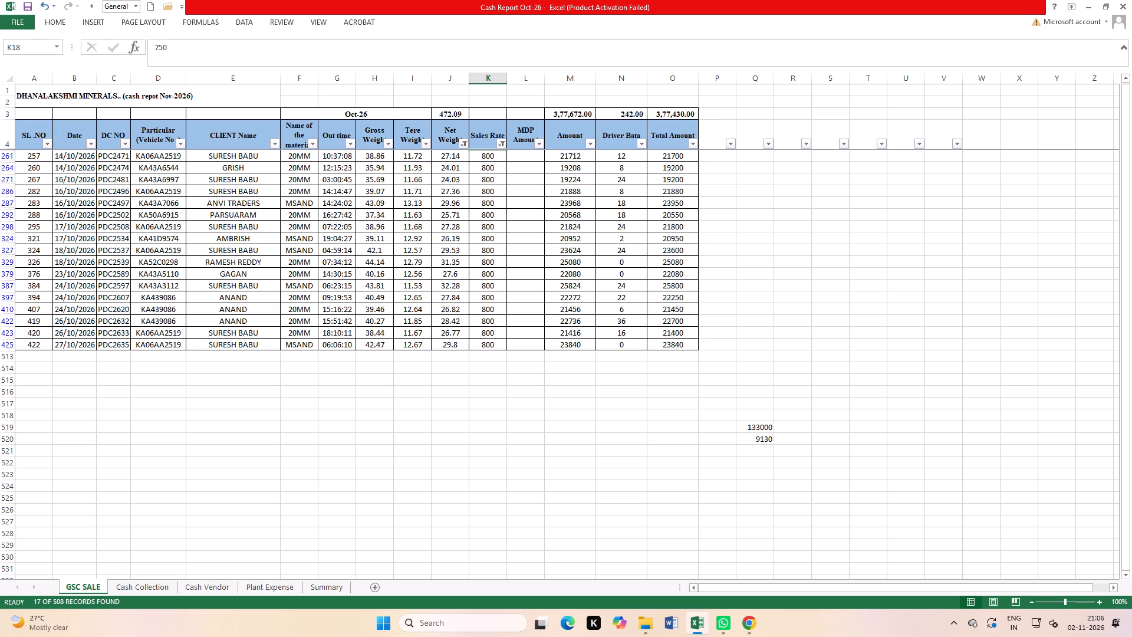
Switch the Sales Rate filter to 750 and 760, keeping the net weight filter, and review the matching loads.
click(505, 144)
click(394, 297)
click(393, 284)
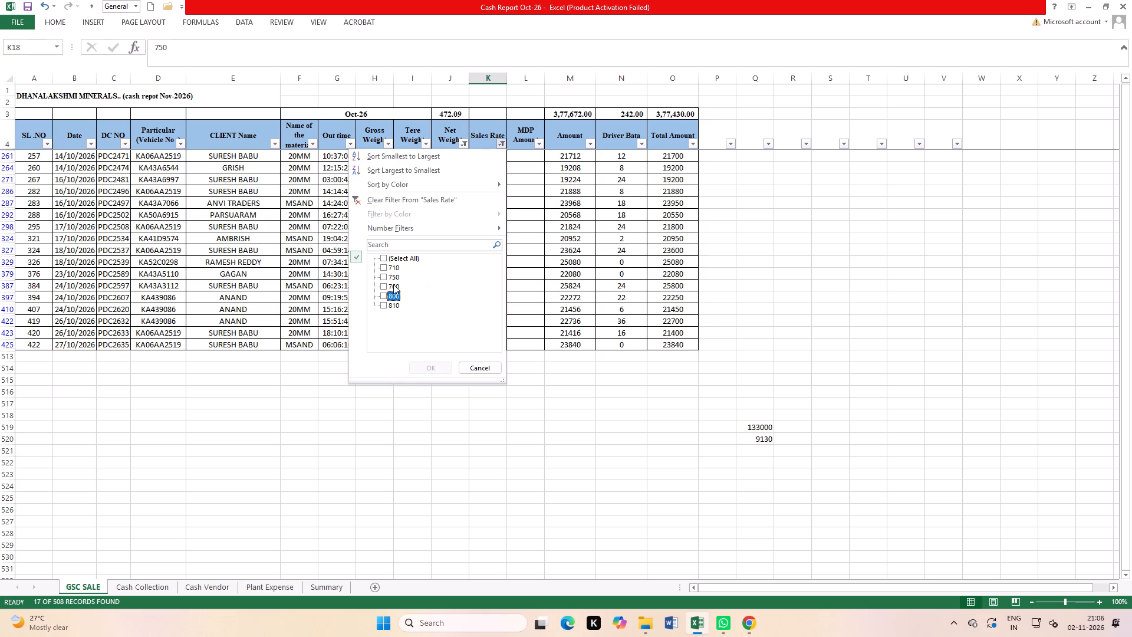
click(393, 284)
click(395, 278)
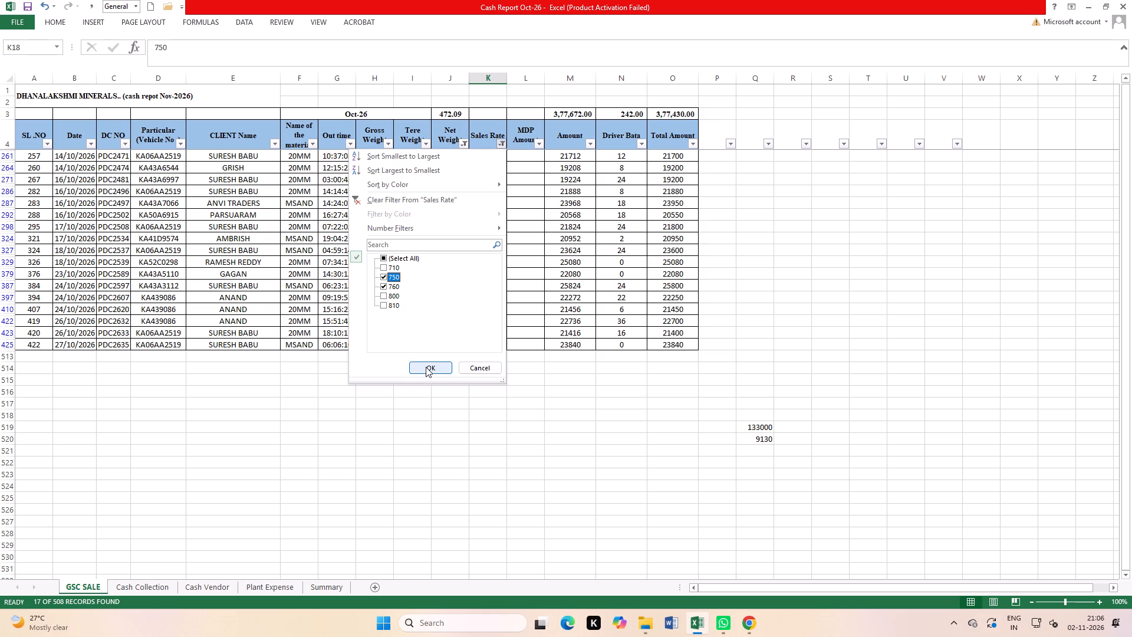
click(426, 366)
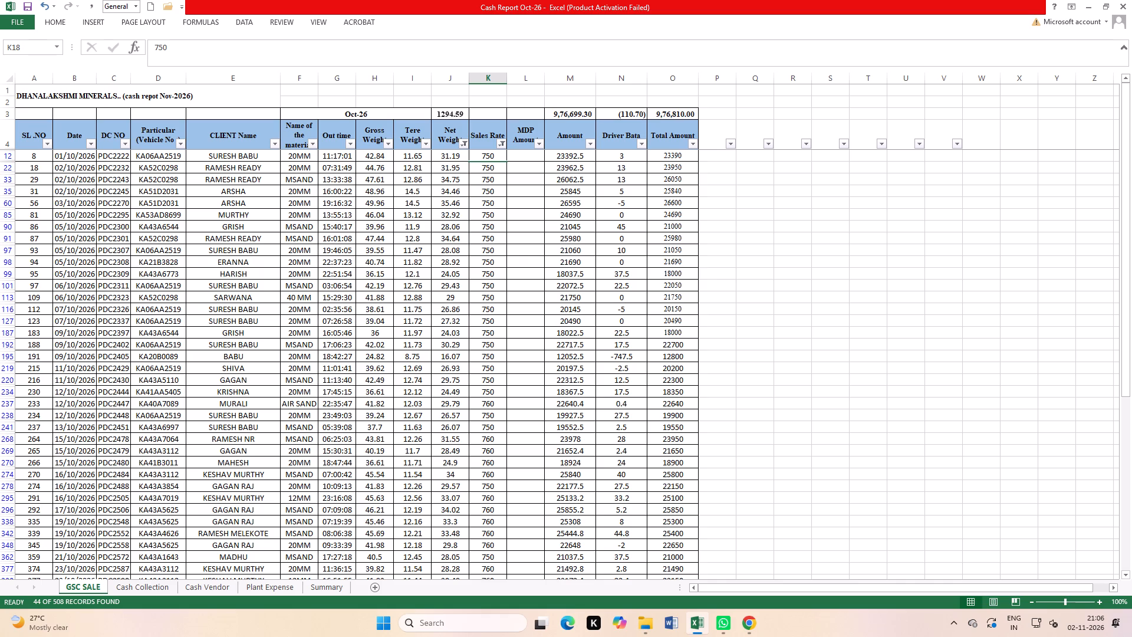
scroll(388, 429, down, 9)
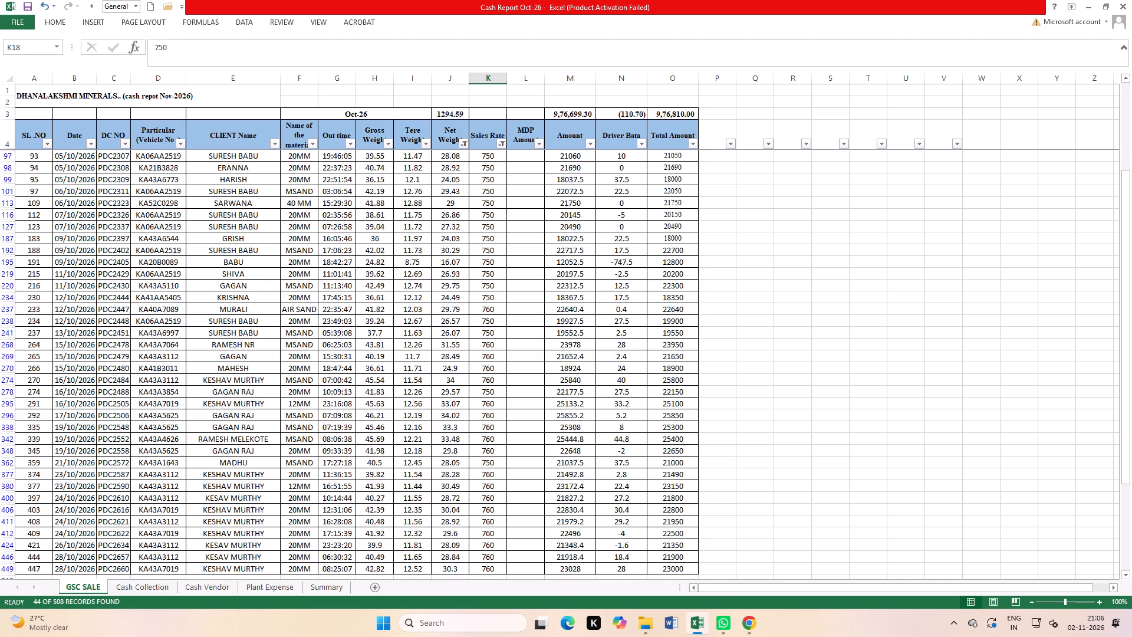
scroll(376, 433, down, 4)
Remove the filters from the October GSC SALE sheet and save the workbook.
click(55, 21)
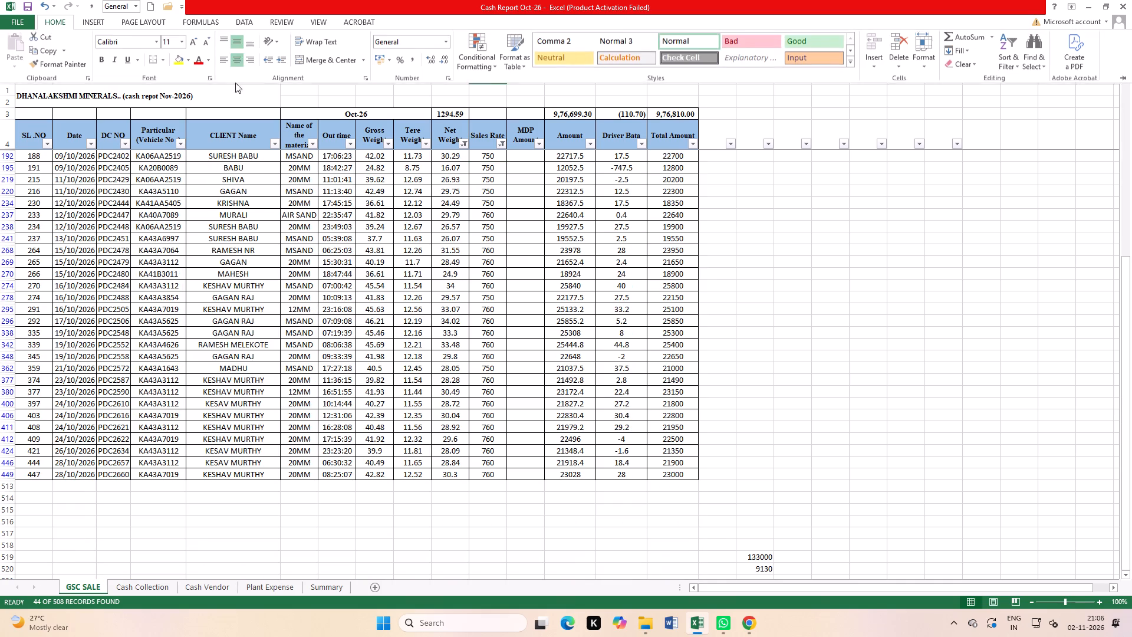
click(241, 19)
click(314, 53)
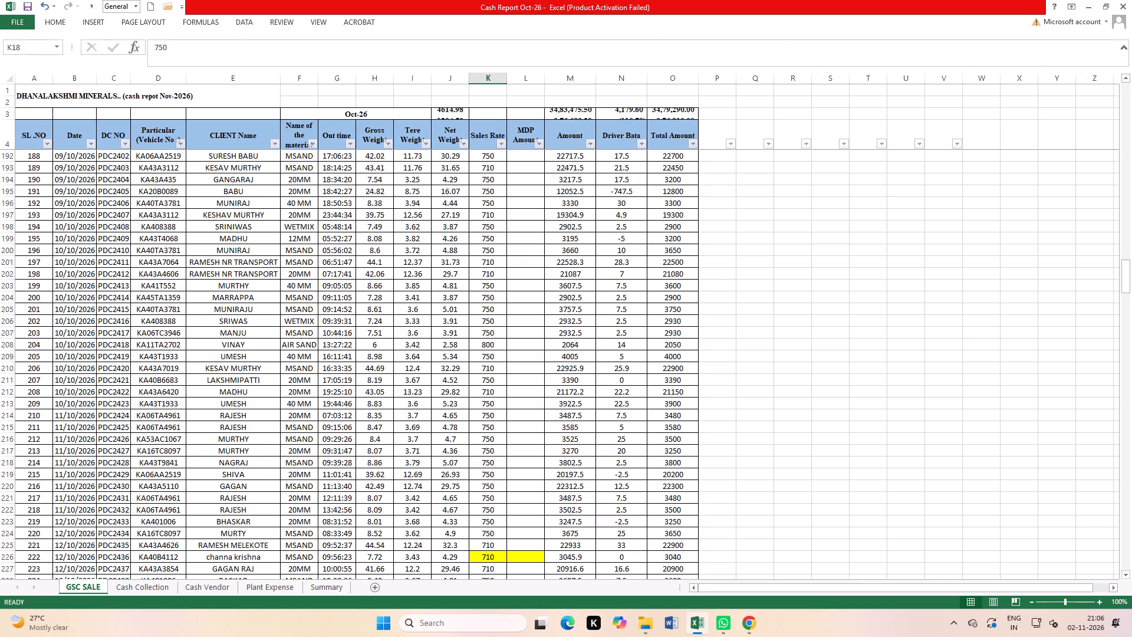
click(338, 307)
double_click(28, 4)
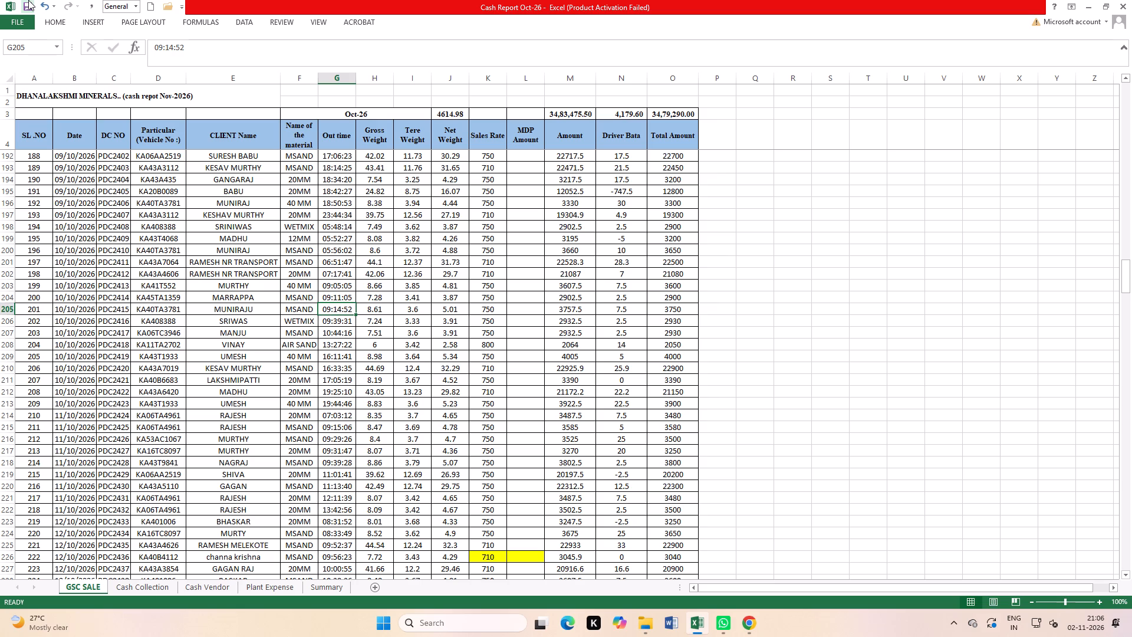
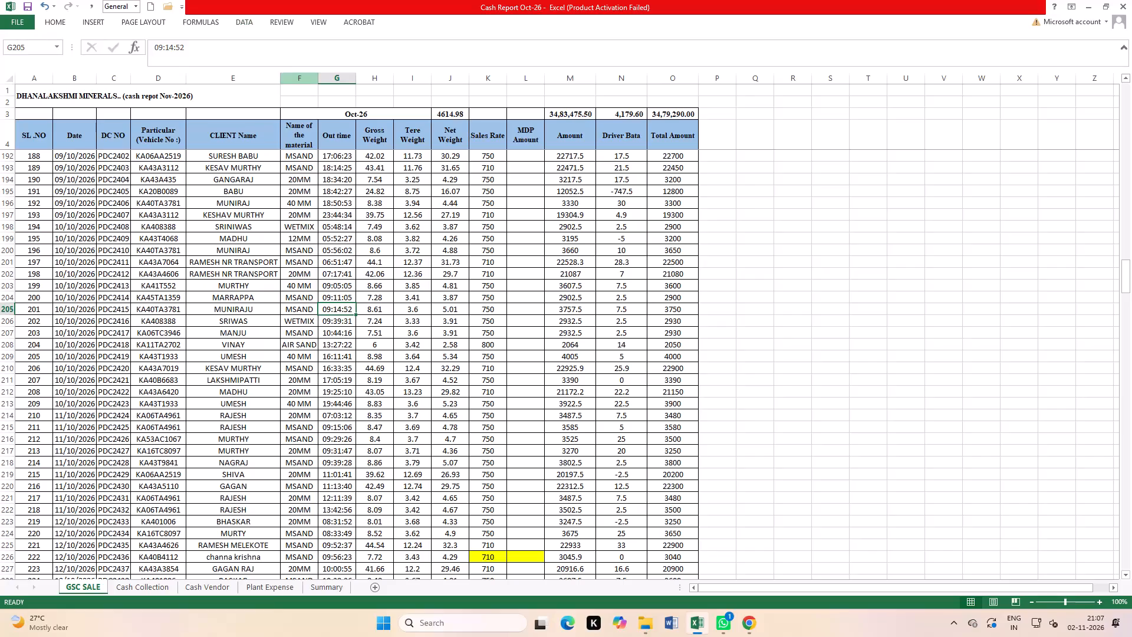
Add filters to the Date, Name, Particulars, Amount and Remarks headers of the October Plant Expense sheet.
click(268, 589)
scroll(504, 360, up, 8)
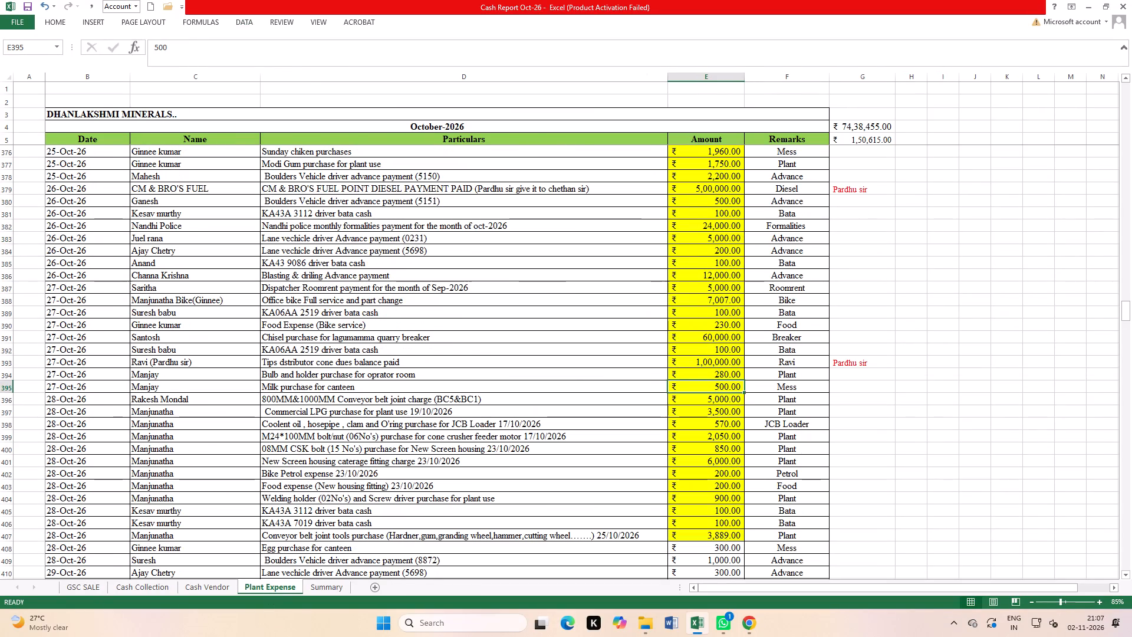
drag(77, 136, 799, 141)
click(235, 24)
click(309, 47)
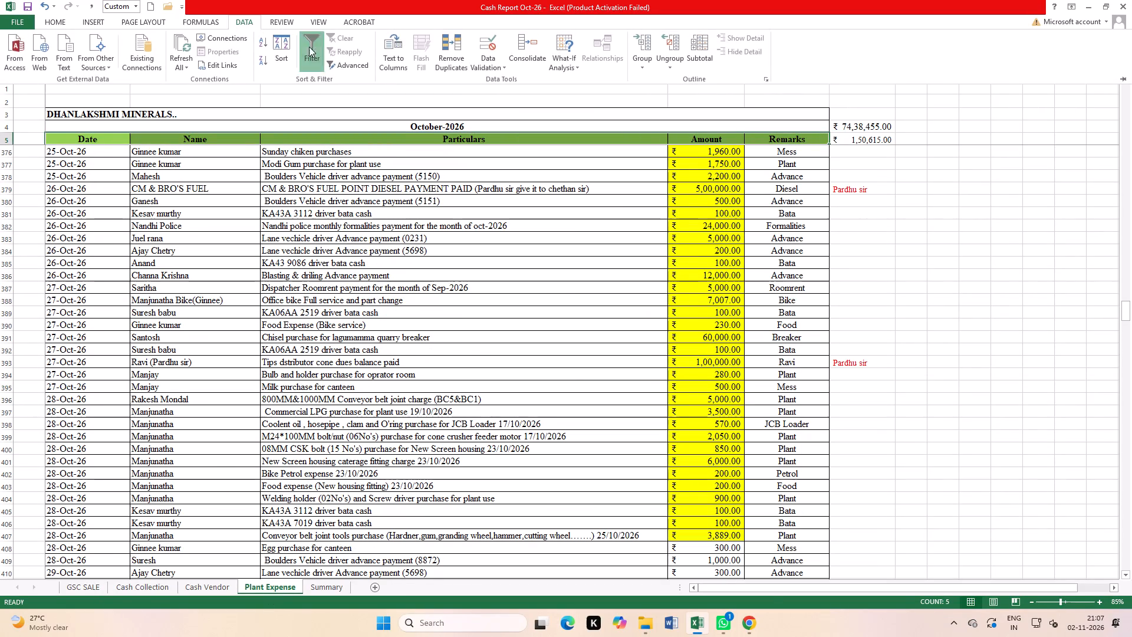
click(472, 284)
Filter the October plant expenses by Remarks to show only the Mess entries.
click(830, 139)
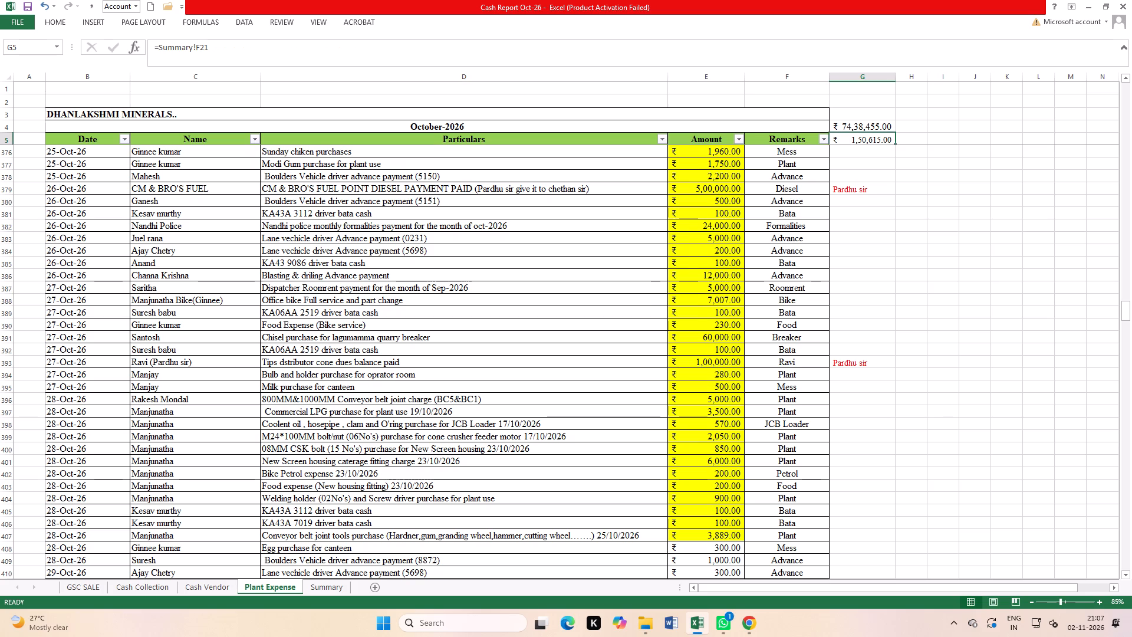
click(825, 139)
click(730, 253)
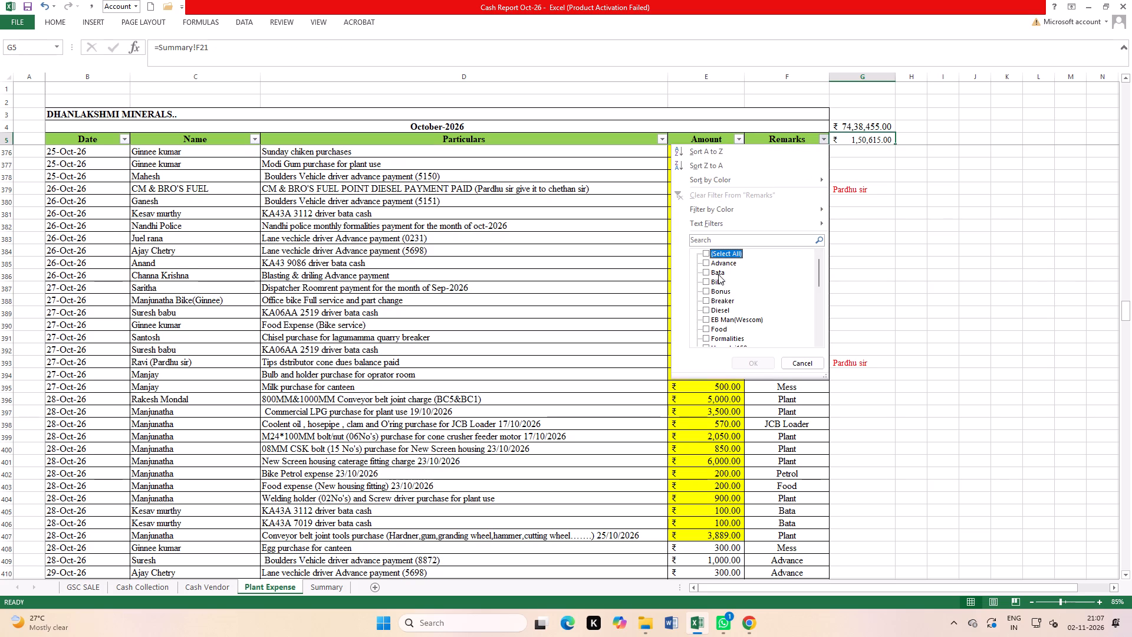
scroll(718, 328, down, 3)
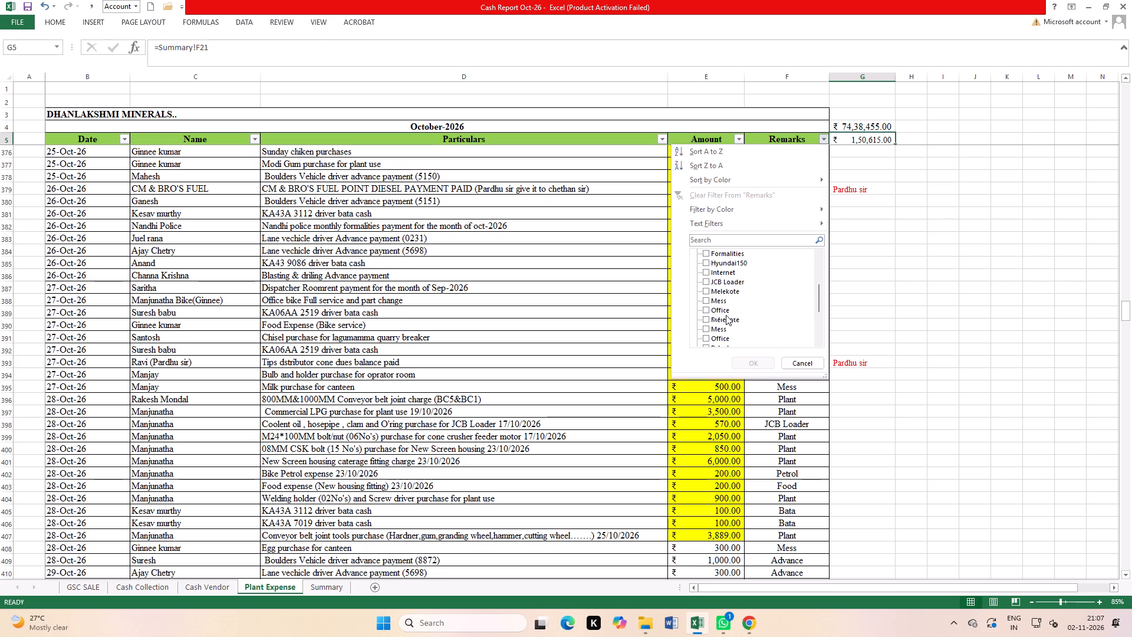
click(722, 302)
click(751, 362)
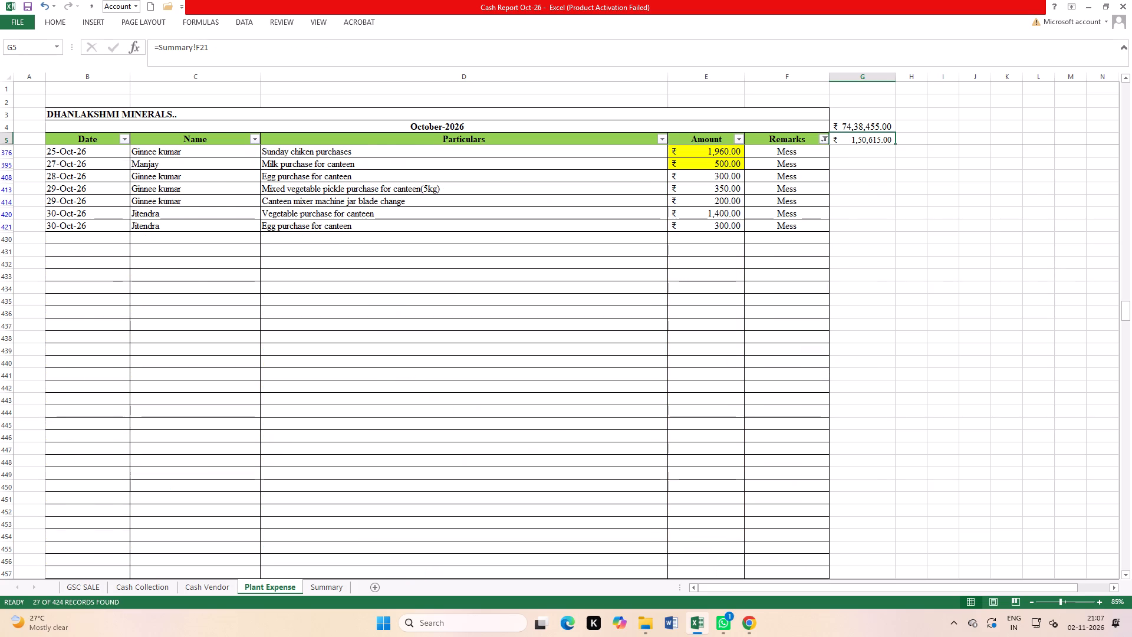
Review the filtered October Mess expenses and check the sum of all their amounts, from 01-Oct-26 to 30-Oct-26.
scroll(699, 356, up, 18)
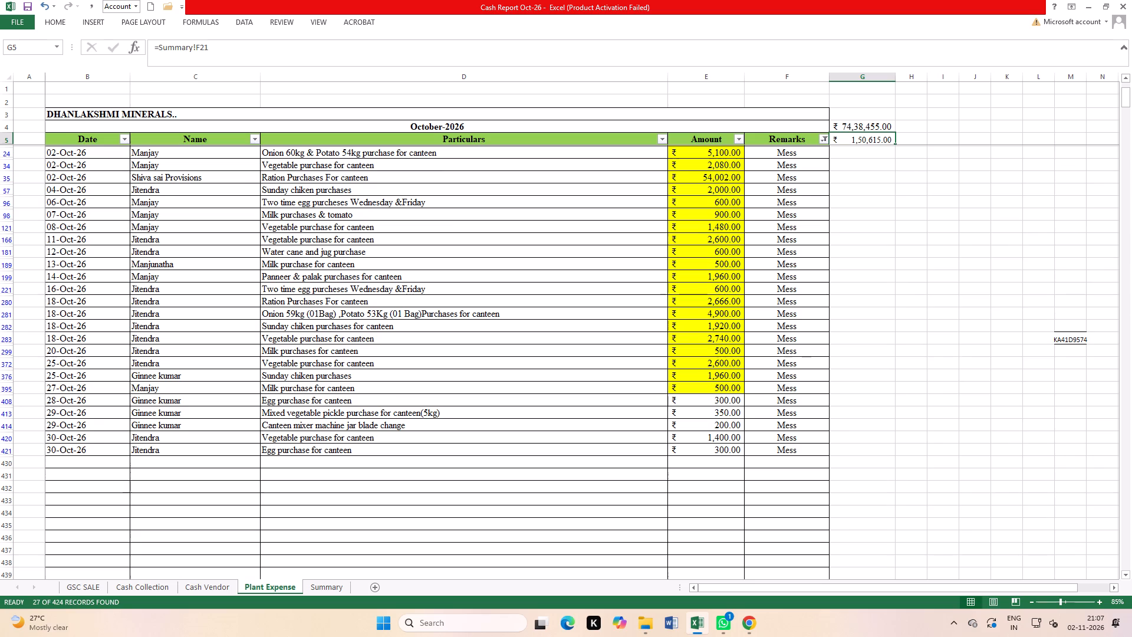
scroll(666, 365, up, 4)
click(756, 394)
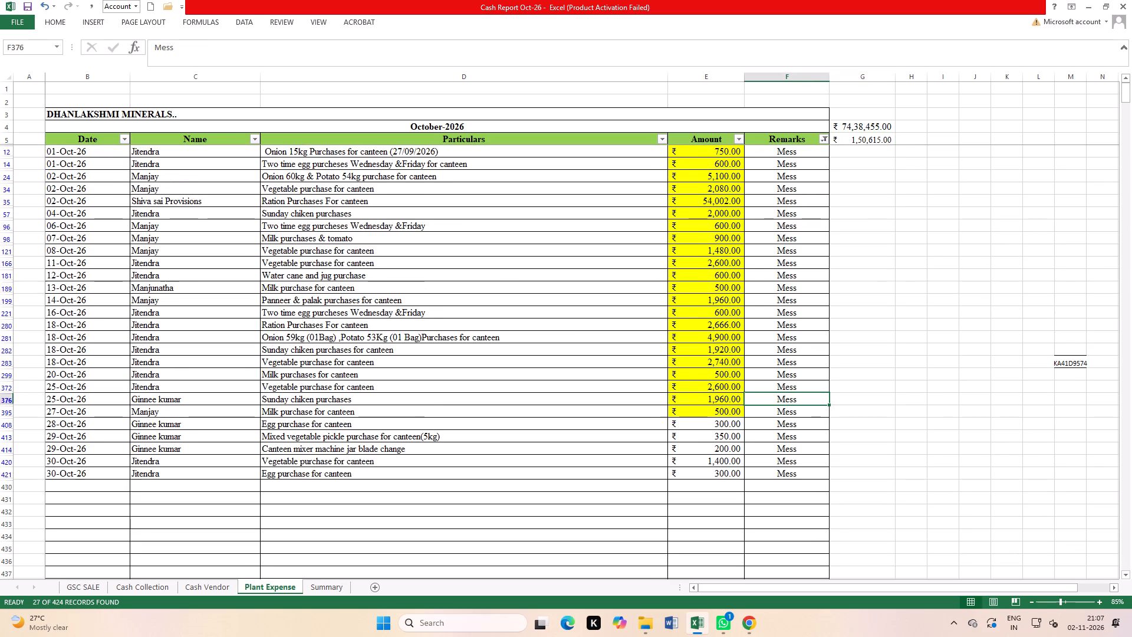
drag(705, 153, 706, 470)
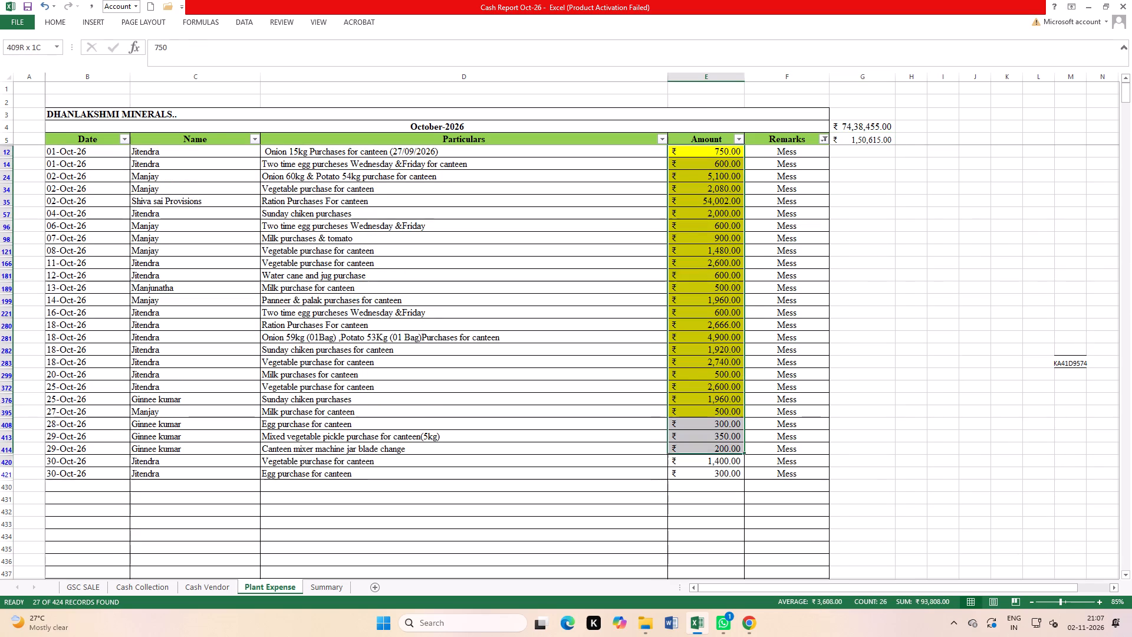
drag(706, 470, 712, 472)
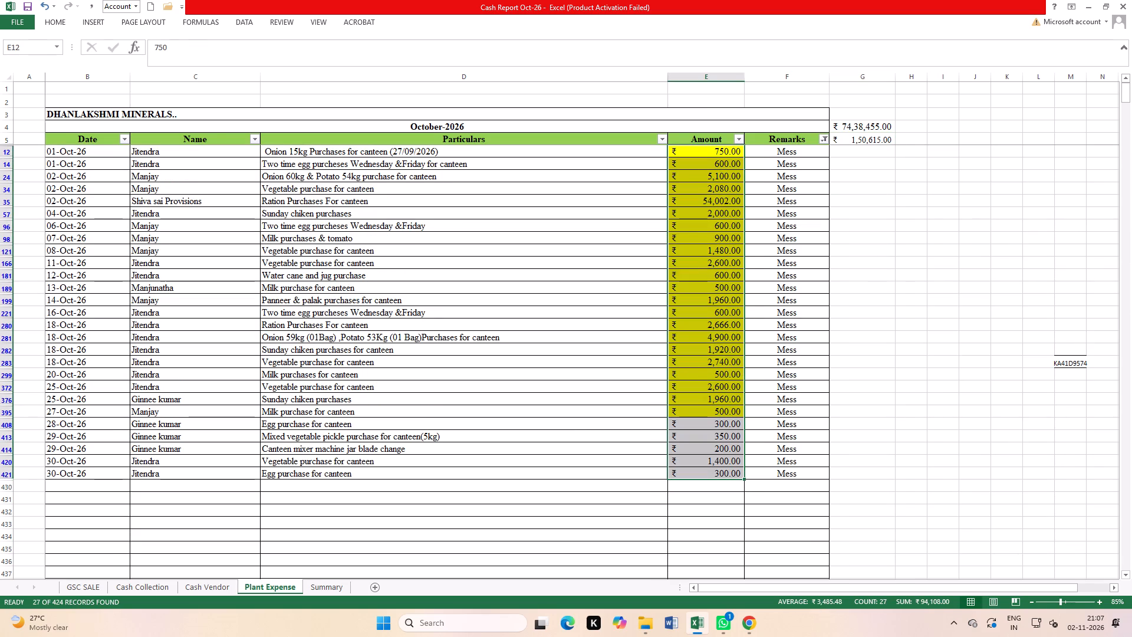
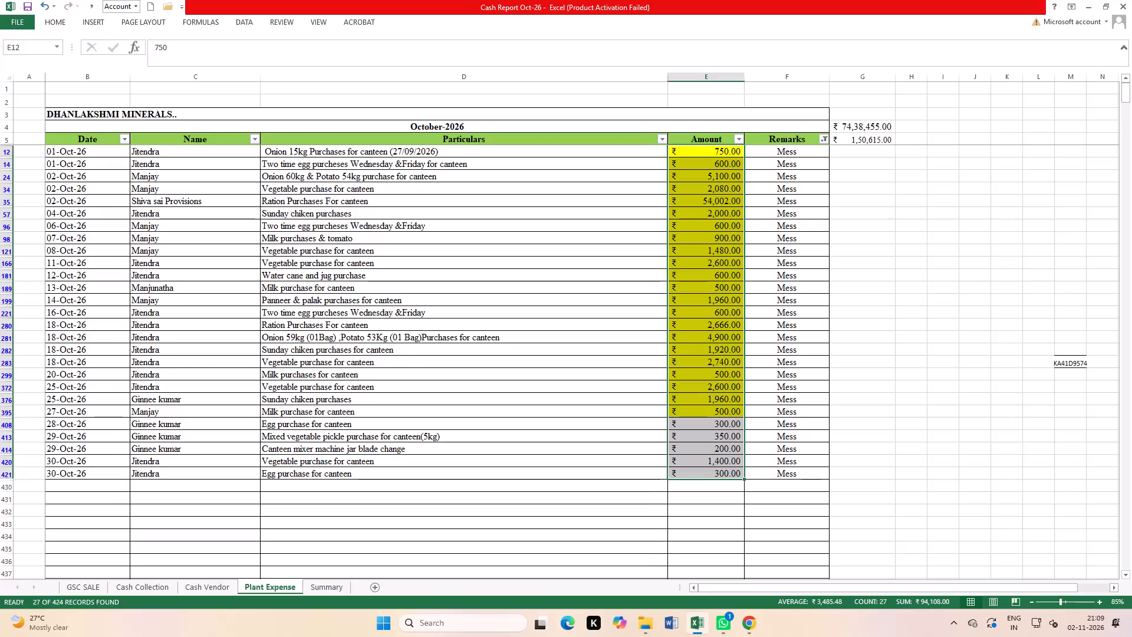
Filter the October plant expenses by Remarks to show only the Bonus entries and check the sum of all their amounts.
scroll(714, 257, up, 4)
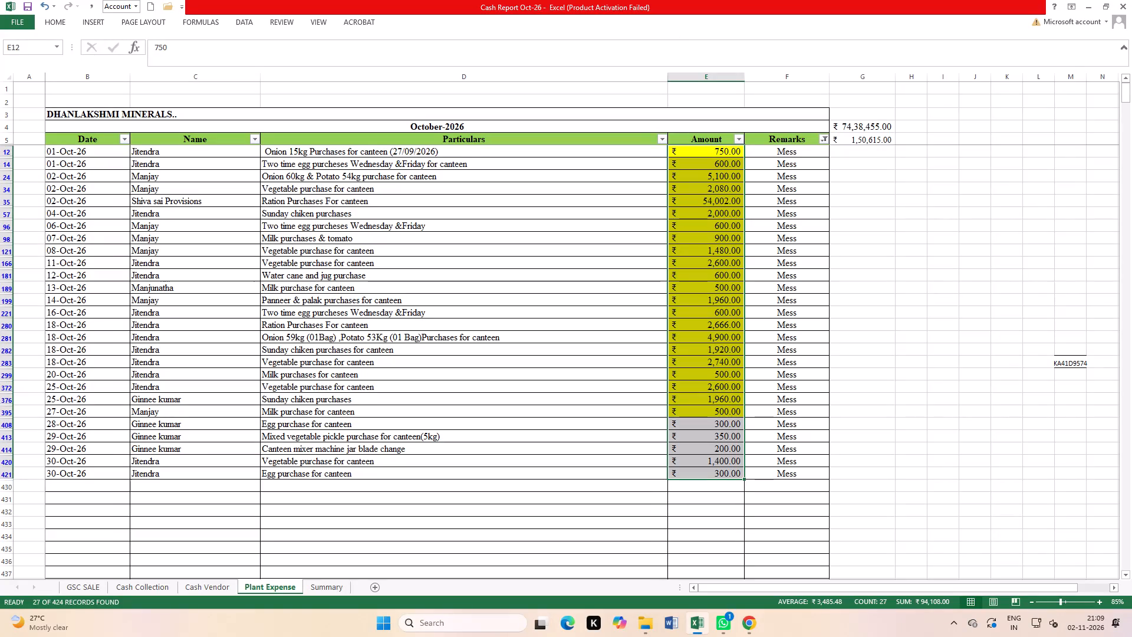
scroll(720, 250, up, 4)
click(737, 140)
click(815, 237)
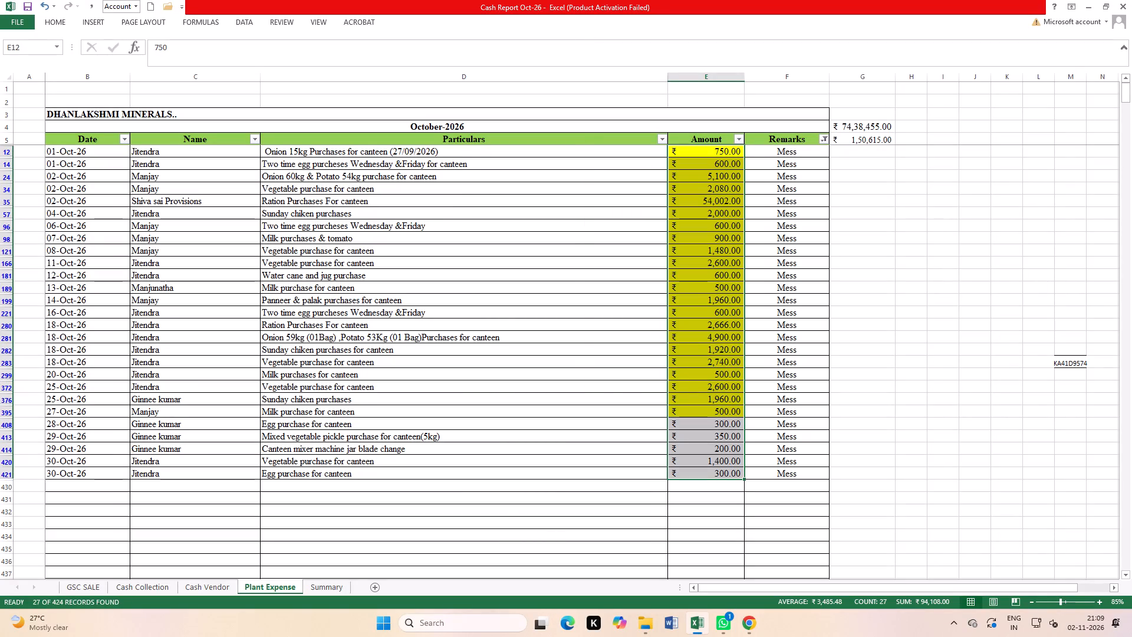
click(826, 137)
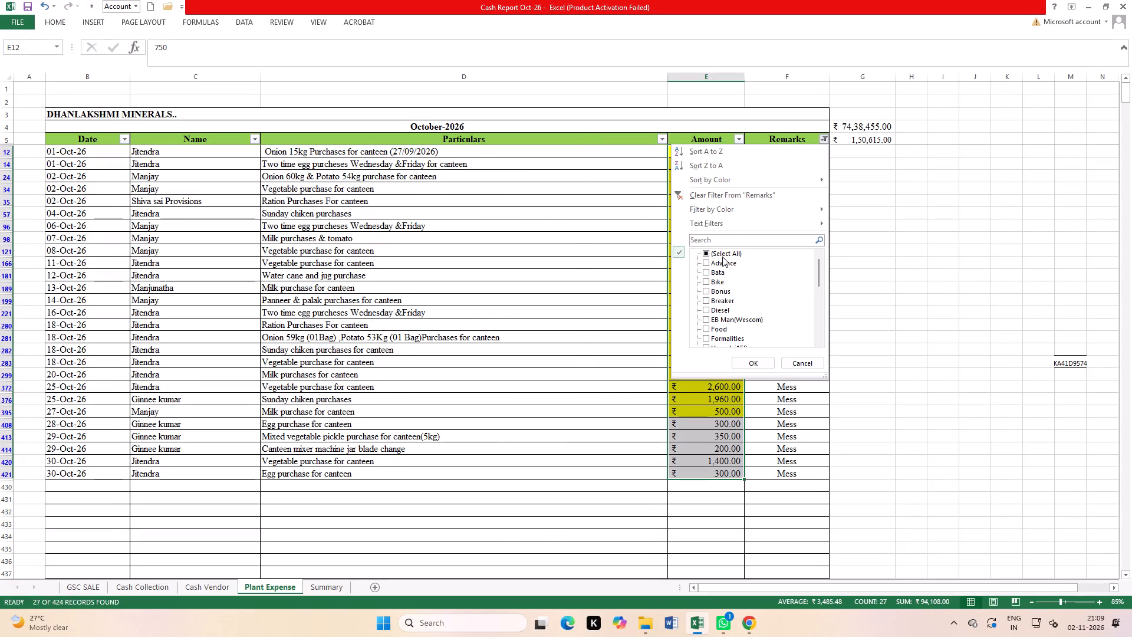
click(723, 255)
click(728, 258)
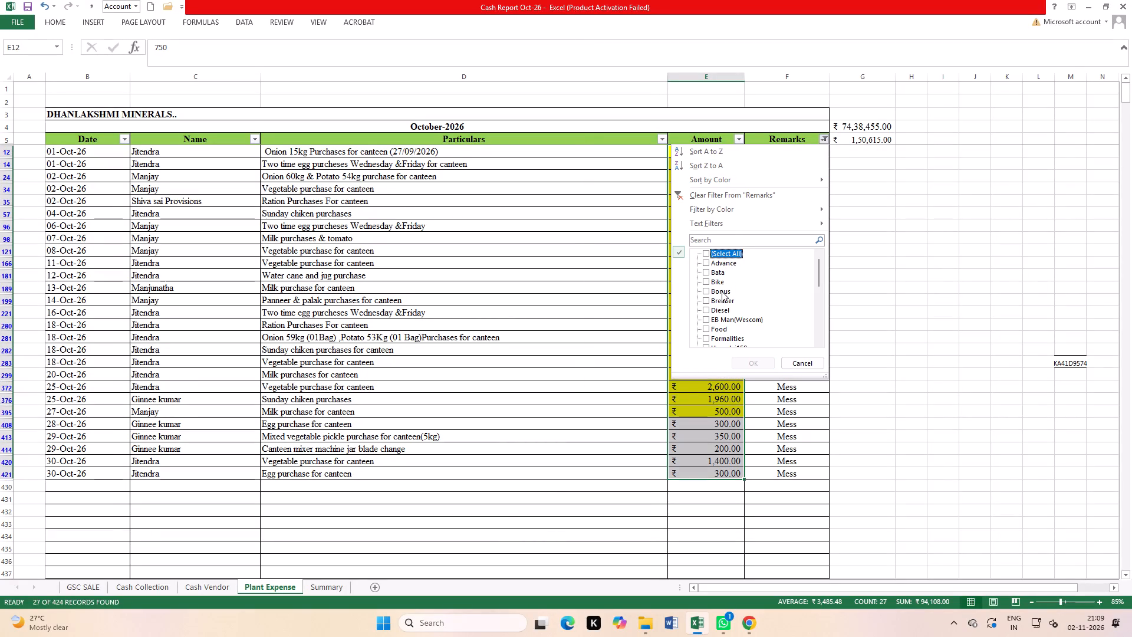
click(722, 291)
click(759, 363)
click(858, 322)
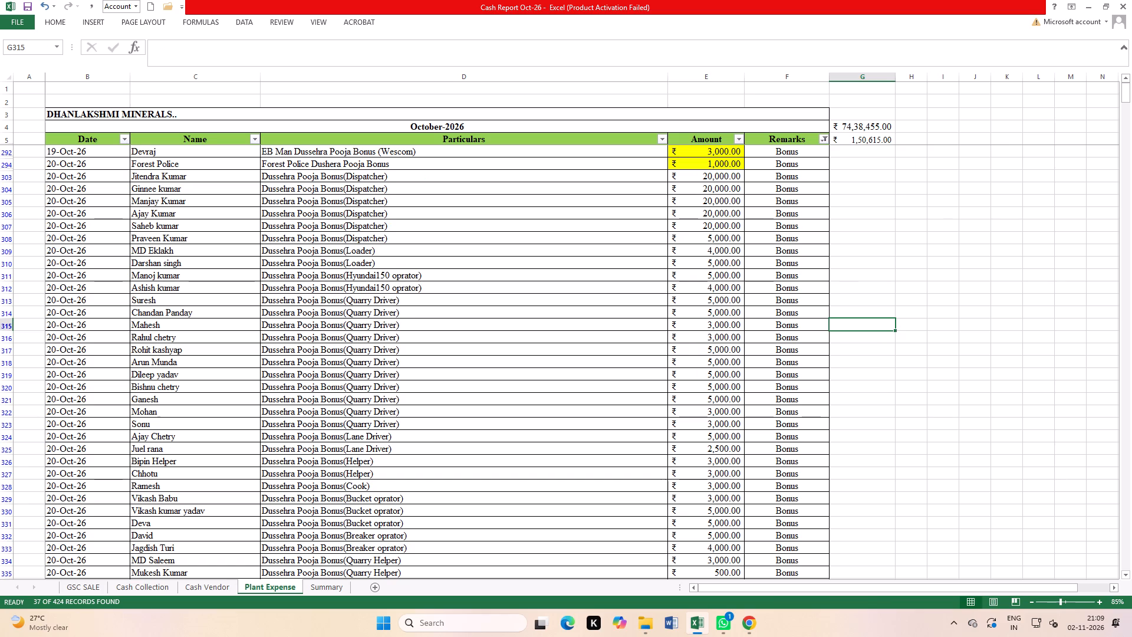
scroll(726, 179, up, 5)
drag(720, 149, 727, 636)
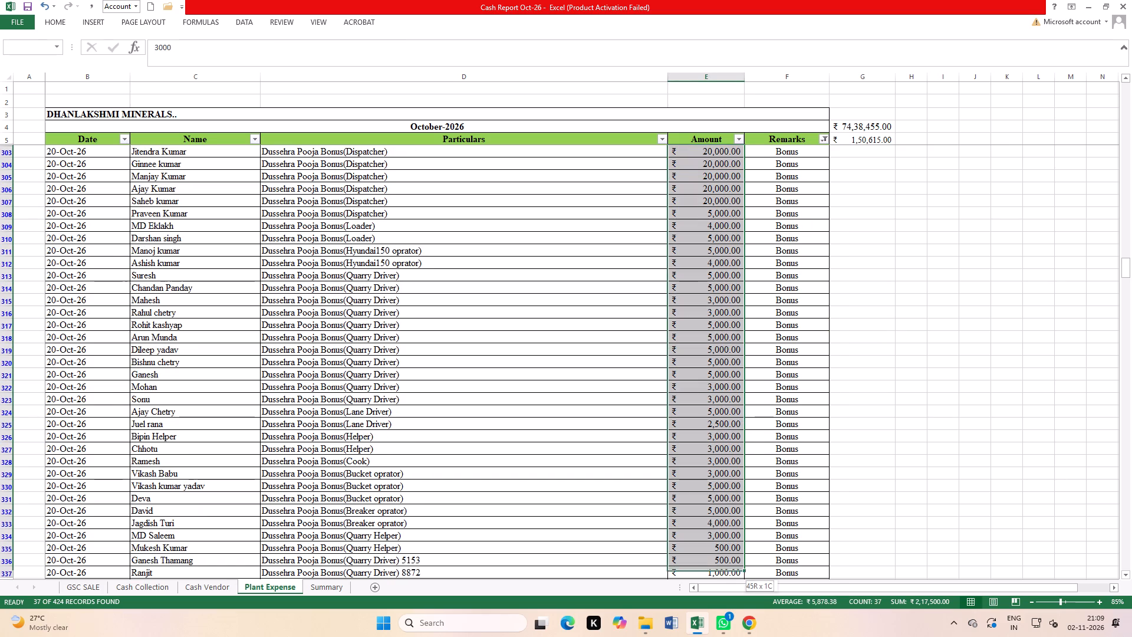
drag(727, 636, 722, 565)
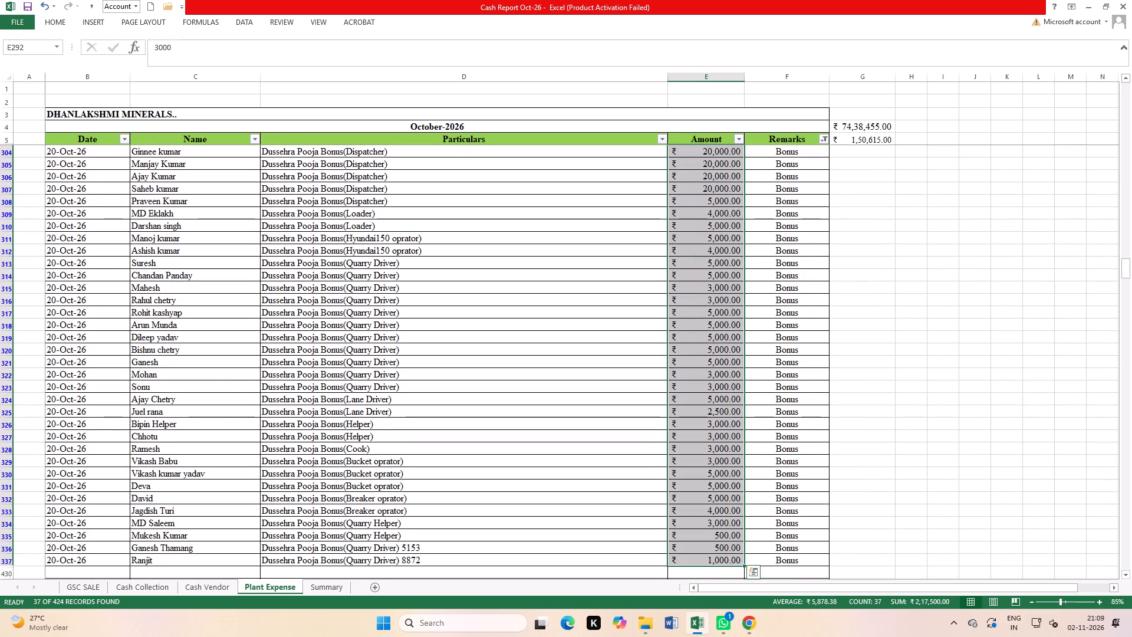
scroll(765, 405, up, 7)
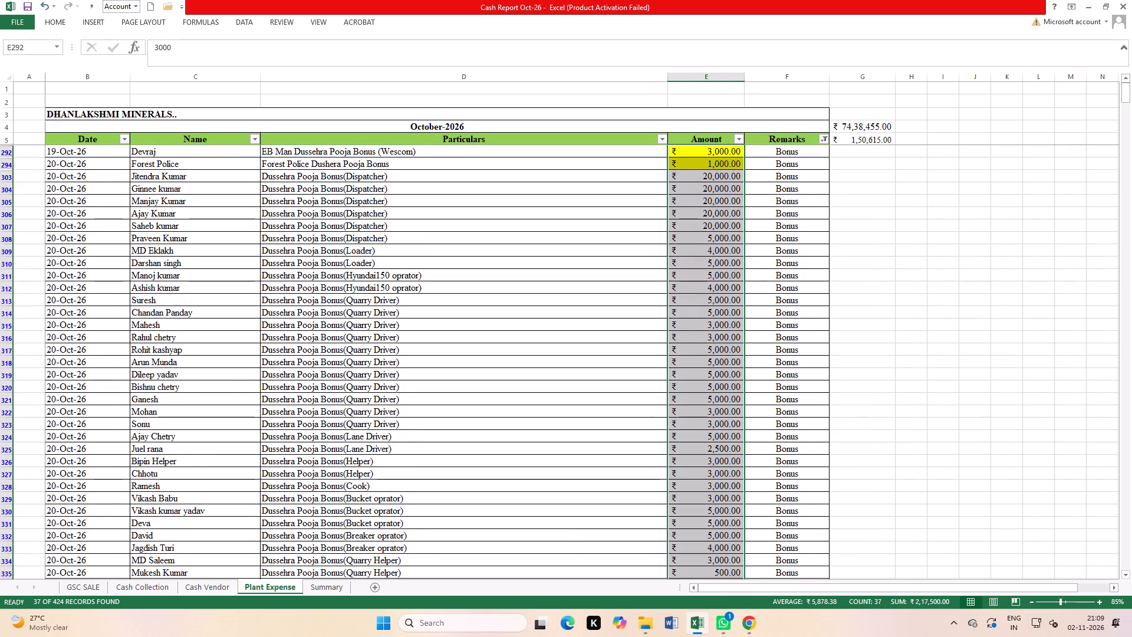
click(795, 324)
Switch the Remarks filter to show only the Salary entries and check the sum of all the September-2026 salary amounts.
click(827, 142)
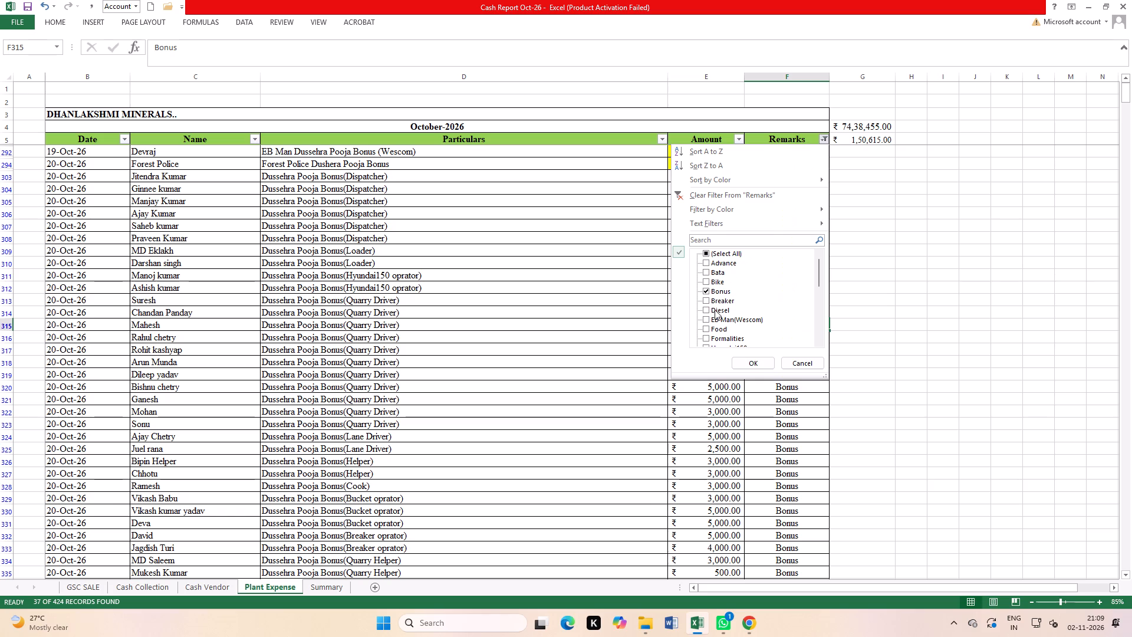
click(716, 295)
scroll(726, 331, down, 8)
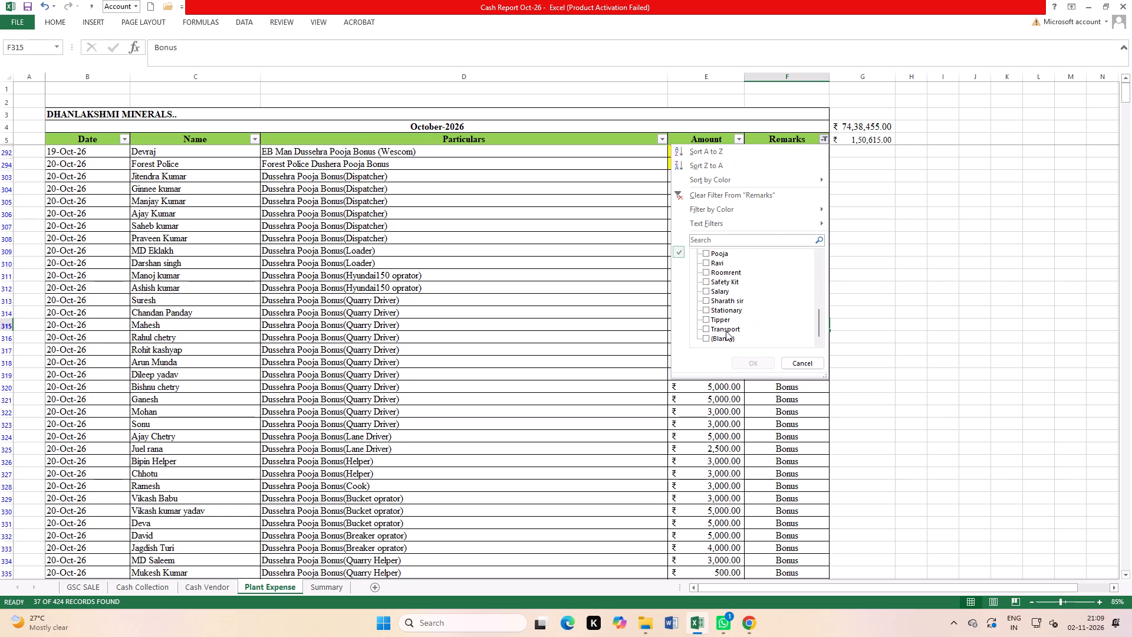
click(713, 292)
click(742, 362)
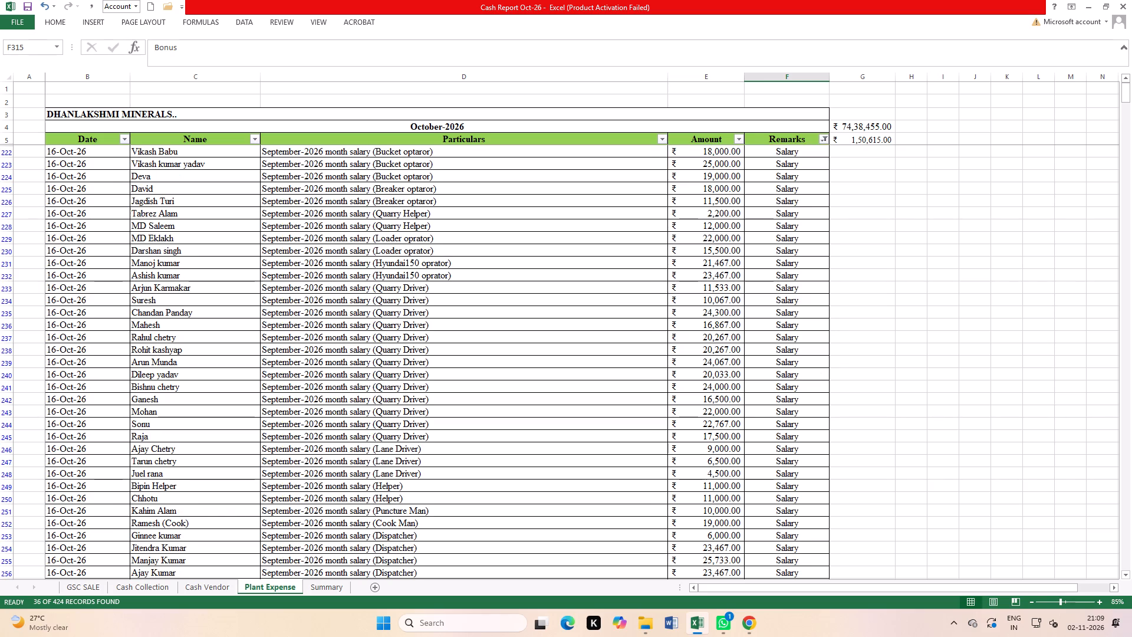
click(893, 303)
drag(712, 151, 749, 569)
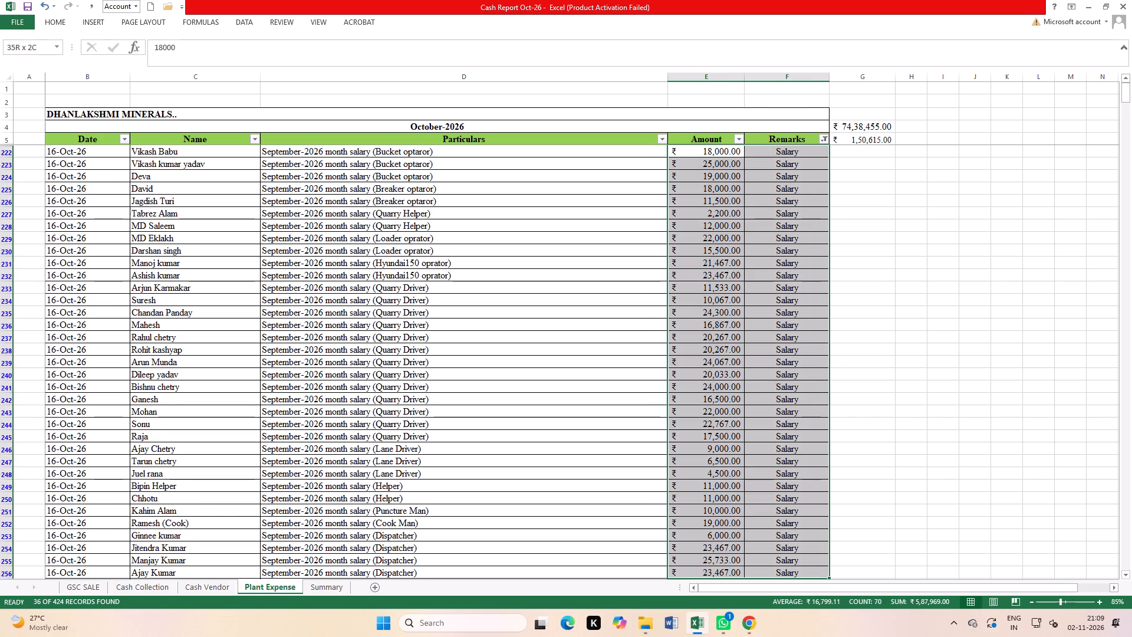
drag(749, 569, 716, 575)
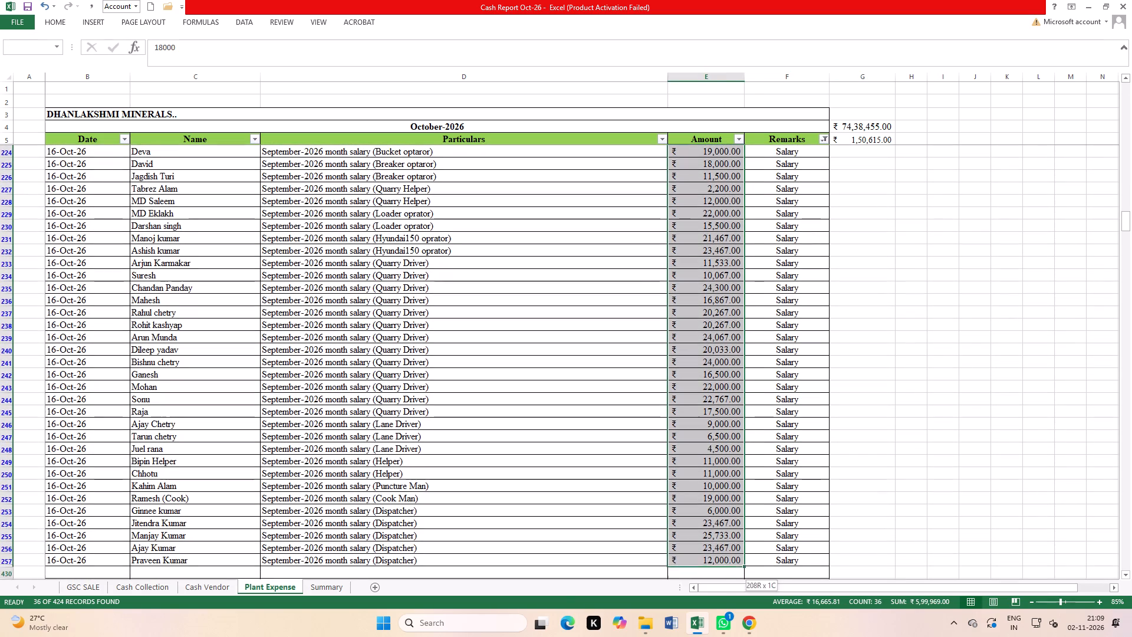
drag(716, 575, 716, 566)
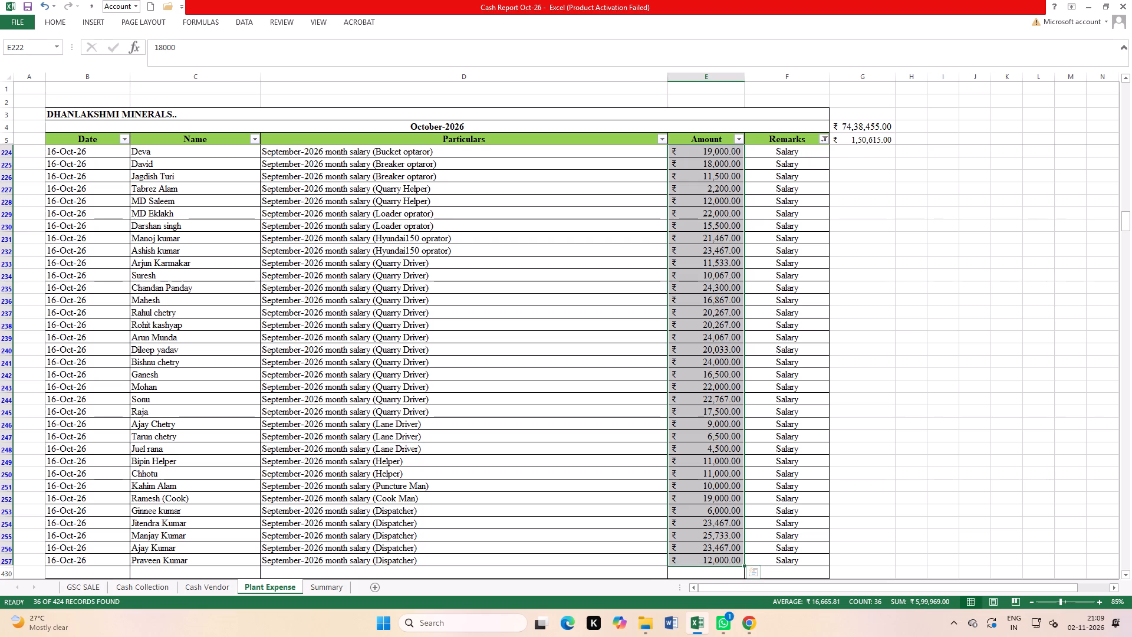
scroll(834, 423, up, 5)
click(789, 329)
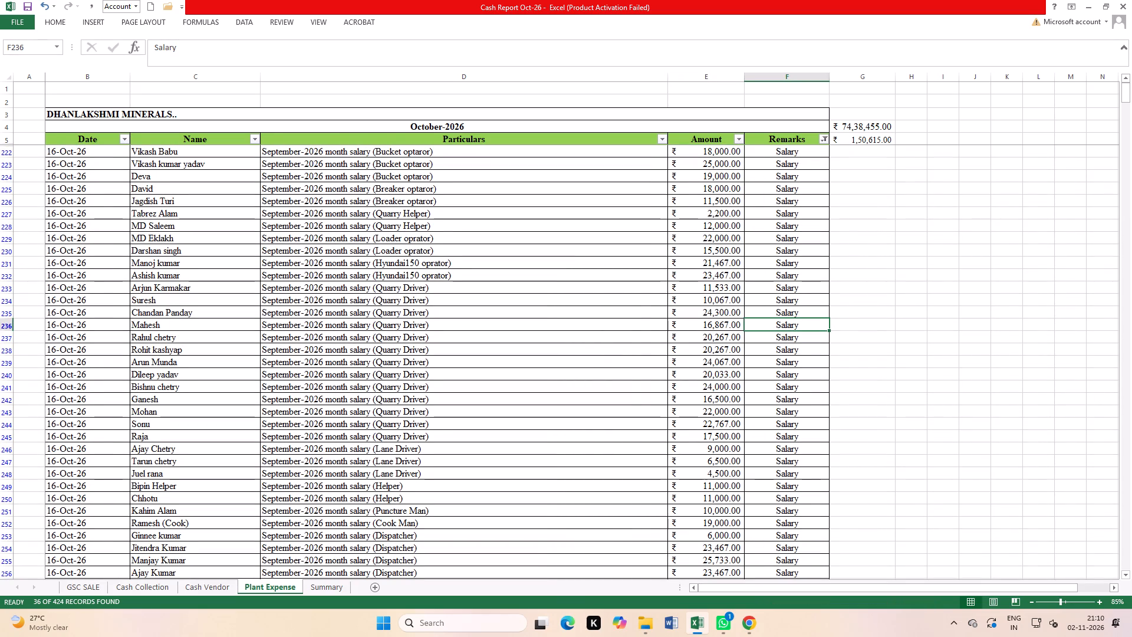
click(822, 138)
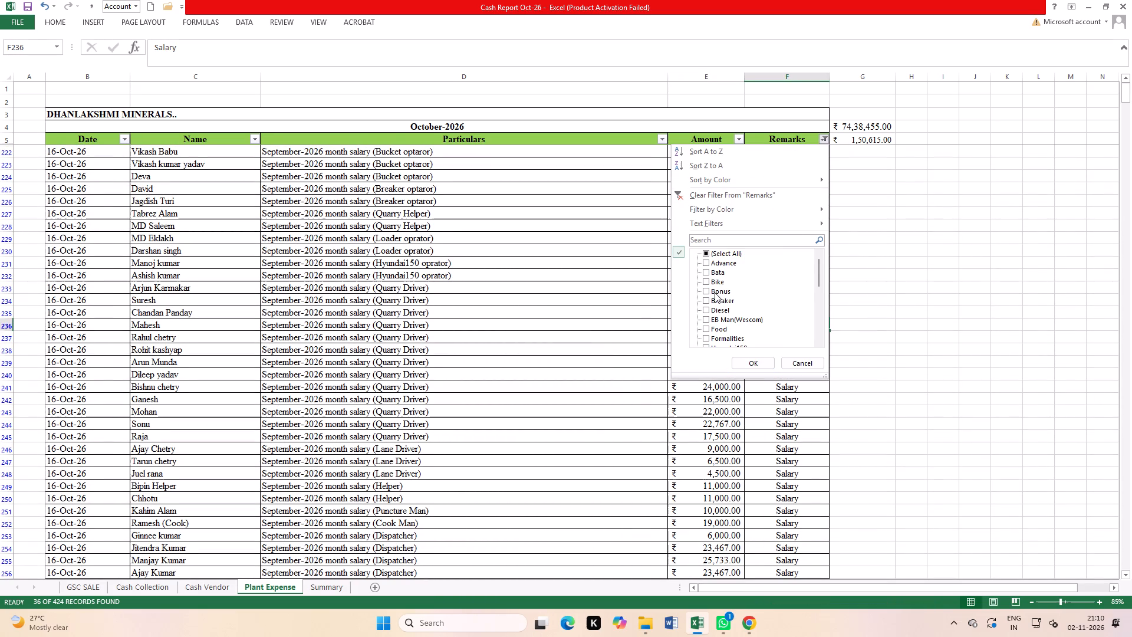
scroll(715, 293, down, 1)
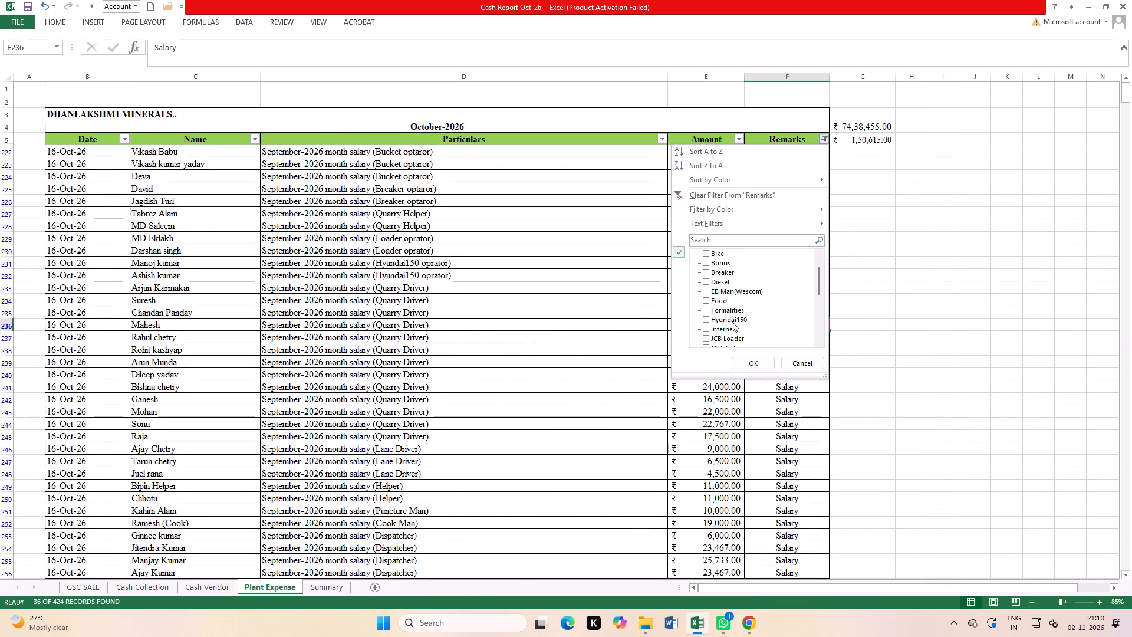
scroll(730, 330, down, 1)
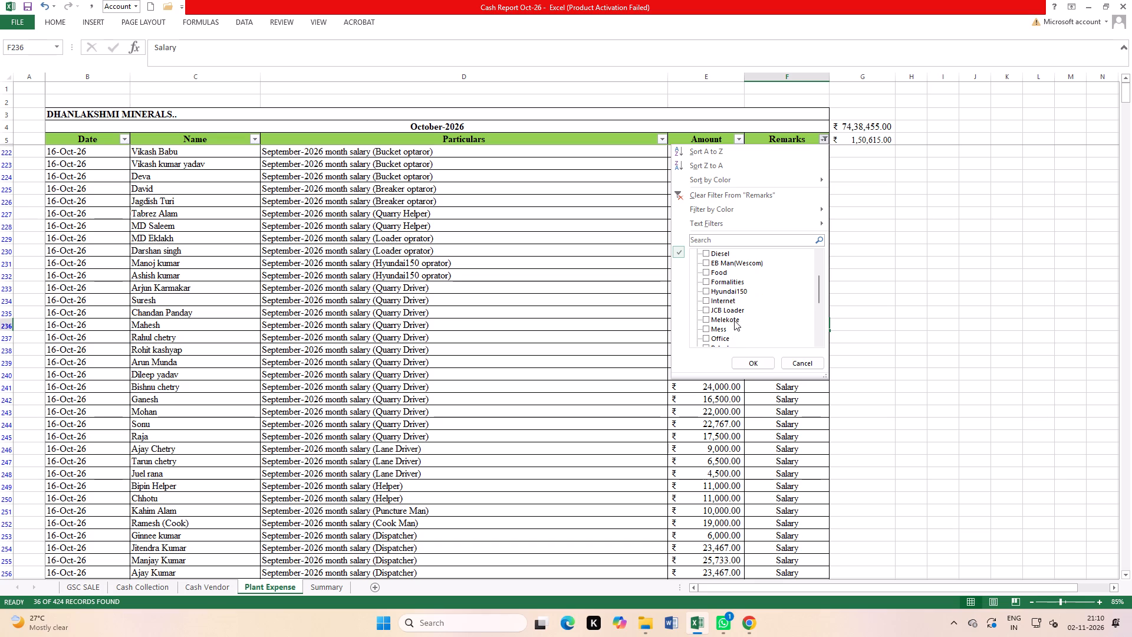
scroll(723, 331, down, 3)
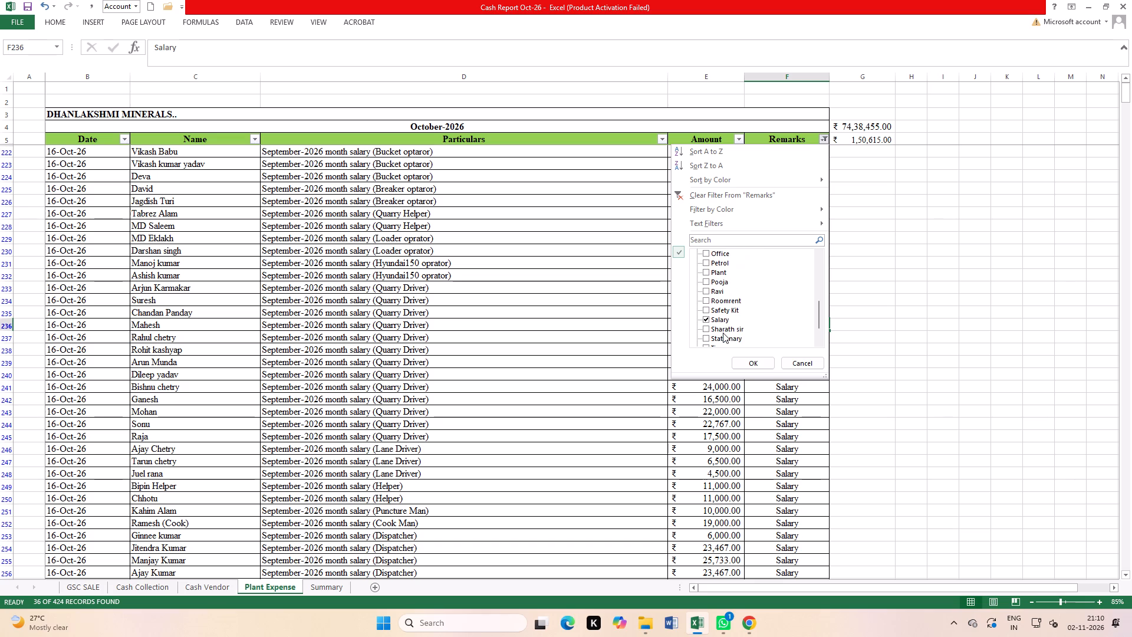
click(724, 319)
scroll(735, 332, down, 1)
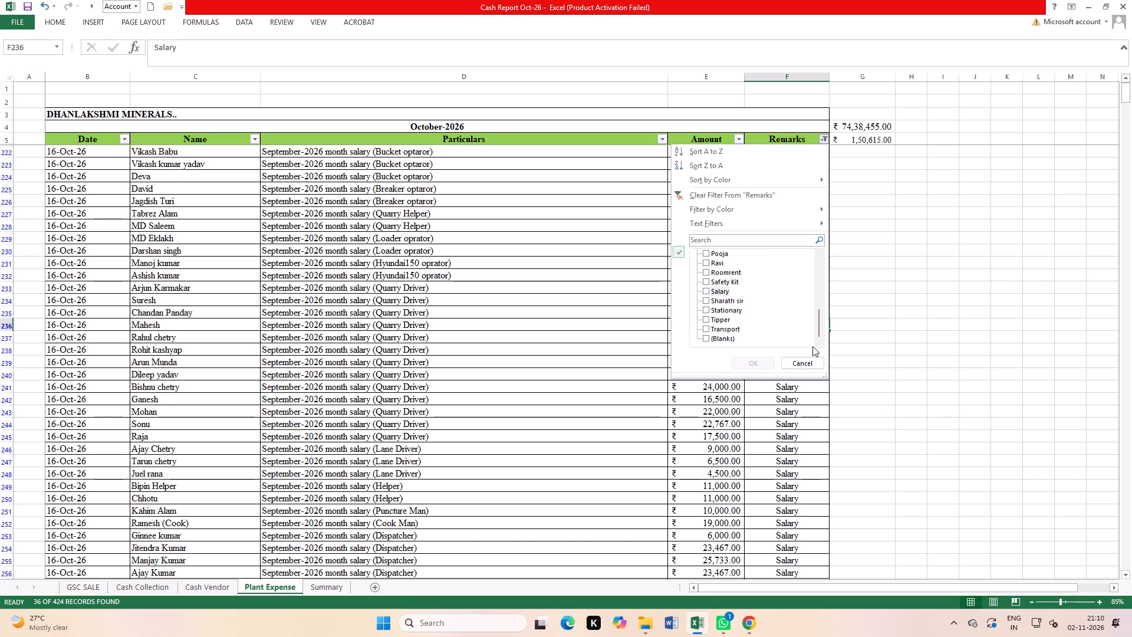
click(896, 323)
Remove the filters from the Plant Expense headers so that all October entries are listed again.
click(237, 27)
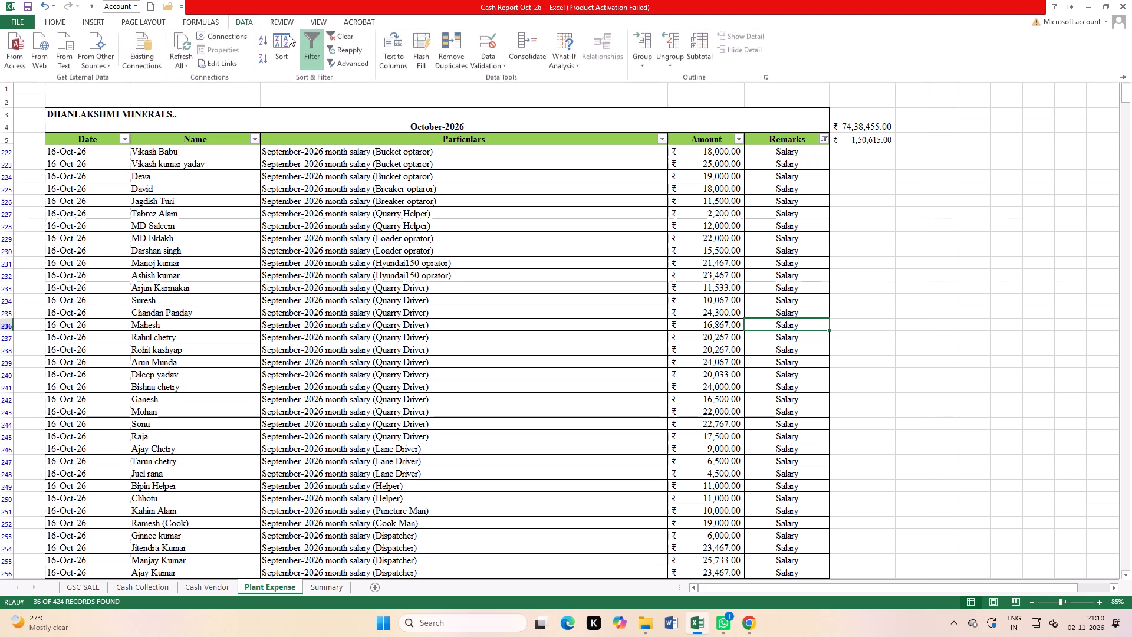
click(315, 50)
click(435, 293)
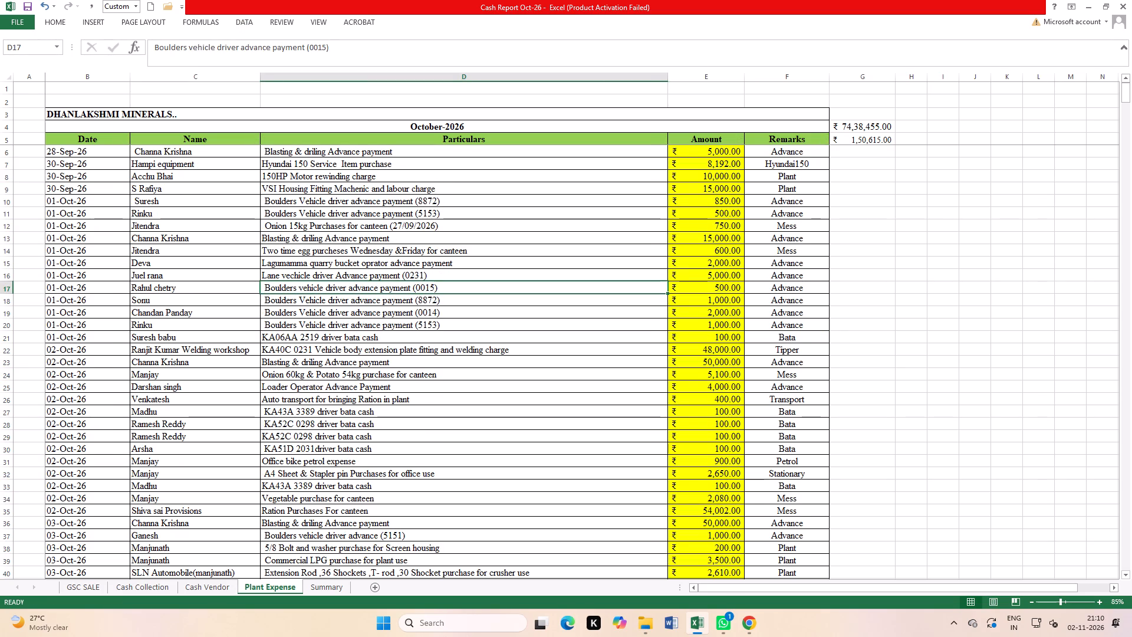
Check the debit, credit and balance figures on the Summary sheet of the October cash report.
scroll(390, 504, down, 4)
click(318, 592)
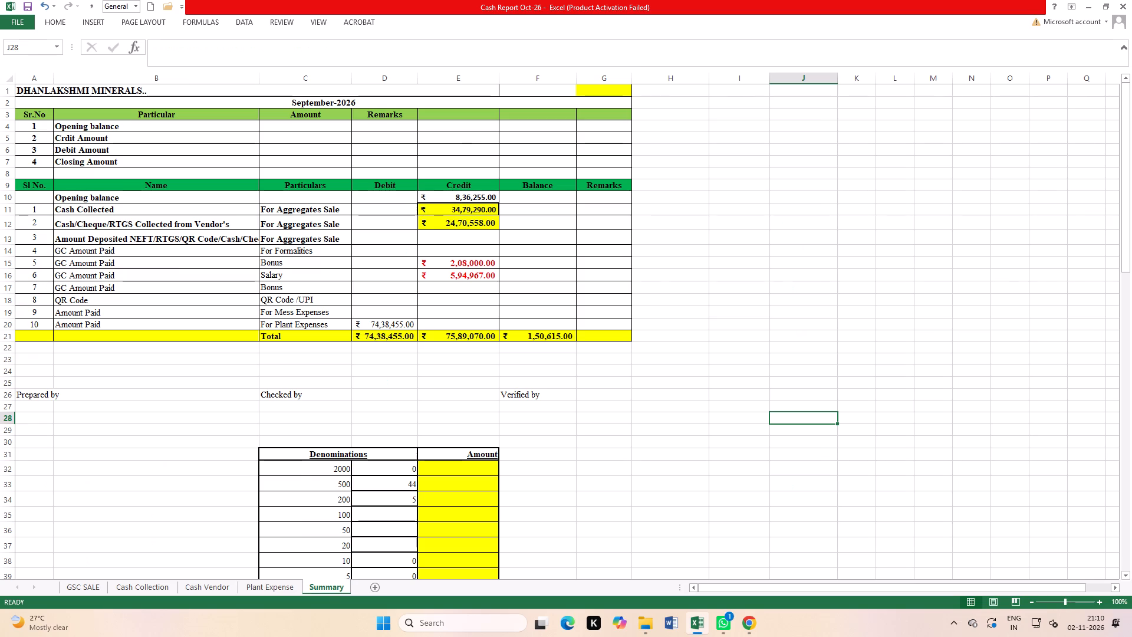
click(594, 450)
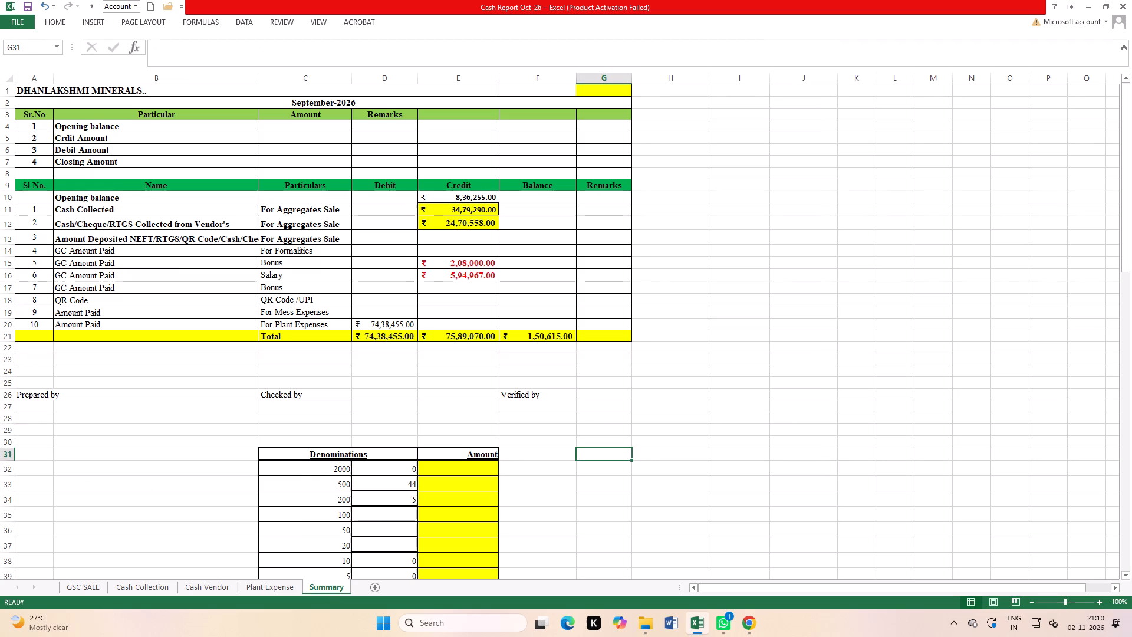
Save the Cash Report Oct-26 workbook and close it.
double_click(27, 4)
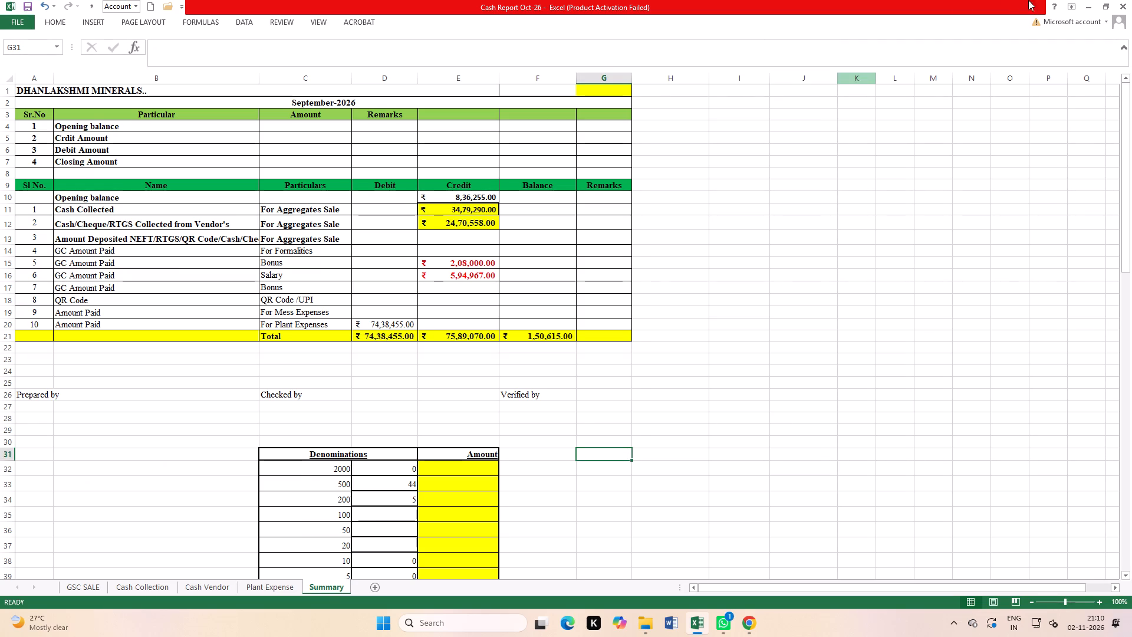
click(1131, 0)
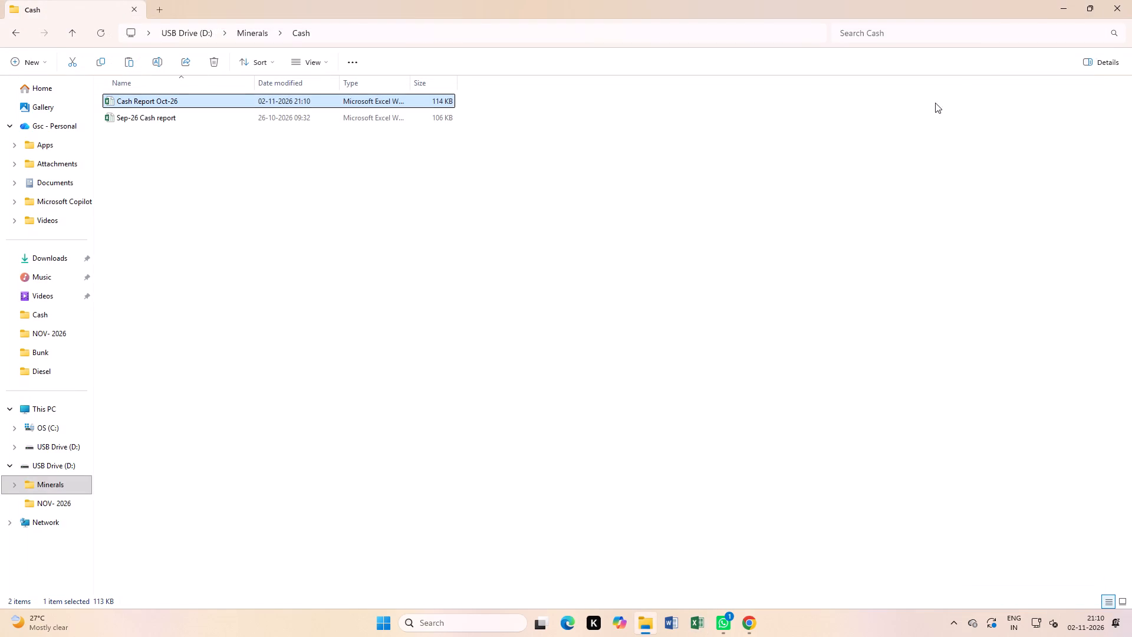